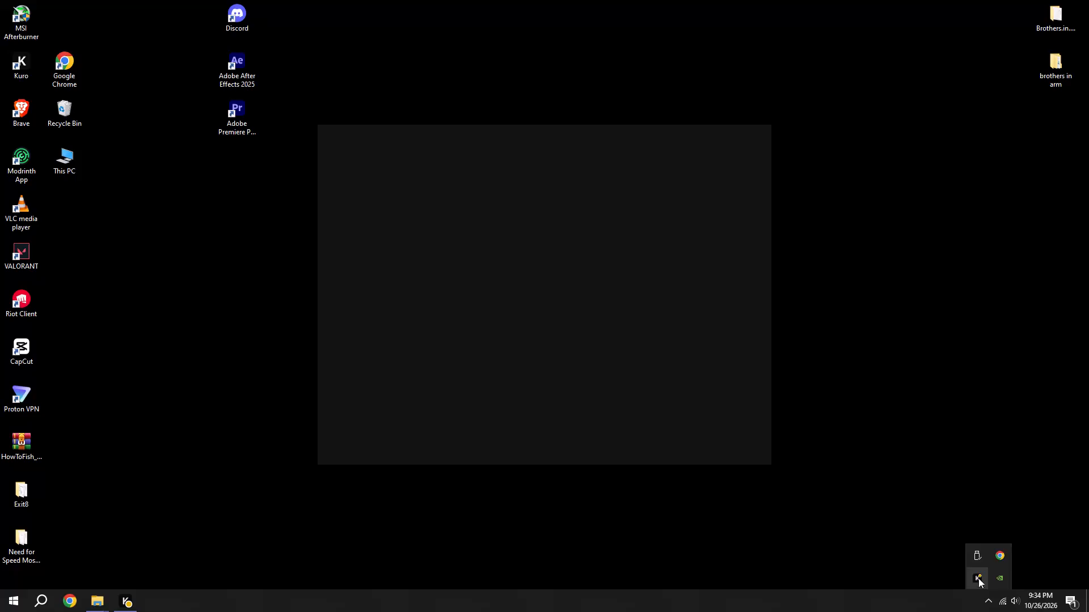
Launch Adobe Premiere Pro 2025 from the desktop.
click(773, 529)
double_click(225, 123)
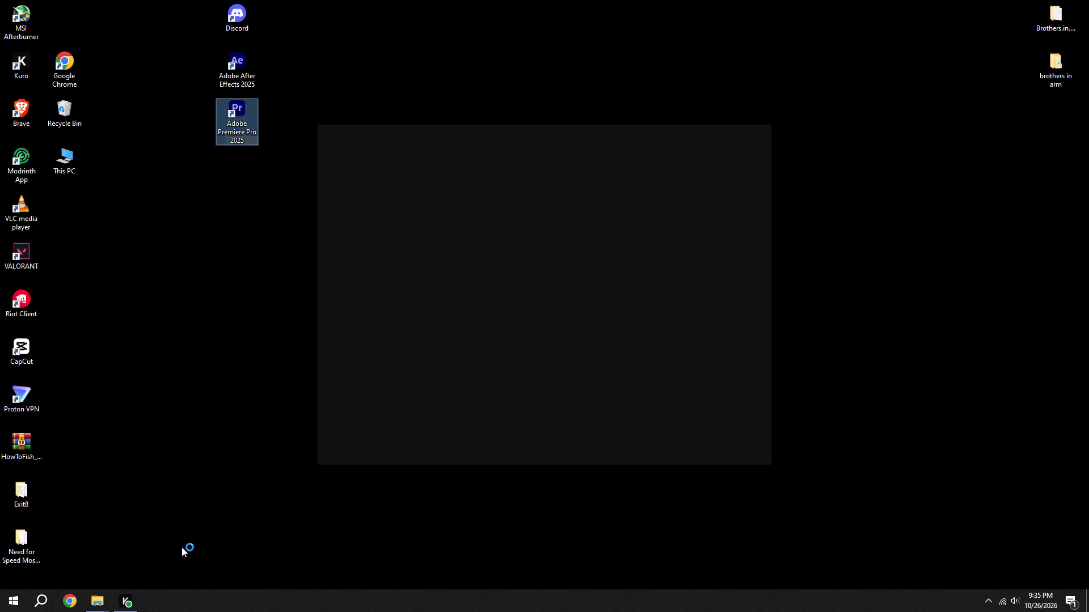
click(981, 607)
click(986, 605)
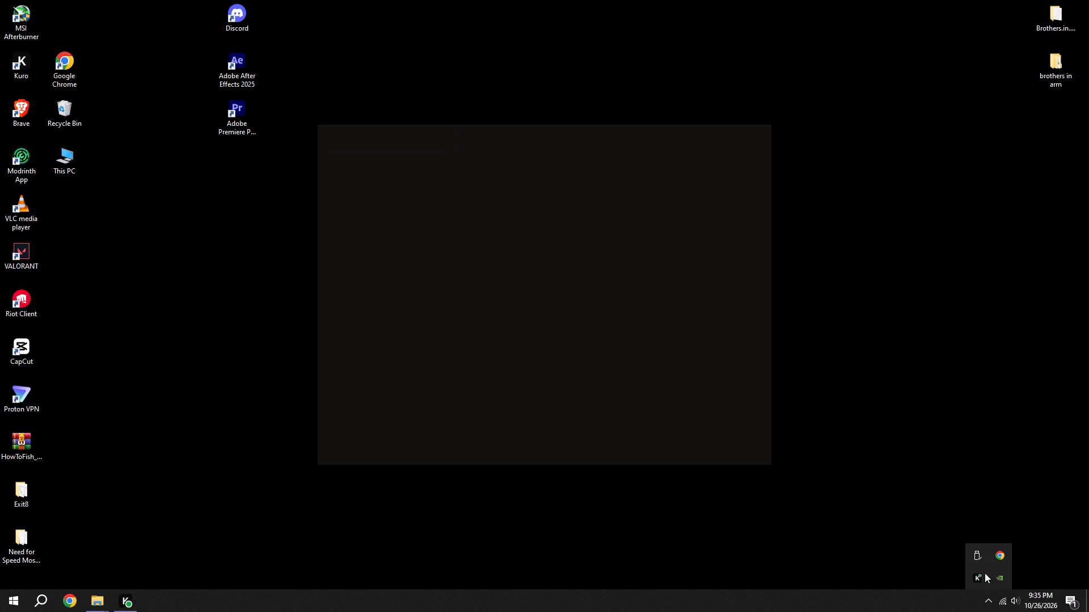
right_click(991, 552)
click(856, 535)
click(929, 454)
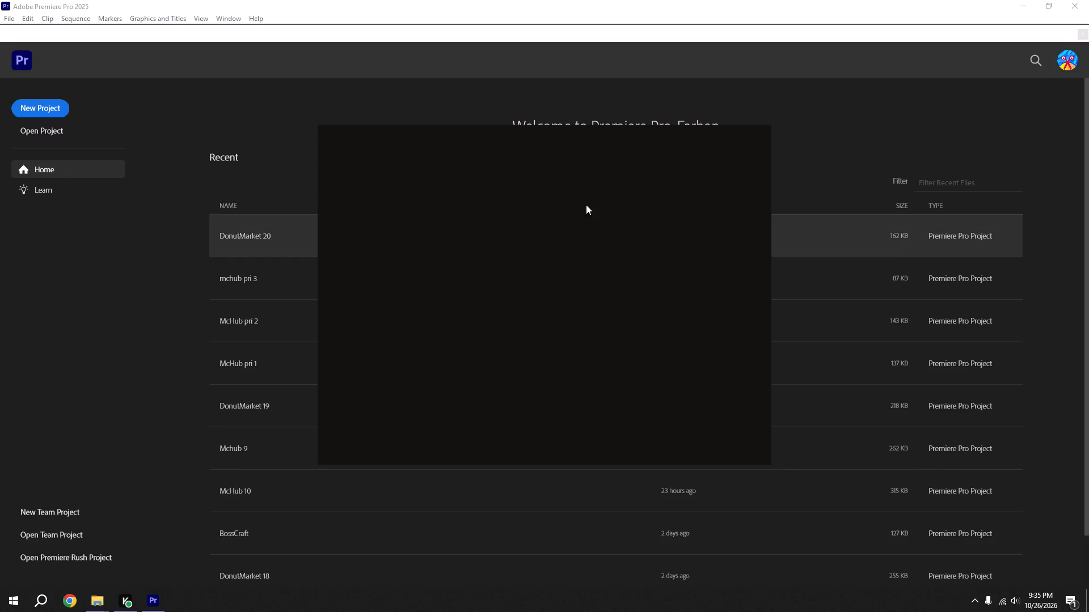
Open the recent project DonutMarket 20 and save it.
click(246, 242)
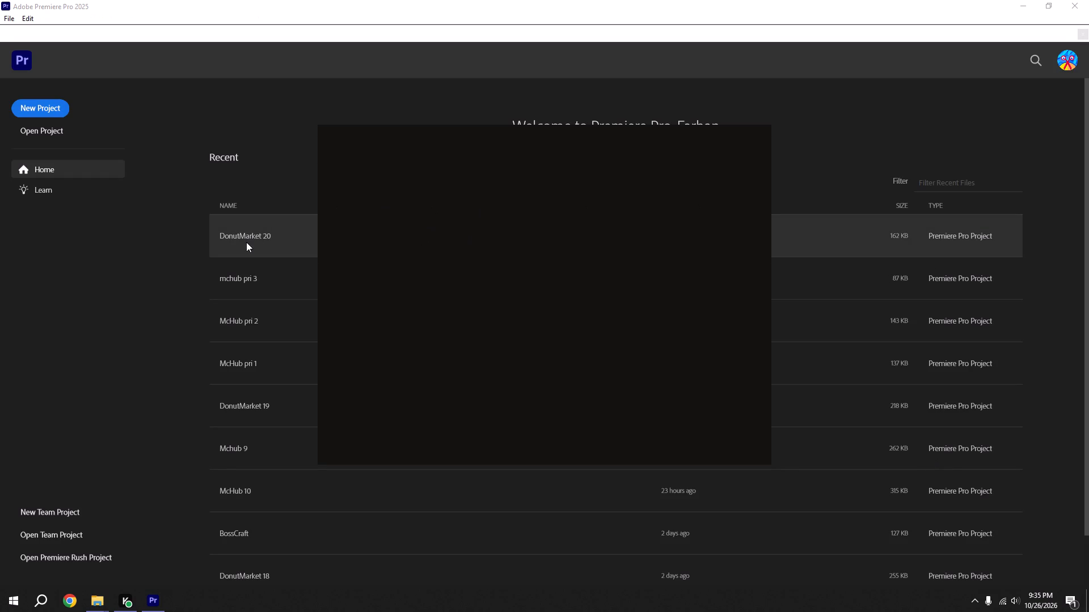
click(247, 242)
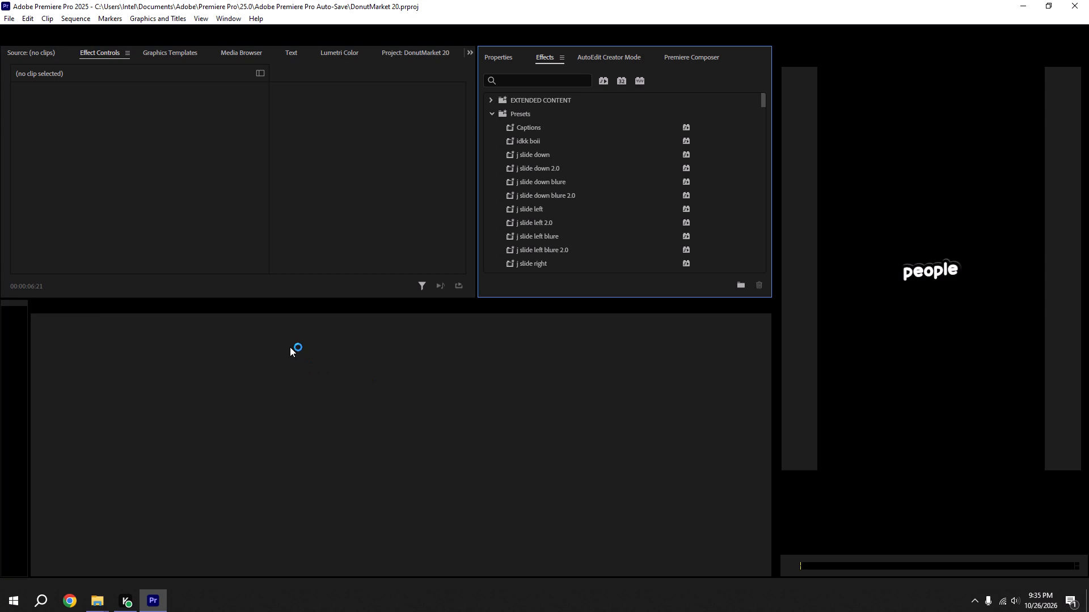
key(ctrl+s)
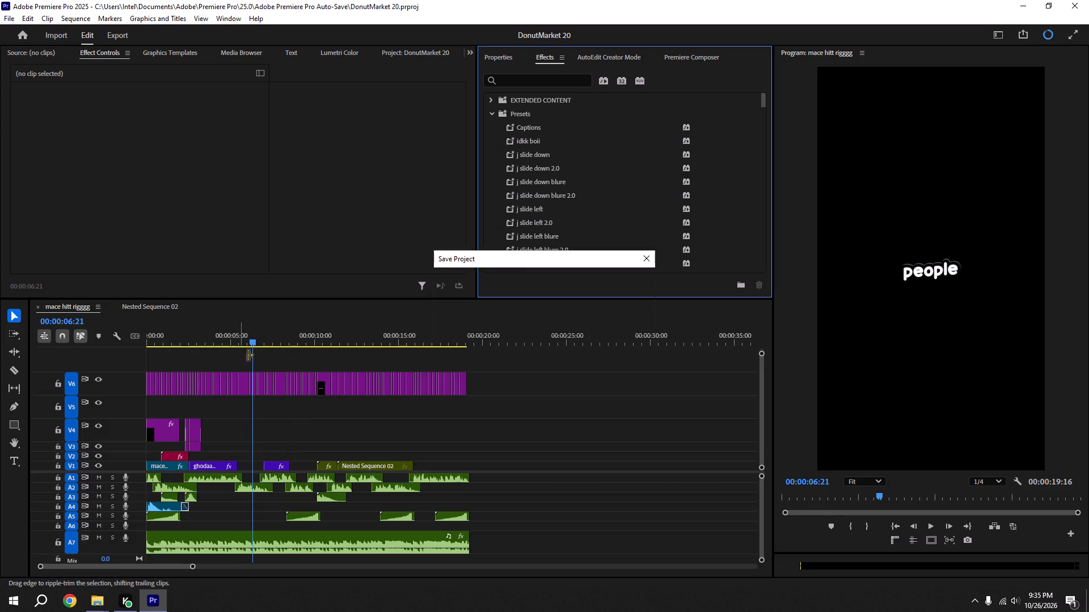
Place the playhead at 00:00:05:27, where the ghodaaa.mp4 clip ends, and save the project.
shift+click(243, 338)
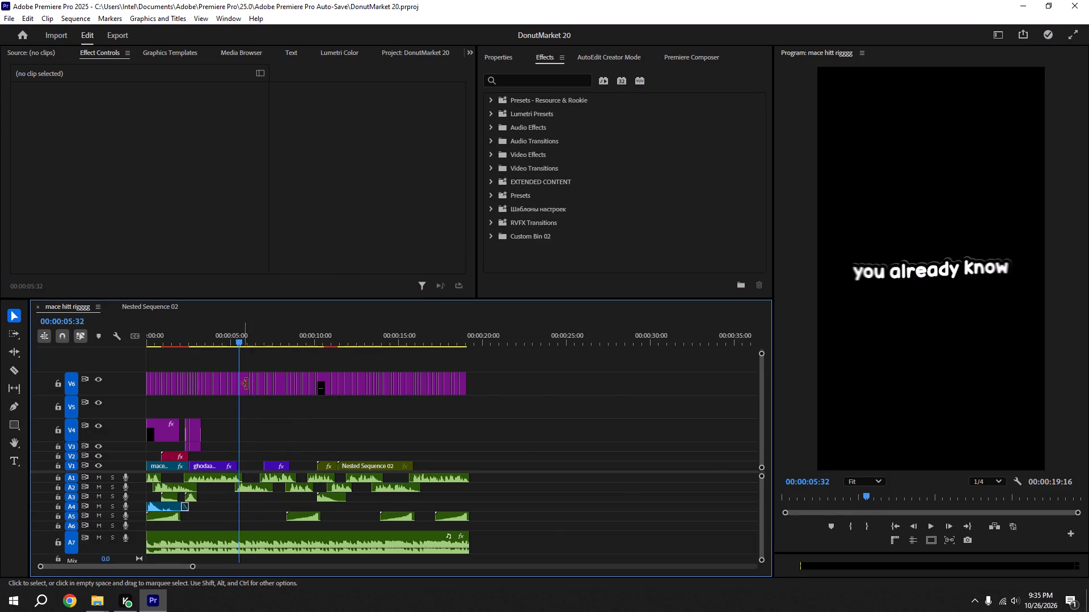
alt+scroll(260, 477, up, 11)
key(ctrl+s)
shift+click(219, 335)
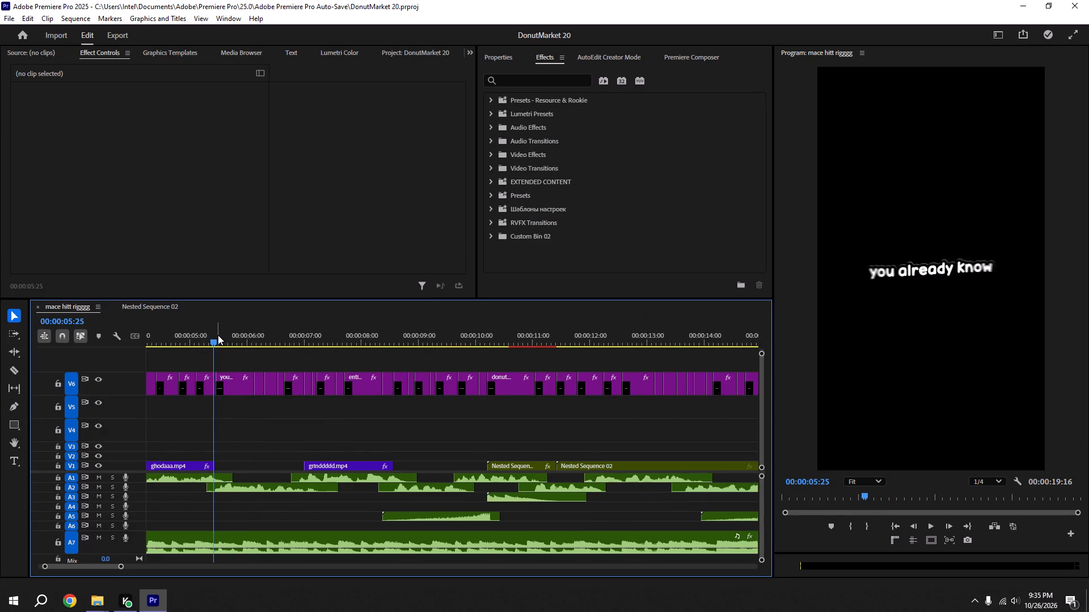
alt+scroll(218, 335, down, 6)
shift+click(214, 335)
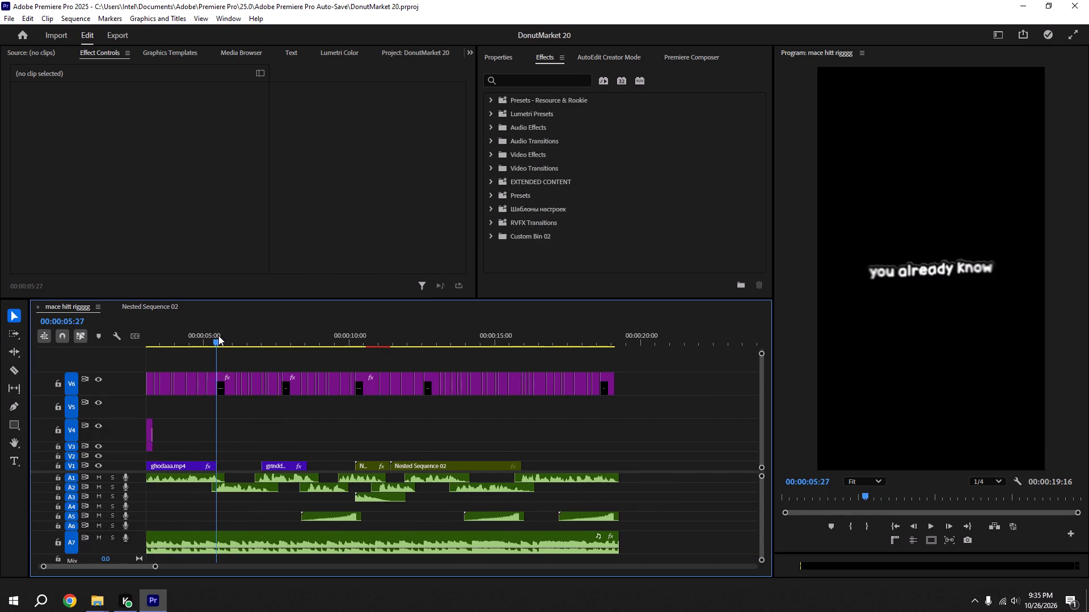
key(ctrl+s)
alt+scroll(235, 392, down, 5)
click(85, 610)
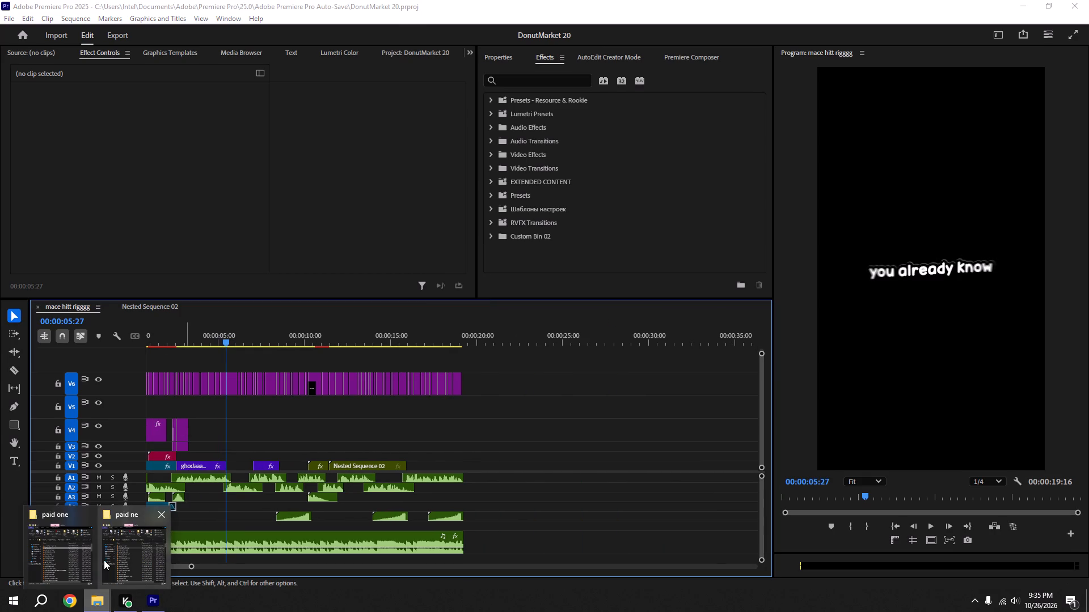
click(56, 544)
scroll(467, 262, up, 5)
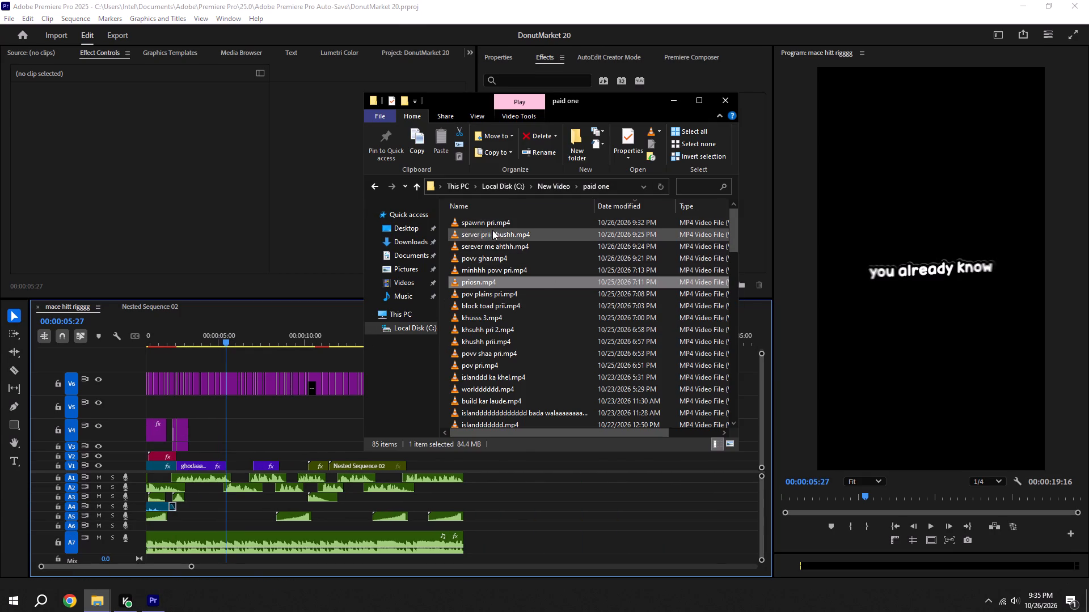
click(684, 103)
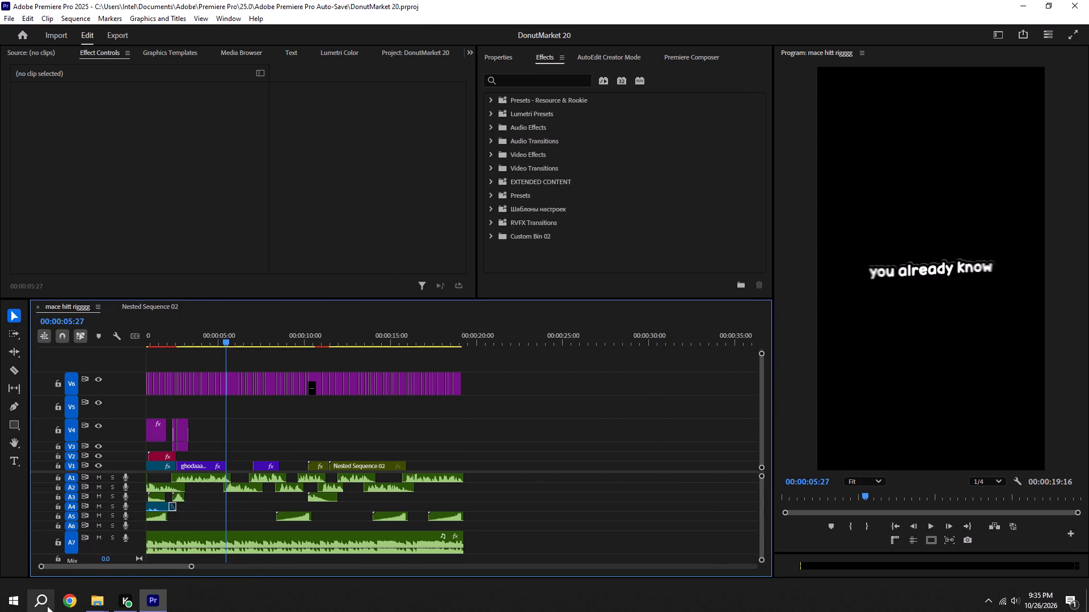
Add ghar povv.mp4 from the paid ne folder to track V3, starting at the playhead.
click(86, 602)
click(132, 560)
drag(520, 240, 516, 240)
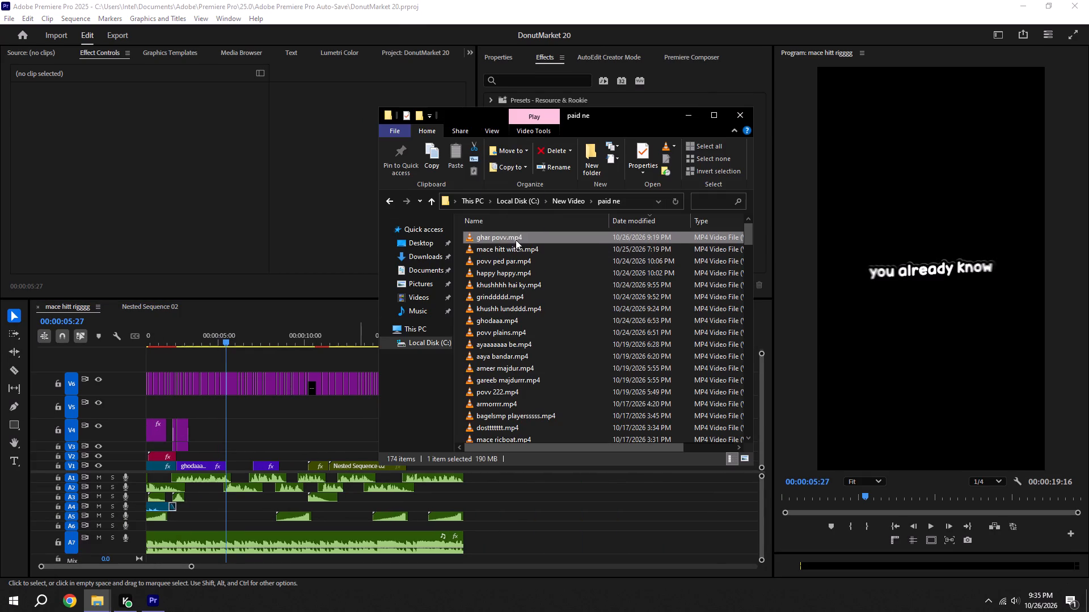
drag(516, 240, 226, 445)
click(240, 445)
Trim about one second off the start of ghar povv.mp4, save, and move the clip back to start at 00:00:05:27.
drag(226, 443, 226, 443)
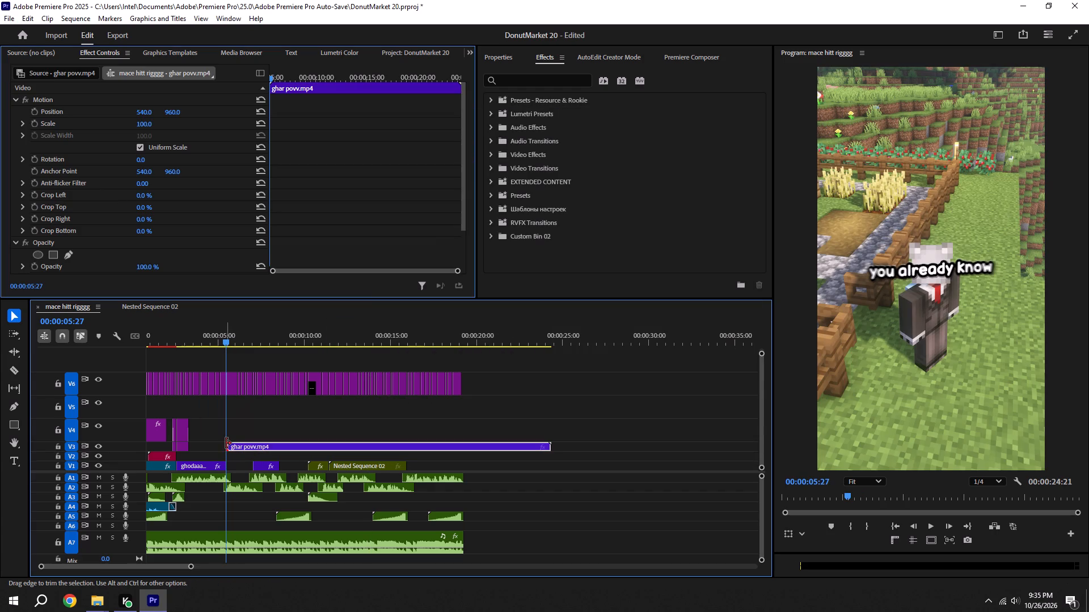
drag(226, 443, 238, 445)
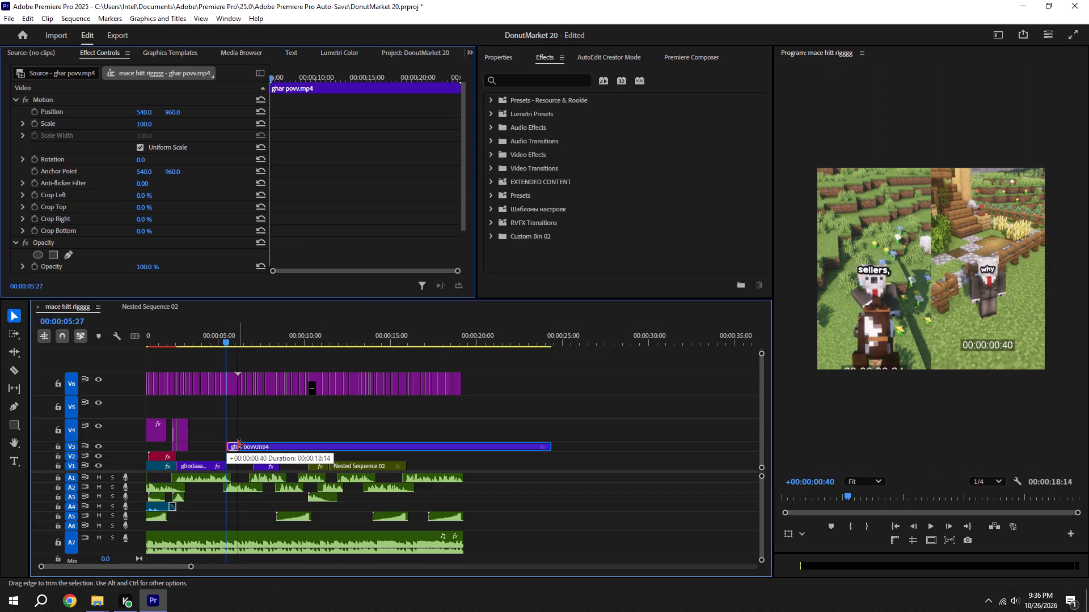
drag(238, 445, 243, 445)
key(ctrl+s)
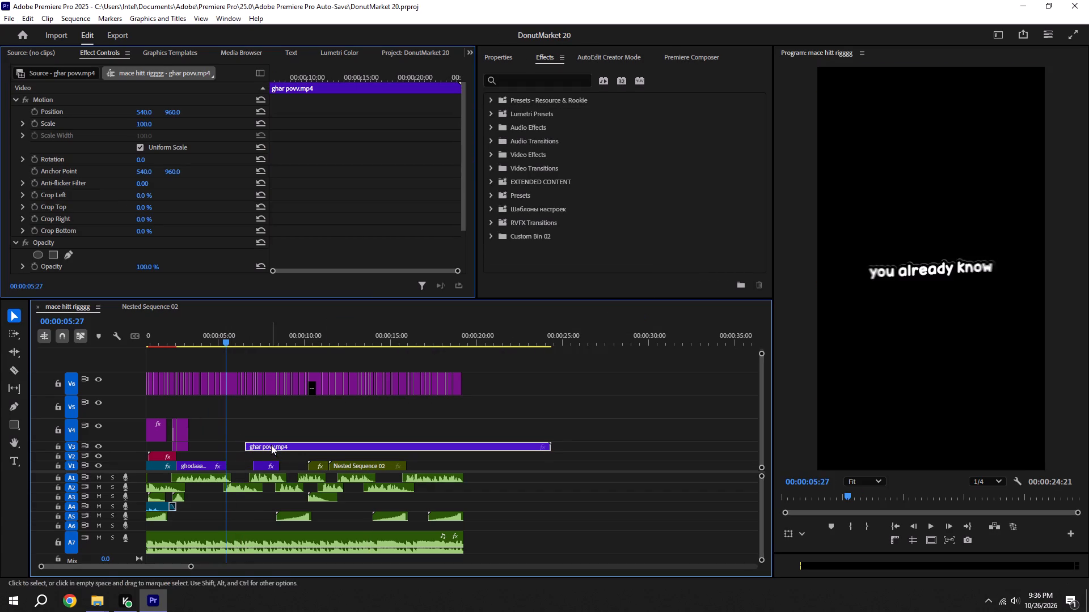
drag(271, 445, 255, 447)
Split ghar povv.mp4 where grinddddd.mp4 begins on V1 and delete the portion after the cut.
key(space)
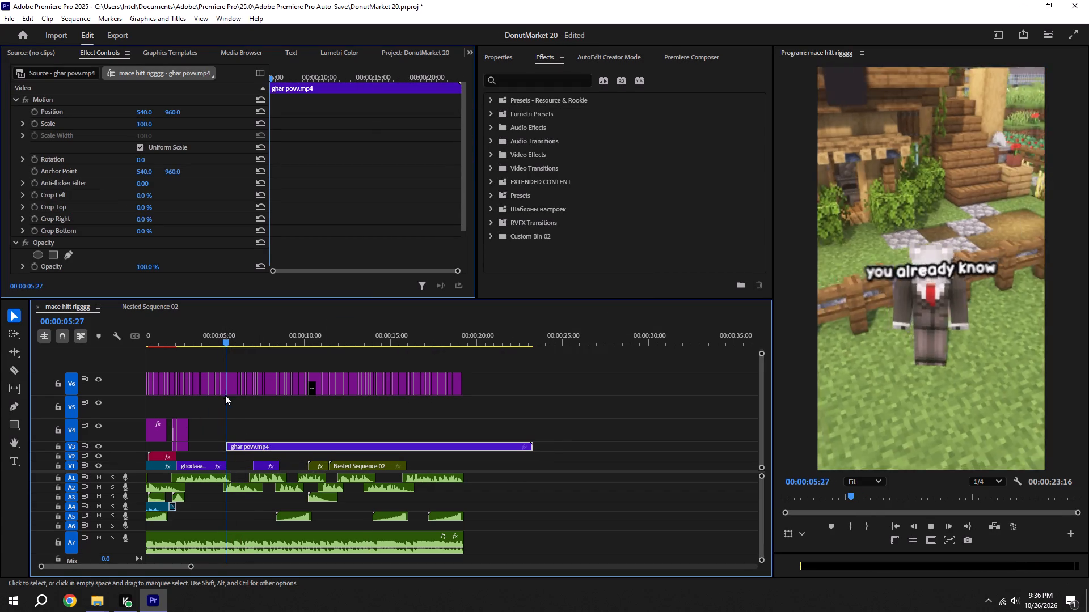
key(space)
alt+scroll(259, 453, up, 9)
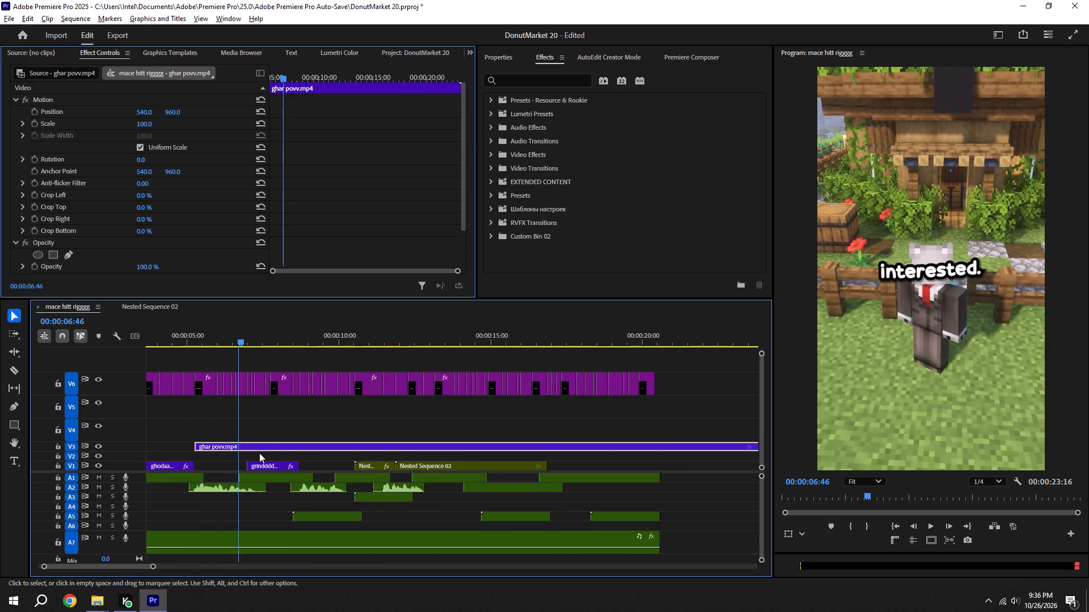
alt+scroll(259, 453, up, 1)
key(space)
key(space)
key(c)
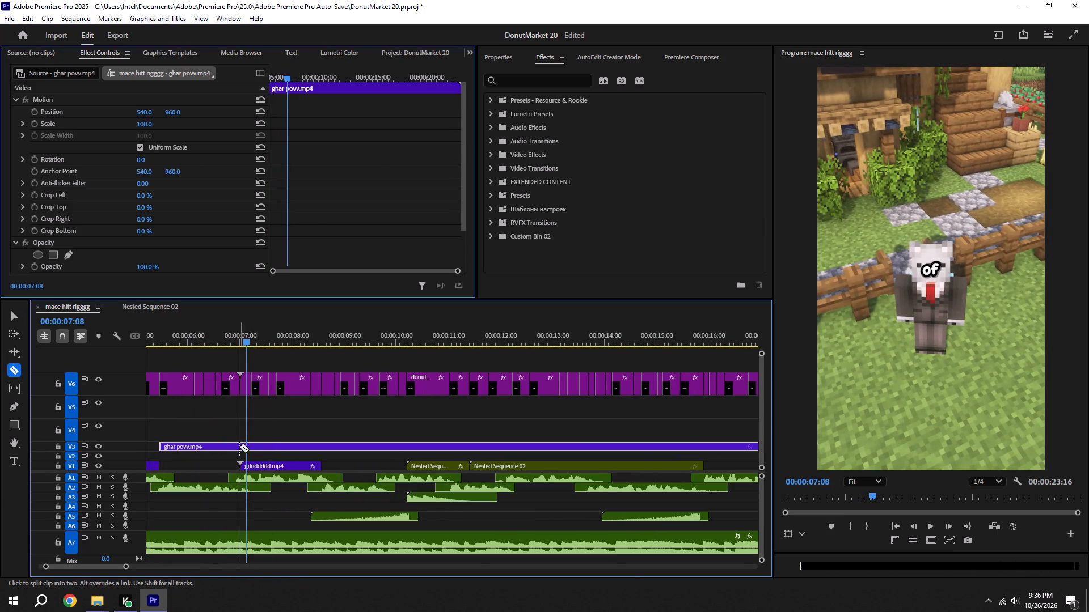
click(239, 447)
key(v)
click(291, 441)
click(291, 444)
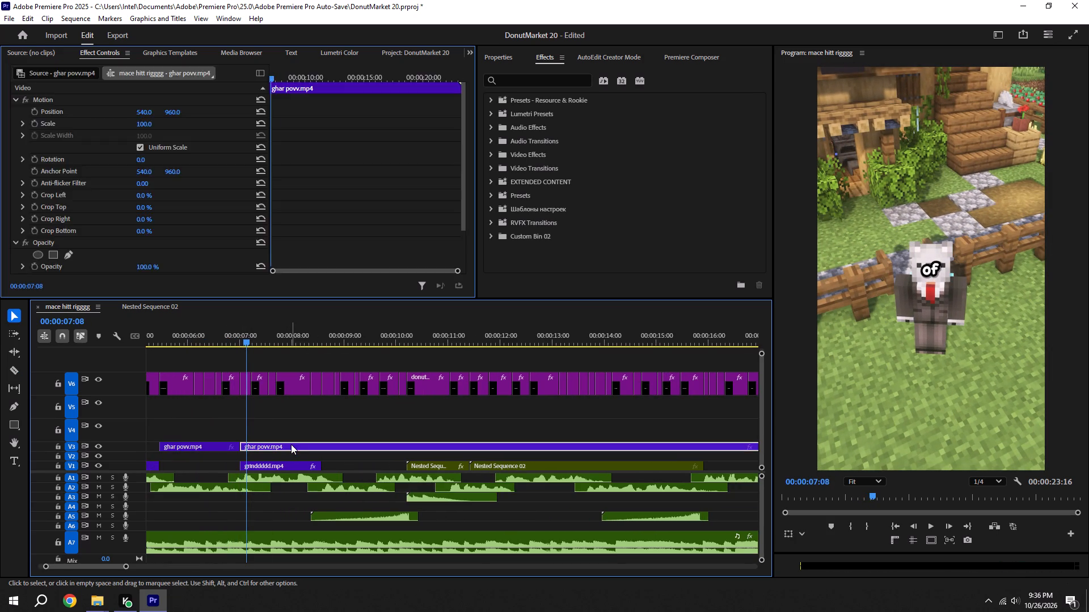
key(BackSpace)
Set the scale of the remaining ghar povv.mp4 clip to 120% and save the project.
click(215, 440)
click(218, 338)
click(191, 453)
click(193, 447)
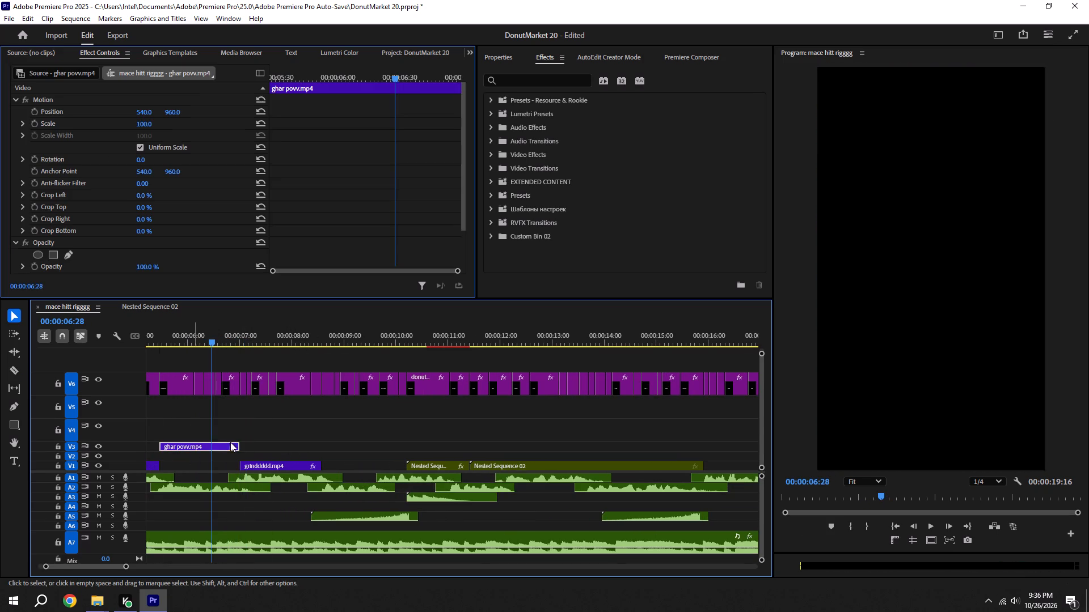
click(499, 53)
click(613, 176)
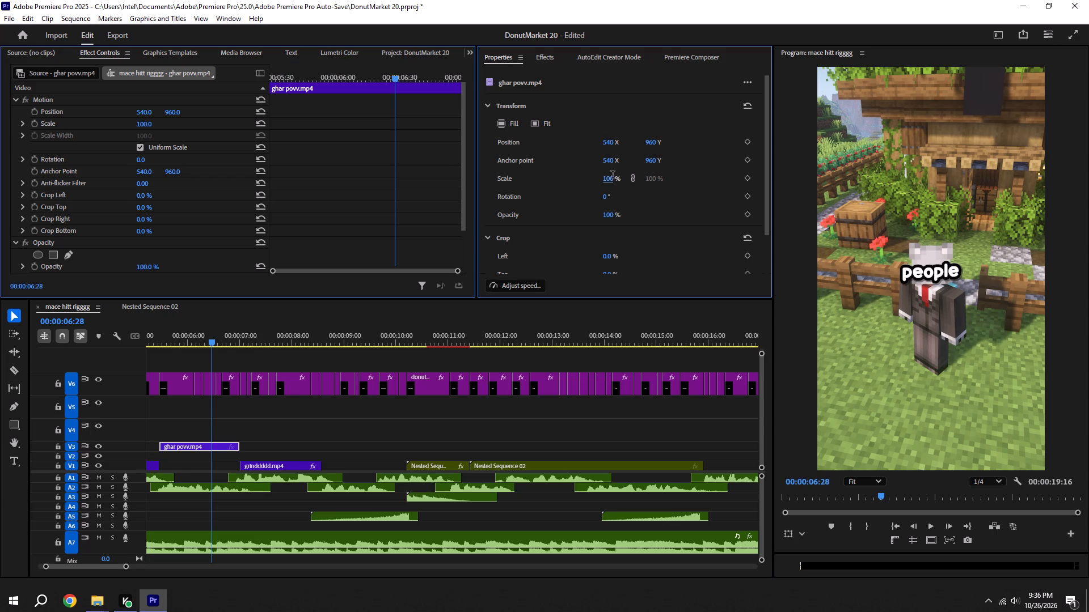
text(120)
key(Return)
key(ctrl+s)
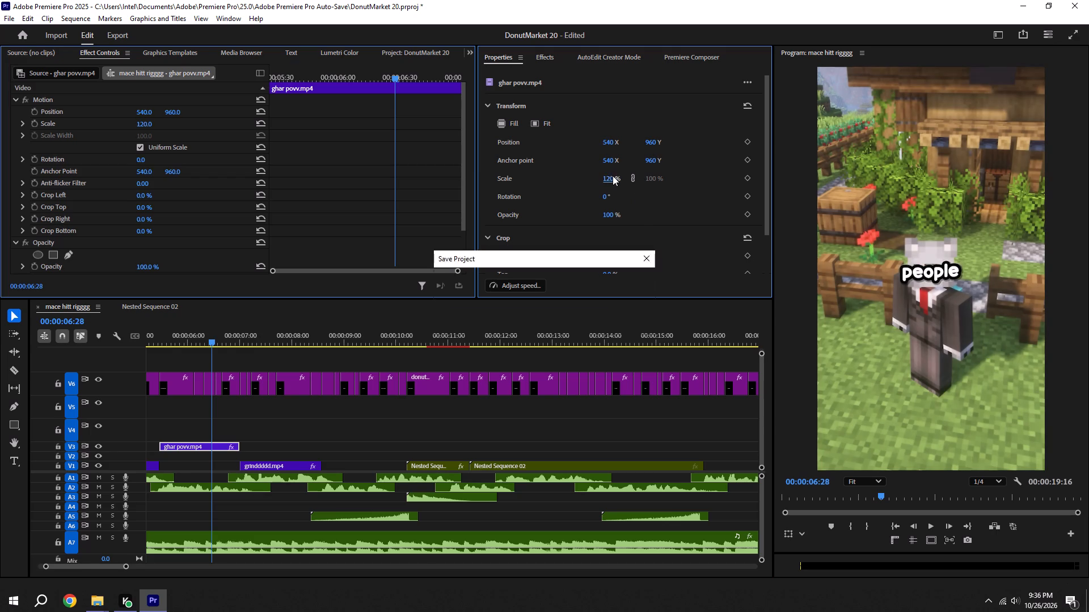
Shift ghar povv.mp4 down in the frame to a vertical position of 1083 and save.
drag(652, 141, 734, 151)
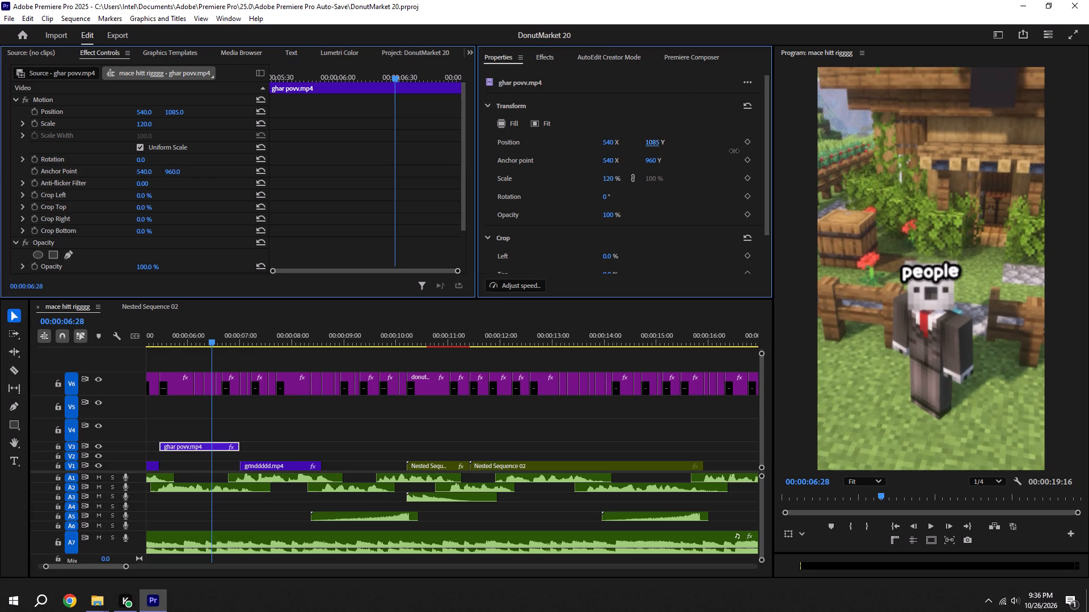
drag(734, 151, 746, 144)
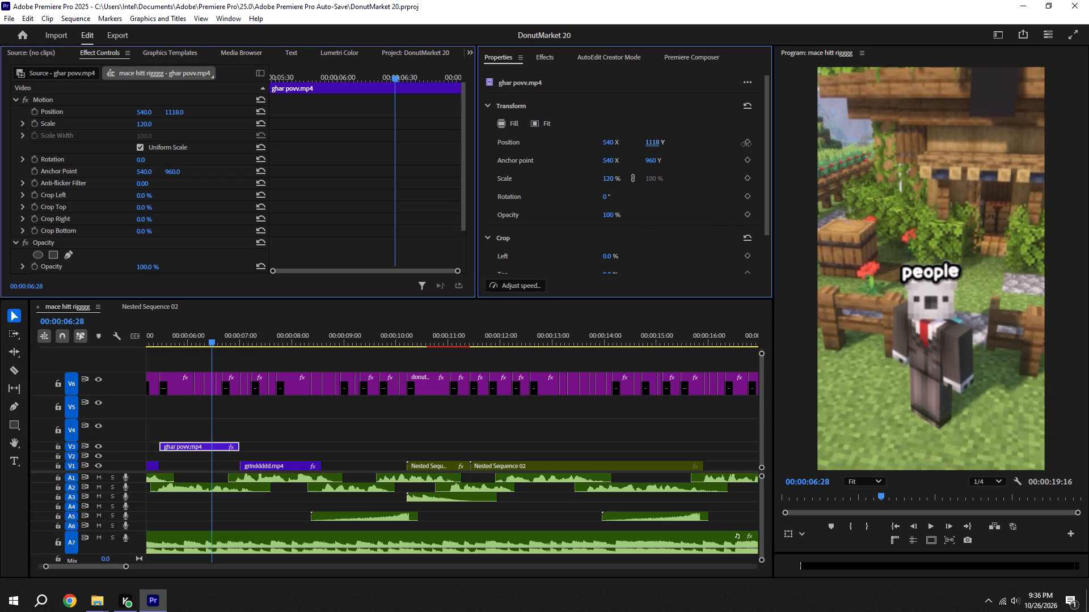
drag(746, 144, 716, 134)
key(ctrl+s)
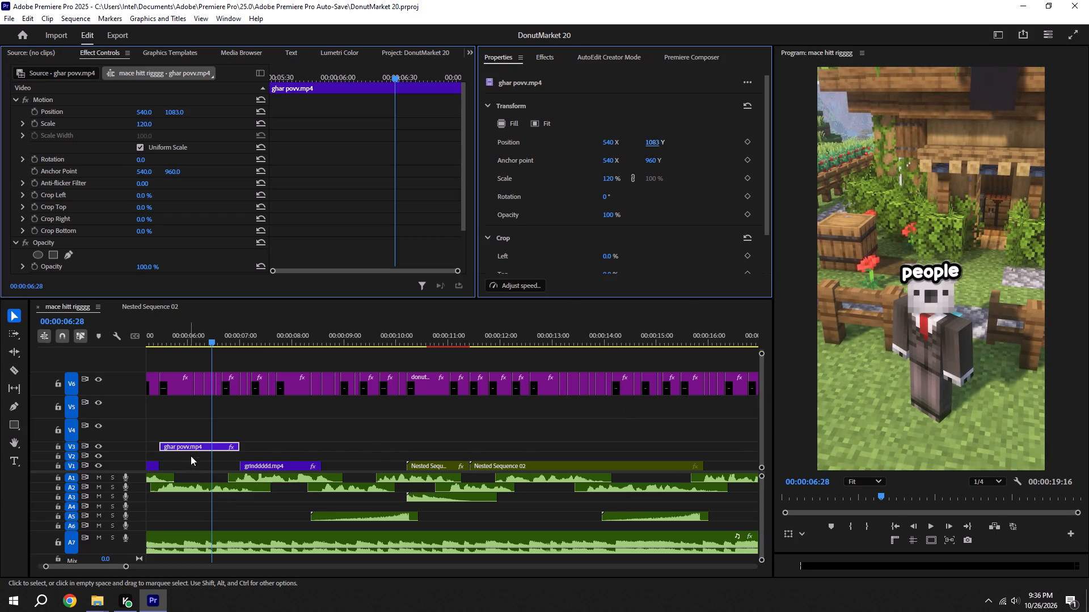
Move ghar povv.mp4 down to V1 between ghodaaa.mp4 and grinddddd.mp4, save, and play back from just before it.
scroll(221, 440, up, 6)
drag(291, 445, 291, 465)
key(ctrl+s)
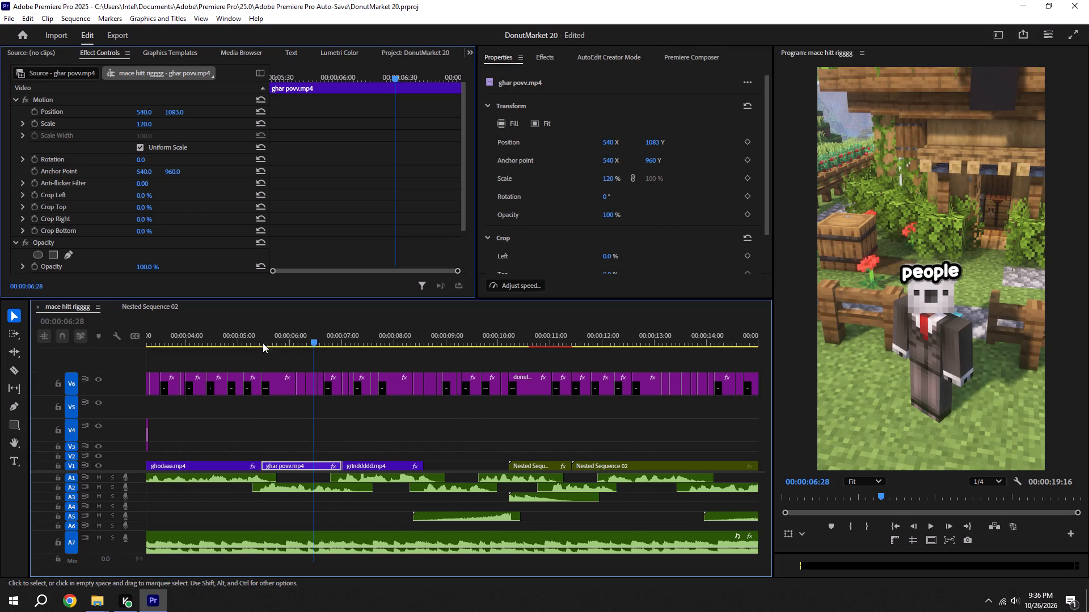
shift+drag(261, 334, 237, 334)
key(space)
alt+scroll(235, 334, down, 3)
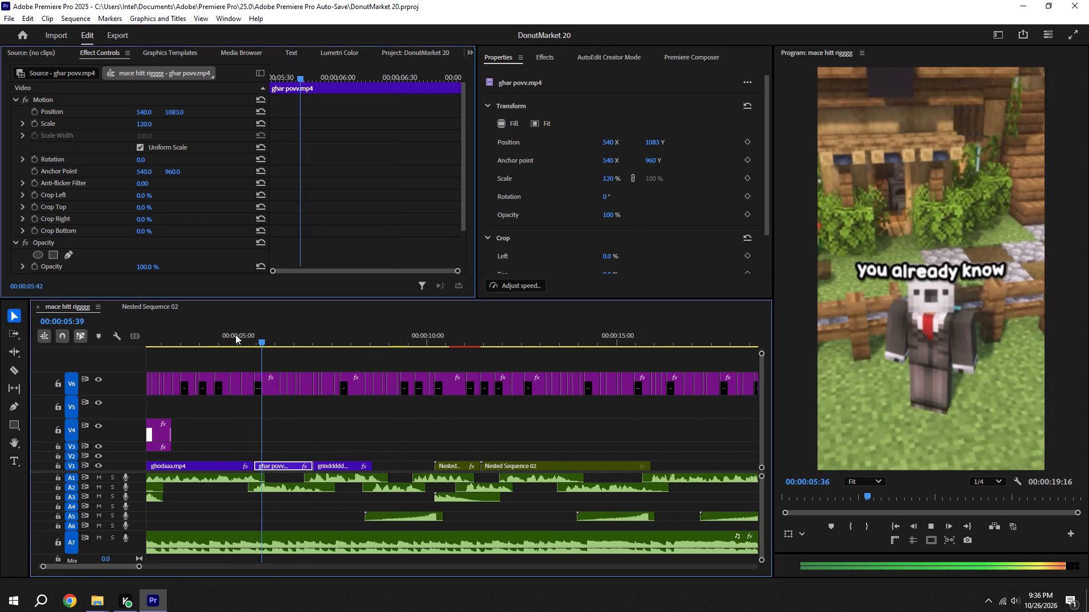
key(ctrl+s)
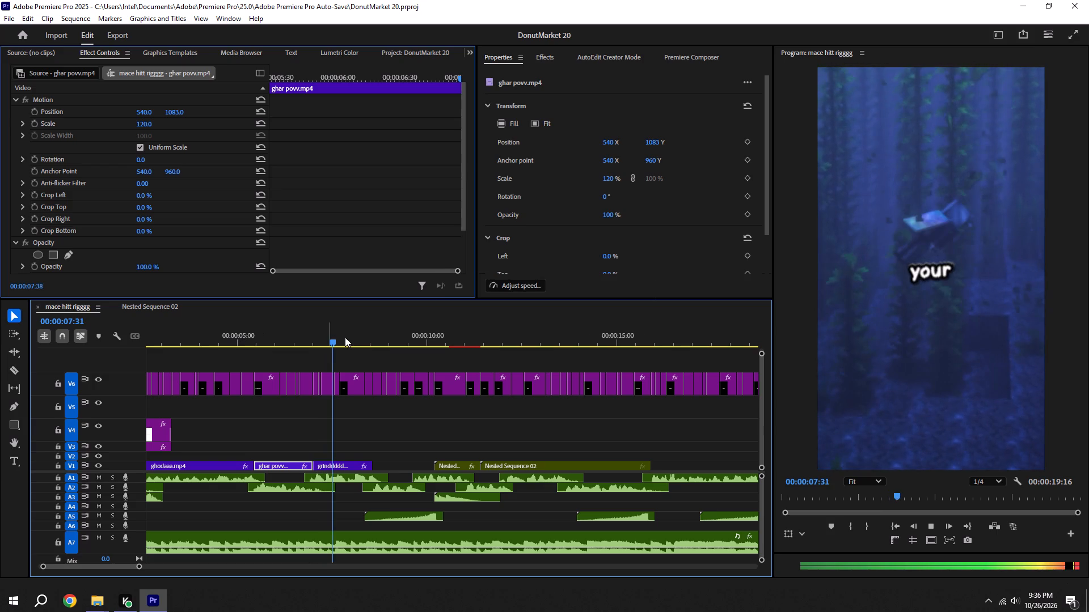
key(space)
key(space)
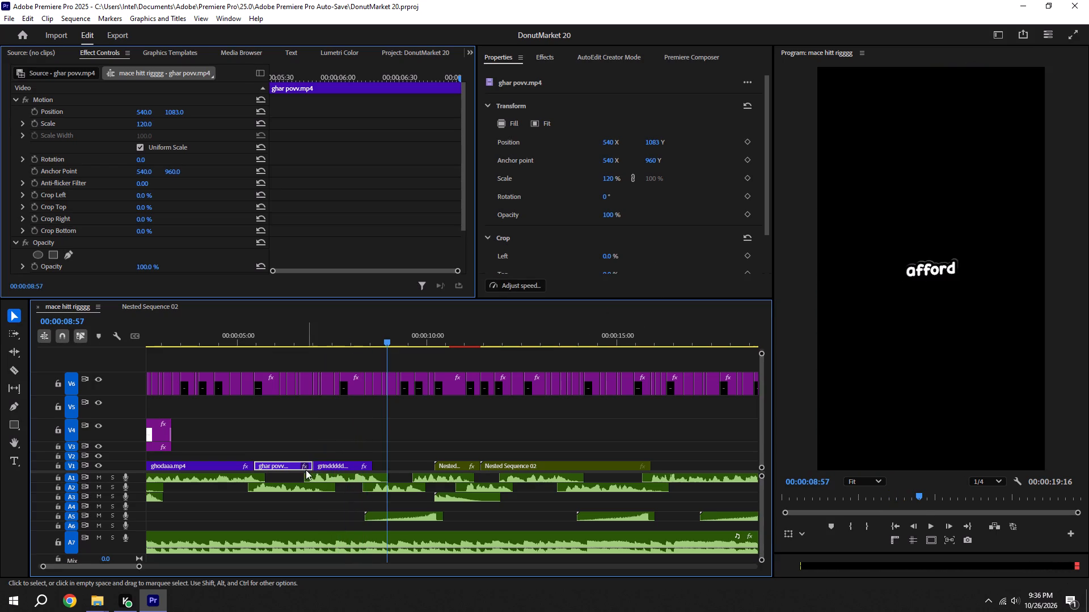
Duplicate ghar povv.mp4 onto V2 right after grinddddd.mp4 and extend the copy's end over the nested sequence.
alt+drag(289, 465, 407, 452)
drag(428, 454, 504, 454)
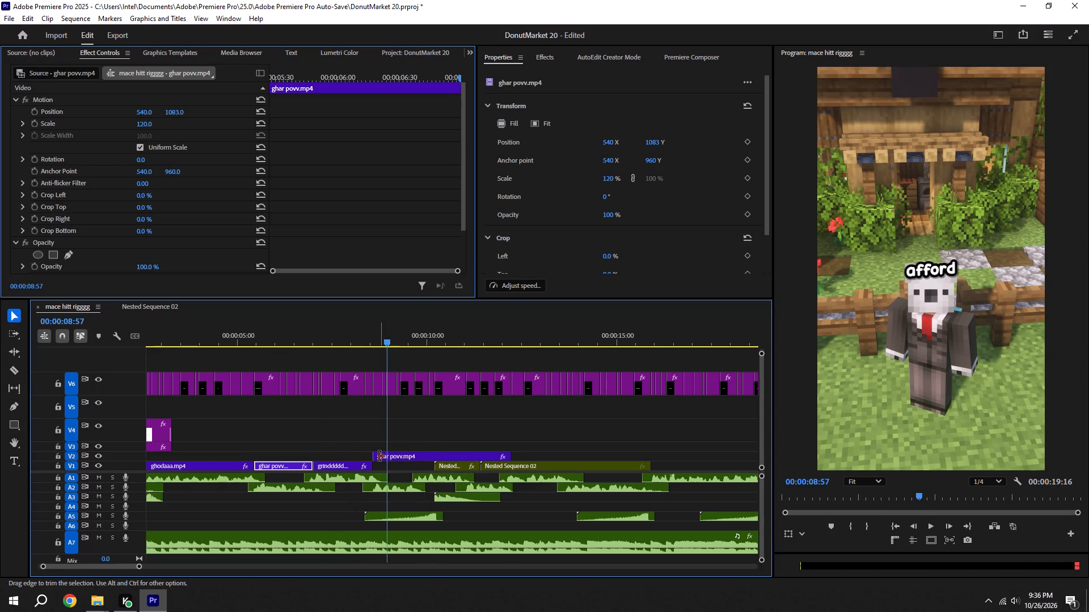
Trim the V2 copy's start, move it back against the end of grinddddd.mp4, trim its end to the first nested sequence, and save.
drag(379, 456, 445, 456)
key(ctrl+s)
drag(460, 454, 397, 454)
drag(447, 454, 434, 454)
ctrl+click(467, 456)
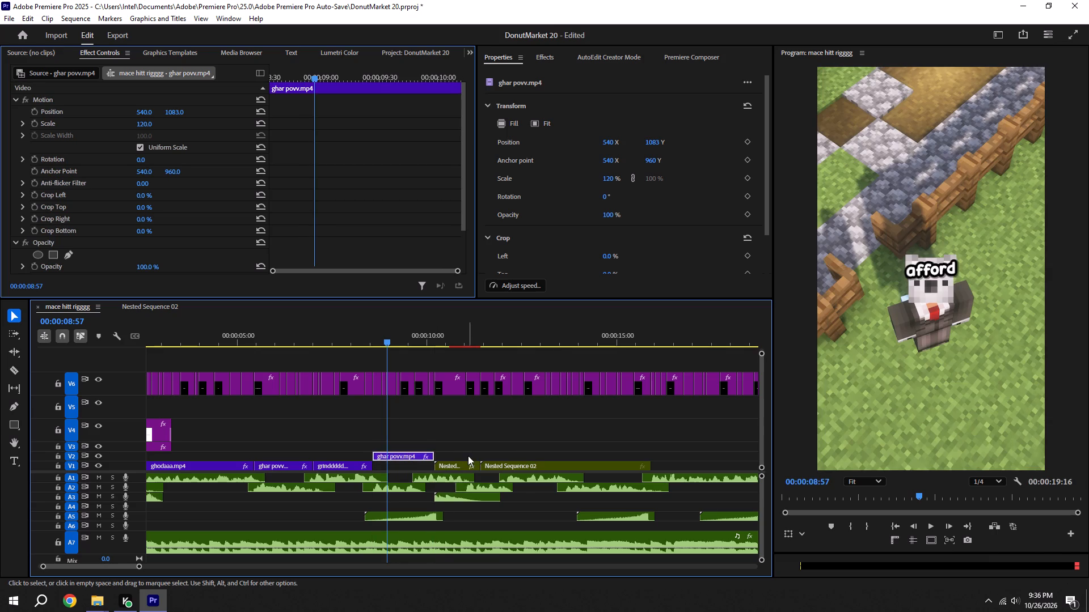
key(ctrl+s)
Play back the section with the V2 ghar povv.mp4 clip to check how it fills the gap, saving the project.
key(space)
key(space)
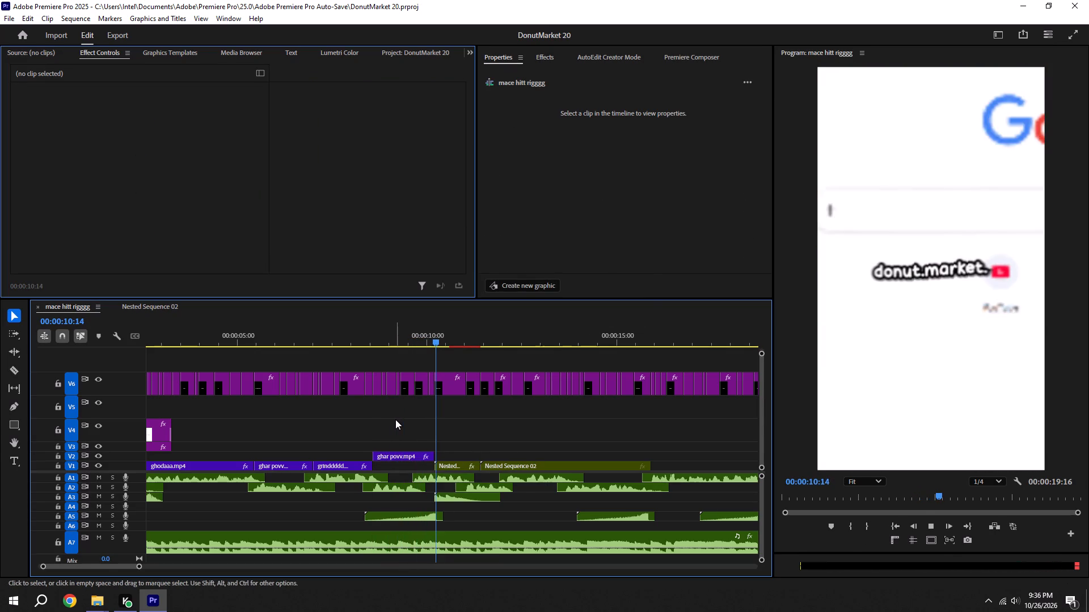
key(ctrl+s)
shift+click(362, 343)
key(space)
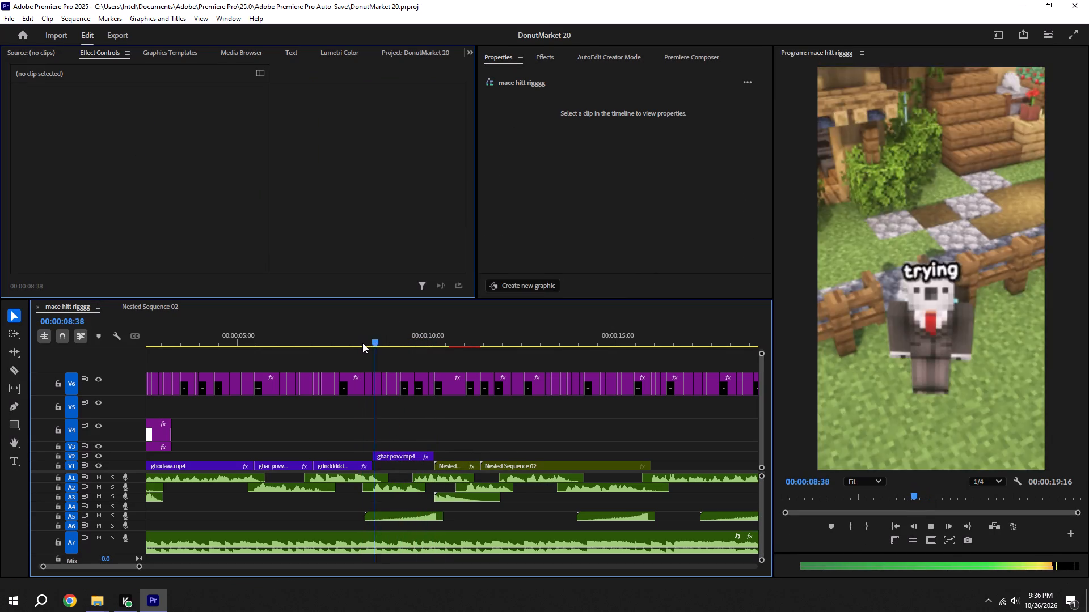
key(space)
key(ctrl+s)
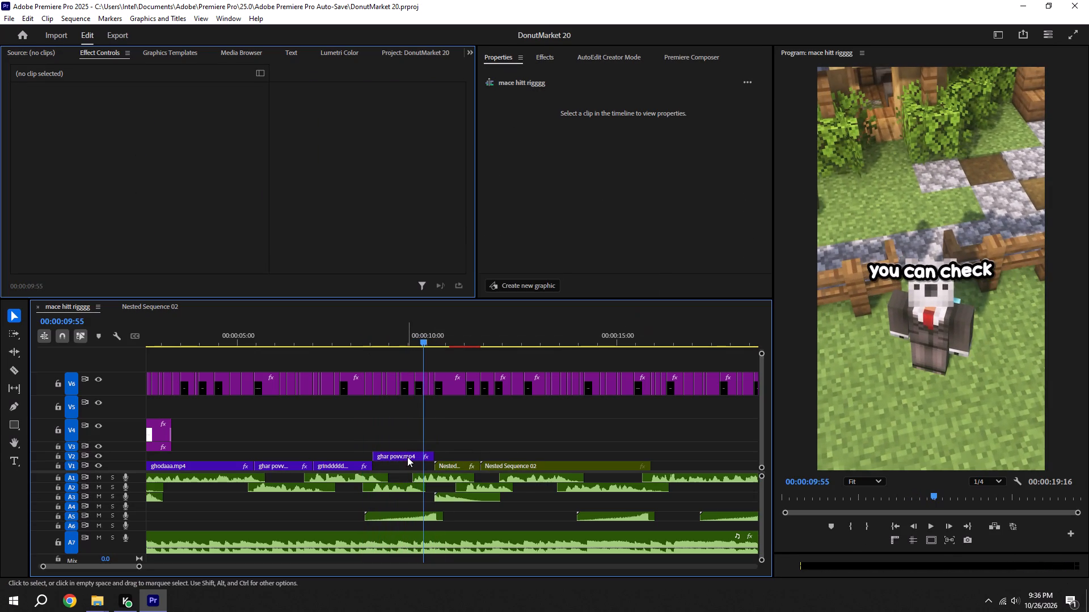
Move the V2 ghar povv.mp4 down to V1 between grinddddd.mp4 and the first nested sequence, save, and play back from there.
drag(407, 458, 407, 464)
key(ctrl+s)
alt+scroll(420, 455, down, 5)
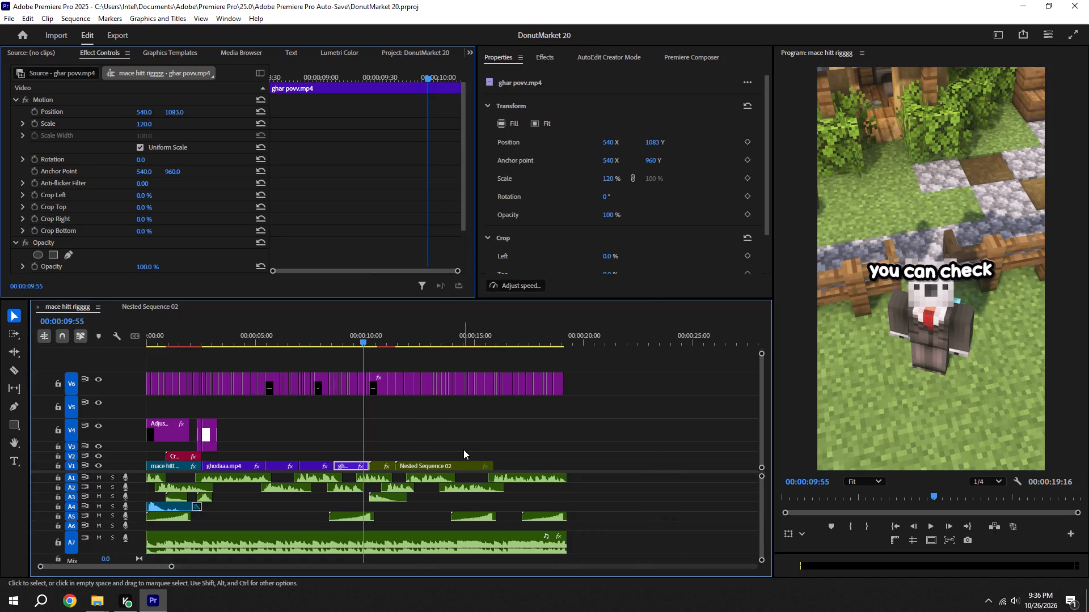
key(ctrl+s)
key(space)
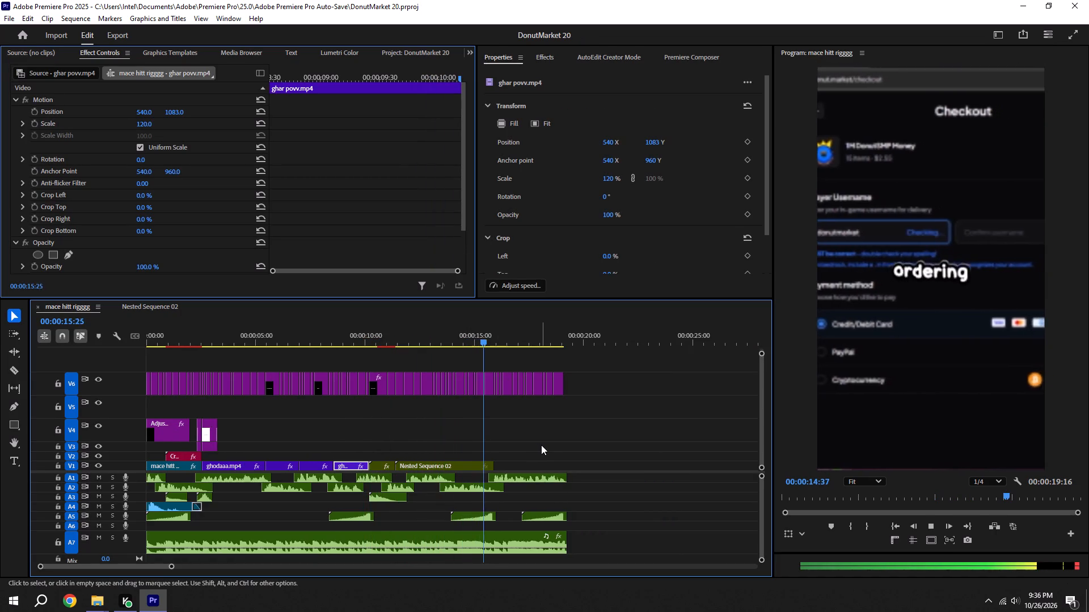
key(ctrl+s)
Park the playhead at the end of Nested Sequence 02 and preview povv ped par.mp4, happy happy.mp4 and khushhhh hai ky.mp4 from the paid ne folder.
shift+click(495, 335)
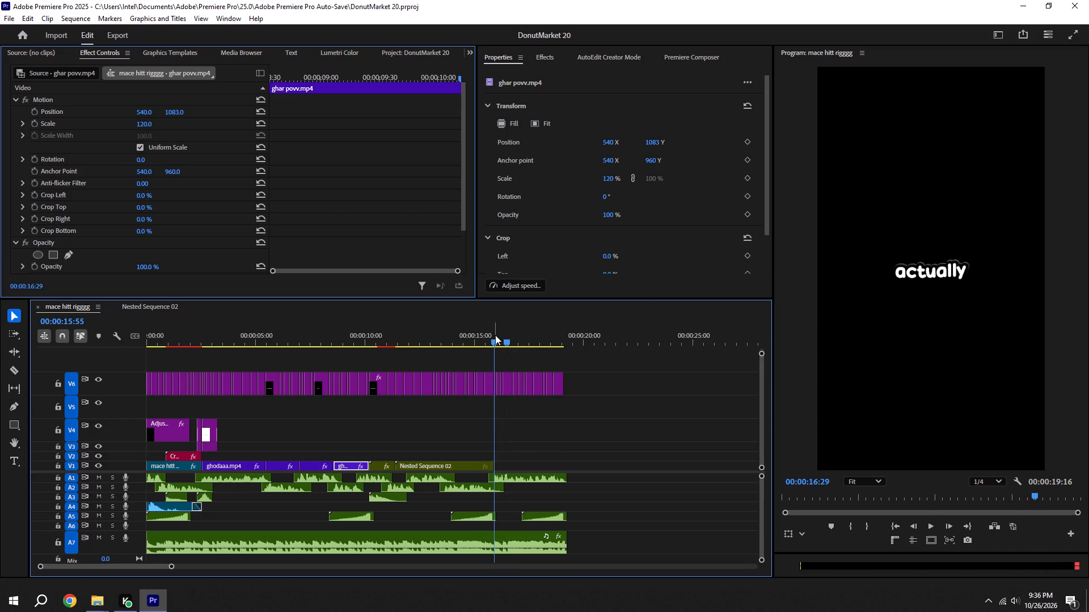
key(ctrl+s)
click(109, 610)
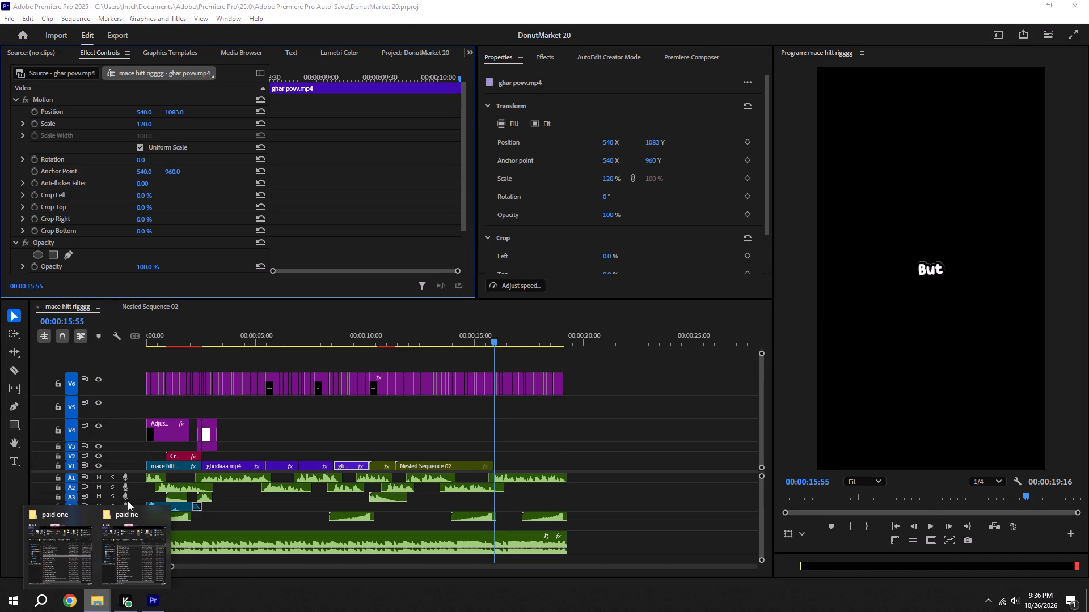
click(116, 551)
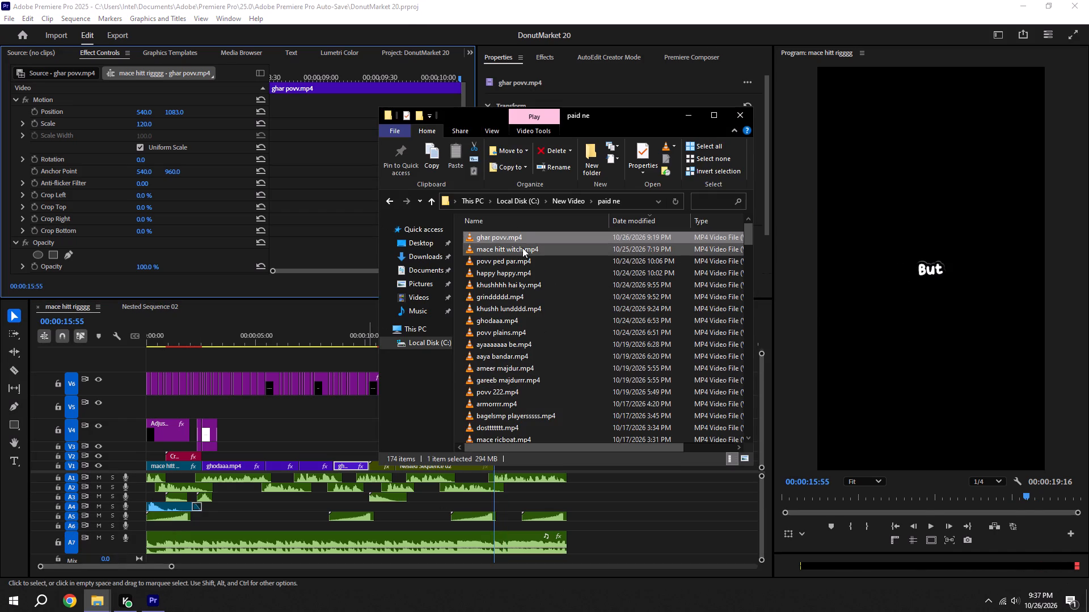
double_click(520, 265)
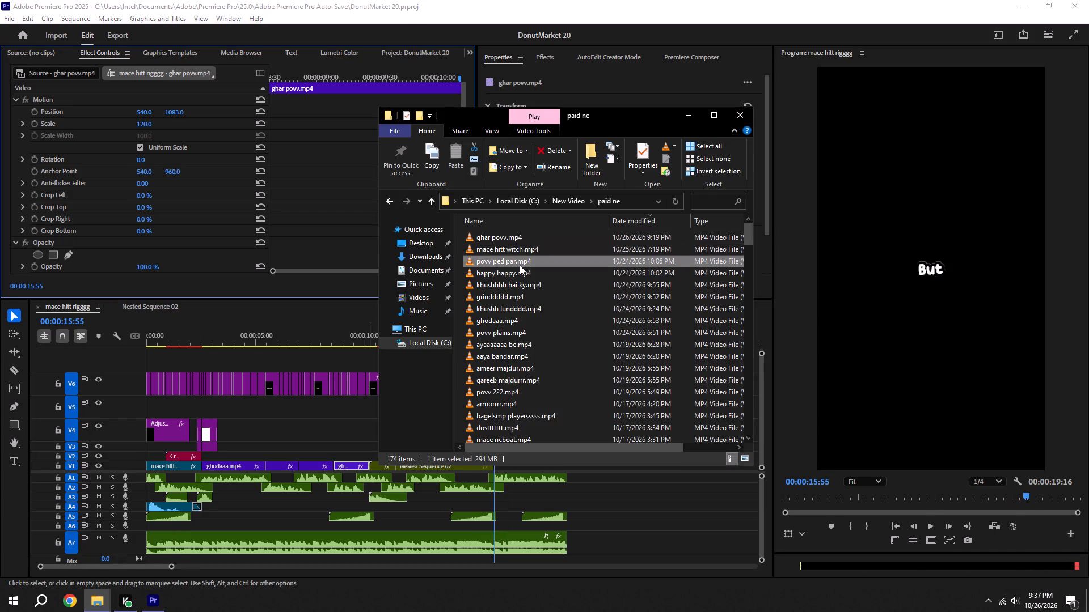
click(1088, 0)
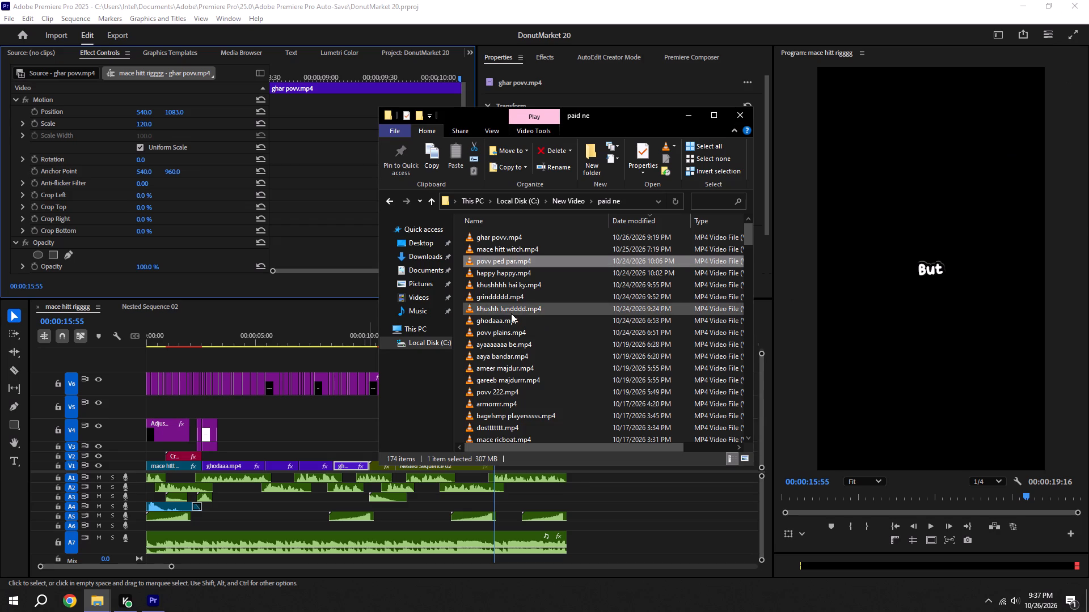
double_click(509, 274)
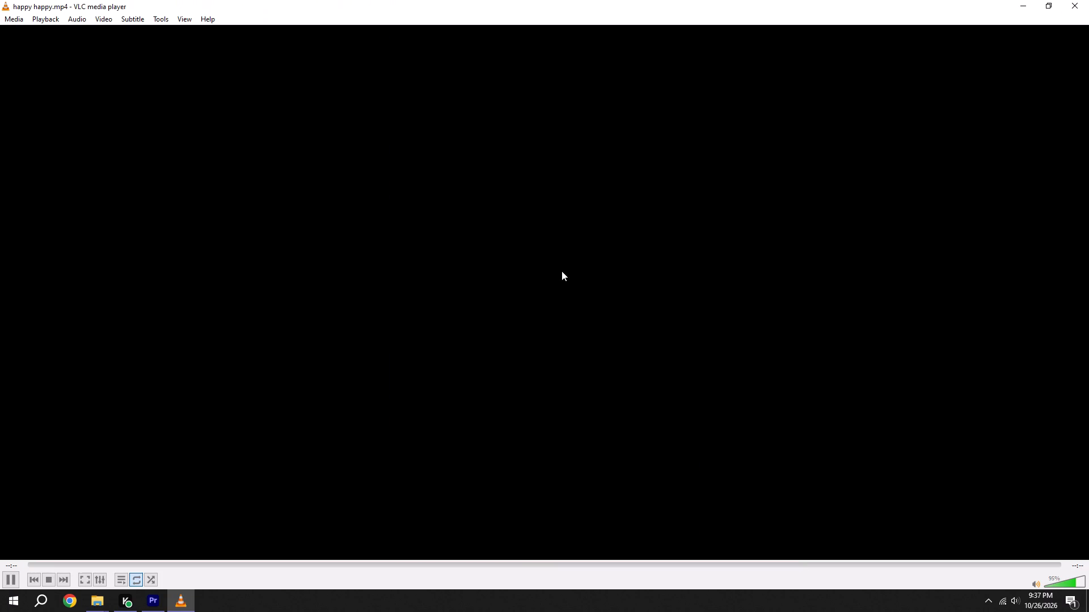
click(1088, 0)
double_click(499, 287)
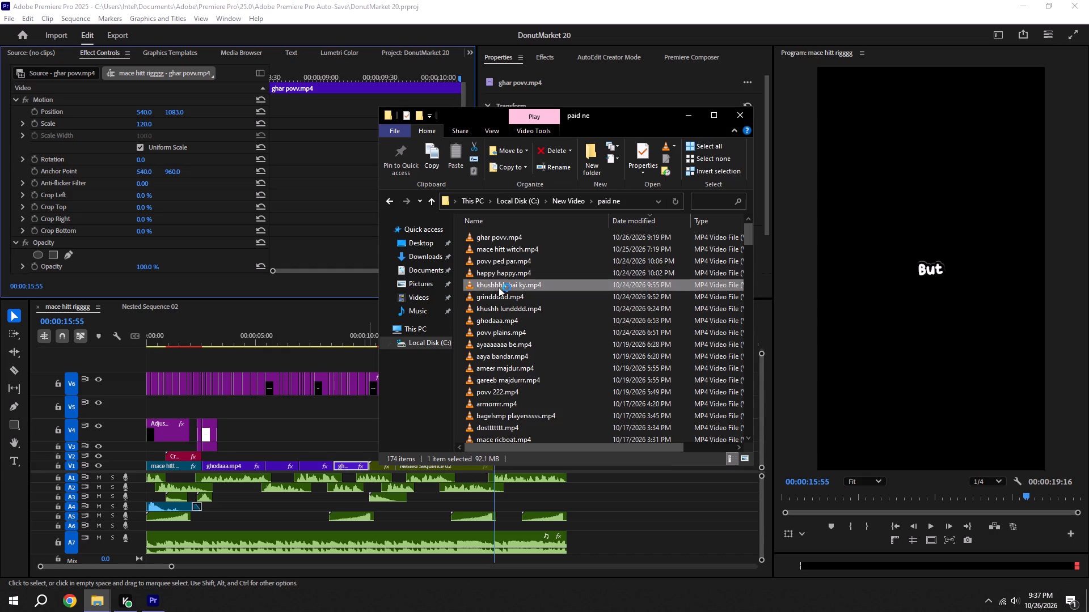
click(1078, 0)
Add khushhhh hai ky.mp4 from the paid ne folder to V1 and place it against the end of Nested Sequence 02.
drag(535, 284, 602, 469)
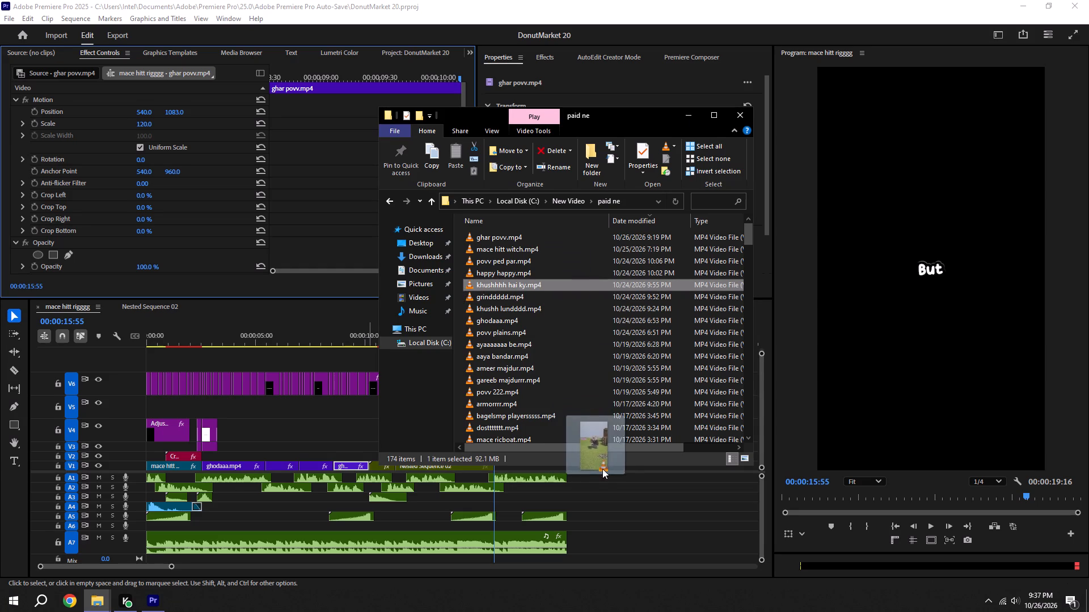
drag(602, 469, 723, 475)
click(721, 489)
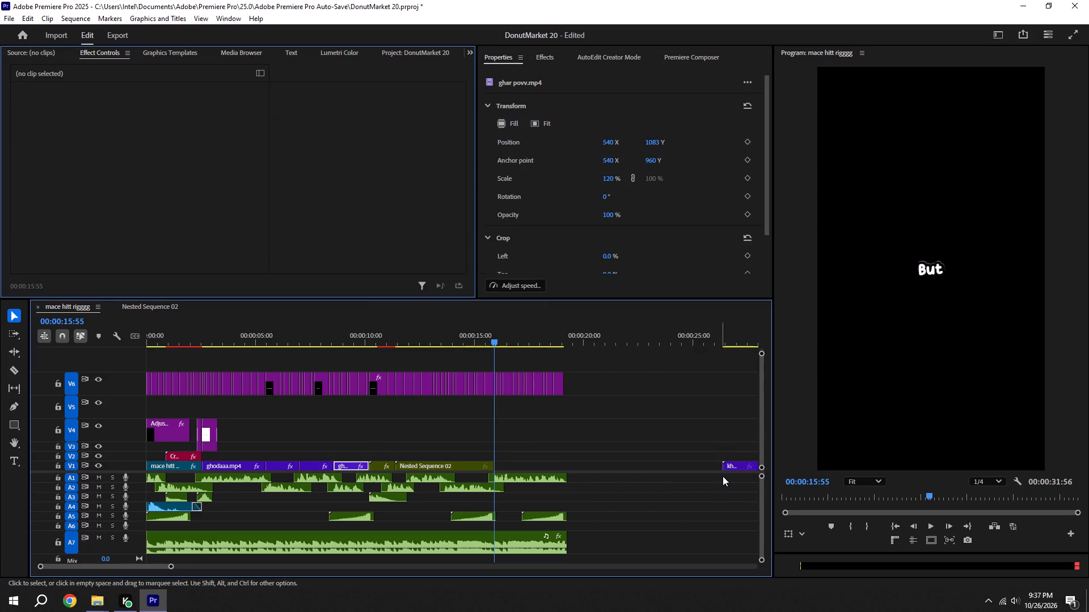
drag(717, 462, 735, 465)
drag(751, 467, 552, 470)
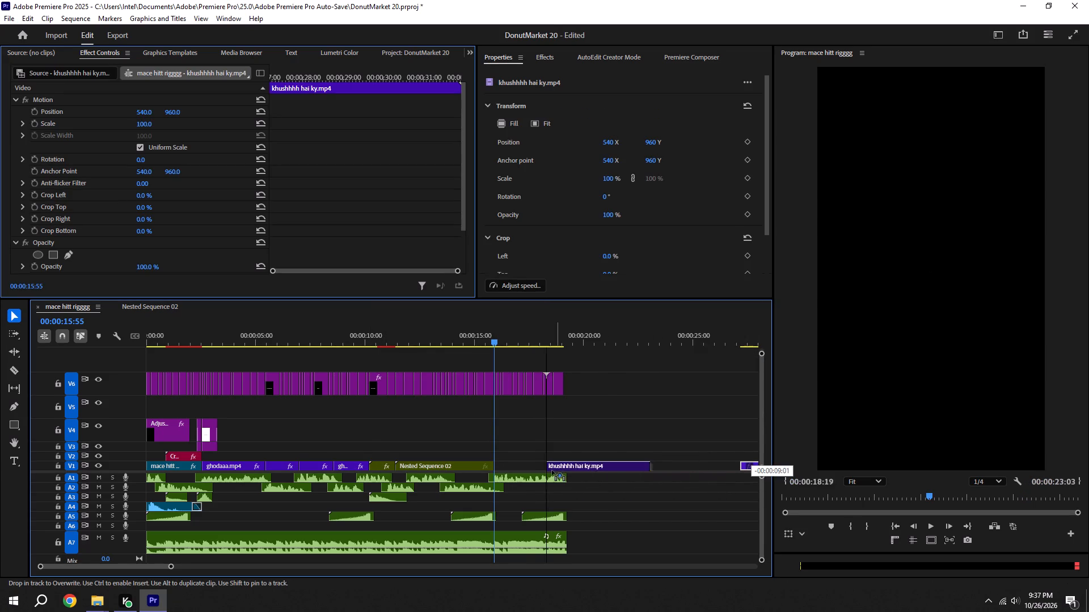
drag(552, 470, 503, 470)
click(546, 427)
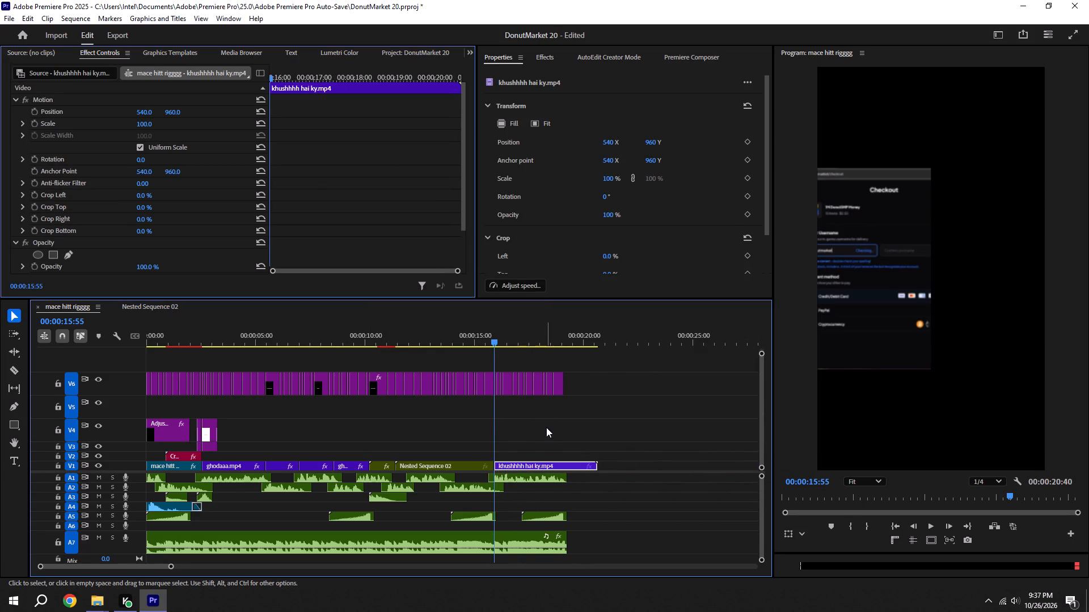
Trim the end of khushhhh hai ky.mp4 to the end of the audio tracks, save, and play back the closing section.
key(space)
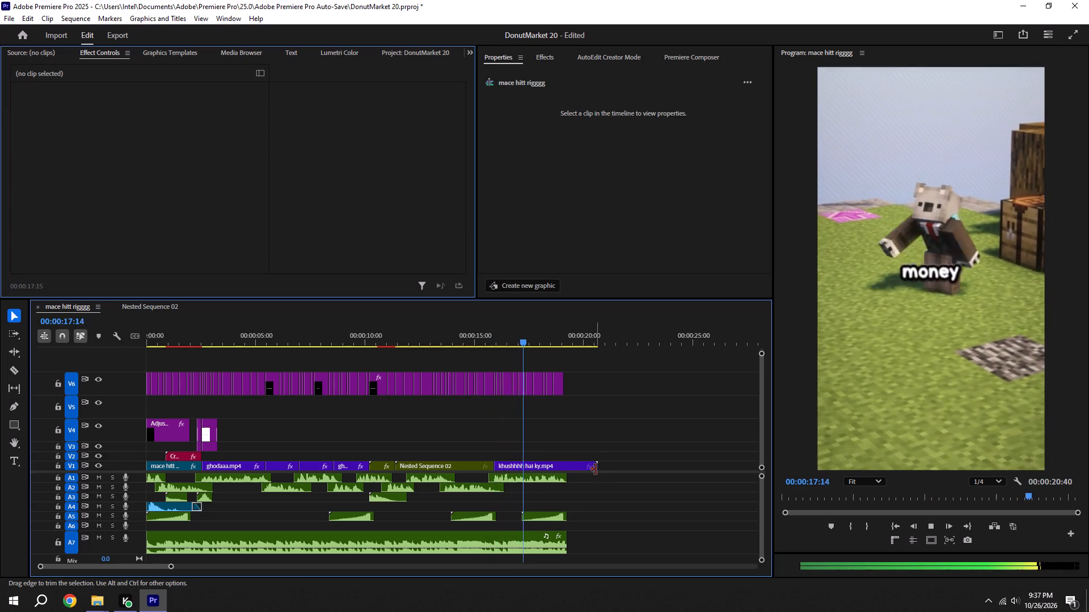
drag(596, 469, 564, 471)
click(600, 474)
key(ctrl+s)
key(space)
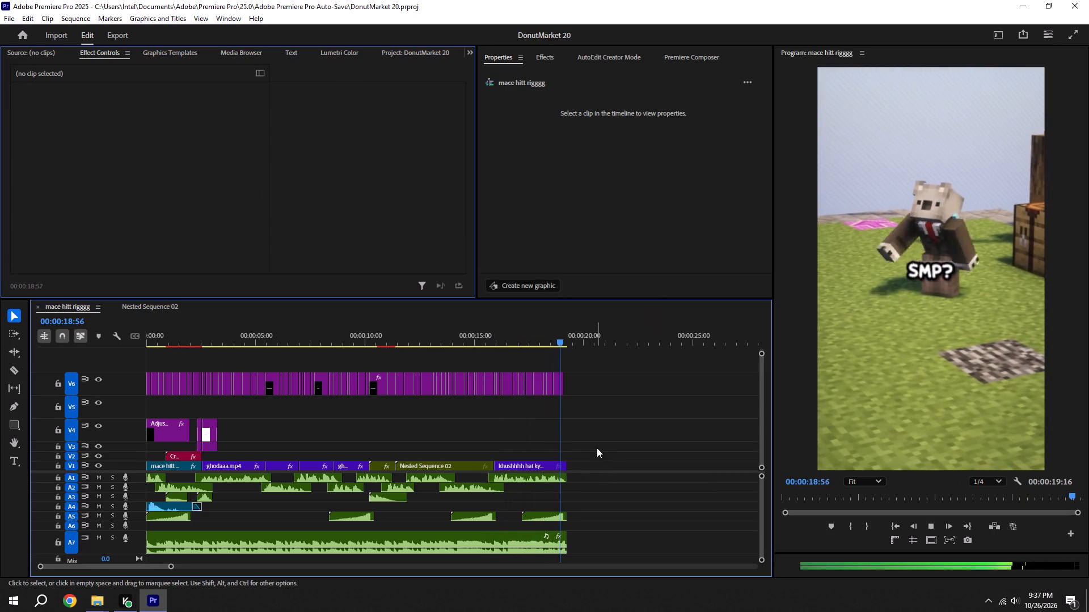
key(ctrl+s)
Play back the sequence from the start to review the opening, ghodaaa.mp4 and first ghar povv.mp4 clips, saving the project.
click(897, 525)
alt+scroll(463, 482, down, 7)
click(547, 463)
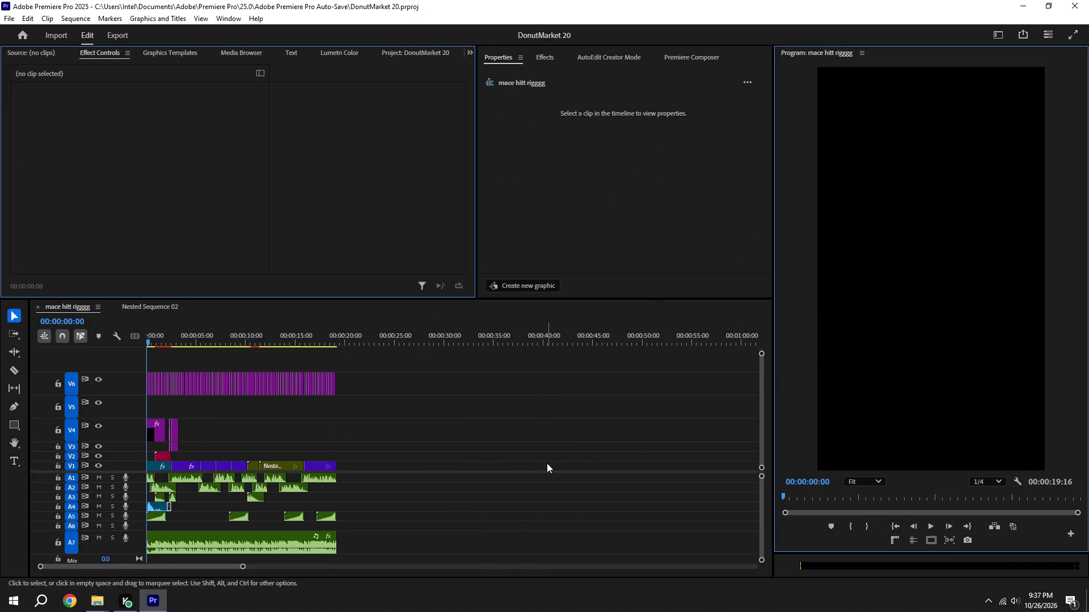
key(ctrl+s)
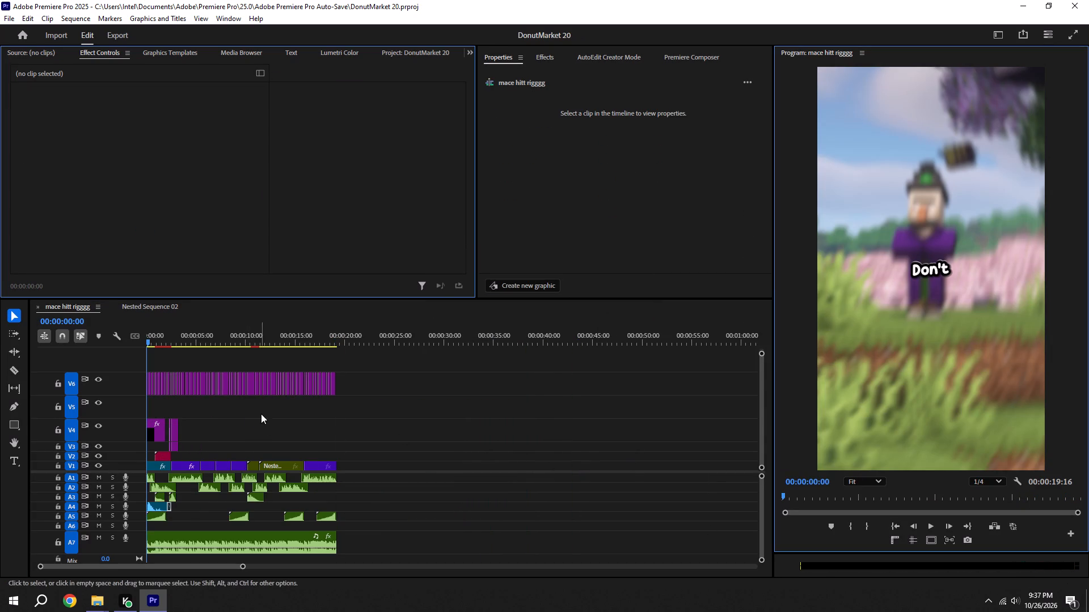
key(space)
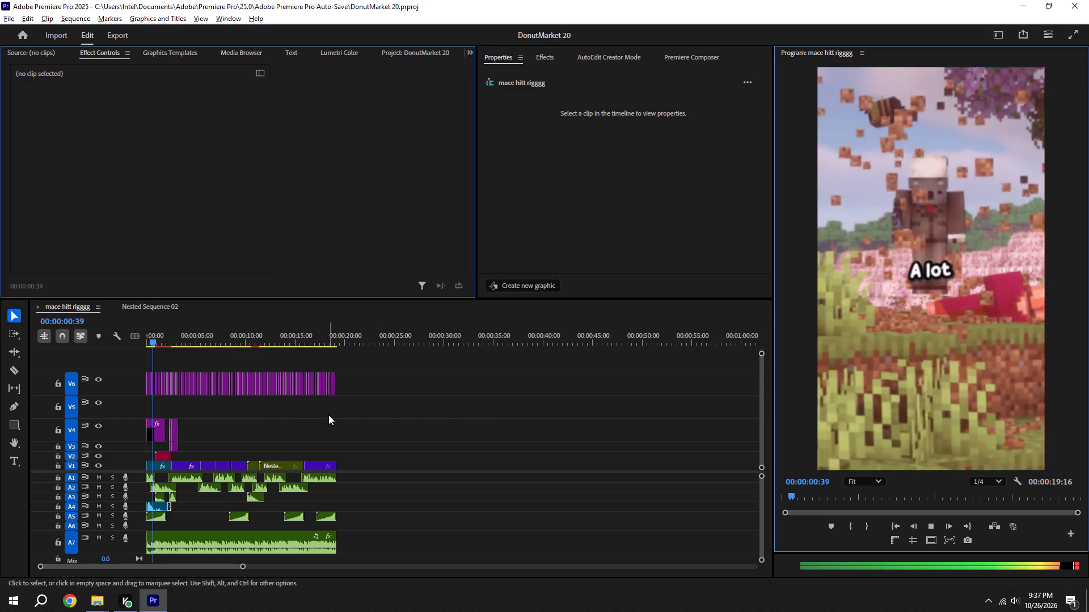
alt+scroll(328, 415, up, 10)
key(space)
scroll(302, 461, up, 13)
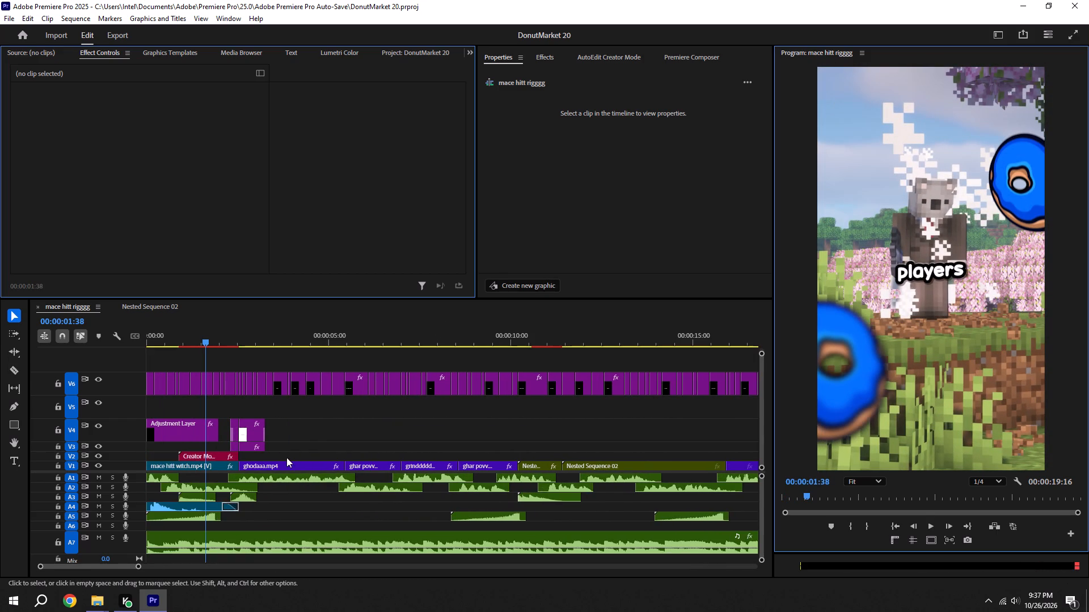
key(space)
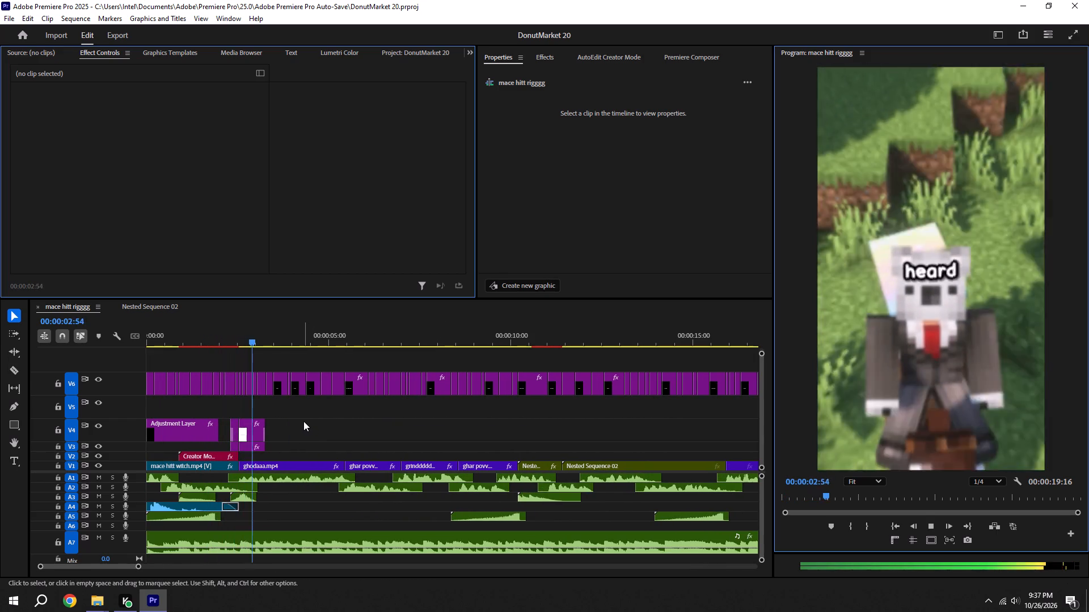
key(ctrl+s)
alt+scroll(323, 467, up, 3)
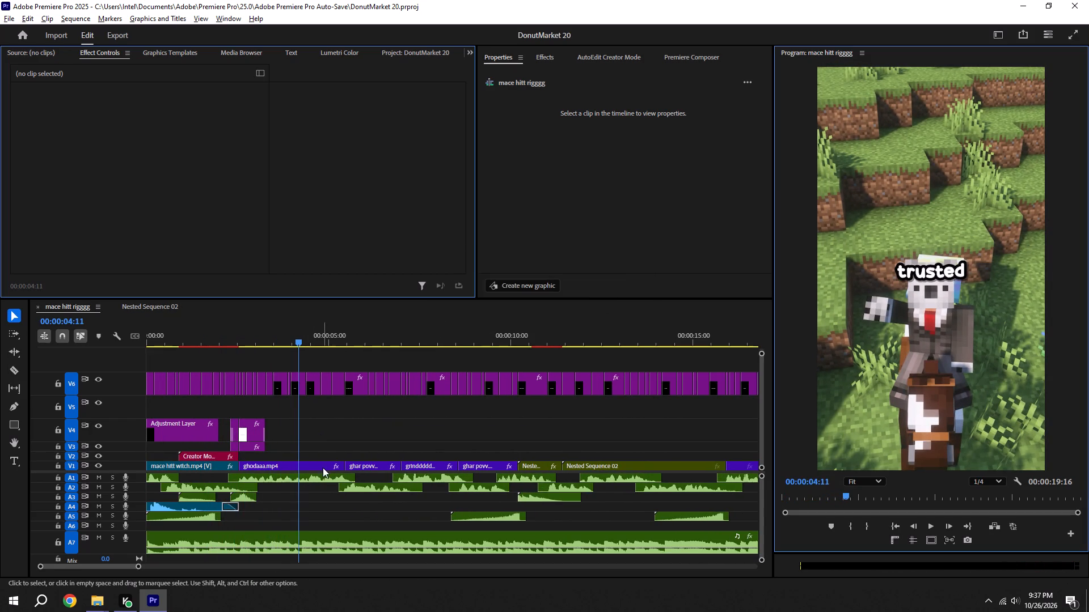
alt+scroll(323, 467, up, 2)
key(ctrl+s)
scroll(313, 441, up, 5)
key(space)
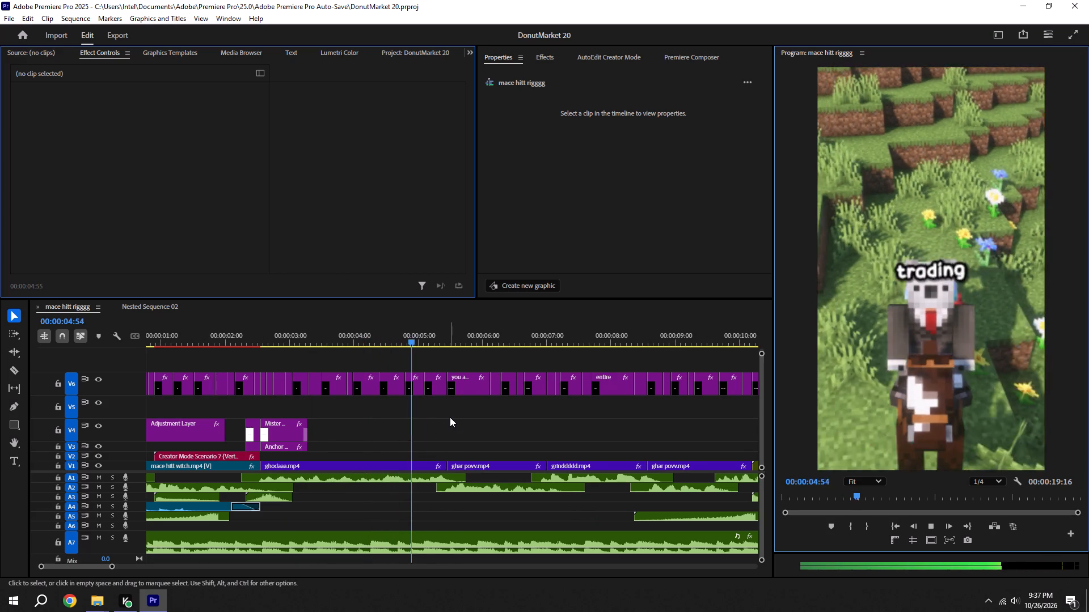
key(ctrl+s)
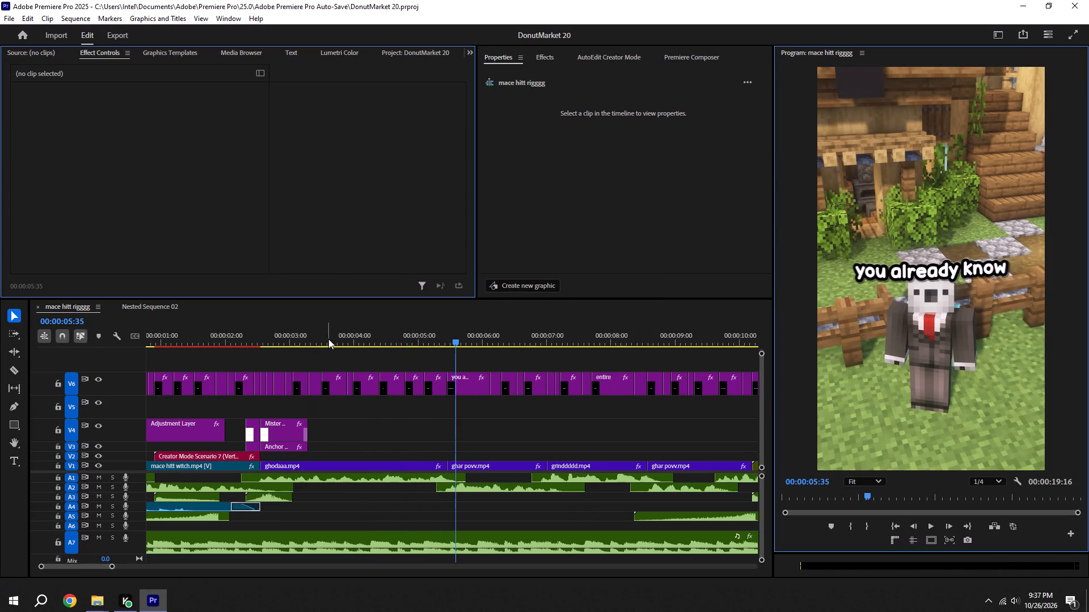
Check the effects on ghodaaa.mp4, search effects for zoom, and apply the 05. Zoom In Center preset to the first ghar povv.mp4.
click(302, 331)
click(373, 465)
scroll(66, 176, down, 10)
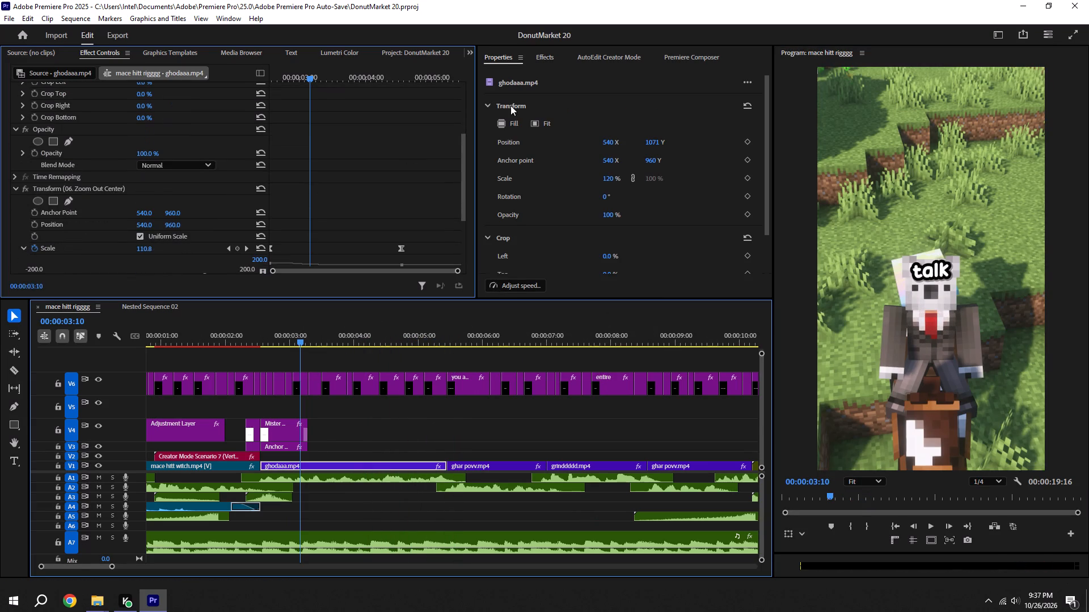
click(550, 47)
click(531, 84)
text(zoom)
key(ctrl+s)
scroll(556, 163, down, 16)
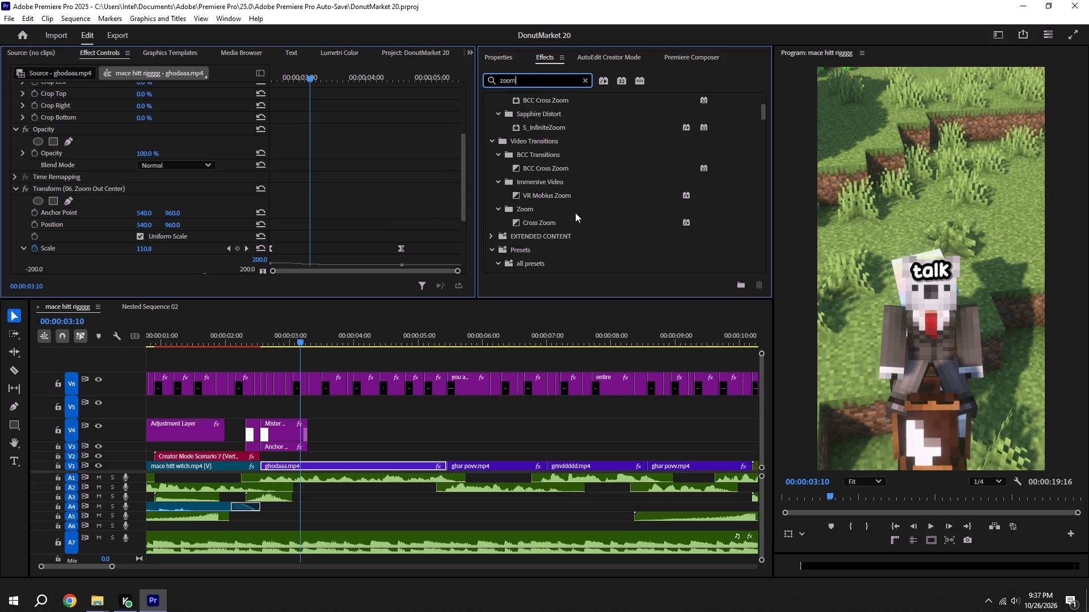
scroll(575, 212, down, 3)
drag(570, 223, 555, 239)
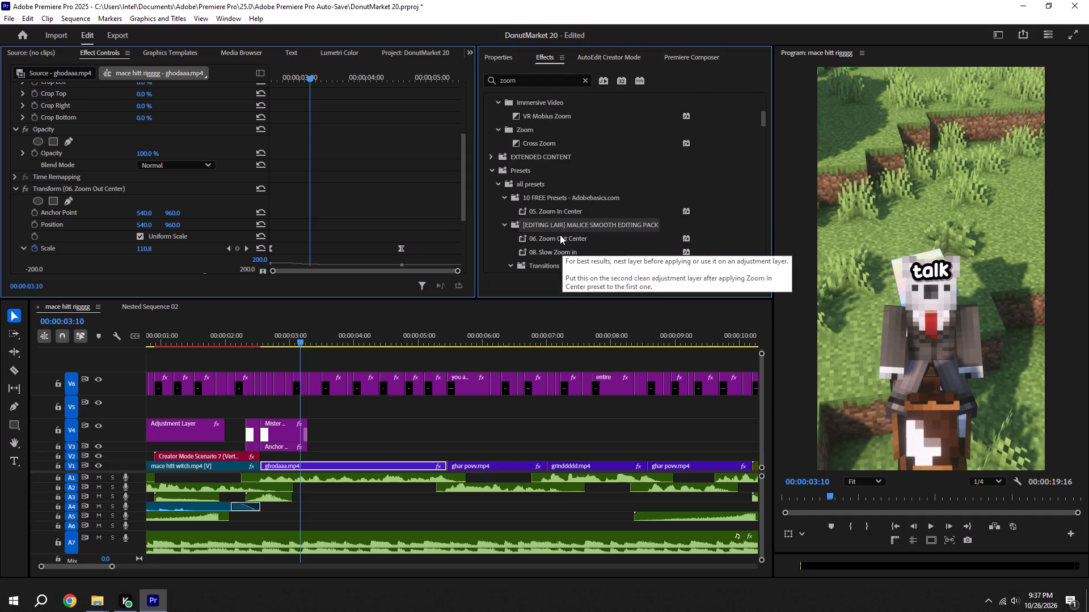
drag(560, 235, 555, 207)
drag(560, 215, 510, 398)
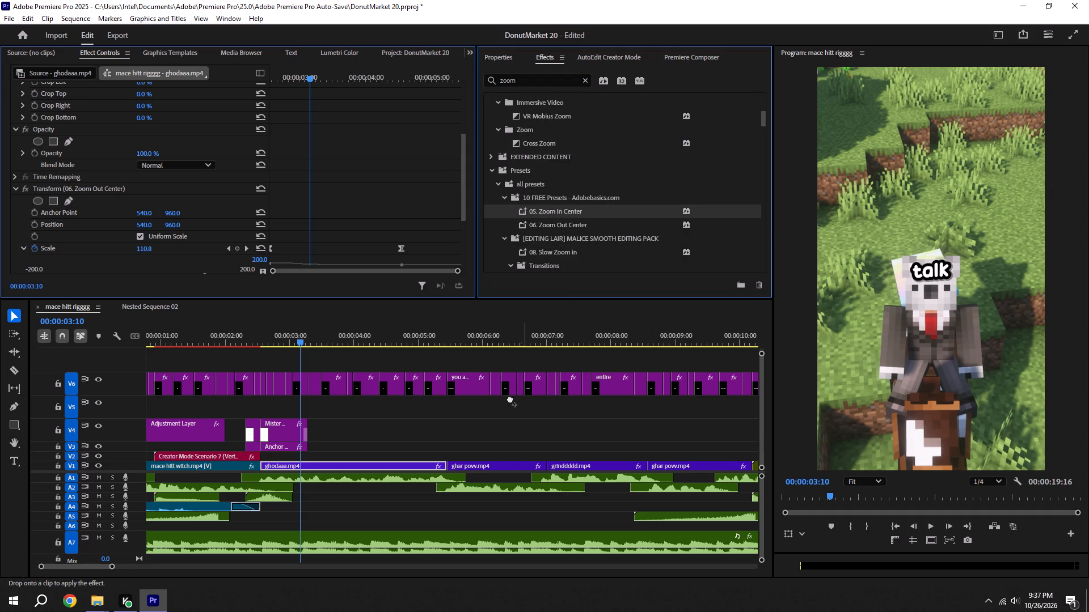
drag(510, 398, 497, 464)
Apply the 06. Zoom Out Center preset to grinddddd.mp4 and 05. Zoom In Center to the ghar povv.mp4 after it.
scroll(507, 447, down, 7)
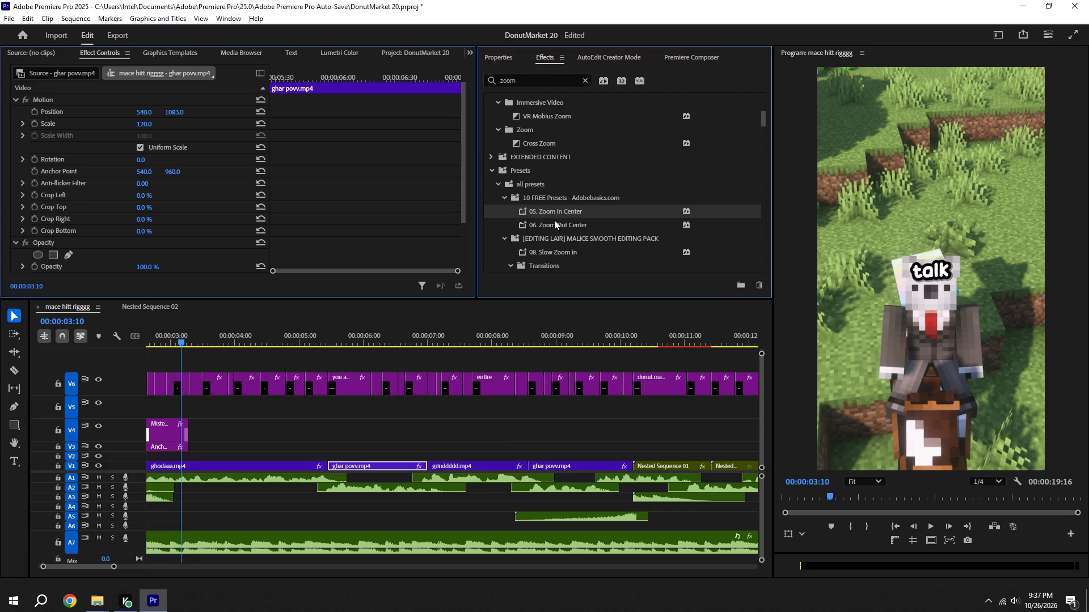
drag(548, 221, 486, 465)
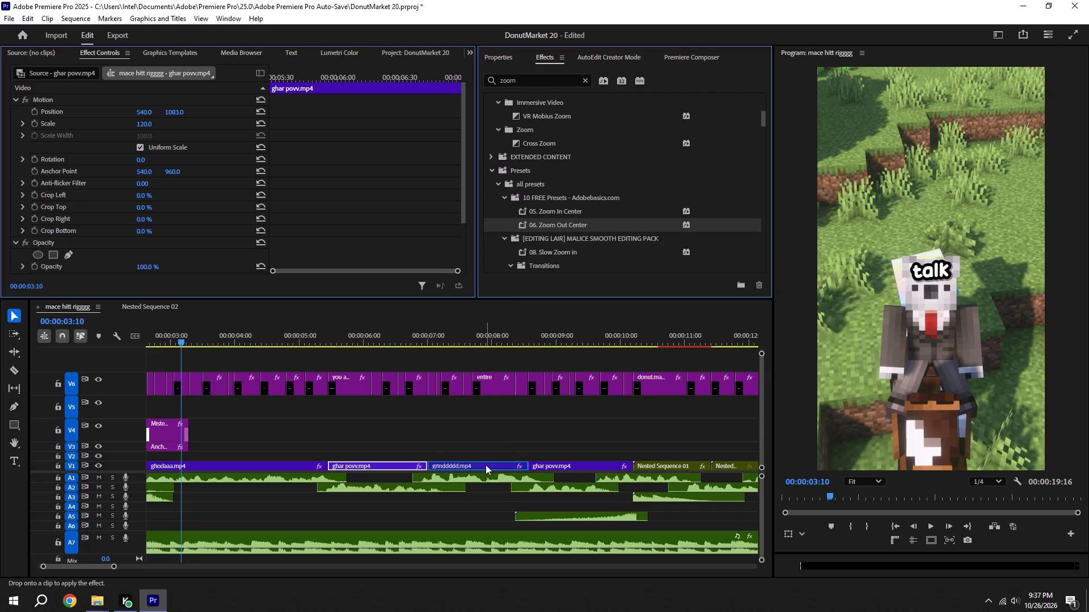
drag(557, 208, 589, 464)
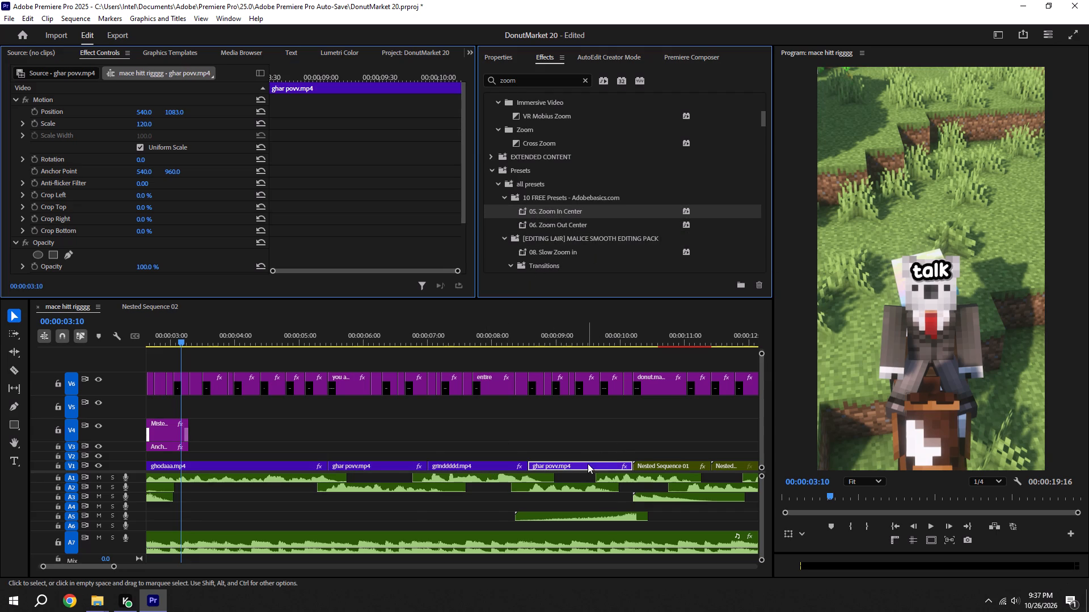
Apply the 06. Zoom Out Center preset to khushhhh hai ky.mp4 at the end of V1 and save the project.
scroll(588, 464, down, 12)
scroll(577, 439, down, 19)
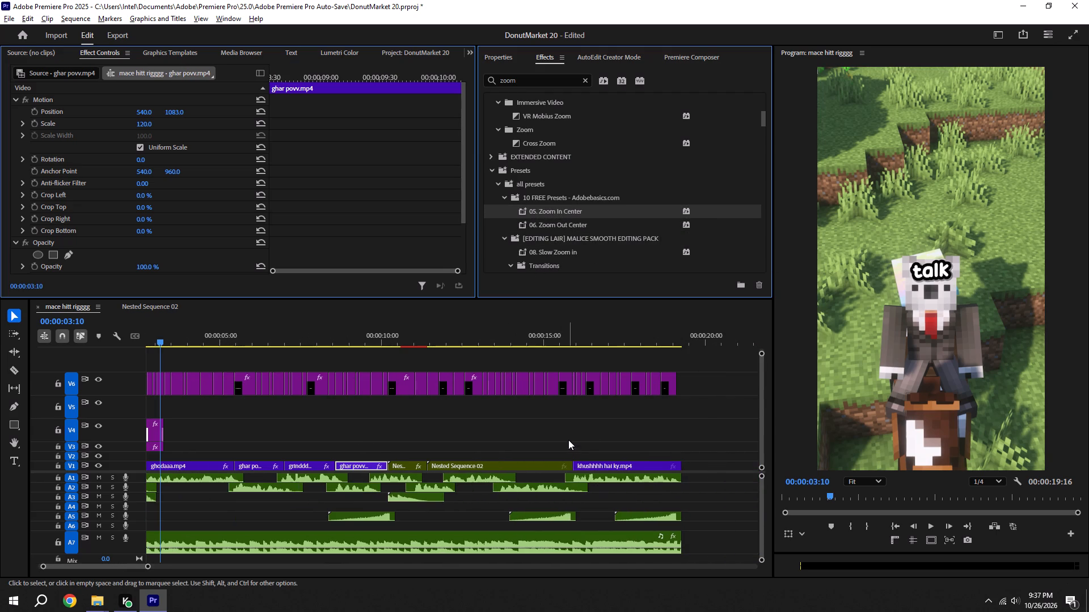
key(ctrl+s)
drag(572, 227, 601, 460)
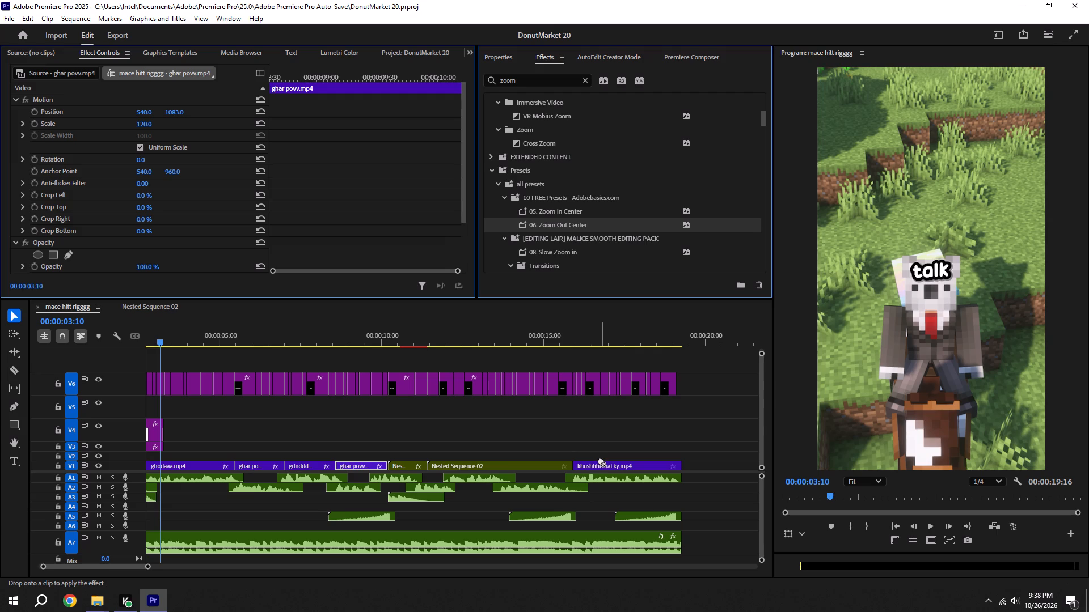
drag(601, 460, 601, 464)
drag(610, 447, 627, 449)
key(ctrl+s)
Play back the sequence from the start through the second ghar povv.mp4 clip to review the zooms, saving the project.
click(887, 532)
click(896, 525)
key(space)
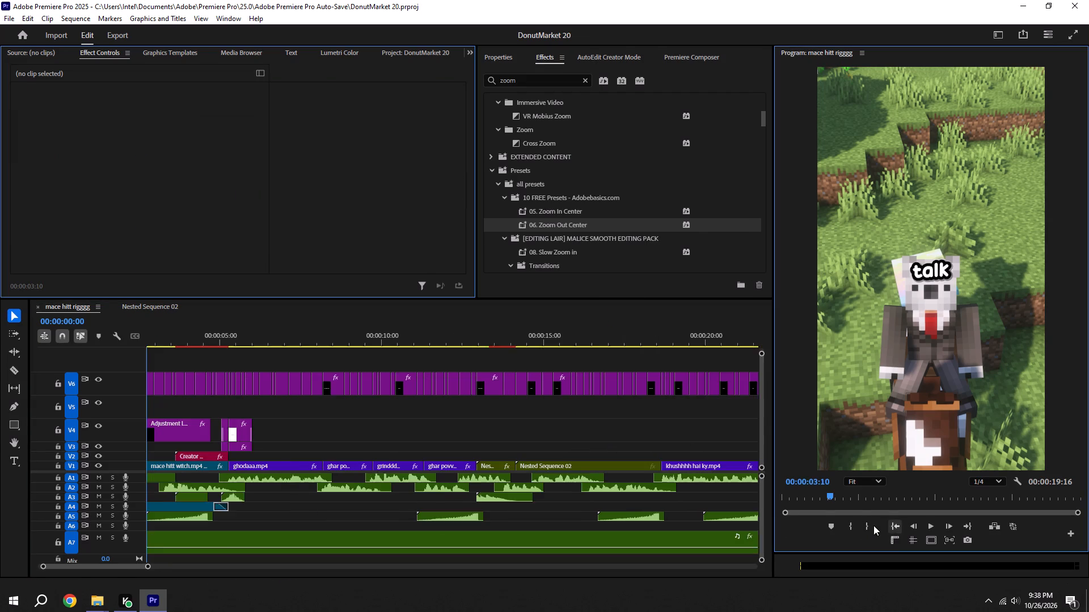
scroll(583, 468, down, 6)
click(615, 460)
key(space)
alt+scroll(367, 478, up, 16)
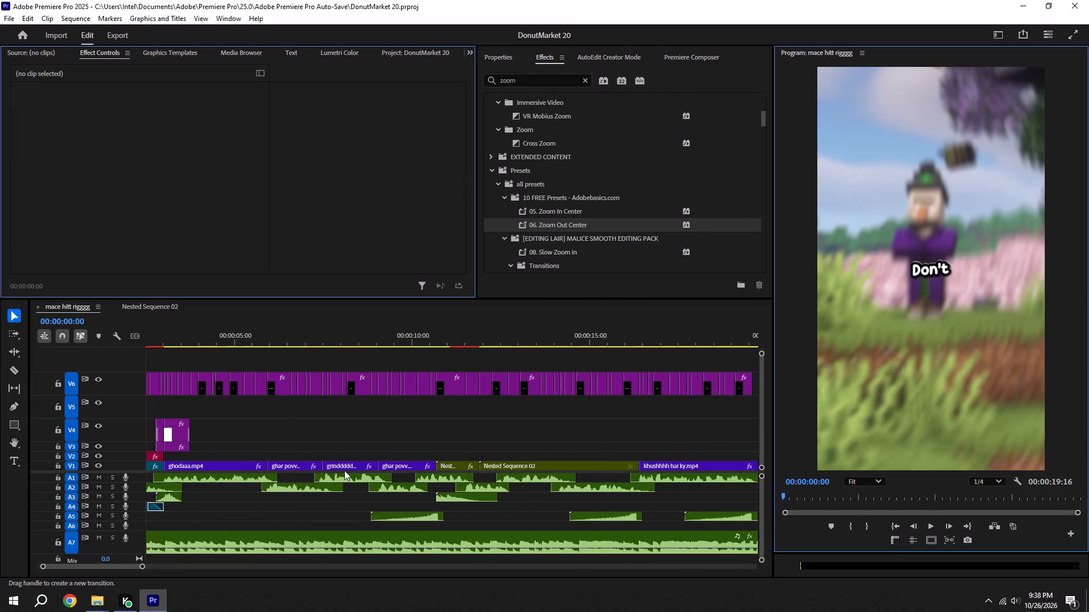
alt+scroll(344, 470, up, 2)
key(space)
alt+scroll(305, 441, up, 5)
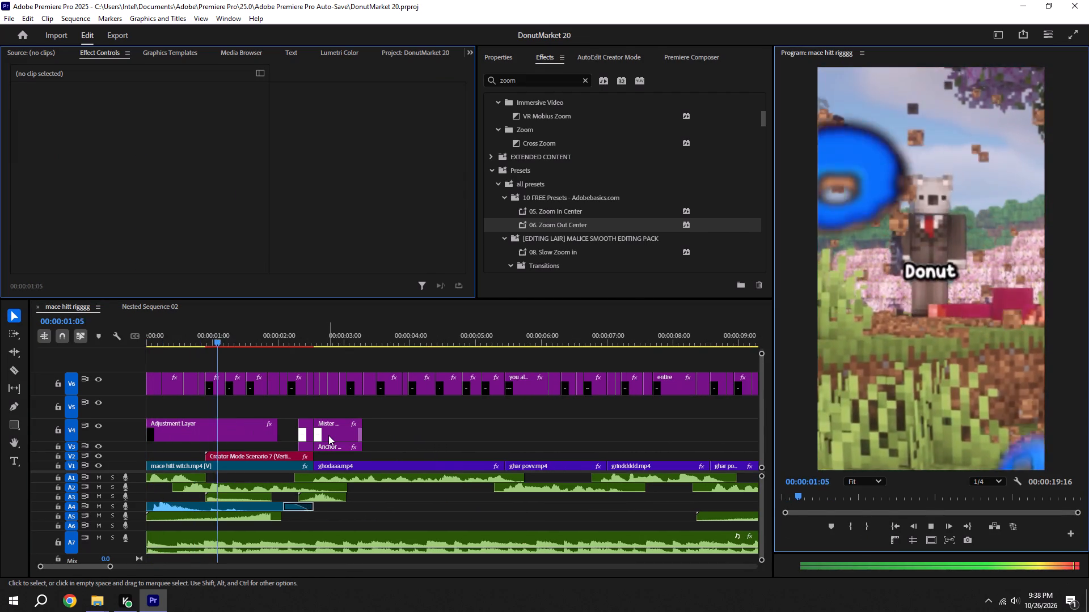
key(space)
key(space)
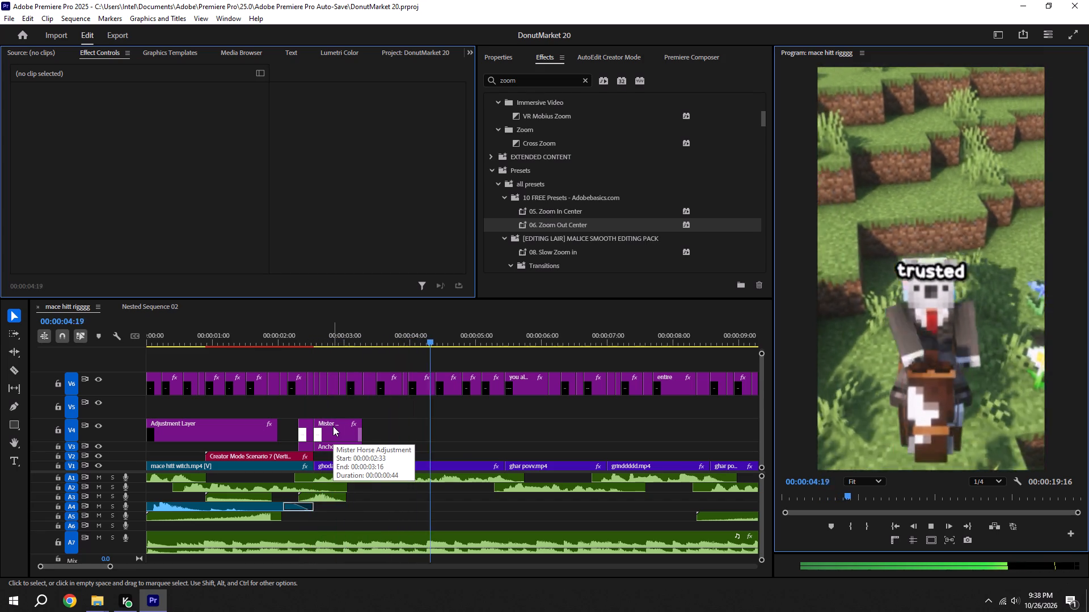
key(ctrl+s)
key(space)
key(ctrl+s)
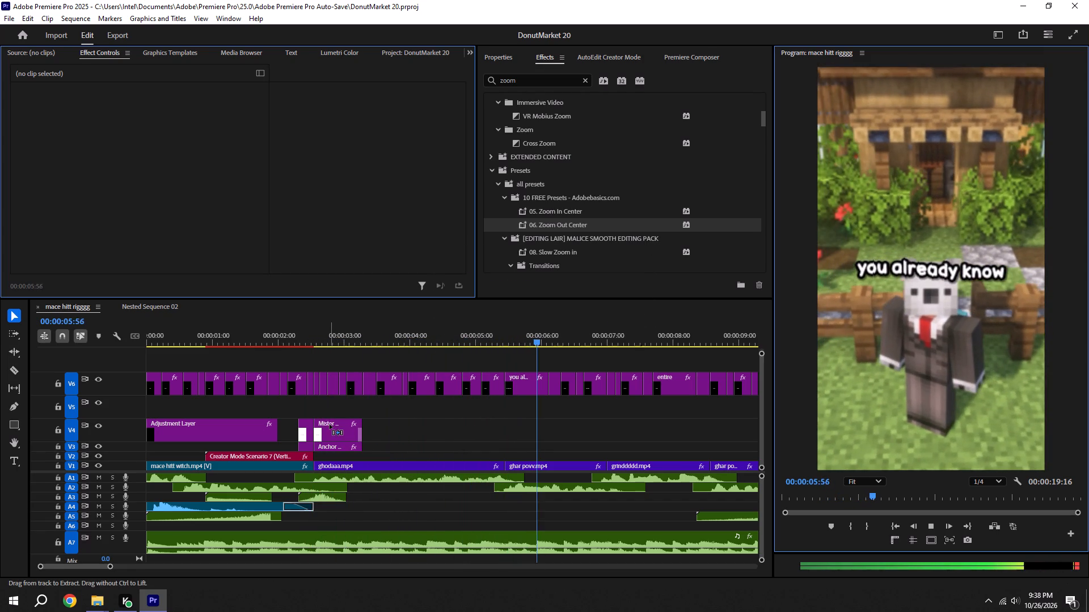
key(space)
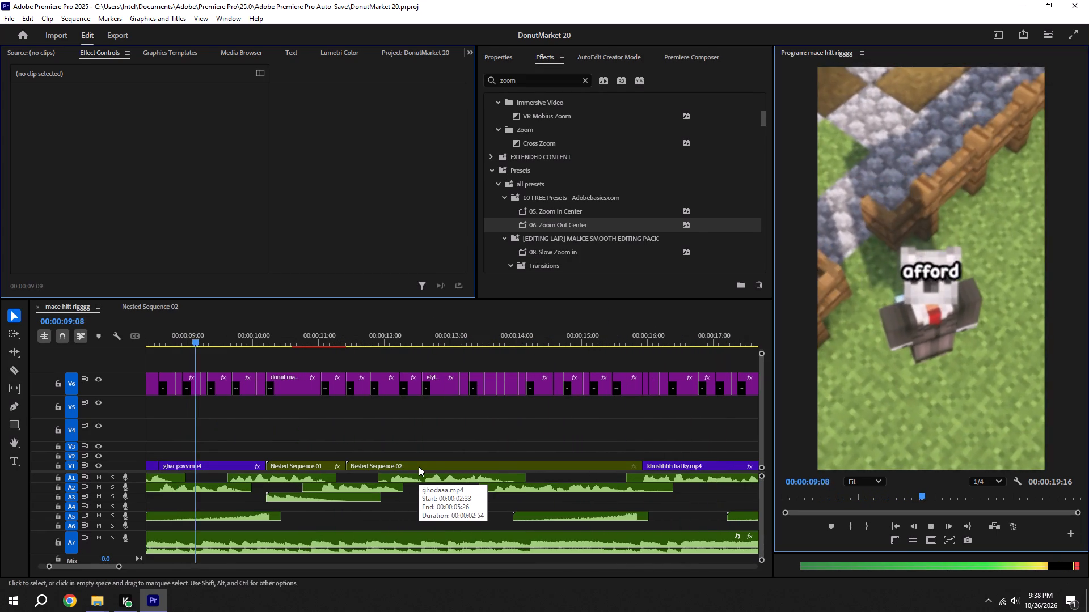
key(ctrl+s)
Delete the ghar povv.mp4 clip between grinddddd.mp4 and Nested Sequence 01 on V1 and save the project.
scroll(245, 461, up, 11)
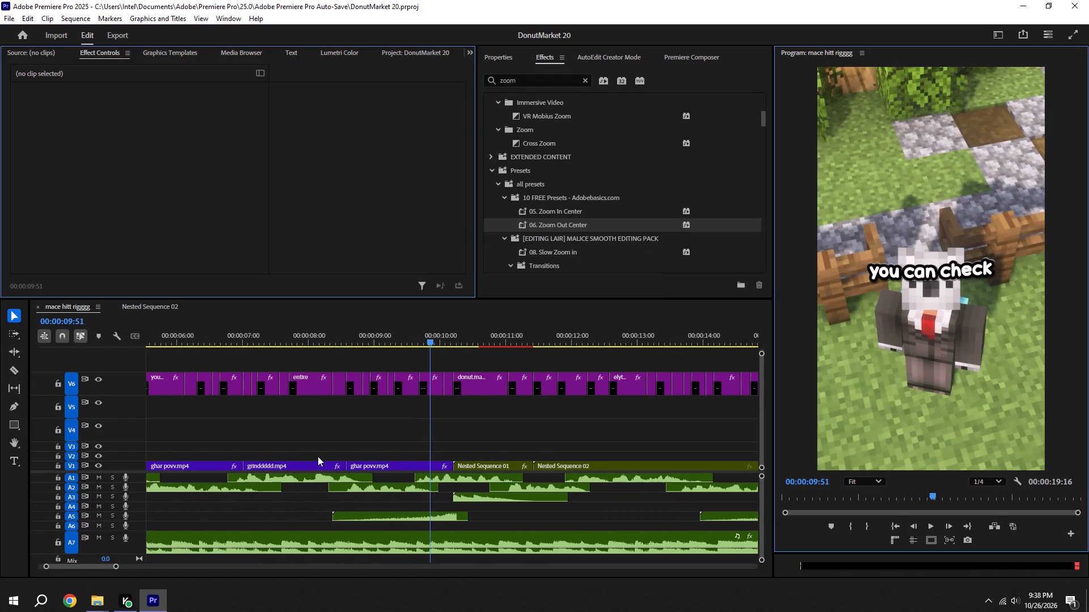
shift+click(355, 337)
click(402, 471)
click(402, 466)
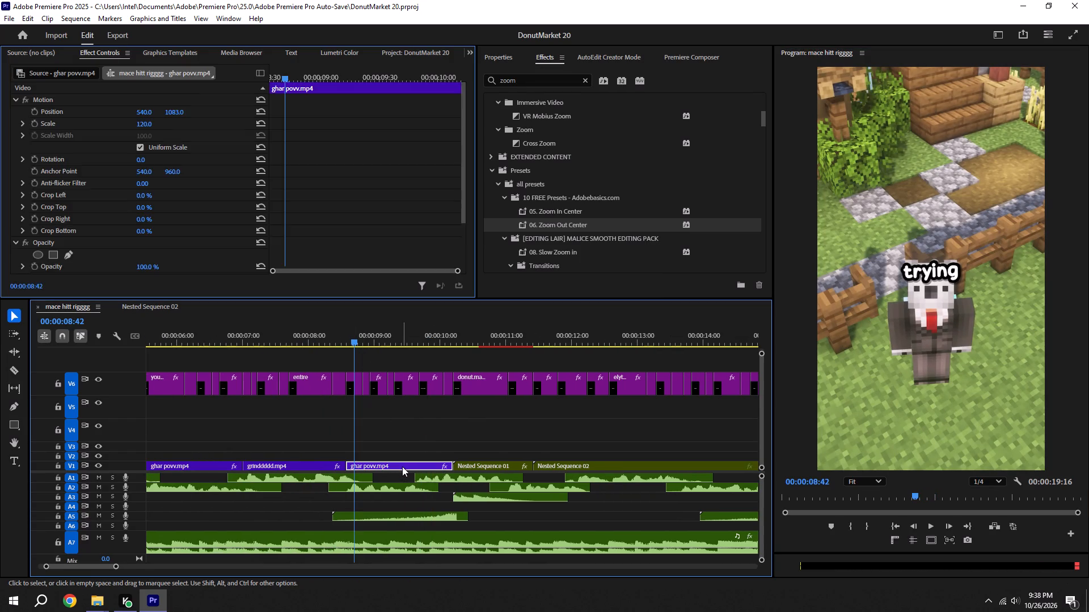
key(BackSpace)
key(ctrl+s)
Fill the gap on V1 with a copy of the first ghar povv.mp4, trimmed to the start of Nested Sequence 01, and save.
alt+drag(180, 468, 212, 467)
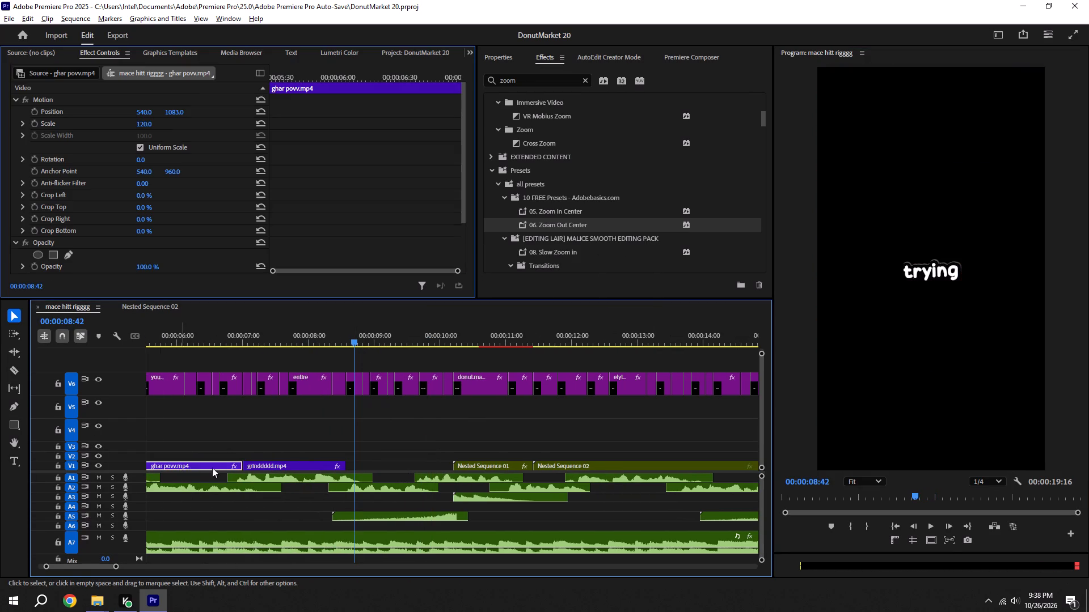
alt+drag(212, 467, 384, 452)
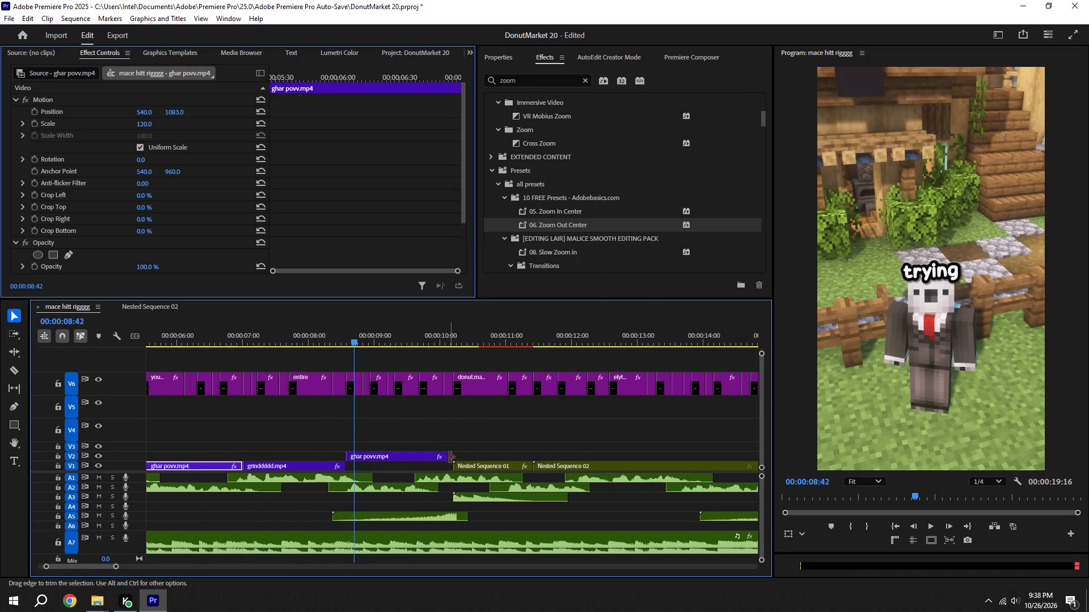
drag(449, 457, 457, 457)
key(ctrl+s)
drag(388, 456, 386, 478)
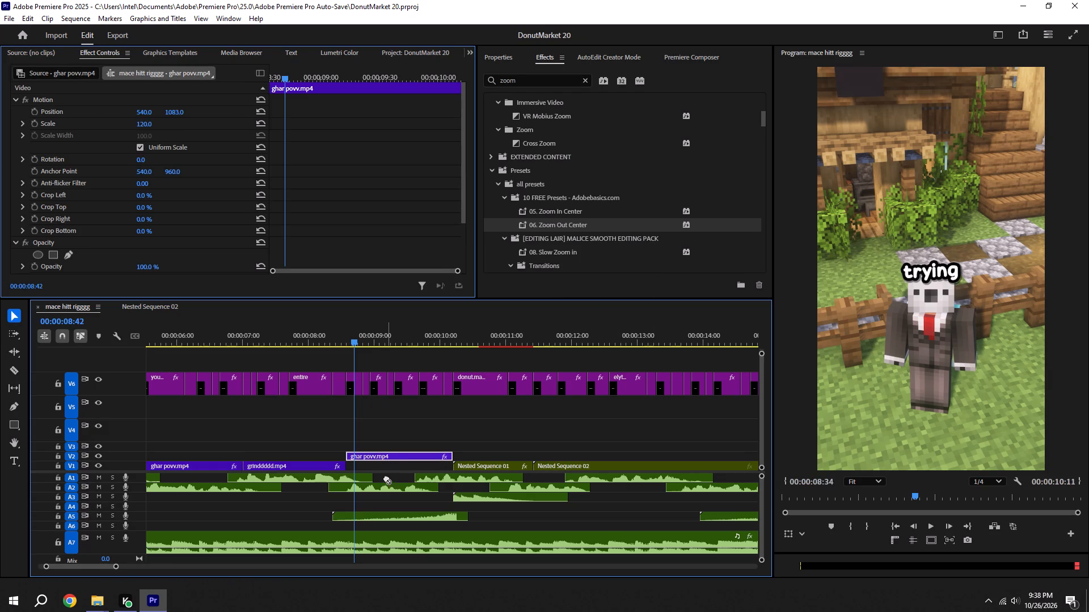
drag(386, 478, 386, 477)
drag(383, 458, 383, 476)
key(ctrl+s)
Play back from the end of grinddddd.mp4 into Nested Sequence 02 to review the replaced clip, saving the project.
drag(327, 340, 318, 339)
key(space)
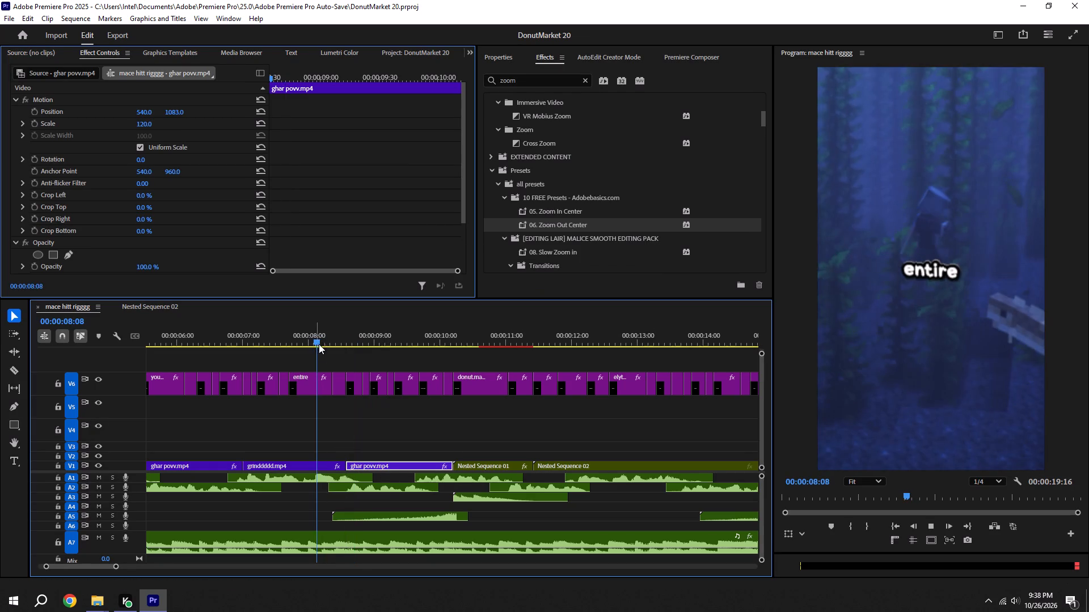
alt+scroll(343, 410, down, 5)
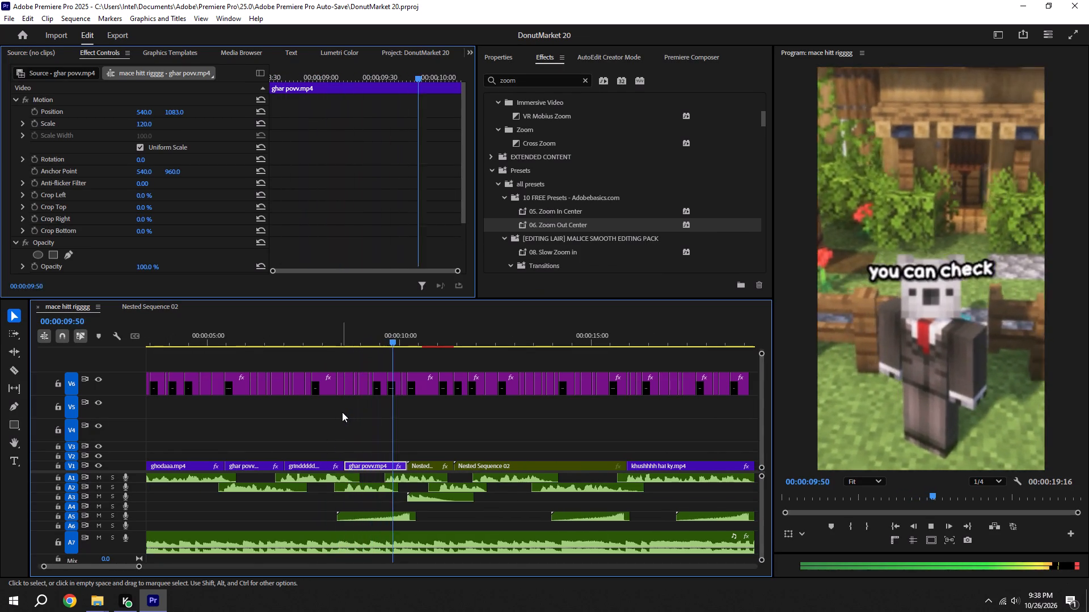
key(ctrl+s)
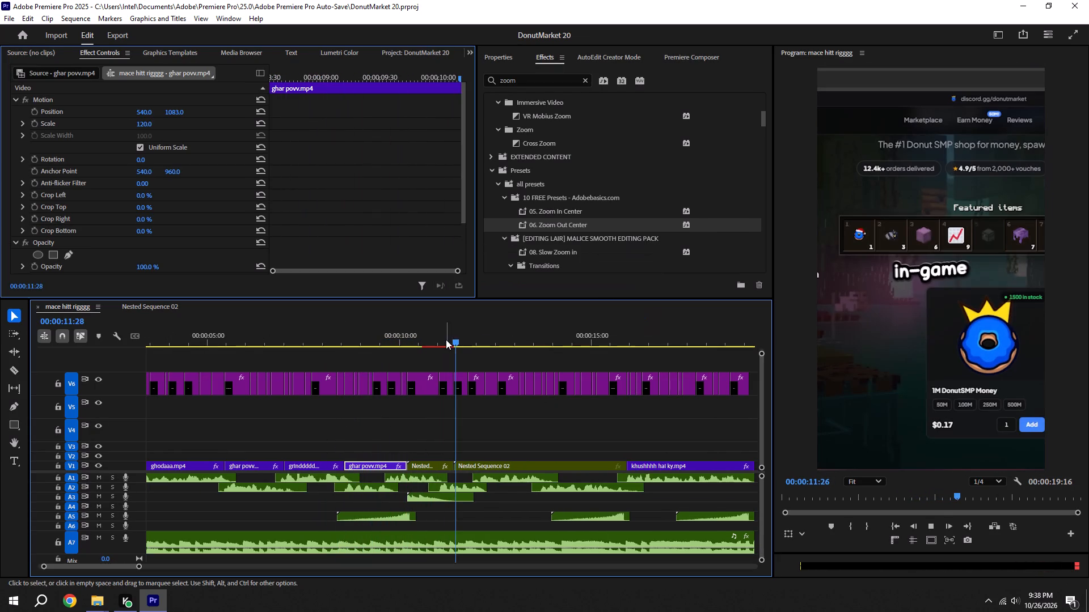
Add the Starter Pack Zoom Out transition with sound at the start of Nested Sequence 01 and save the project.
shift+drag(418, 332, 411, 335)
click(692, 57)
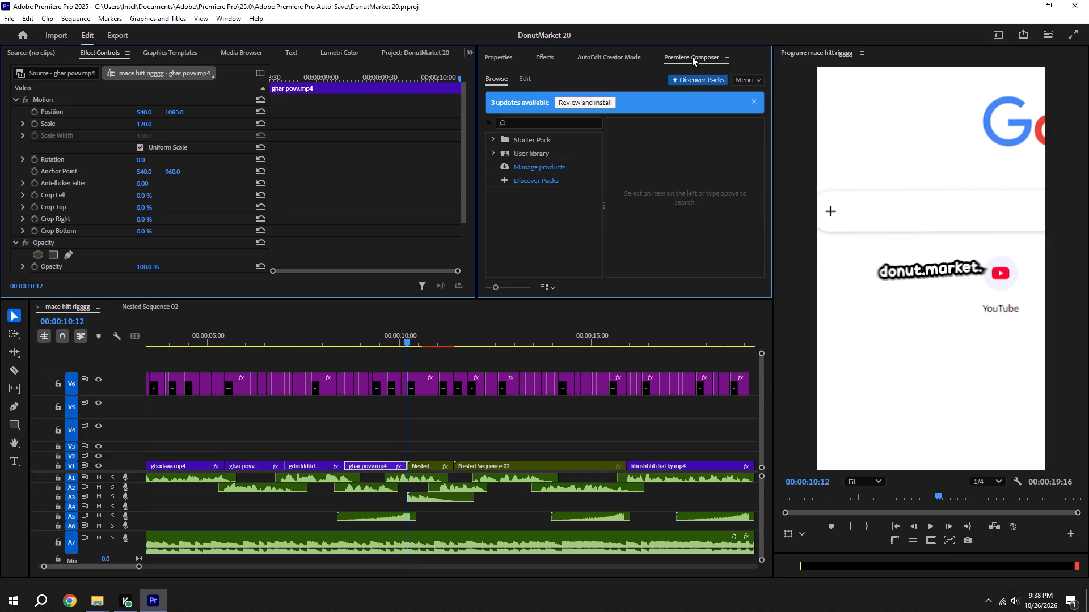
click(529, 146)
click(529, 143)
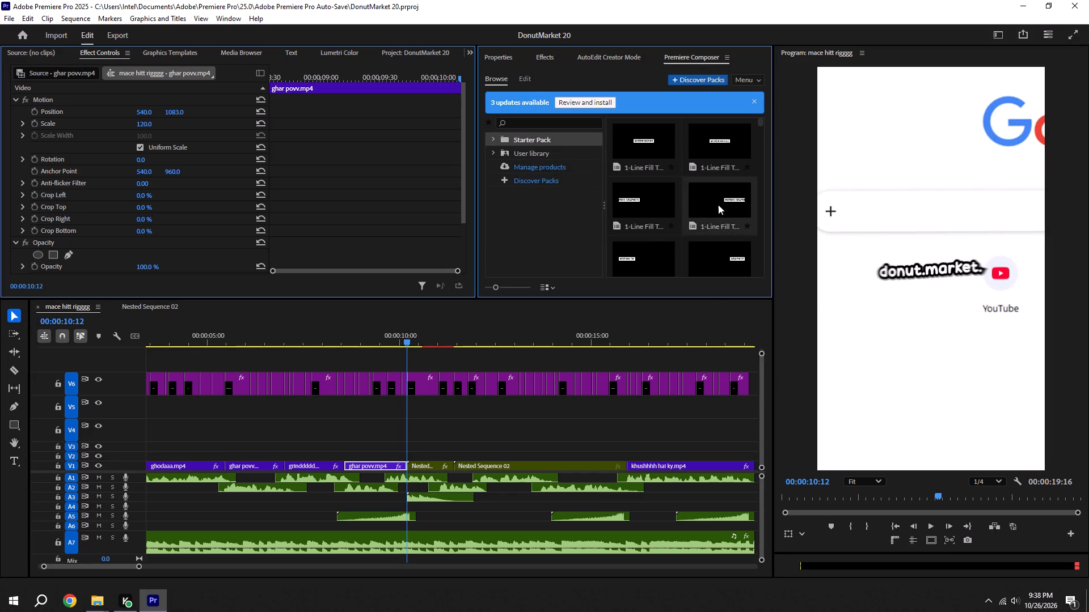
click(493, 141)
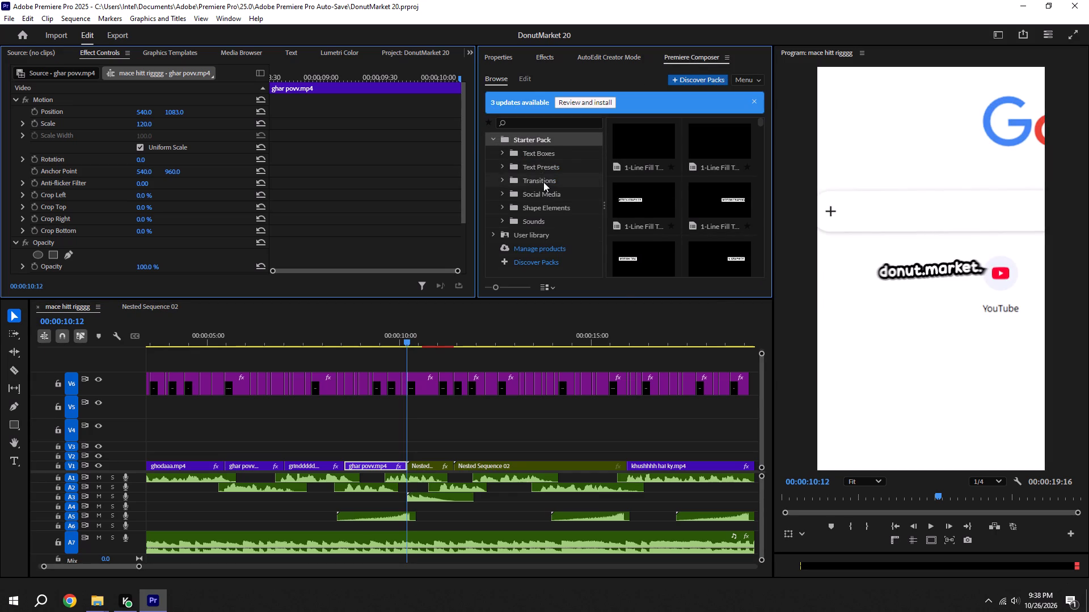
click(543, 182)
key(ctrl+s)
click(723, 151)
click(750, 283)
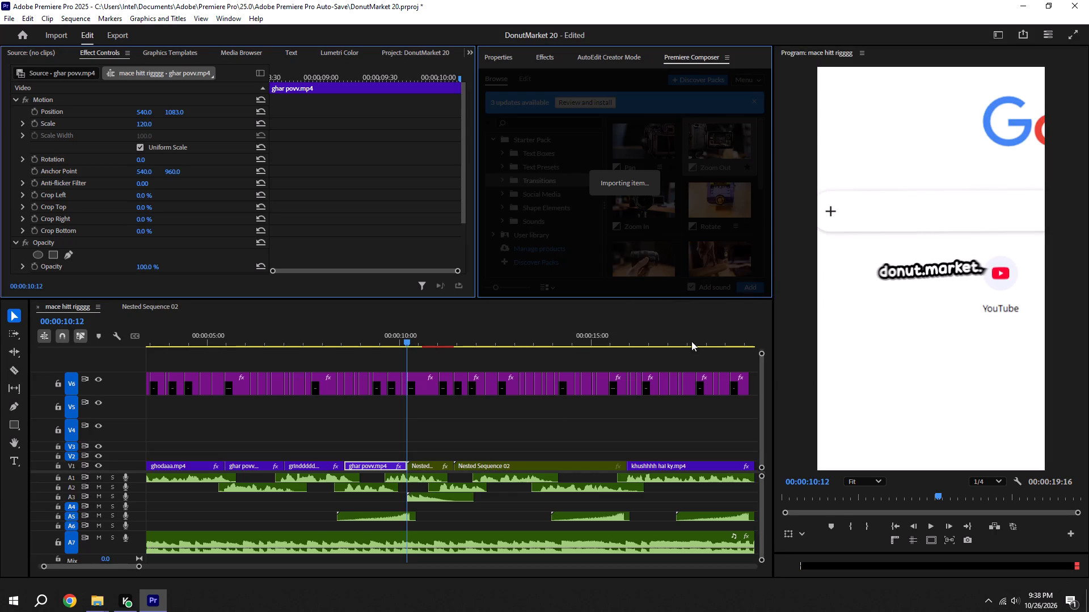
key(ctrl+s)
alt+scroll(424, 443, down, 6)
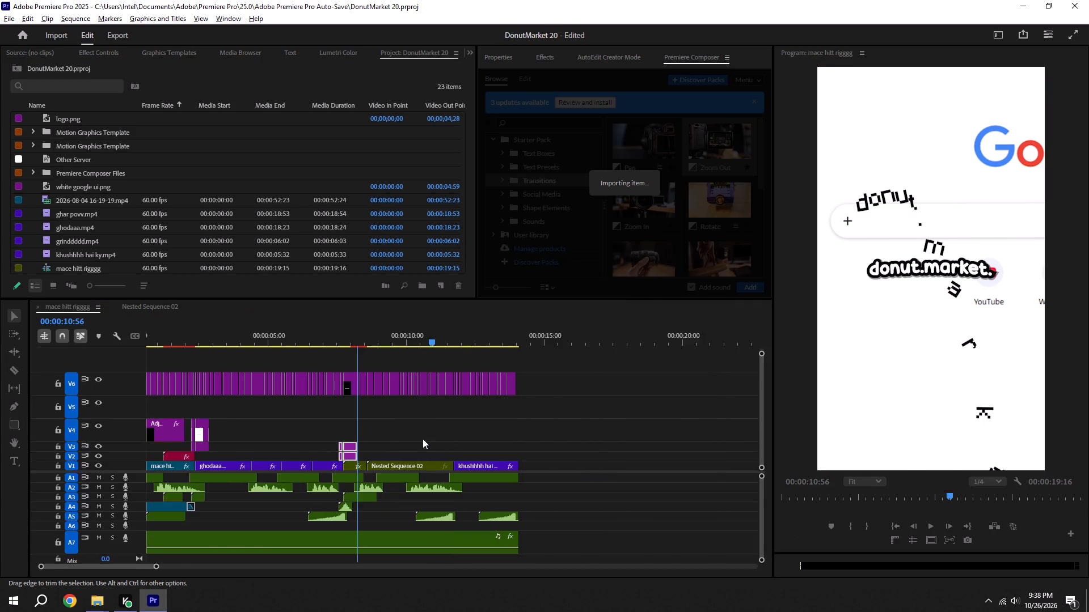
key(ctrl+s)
Play back from the ghodaaa.mp4 clip into grinddddd.mp4 to review the cuts, saving the project.
drag(344, 340, 229, 348)
key(space)
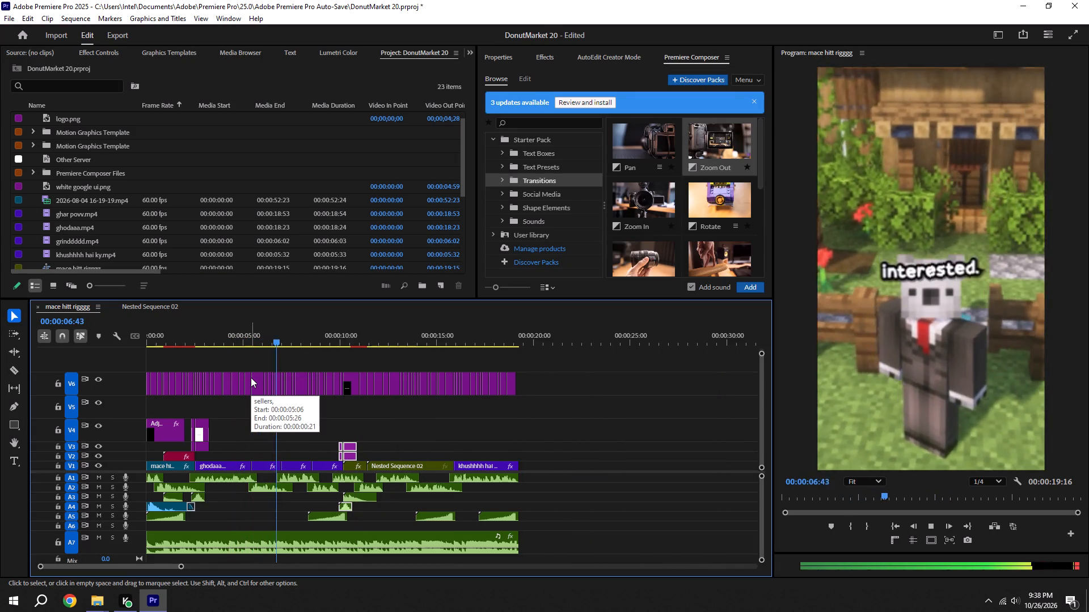
key(ctrl+s)
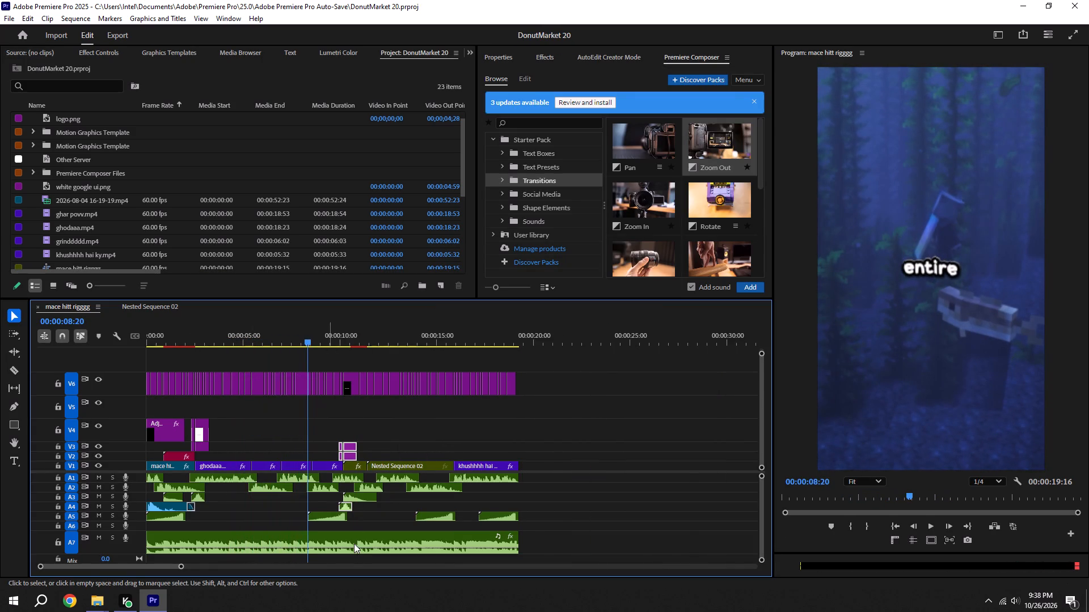
alt+scroll(280, 496, up, 5)
key(ctrl+s)
Add the Rotate CW transition with sound at 00:00:07:00, between the first ghar povv.mp4 and grinddddd.mp4, and save.
shift+drag(296, 348, 283, 343)
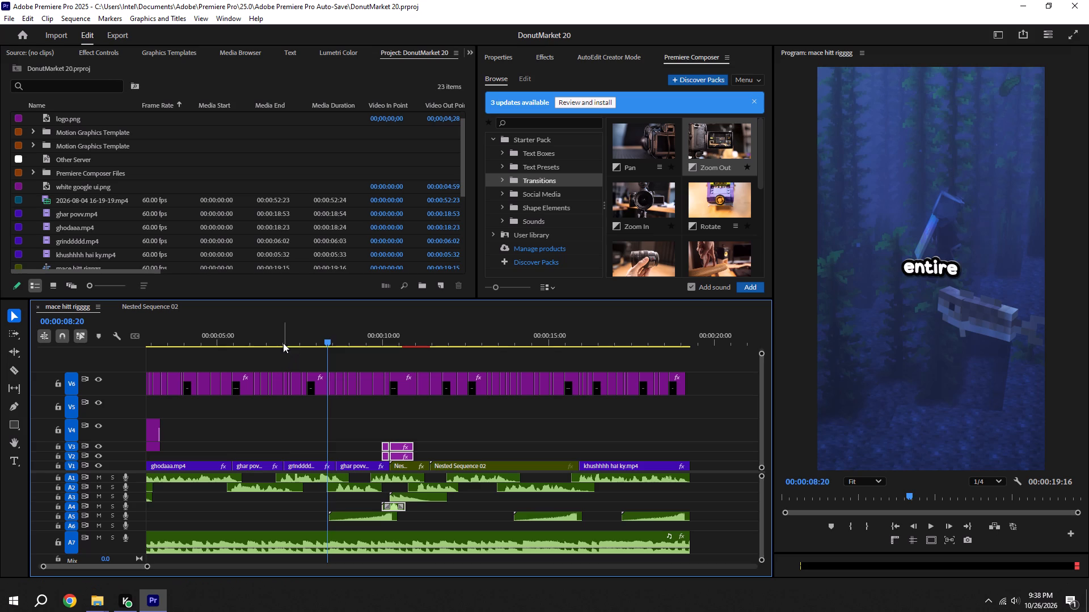
shift+click(288, 344)
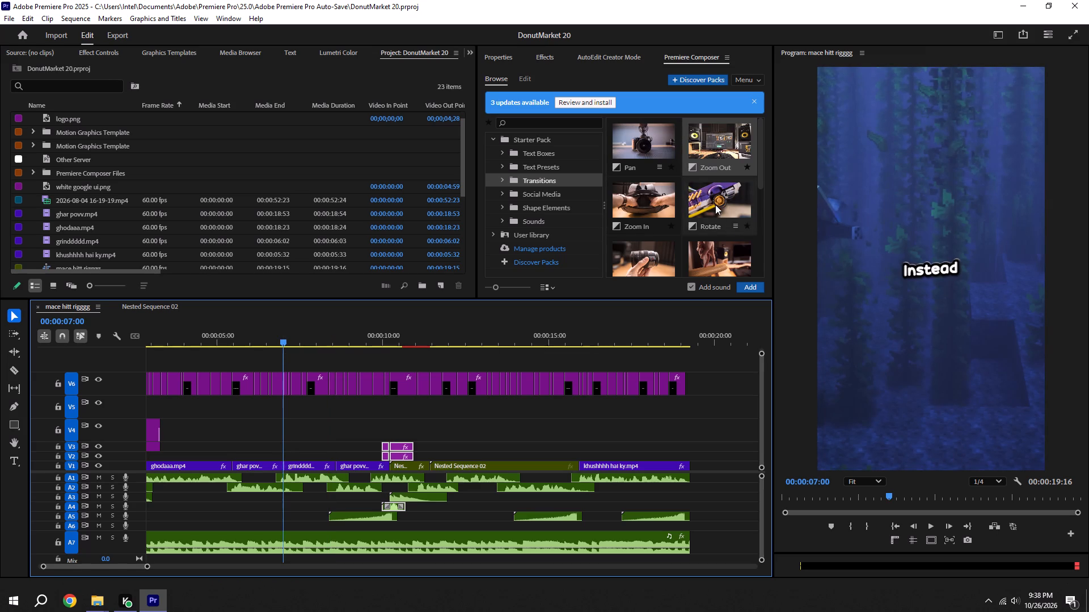
click(716, 205)
click(727, 155)
click(752, 289)
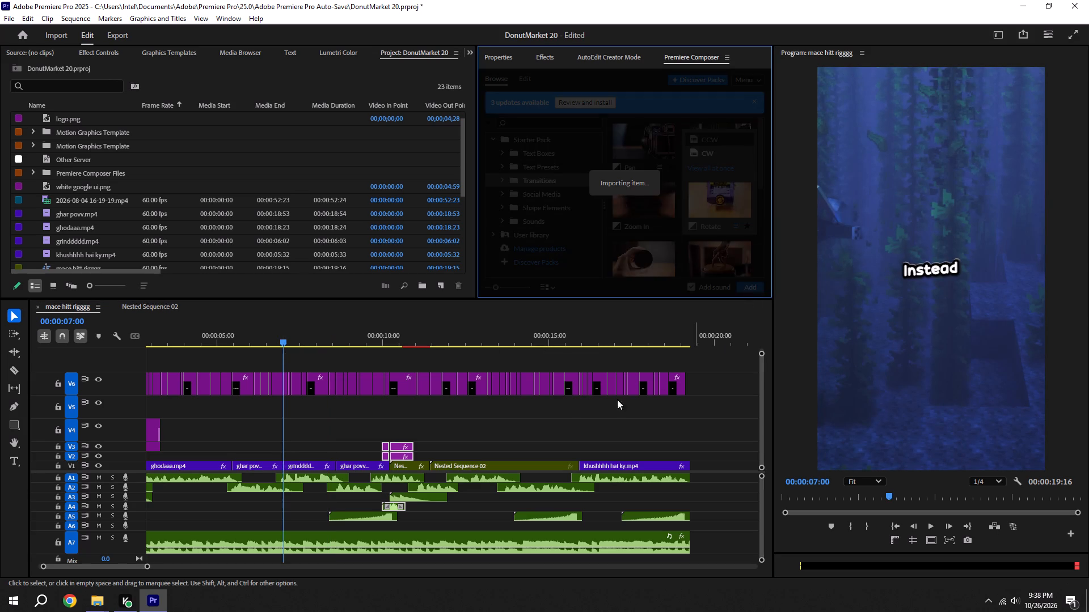
key(ctrl+s)
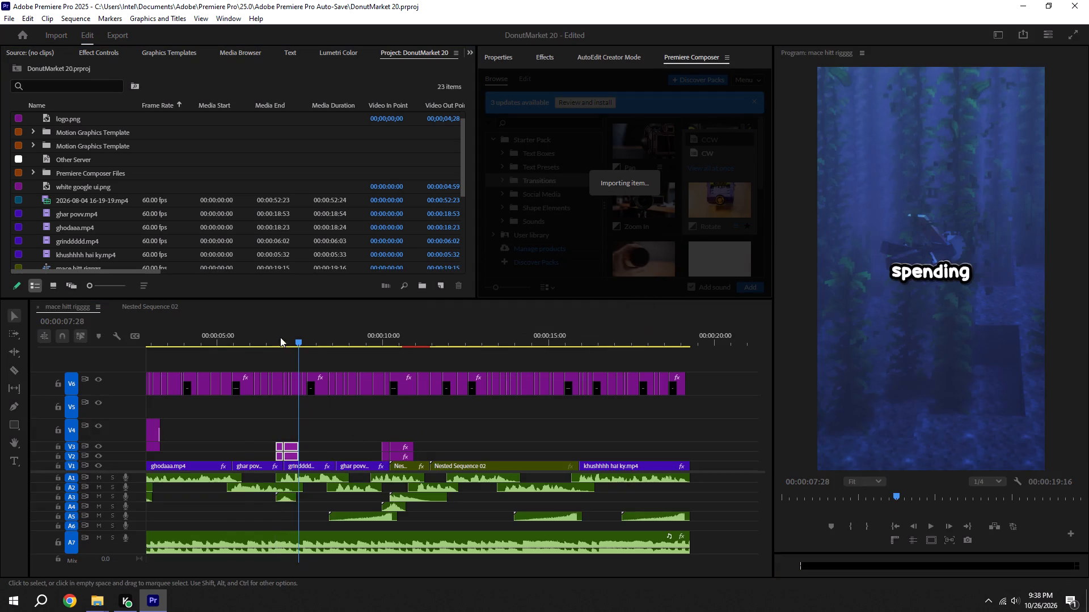
Play back from before the Rotate transition into Nested Sequence 02 to review the transitions, saving the project.
drag(278, 337, 223, 337)
key(space)
alt+scroll(286, 387, down, 5)
drag(271, 330, 265, 331)
key(space)
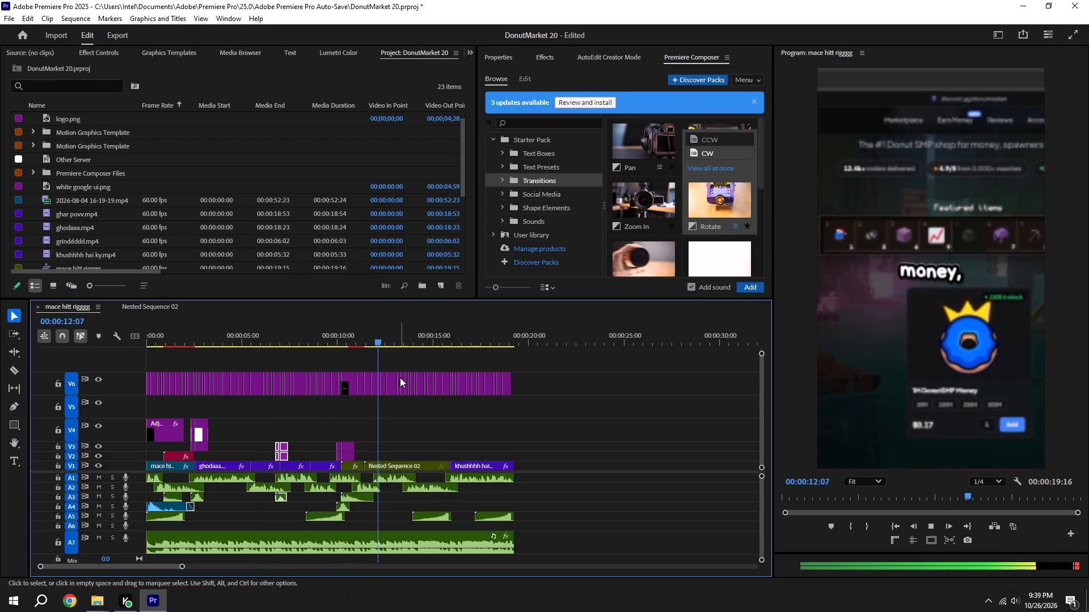
key(ctrl+s)
Add the Rotate CW transition with sound at 00:00:11:25, between Nested Sequence 01 and Nested Sequence 02.
shift+click(370, 340)
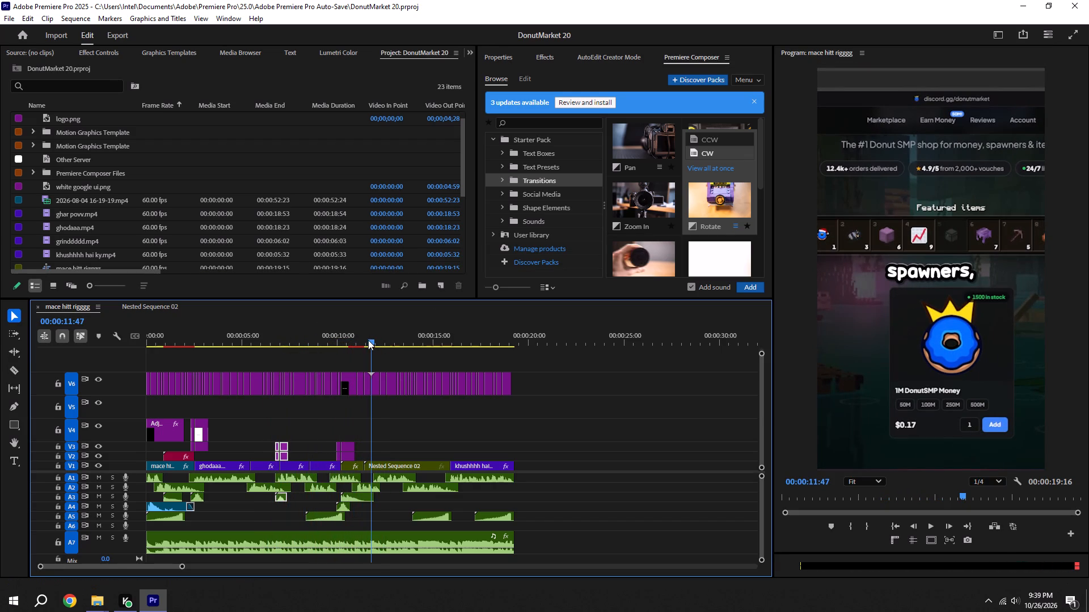
click(712, 155)
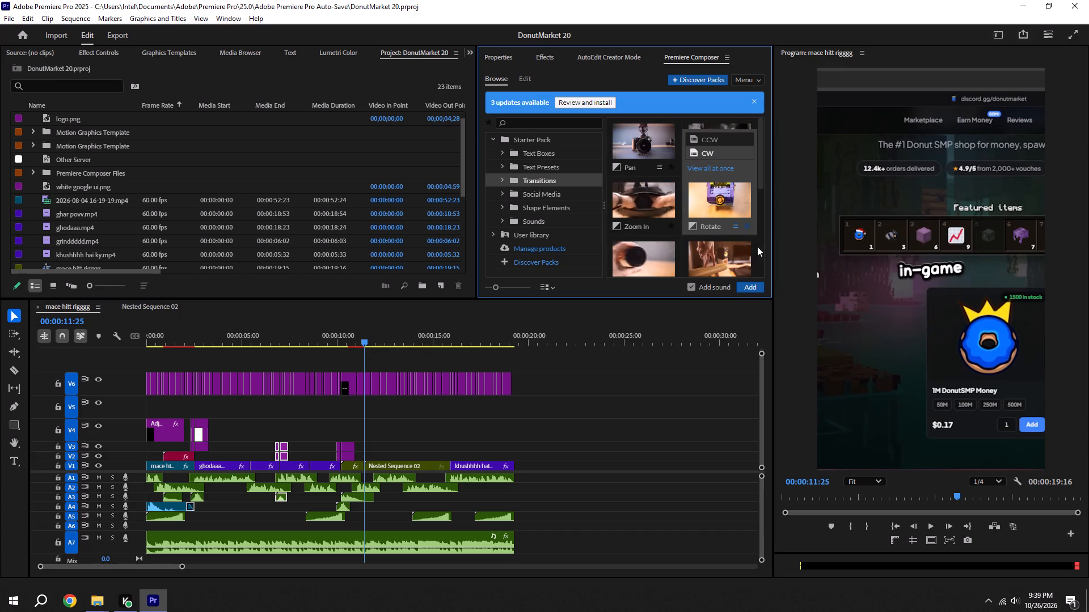
click(750, 288)
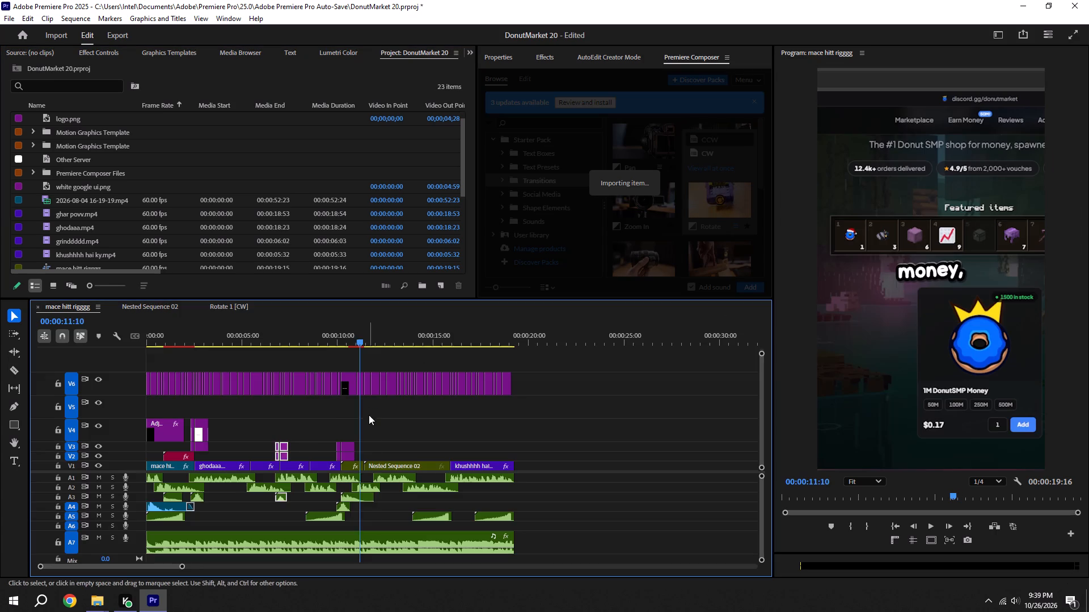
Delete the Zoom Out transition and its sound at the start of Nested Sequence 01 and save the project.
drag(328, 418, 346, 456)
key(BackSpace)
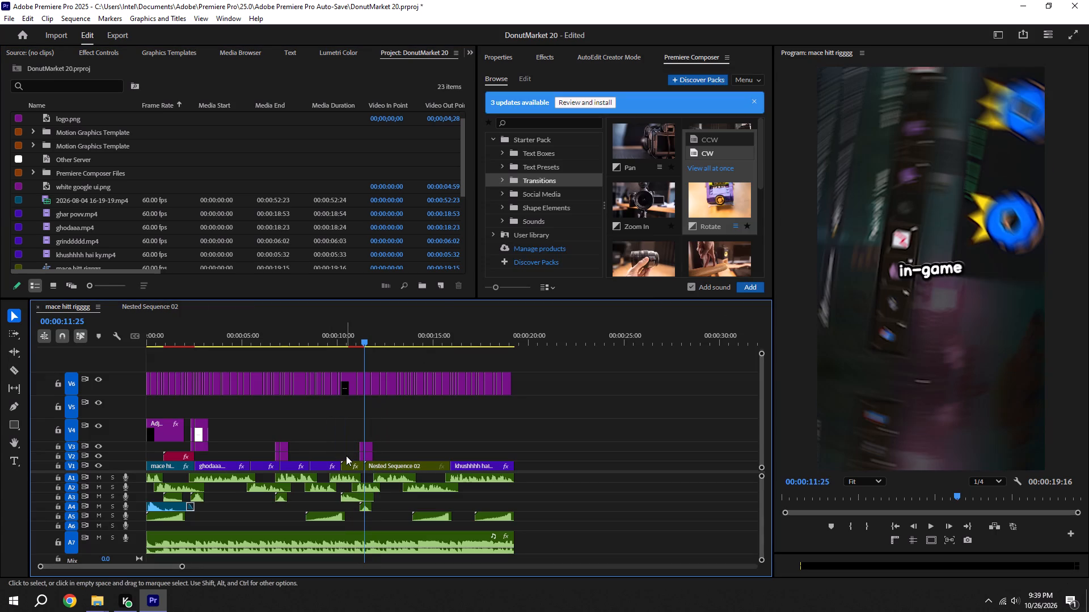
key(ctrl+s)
Play back from before Nested Sequence 01 to the end, replay the opening, and save the project.
drag(344, 340, 332, 340)
key(space)
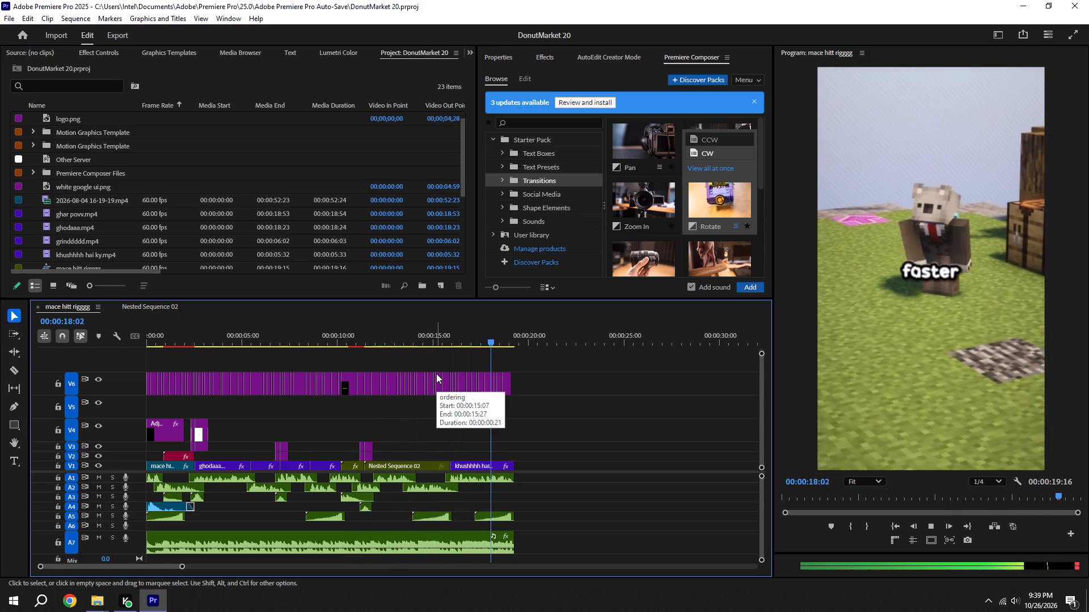
key(ctrl+s)
click(887, 522)
key(space)
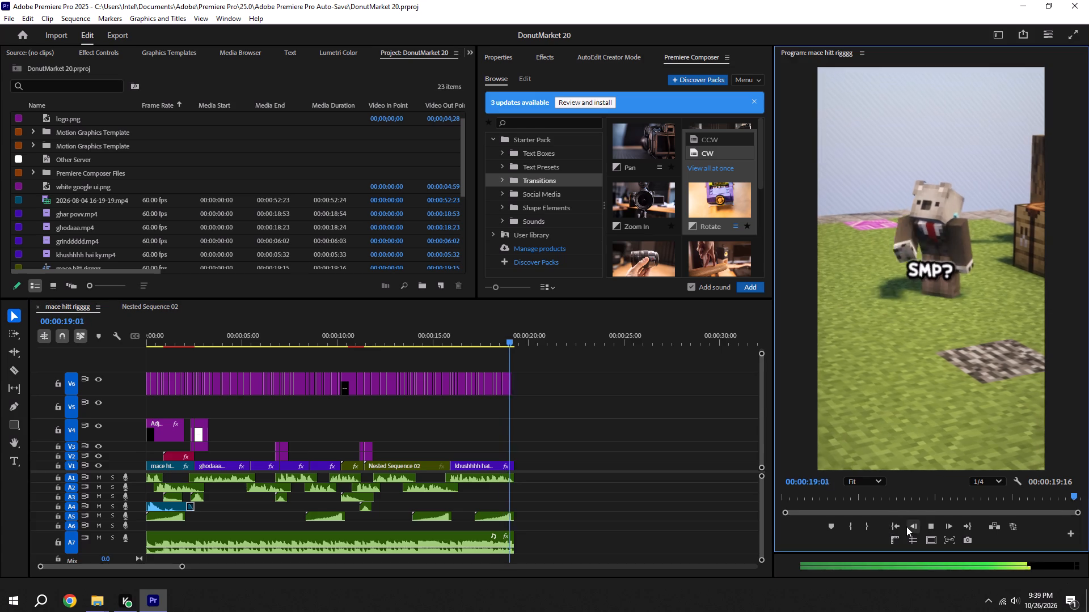
click(897, 526)
key(space)
alt+scroll(254, 466, up, 11)
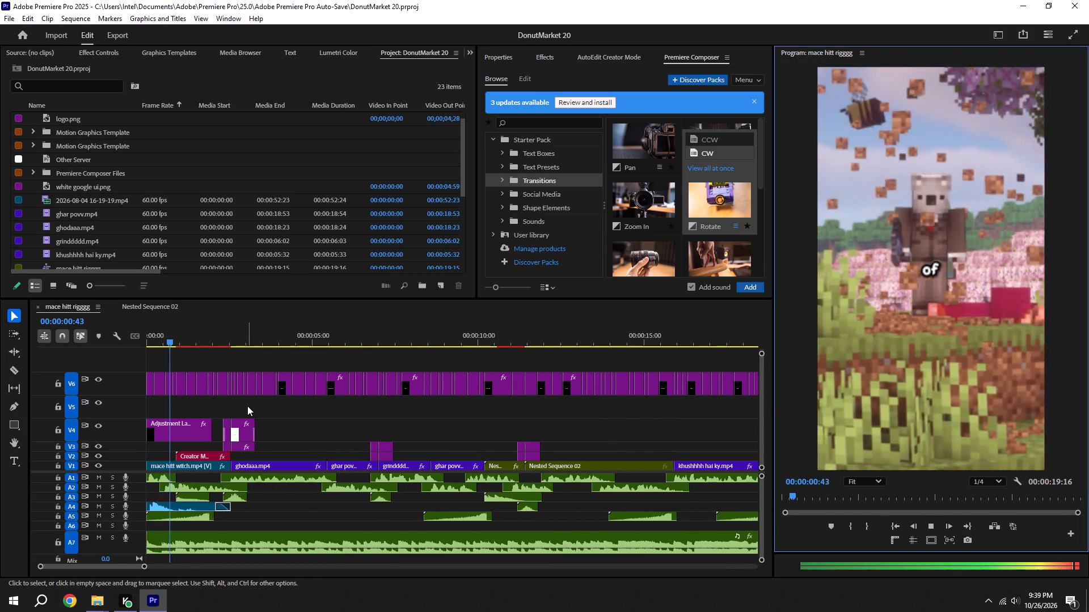
key(space)
key(ctrl+s)
Open the DonutMarket 19 project alongside DonutMarket 20.
click(28, 39)
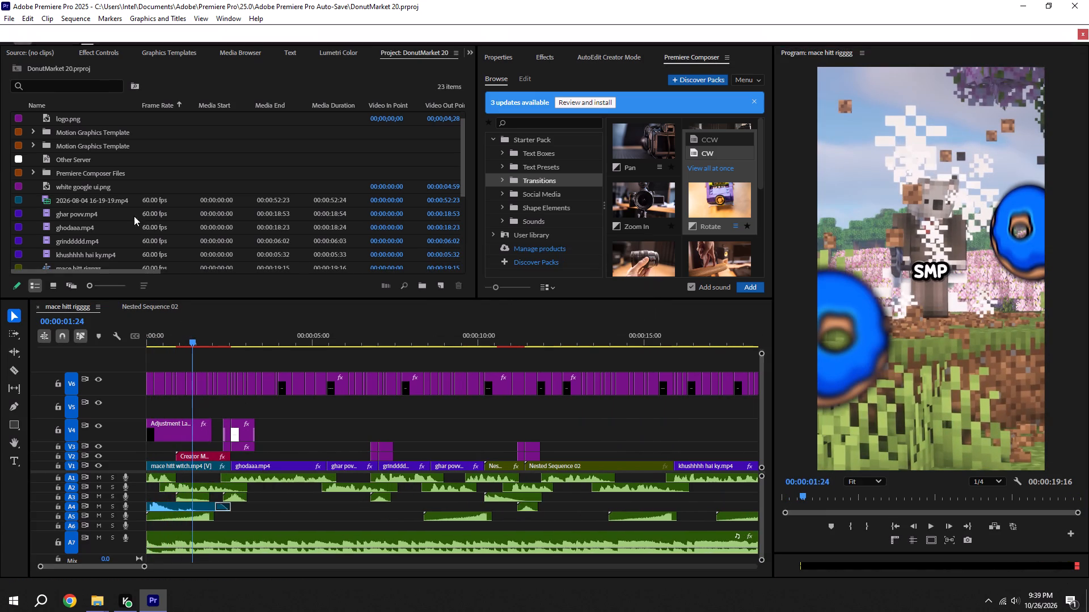
click(261, 420)
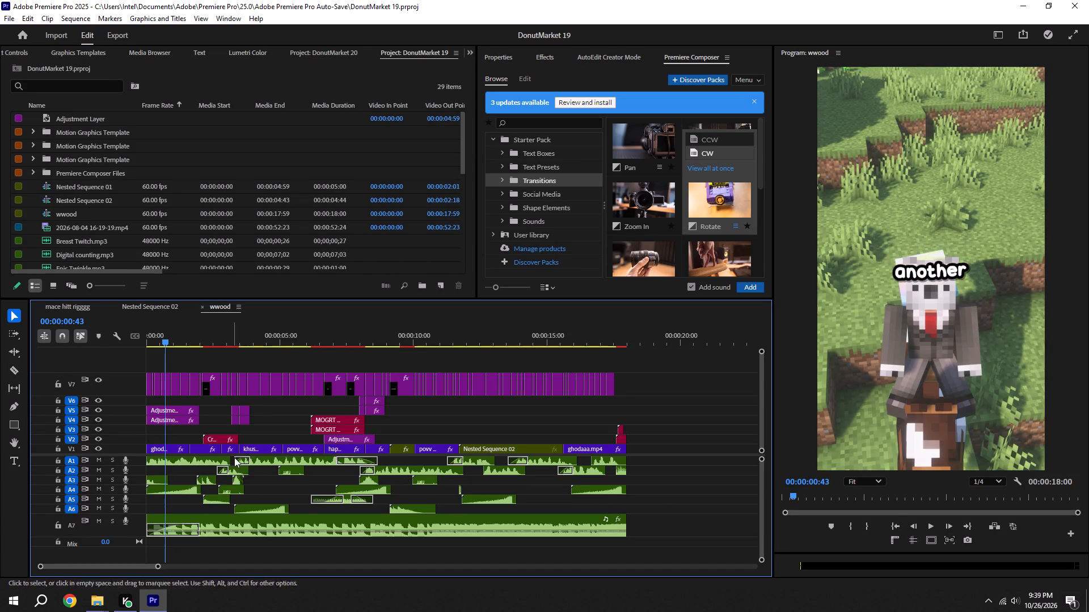
Copy the A3 sound effect near 00:00:02 in the wwood sequence and paste it at 00:00:07:13 in the mace hitt rigggg sequence.
alt+scroll(198, 487, up, 9)
key(ctrl+s)
drag(229, 488, 225, 482)
key(ctrl+c)
click(73, 306)
key(space)
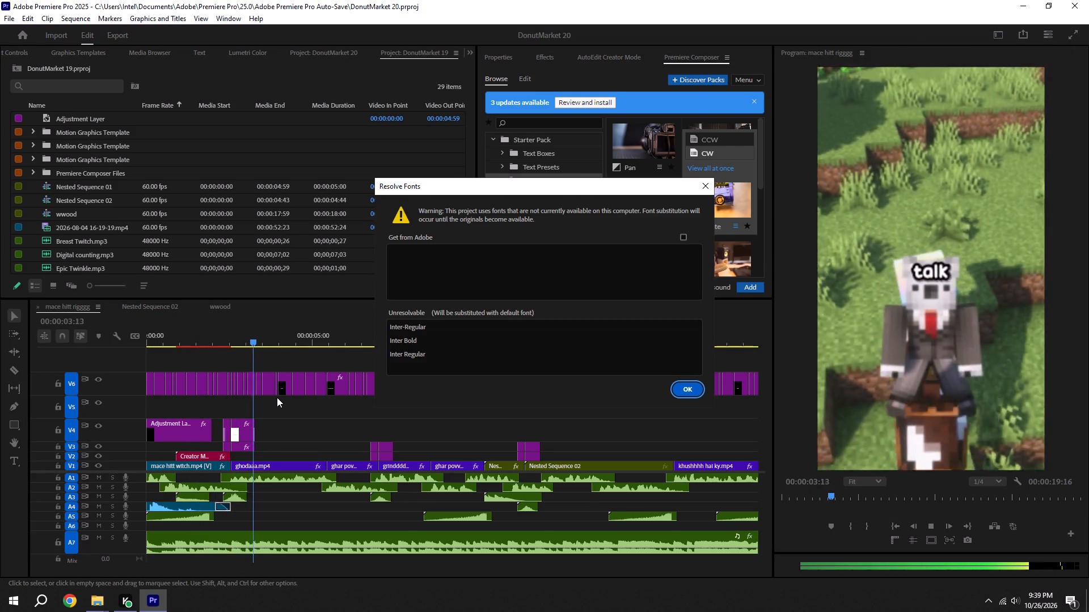
click(678, 389)
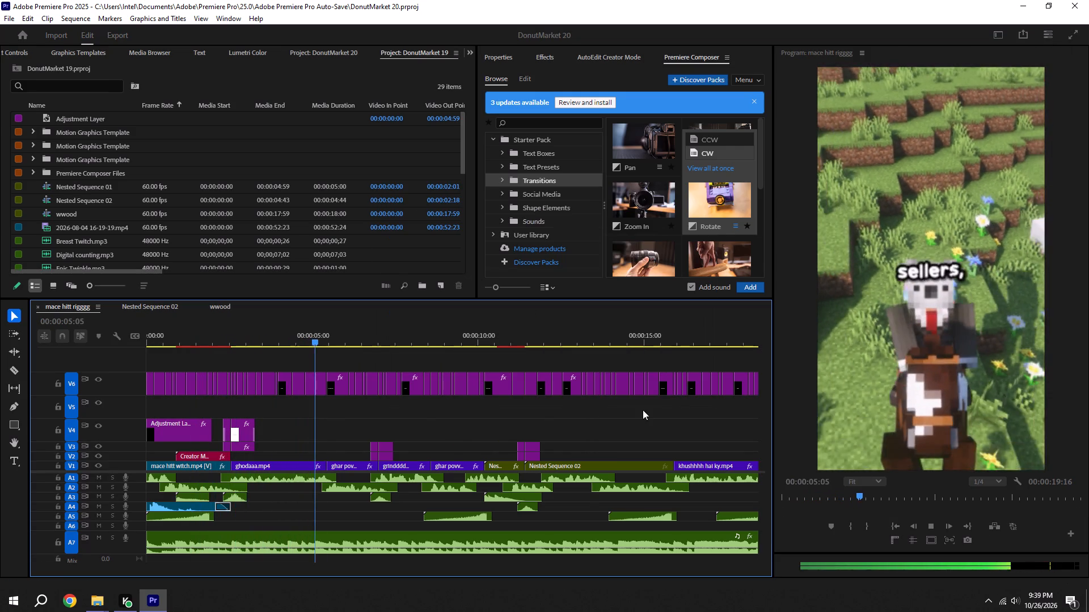
key(space)
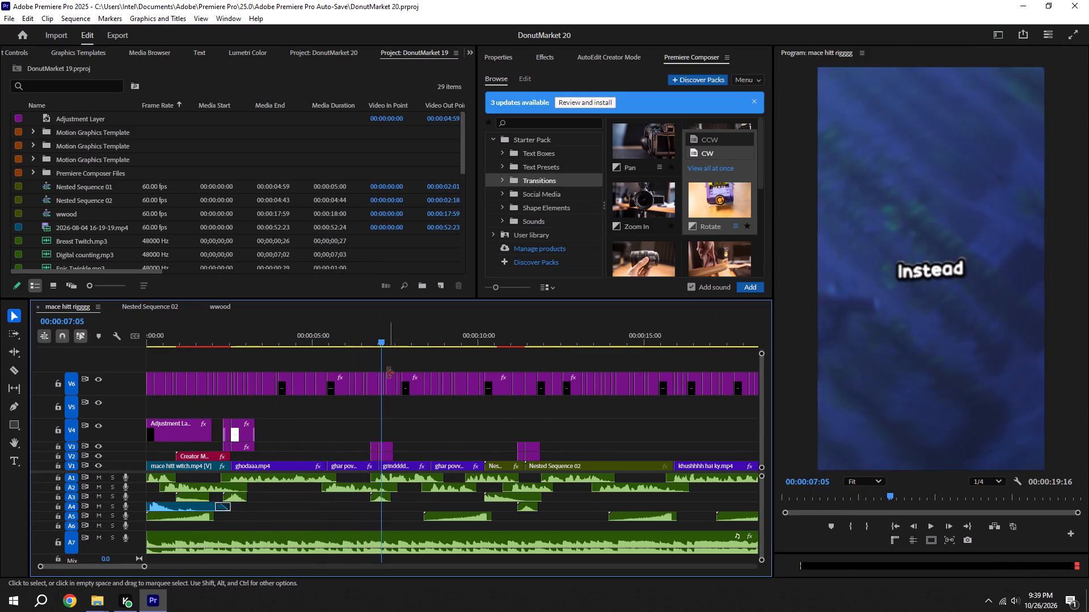
shift+drag(370, 332, 388, 334)
alt+scroll(390, 335, up, 9)
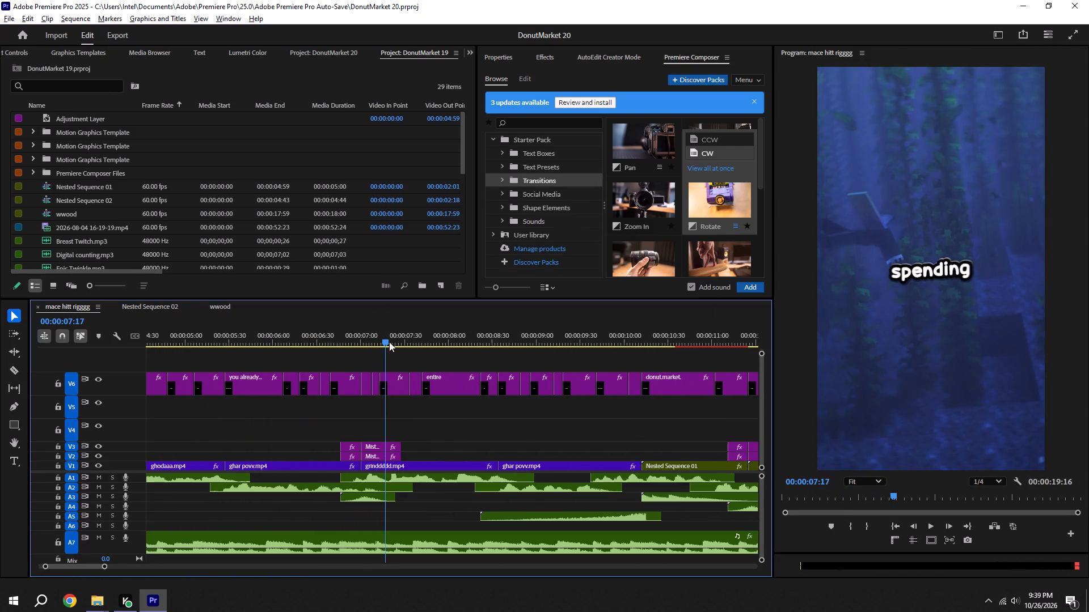
shift+click(377, 333)
key(ctrl+v)
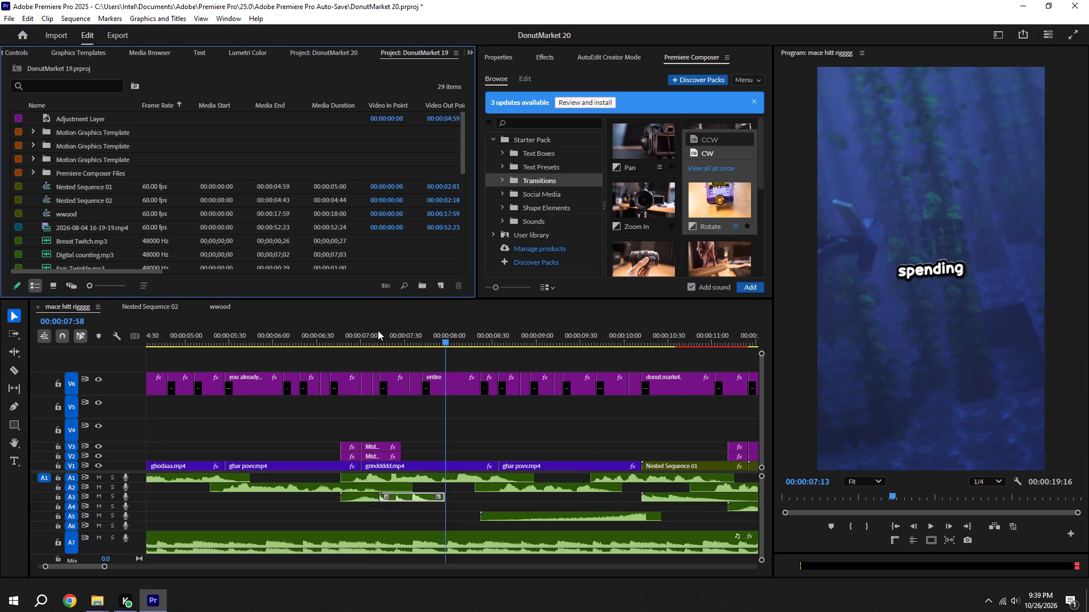
Move the pasted sound to A5, extend the cut-off A3 transition sound back over its missing end, and save the project.
drag(405, 500, 405, 516)
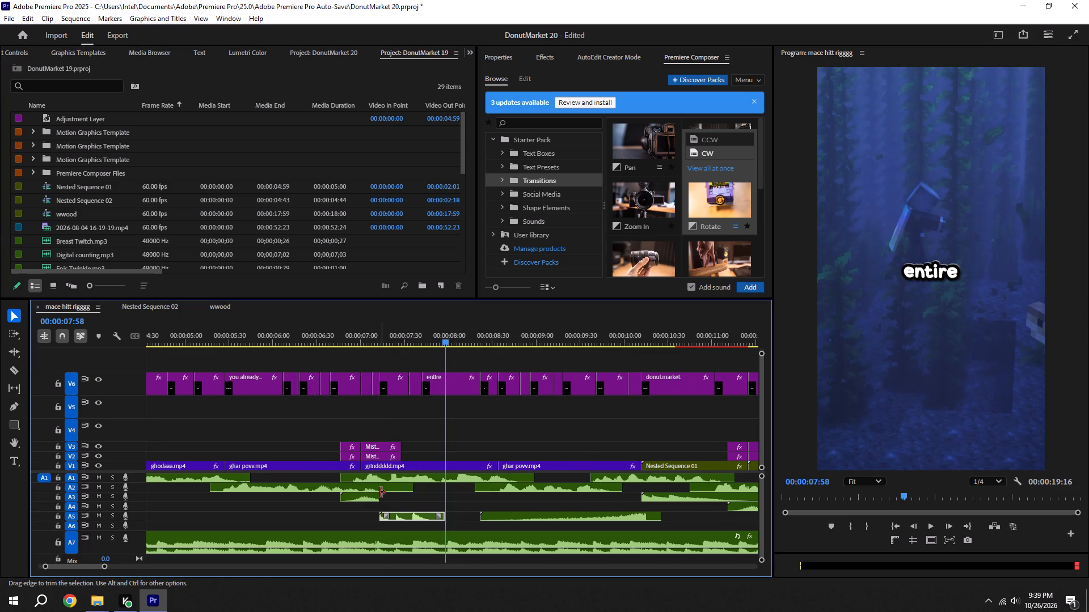
drag(380, 492, 397, 501)
click(434, 498)
key(ctrl+s)
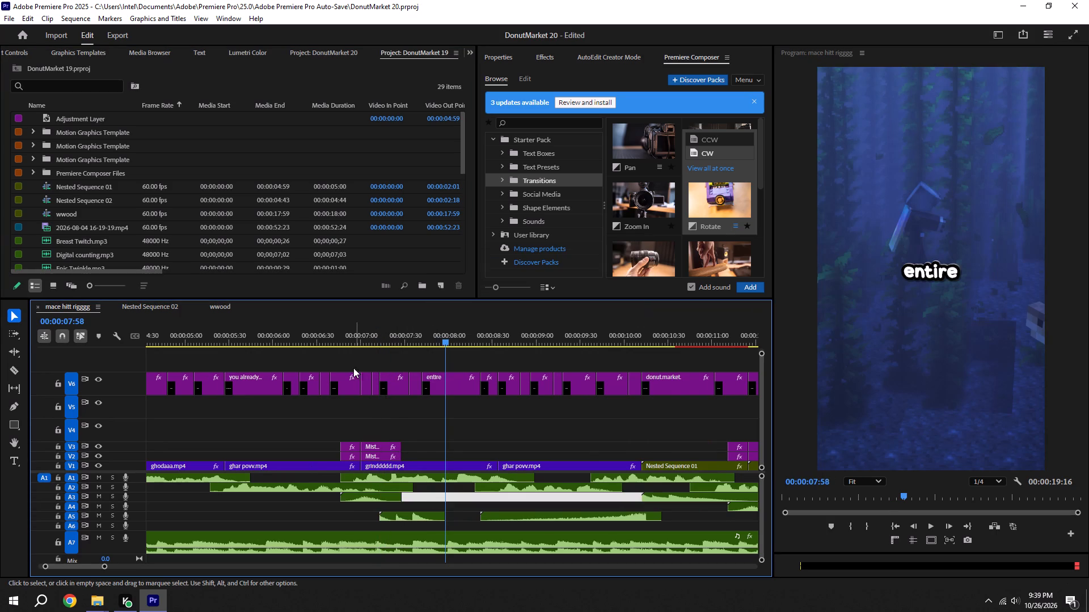
Move the pasted sound to A4 at about 00:00:07:43, aligned with the "entire" caption, checking it in playback, and save the project.
click(323, 343)
key(space)
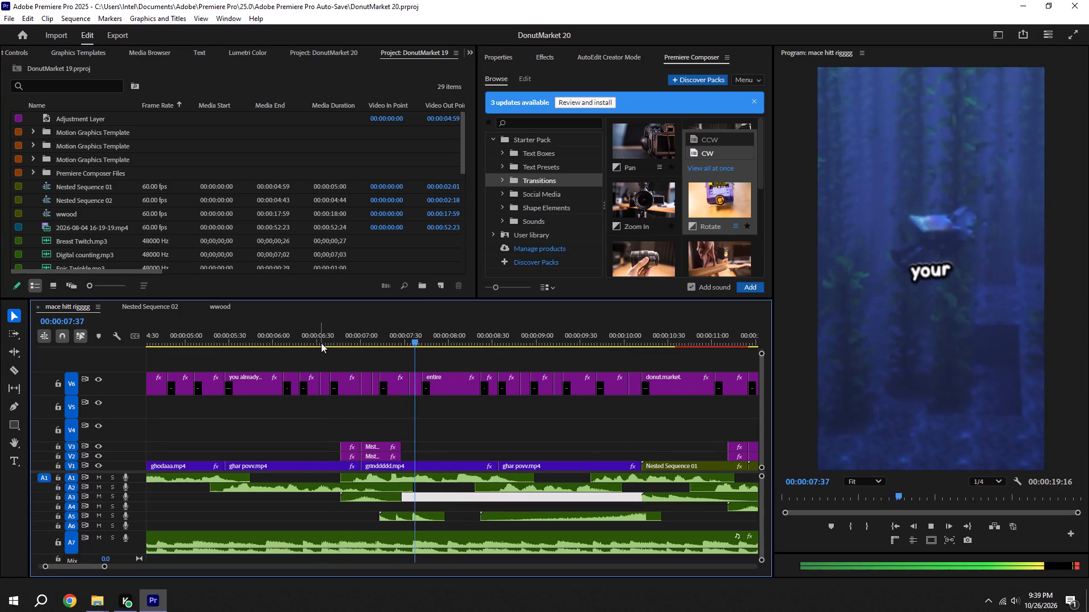
key(ctrl+s)
drag(421, 514, 450, 513)
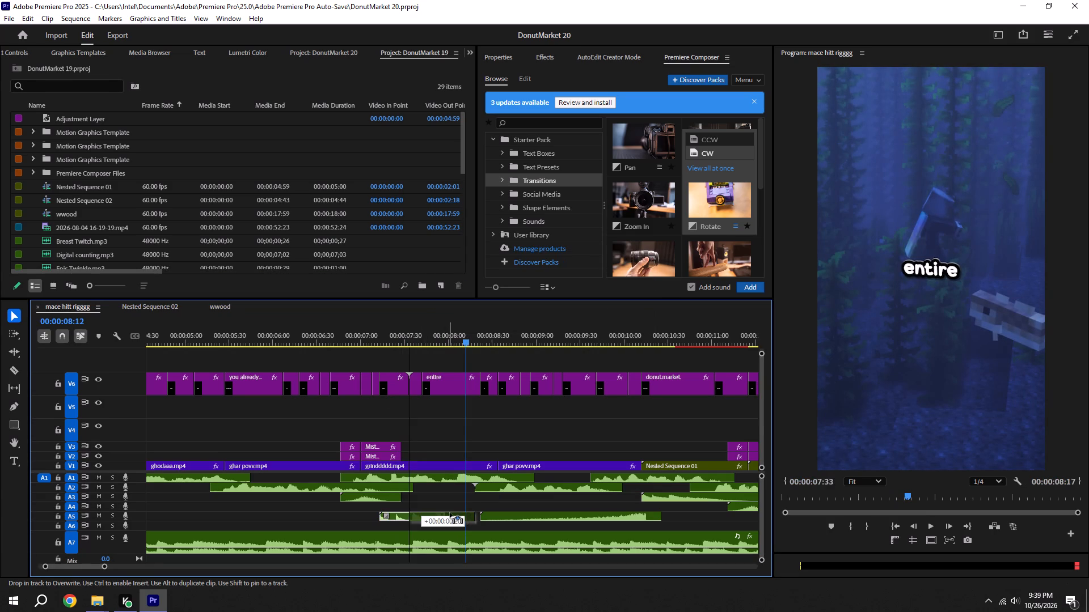
drag(450, 513, 455, 507)
click(403, 340)
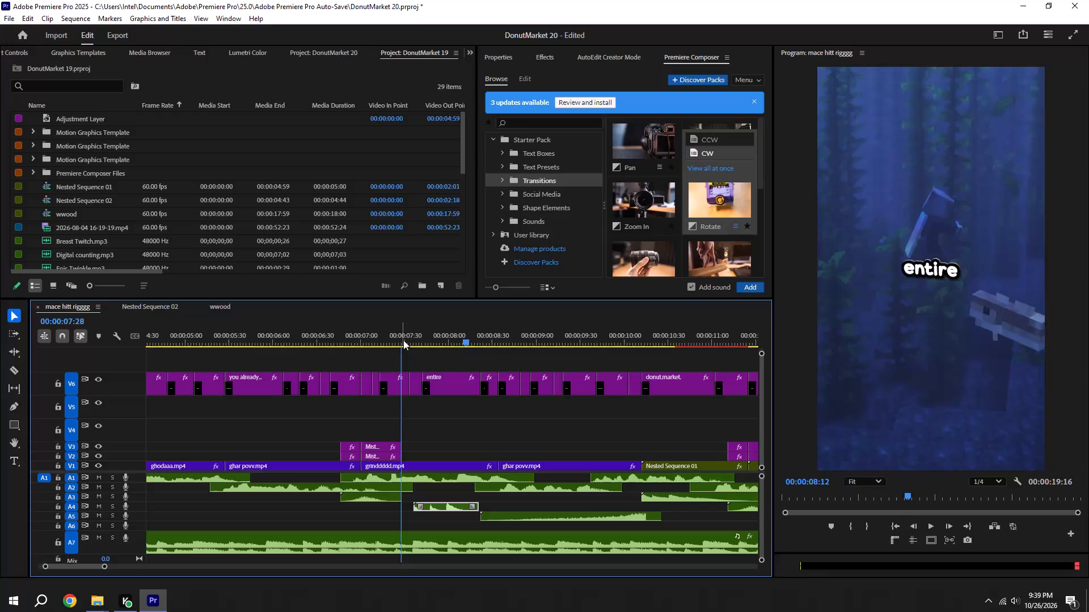
key(space)
key(space)
drag(440, 505, 449, 505)
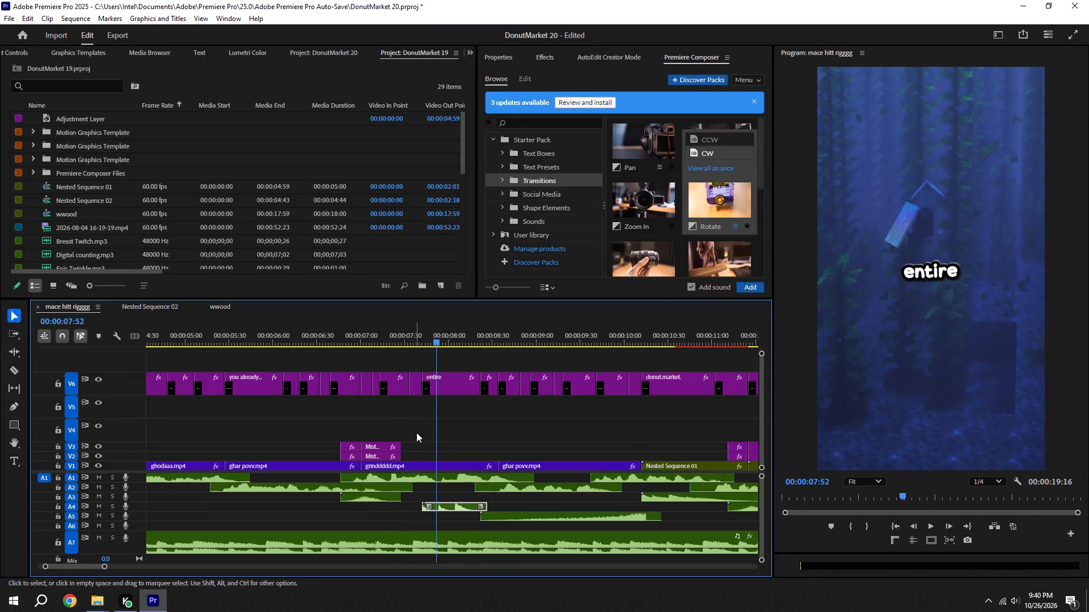
key(ctrl+s)
click(391, 341)
key(space)
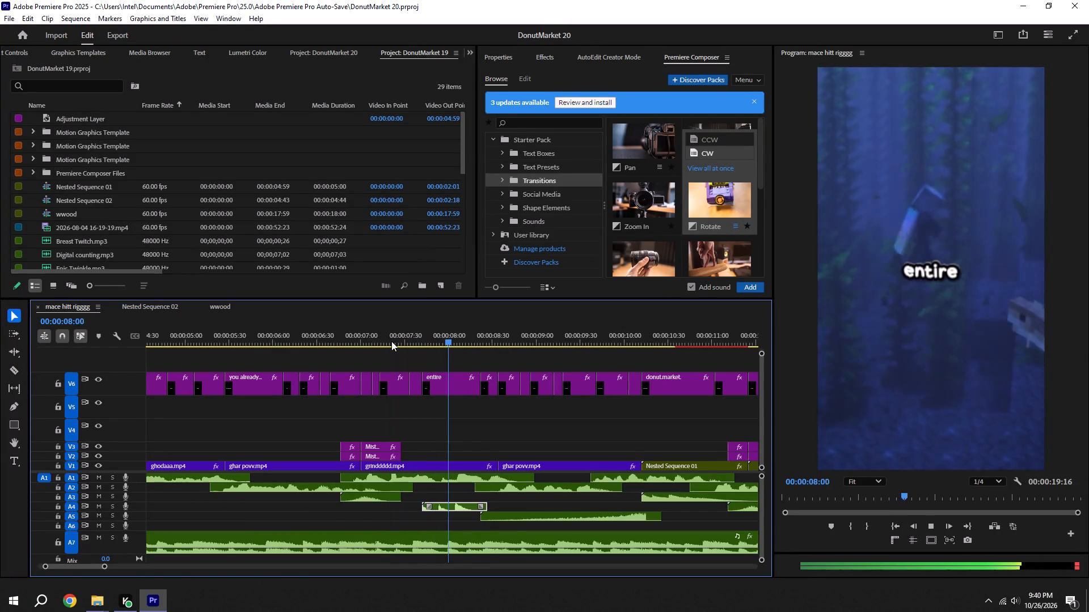
key(ctrl+s)
alt+scroll(481, 372, down, 4)
key(ctrl+s)
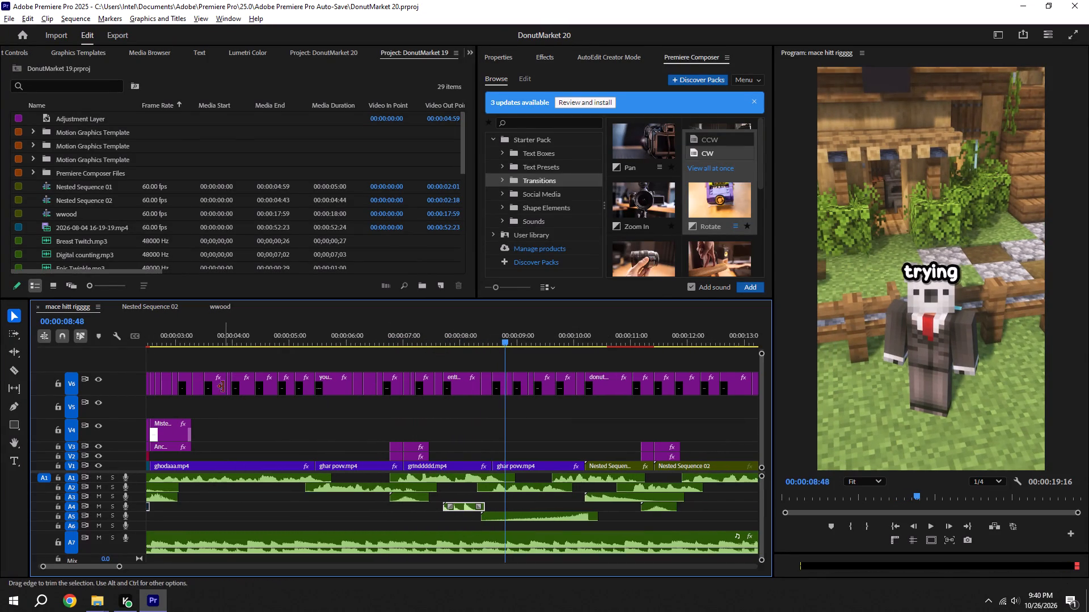
alt+scroll(222, 385, down, 1)
key(ctrl+s)
Copy the A2 sound effect near 00:00:05, under povv plains.mp4 in wwood, and return to the mace hitt rigggg sequence.
click(155, 304)
click(220, 303)
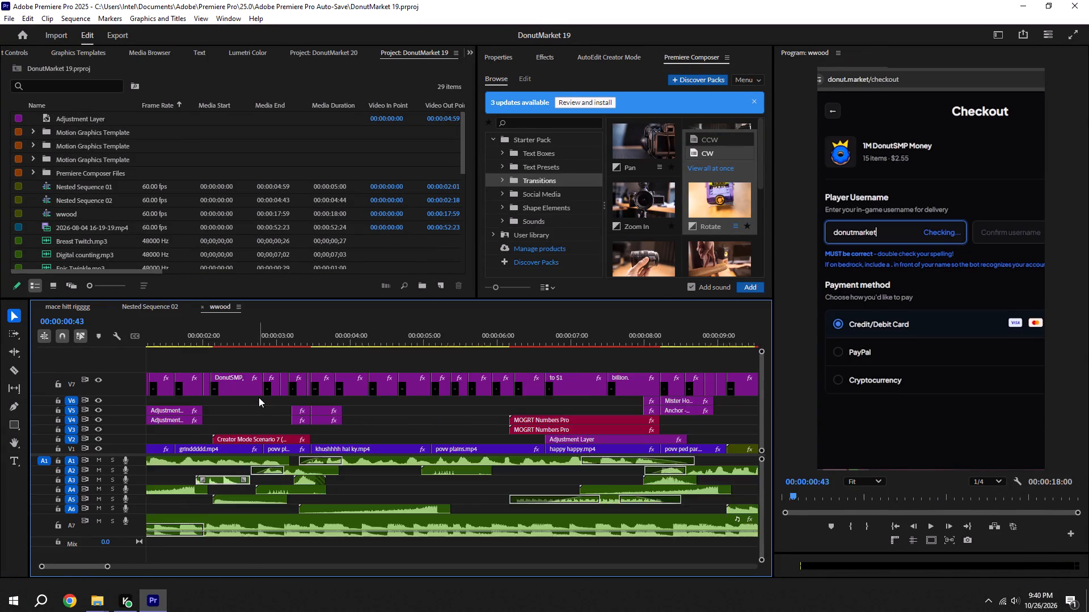
alt+scroll(256, 403, down, 4)
key(ctrl+s)
scroll(348, 481, up, 5)
alt+scroll(411, 486, up, 4)
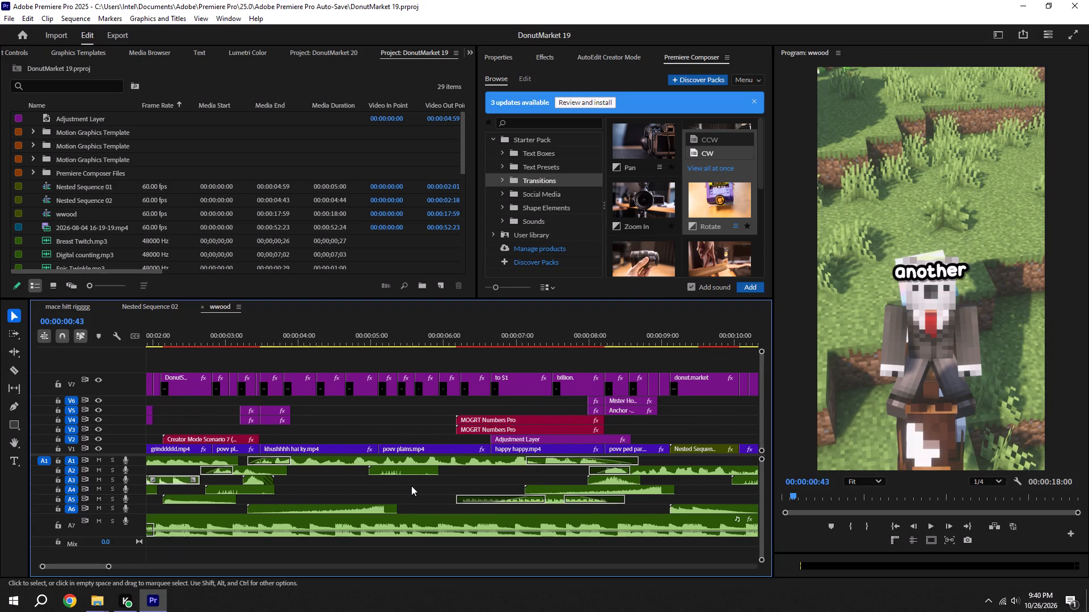
drag(409, 482, 402, 473)
key(ctrl+c)
click(94, 306)
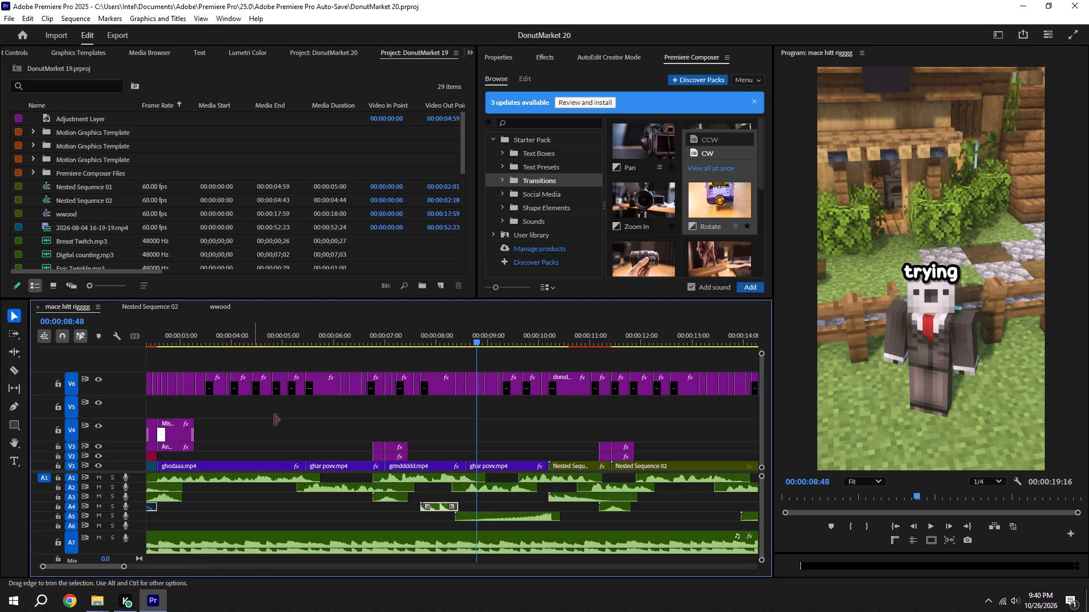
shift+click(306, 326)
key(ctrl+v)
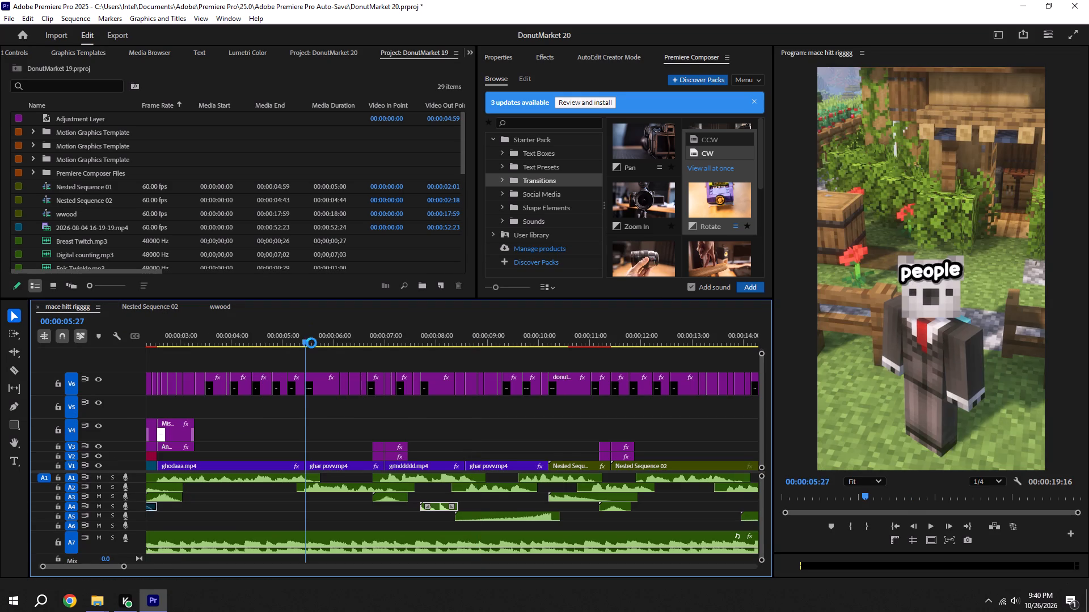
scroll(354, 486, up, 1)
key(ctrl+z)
Paste the copied sound at 00:00:03:31, move it to A4 at the start of the first ghar povv.mp4 clip, and save the project.
click(229, 328)
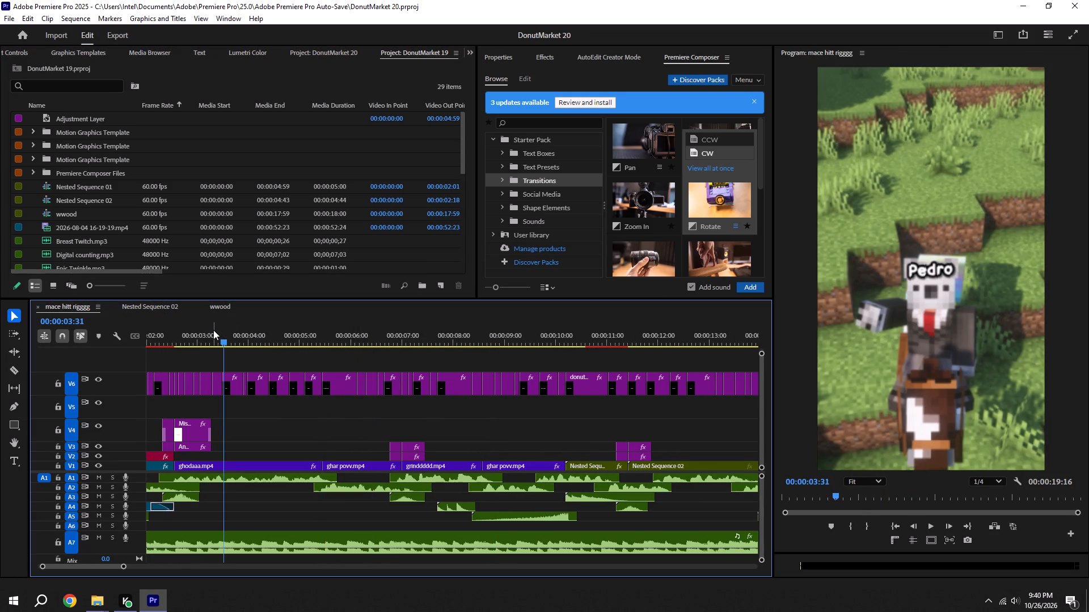
key(ctrl+v)
alt+scroll(284, 499, up, 11)
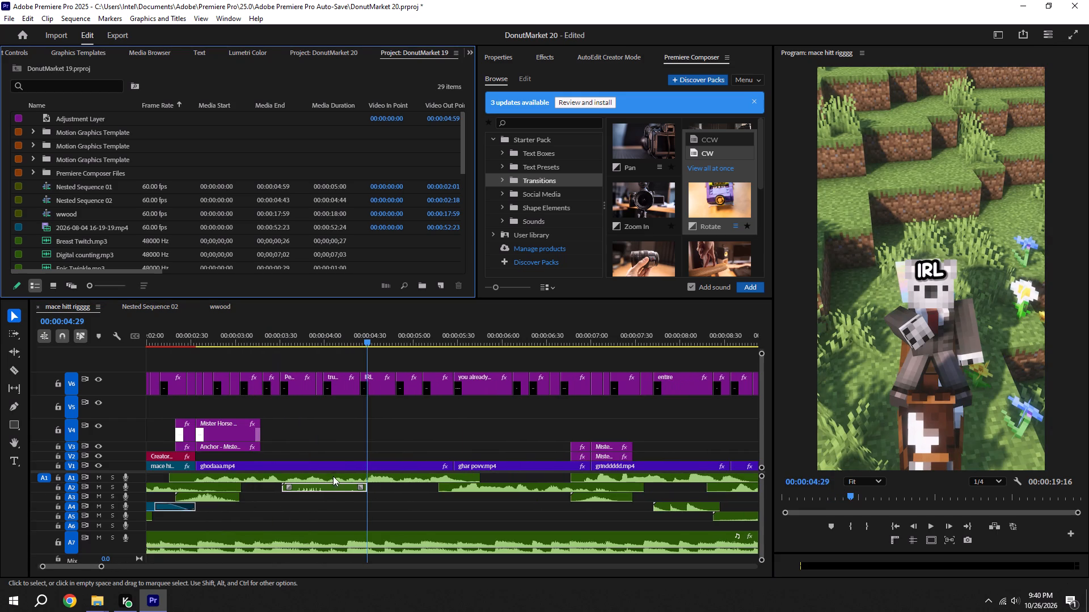
drag(330, 490, 497, 507)
key(ctrl+s)
Move the pasted sound to A5 at about 00:00:02:32, near the start of ghodaaa.mp4, checking it in playback, and save the project.
drag(196, 341, 137, 341)
key(space)
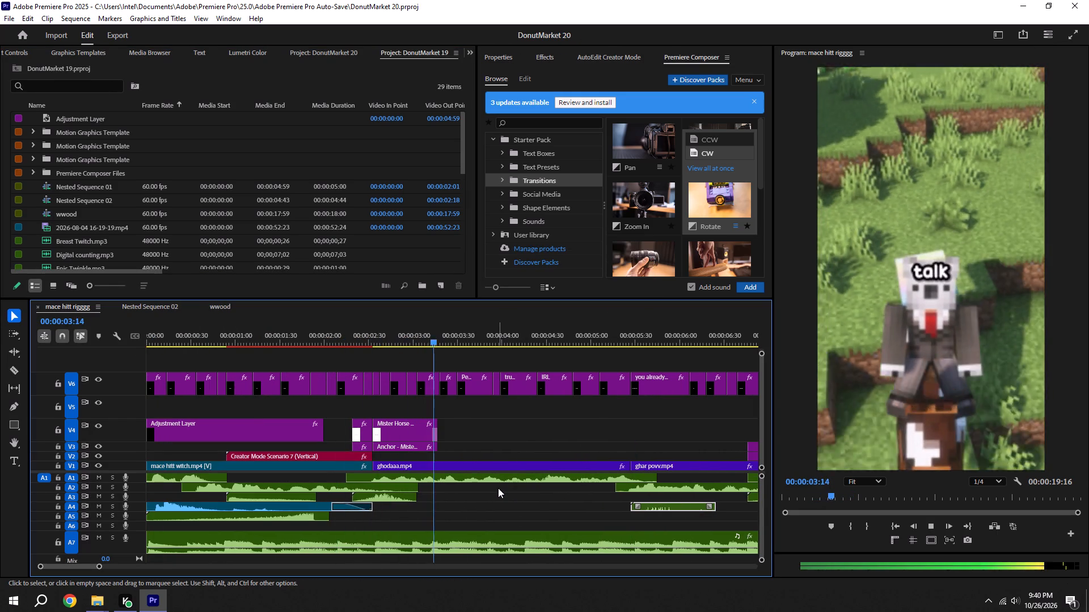
key(space)
drag(653, 508, 398, 511)
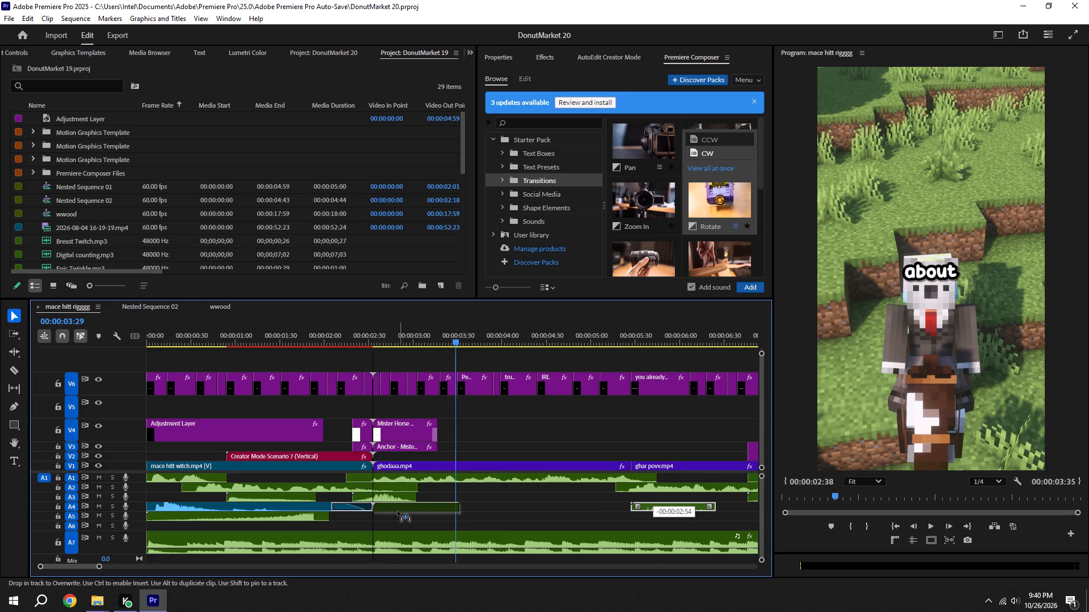
drag(398, 511, 390, 513)
key(ctrl+s)
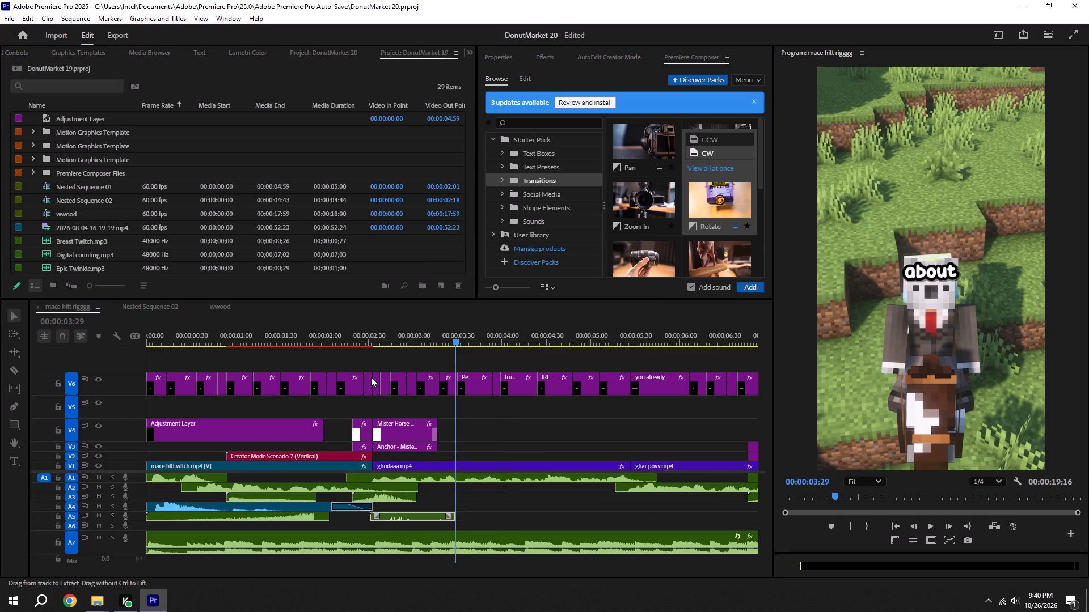
click(342, 333)
key(space)
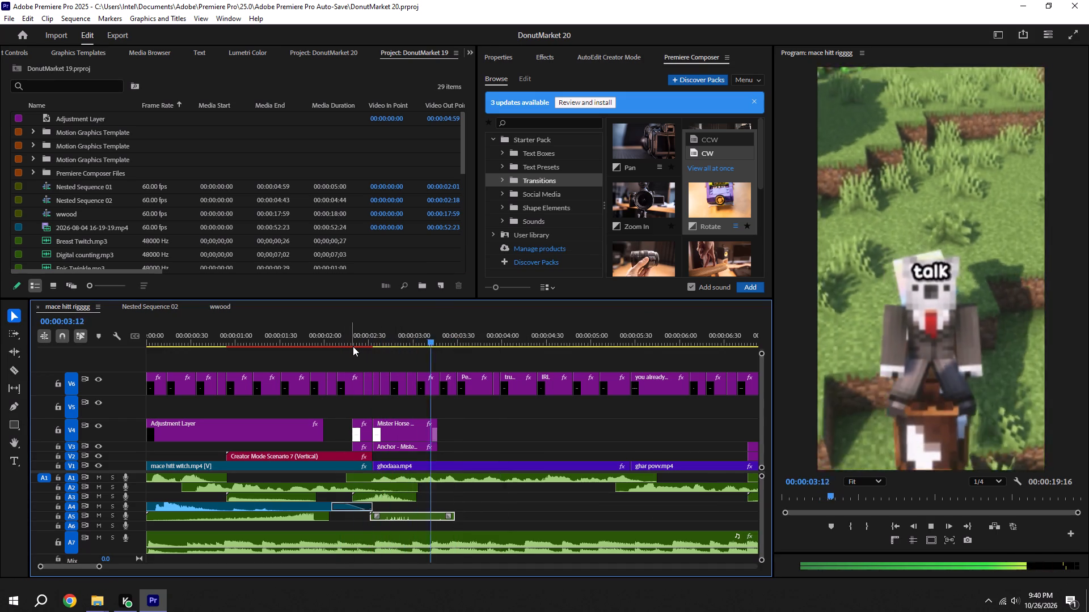
key(ctrl+s)
key(space)
alt+scroll(558, 415, down, 5)
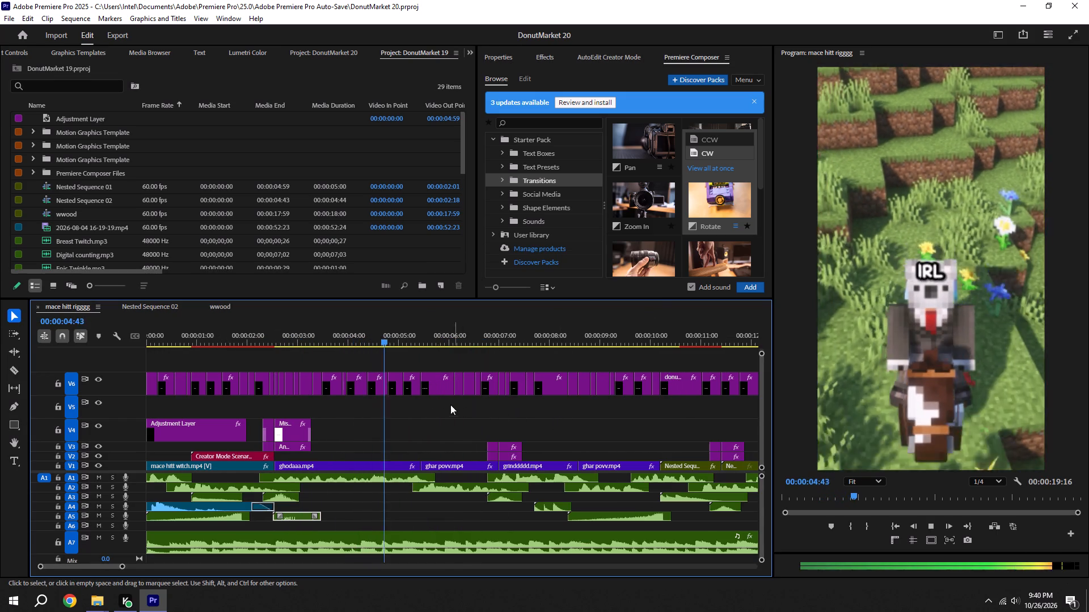
key(ctrl+s)
Copy the very short A4 sound at the start of Nested Sequence 02 in wwood, paste it at 00:00:05:27 in mace hitt rigggg, and save.
shift+drag(412, 337, 423, 337)
key(ctrl+s)
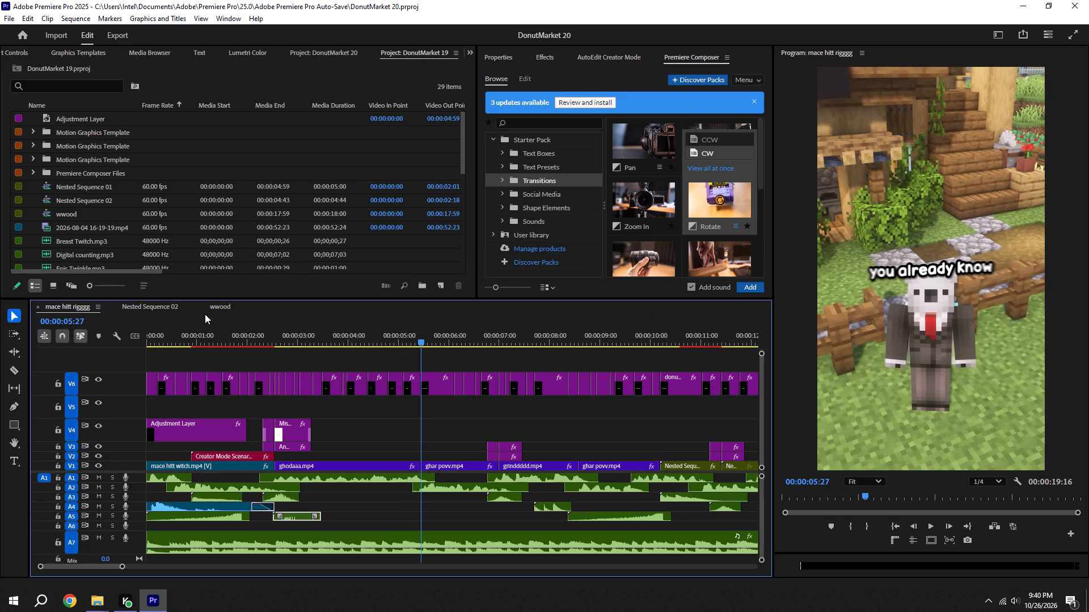
click(220, 305)
alt+scroll(525, 490, down, 4)
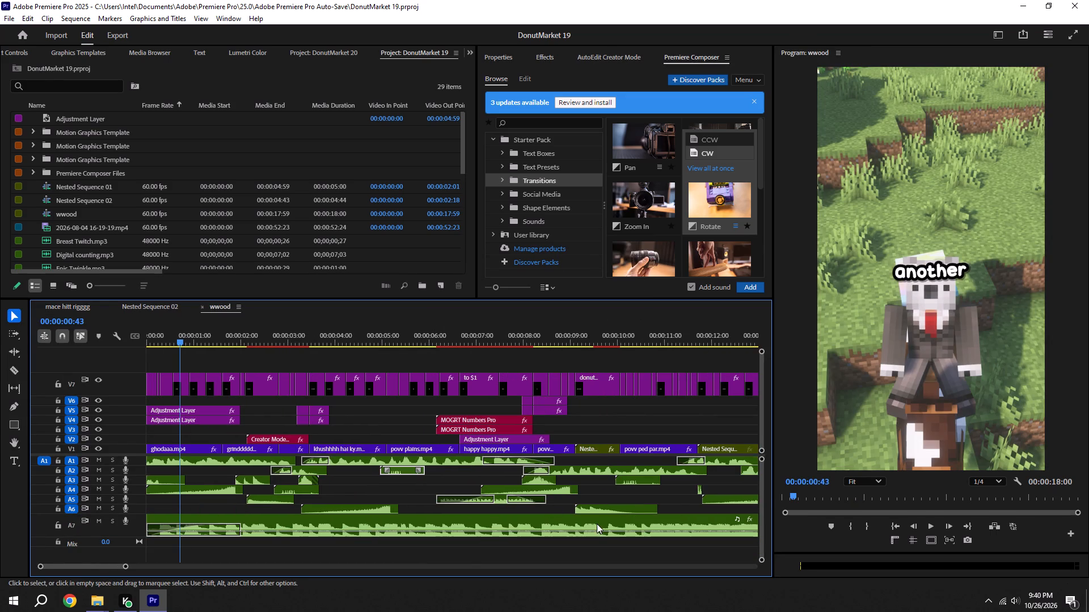
key(ctrl+s)
drag(717, 490, 682, 488)
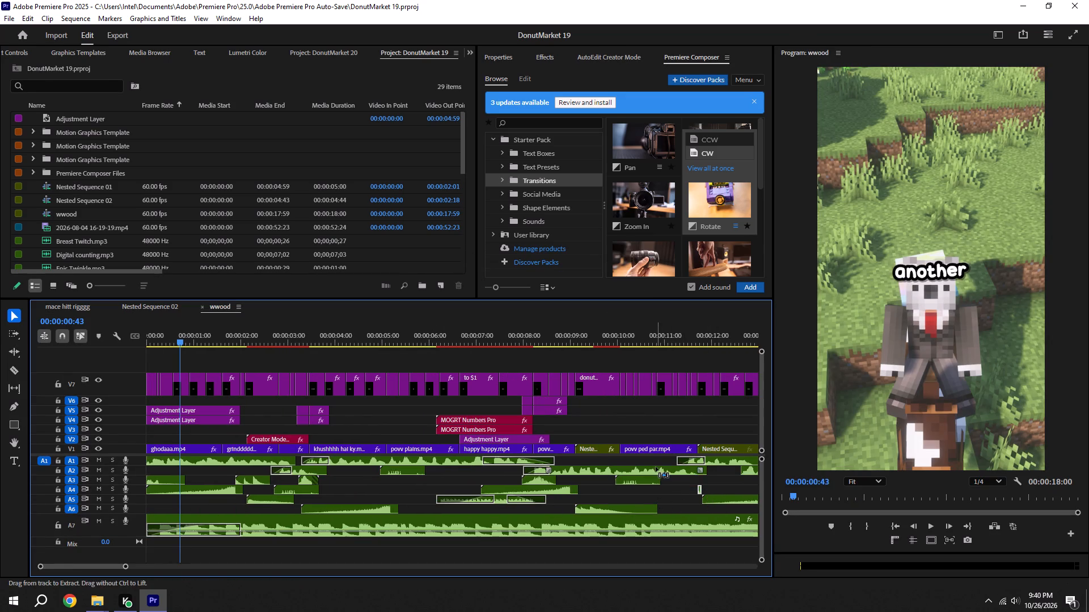
key(ctrl+c)
click(88, 309)
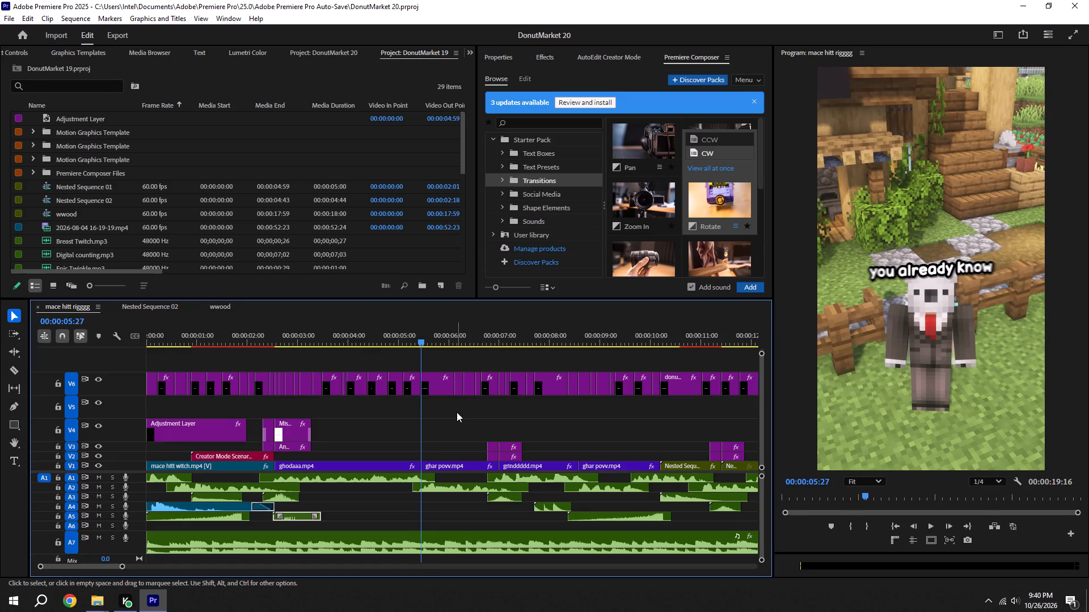
key(ctrl+v)
alt+scroll(448, 503, up, 10)
key(ctrl+s)
alt+scroll(445, 491, up, 4)
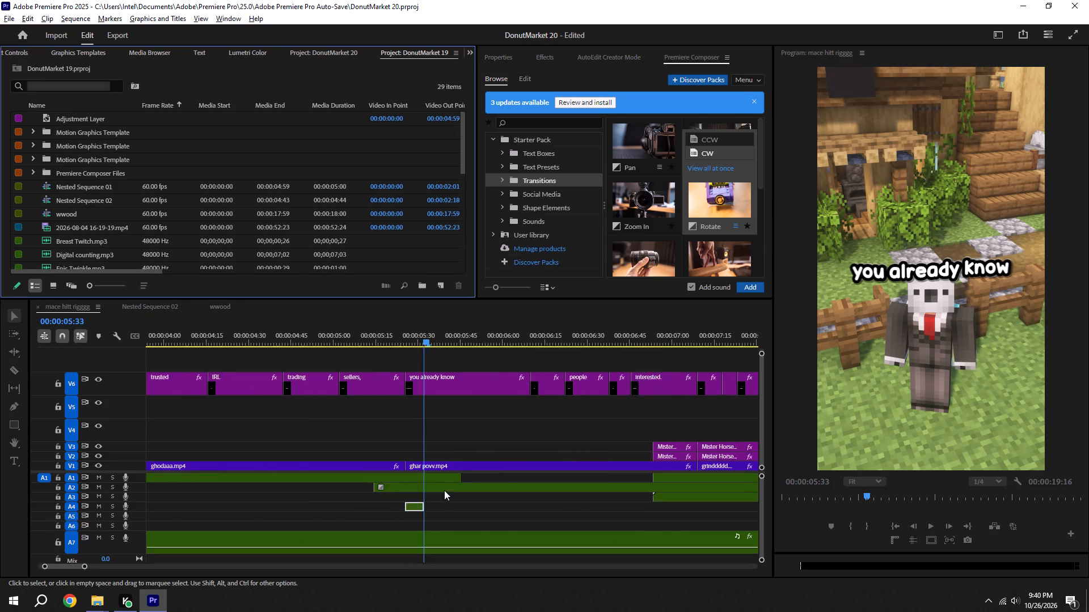
alt+scroll(444, 490, up, 1)
shift+click(391, 330)
key(ctrl+s)
scroll(391, 331, down, 4)
key(ctrl+s)
alt+scroll(510, 511, down, 3)
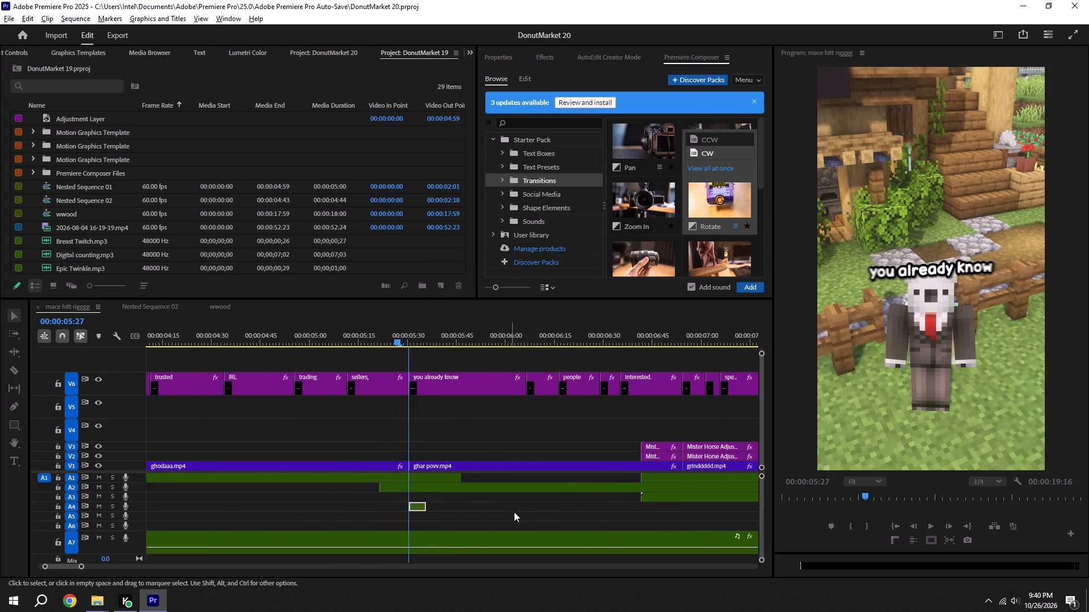
alt+scroll(514, 512, down, 2)
Play the mace hitt rigggg sequence through from the start to check the added sound effects, and save the project.
click(894, 529)
alt+scroll(852, 527, down, 10)
key(space)
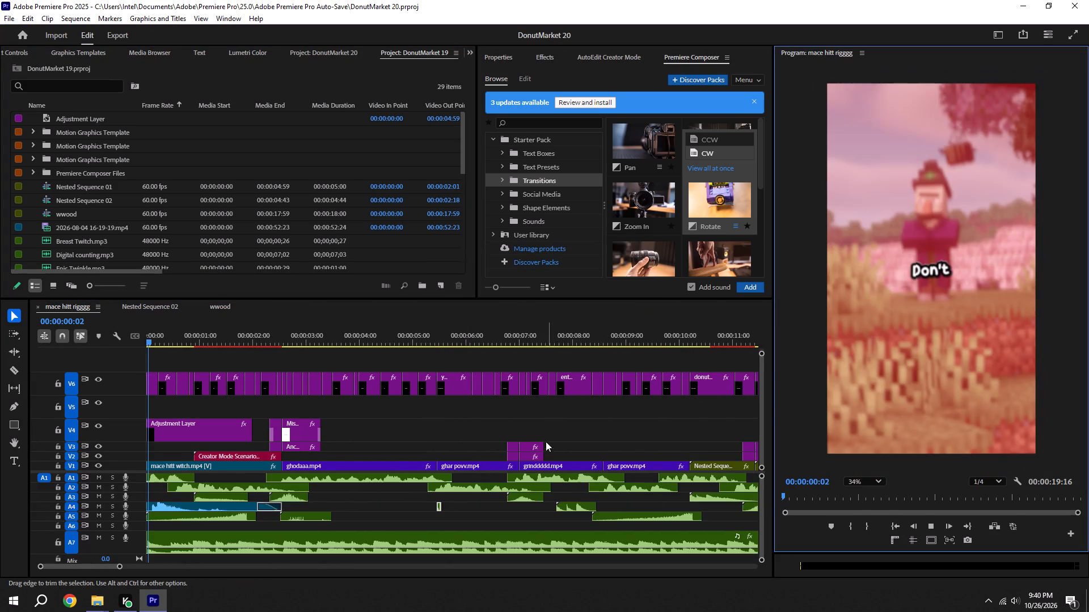
alt+scroll(506, 435, down, 4)
key(s)
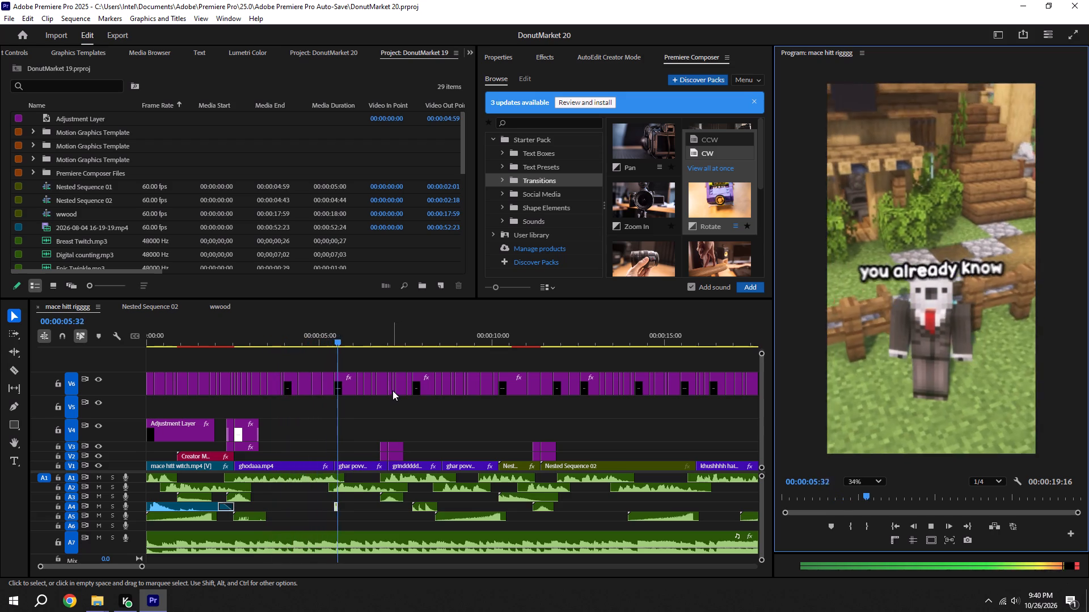
key(space)
key(space)
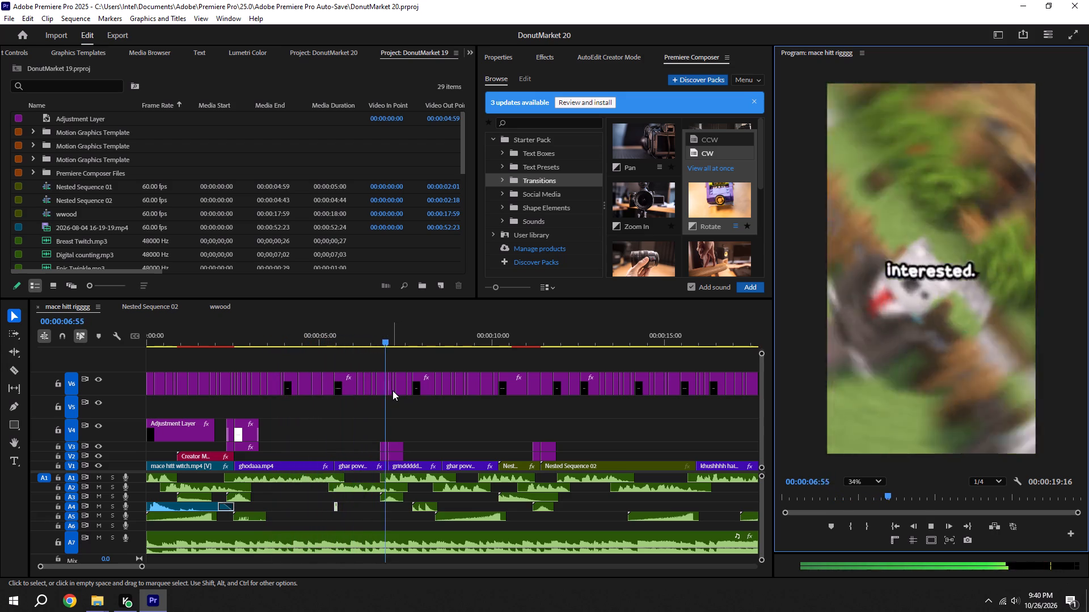
key(ctrl+s)
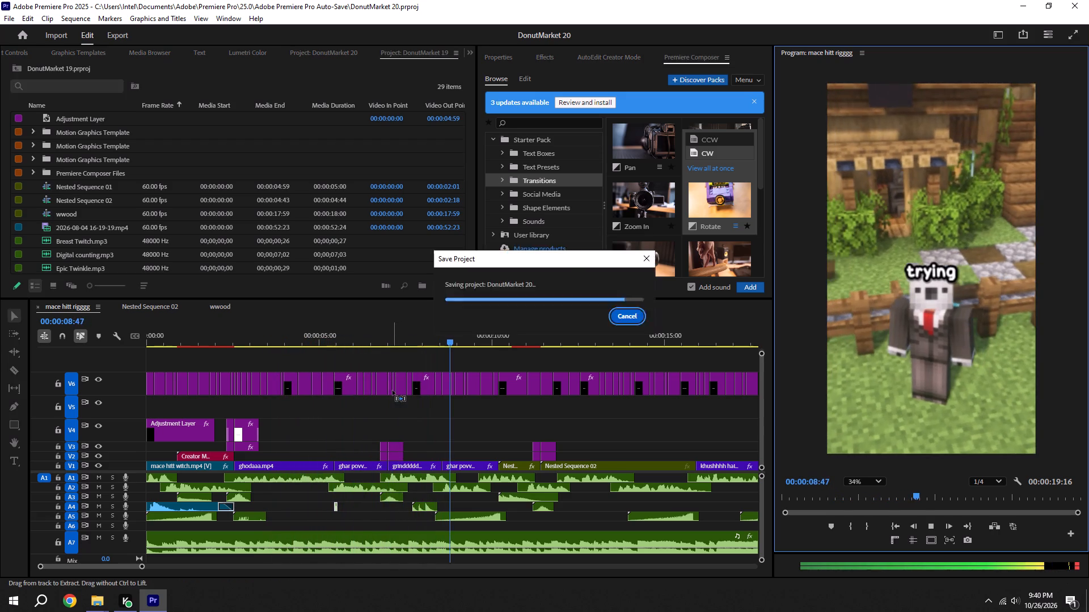
key(space)
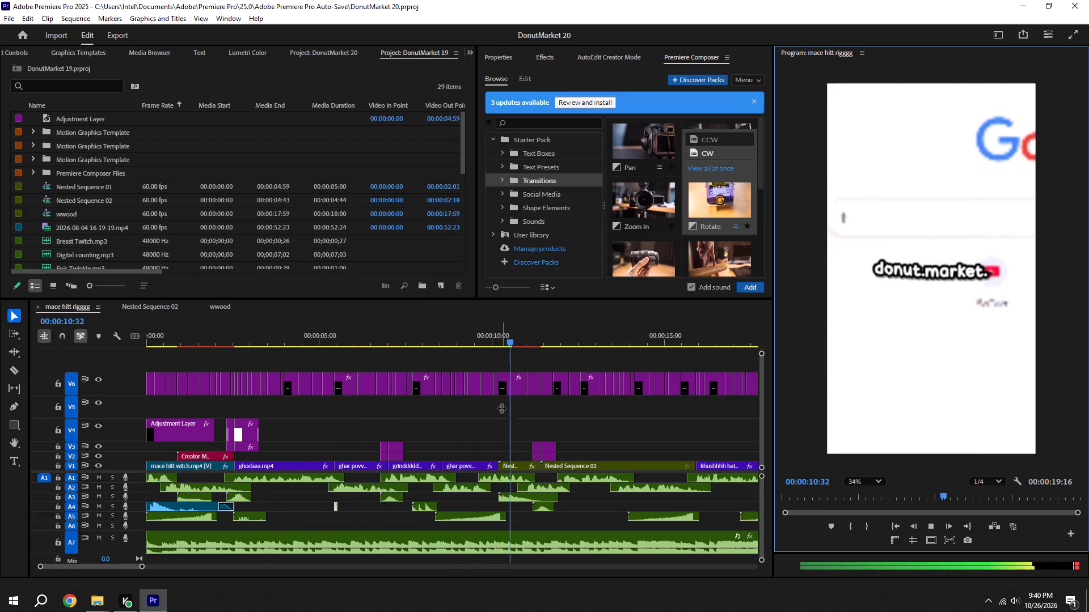
alt+scroll(500, 408, down, 8)
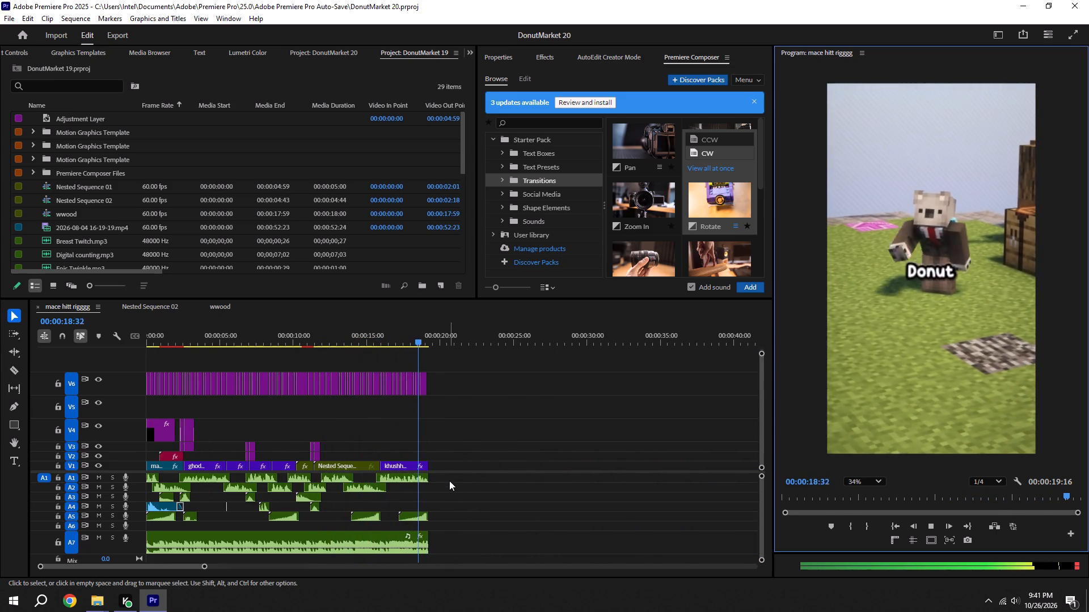
key(space)
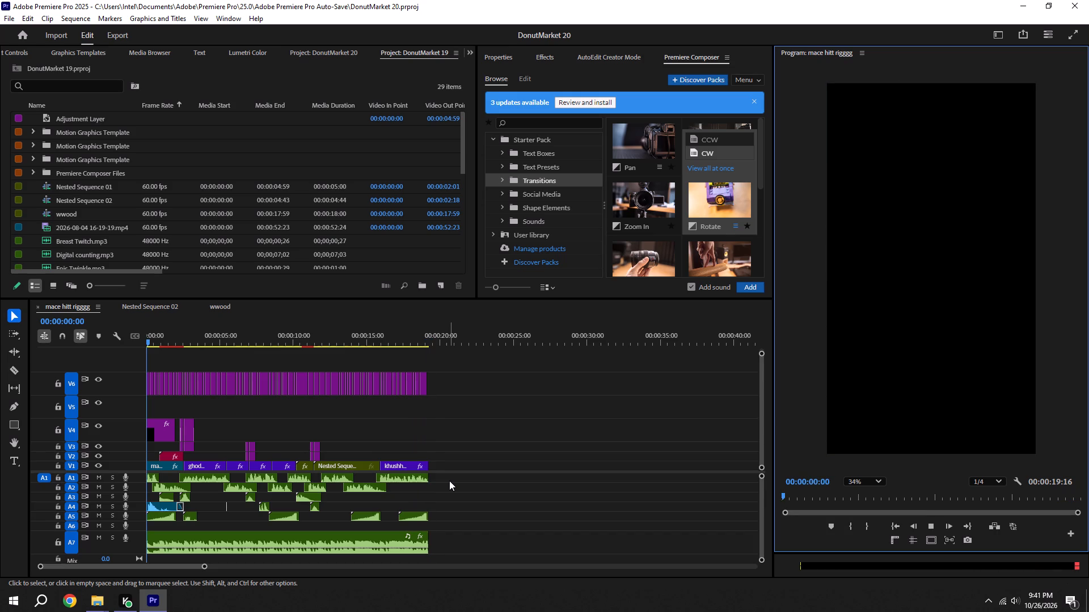
key(ctrl+s)
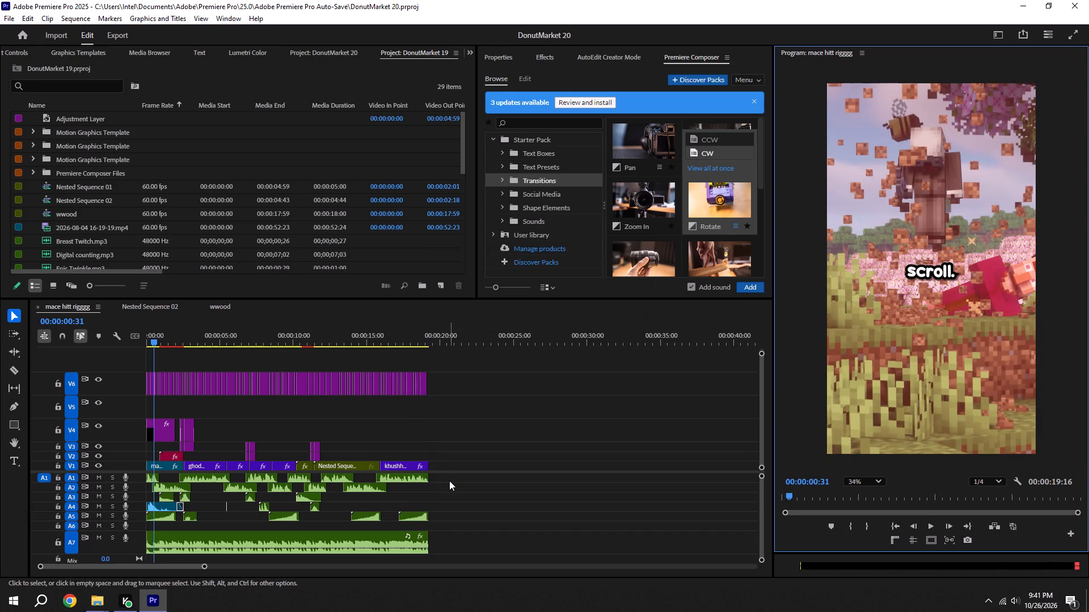
key(ctrl+s)
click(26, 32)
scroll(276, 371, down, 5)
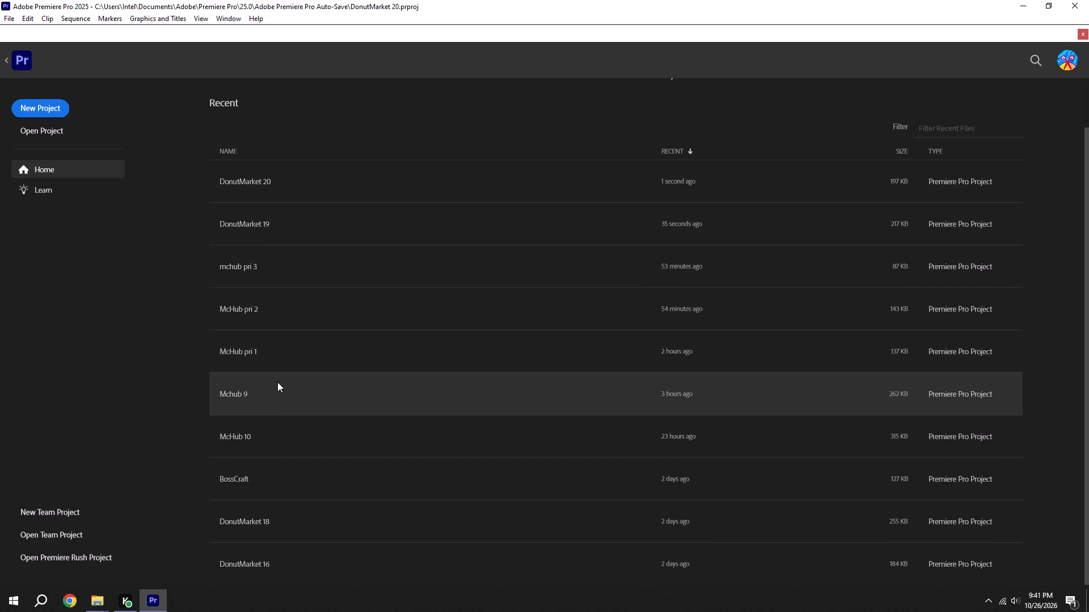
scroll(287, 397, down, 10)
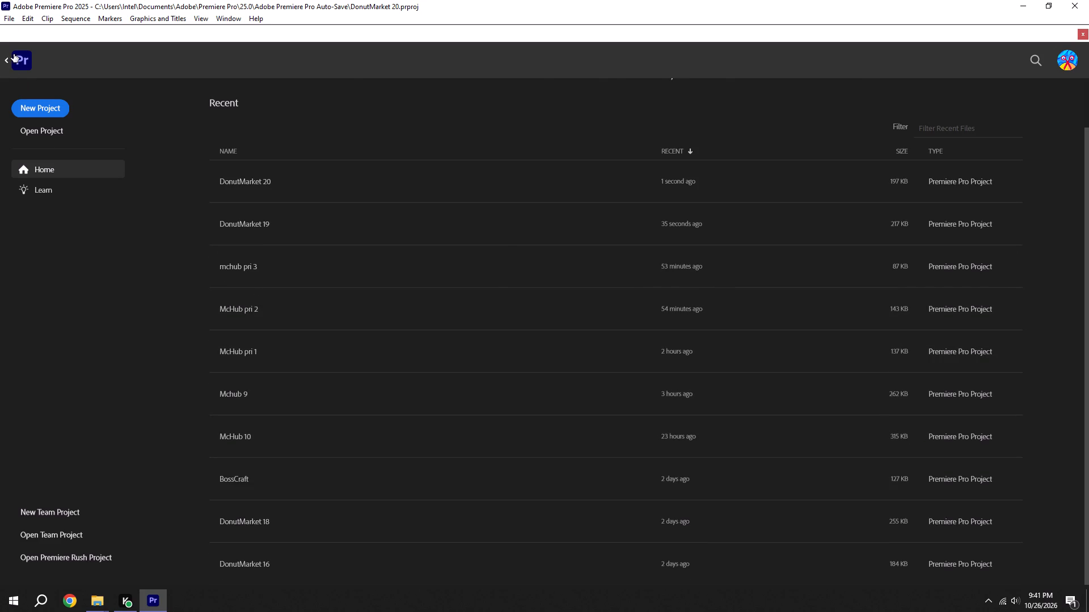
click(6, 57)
Start opening another project and browse to the Premiere Pro 25.0 folder under Documents > Adobe.
click(17, 19)
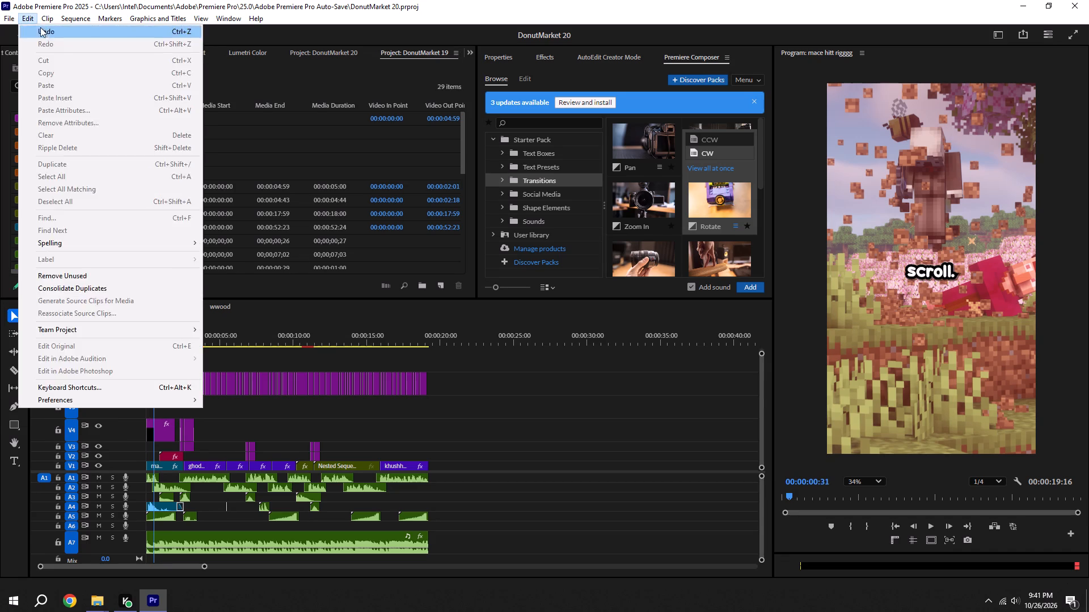
click(34, 41)
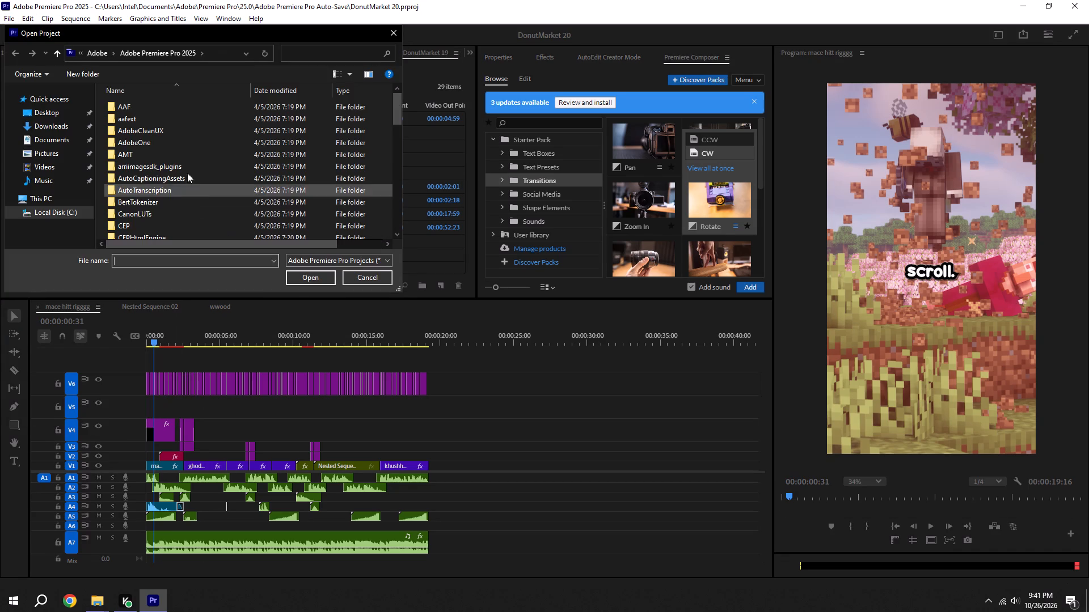
scroll(158, 156, down, 5)
click(51, 135)
click(129, 104)
drag(129, 104, 134, 105)
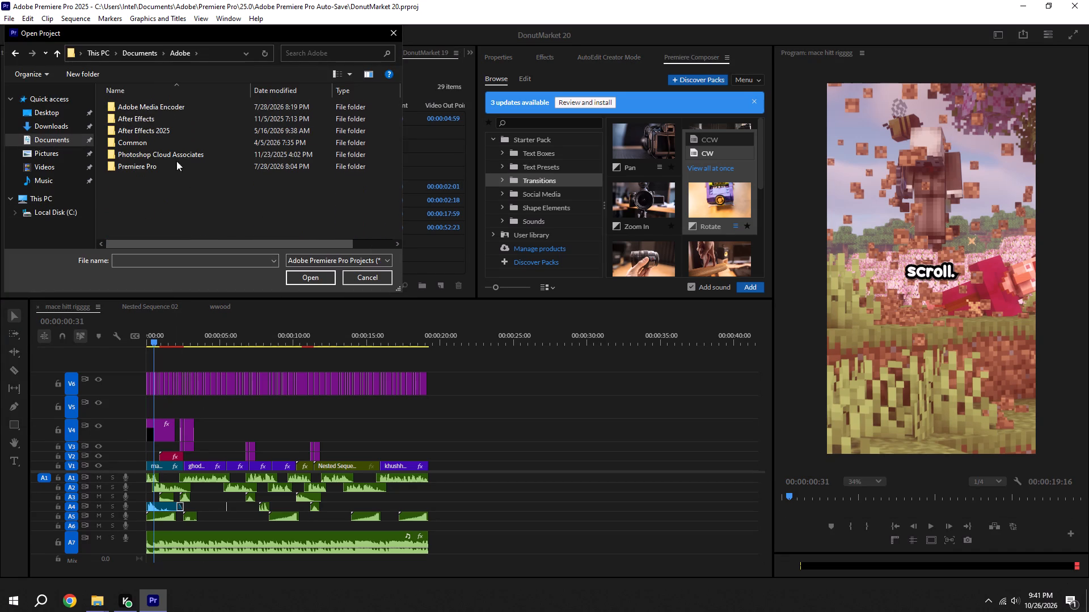
double_click(153, 118)
click(155, 46)
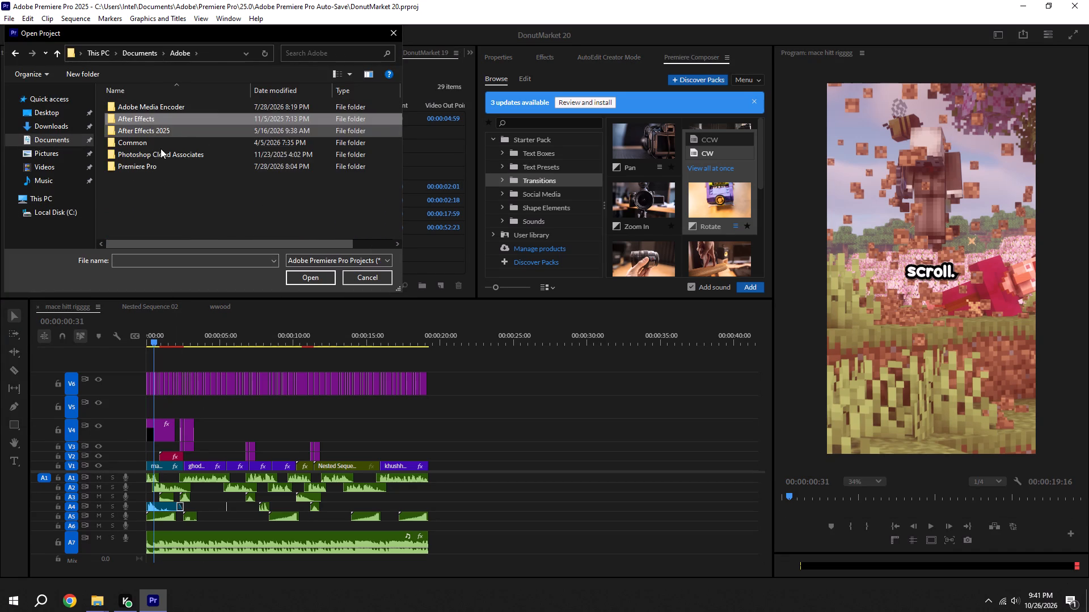
double_click(164, 171)
double_click(145, 107)
double_click(157, 138)
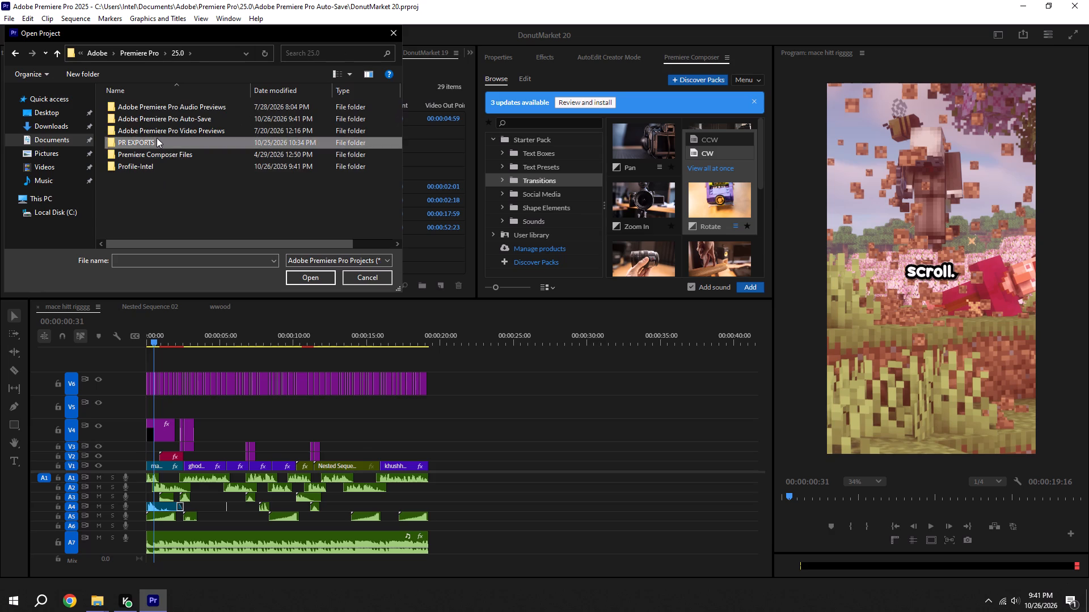
scroll(177, 146, down, 8)
scroll(179, 151, up, 8)
click(133, 42)
click(143, 54)
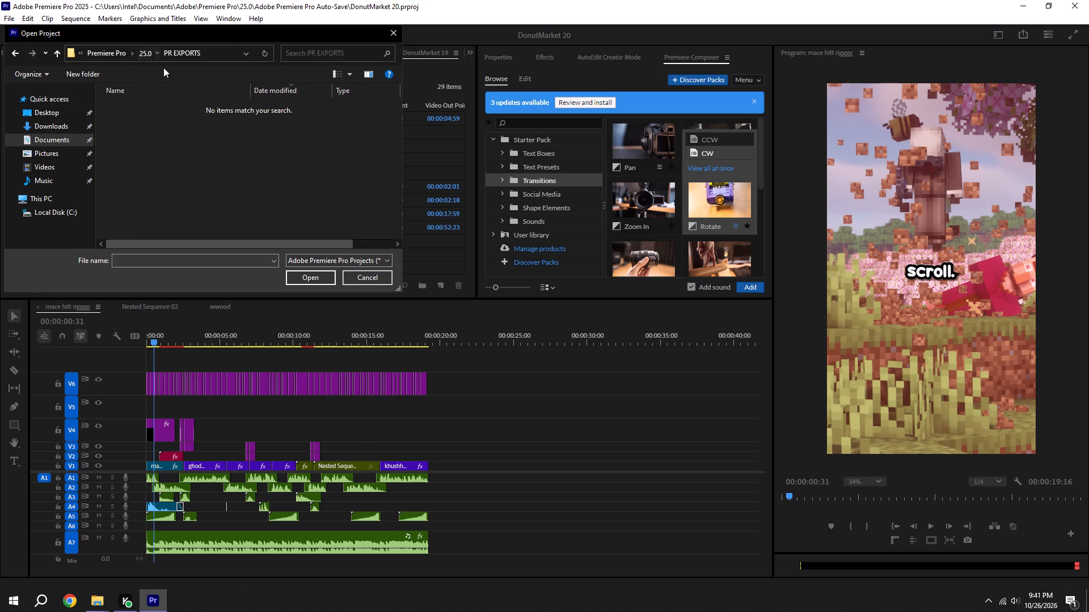
Open the DonutMArket 14.prproj project from the Adobe Premiere Pro Auto-Save folder.
double_click(171, 121)
scroll(221, 169, down, 15)
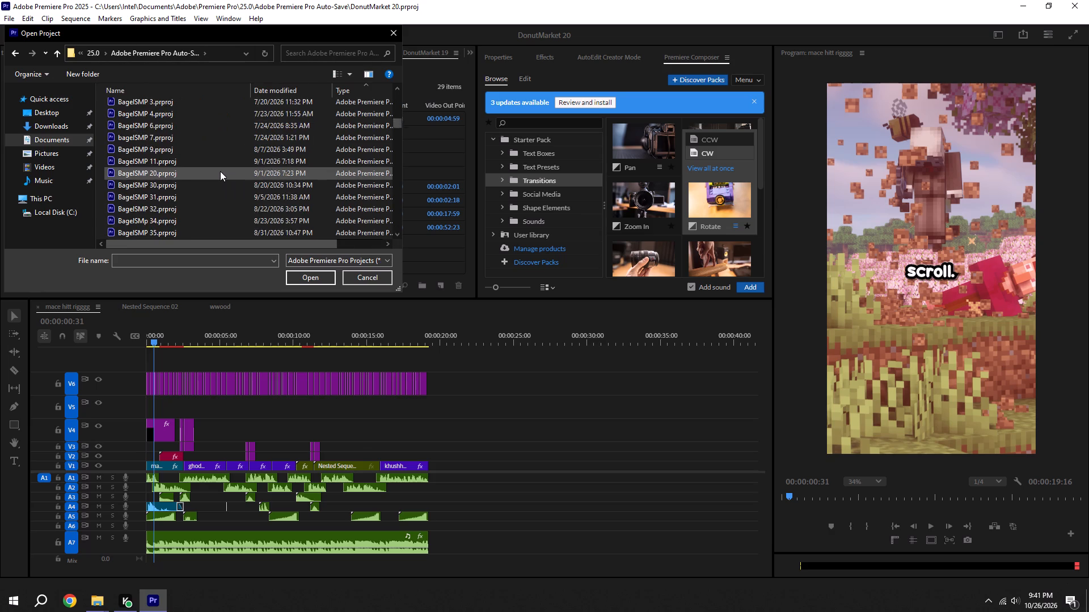
scroll(220, 171, down, 20)
scroll(220, 171, down, 9)
scroll(220, 171, up, 2)
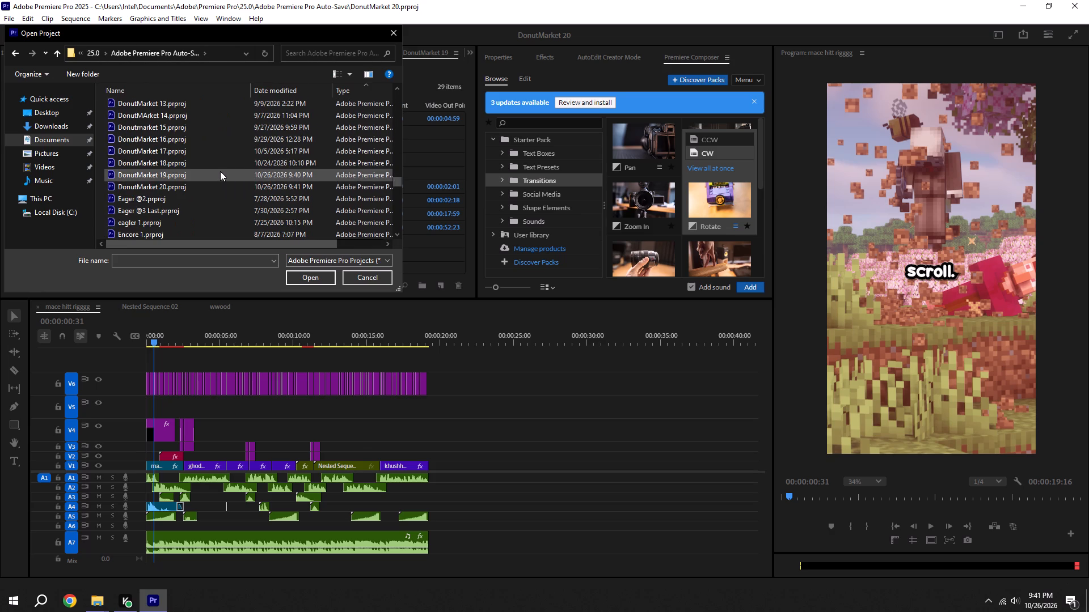
click(172, 116)
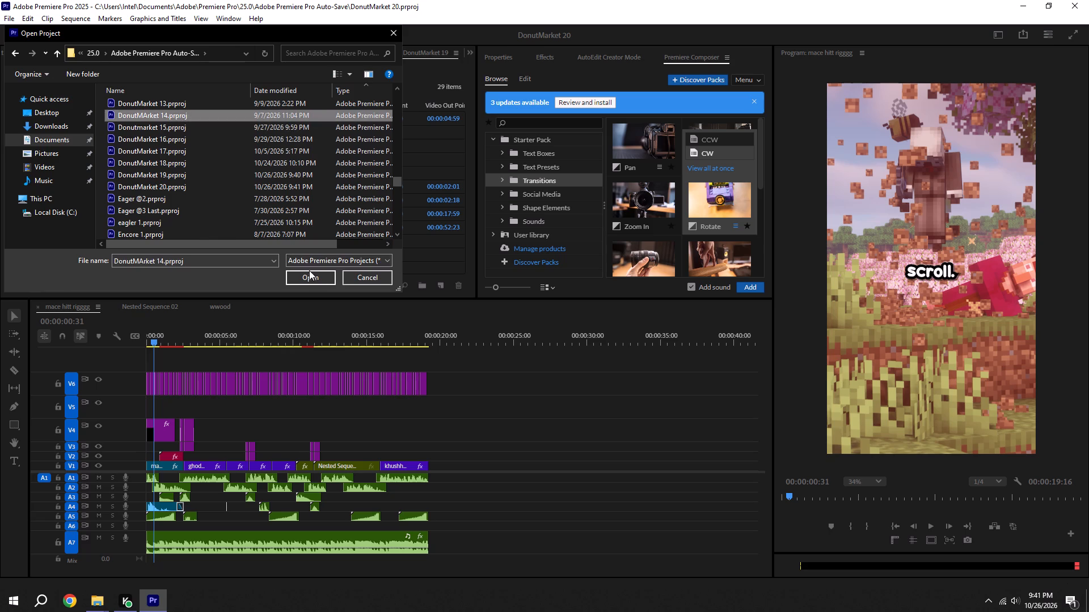
click(316, 274)
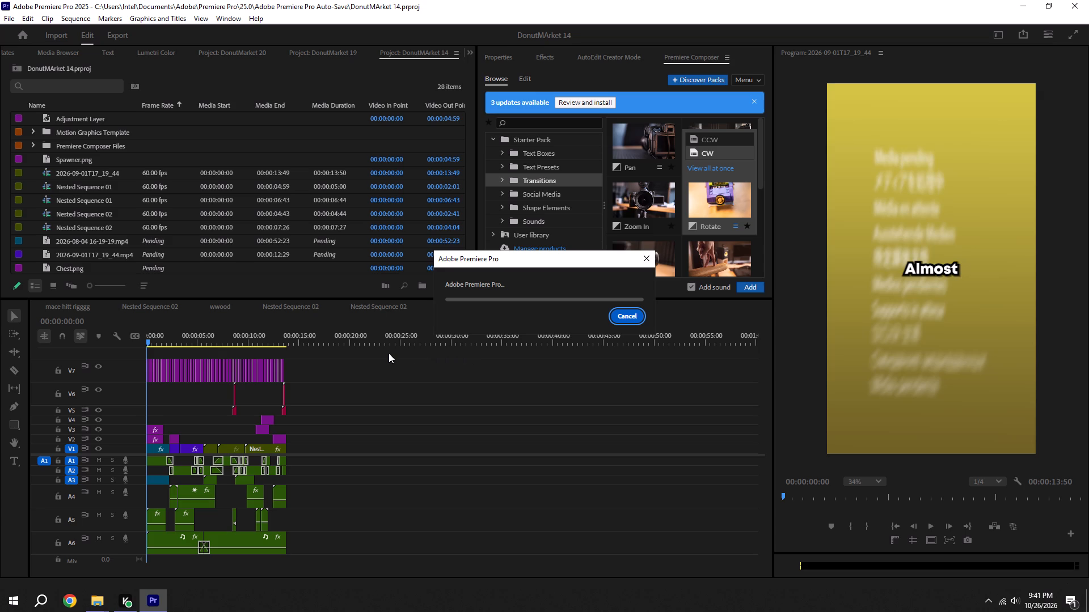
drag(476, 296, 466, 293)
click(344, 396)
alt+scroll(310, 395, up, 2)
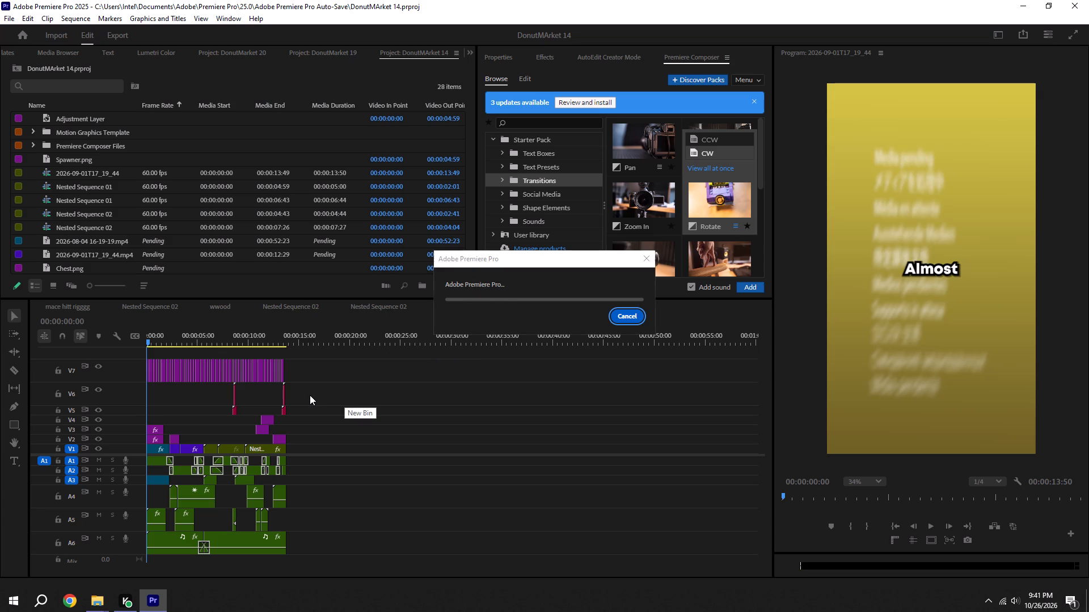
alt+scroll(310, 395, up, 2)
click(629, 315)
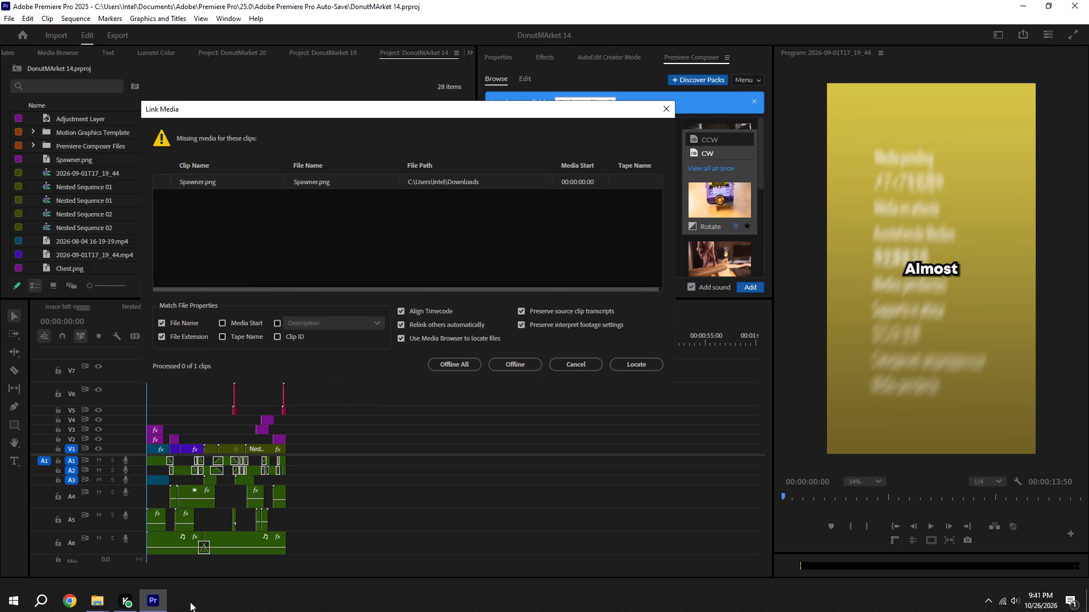
Switch to Chrome, open the profile with the Minecraft sword avatar, and search Google for cc icon.
click(77, 600)
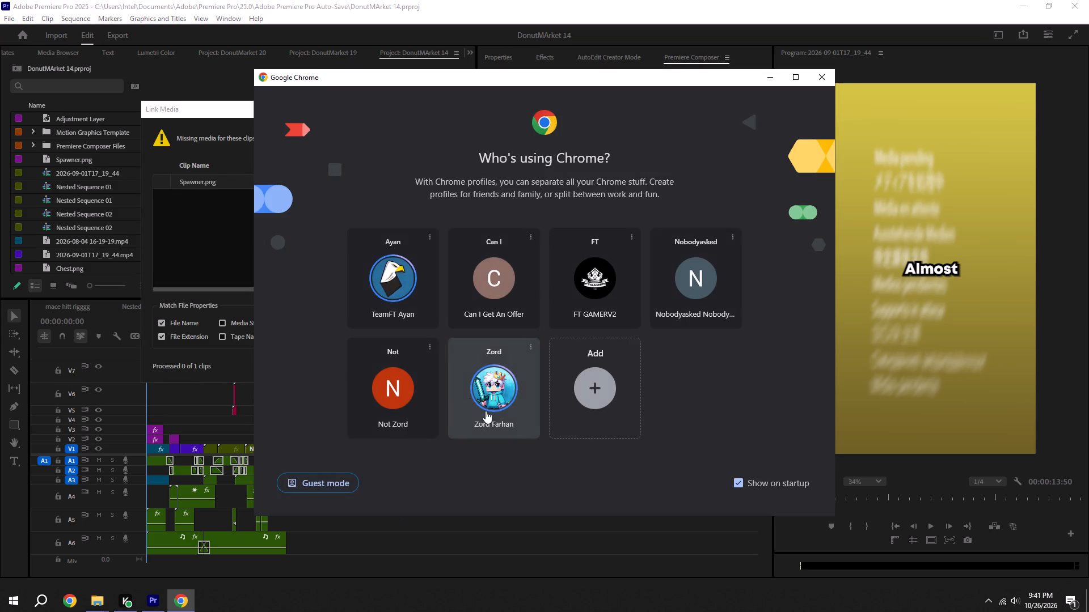
click(487, 411)
click(247, 37)
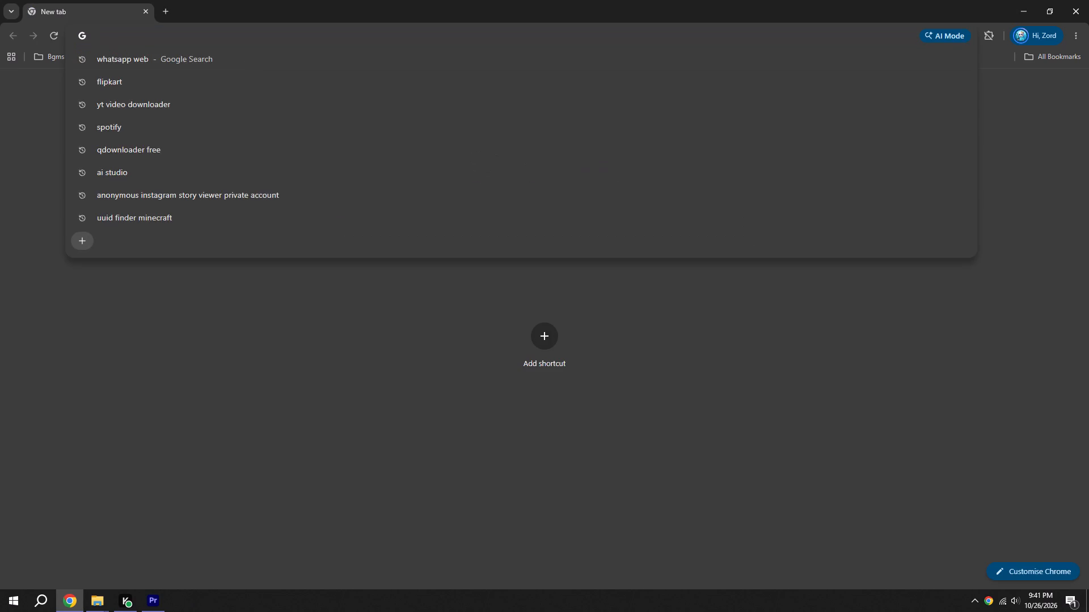
text(cc)
key(space)
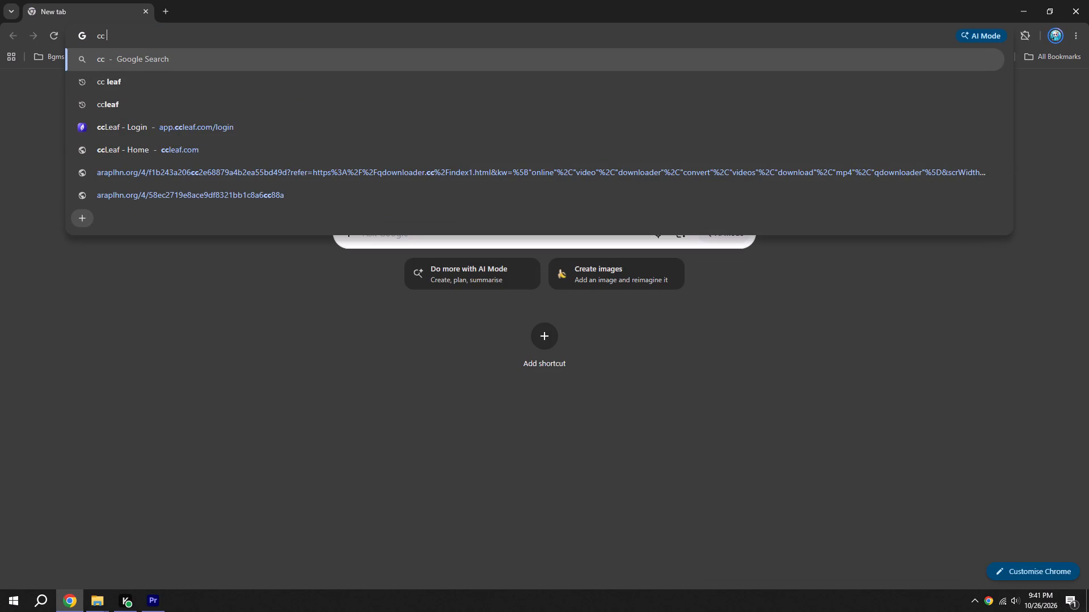
text(icon)
key(Return)
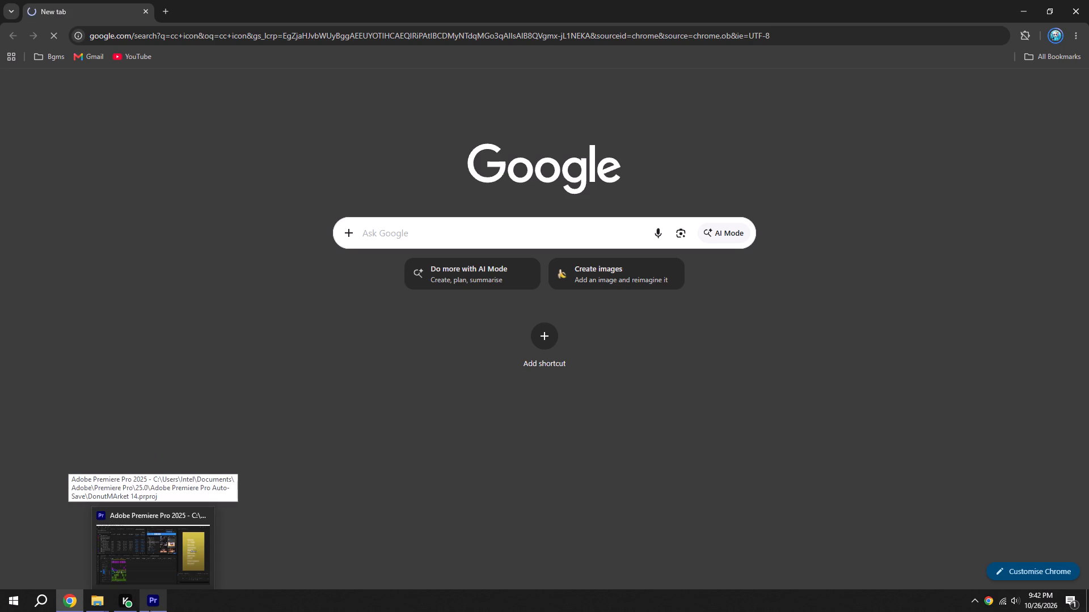
click(146, 575)
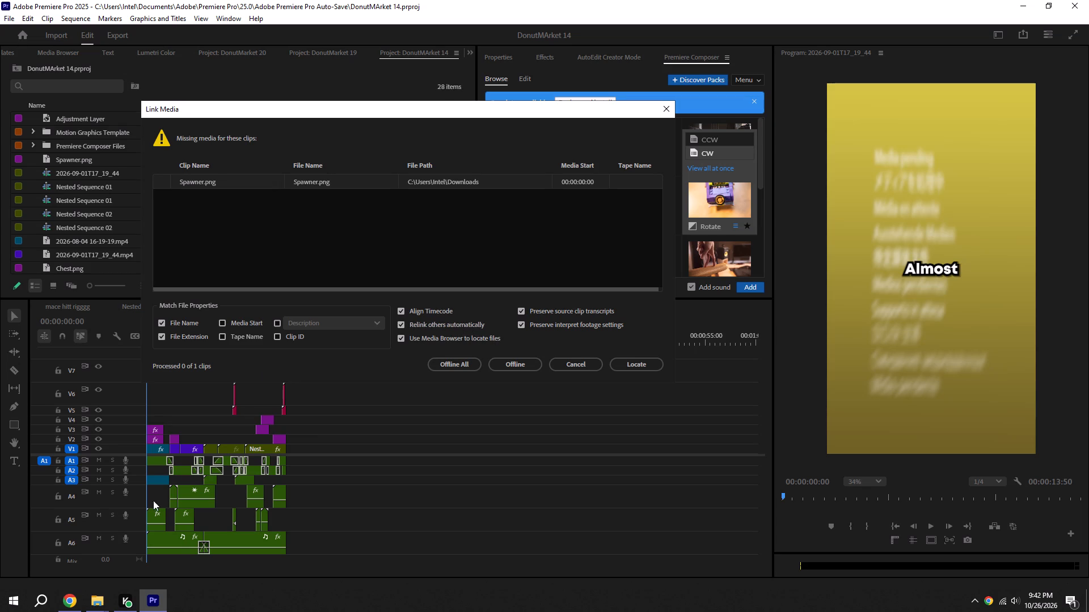
click(65, 608)
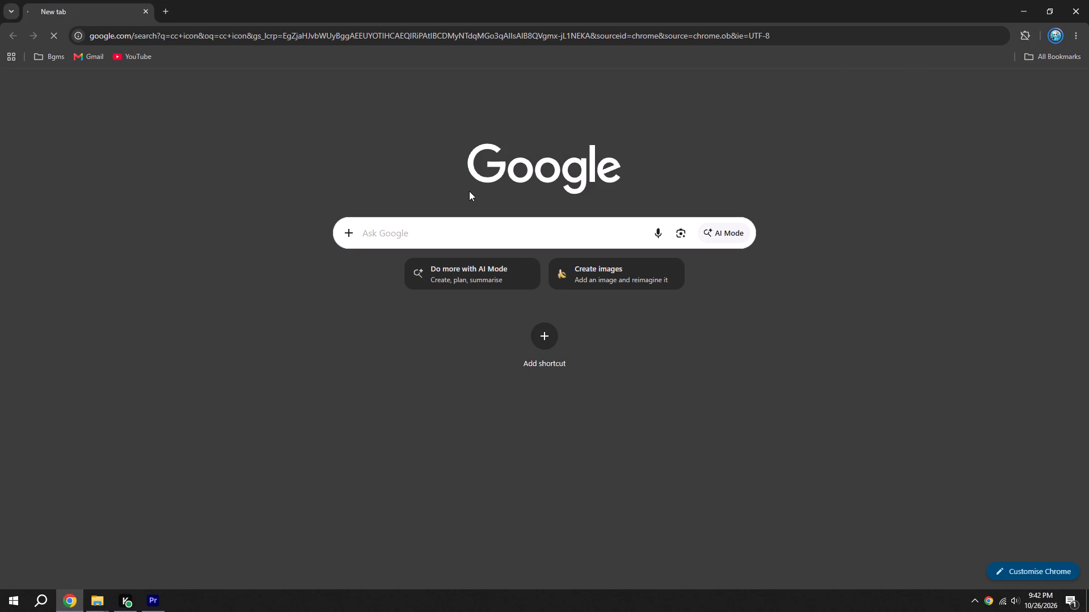
scroll(271, 256, down, 4)
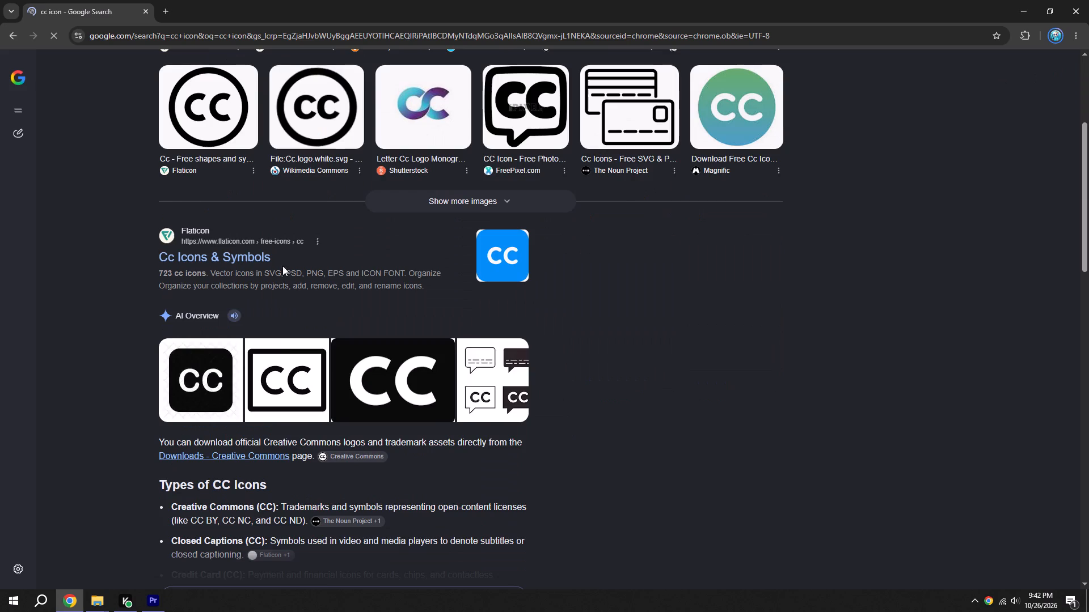
scroll(284, 261, up, 5)
Replace the Google search with mcicon and open the Vault - ccLeaf: Icons website.
drag(230, 70, 48, 76)
key(BackSpace)
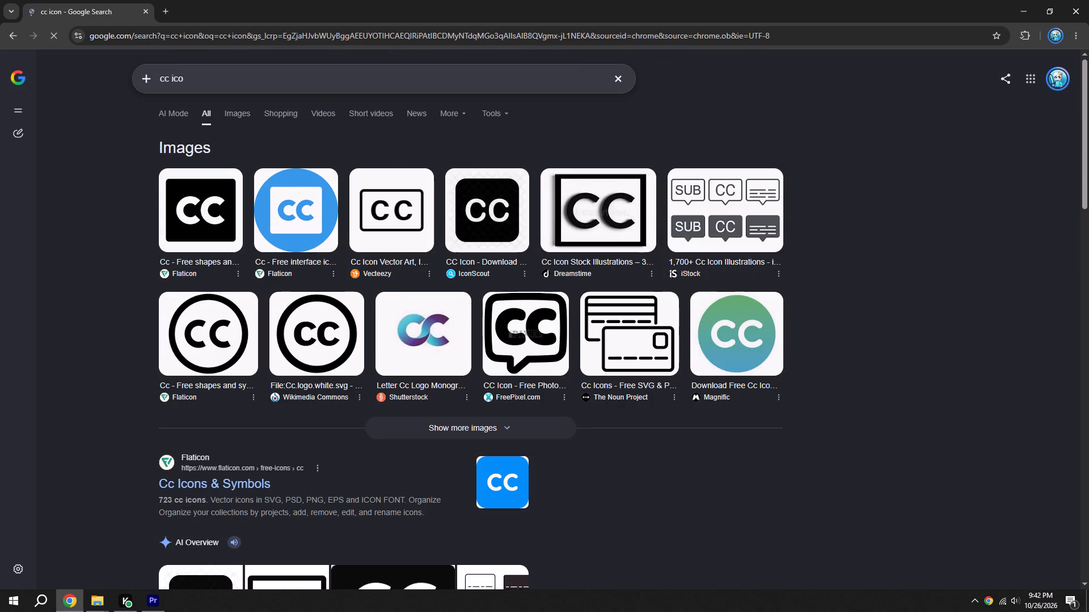
key(BackSpace)
key(BackSpace)
key(BackSpace)
key(BackSpace)
key(BackSpace)
key(BackSpace)
key(BackSpace)
text(mci)
click(224, 94)
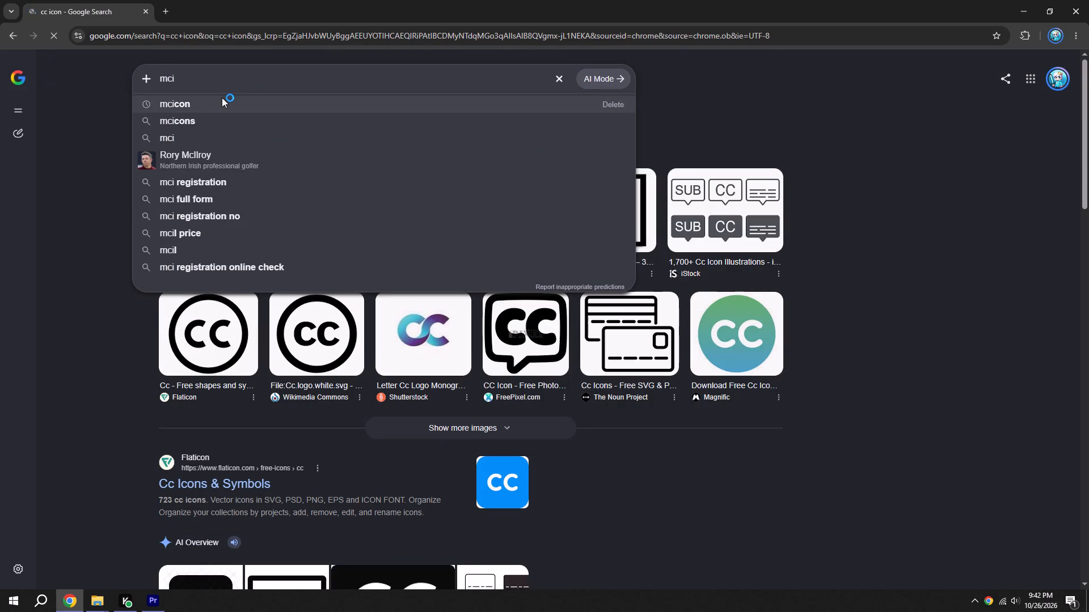
click(222, 97)
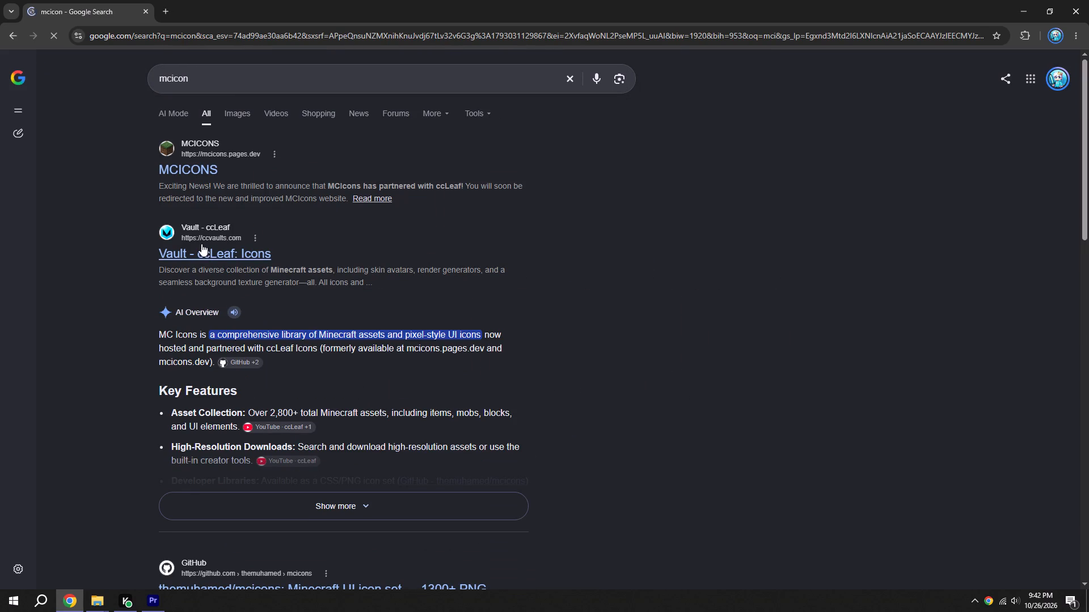
click(189, 245)
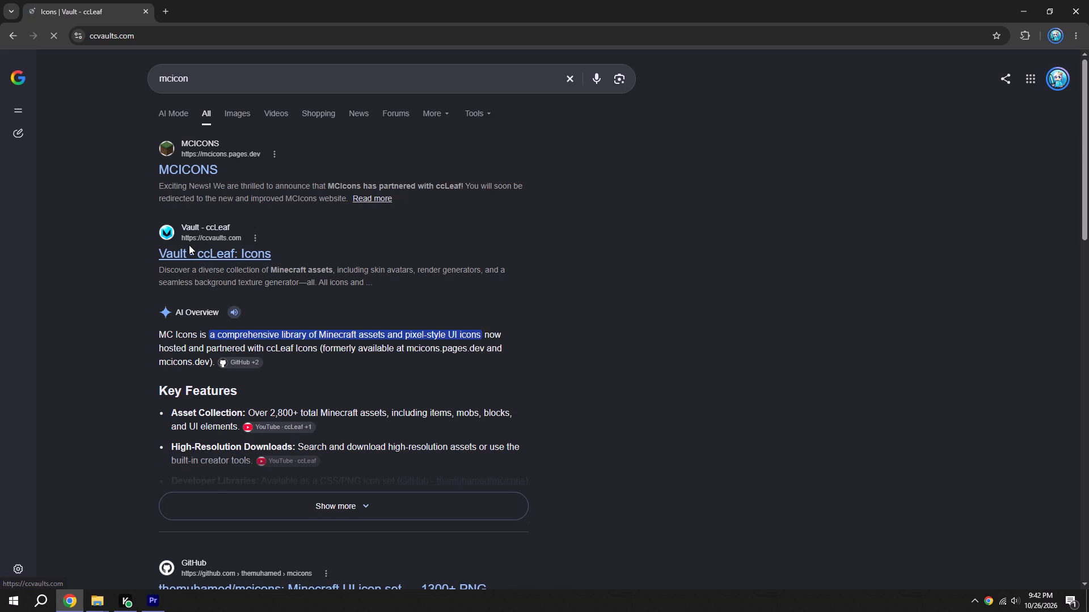
Search the Vault icon library for spawner, download the Spawner block image, and close the browser to return to Premiere Pro.
click(480, 231)
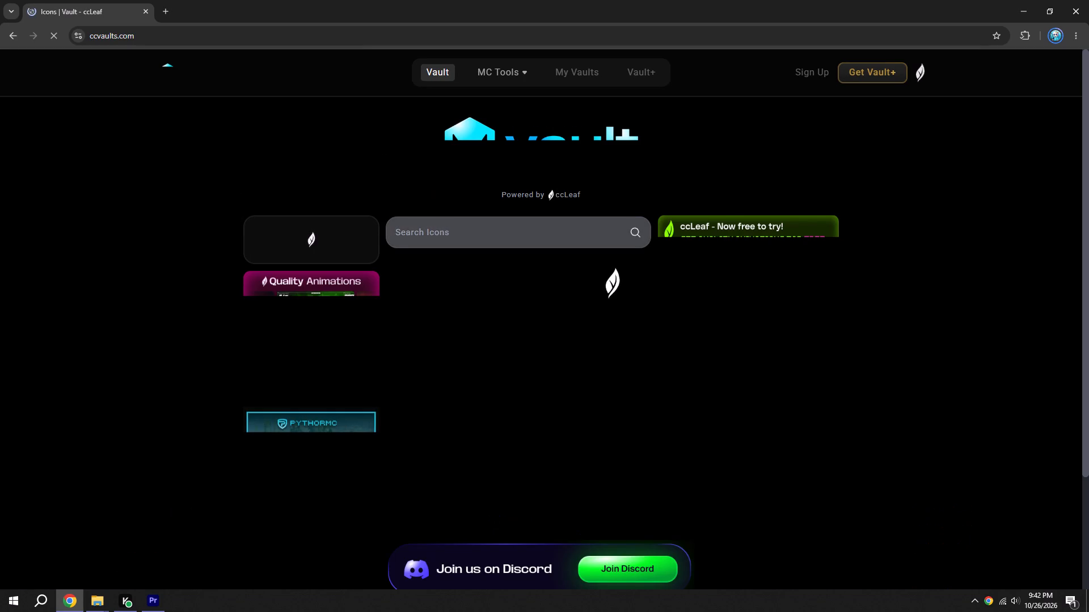
text(spaw)
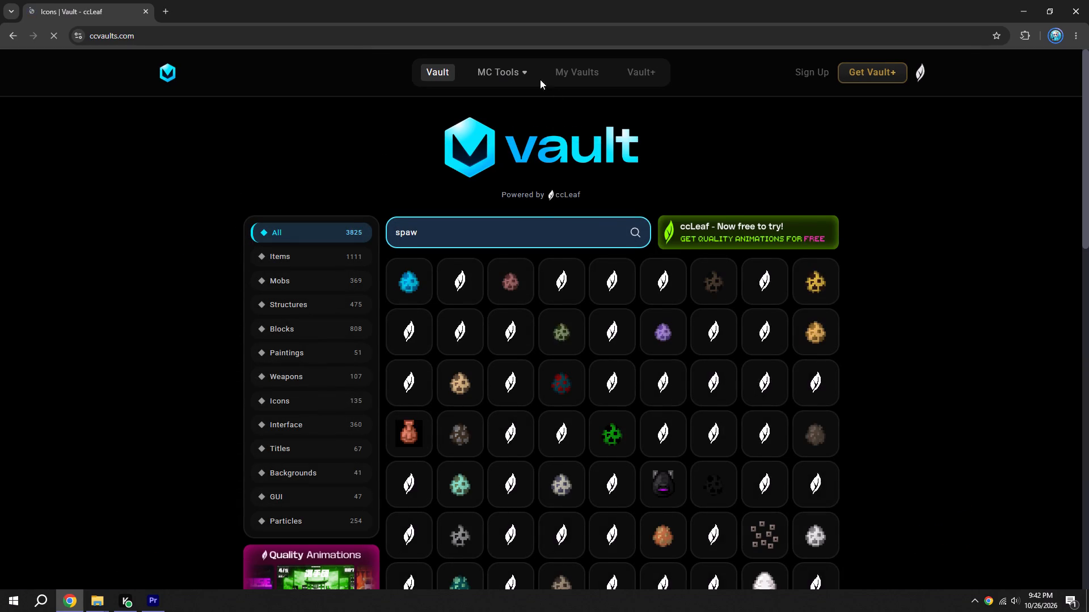
text(ner)
click(517, 284)
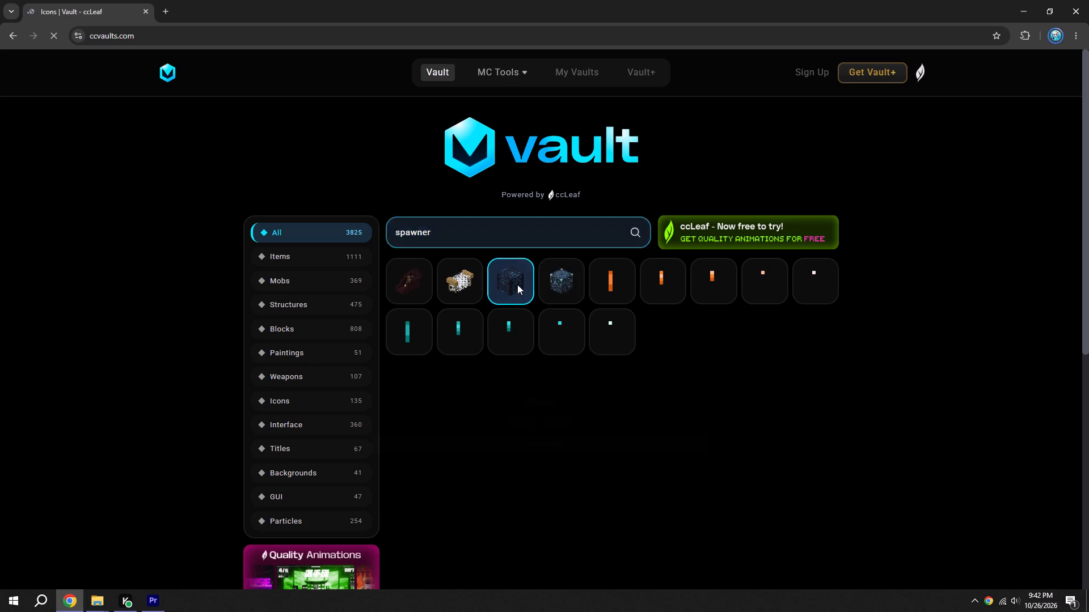
click(534, 454)
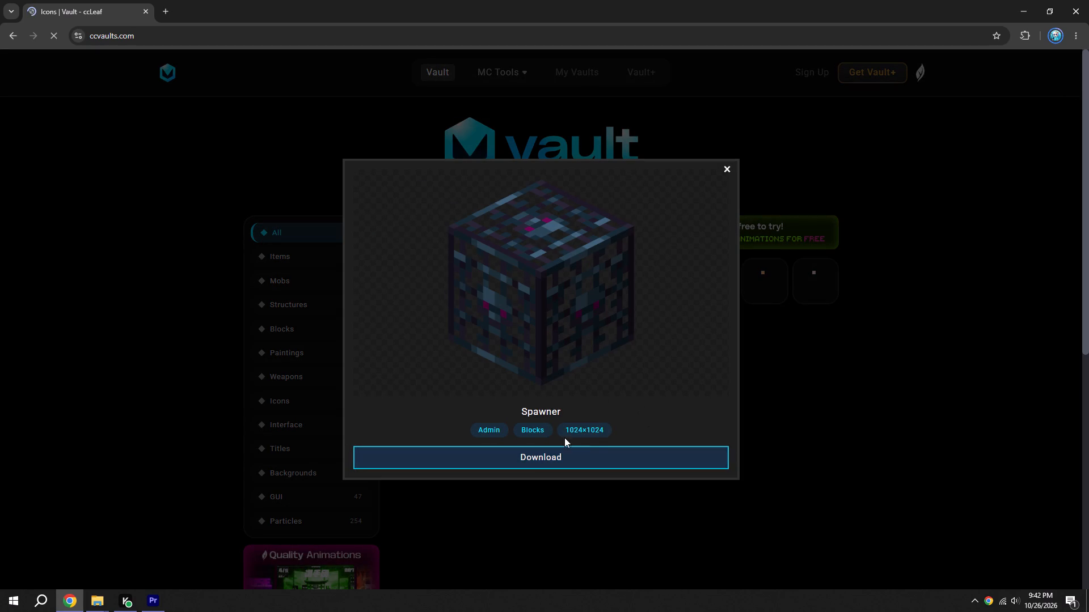
click(1073, 3)
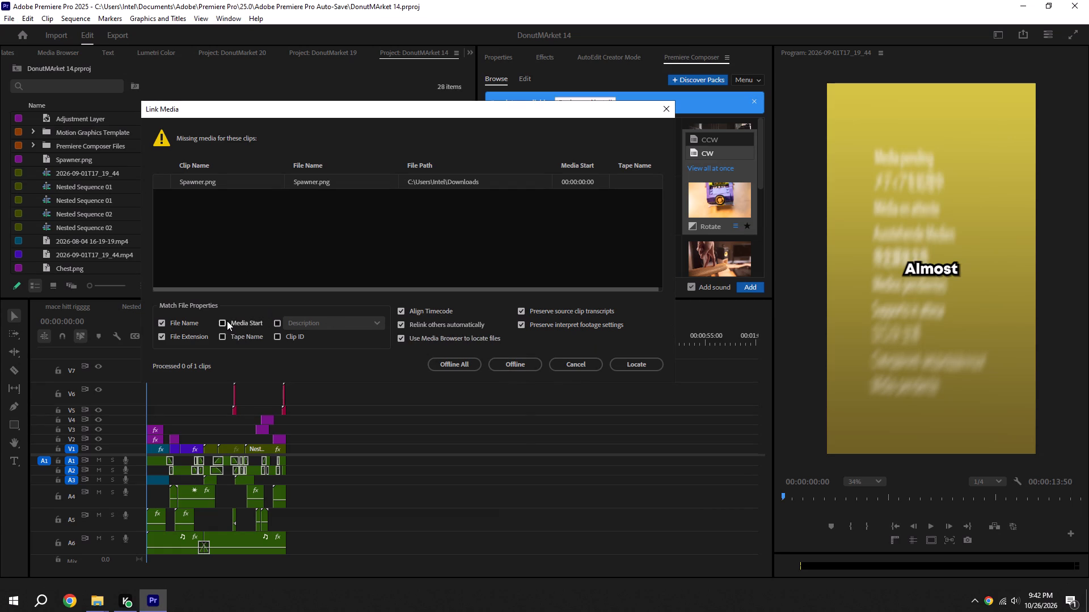
Relink the missing Spawner.png clip to the file in the Downloads folder.
click(618, 365)
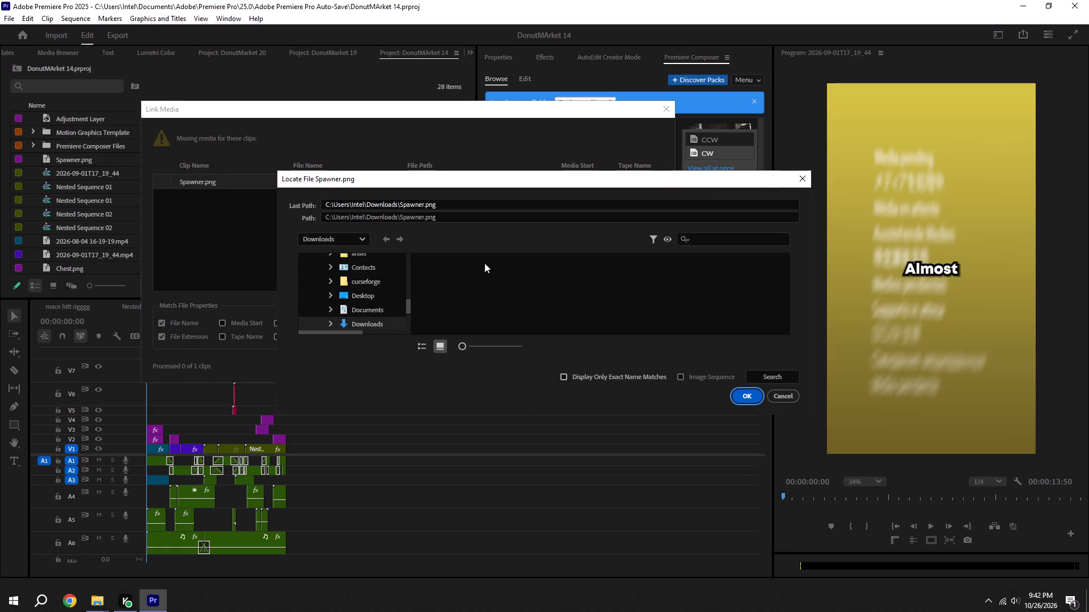
click(740, 394)
click(504, 401)
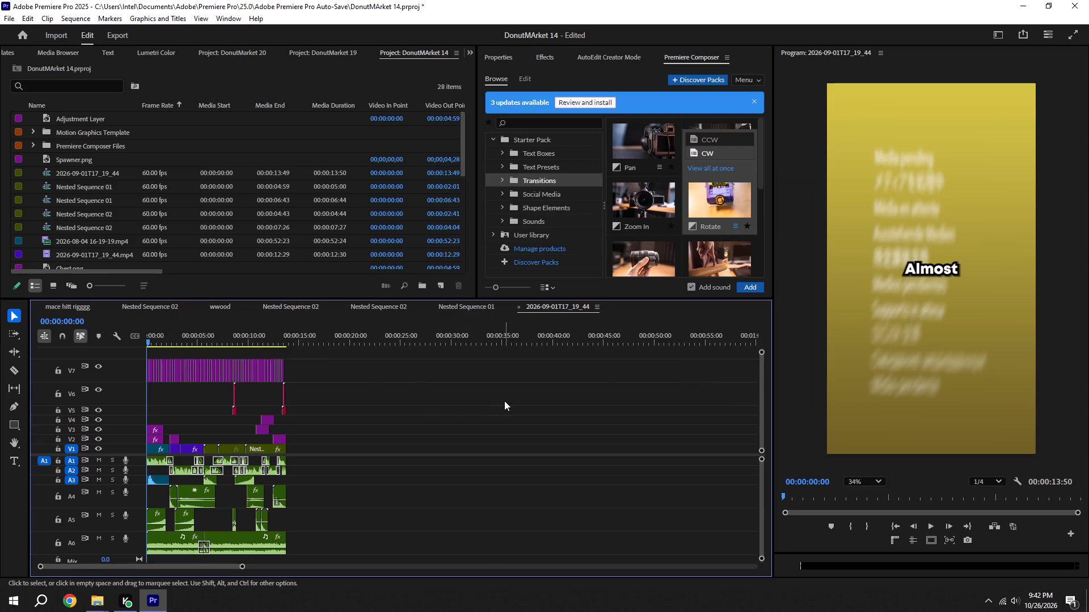
Play the opening of the 2026-09-01T17_19_44 sequence to examine its clips and sound effects.
alt+scroll(408, 384, up, 11)
scroll(348, 325, up, 7)
alt+scroll(305, 393, up, 3)
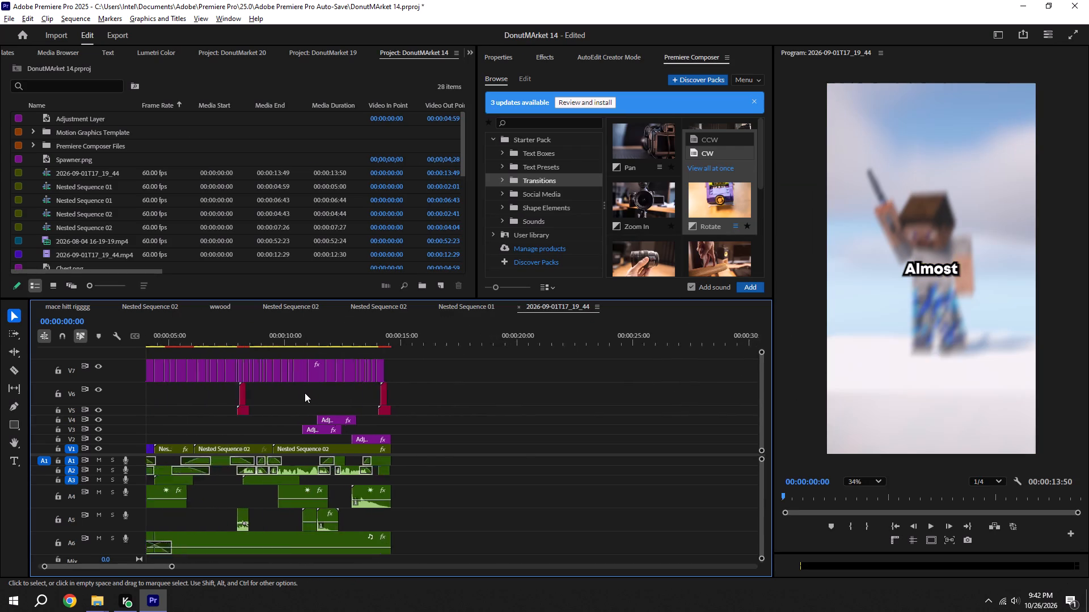
alt+scroll(305, 393, up, 9)
key(space)
alt+scroll(335, 357, down, 6)
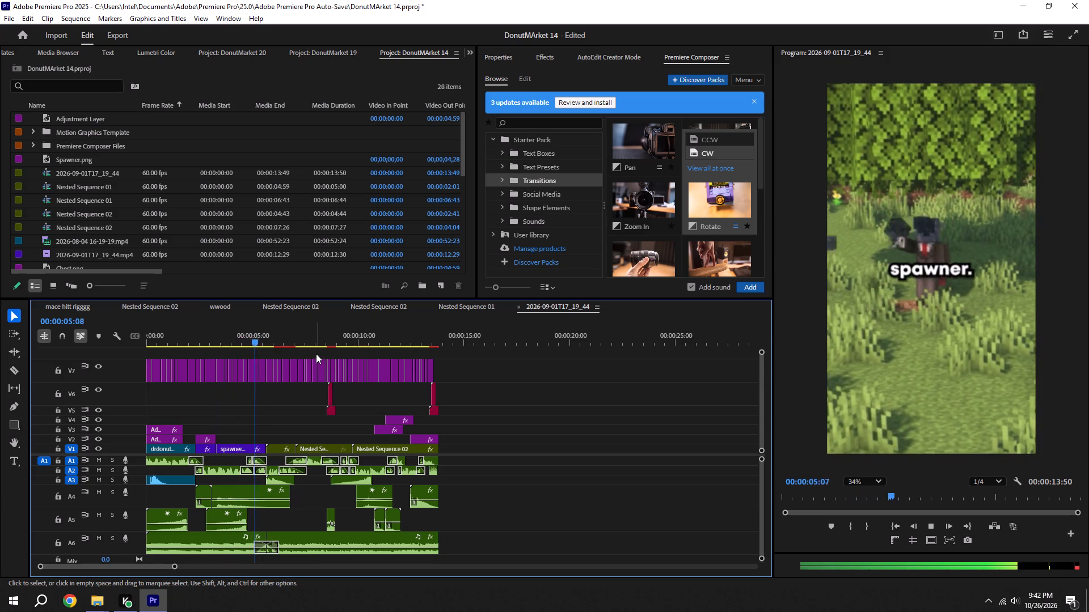
key(space)
alt+scroll(260, 489, up, 5)
scroll(259, 489, up, 5)
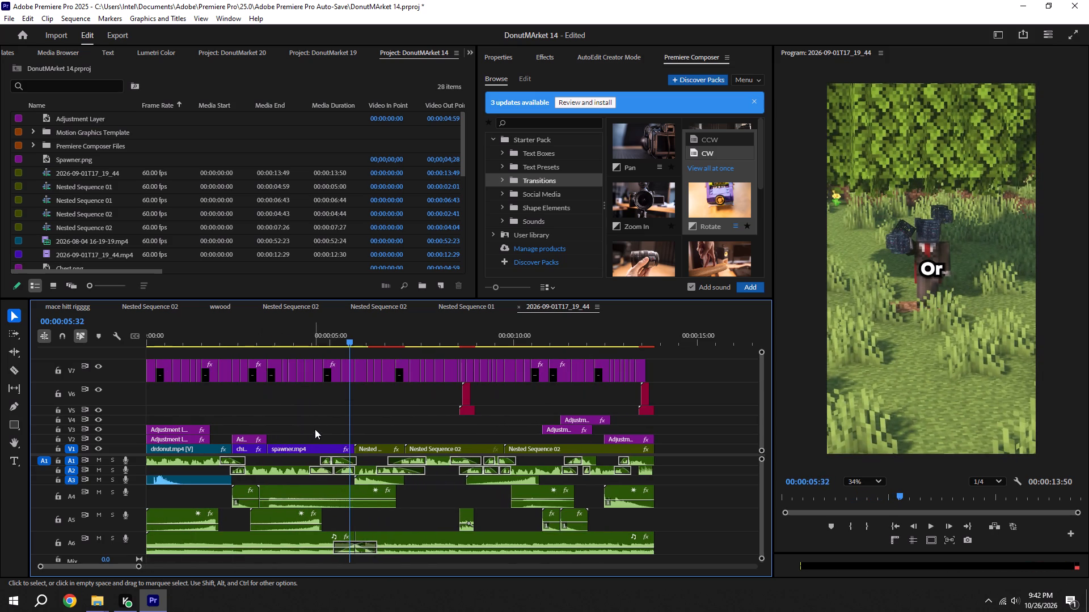
Replay the spawner.mp4 section and copy the long audio clip beneath it on track A4.
drag(336, 353, 320, 350)
drag(327, 348, 310, 345)
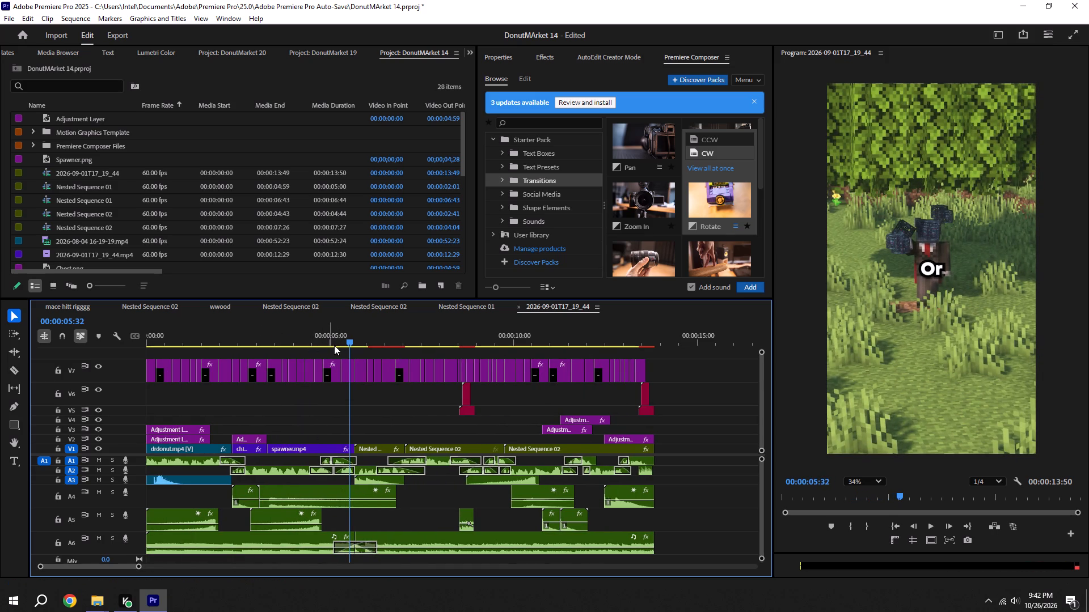
drag(315, 326, 252, 325)
key(space)
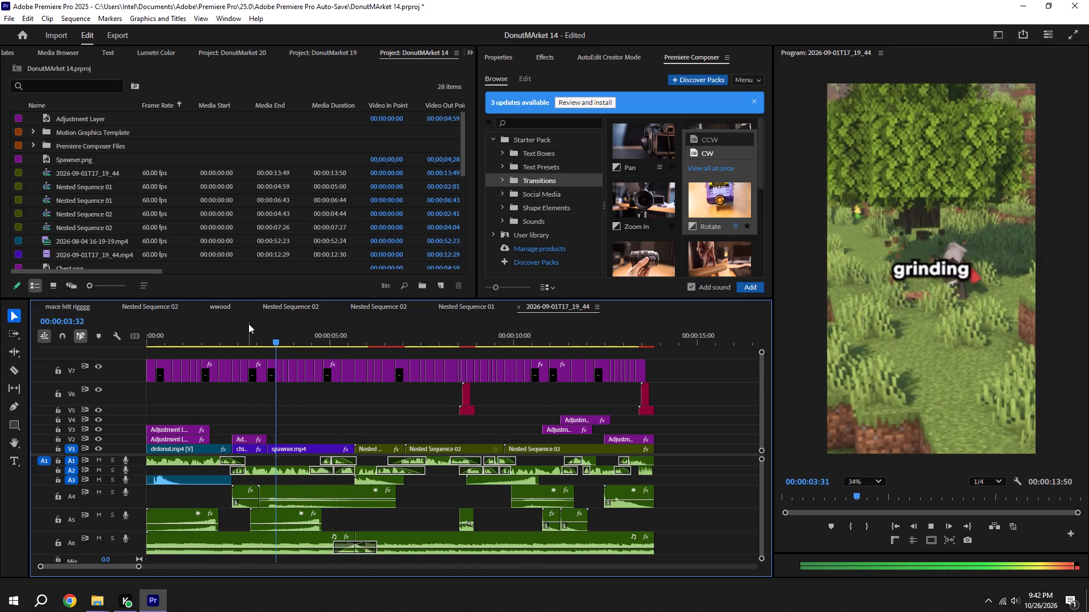
key(space)
click(299, 492)
key(ctrl+c)
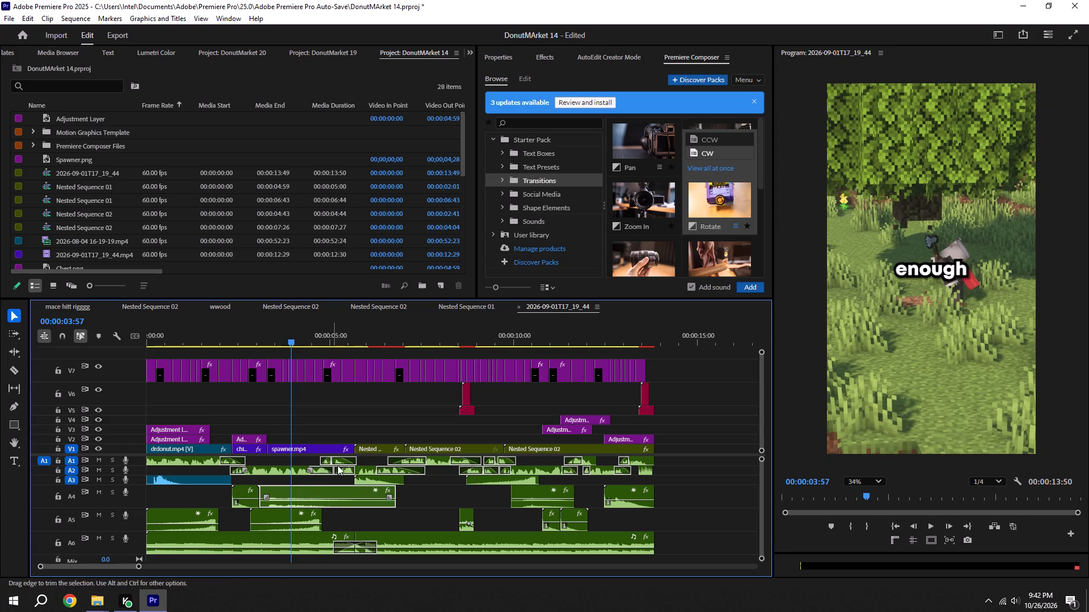
key(space)
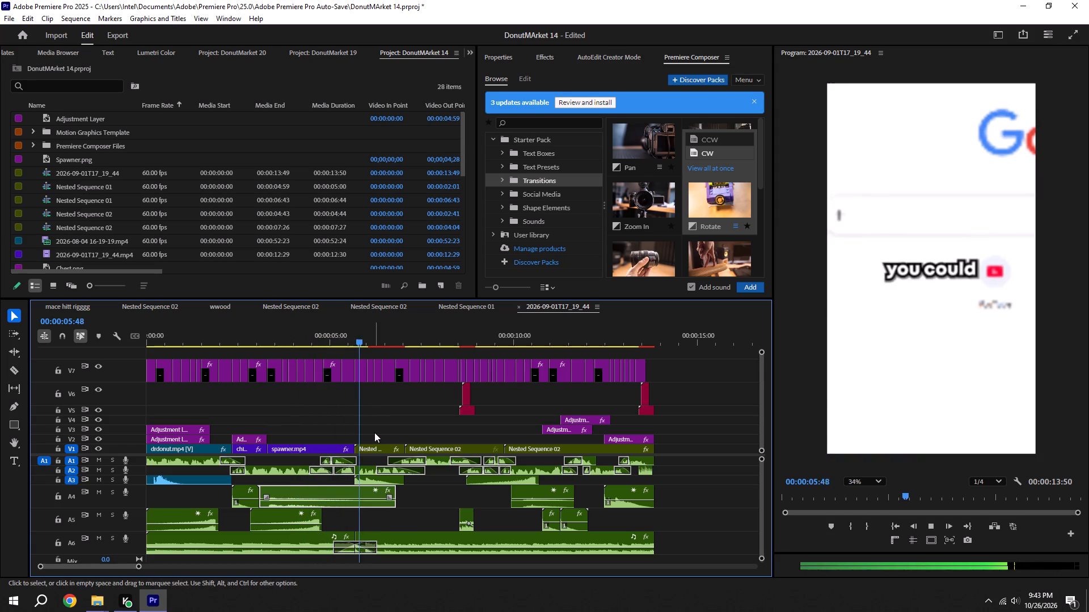
key(space)
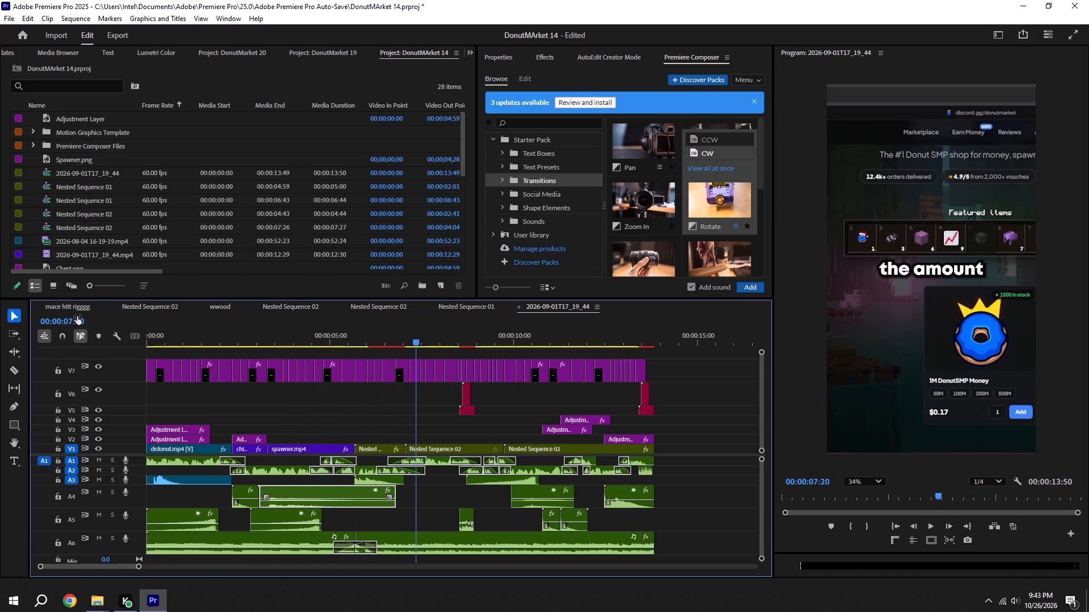
Switch to the mace hitt rigggg sequence of DonutMarket 20 and play it up to about 8 seconds.
click(79, 311)
alt+scroll(231, 411, up, 17)
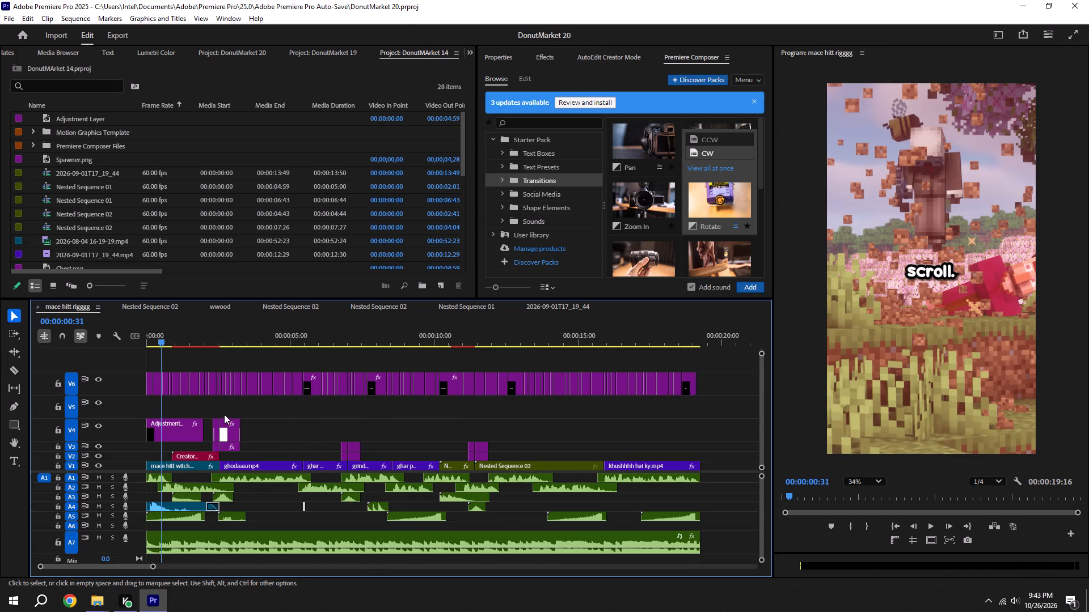
key(space)
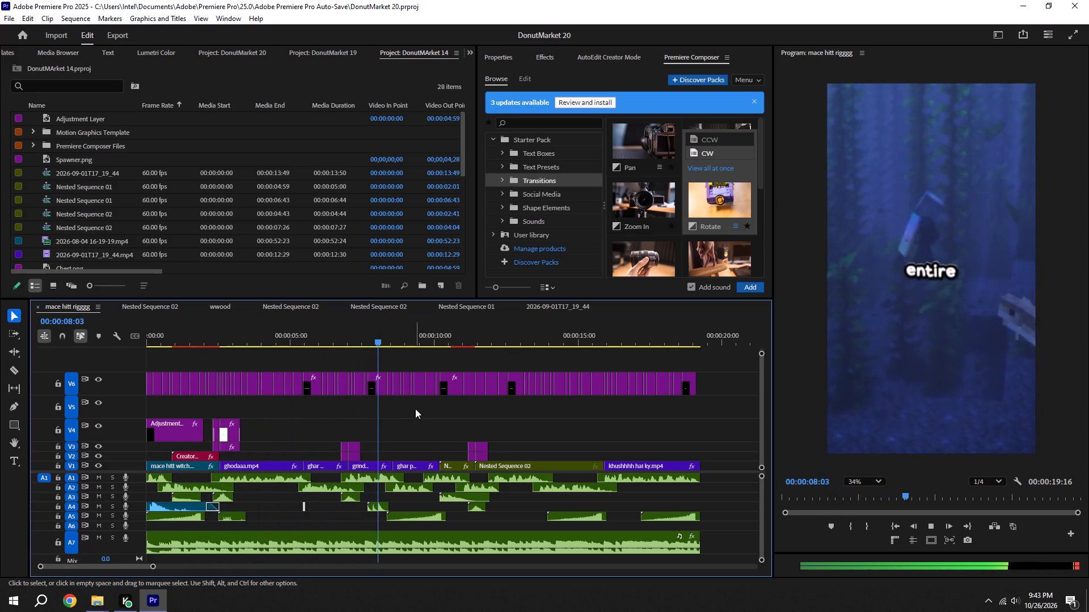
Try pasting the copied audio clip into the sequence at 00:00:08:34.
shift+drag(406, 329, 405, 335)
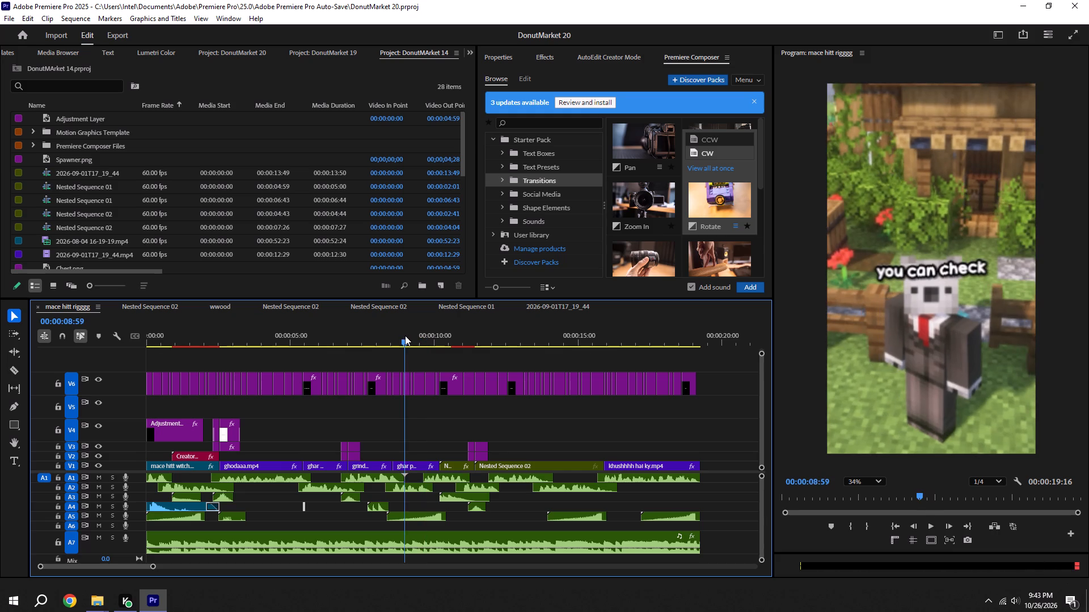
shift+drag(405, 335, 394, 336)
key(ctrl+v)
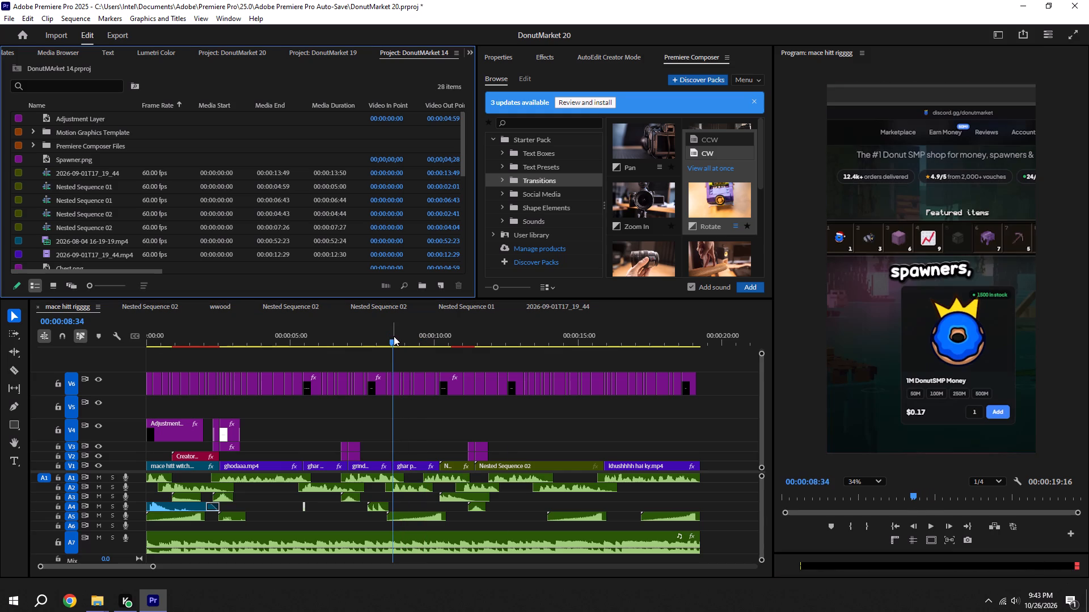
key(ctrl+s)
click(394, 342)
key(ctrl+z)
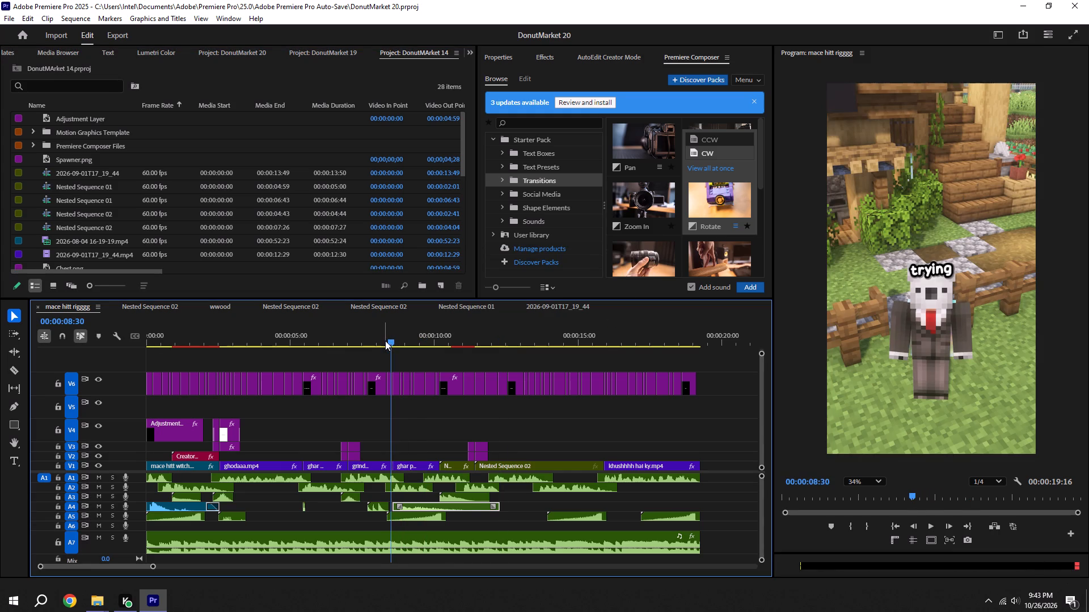
Paste the audio clip past the sequence end, move it to track A6 at about 00:00:07:00 with snapping on, save, and preview it.
click(720, 338)
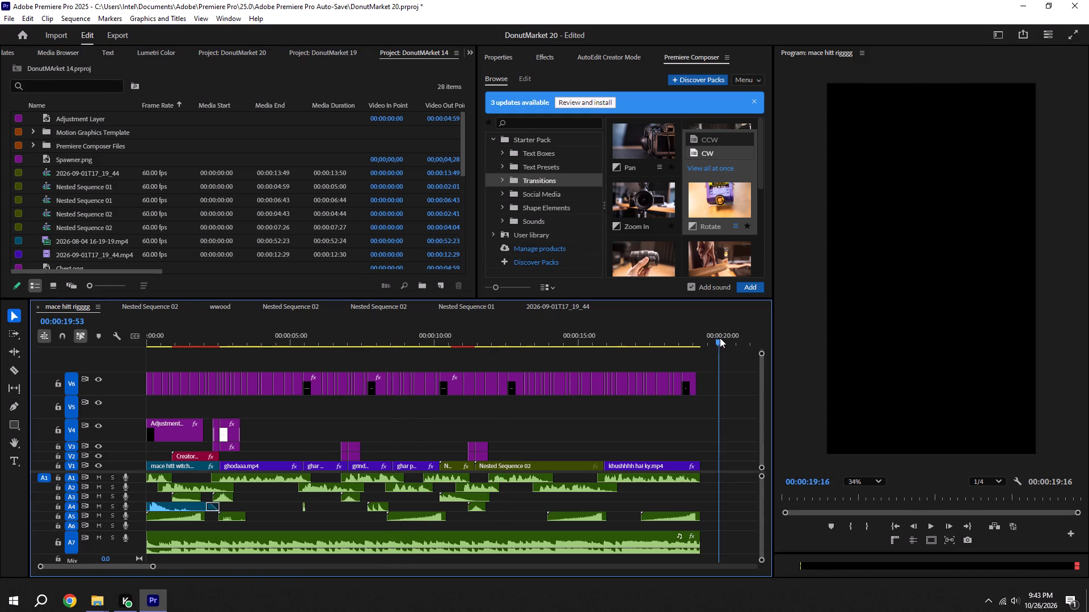
key(ctrl+v)
drag(404, 508, 297, 521)
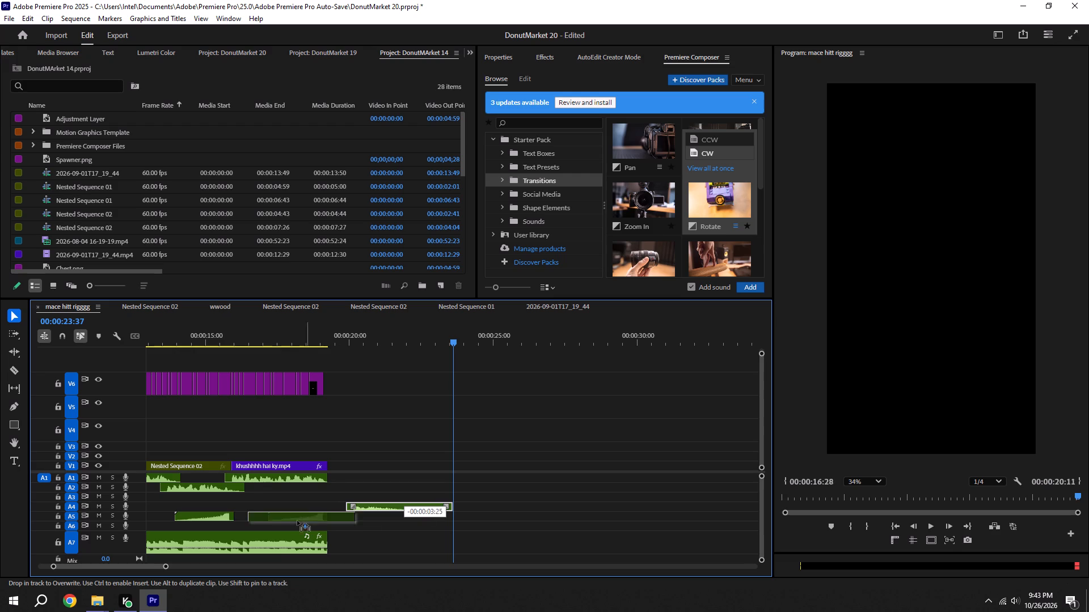
drag(297, 521, 270, 534)
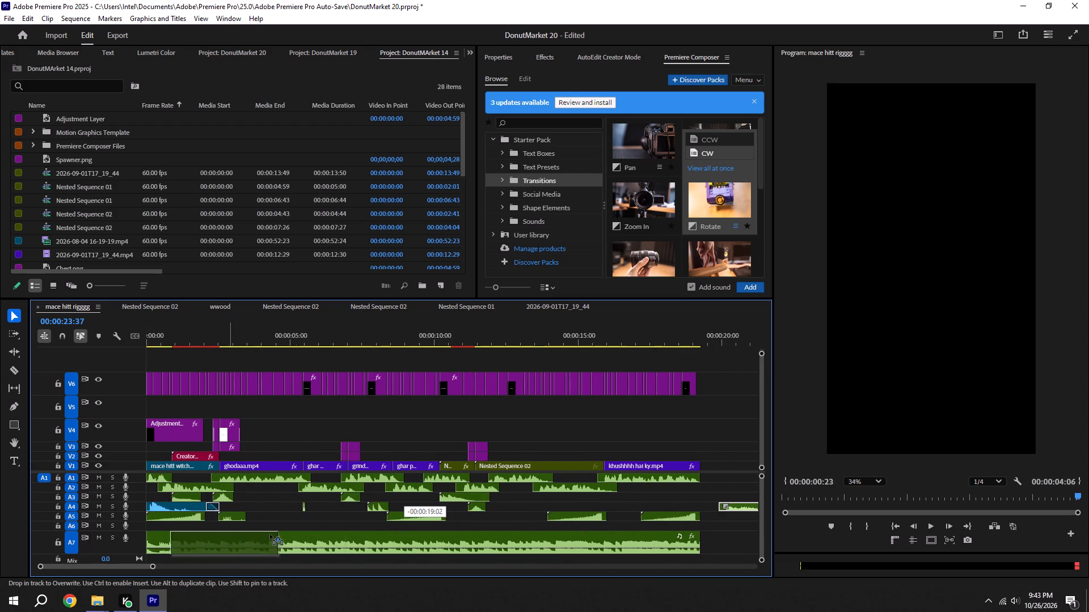
drag(270, 534, 410, 525)
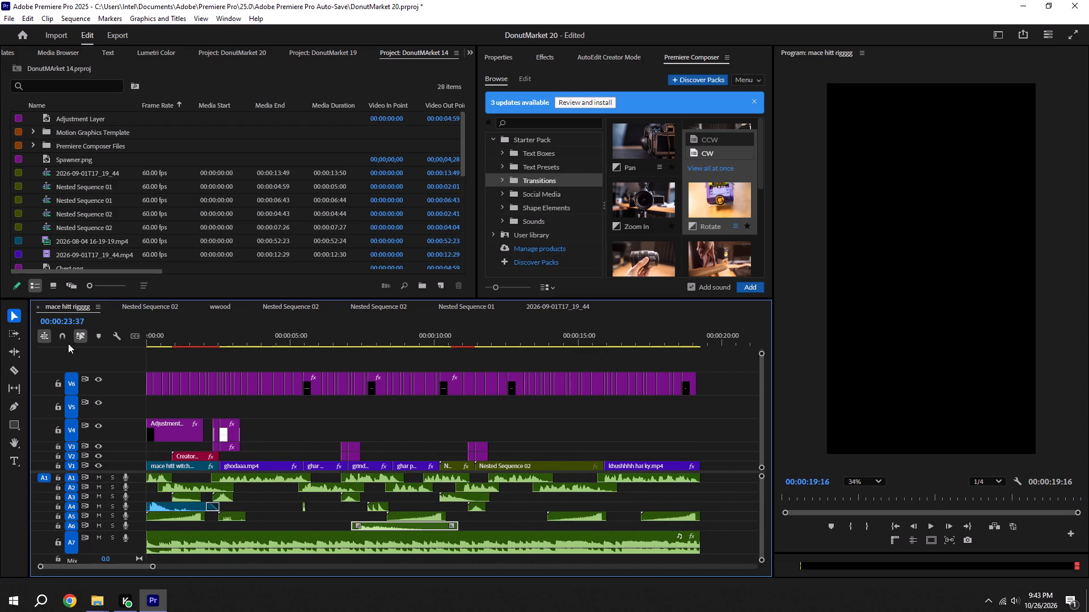
click(67, 337)
click(385, 528)
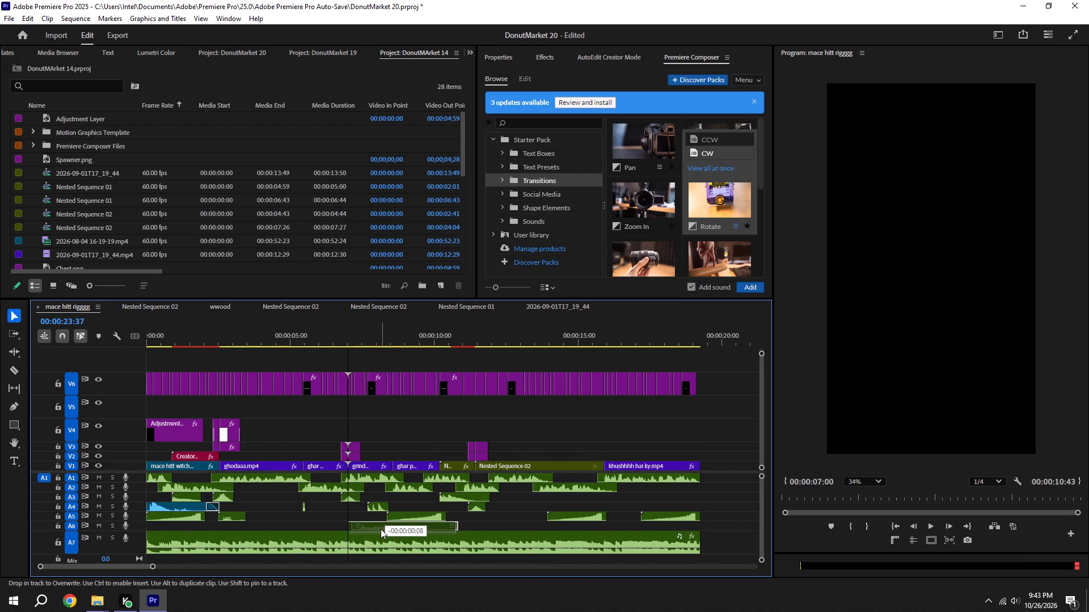
key(ctrl+s)
click(338, 343)
key(space)
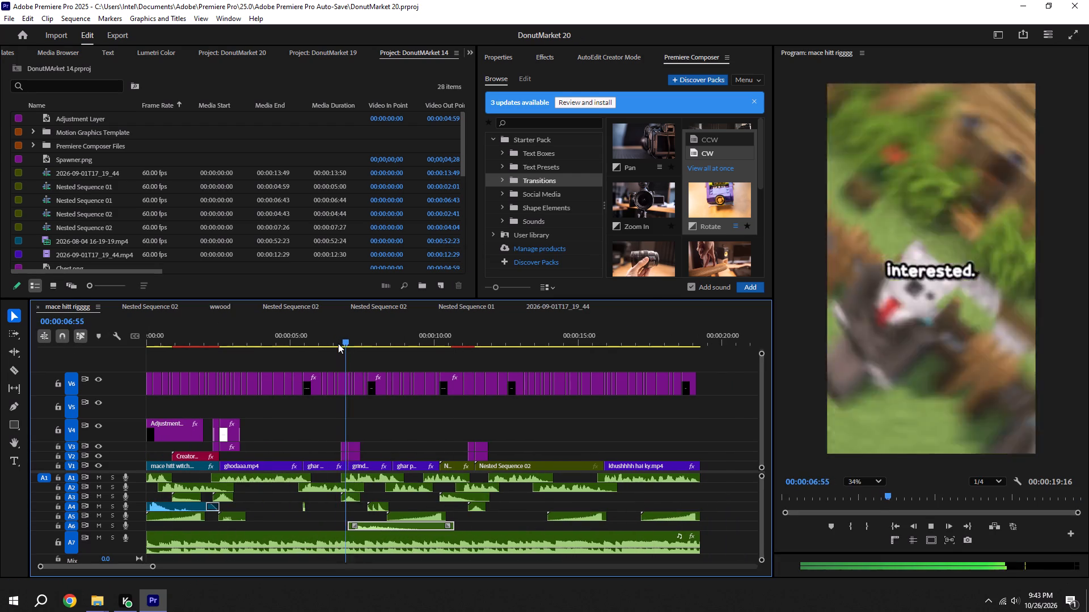
key(ctrl+s)
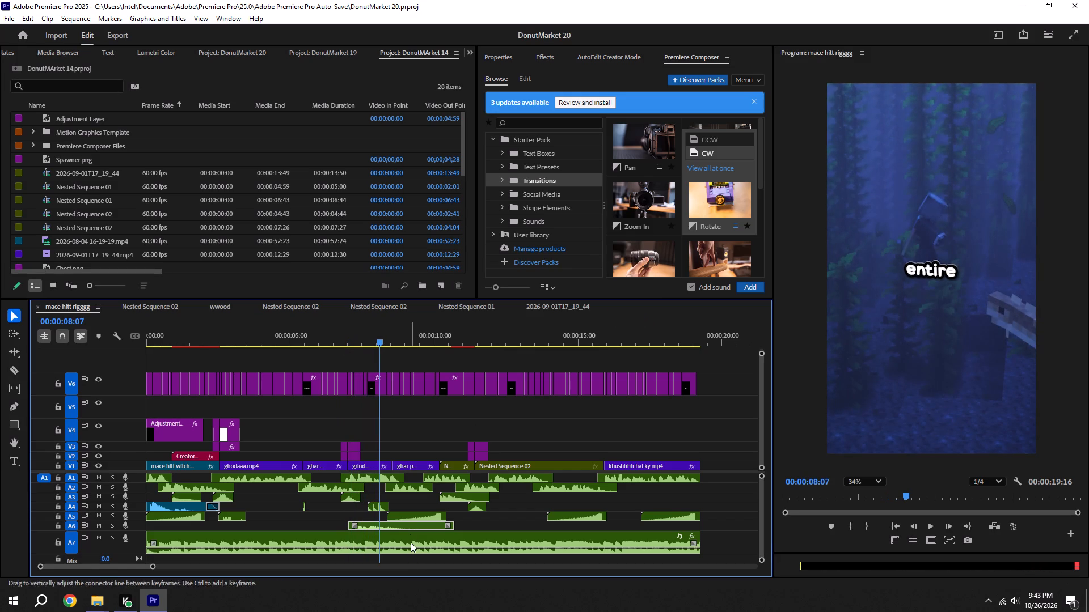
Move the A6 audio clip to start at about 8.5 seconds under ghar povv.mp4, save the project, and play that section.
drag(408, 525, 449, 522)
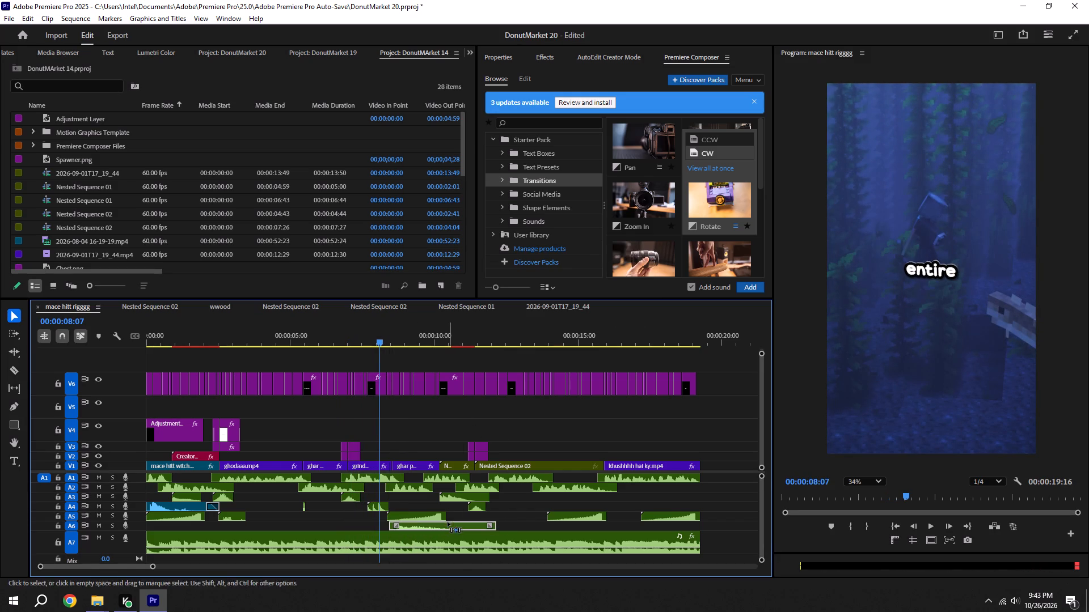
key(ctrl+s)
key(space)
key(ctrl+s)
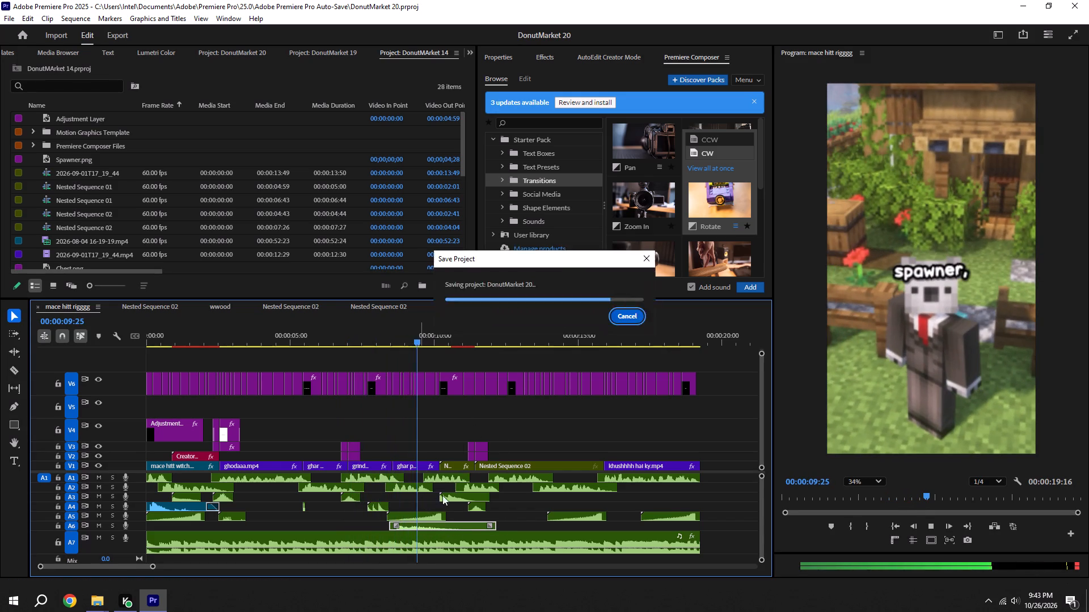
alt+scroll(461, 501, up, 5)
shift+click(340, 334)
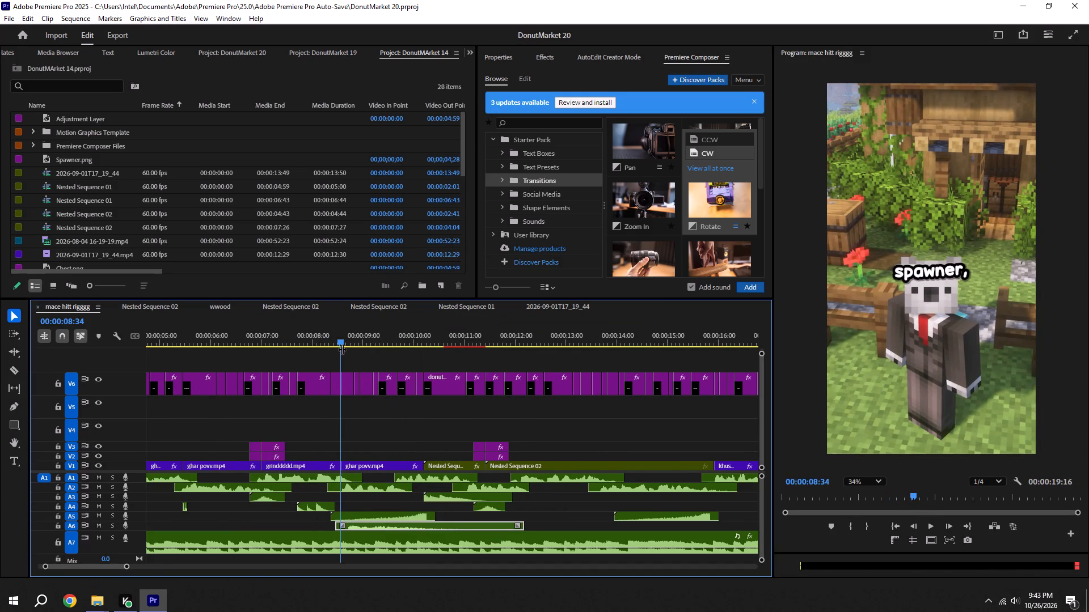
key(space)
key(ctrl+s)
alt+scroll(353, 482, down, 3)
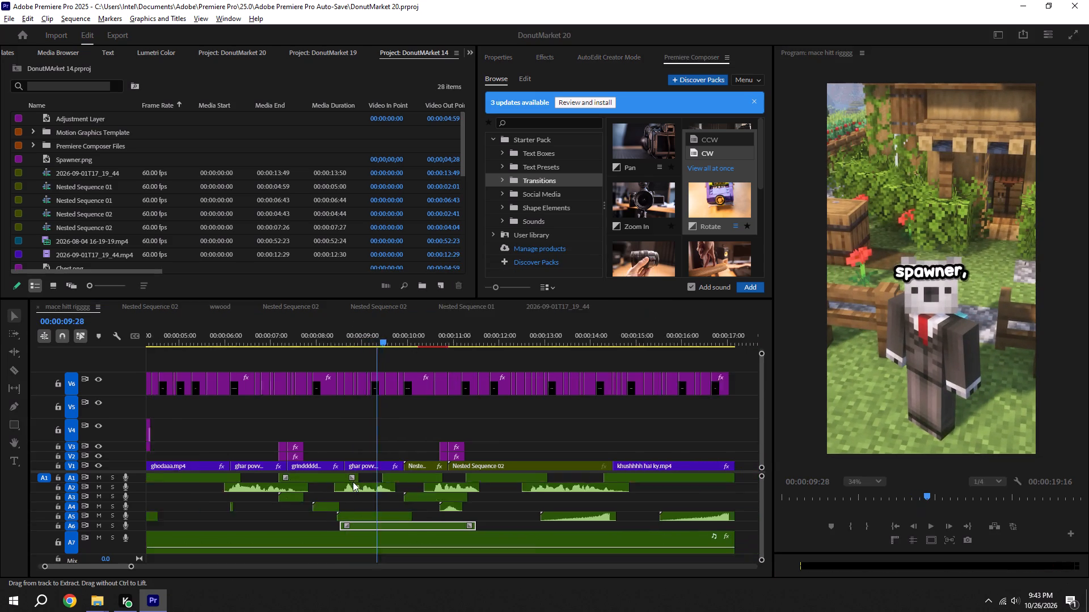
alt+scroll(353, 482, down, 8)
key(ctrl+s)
Move the A6 audio clip to the end of the sequence, under khushhhh hai ky.mp4, and save the project.
drag(298, 525, 390, 522)
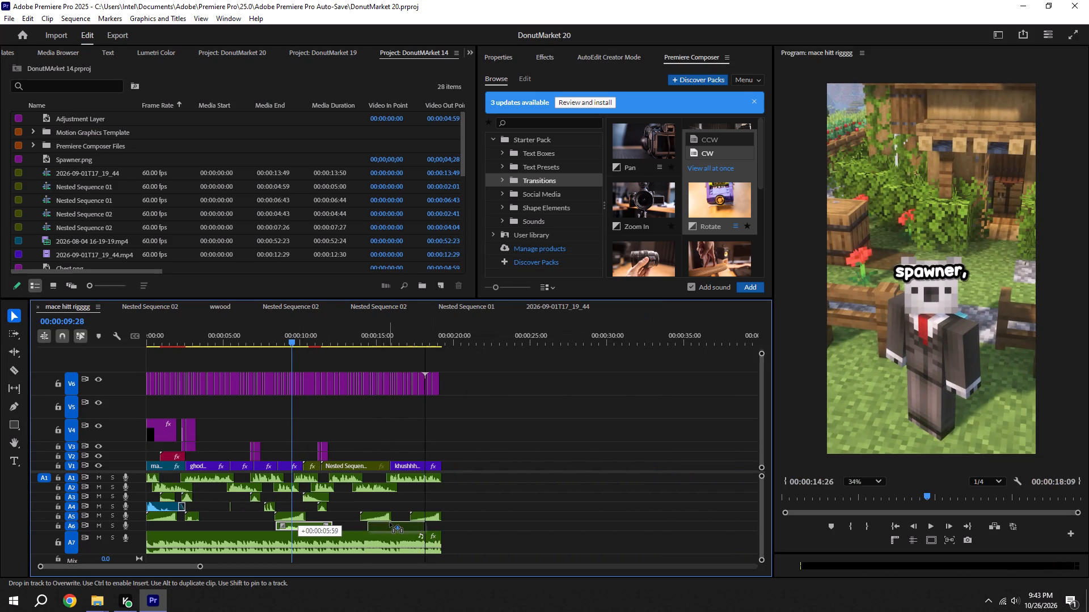
drag(390, 522, 409, 523)
key(ctrl+s)
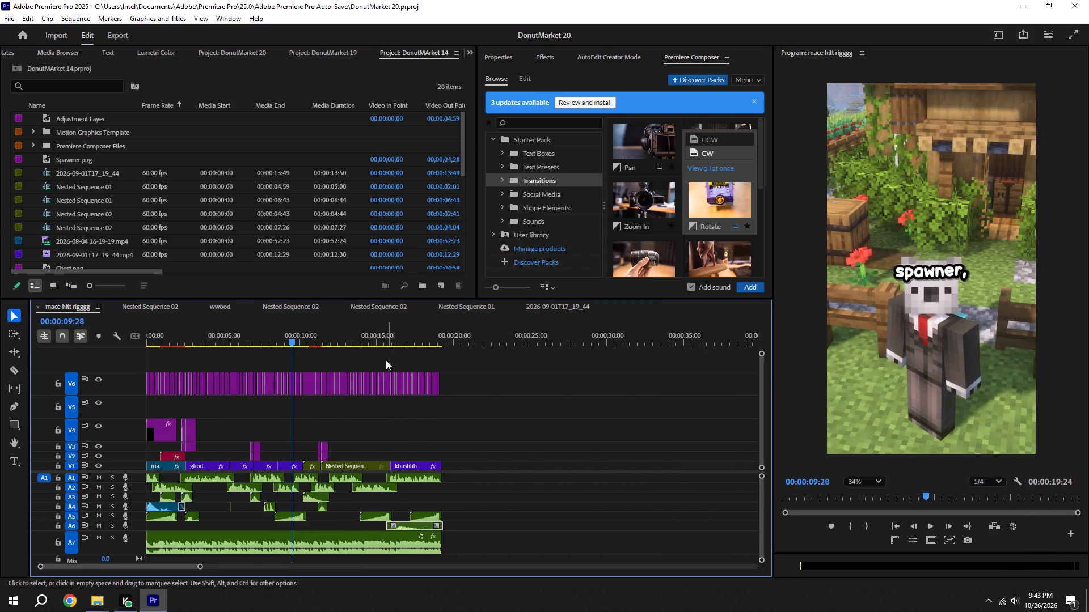
key(space)
alt+scroll(379, 350, down, 5)
key(ctrl+s)
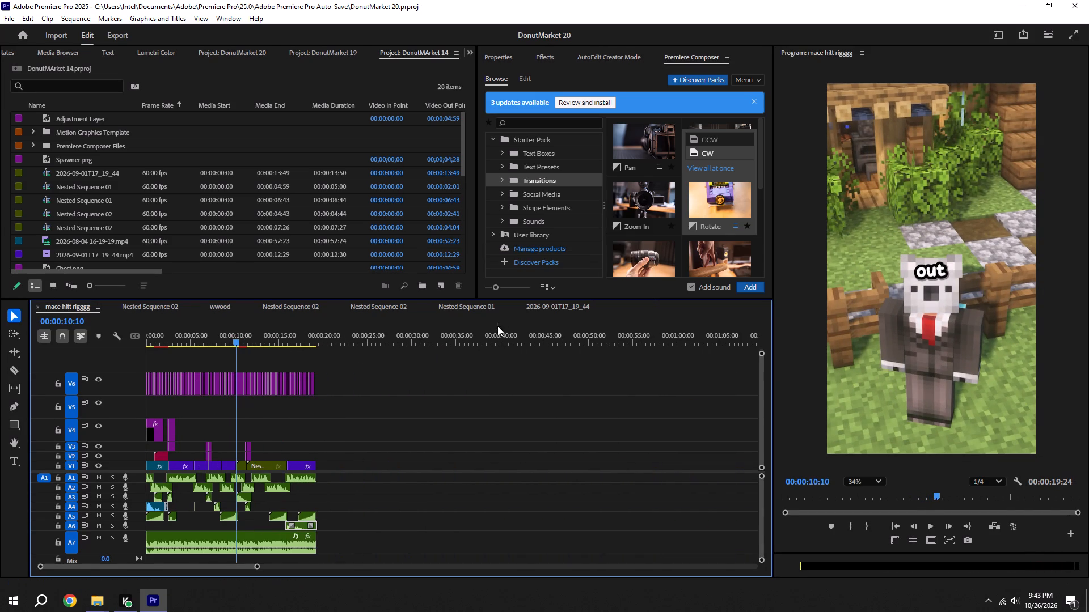
Play the 2026-09-01T17_19_44 sequence from 00:00:07:20 to review its spawner and elytra section.
click(566, 308)
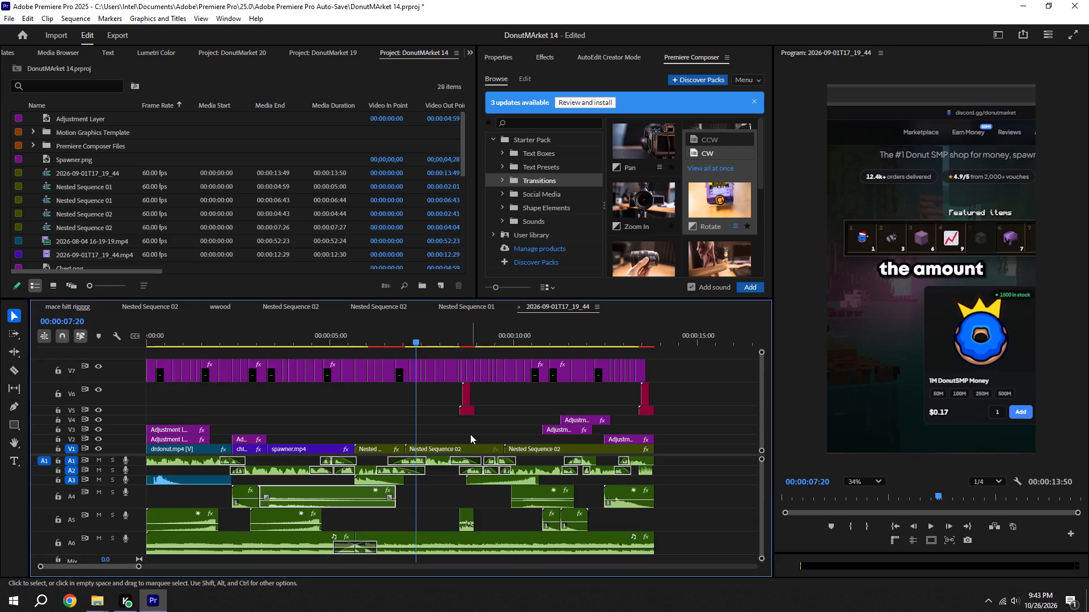
key(space)
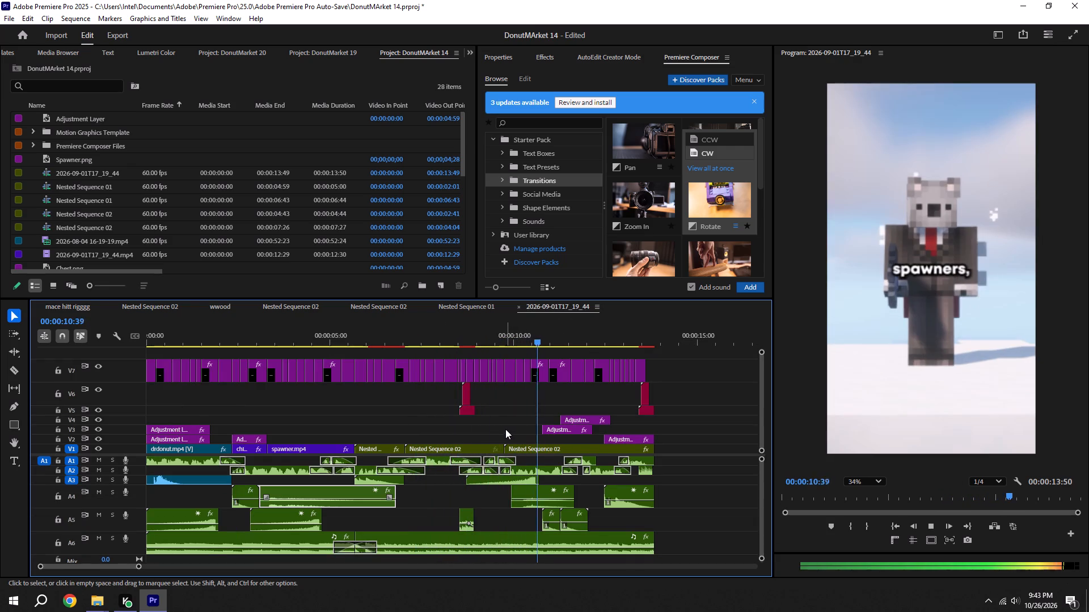
key(space)
key(space)
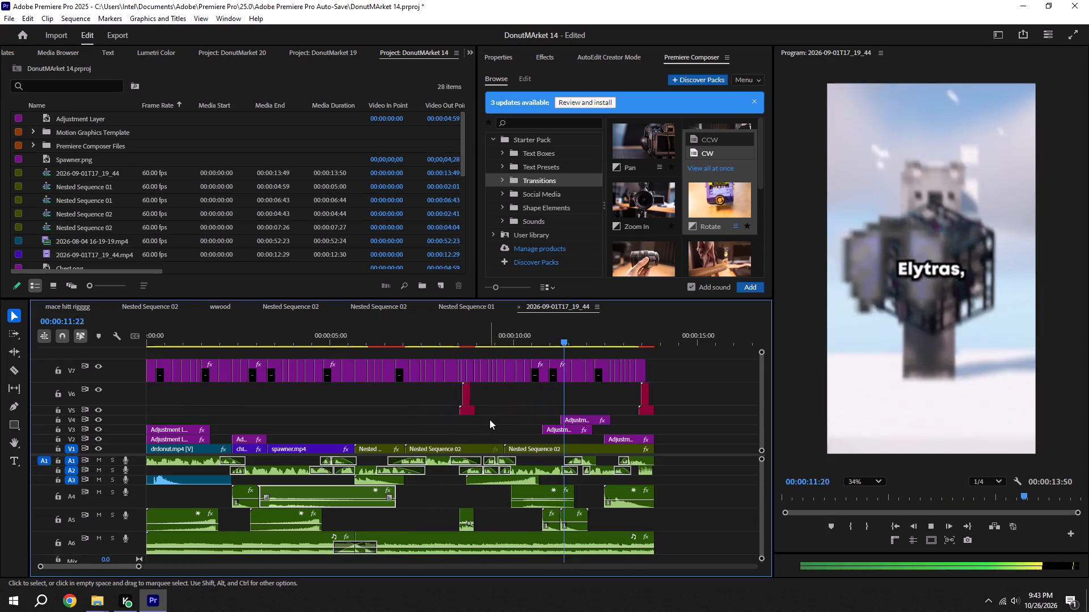
key(space)
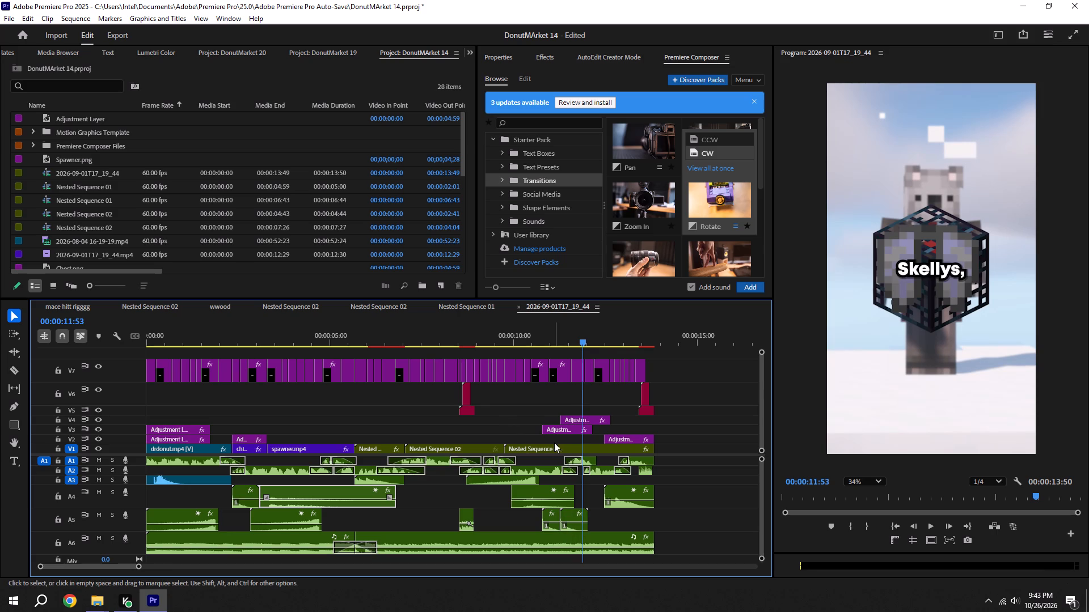
Open the last Nested Sequence 02 clip, preview its overlay animation, and copy the Nested Sequence 01 clip on V2.
double_click(552, 448)
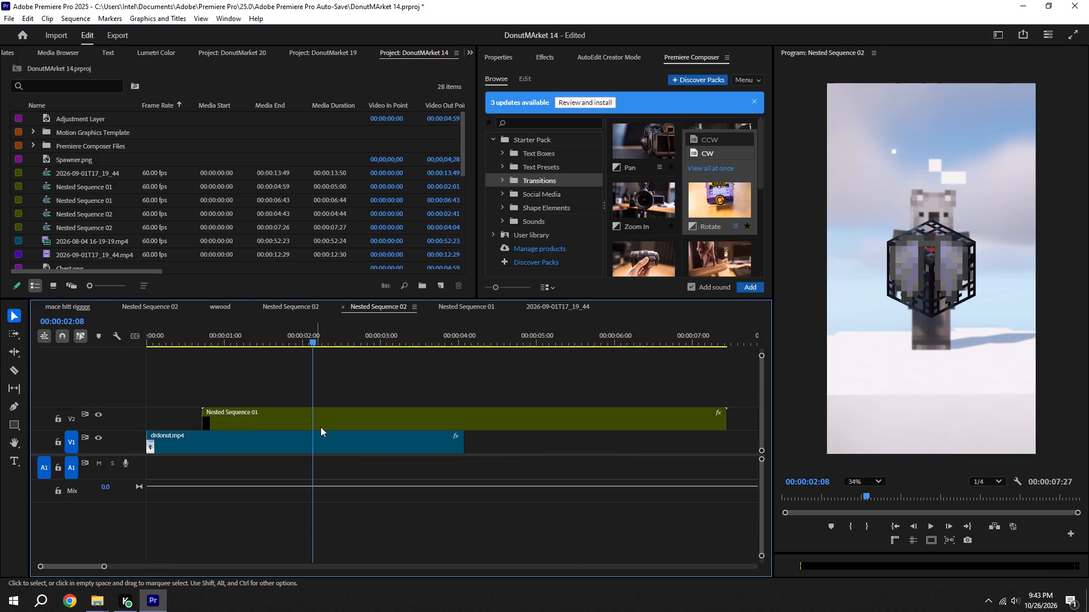
click(269, 424)
drag(288, 341, 211, 338)
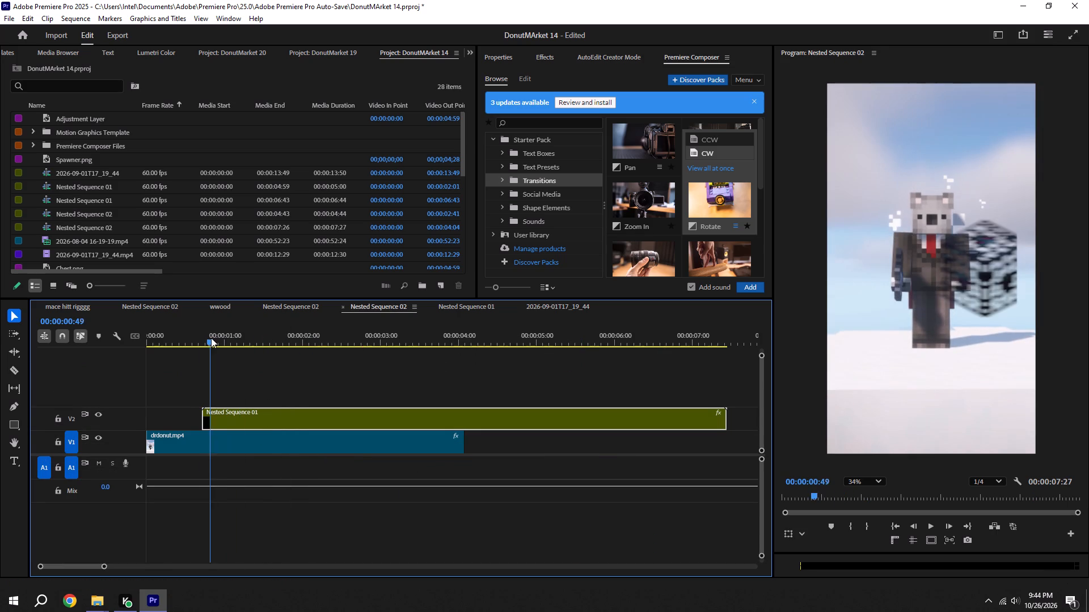
drag(211, 338, 210, 338)
key(space)
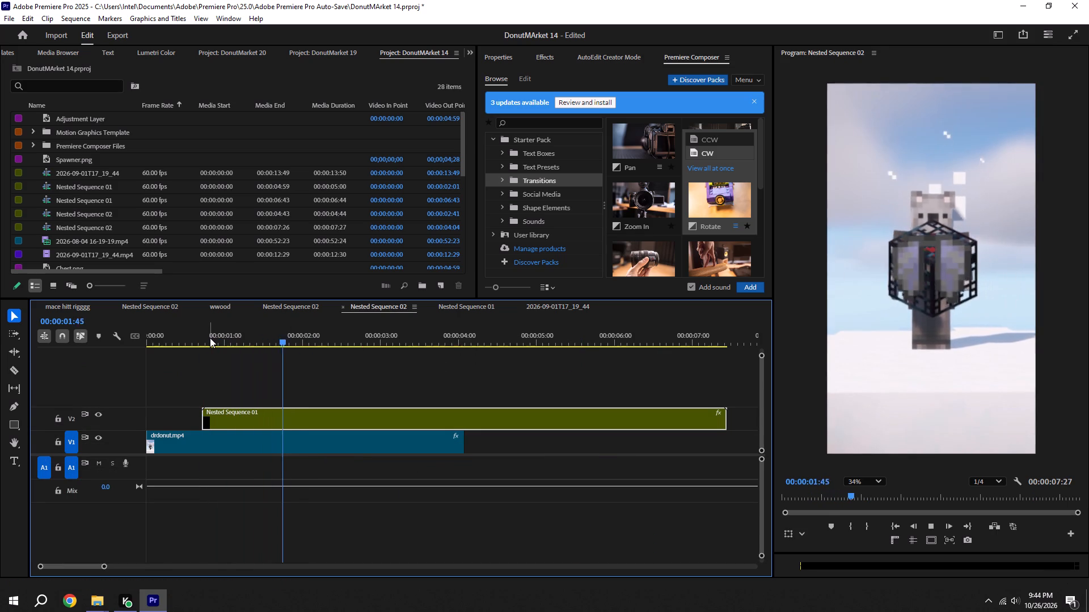
key(space)
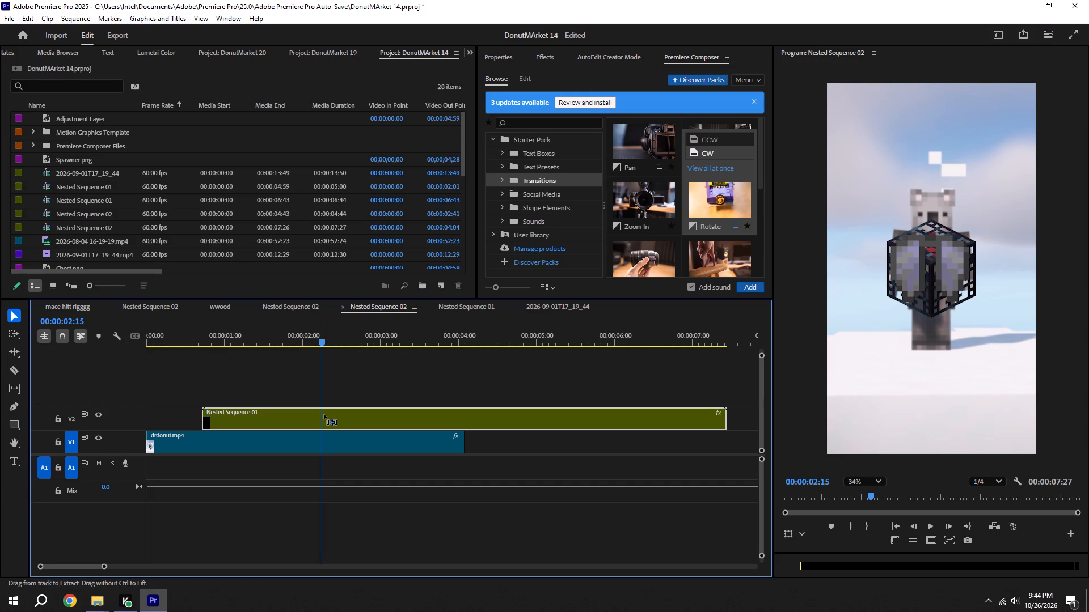
key(ctrl+c)
Paste the copied Nested Sequence 01 clip into the mace hitt rigggg sequence on V2 at 00:00:12:14 and save the project.
click(73, 306)
alt+scroll(305, 406, up, 12)
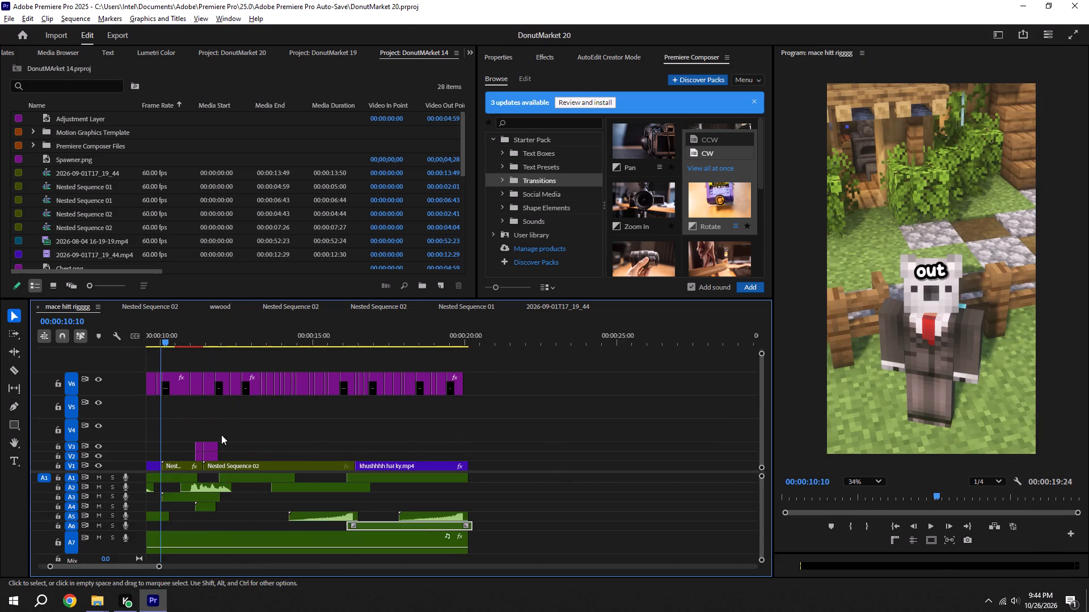
key(space)
alt+scroll(369, 410, up, 5)
scroll(428, 413, down, 4)
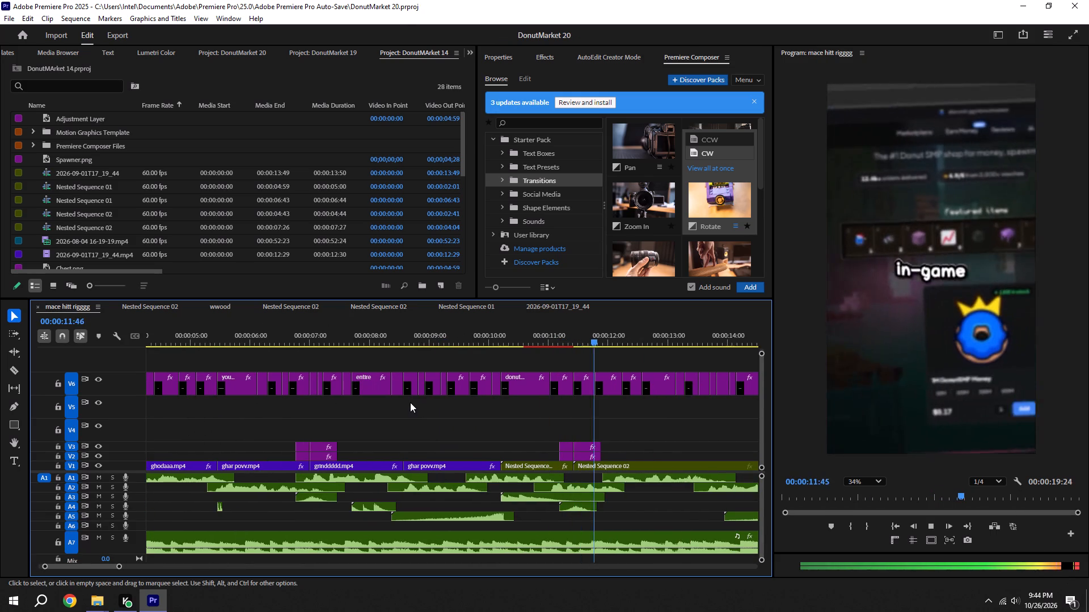
key(space)
alt+scroll(570, 436, up, 5)
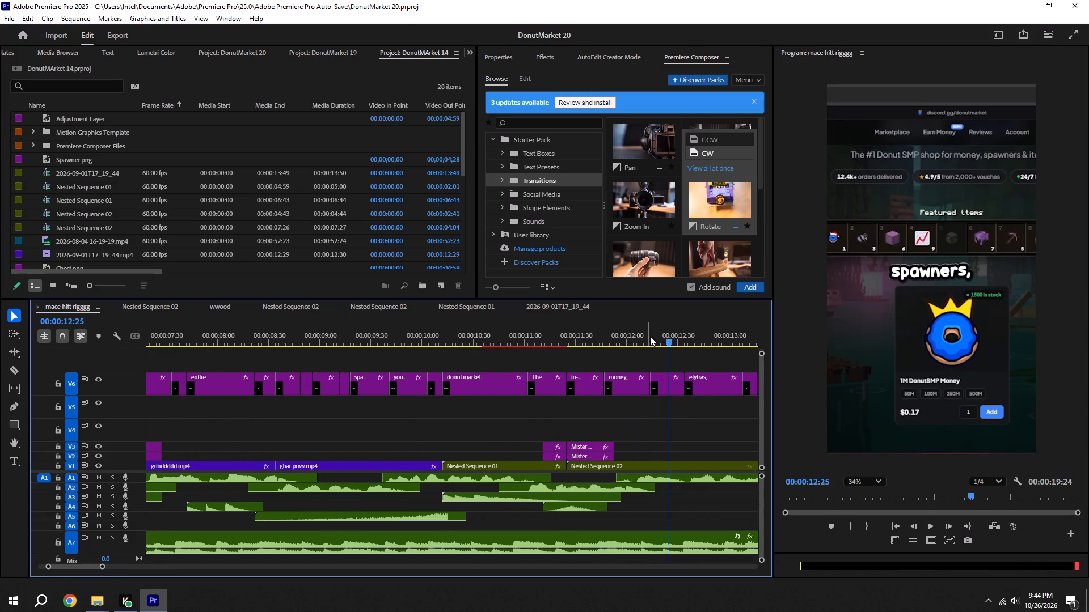
shift+click(651, 335)
key(ctrl+v)
alt+scroll(651, 335, down, 2)
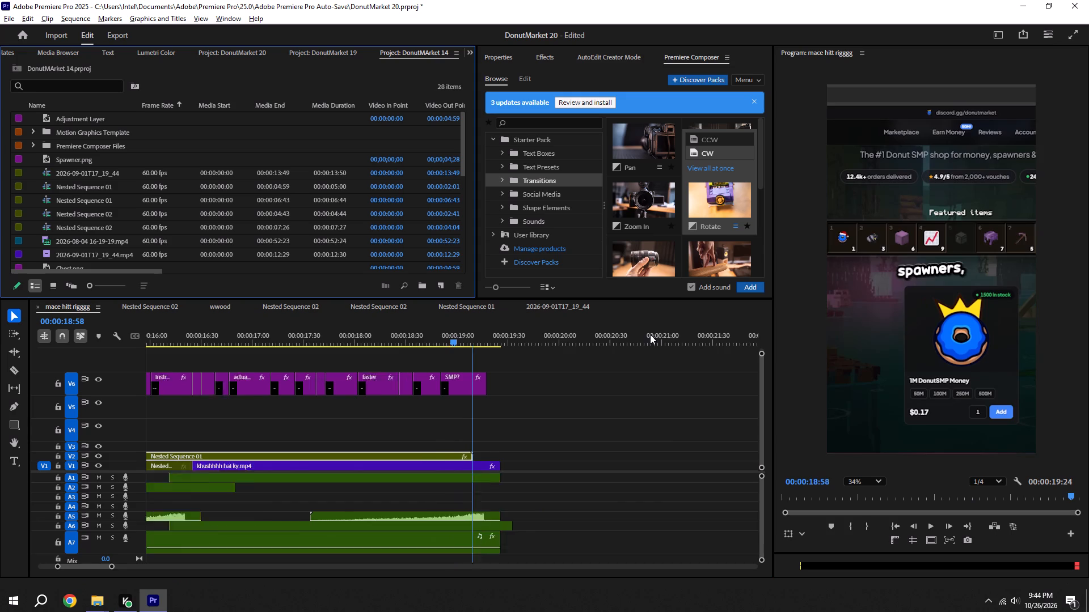
alt+scroll(650, 334, down, 3)
key(ctrl+s)
Play the sequence from 00:00:12:14 to check the pasted overlay against the captions, and save the project.
scroll(376, 410, down, 5)
shift+click(188, 340)
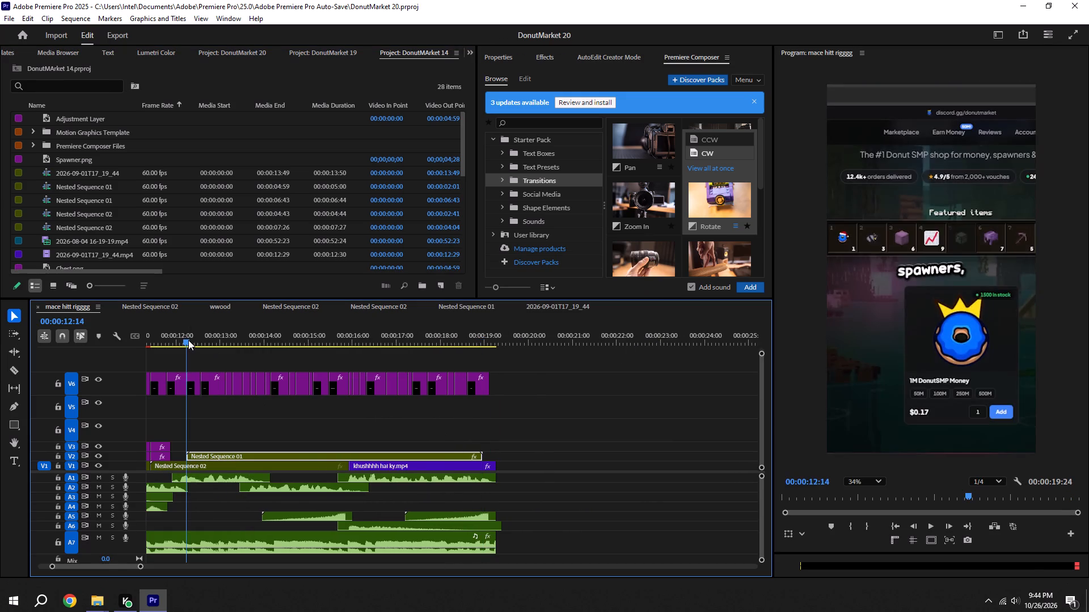
key(space)
key(space)
key(space)
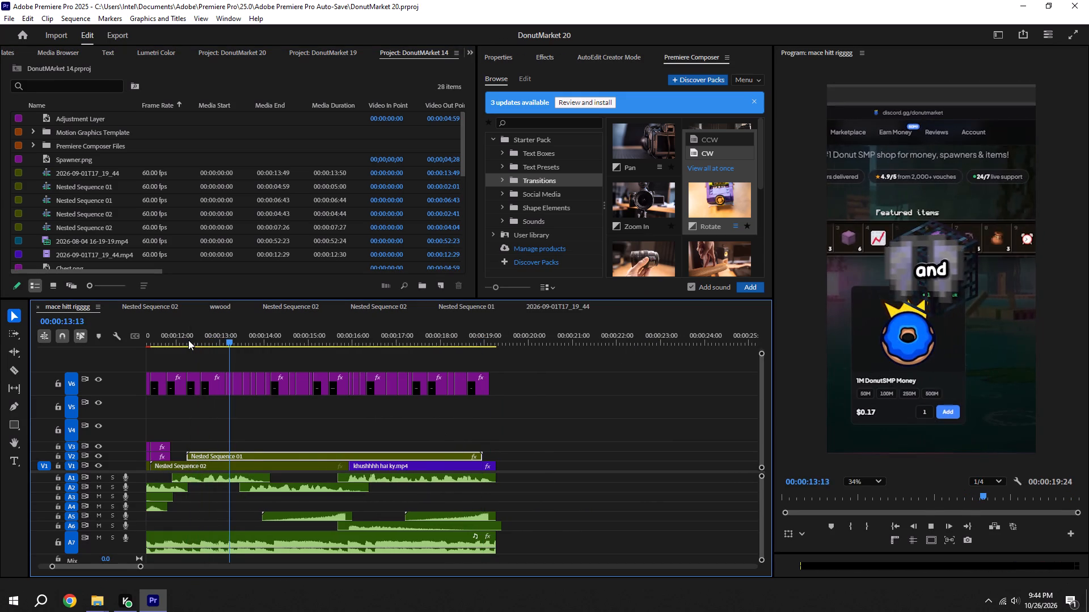
key(space)
key(ctrl+s)
Open the pasted Nested Sequence 01, preview it, and copy its Spawner.png, Elytra.png and Chest.png clips.
scroll(208, 362, up, 5)
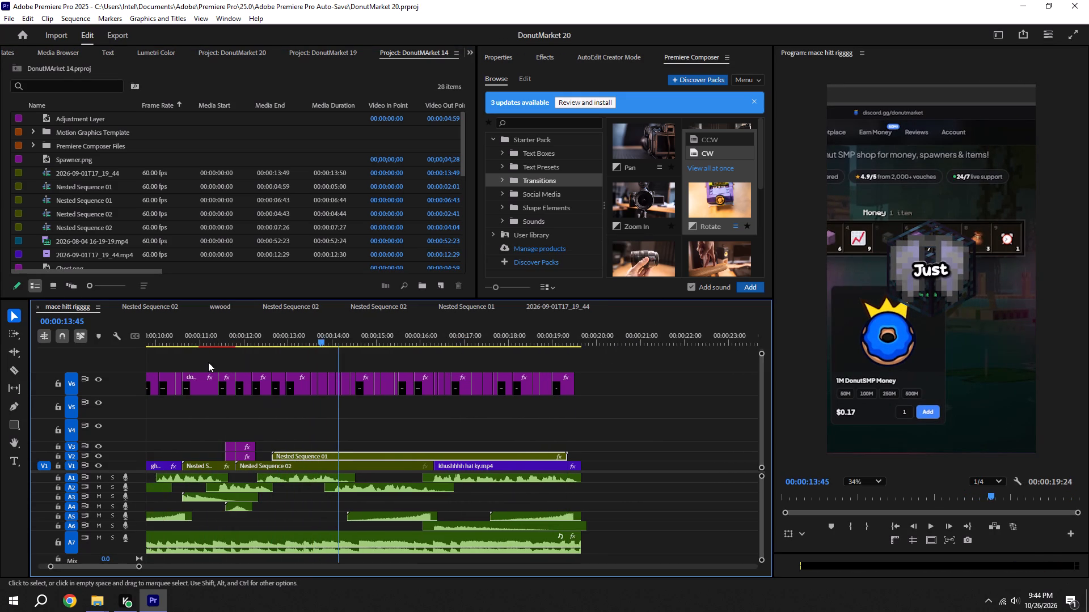
shift+click(275, 336)
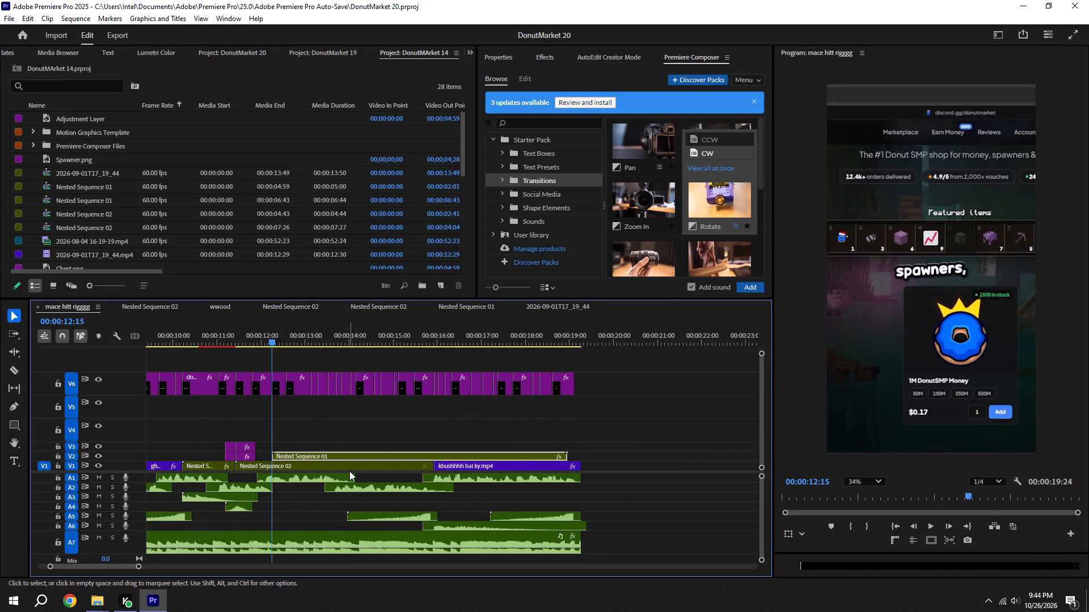
double_click(342, 460)
key(space)
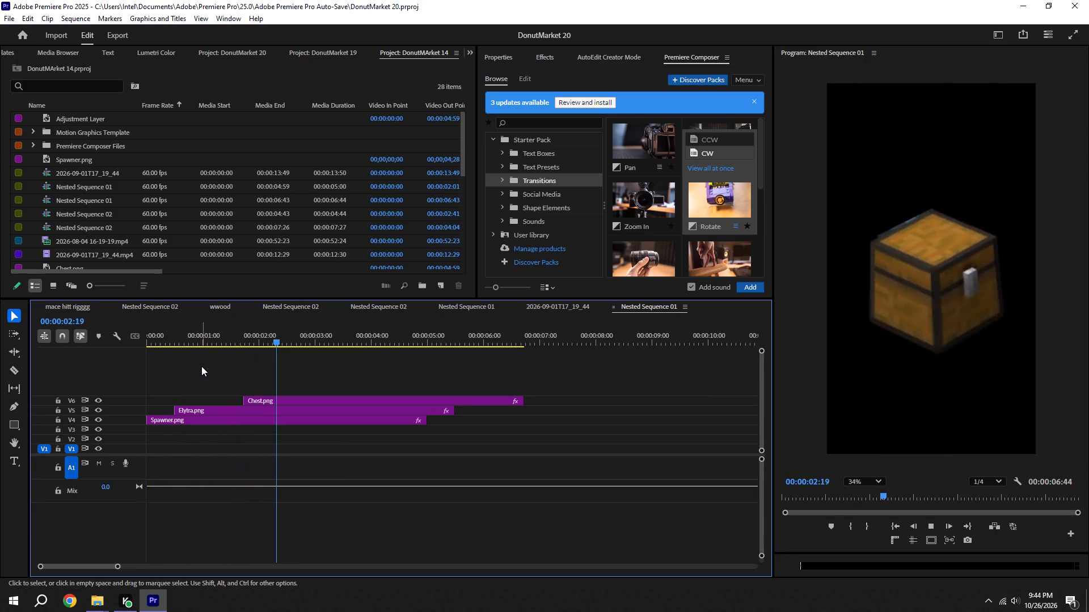
key(space)
drag(394, 459, 187, 375)
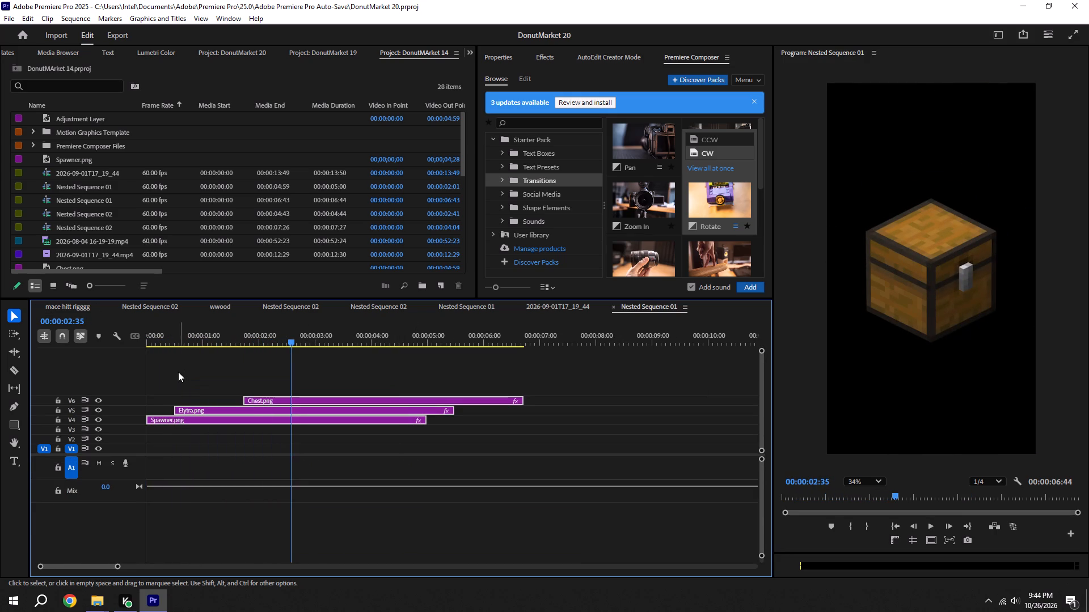
key(ctrl+c)
Delete the Nested Sequence 01 clip from V2 in the mace hitt rigggg sequence.
click(70, 304)
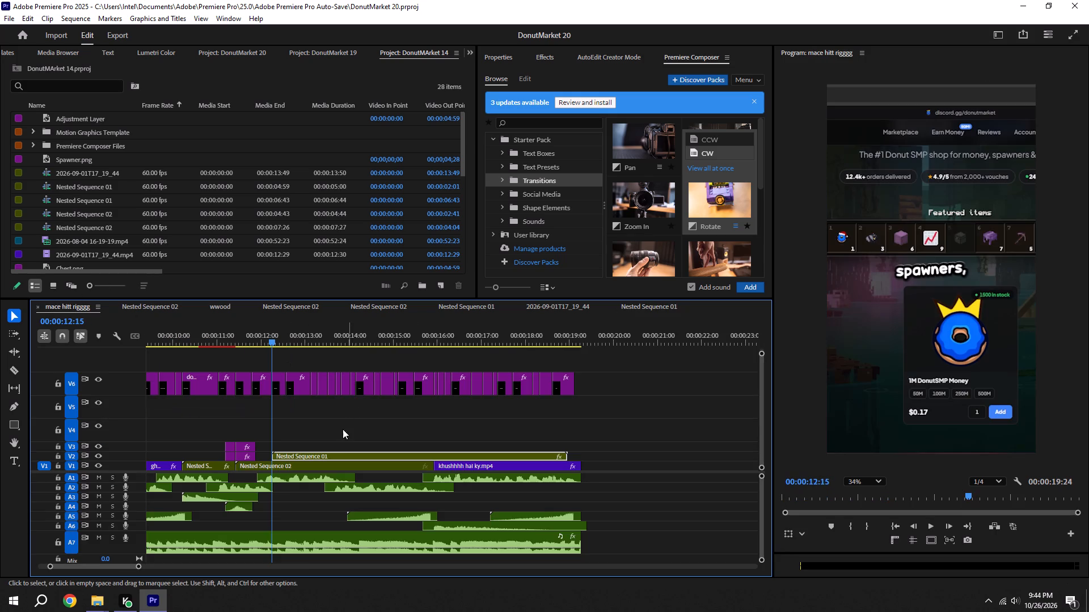
key(BackSpace)
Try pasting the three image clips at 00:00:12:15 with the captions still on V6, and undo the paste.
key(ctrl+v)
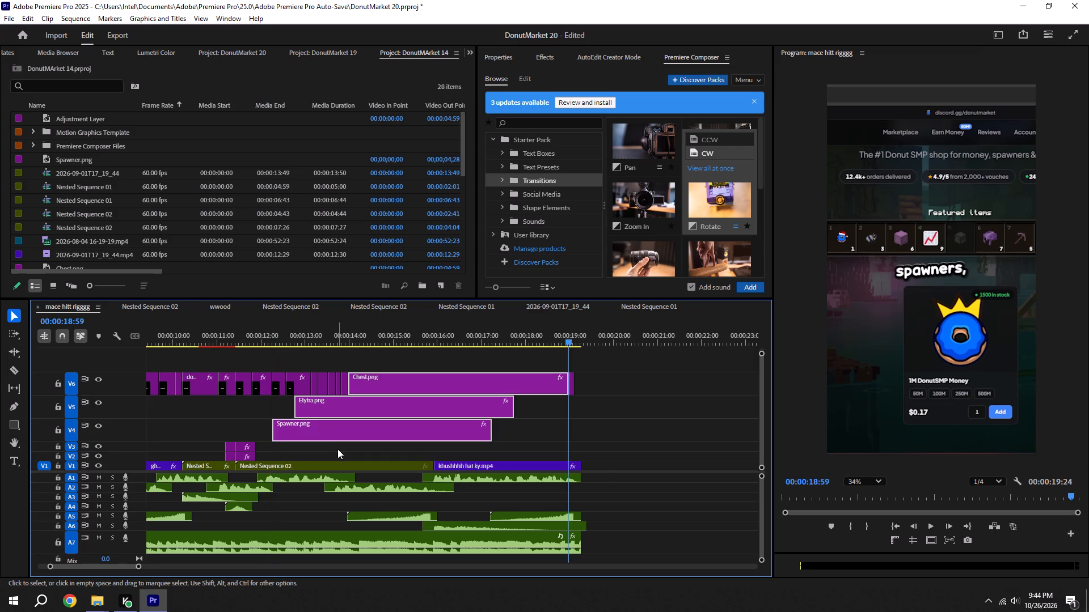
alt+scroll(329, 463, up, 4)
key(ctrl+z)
Move all the caption clips from V6 up to a new V7 track, keeping their timing.
alt+scroll(329, 462, down, 12)
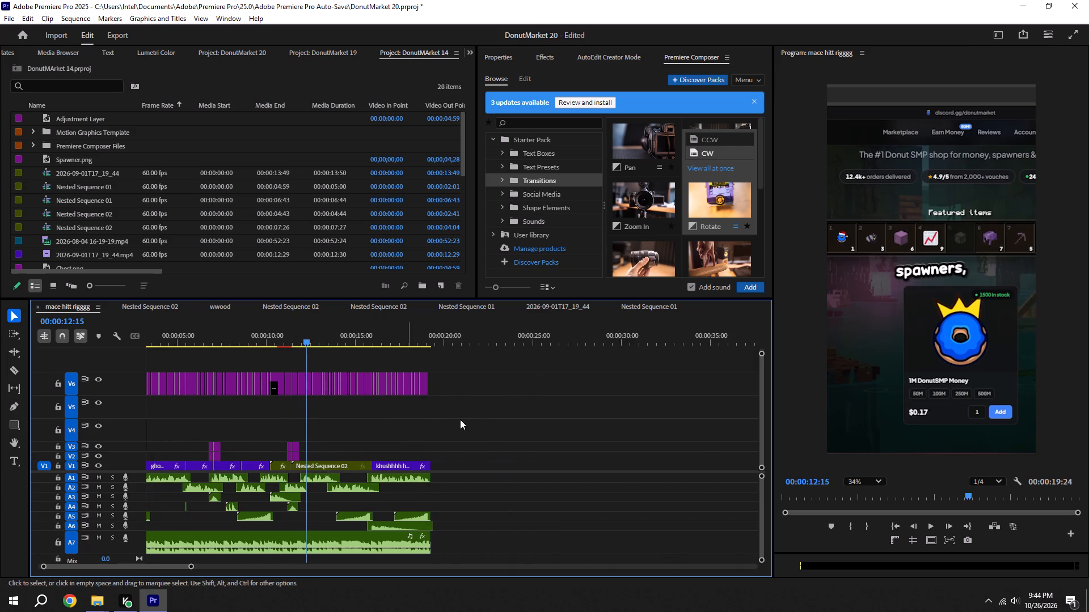
drag(493, 409, 0, 314)
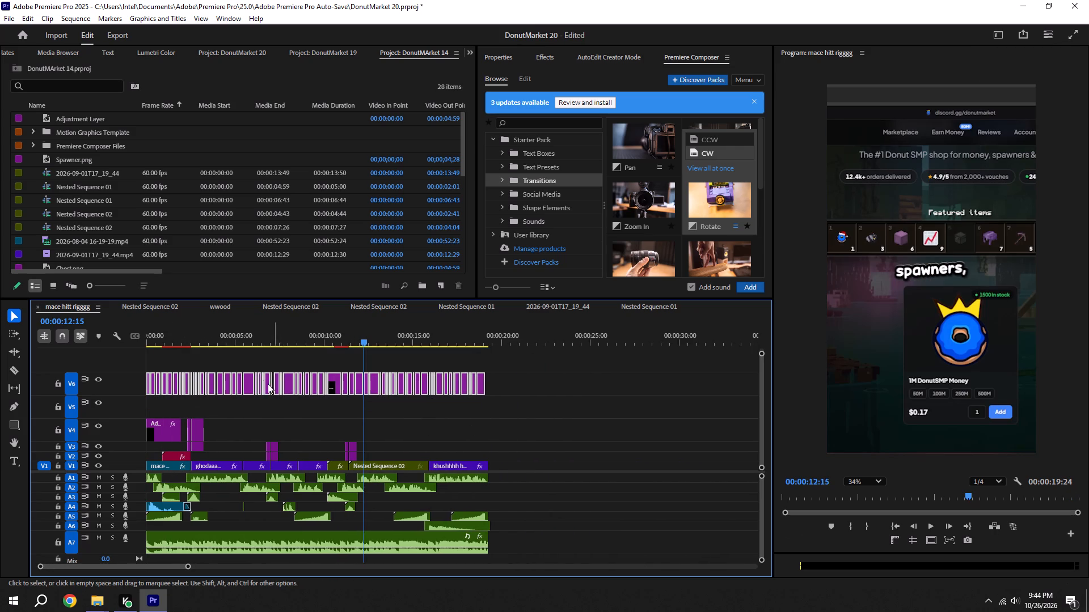
drag(247, 384, 231, 366)
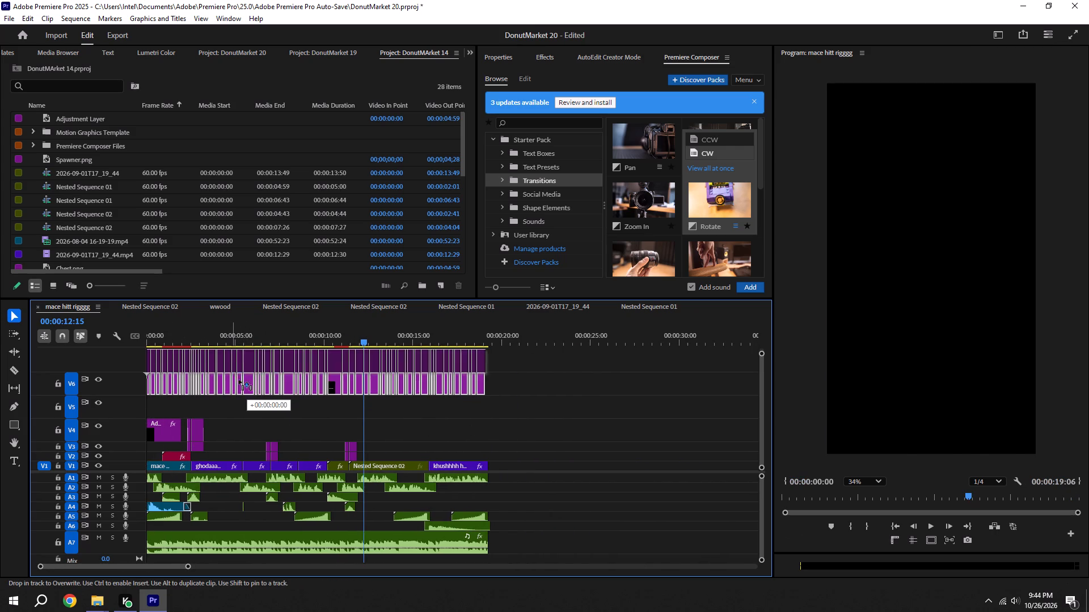
click(362, 418)
Paste the Spawner, Elytra and Chest image clips onto V4 to V6 starting at 00:00:12:14, and save the project.
alt+scroll(375, 417, up, 10)
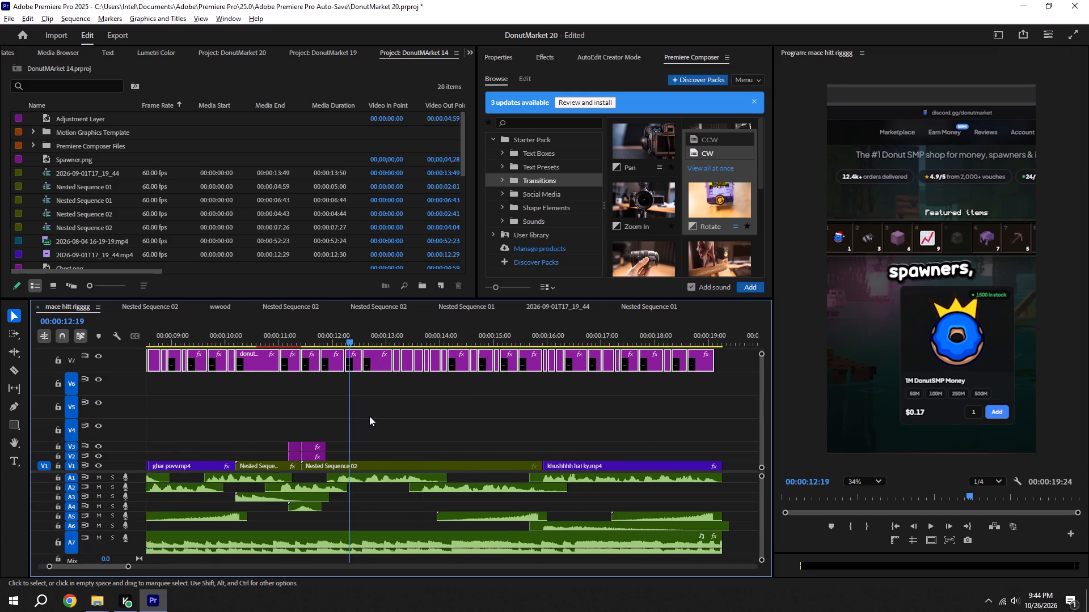
alt+scroll(354, 395, up, 11)
shift+click(326, 337)
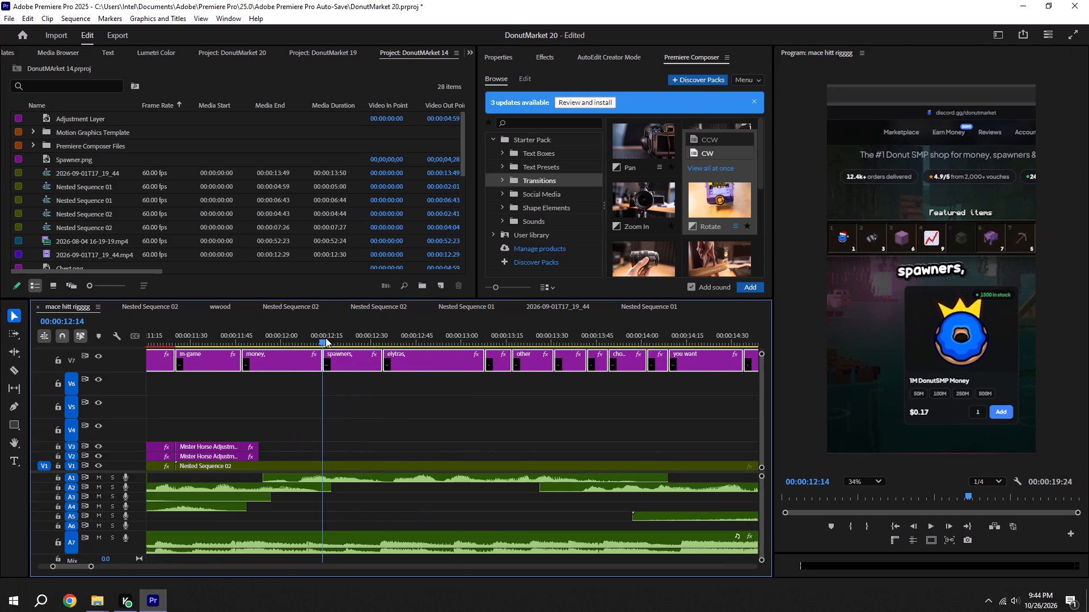
key(ctrl+v)
click(396, 431)
key(ctrl+s)
Play from 00:00:12:14 to check the image clips' timing against the spoken captions.
scroll(337, 436, down, 6)
scroll(267, 410, up, 8)
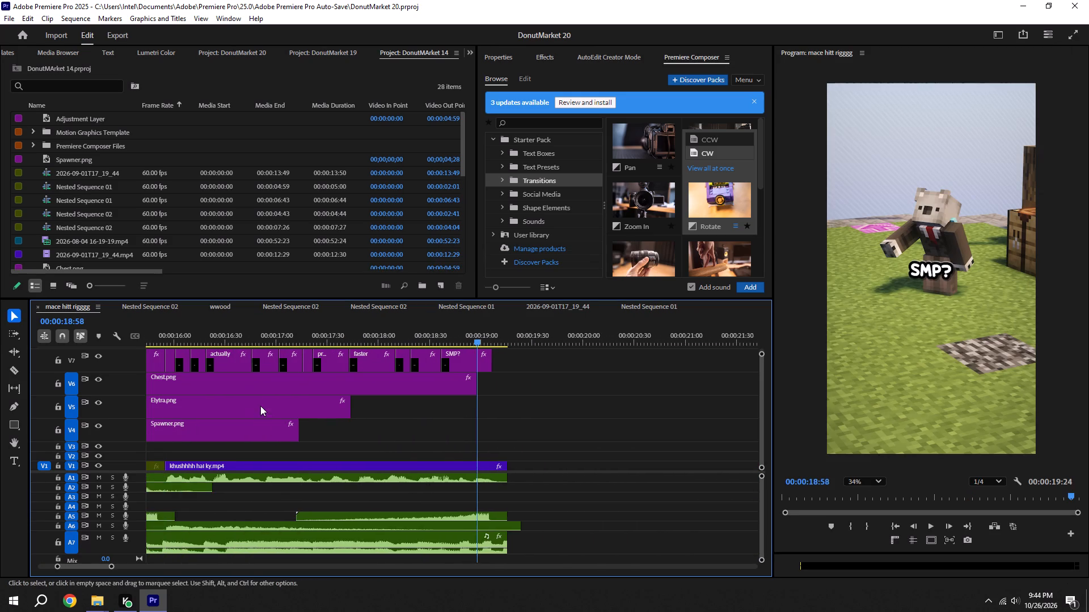
scroll(260, 406, up, 20)
scroll(260, 406, up, 4)
shift+click(244, 323)
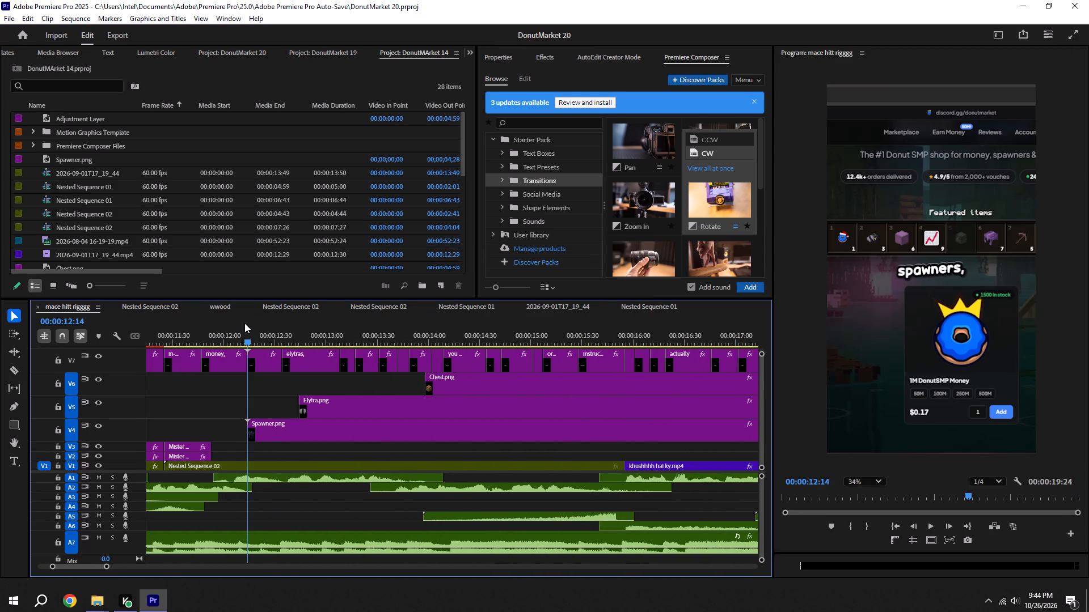
key(space)
key(space)
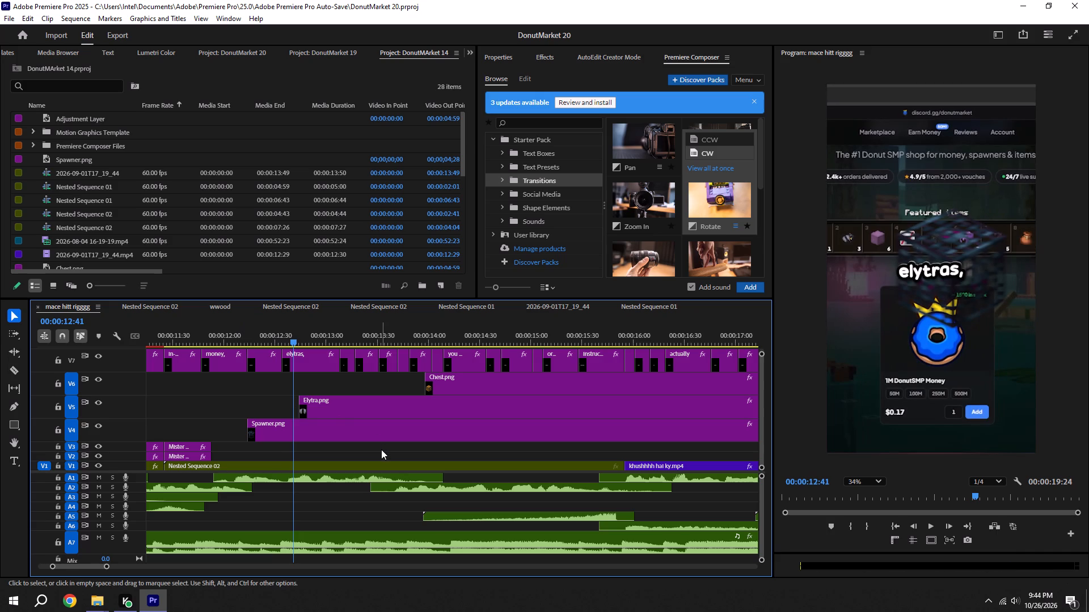
Move the three image clips on V4 to V6 earlier together so that Spawner.png starts at 00:00:12:02.
drag(381, 449, 450, 375)
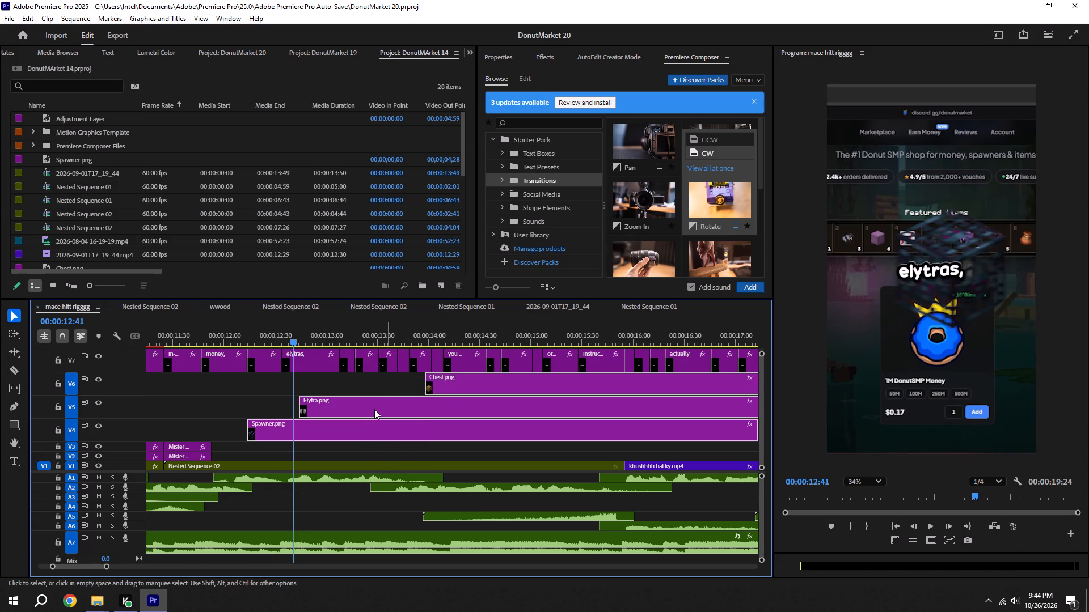
drag(368, 409, 353, 410)
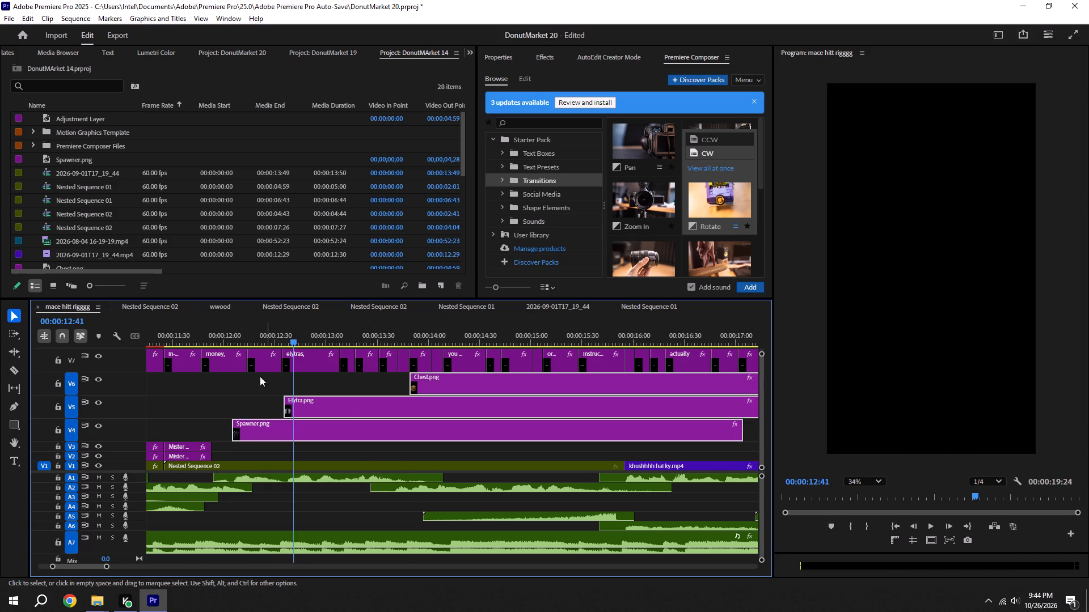
shift+drag(256, 334, 250, 333)
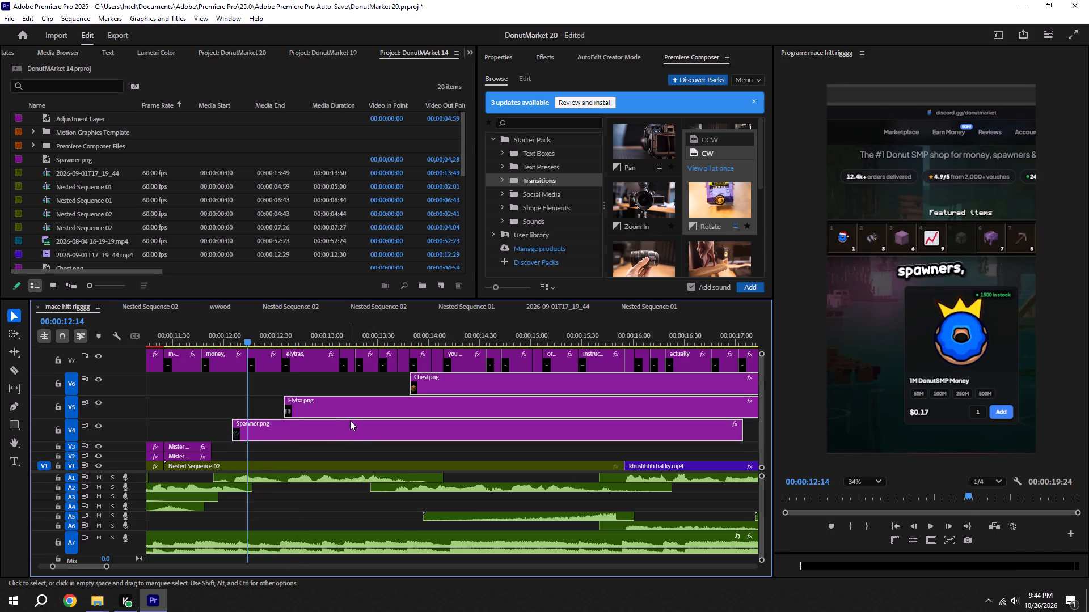
drag(350, 420, 342, 420)
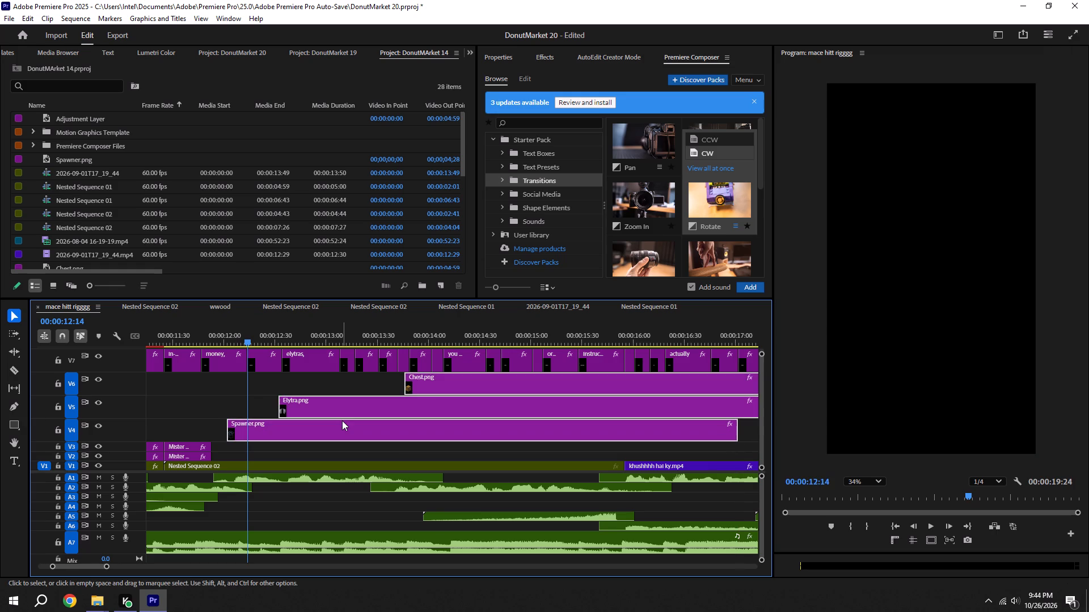
Play from 00:00:12:14 to about 00:00:13:59, pausing along the way to check the image clips' timing against the captions.
key(space)
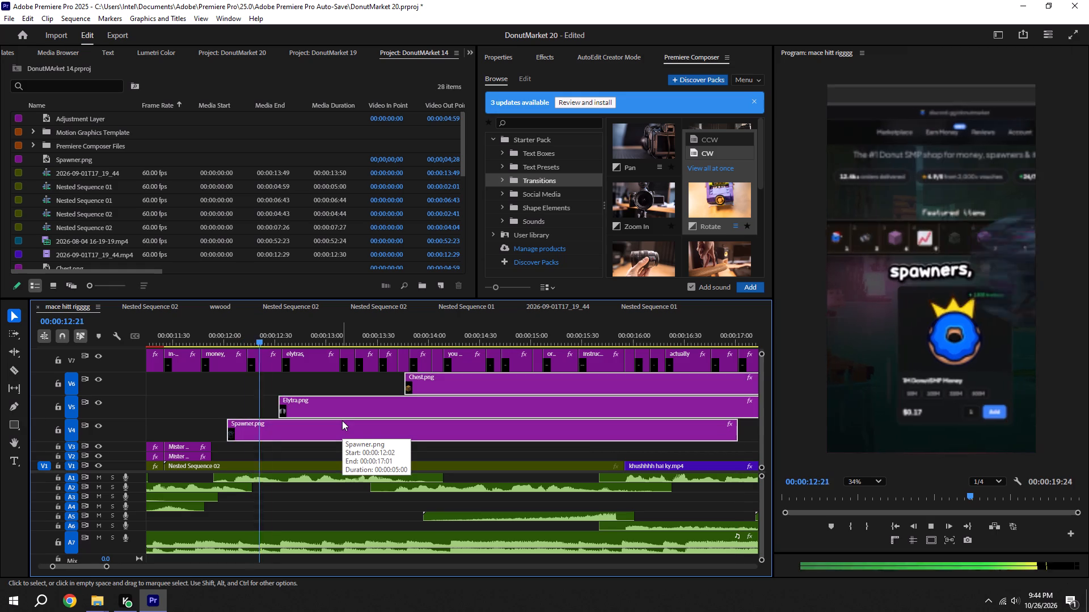
key(space)
key(space)
key(space)
key(space)
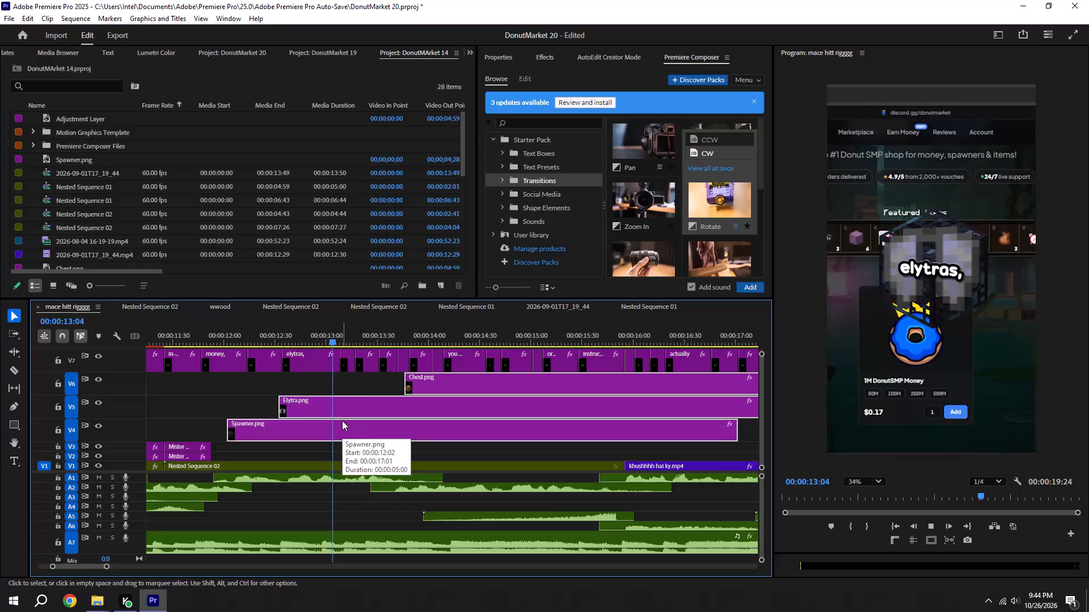
key(space)
key(space)
key(space)
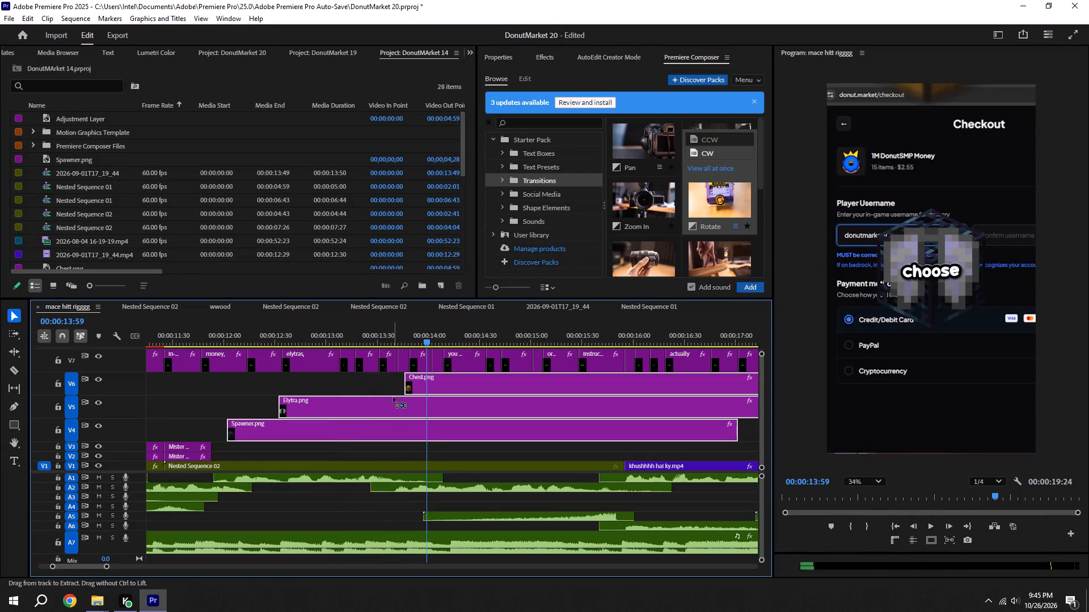
Move the Chest.png clip on V6 27 frames earlier so it starts at about 00:00:13:19, and save the project.
key(ctrl+s)
click(375, 381)
drag(426, 385, 379, 383)
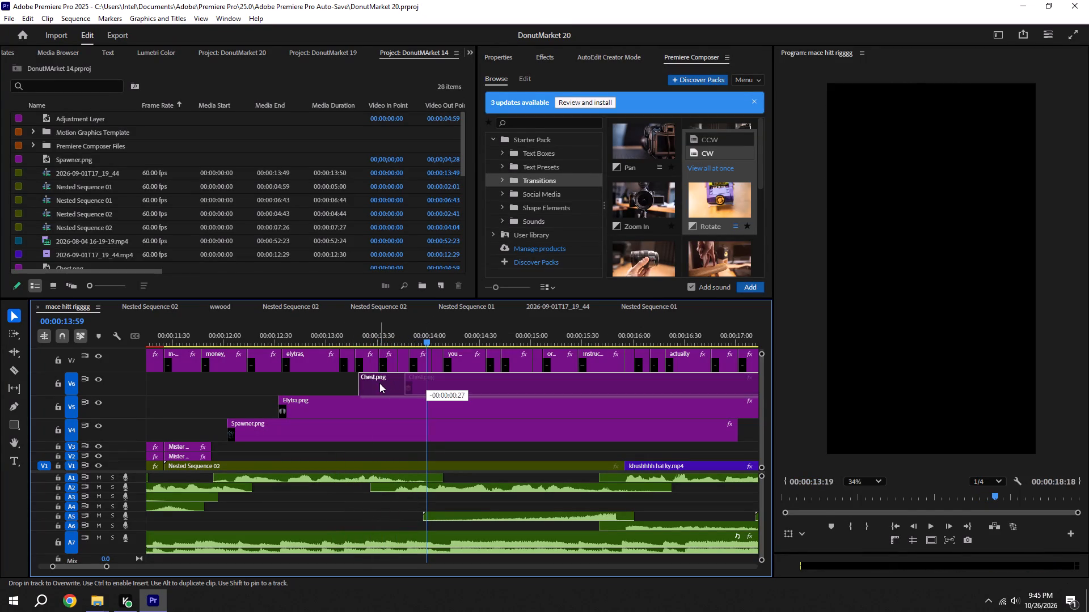
key(ctrl+s)
Play from about 00:00:12:00 to 00:00:14:24, pausing along the way, to check the image clips' timing against the captions.
drag(256, 337, 222, 337)
key(space)
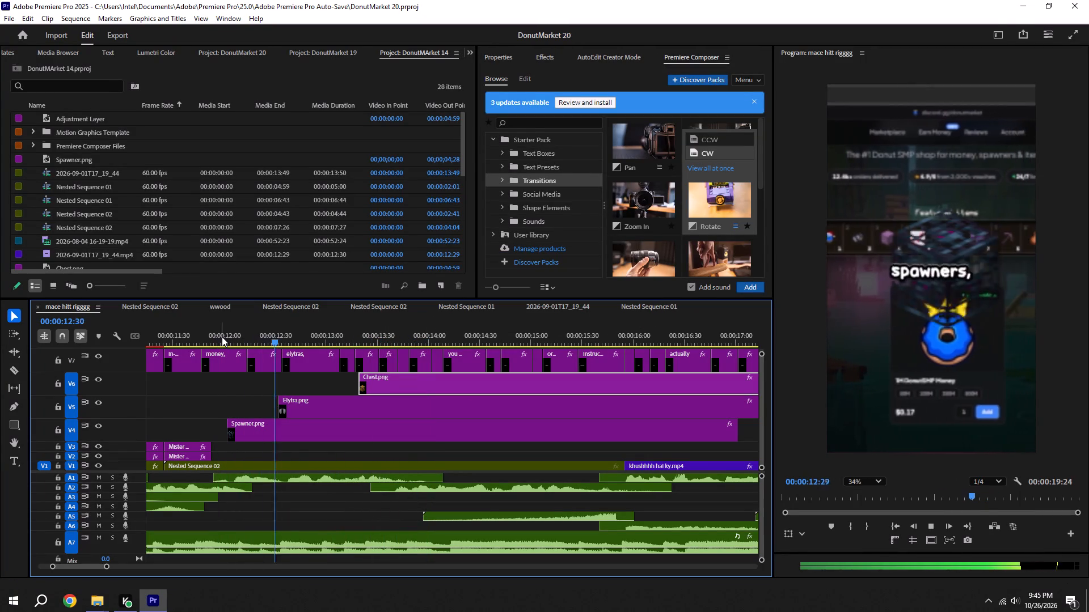
key(space)
key(space)
key(space)
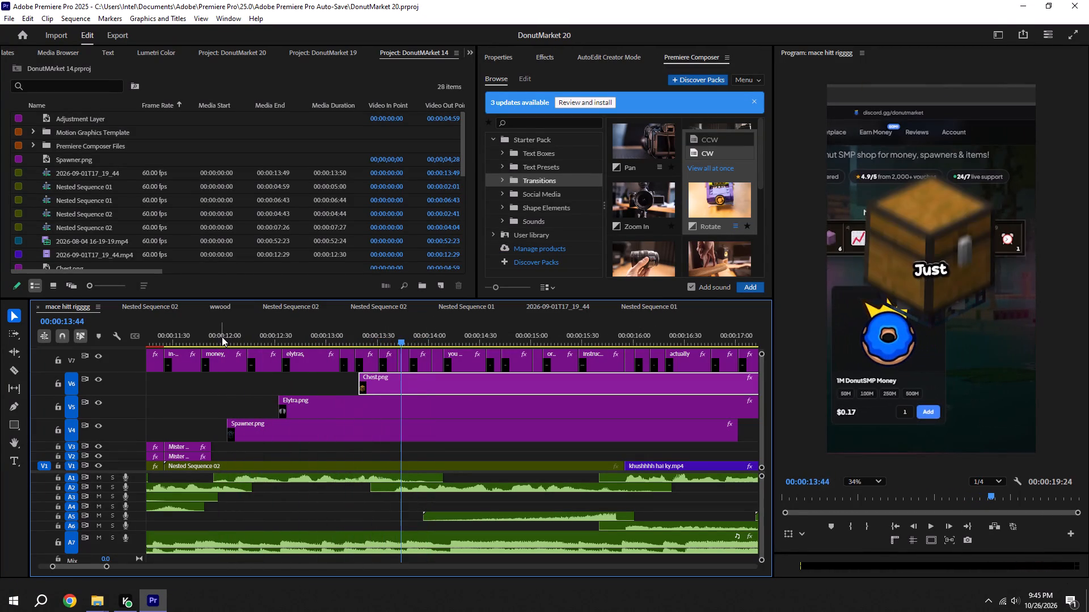
key(space)
key(space)
key(ctrl+s)
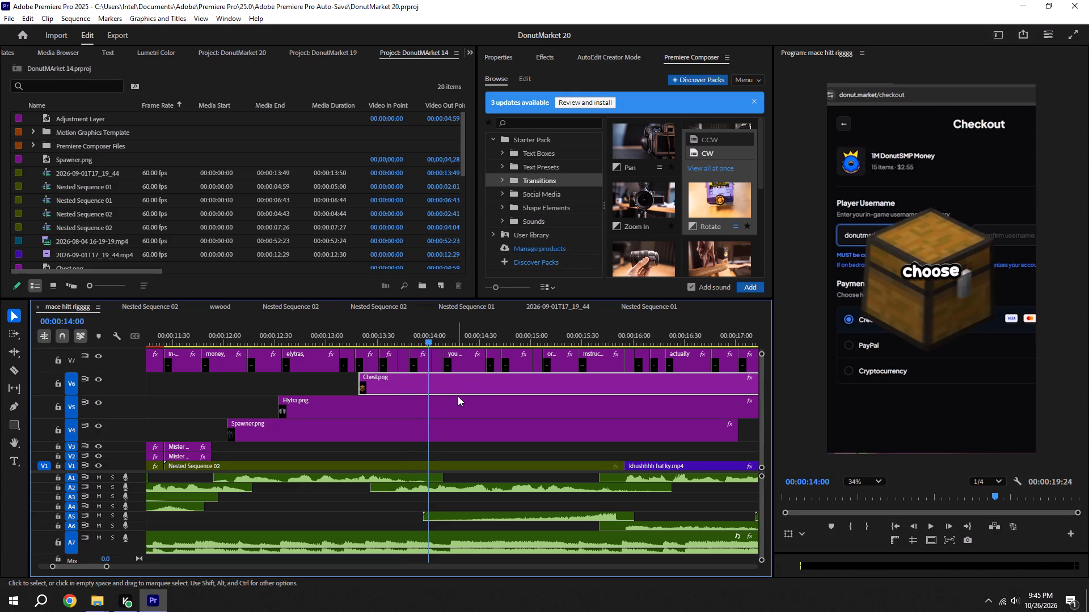
key(space)
key(space)
Split the Chest, Elytra and Spawner clips on V4 to V6 at 00:00:14:09, delete the parts after the cut, and save.
alt+scroll(454, 347, up, 4)
shift+click(437, 337)
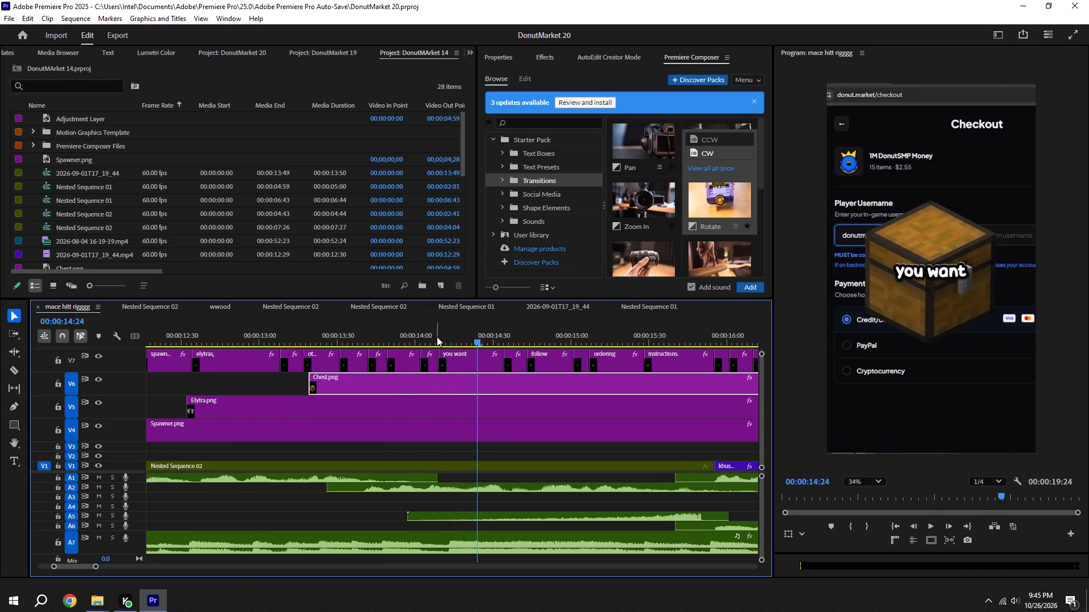
shift+click(443, 335)
key(c)
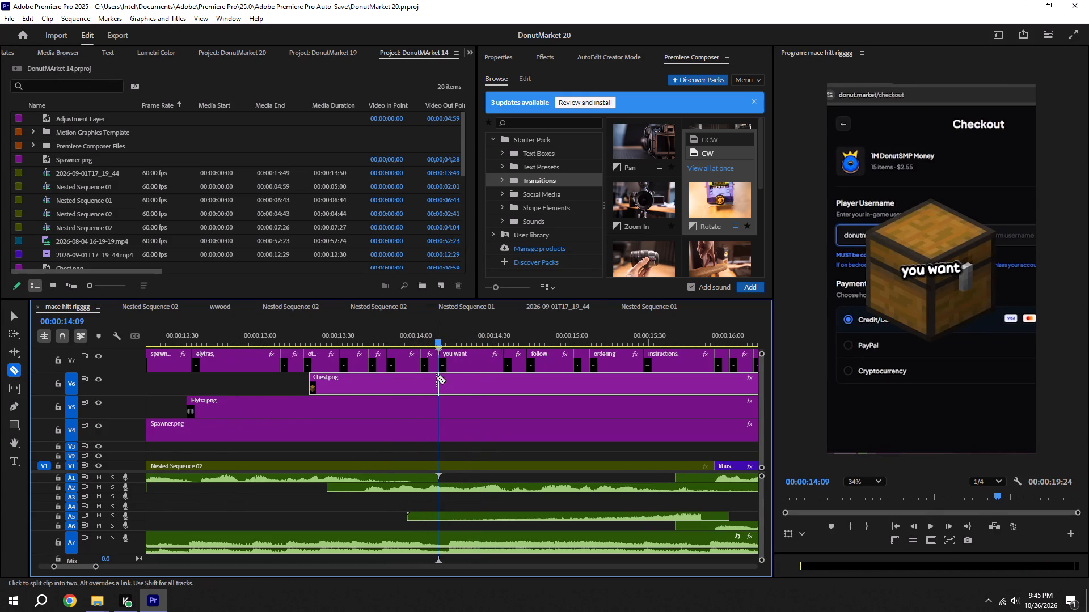
click(436, 378)
click(442, 403)
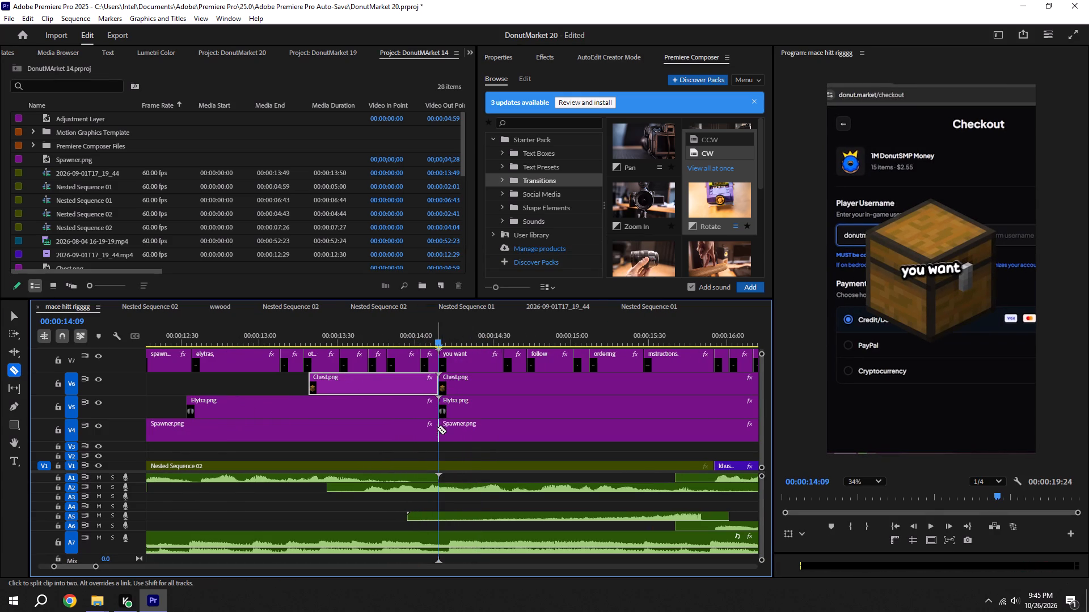
click(437, 428)
key(v)
drag(488, 440, 467, 385)
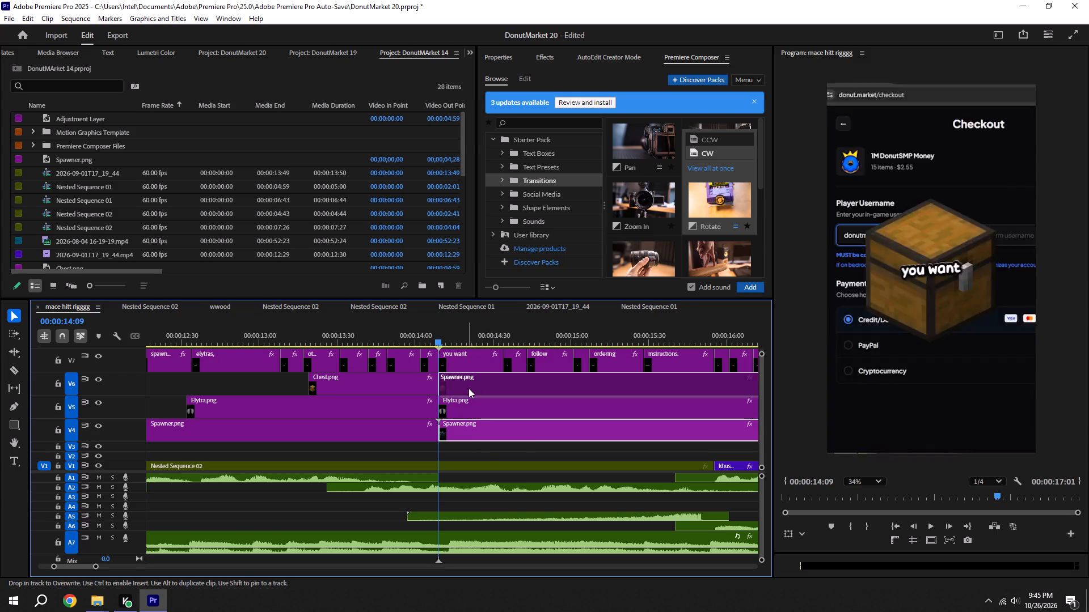
drag(489, 422, 476, 390)
key(BackSpace)
key(ctrl+s)
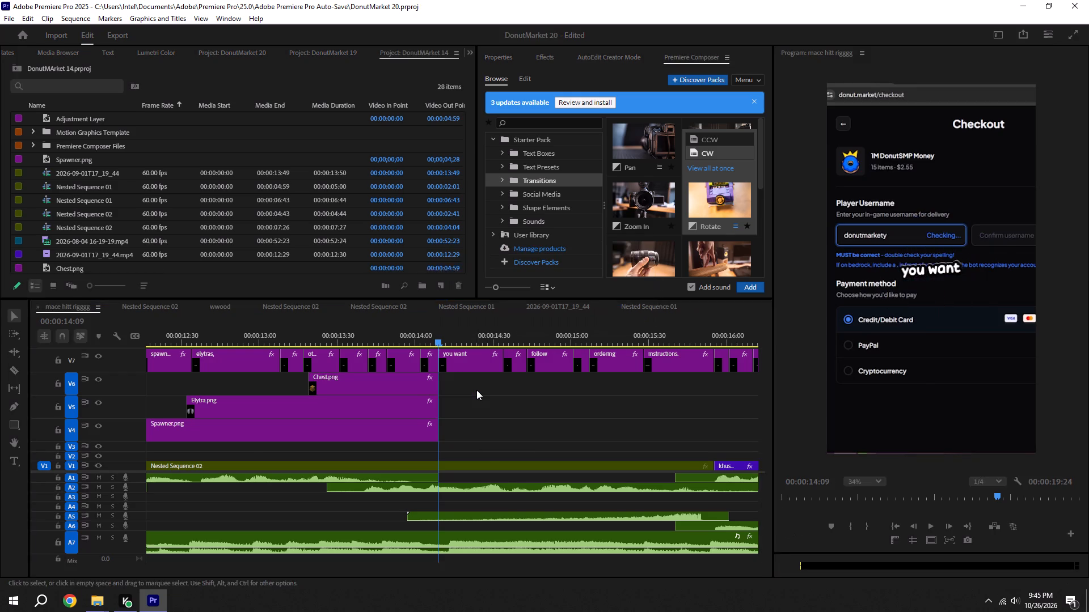
Delete the leftover Chest.png clip on V6 near 00:00:17:00 and save the project.
alt+scroll(475, 388, down, 6)
key(ctrl+s)
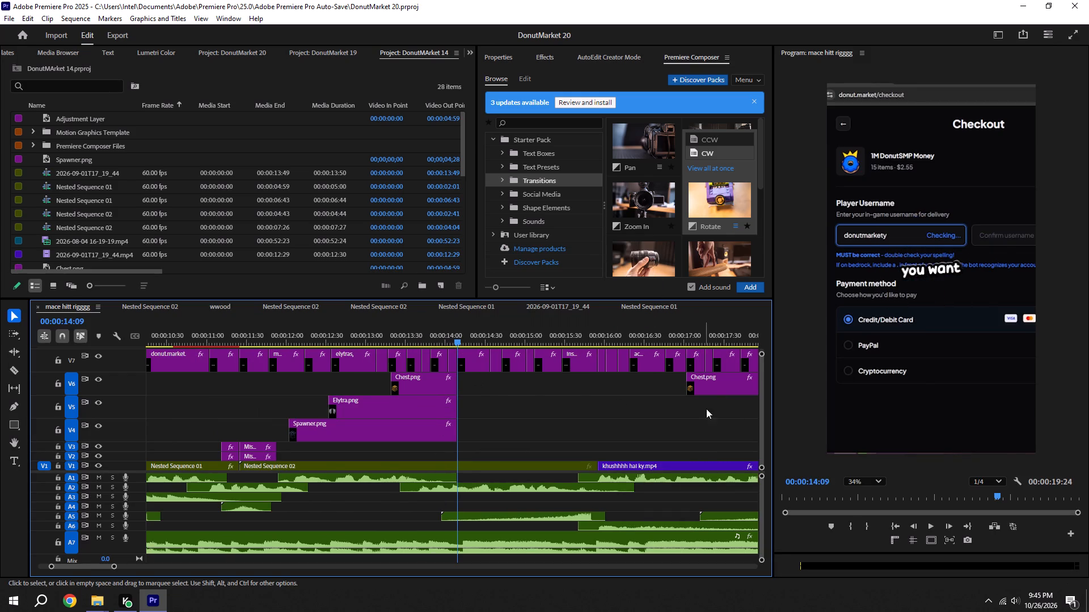
click(715, 388)
key(BackSpace)
key(ctrl+s)
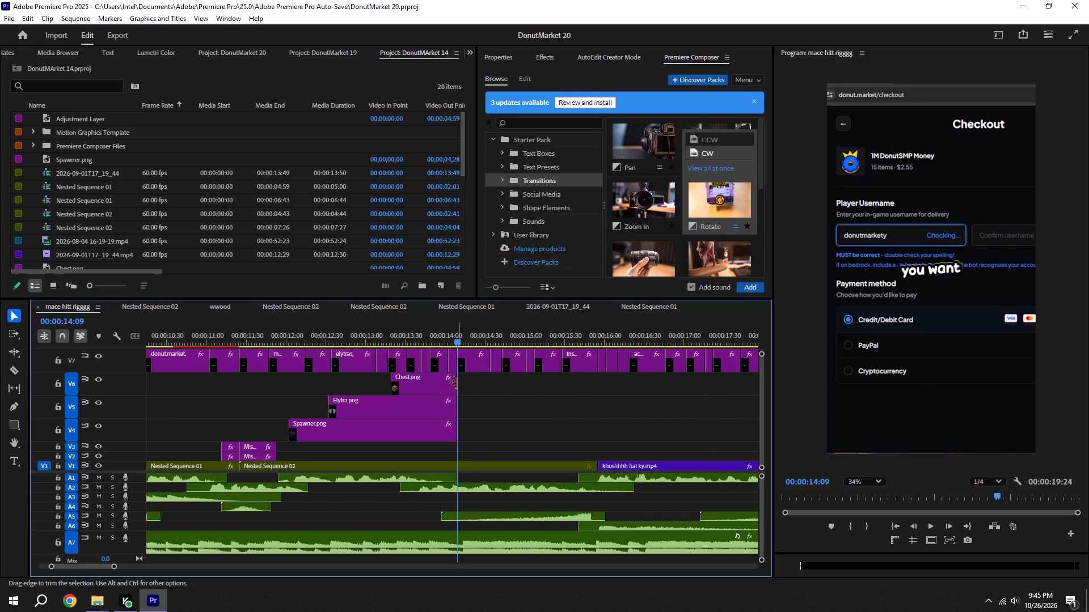
Play past the 00:00:14:09 cut and again from about 00:00:12:00 to check how the image clips end.
click(455, 384)
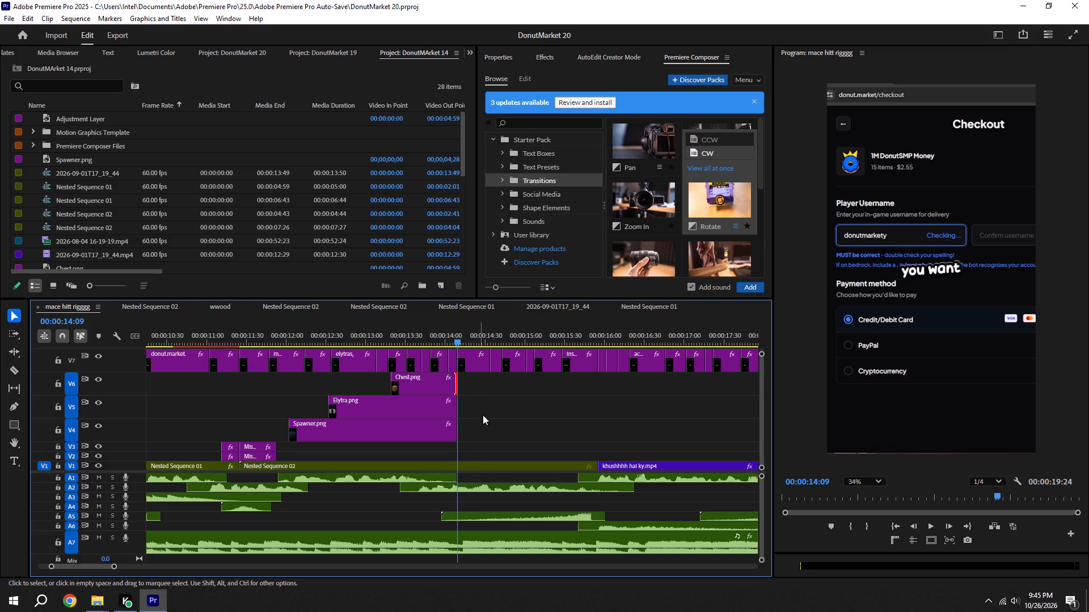
key(ctrl+s)
key(space)
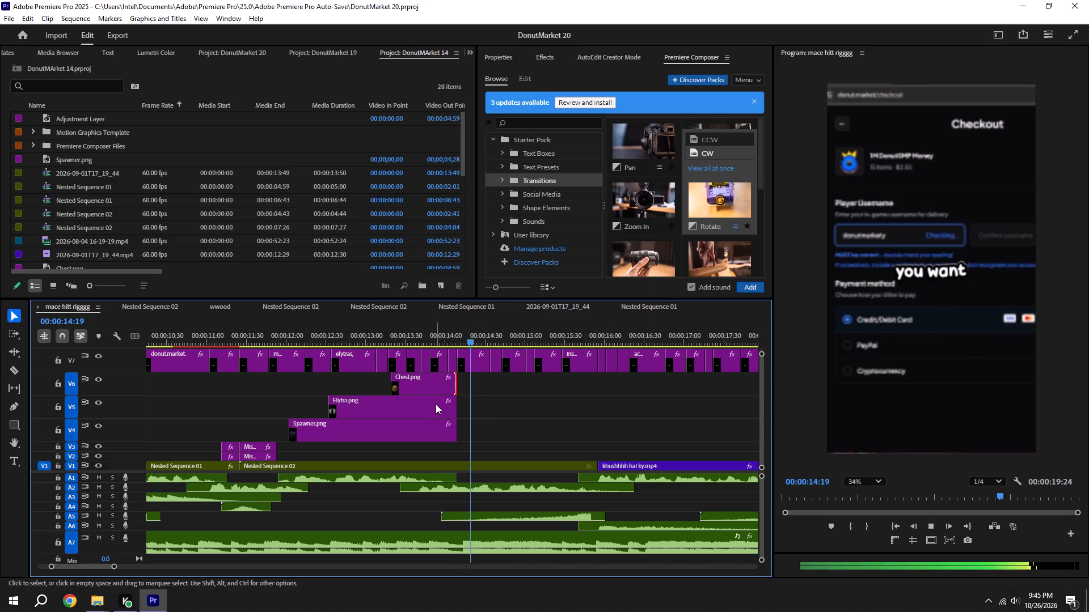
key(space)
key(ctrl+s)
shift+drag(434, 329, 286, 331)
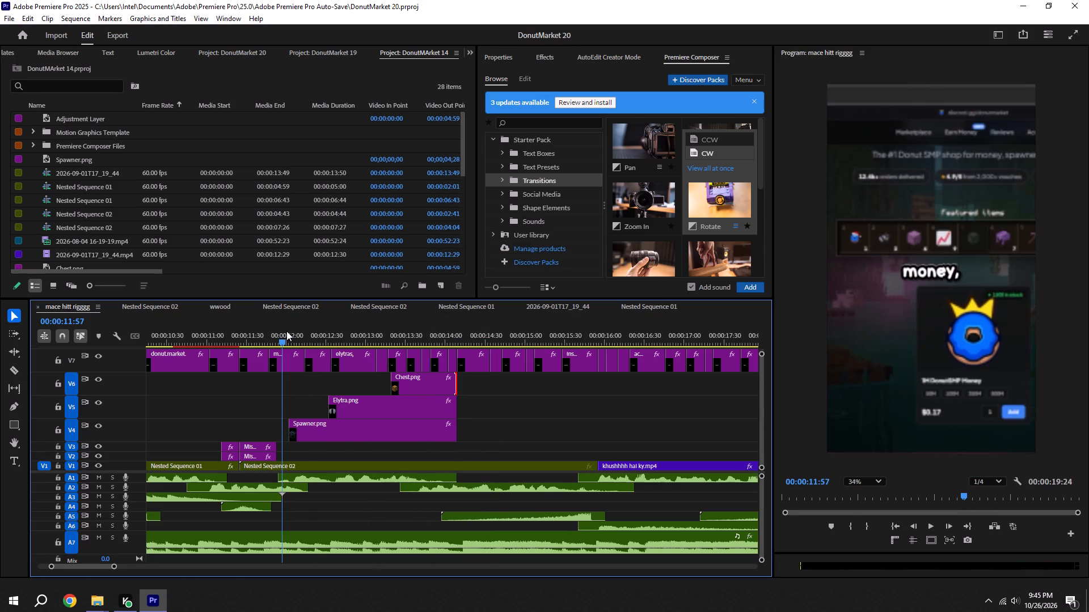
shift+drag(286, 331, 292, 336)
key(space)
Extend the end of the Chest.png clip on V6 to about 00:00:14:32 and save the project.
drag(459, 385, 482, 387)
key(space)
key(ctrl+s)
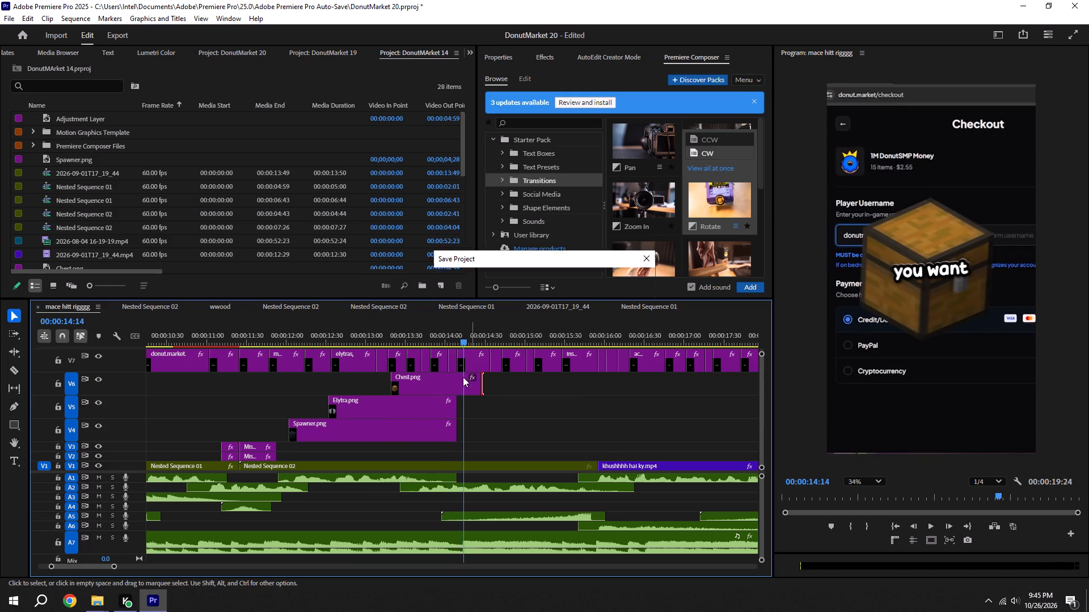
shift+drag(446, 335, 425, 333)
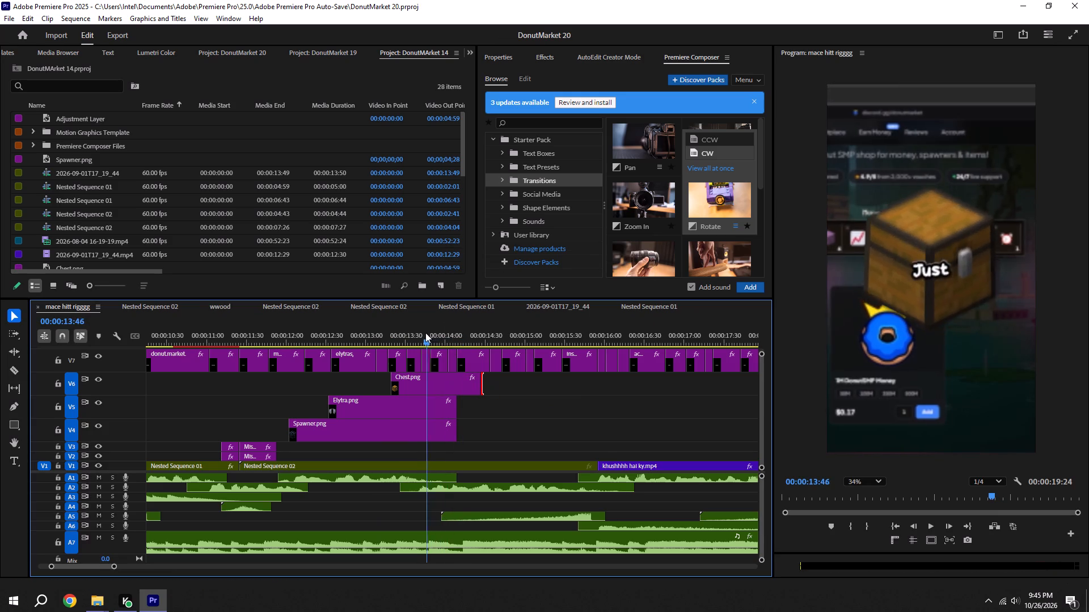
shift+drag(425, 333, 433, 334)
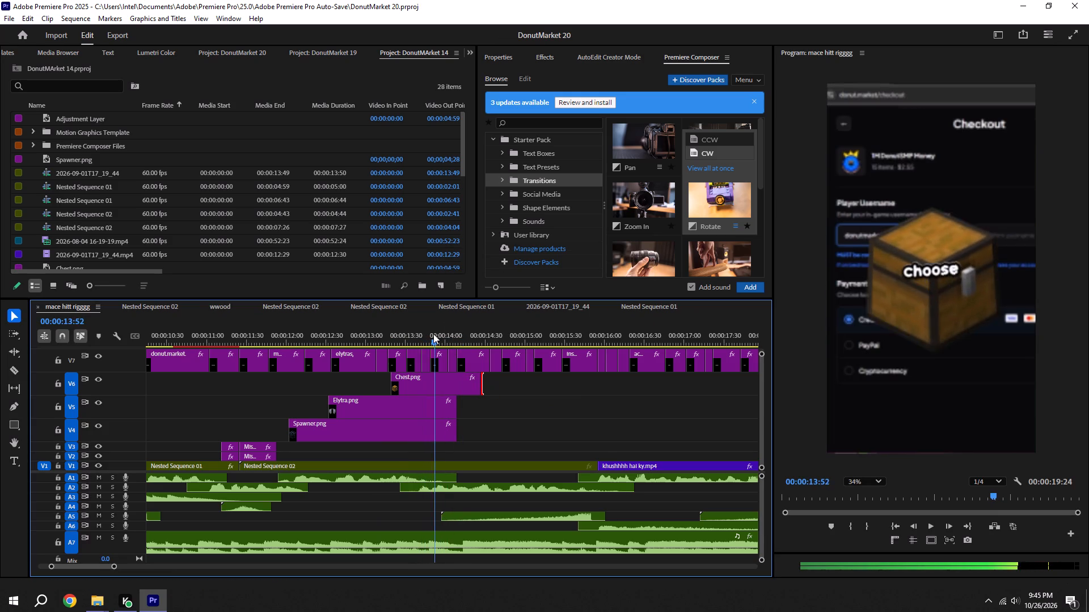
shift+drag(433, 334, 453, 334)
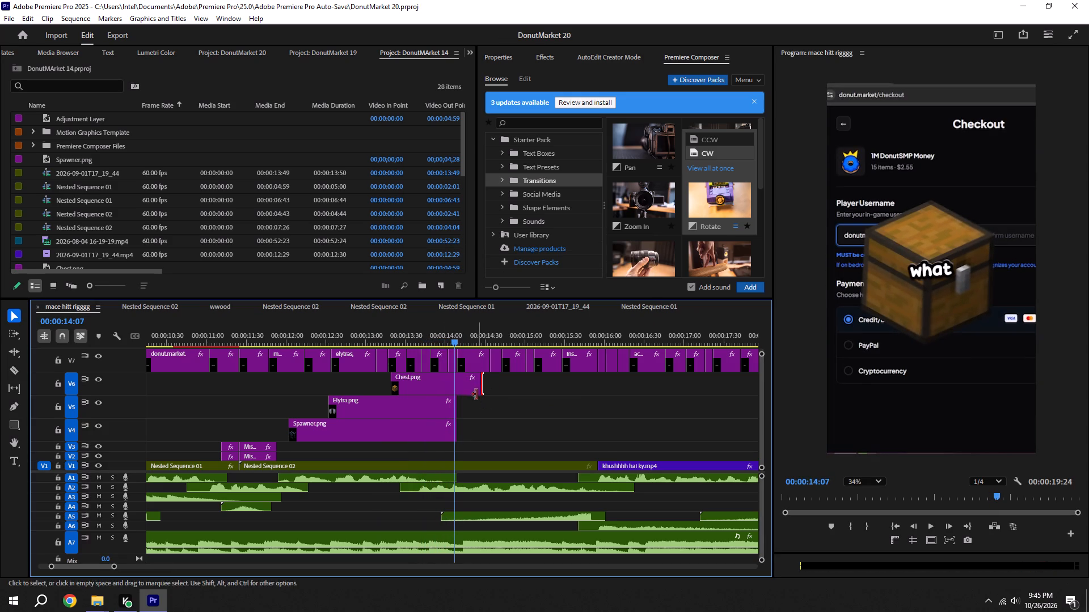
click(476, 394)
drag(489, 387, 492, 386)
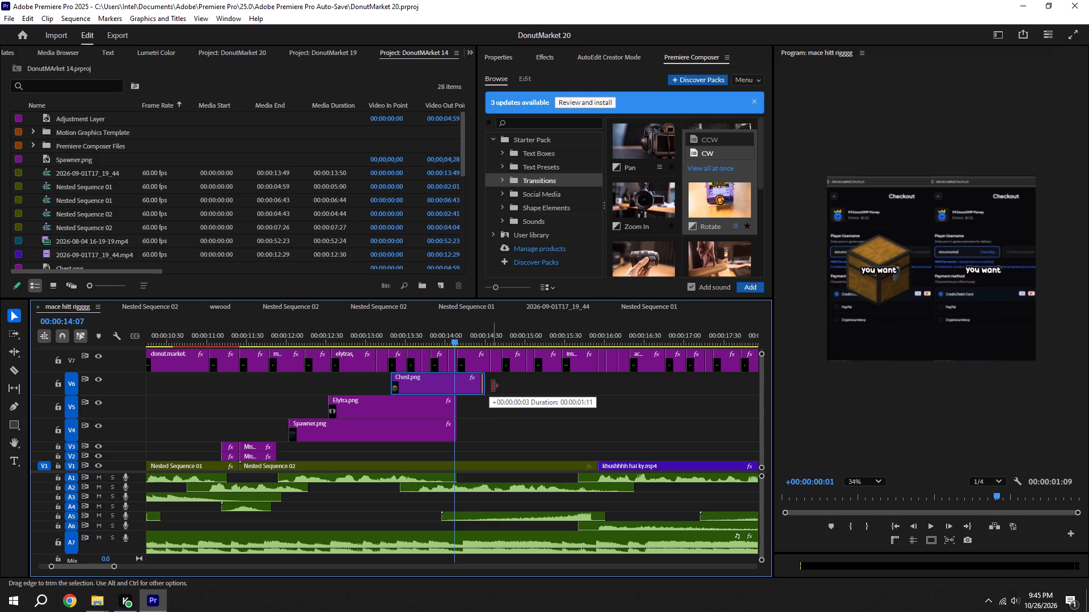
drag(492, 386, 495, 386)
click(505, 392)
key(ctrl+s)
Select the Chest.png clip, search the effects for "slide down" and look through the presets, saving the project.
click(472, 383)
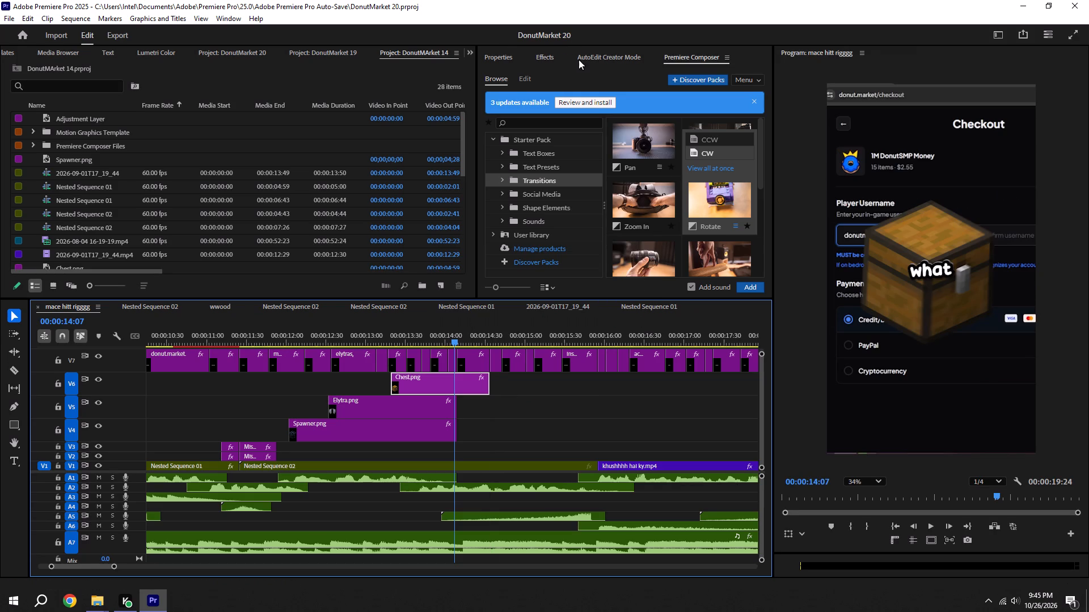
click(539, 57)
drag(550, 79, 436, 93)
key(BackSpace)
text(slide dee)
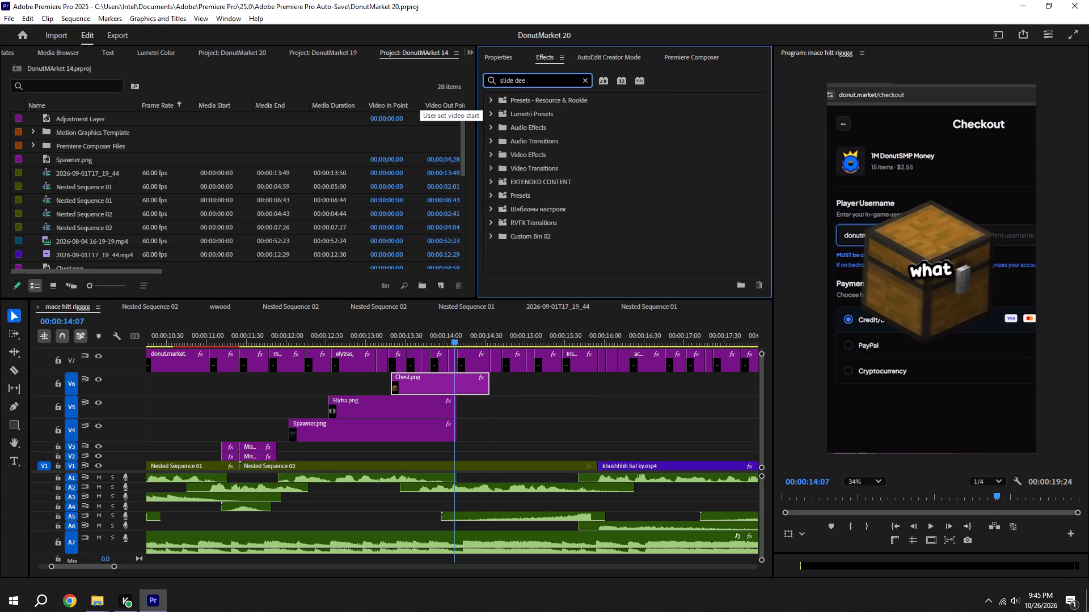
key(BackSpace)
key(BackSpace)
text(own)
key(ctrl+s)
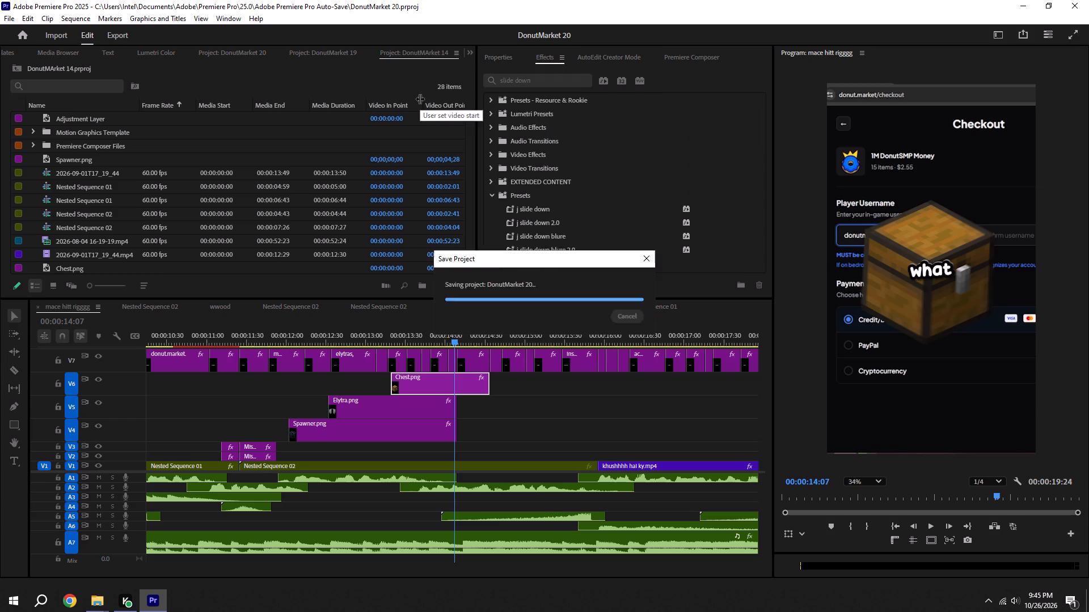
scroll(662, 245, down, 12)
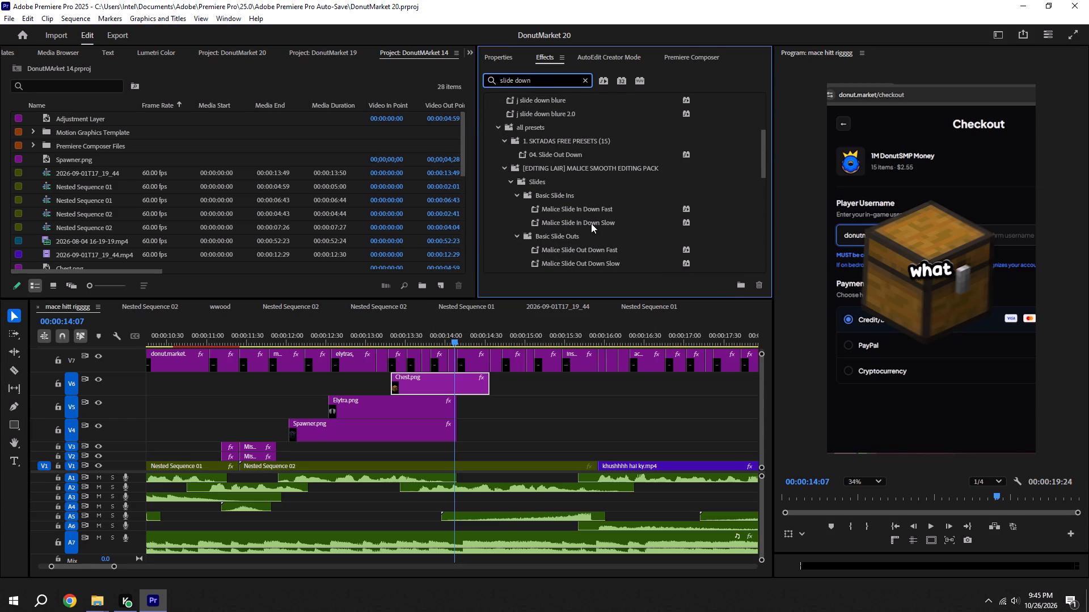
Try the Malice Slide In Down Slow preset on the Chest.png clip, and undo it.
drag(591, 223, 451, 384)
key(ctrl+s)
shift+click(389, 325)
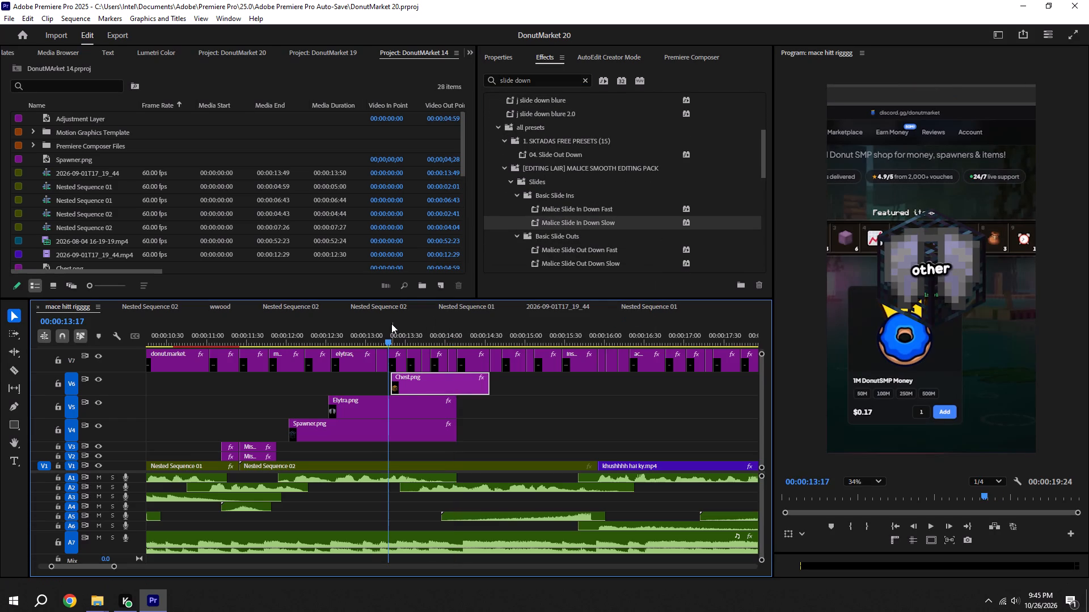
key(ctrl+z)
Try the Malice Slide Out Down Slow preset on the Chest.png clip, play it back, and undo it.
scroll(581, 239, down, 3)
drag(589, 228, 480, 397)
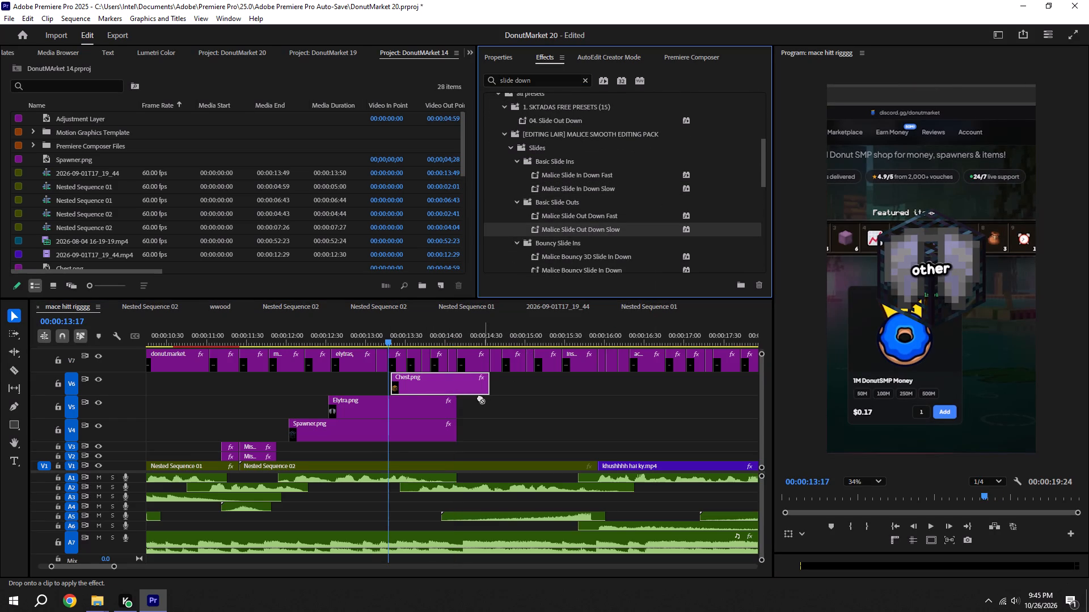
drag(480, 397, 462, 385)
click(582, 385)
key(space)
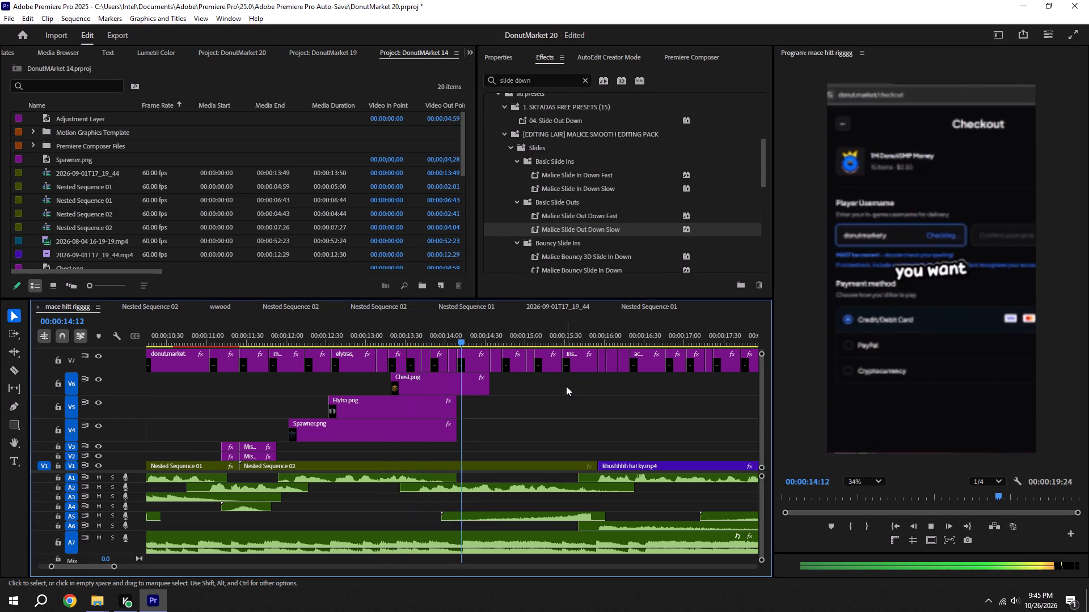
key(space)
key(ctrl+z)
Apply the Malice Bouncy Slide Out Down preset to the Chest.png clip on V6, preview it, and save the project.
click(594, 223)
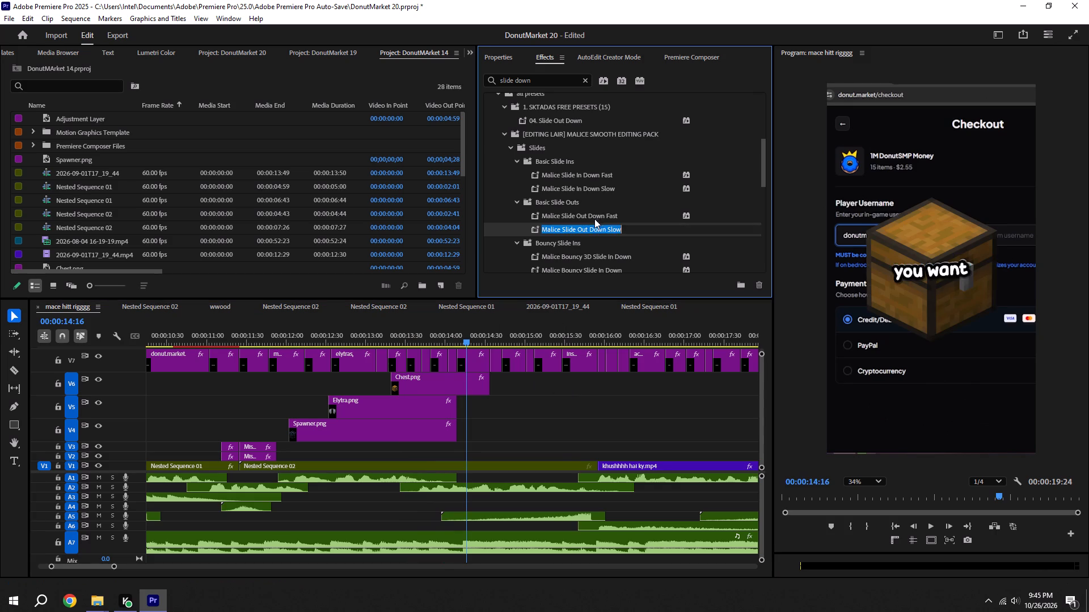
click(594, 218)
scroll(593, 220, down, 3)
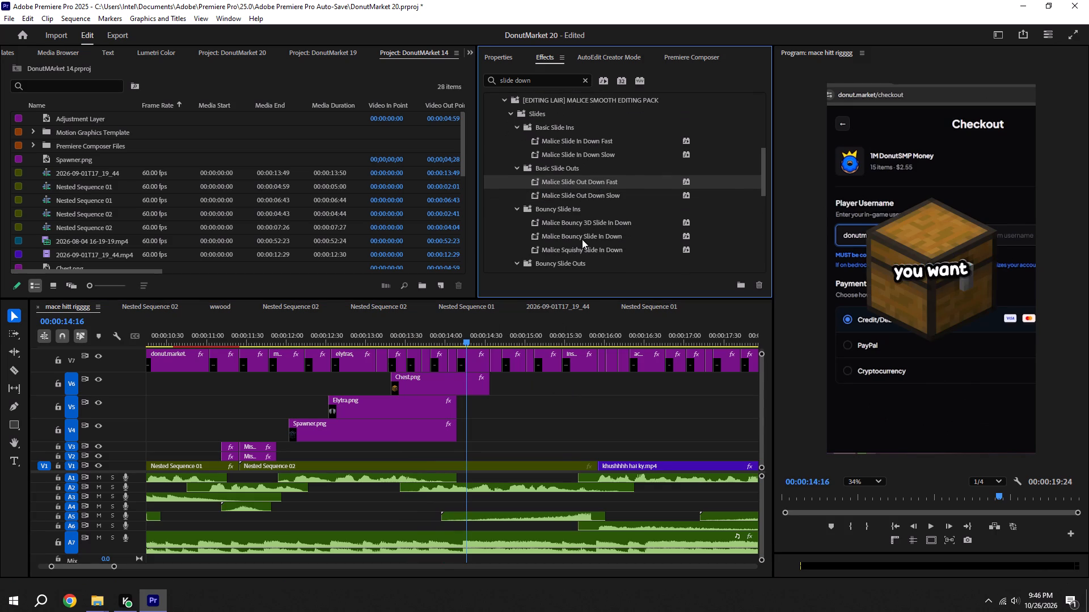
scroll(579, 245, down, 5)
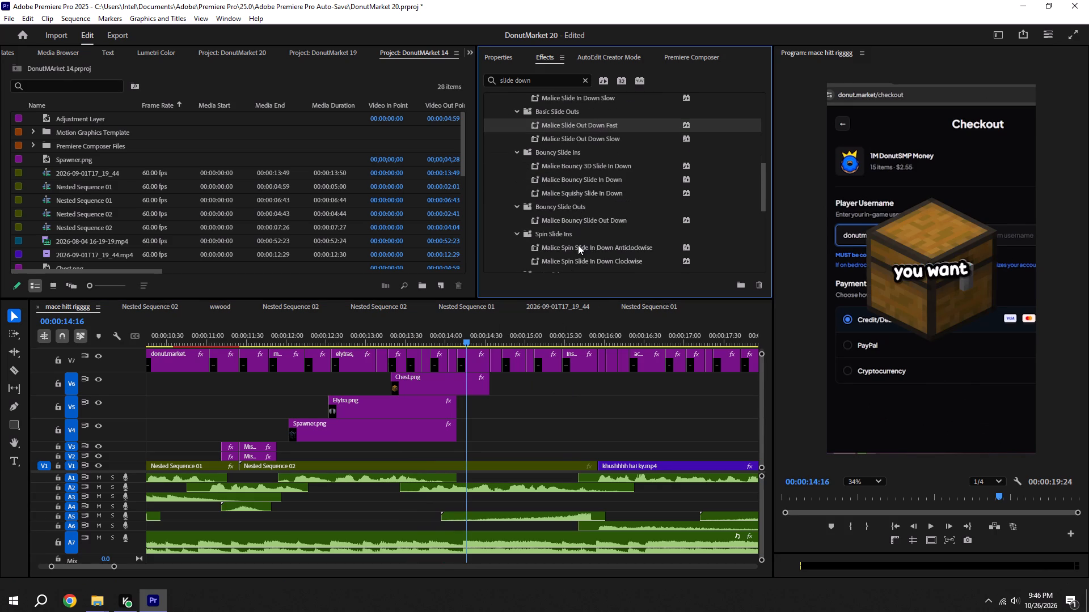
drag(598, 216, 550, 265)
drag(550, 265, 442, 384)
drag(457, 331, 451, 332)
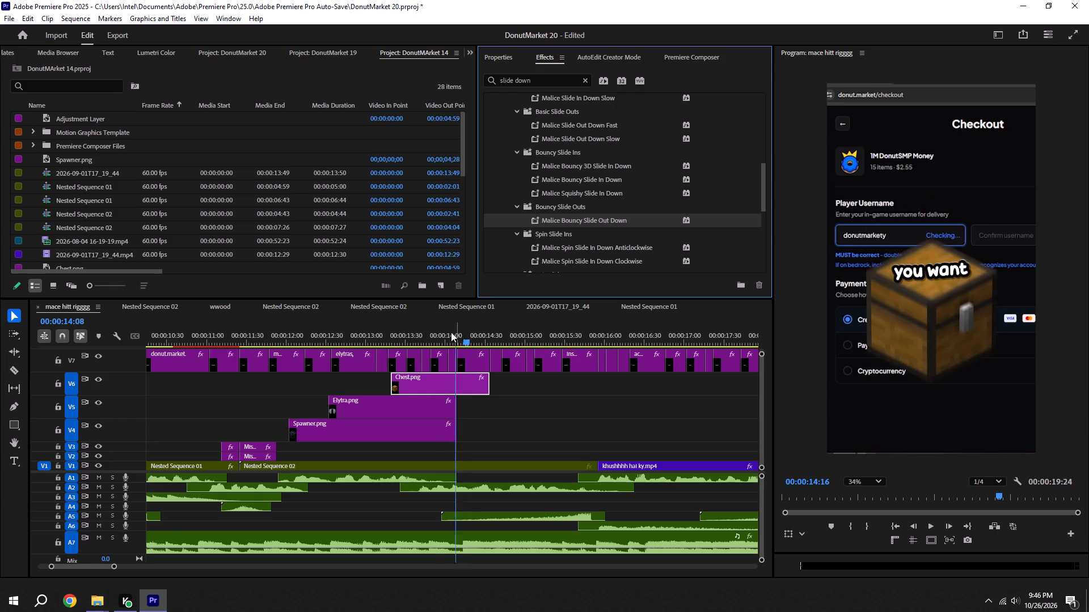
drag(451, 332, 425, 333)
key(space)
key(ctrl+s)
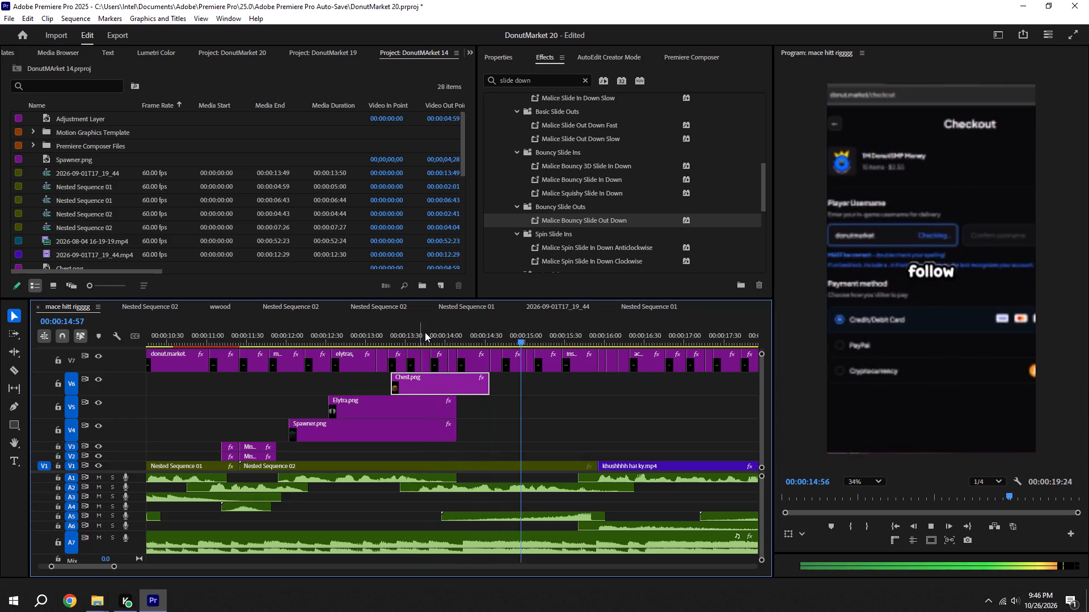
Play back the Chest.png exit and the overlay section from about 00:00:11:23, saving the project.
shift+drag(402, 329, 391, 330)
key(space)
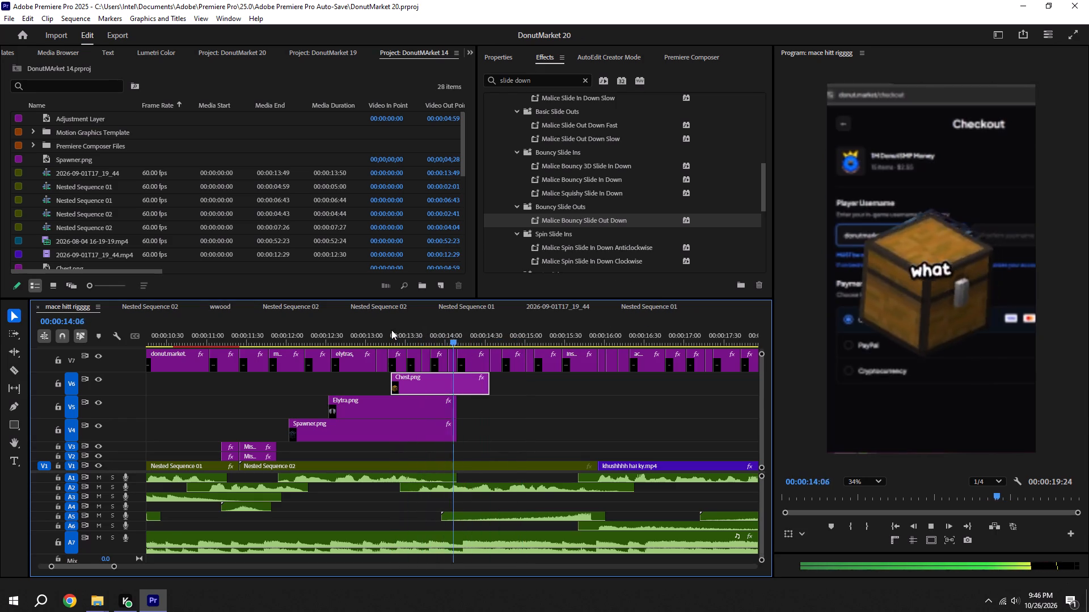
key(ctrl+s)
shift+drag(396, 328, 242, 348)
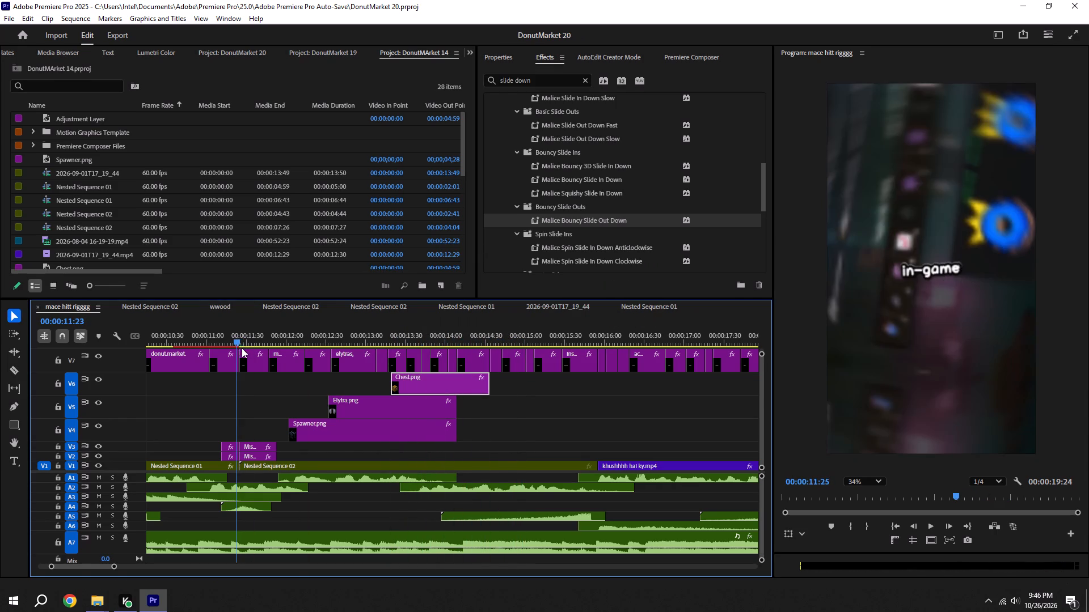
key(space)
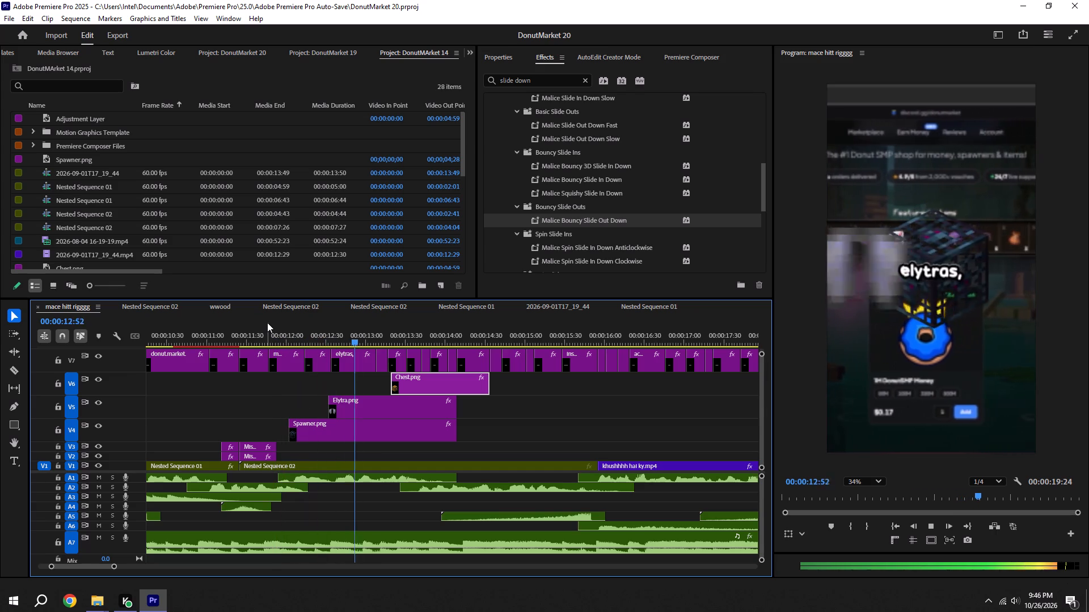
key(ctrl+s)
Set the playhead to 00:00:12:02, where Spawner.png starts, and search the effects for "impact", saving the project.
shift+drag(301, 333, 294, 333)
shift+click(292, 333)
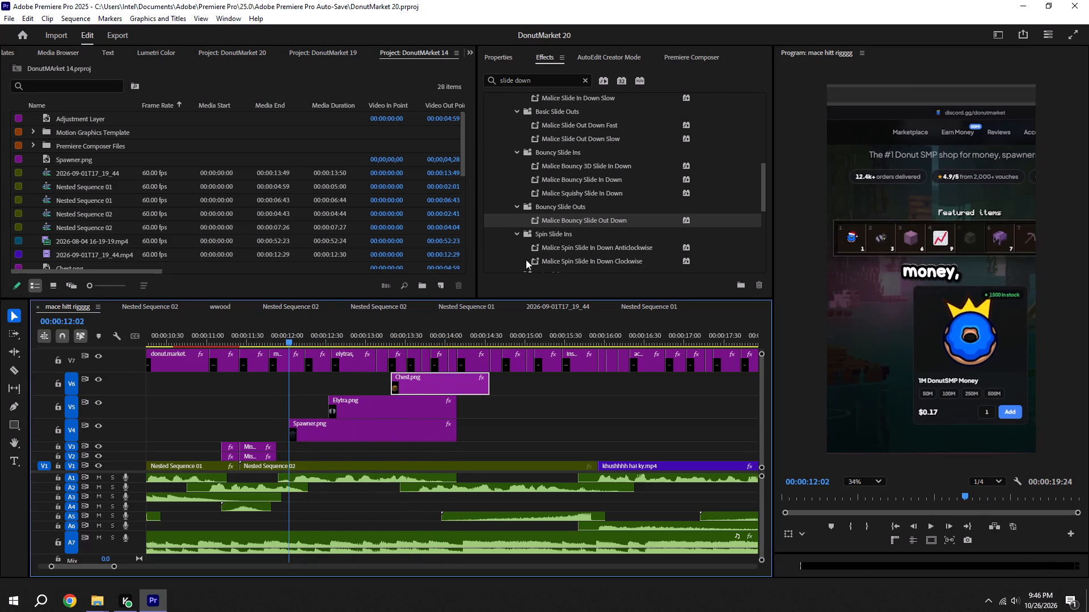
key(ctrl+s)
drag(558, 82, 410, 94)
key(BackSpace)
text(impact)
key(ctrl+s)
scroll(617, 226, down, 4)
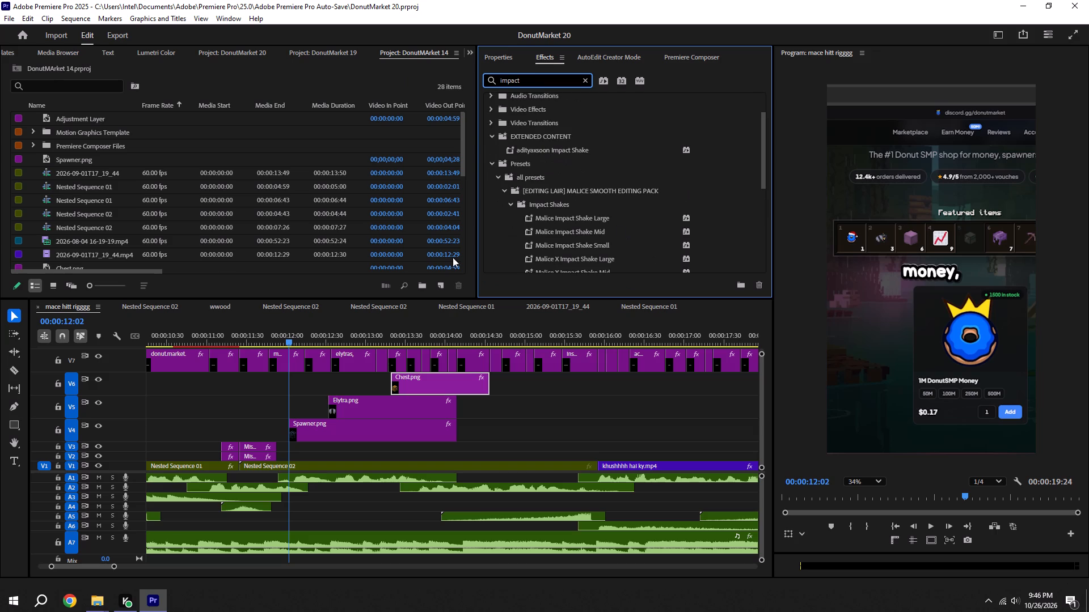
Place the Adjustment Layer on V6 after Chest.png, cut it at about 00:00:15:50, and delete the excess part.
drag(90, 120, 507, 394)
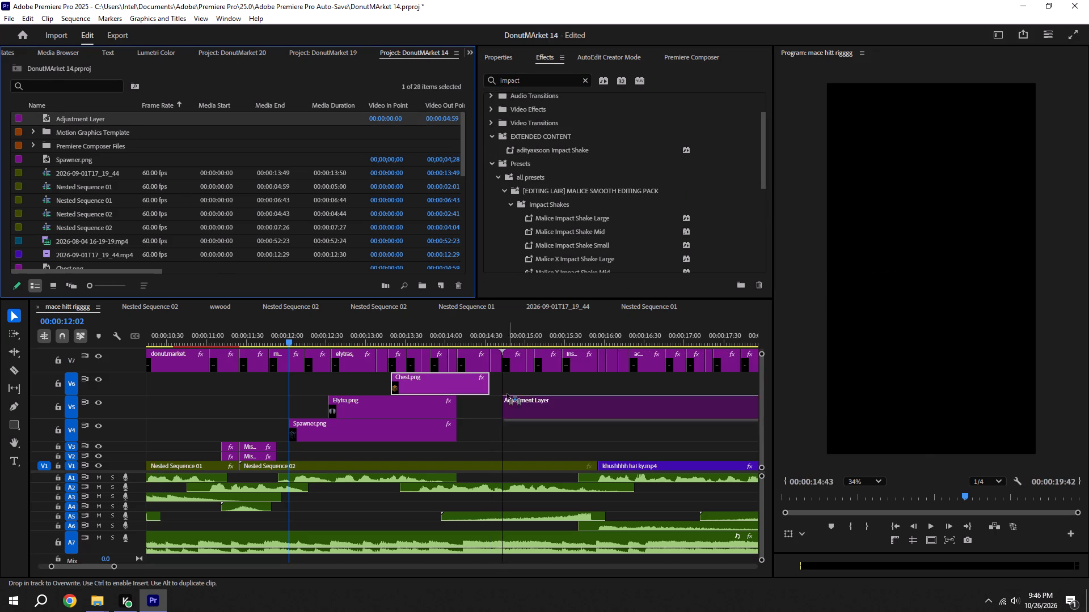
drag(507, 394, 506, 389)
key(c)
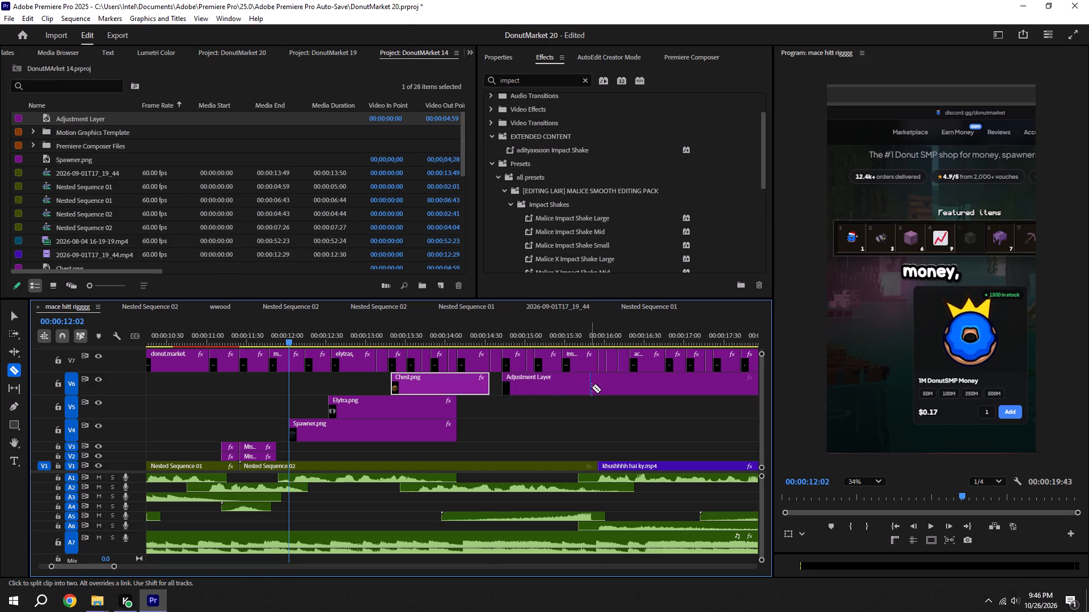
click(592, 387)
key(v)
click(636, 392)
key(BackSpace)
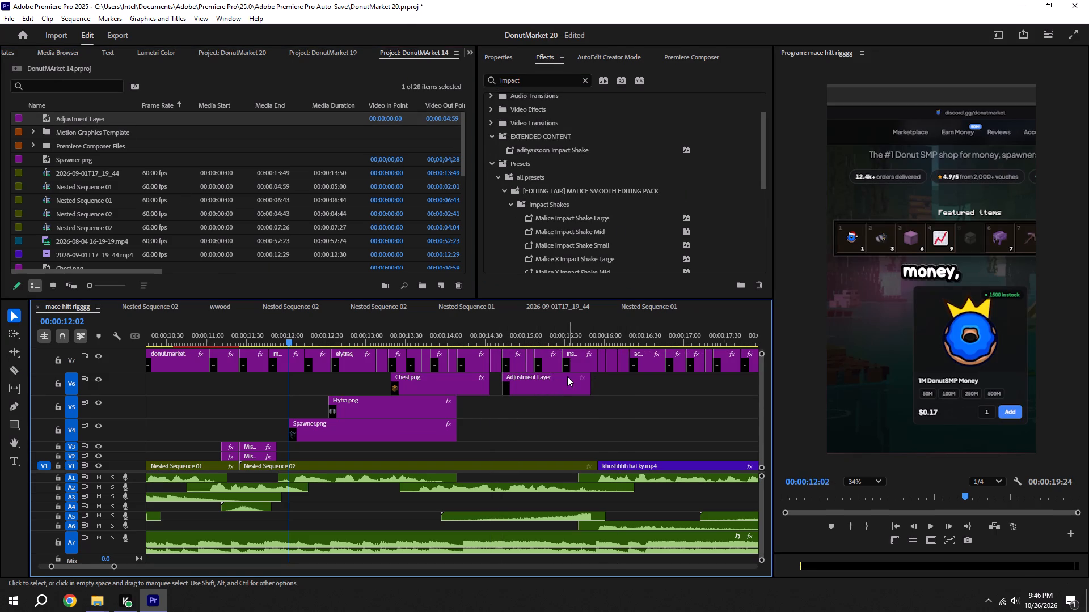
Move the V6 adjustment layer to start at 00:00:12:02, trim it to about 30 frames, and save the project.
drag(567, 376, 349, 390)
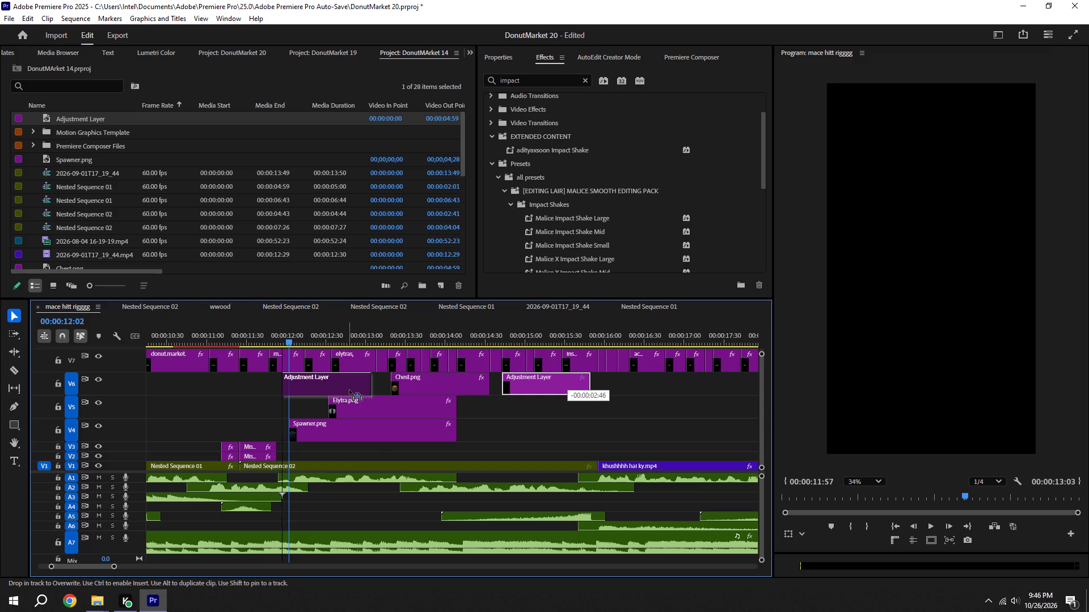
drag(349, 390, 354, 390)
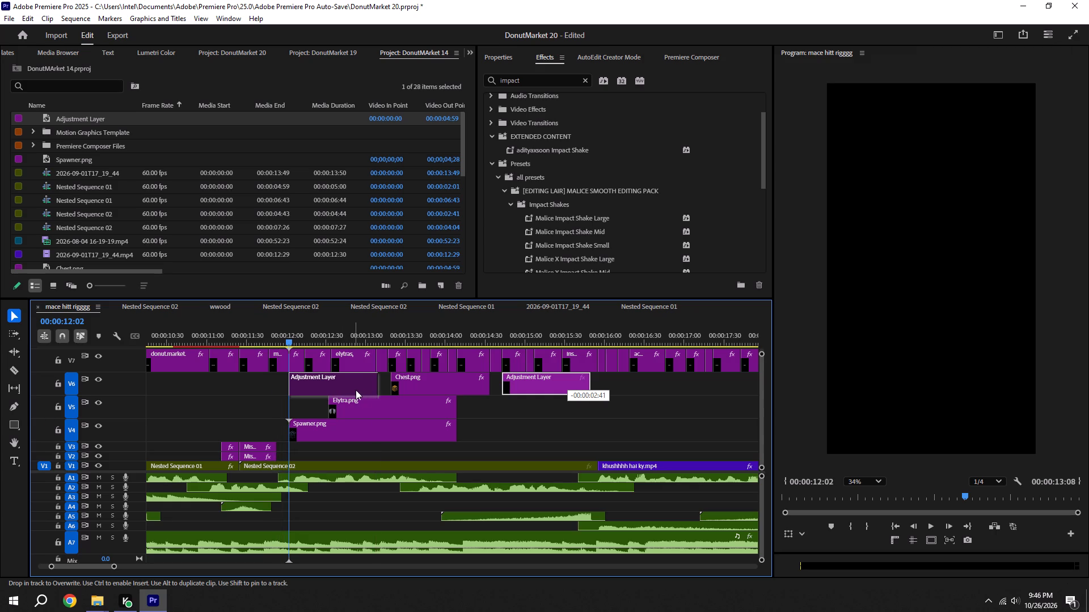
drag(375, 389, 328, 389)
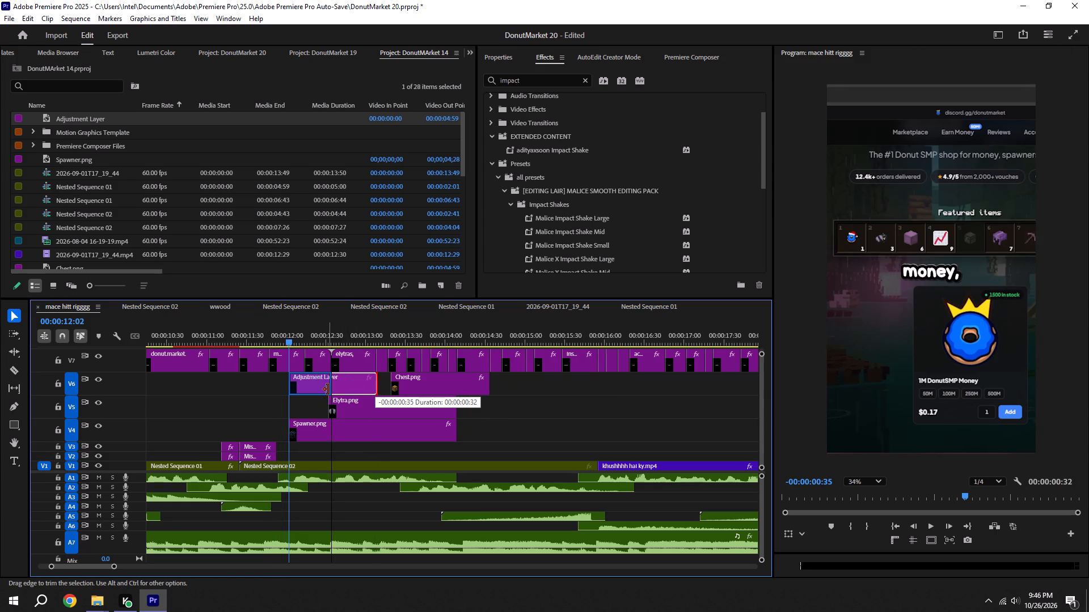
drag(328, 389, 326, 389)
key(ctrl+s)
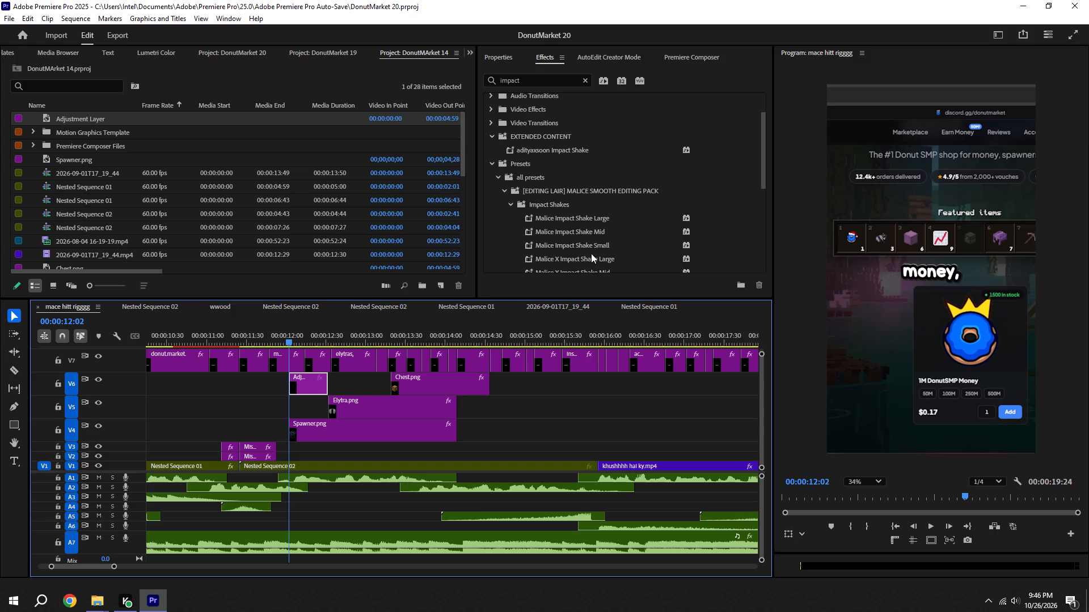
Apply the Malice Impact Shake Small preset to the V6 adjustment layer, duplicate the layer directly after it, and save.
drag(592, 247, 314, 385)
alt+drag(314, 385, 349, 388)
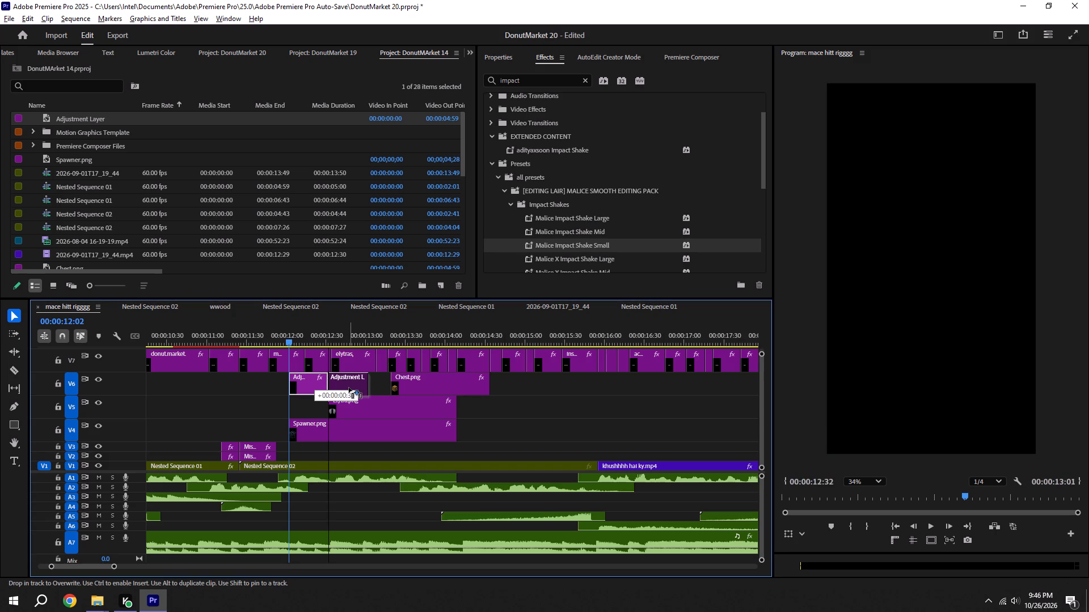
alt+drag(349, 388, 353, 388)
key(ctrl+s)
Play back the shakes and step through the frames up to 00:00:12:19 to check where Spawner.png lands.
key(space)
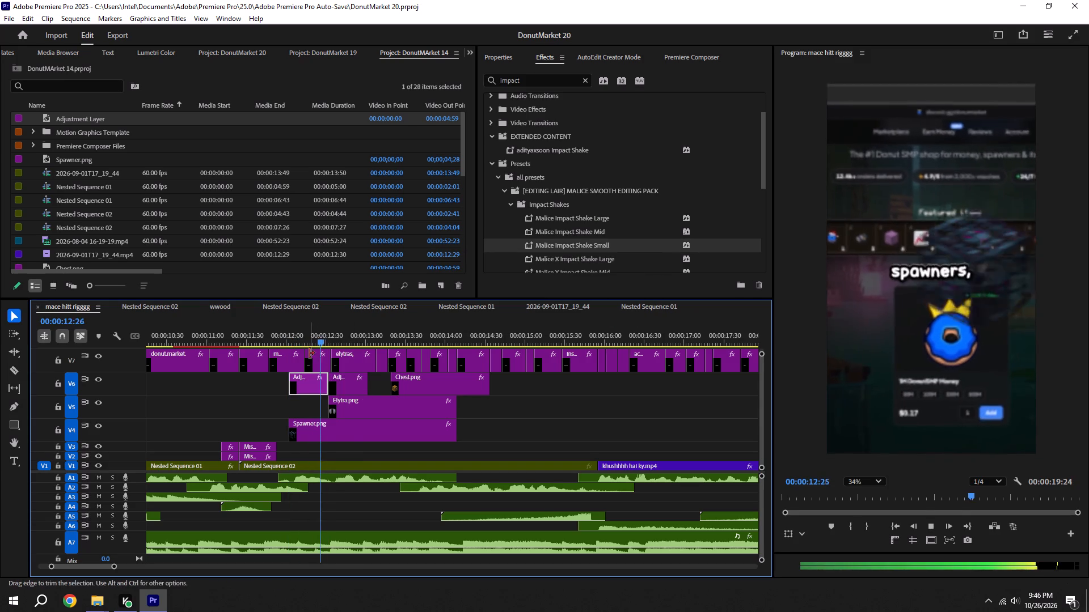
key(space)
key(ctrl+s)
alt+scroll(296, 354, up, 4)
key(ctrl+s)
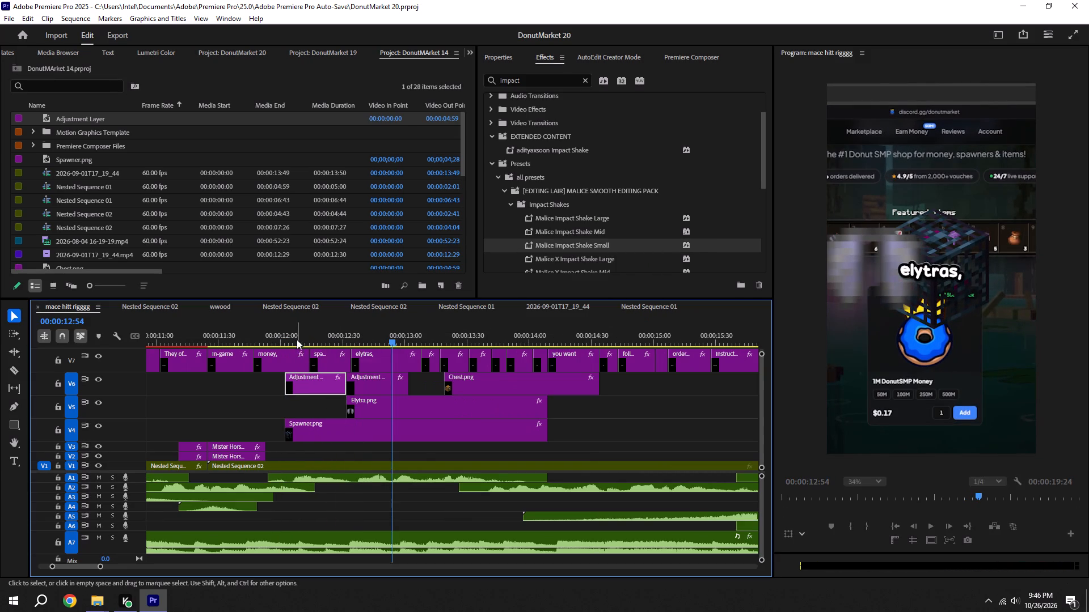
shift+click(295, 337)
key(Right)
key(Right)
key(Right)
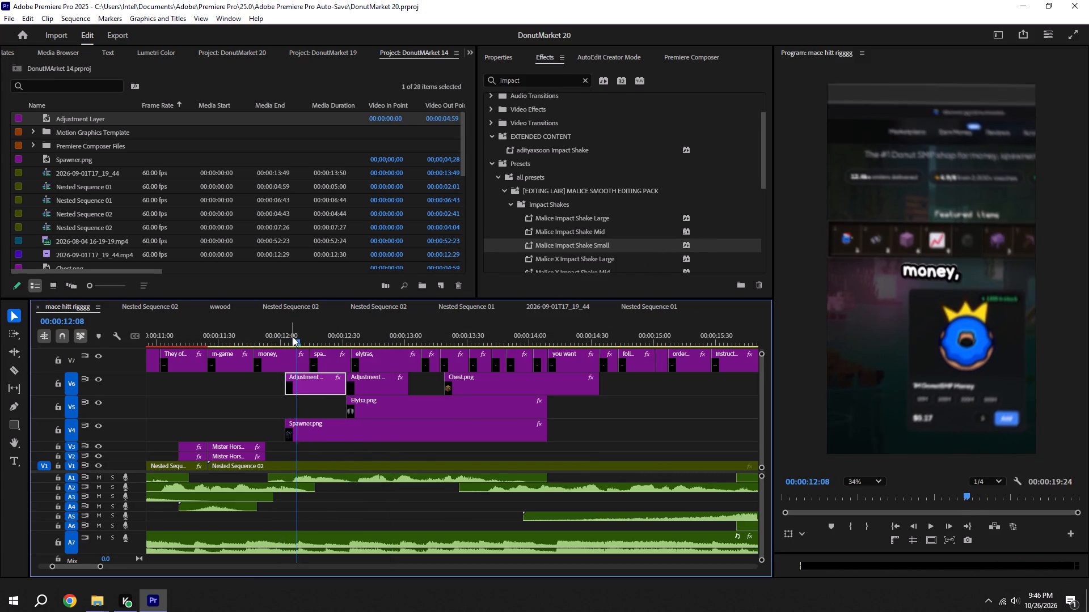
key(Right)
key(Right)
key(Right)
key(Right)
key(Right)
key(Right)
key(Right)
key(Right)
key(Right)
key(Right)
key(Right)
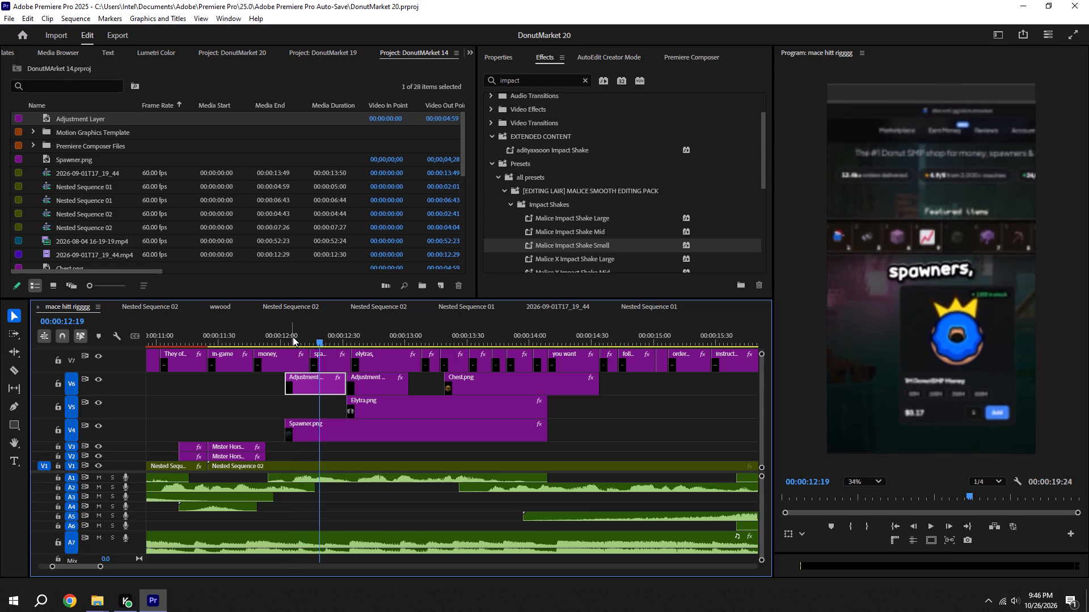
key(Right)
key(Right)
key(Left)
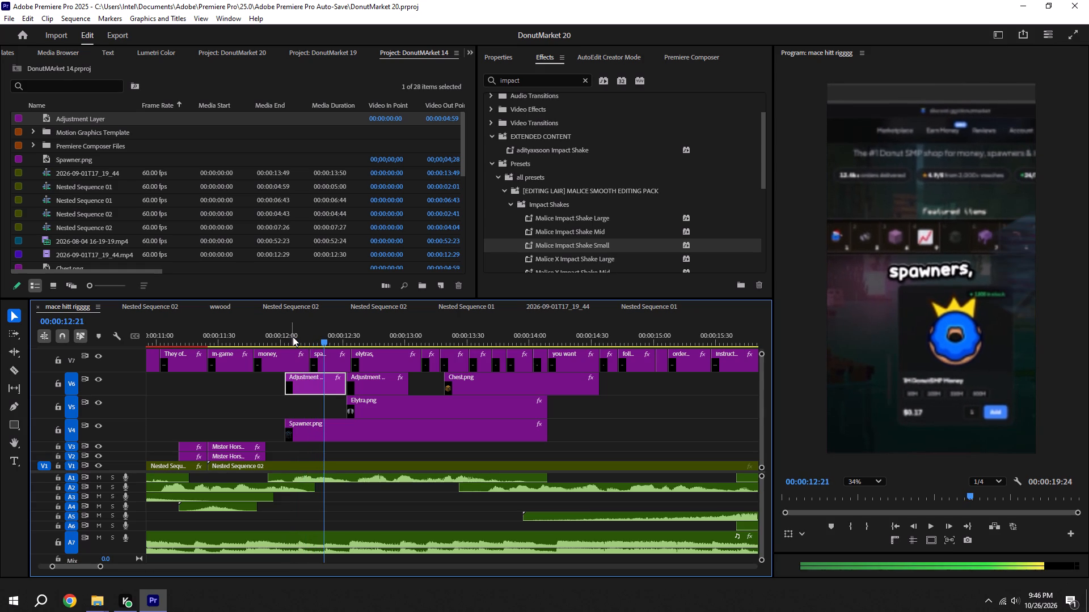
key(Left)
key(Left)
key(Left)
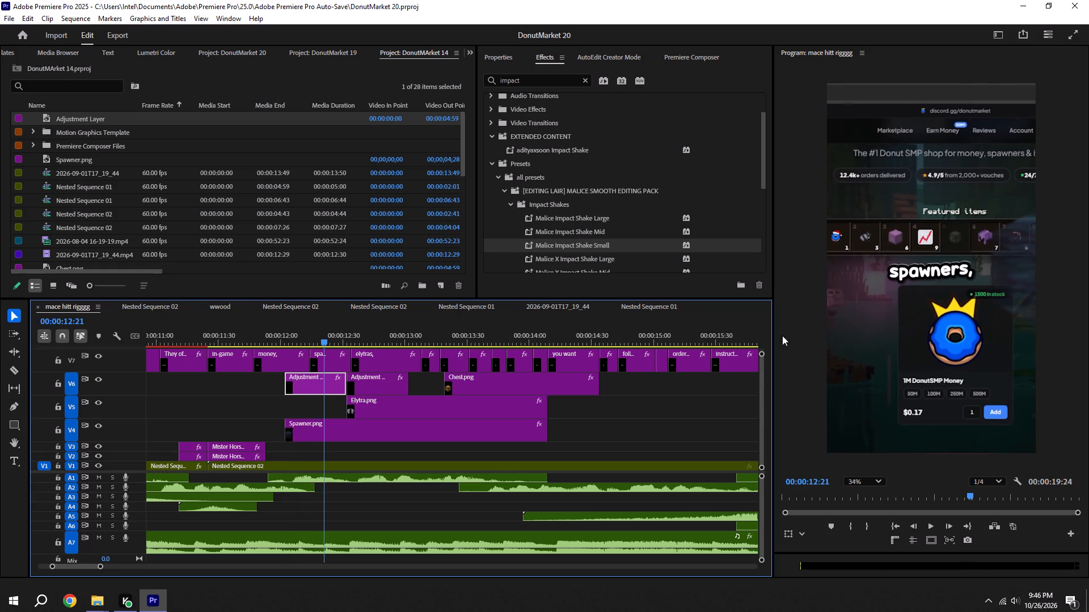
click(891, 330)
key(Left)
key(Left)
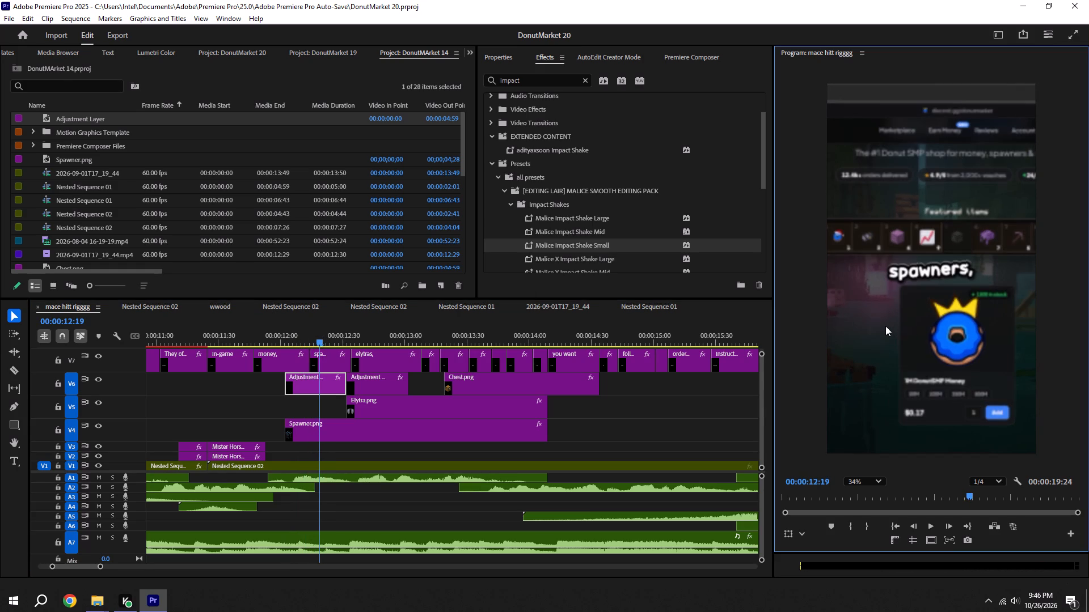
Move both V6 adjustment layers together so the first starts at 00:00:12:19 and the second ends at Chest.png; save.
drag(374, 380, 403, 383)
key(ctrl+z)
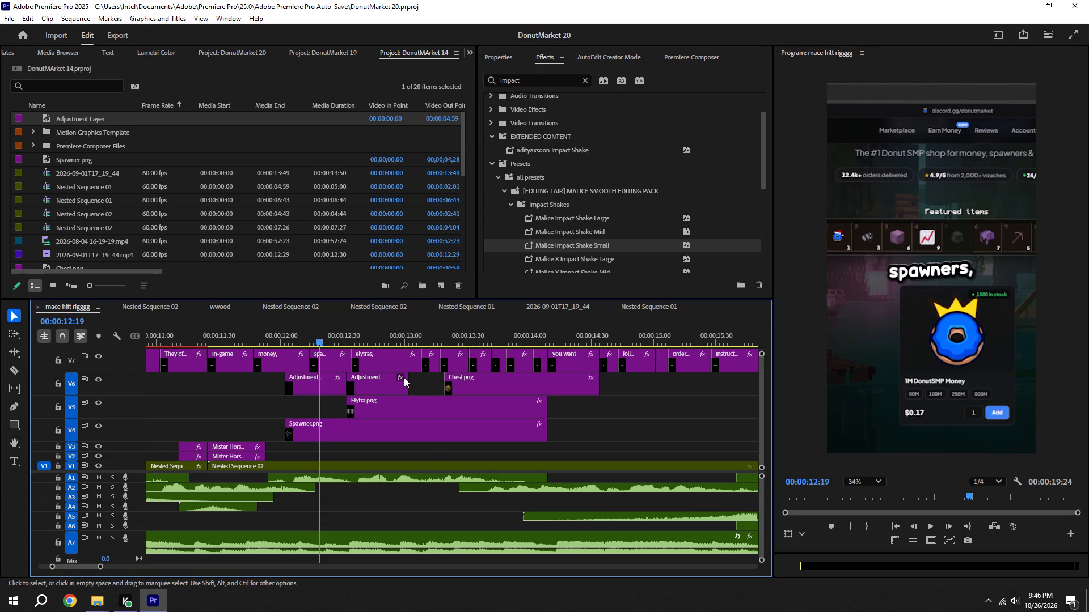
drag(434, 386, 318, 384)
drag(319, 381, 330, 381)
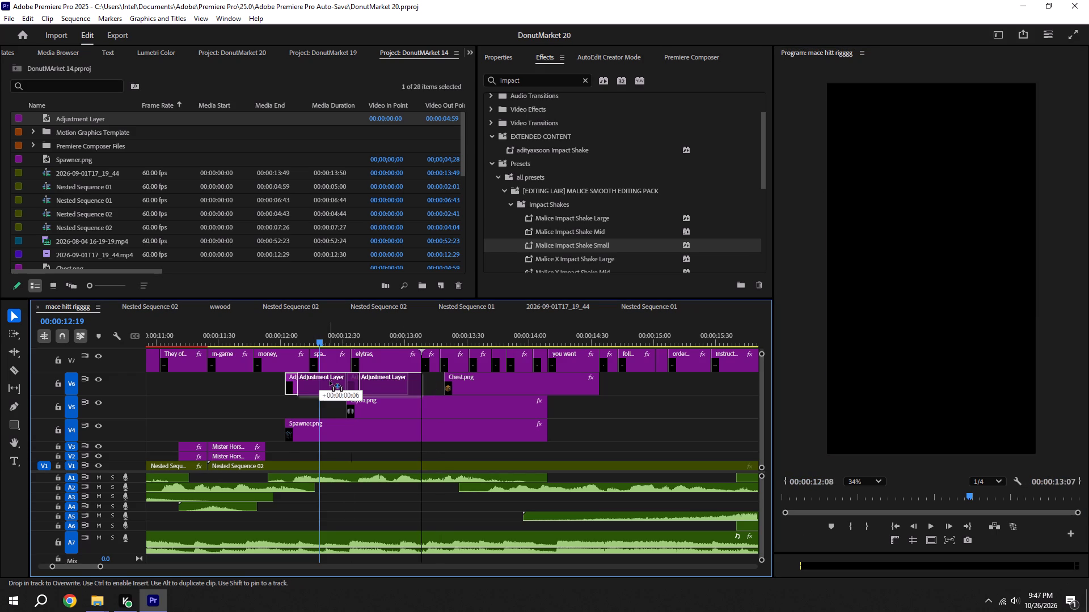
drag(330, 381, 353, 381)
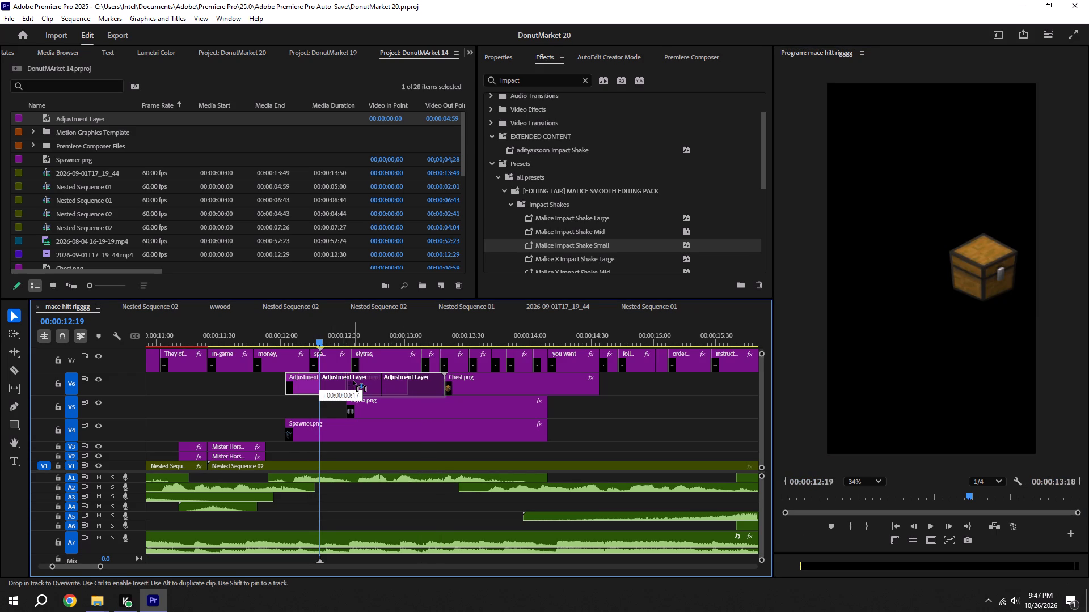
drag(353, 381, 356, 380)
key(ctrl+s)
alt+scroll(332, 381, down, 4)
click(557, 412)
key(ctrl+s)
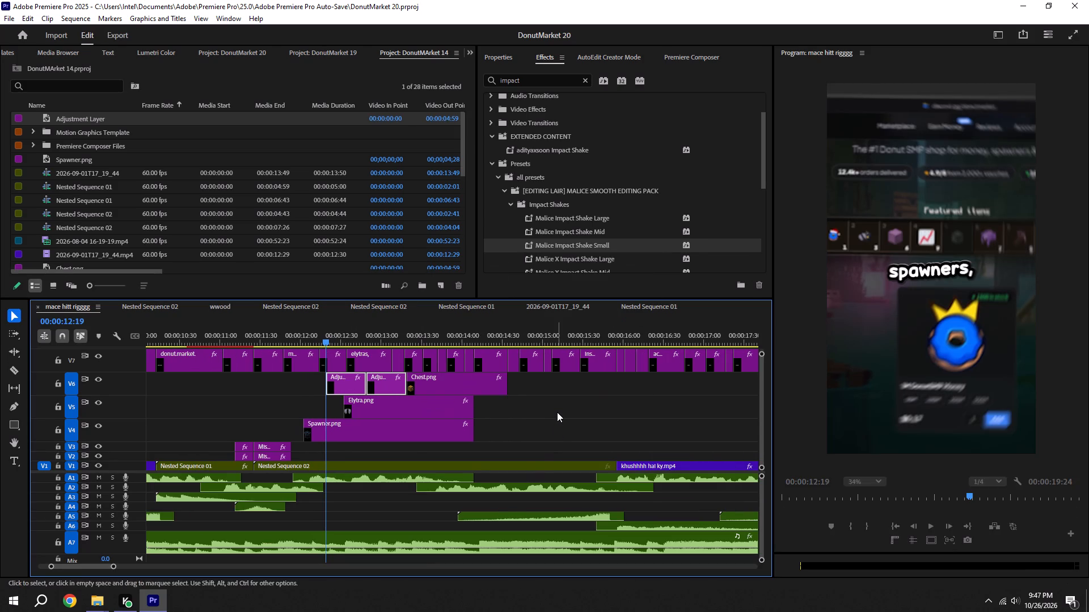
Play back the repositioned impact shakes from 00:00:12:19, return to that point, and save the project.
key(space)
key(ctrl+s)
alt+scroll(394, 403, down, 4)
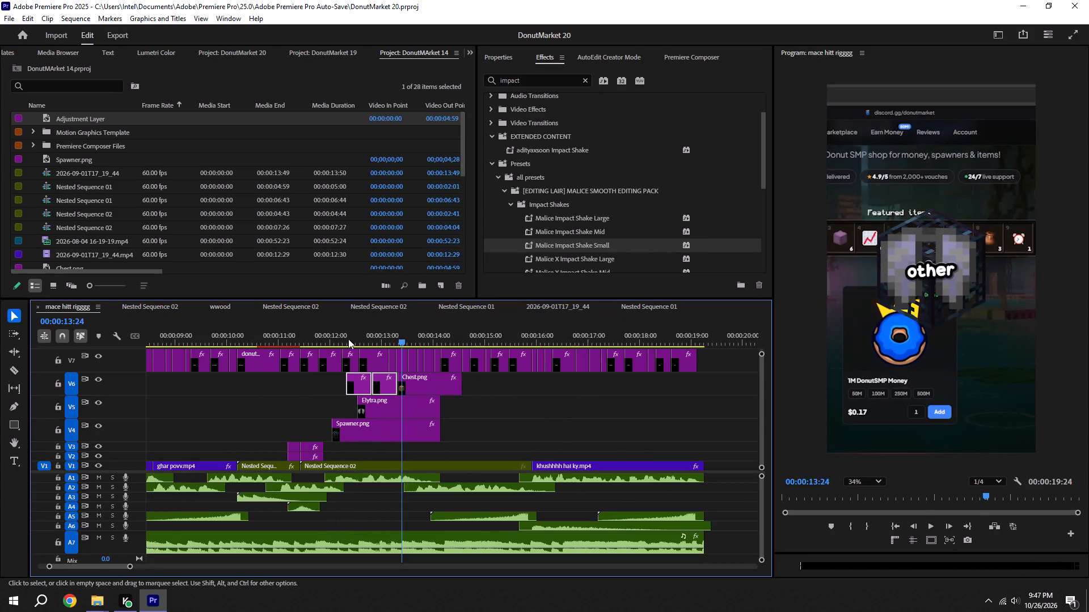
shift+click(352, 326)
key(ctrl+s)
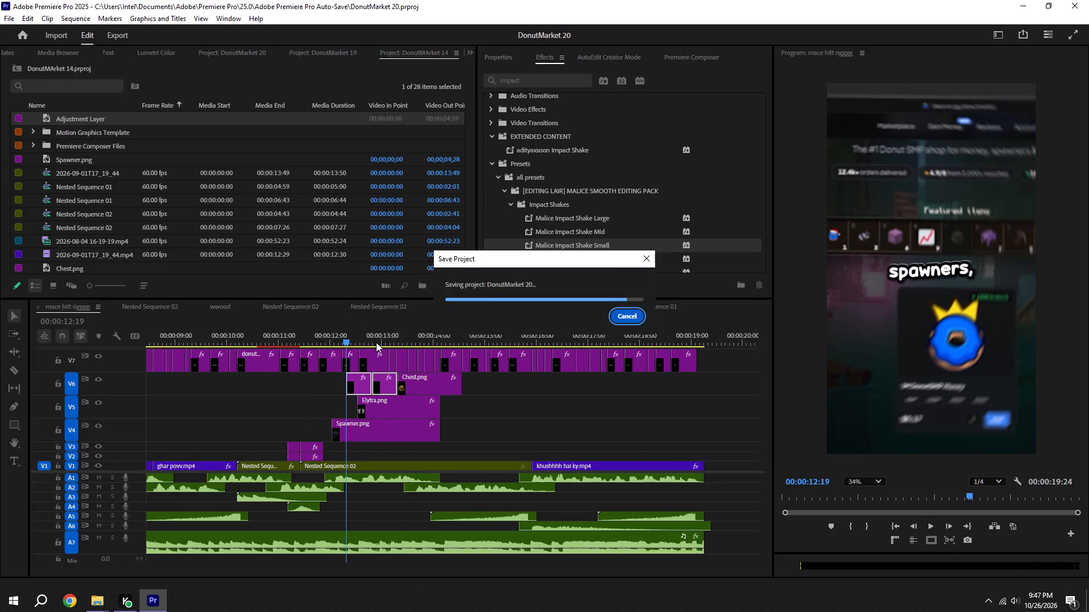
Copy the two adjacent late A5 sound effects from sequence 2026-09-01T17_19_44 into mace hitt rigggg at 00:00:12:19 and save.
click(564, 302)
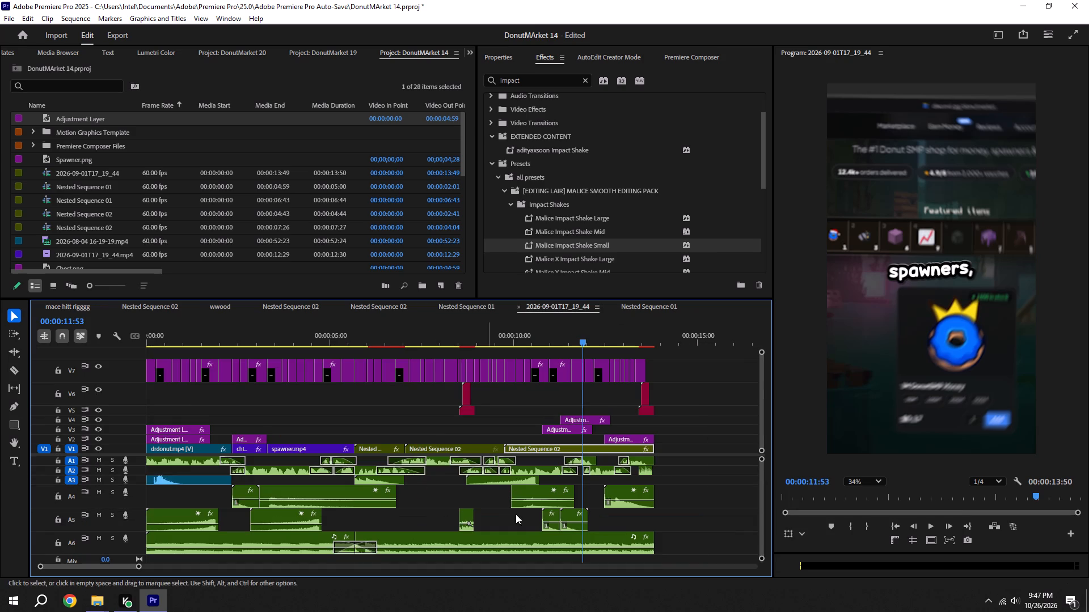
drag(525, 513, 586, 513)
drag(607, 517, 556, 521)
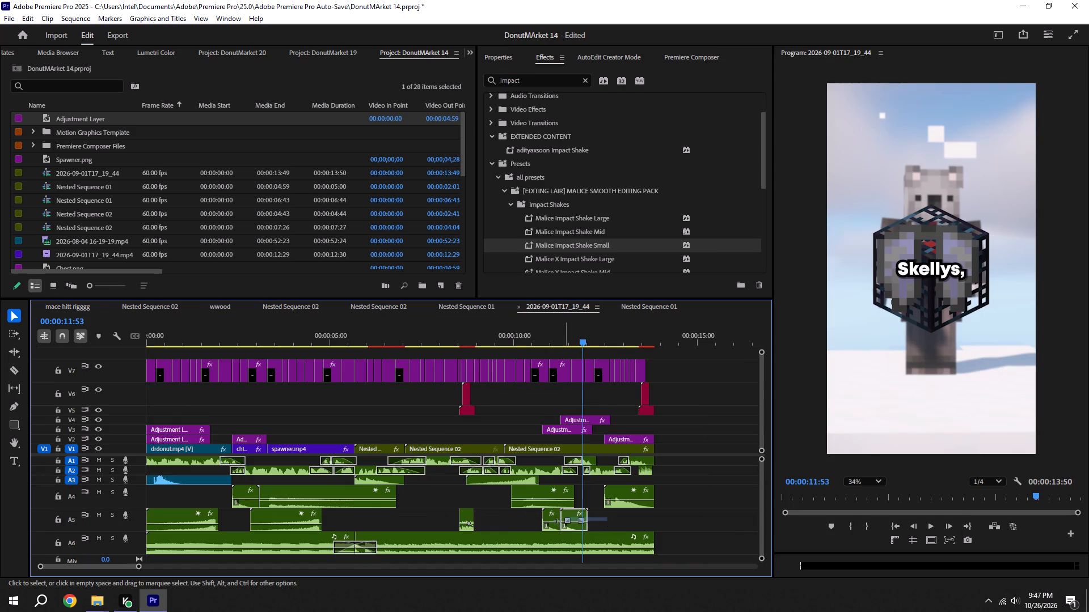
drag(556, 521, 513, 521)
key(ctrl+c)
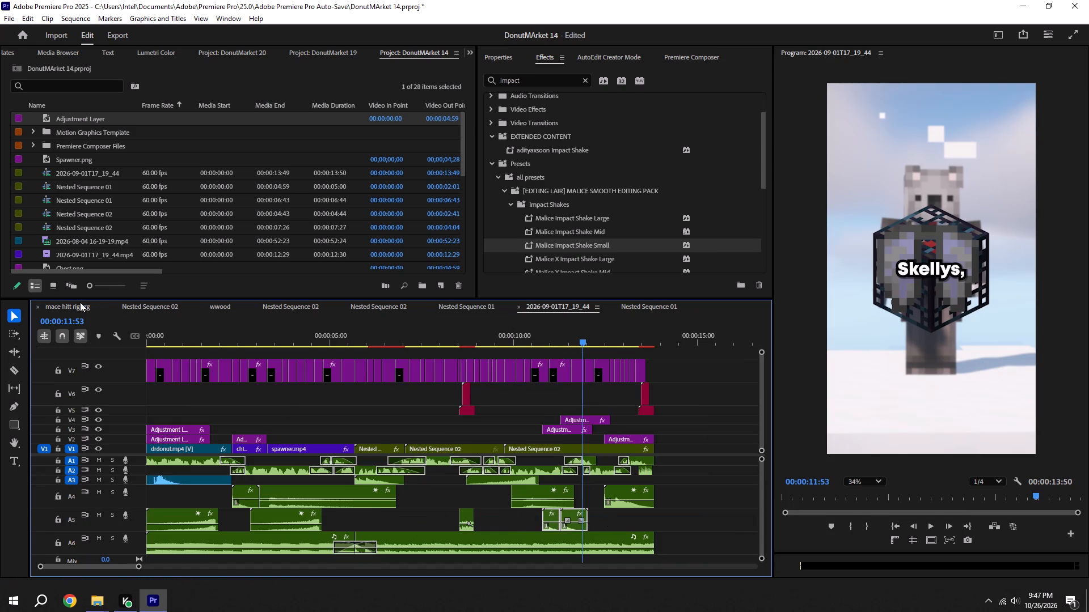
click(75, 308)
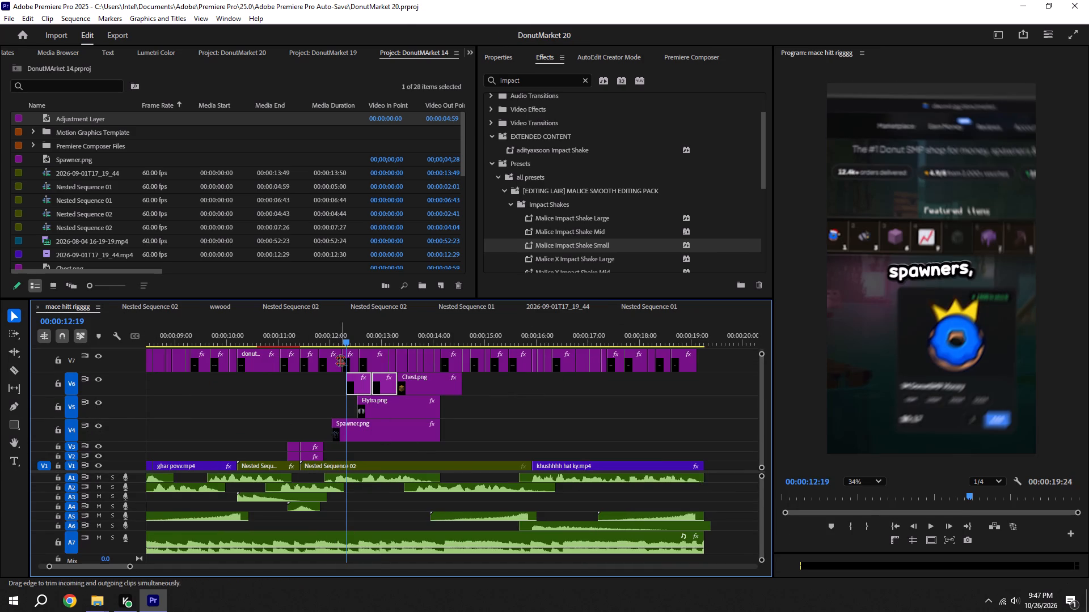
key(ctrl+v)
key(ctrl+s)
Play back the overlay section from about 00:00:11:33 to check the pasted sound effects against the shakes, saving the project.
shift+drag(321, 326, 373, 336)
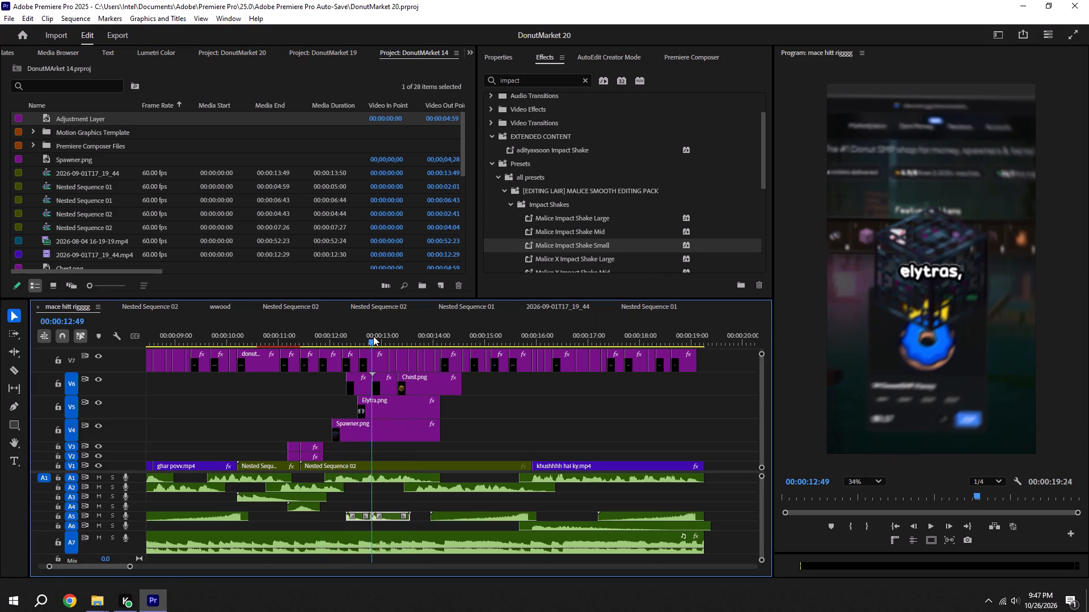
shift+drag(373, 336, 308, 336)
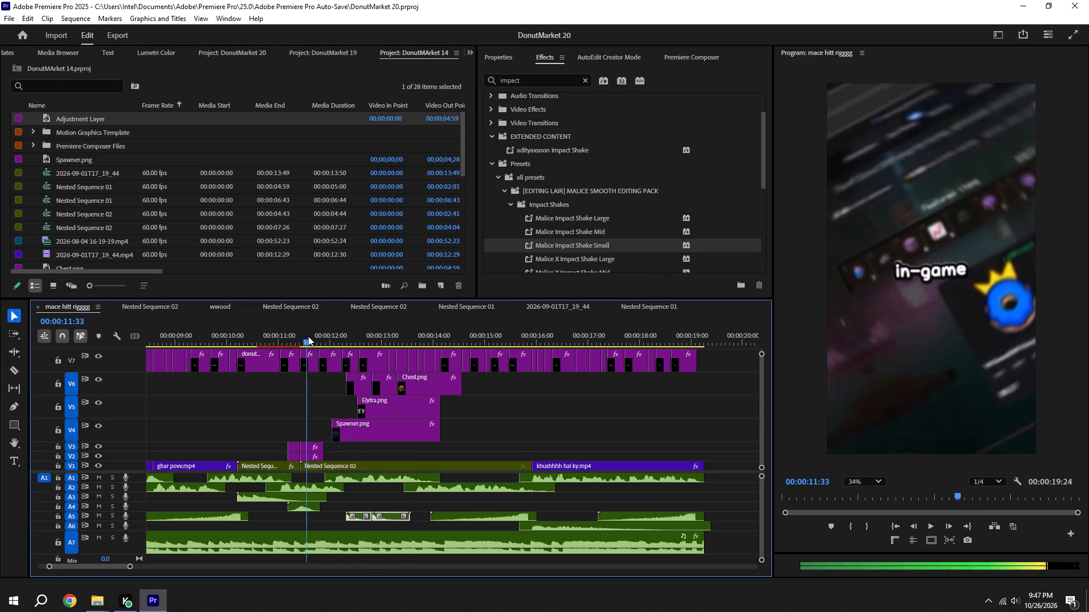
shift+drag(308, 336, 307, 336)
key(ctrl+s)
key(space)
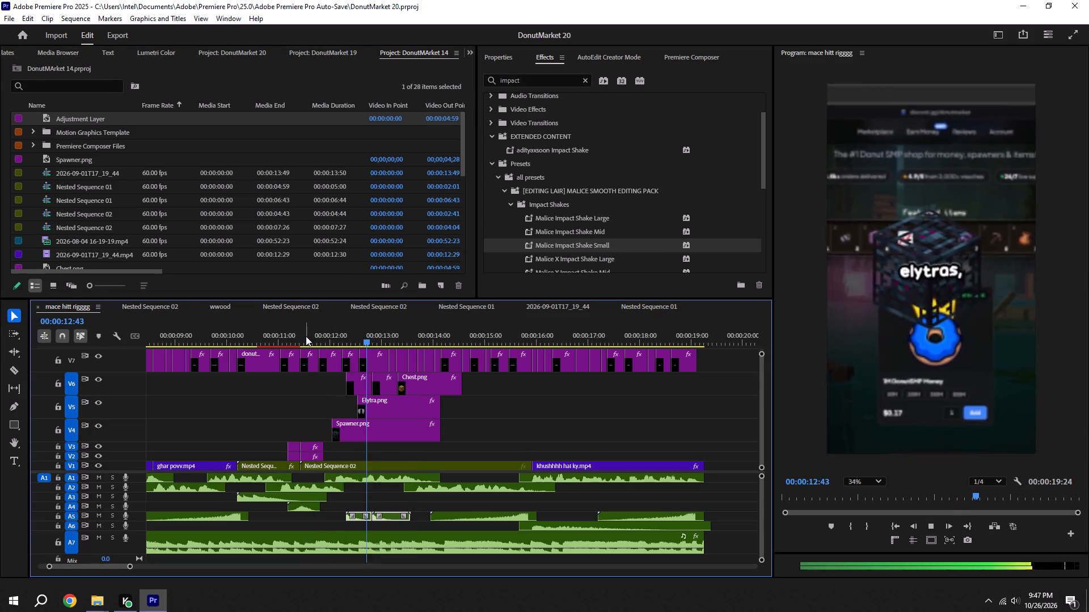
key(ctrl+s)
key(space)
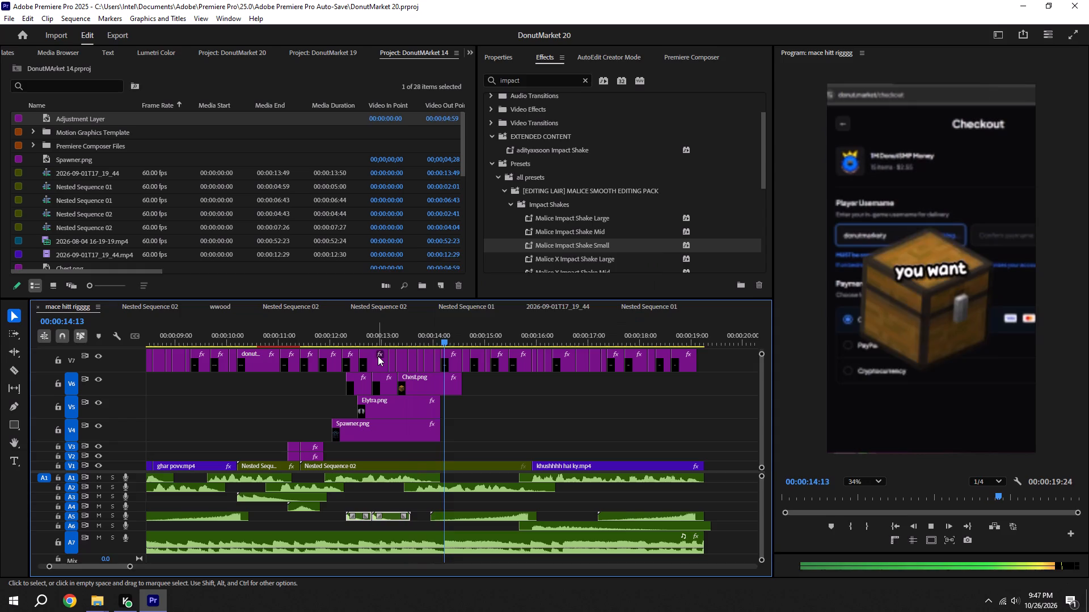
key(ctrl+s)
shift+drag(414, 328, 400, 327)
alt+scroll(400, 327, down, 5)
key(ctrl+s)
shift+click(395, 320)
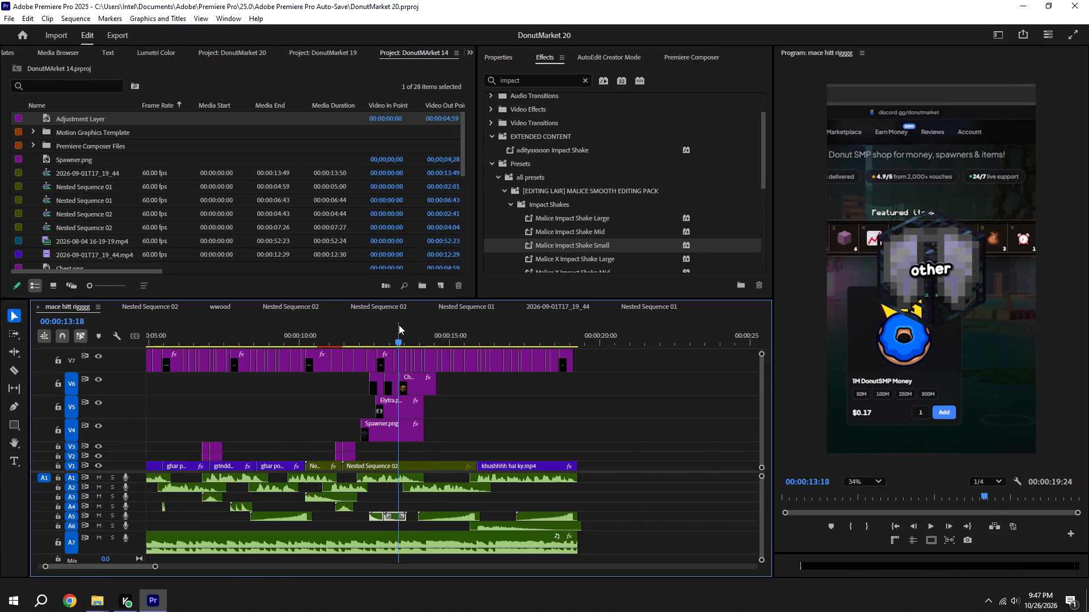
Copy the last A4 sound effect from sequence 2026-09-01T17_19_44 into mace hitt rigggg at 00:00:13:19 on A4, and save.
shift+click(399, 329)
click(643, 311)
click(548, 307)
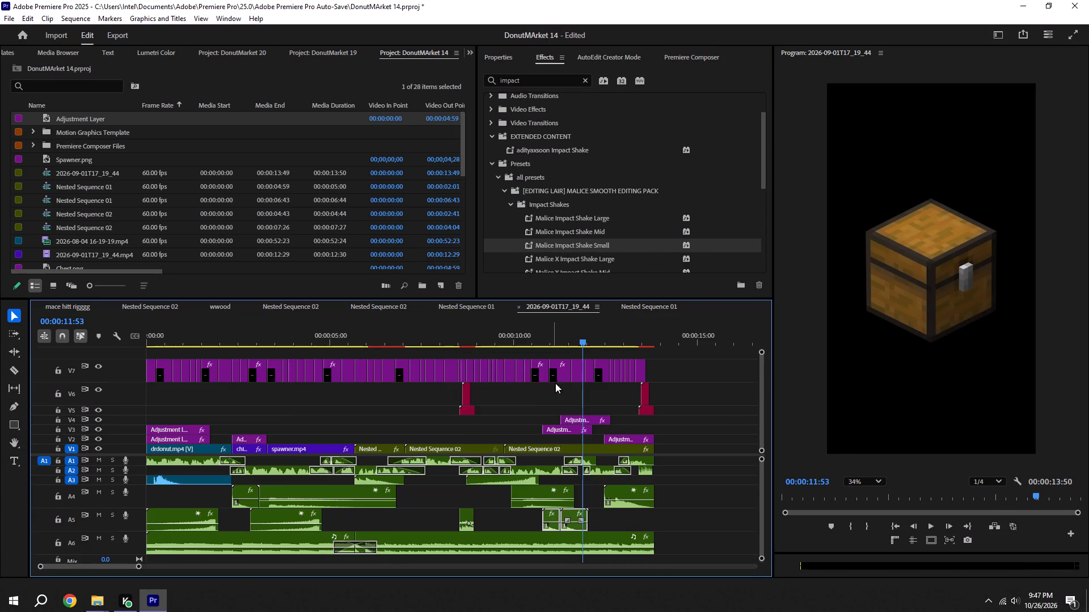
click(632, 522)
key(space)
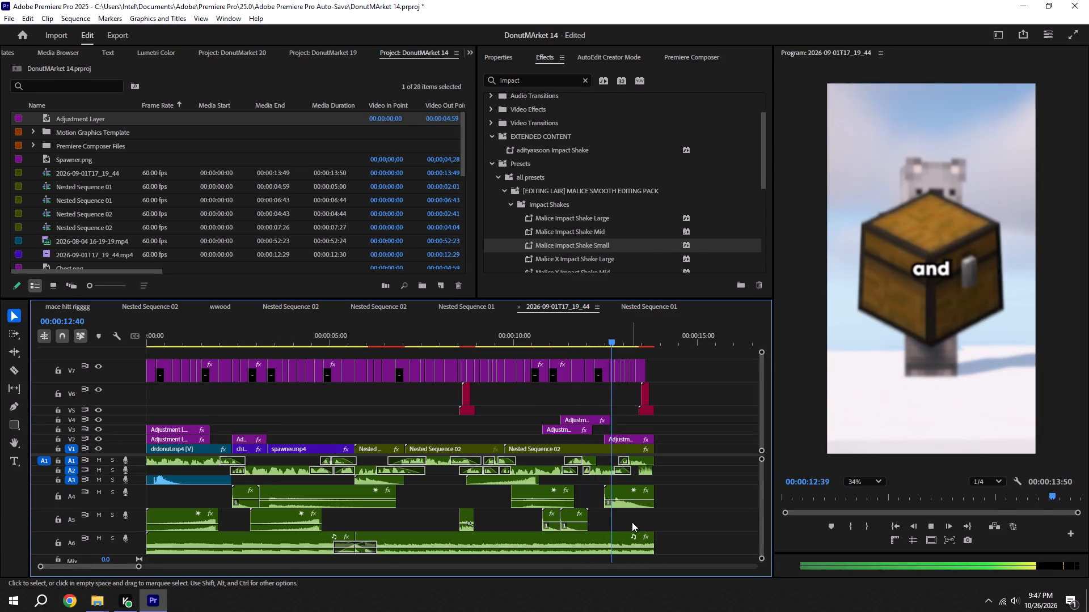
key(space)
drag(632, 518, 628, 490)
key(ctrl+c)
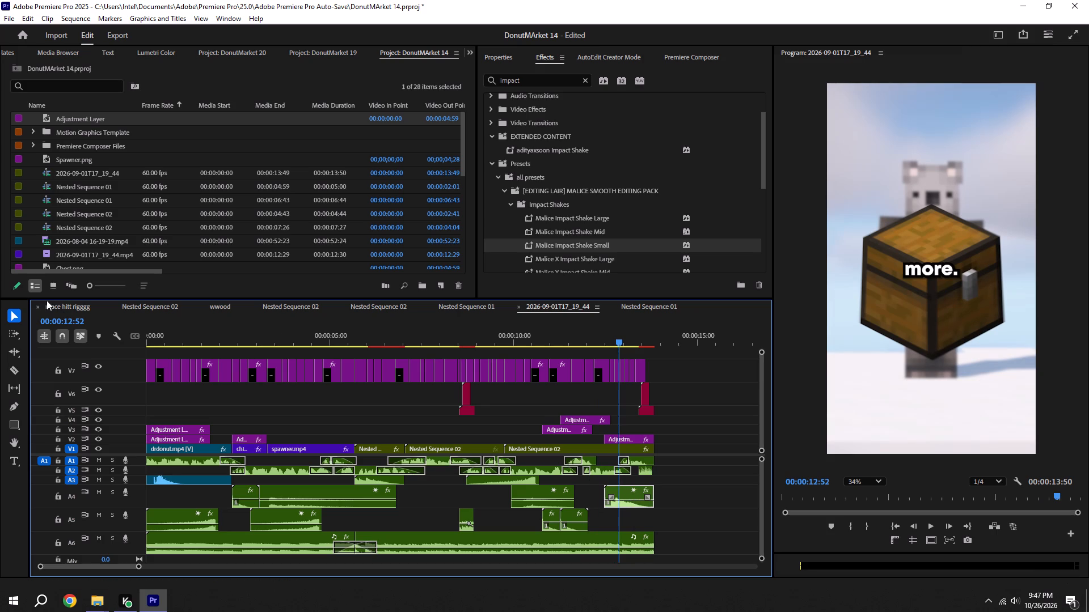
click(81, 307)
key(ctrl+v)
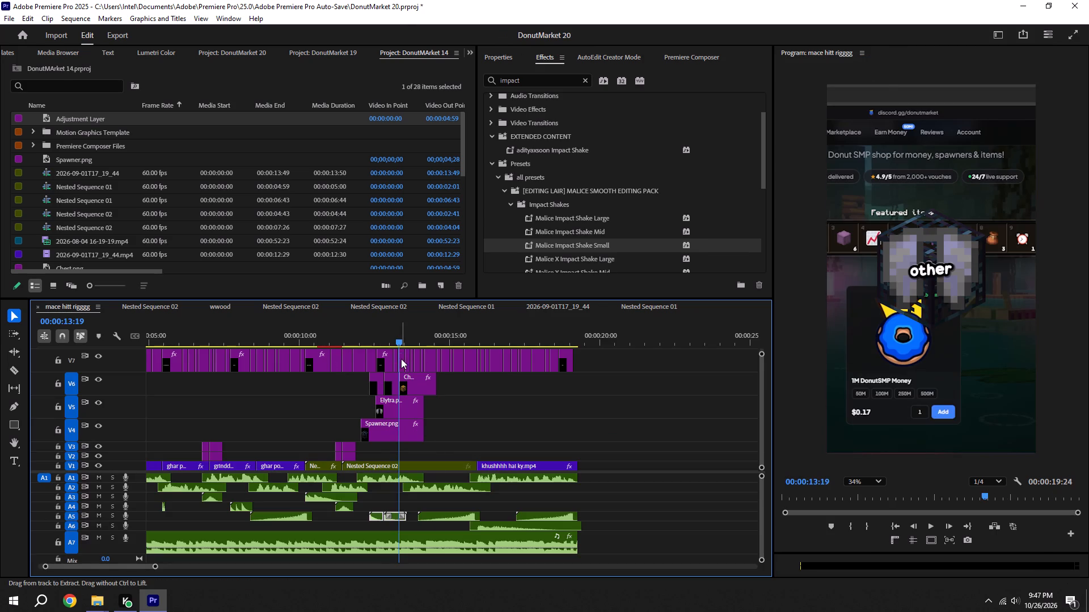
key(ctrl+s)
Play back the overlay section, move the pasted A4 sound effect 12 frames later to about 00:00:13:31, and save.
drag(387, 327, 331, 327)
key(space)
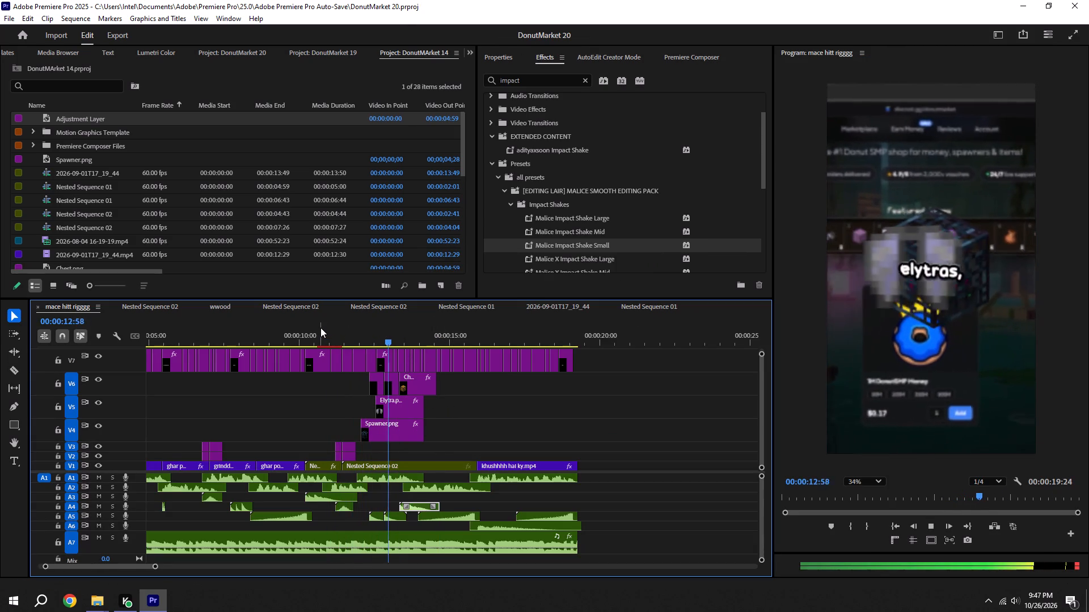
key(ctrl+s)
alt+scroll(383, 465, up, 9)
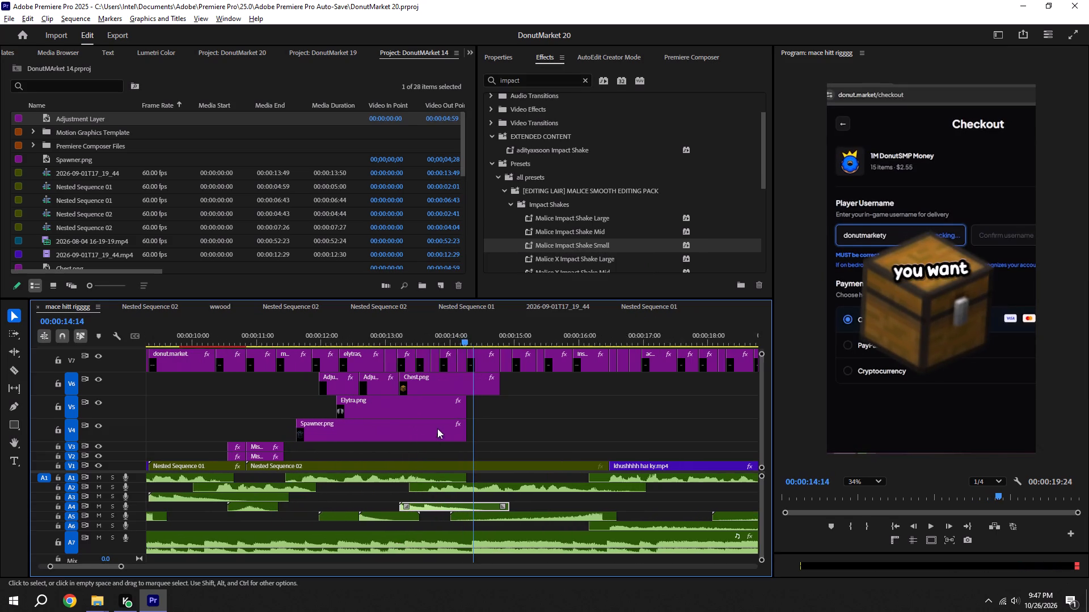
shift+drag(436, 338, 417, 335)
drag(444, 503, 457, 506)
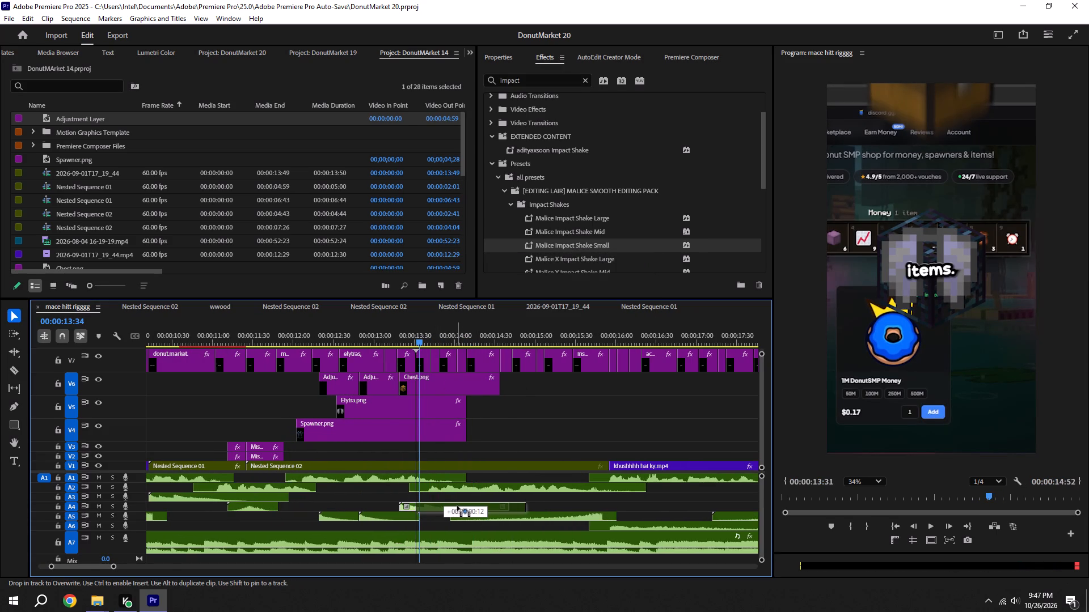
drag(457, 506, 459, 506)
shift+drag(416, 339, 411, 339)
key(ctrl+s)
Play back the overlay section to check the shifted A4 sound effect against Chest.png's entrance, saving the project.
key(space)
key(ctrl+s)
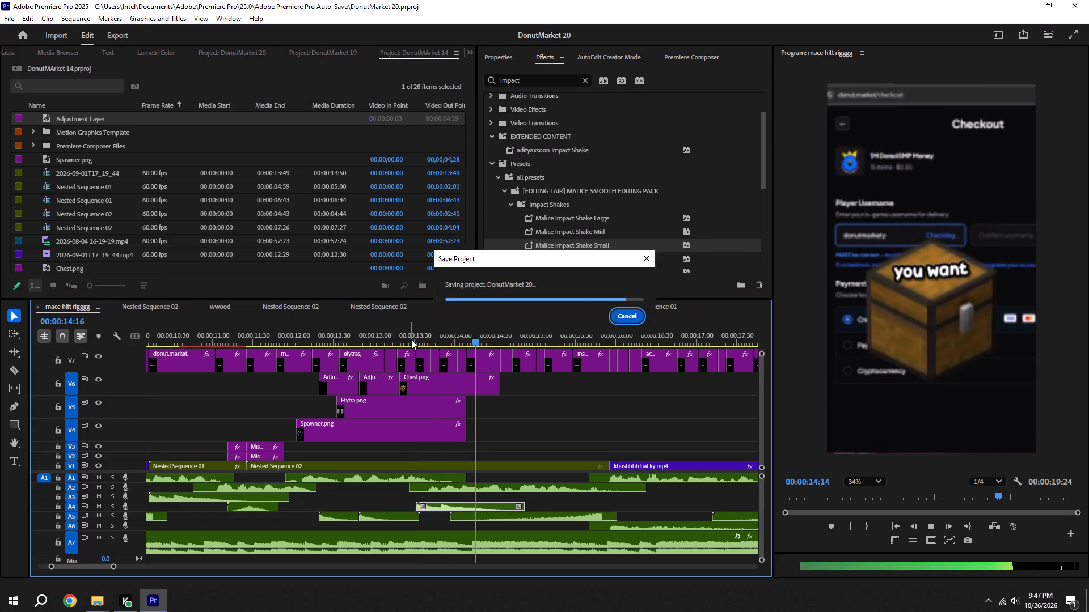
alt+scroll(422, 356, down, 4)
key(ctrl+s)
drag(341, 331, 315, 333)
key(space)
alt+scroll(315, 333, down, 5)
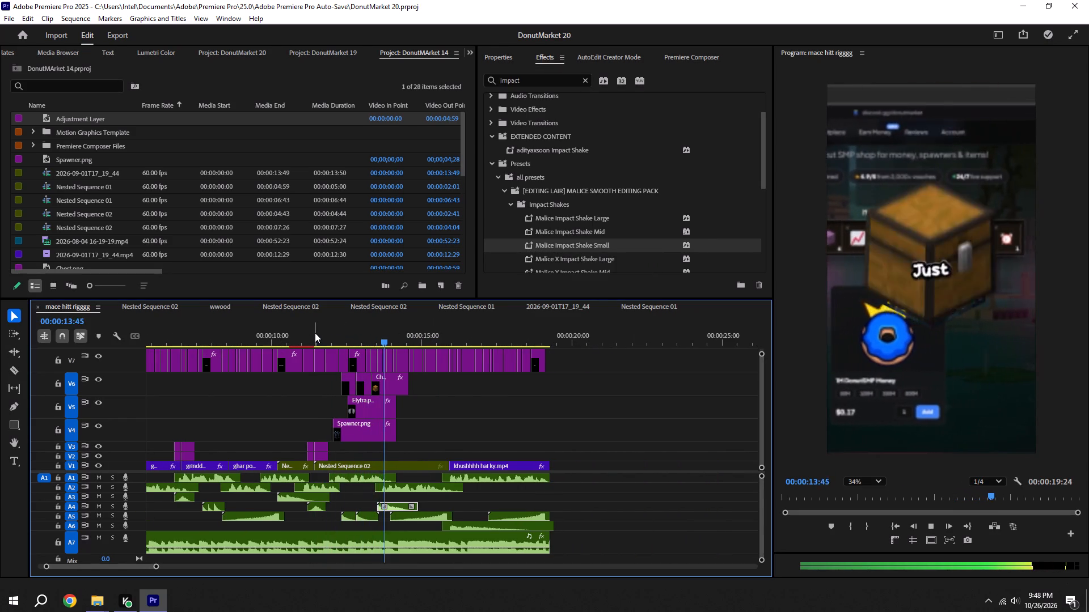
key(ctrl+s)
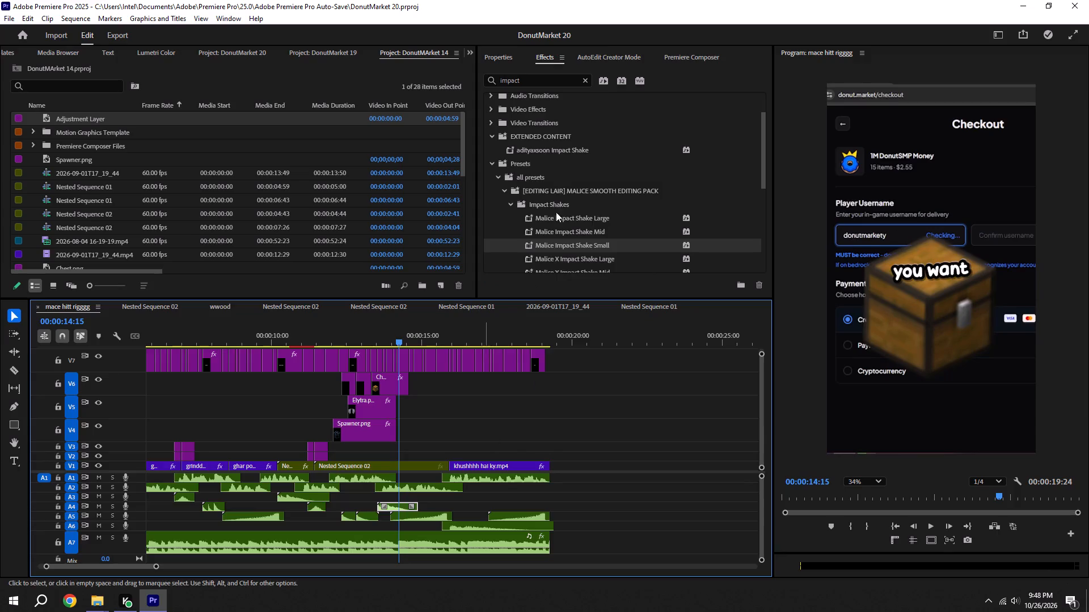
Search the AutoEdit Creator Mode music library for "whoose" and return to its home page.
click(683, 53)
click(615, 60)
scroll(551, 276, down, 4)
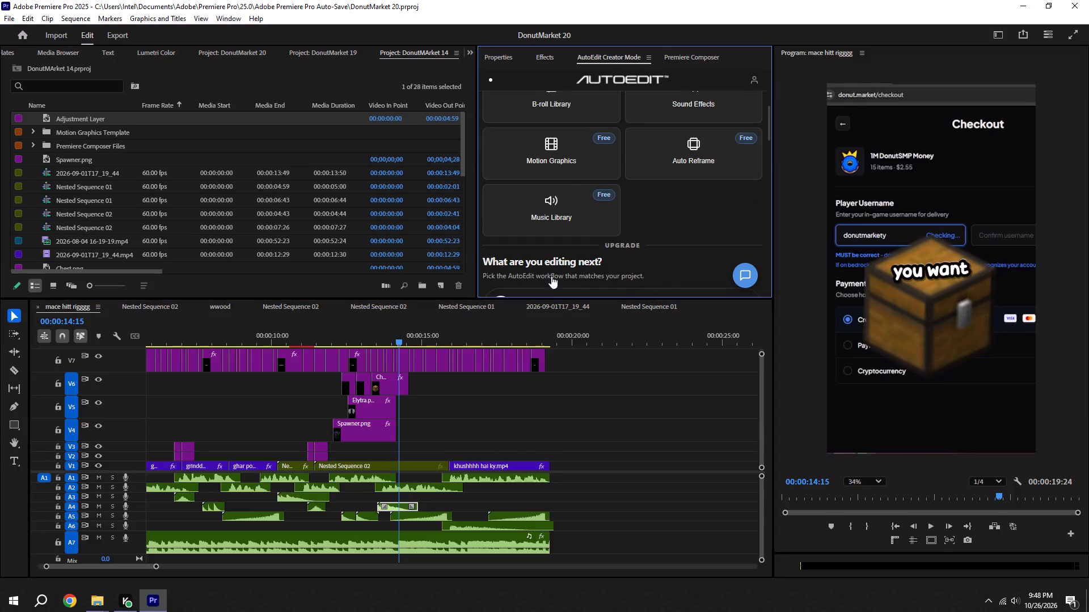
click(537, 213)
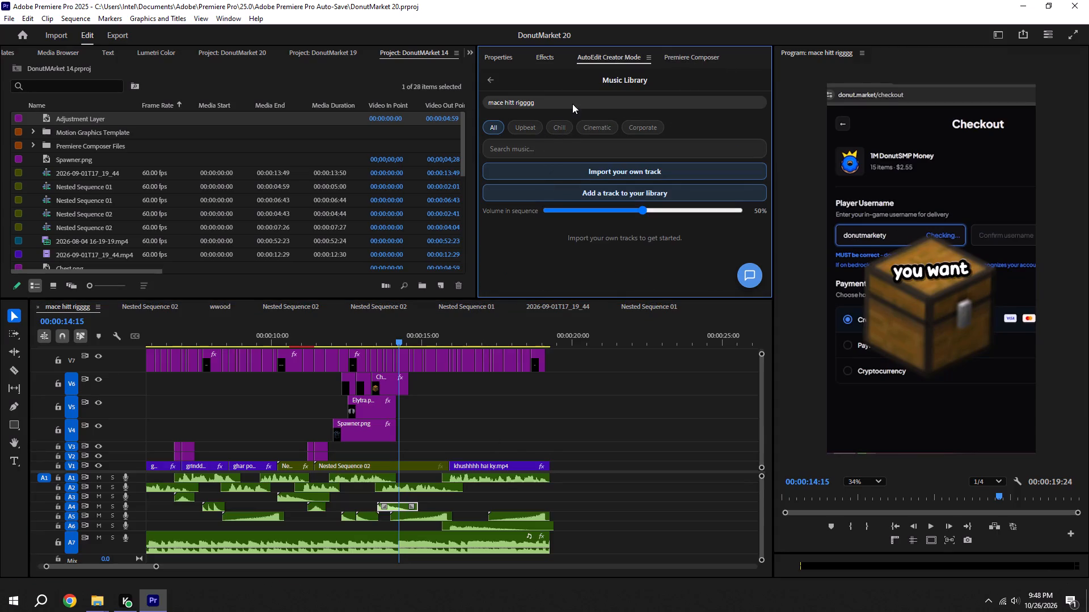
drag(572, 103, 501, 102)
click(552, 148)
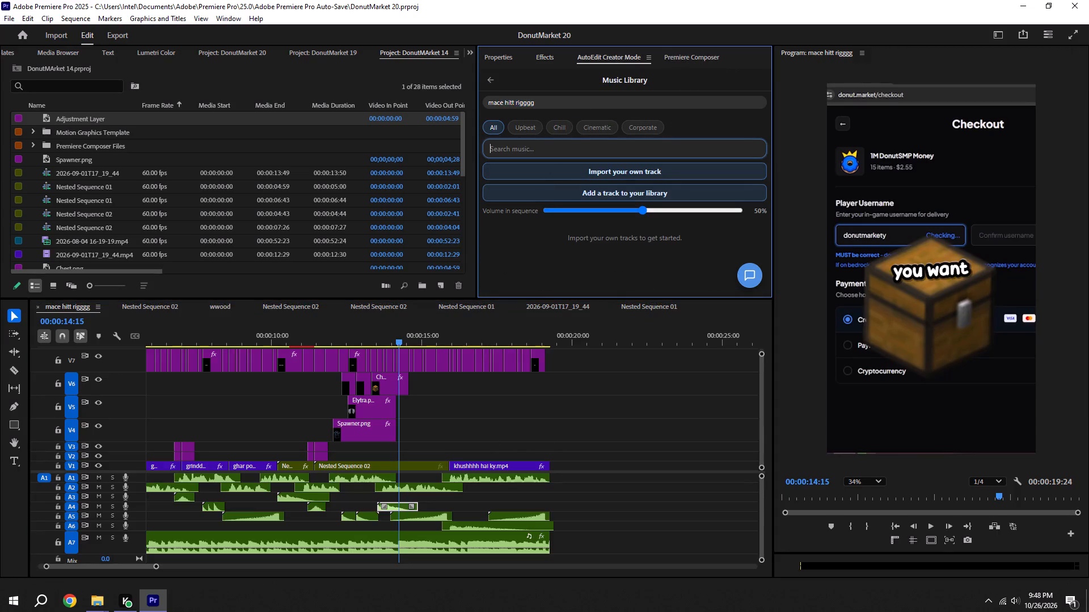
text(whoose)
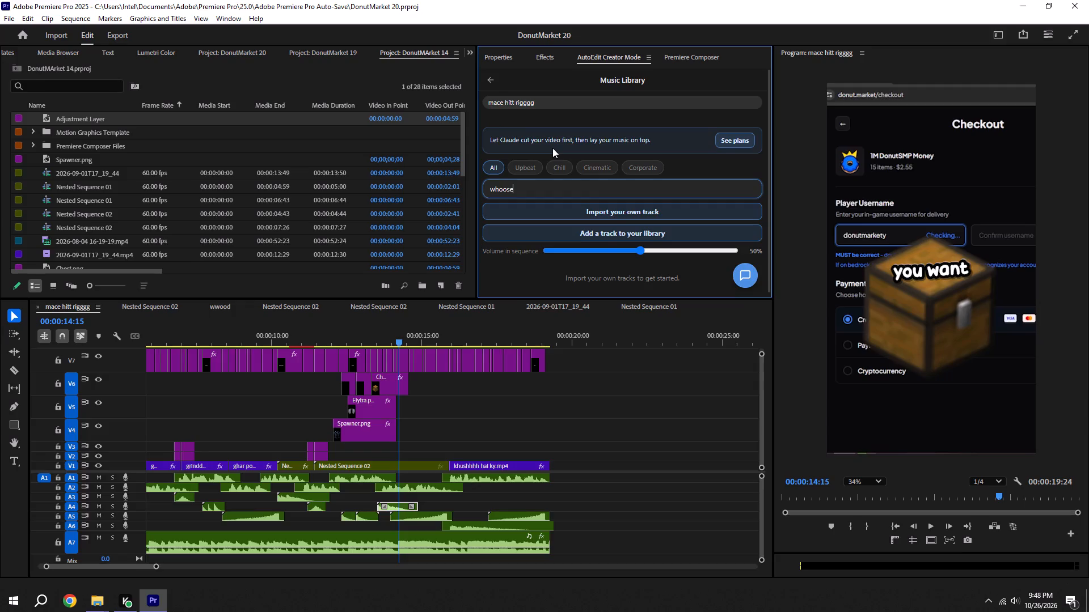
scroll(597, 232, down, 5)
scroll(575, 153, up, 3)
click(492, 83)
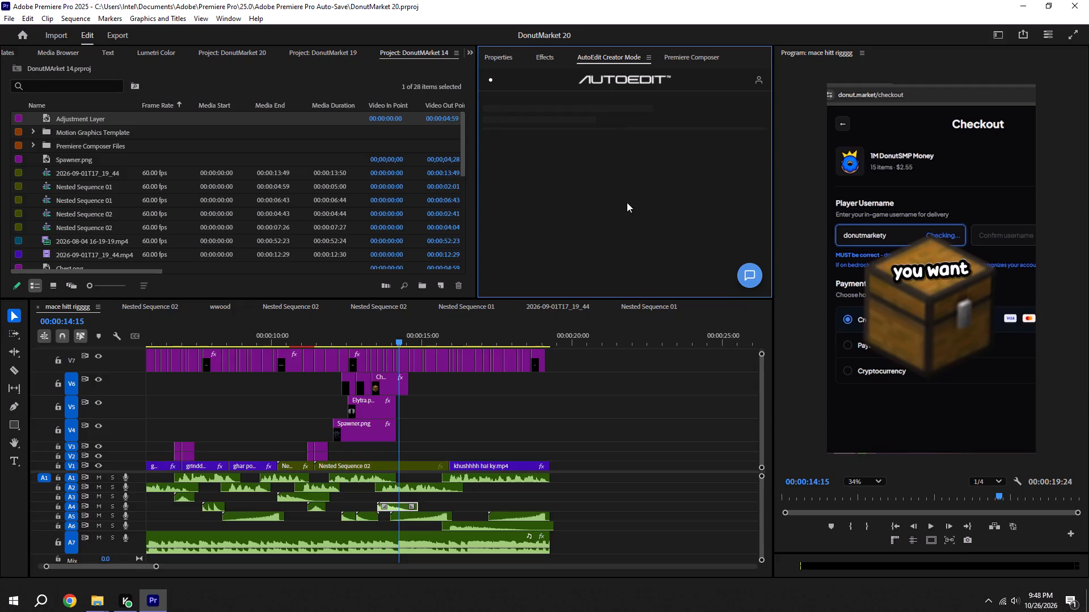
scroll(605, 189, down, 1)
scroll(600, 186, up, 1)
click(607, 62)
Search Premiere Composer for "whoose", clear the search, and browse the Starter Pack sounds.
click(676, 63)
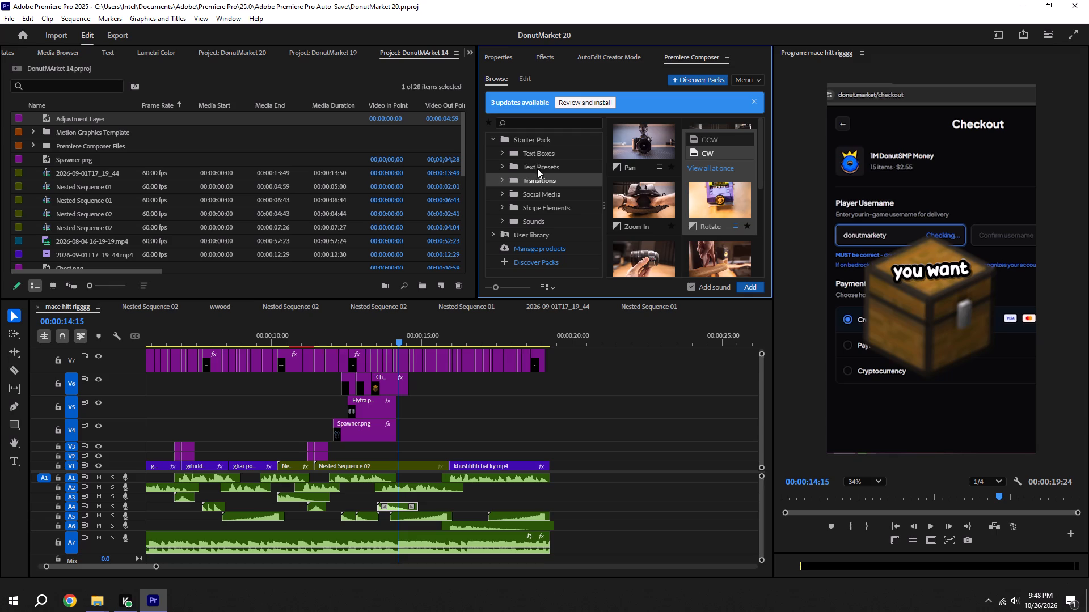
click(534, 126)
text(whoose)
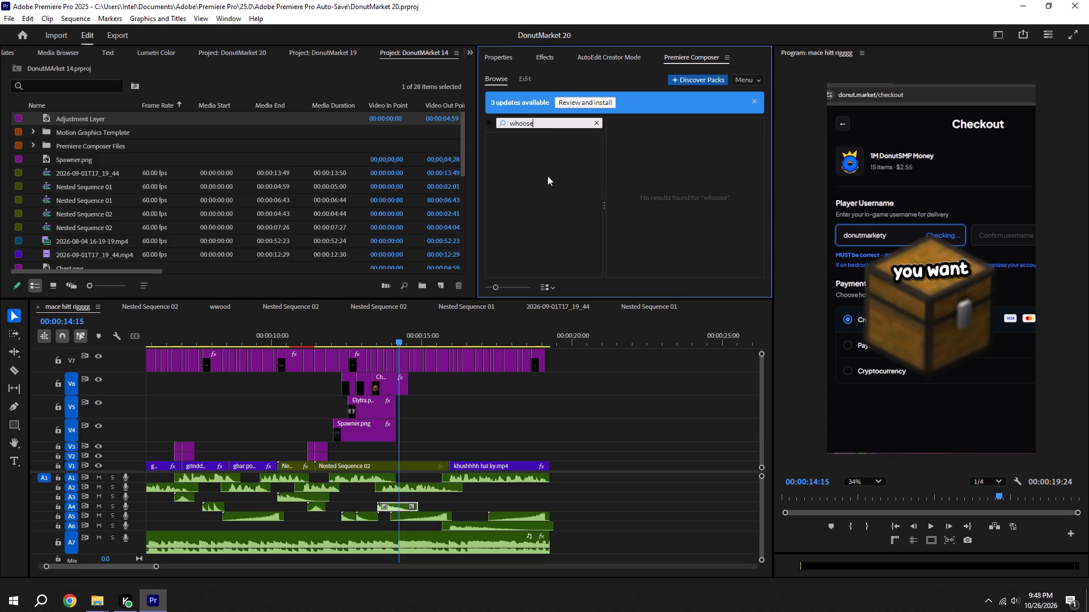
scroll(547, 176, up, 4)
drag(572, 126, 483, 125)
key(BackSpace)
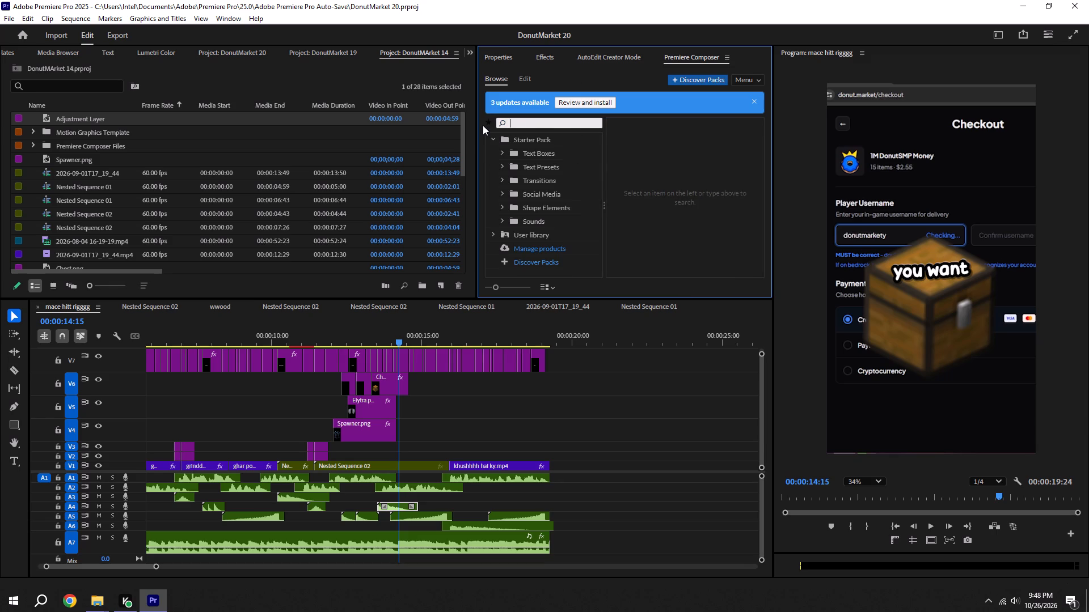
click(541, 221)
scroll(629, 173, down, 4)
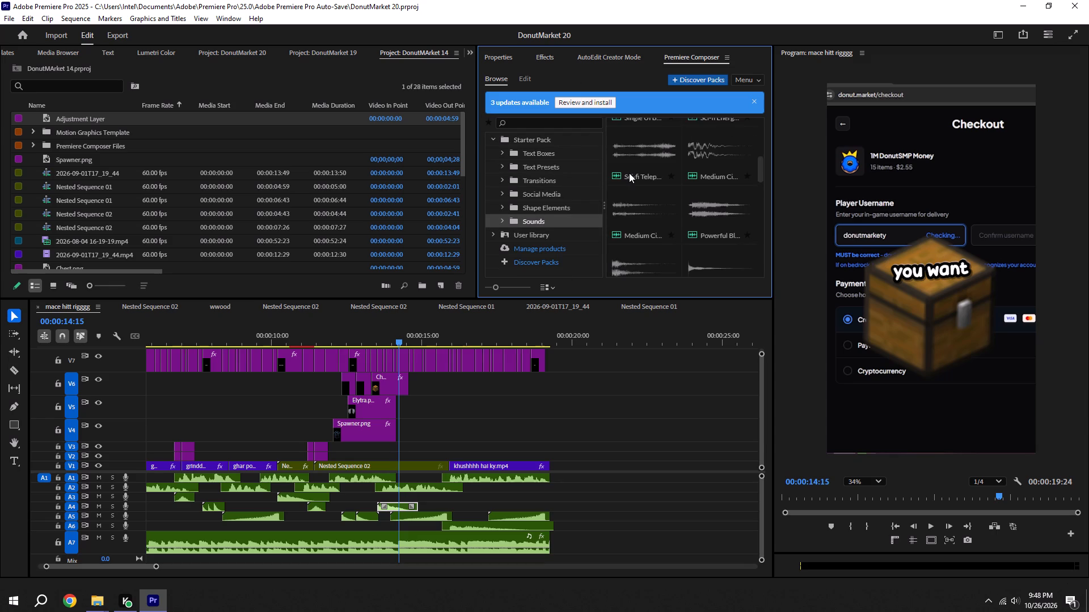
scroll(629, 173, up, 4)
scroll(649, 168, down, 5)
Duplicate the short A3 sound effect near 00:00:06:46 to about 00:00:14:02 on A3, where the overlays end, and save.
click(476, 409)
scroll(218, 484, up, 4)
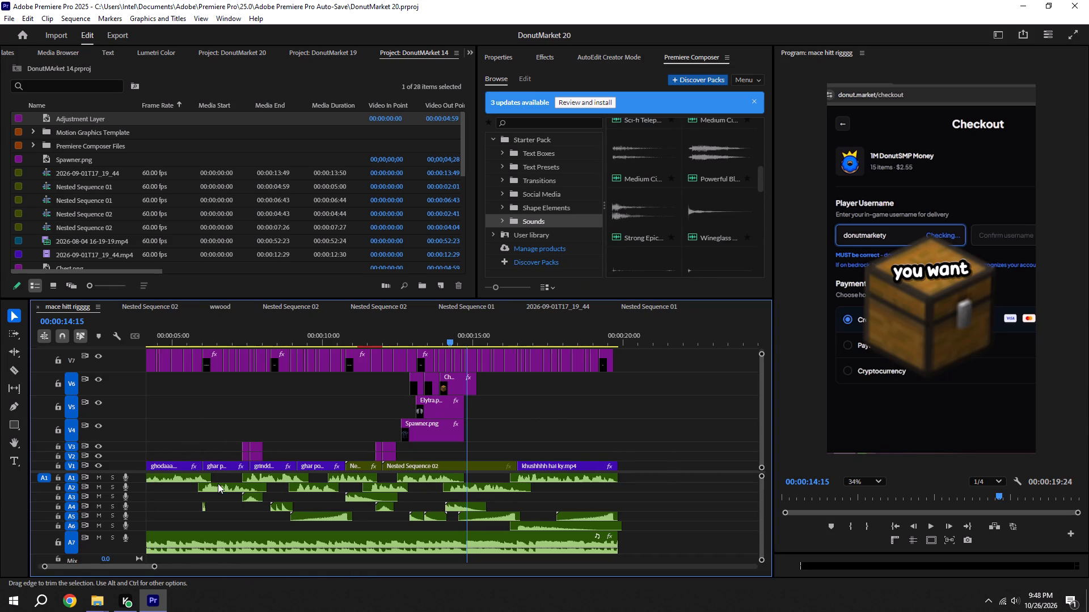
alt+drag(250, 495, 470, 495)
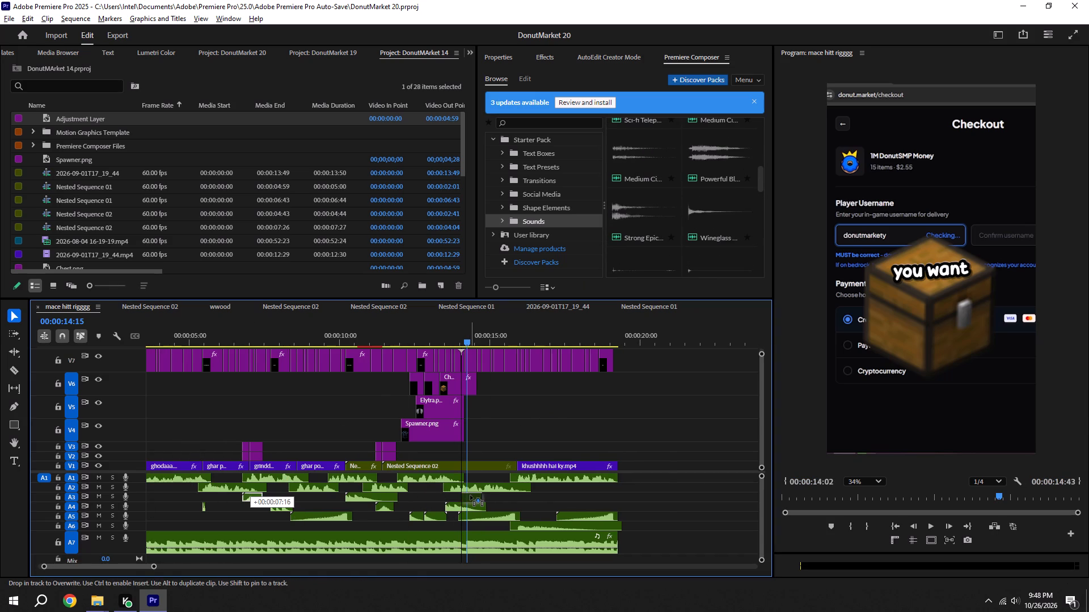
alt+drag(470, 495, 470, 497)
key(space)
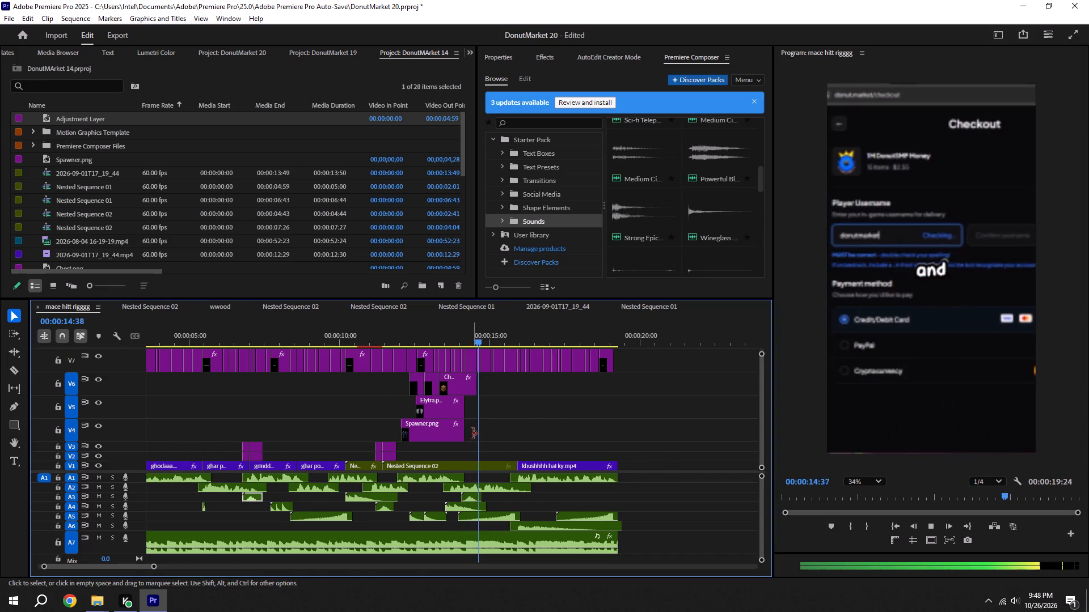
key(ctrl+s)
Play back the overlay section repeatedly to check the duplicated A3 sound effect, saving the project.
drag(463, 339, 412, 338)
key(space)
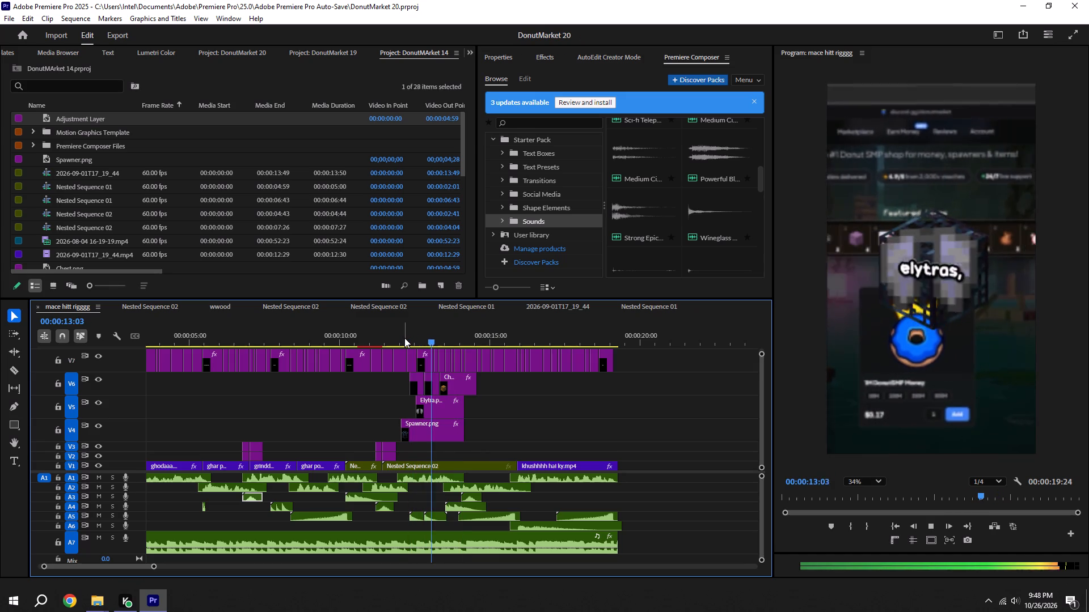
key(ctrl+s)
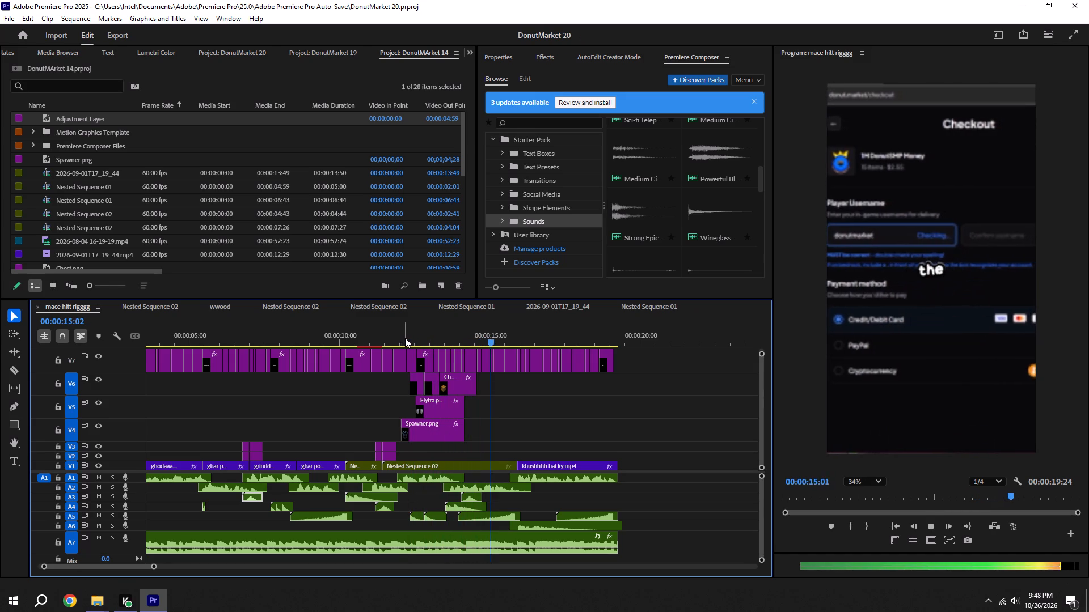
drag(431, 337, 373, 342)
key(space)
alt+scroll(370, 342, down, 6)
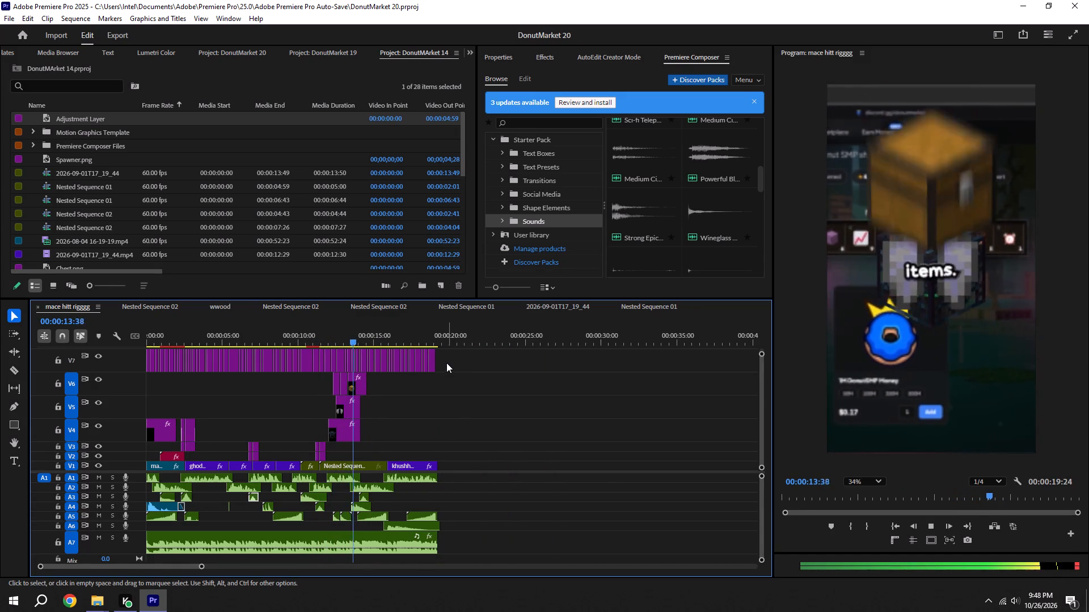
key(ctrl+s)
alt+scroll(635, 422, down, 6)
key(ctrl+s)
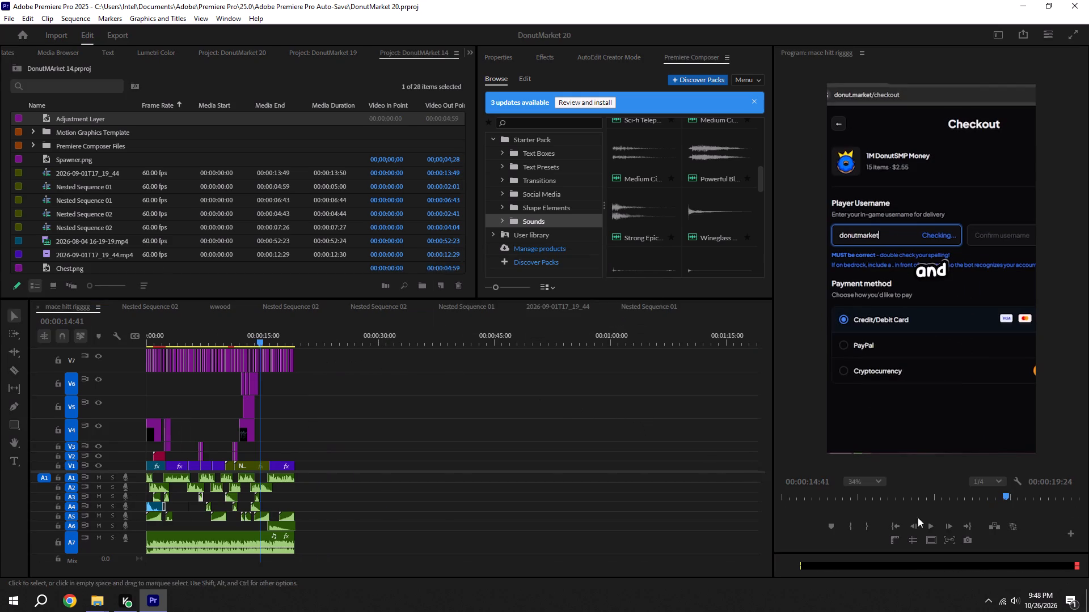
Play mace hitt rigggg from the start through the overlay section to review the edit, and save the project.
click(906, 528)
click(901, 528)
alt+scroll(562, 456, down, 5)
drag(487, 433, 480, 433)
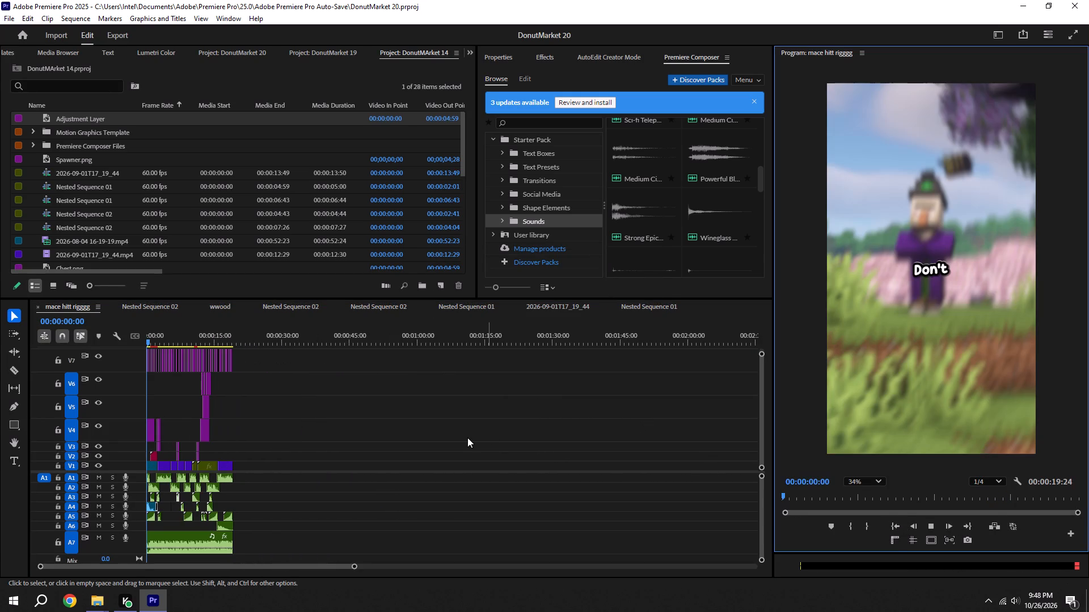
key(space)
alt+scroll(336, 464, up, 19)
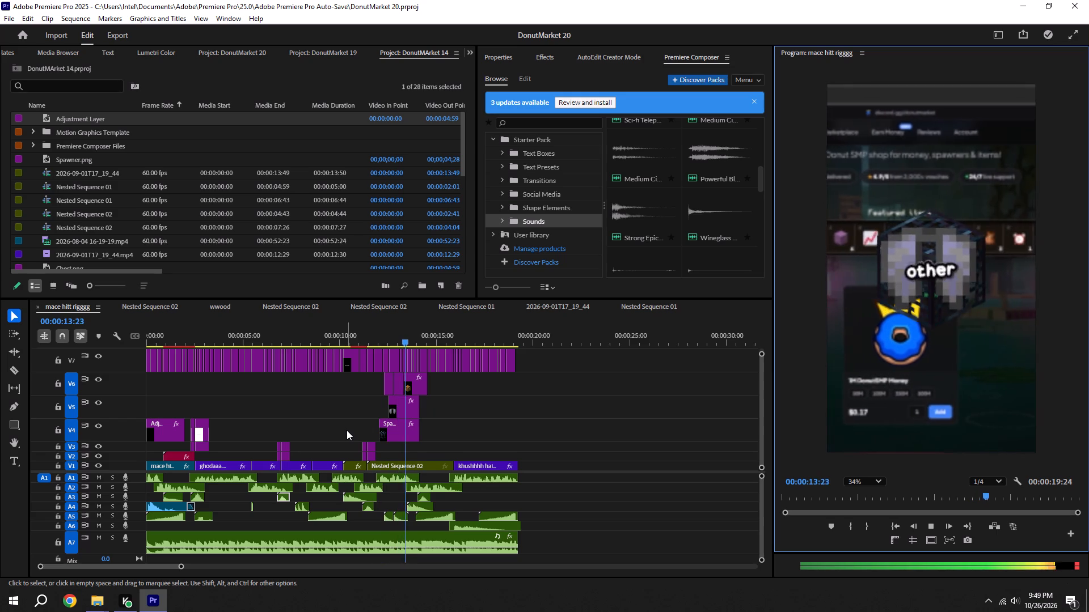
key(space)
alt+scroll(421, 425, up, 6)
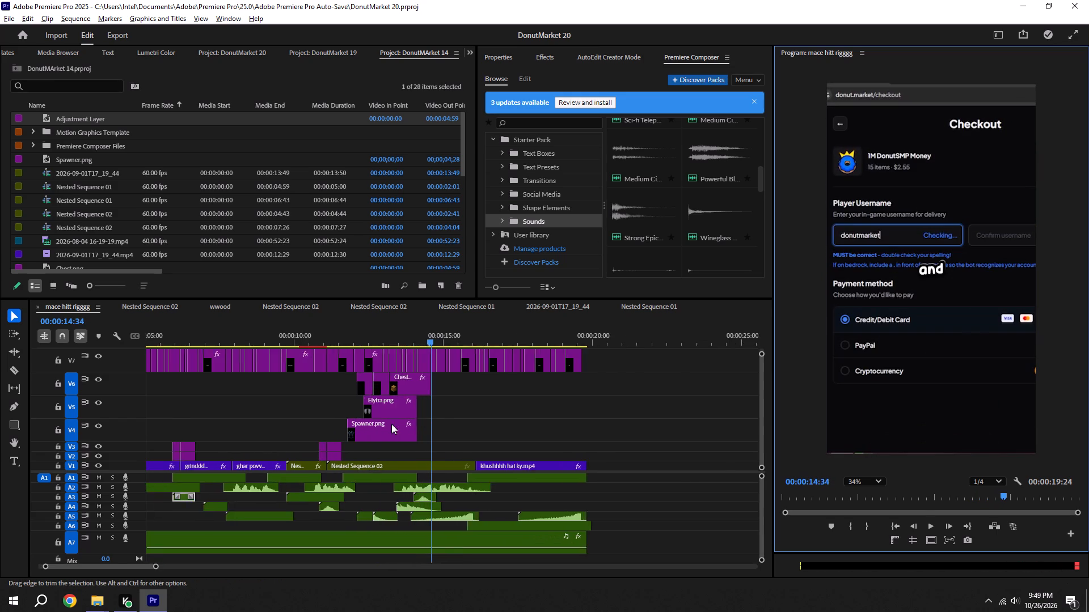
alt+scroll(391, 424, up, 9)
key(ctrl+s)
Play back the overlay entrances from 00:00:11:56 and save the project.
shift+click(399, 335)
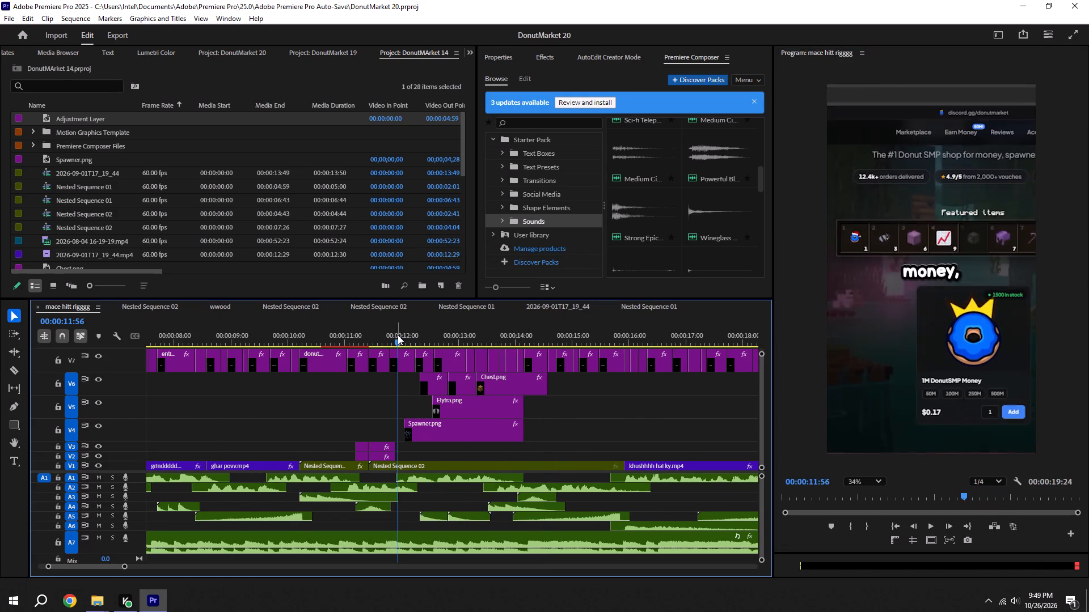
key(space)
key(space)
key(space)
key(space)
key(space)
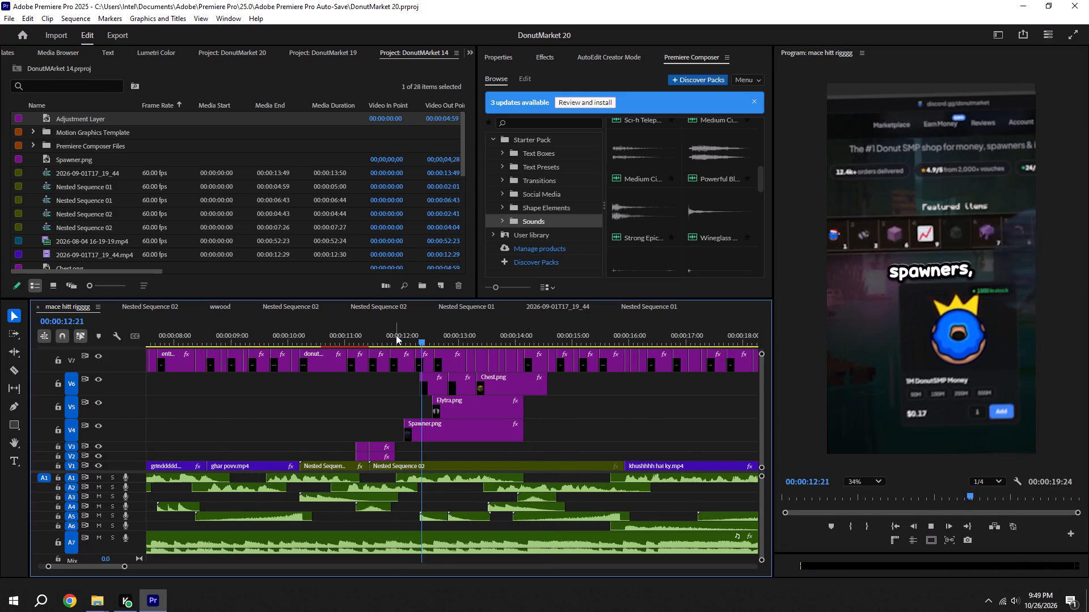
key(ctrl+s)
Move the V4–V6 overlays and adjustment layers earlier so the first adjustment layer starts at about 00:00:12:14, and play them back.
drag(538, 448, 497, 415)
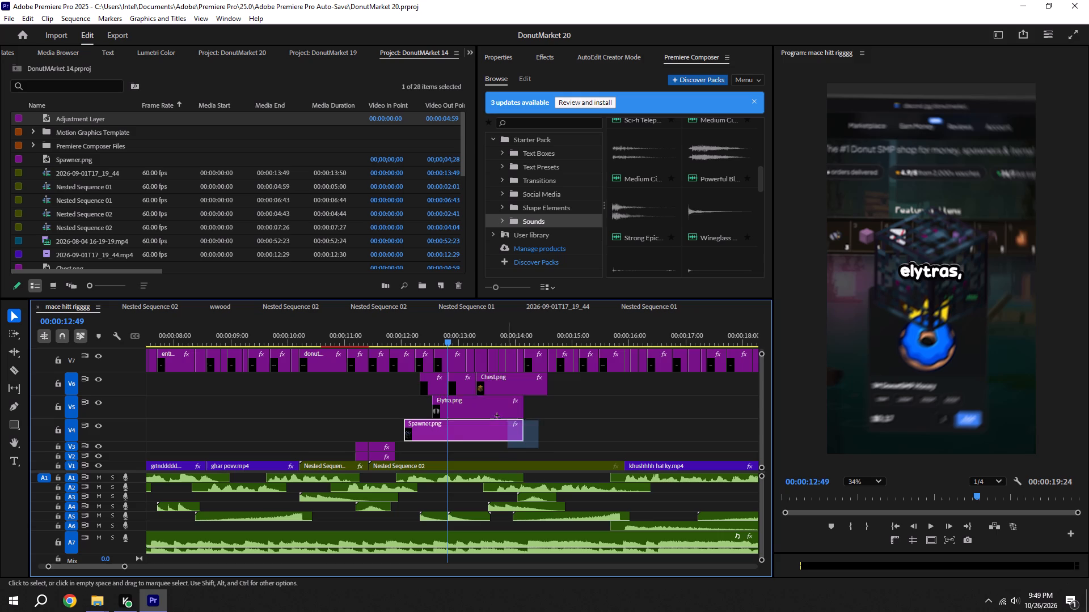
drag(497, 415, 419, 385)
alt+scroll(428, 402, up, 11)
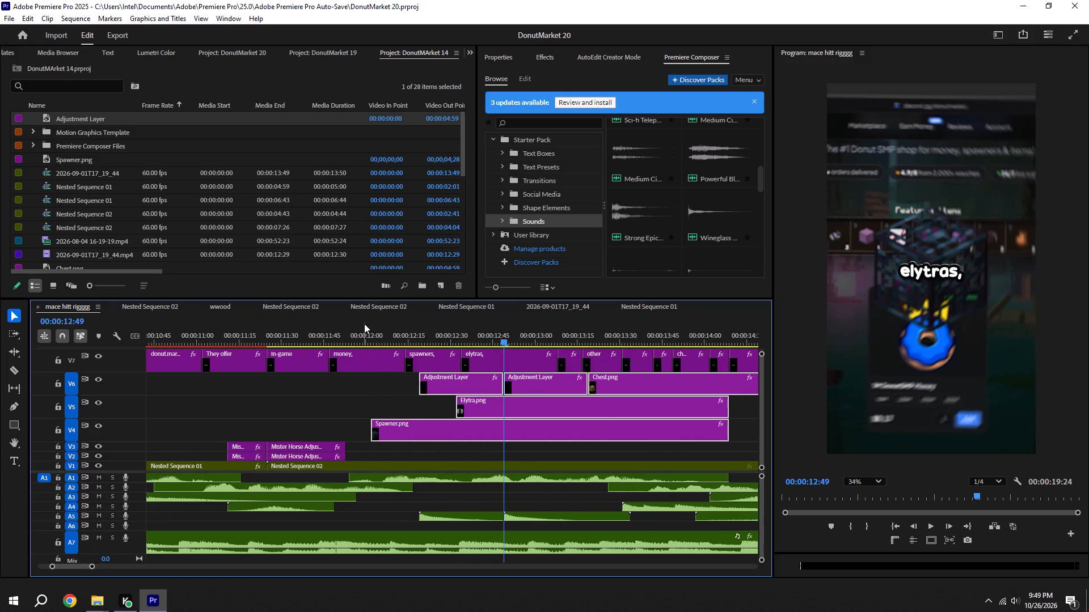
shift+drag(369, 324, 362, 325)
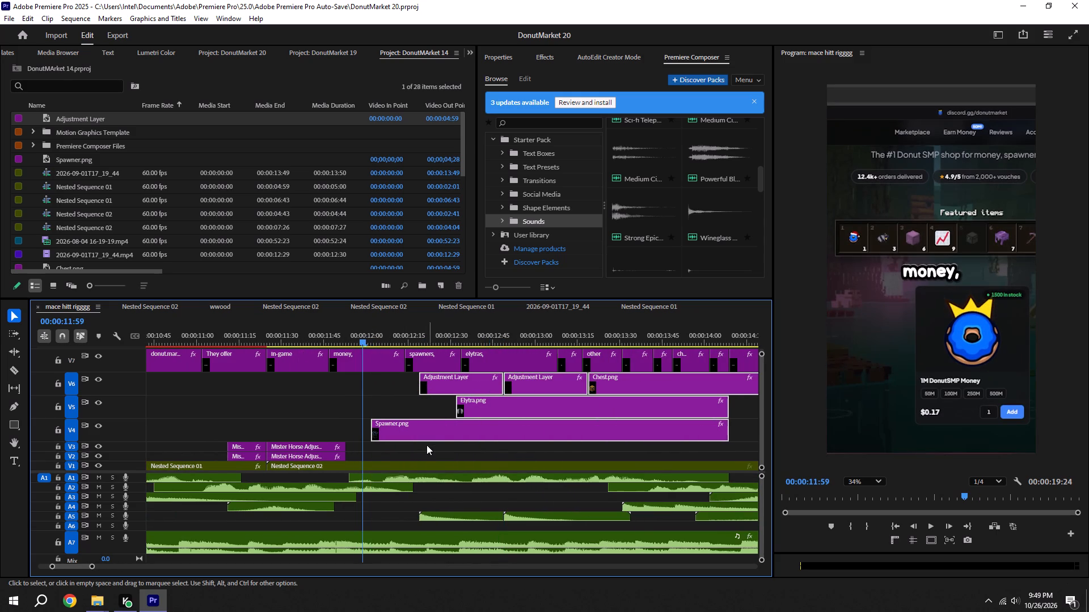
drag(454, 435, 442, 436)
key(space)
key(space)
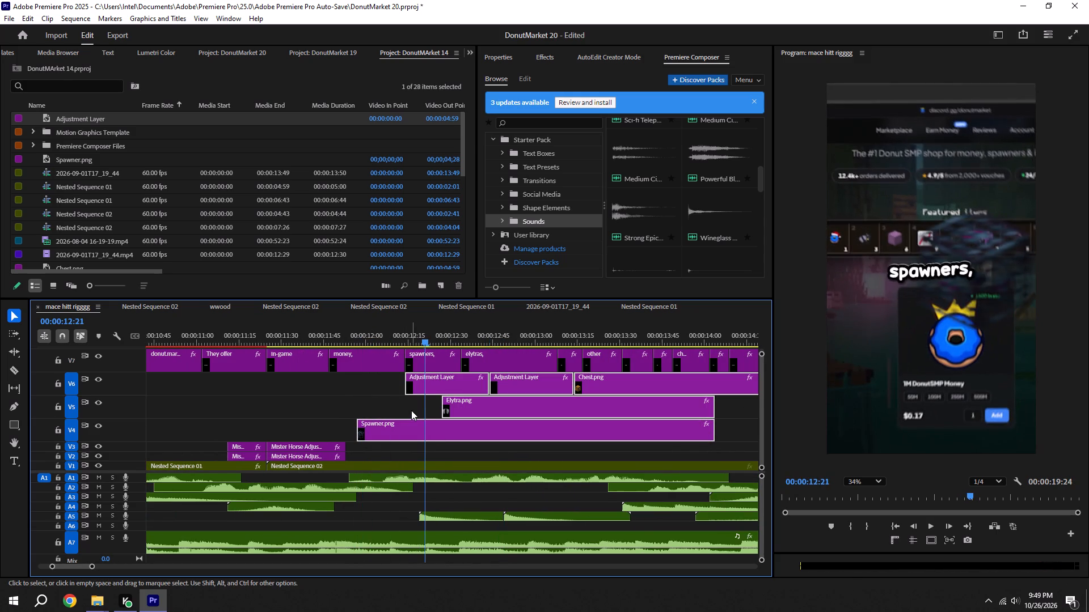
key(space)
key(space)
Shift the two A5 sound effects and the following A4 one earlier so the first starts at 00:00:12:14, and save the project.
shift+click(407, 338)
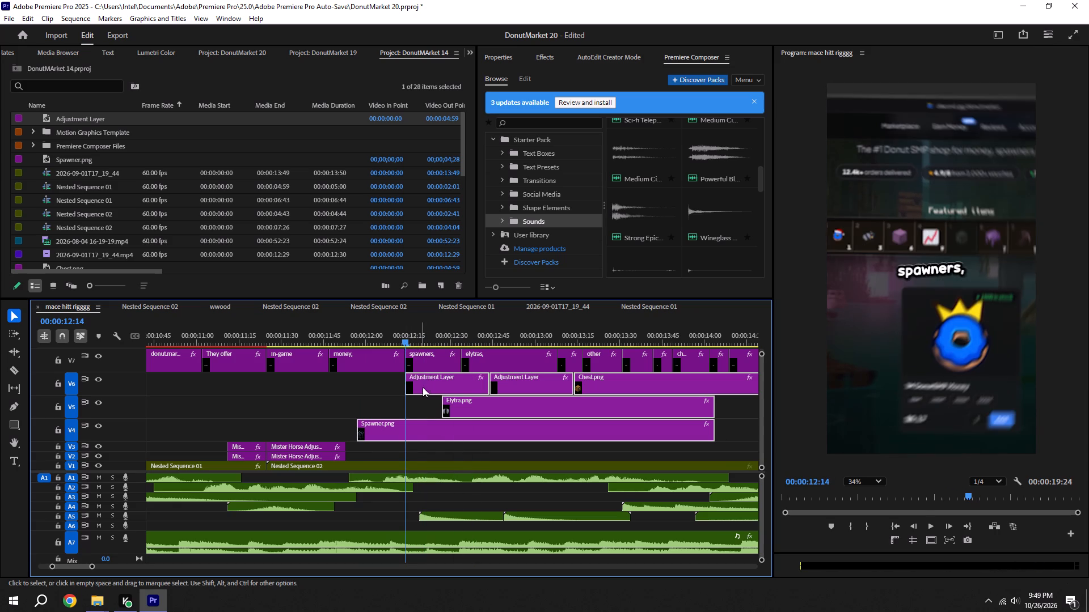
click(464, 516)
drag(647, 528, 527, 504)
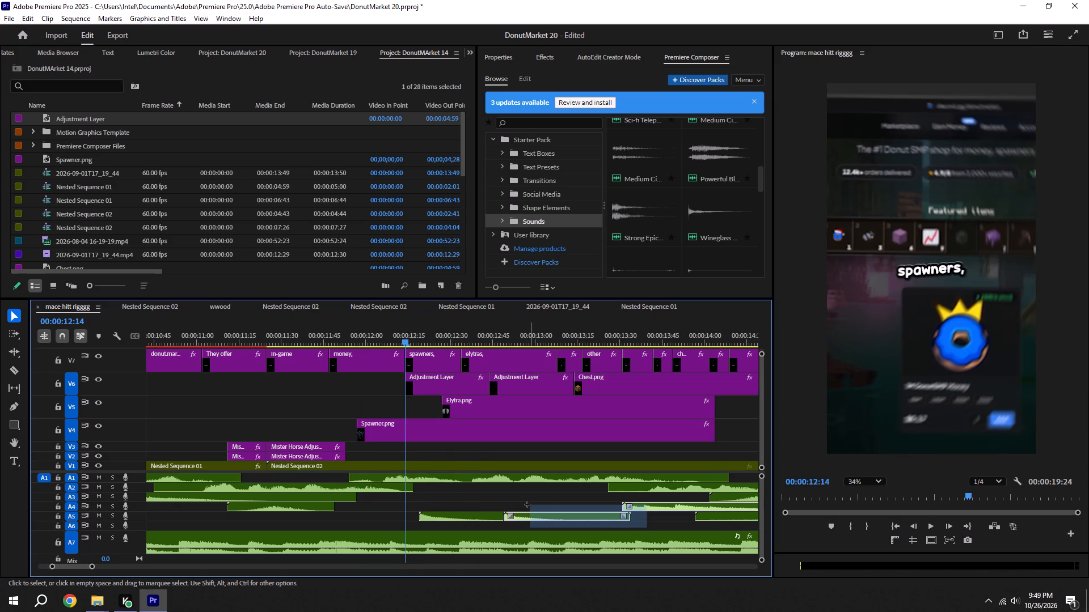
drag(527, 504, 482, 503)
drag(468, 515, 448, 518)
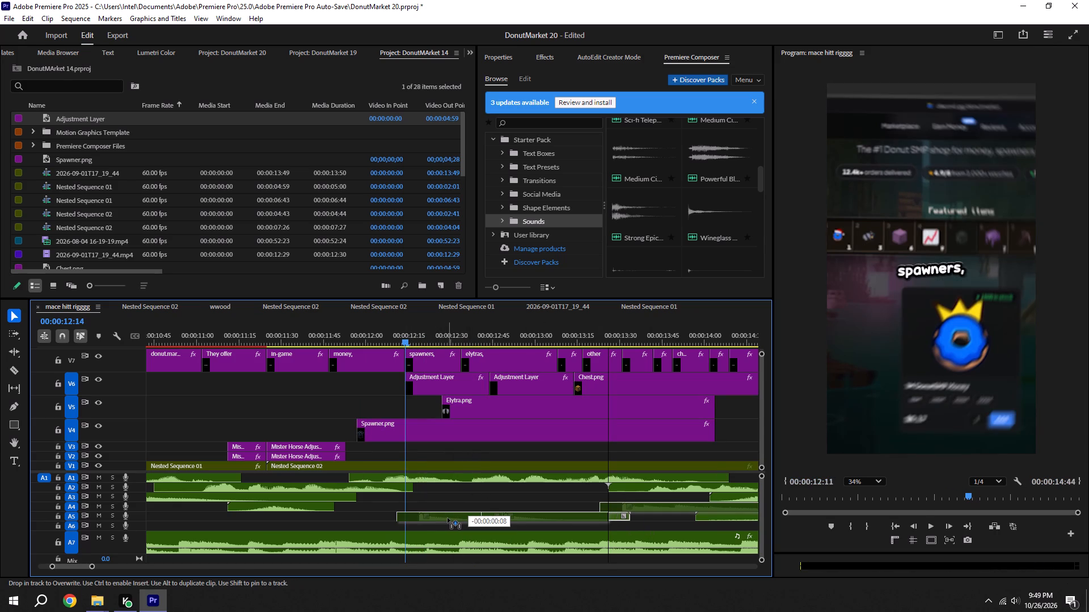
drag(448, 518, 450, 518)
key(ctrl+s)
alt+scroll(455, 500, down, 6)
key(ctrl+s)
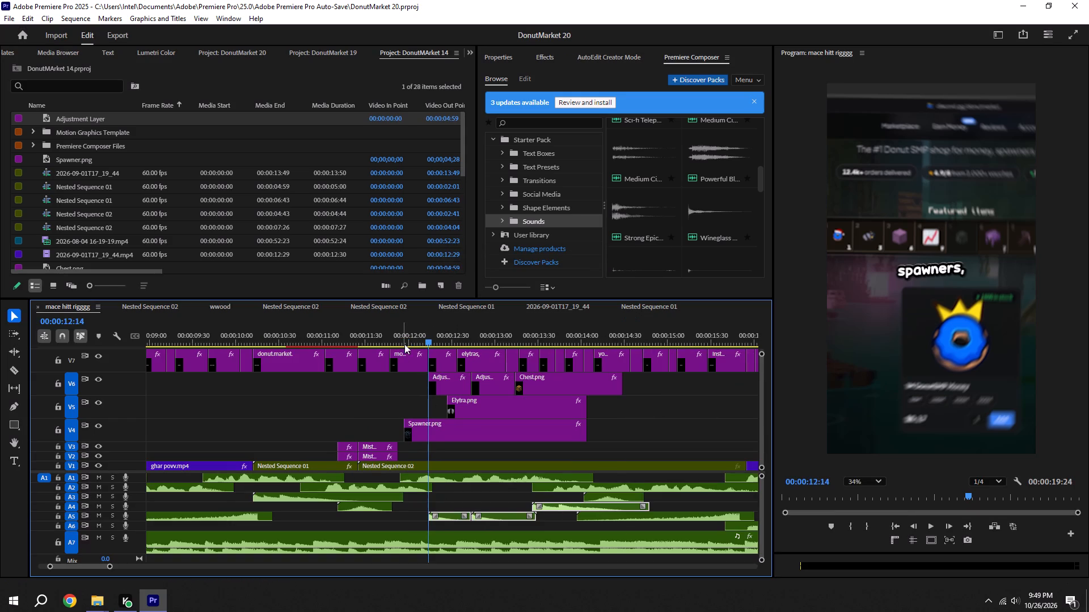
Play back the overlay section from just before 00:00:12:00 to check the shifted overlays and sound effects, saving the project.
drag(400, 339, 374, 338)
key(space)
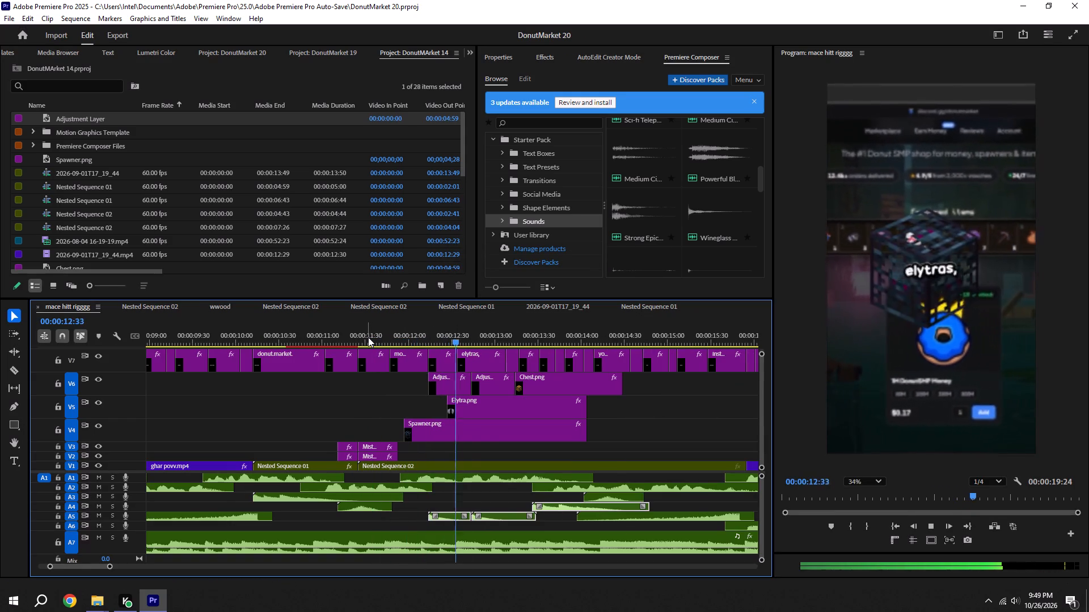
key(ctrl+s)
key(space)
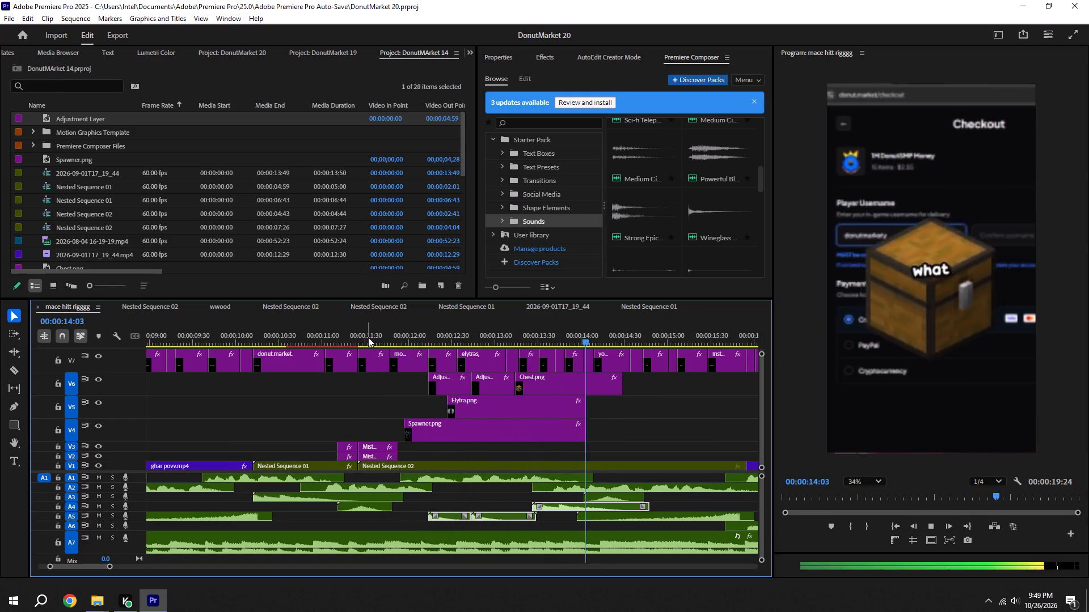
key(ctrl+s)
alt+scroll(370, 340, down, 4)
key(space)
key(ctrl+s)
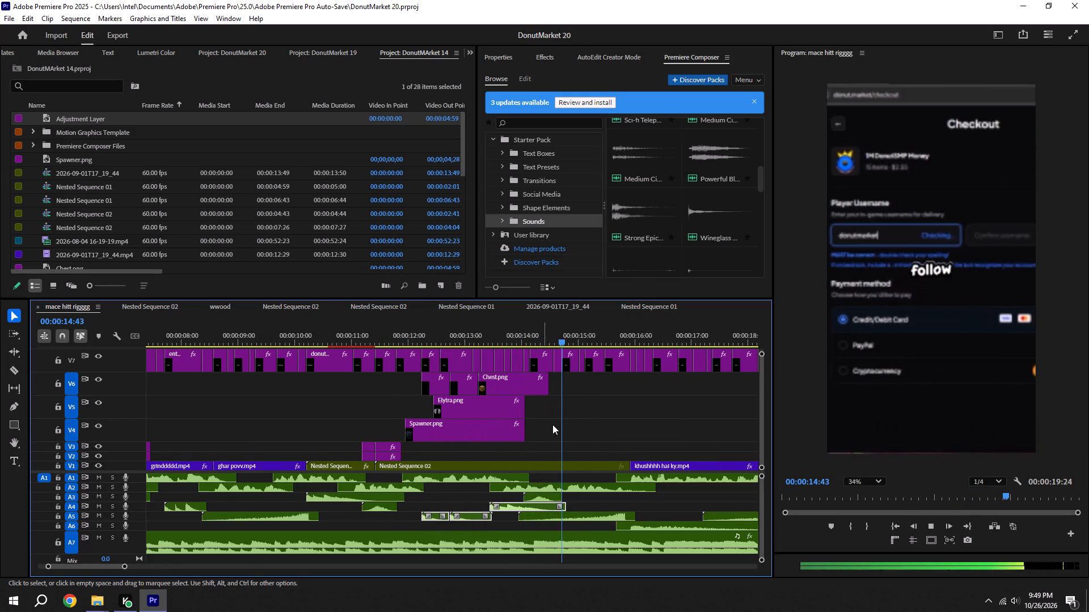
alt+scroll(634, 438, down, 6)
key(ctrl+s)
Play mace hitt rigggg from the start to the end, replay it to review the full edit, and save the project.
click(894, 532)
alt+scroll(648, 466, down, 6)
click(613, 422)
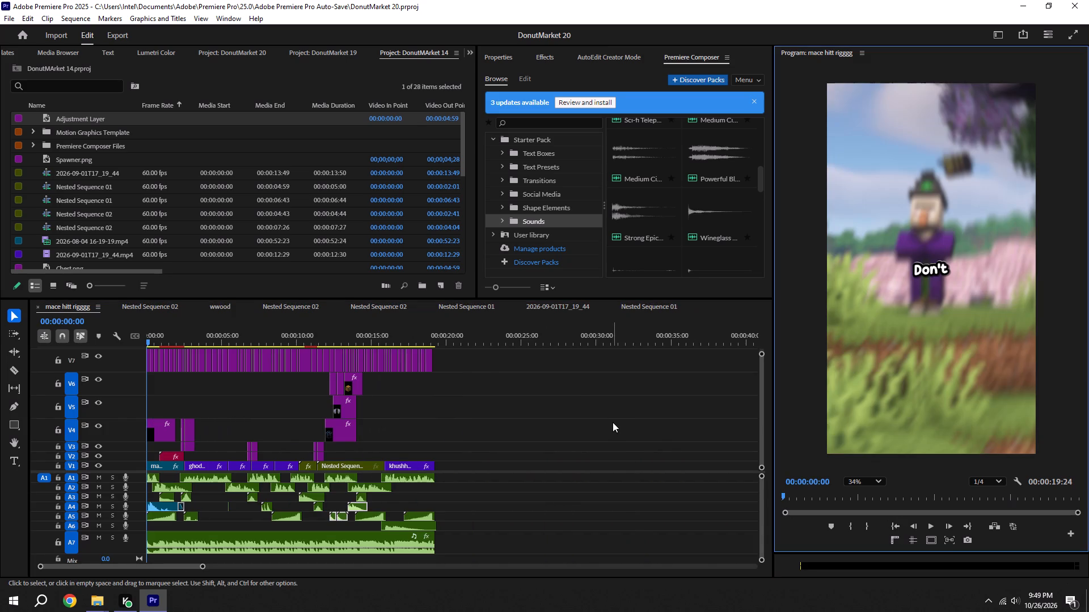
key(space)
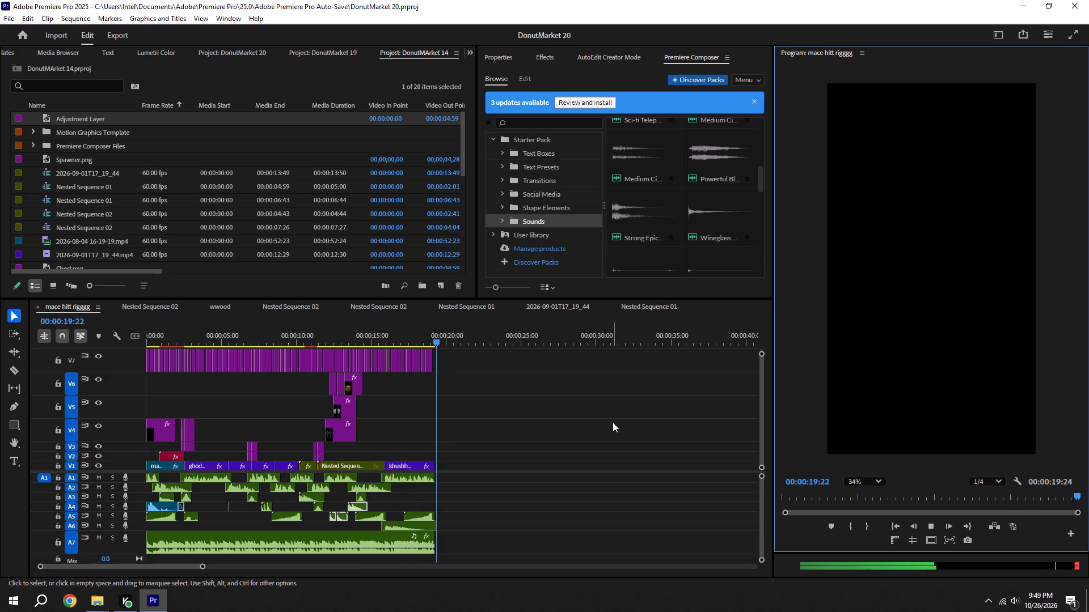
key(space)
key(ctrl+s)
key(space)
alt+scroll(434, 454, up, 3)
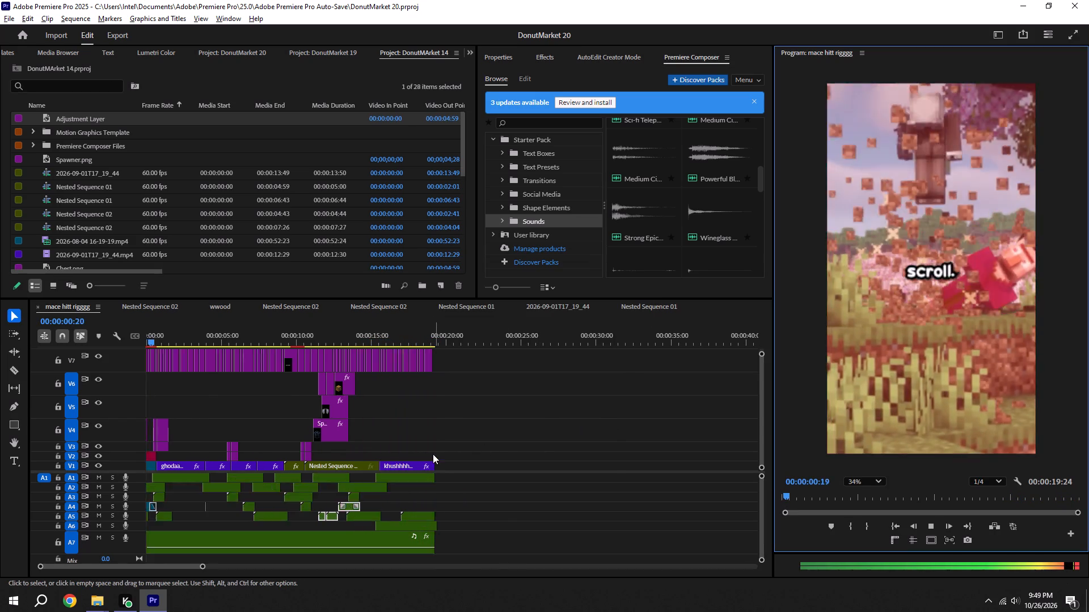
alt+scroll(433, 454, up, 8)
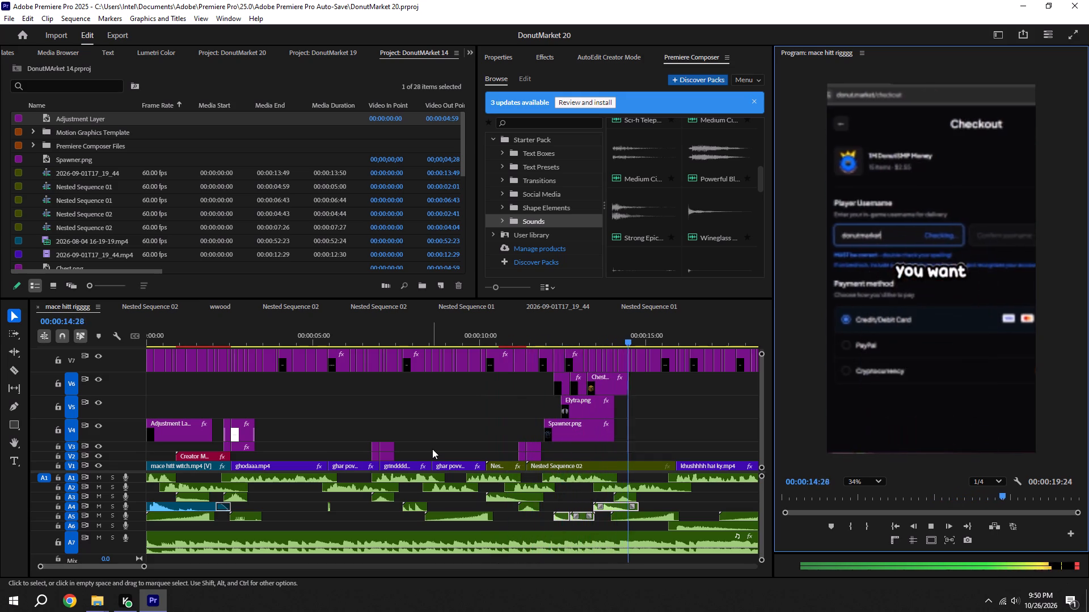
key(ctrl+s)
key(space)
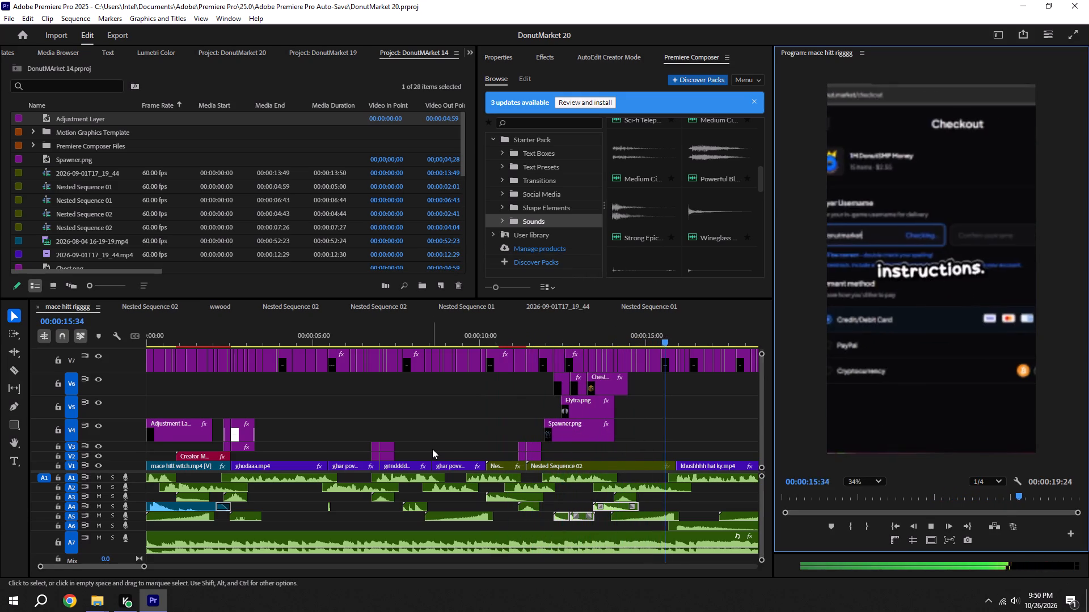
alt+scroll(652, 481, down, 5)
key(ctrl+s)
Set the Program monitor zoom to Fit while replaying the sequence from the start past 00:00:10:44, and save the project.
click(891, 524)
key(space)
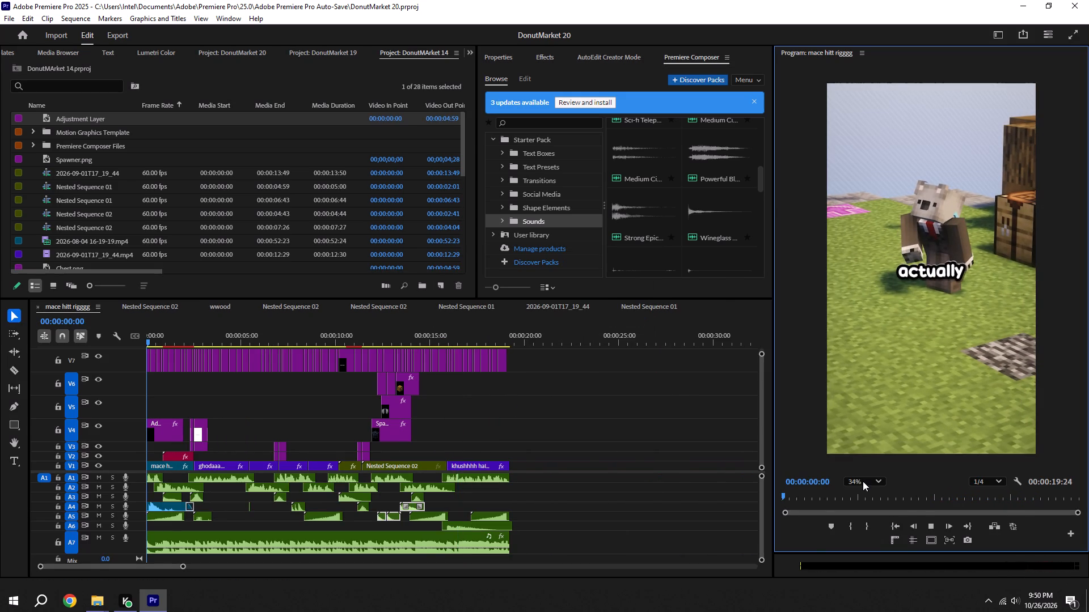
click(863, 481)
click(867, 324)
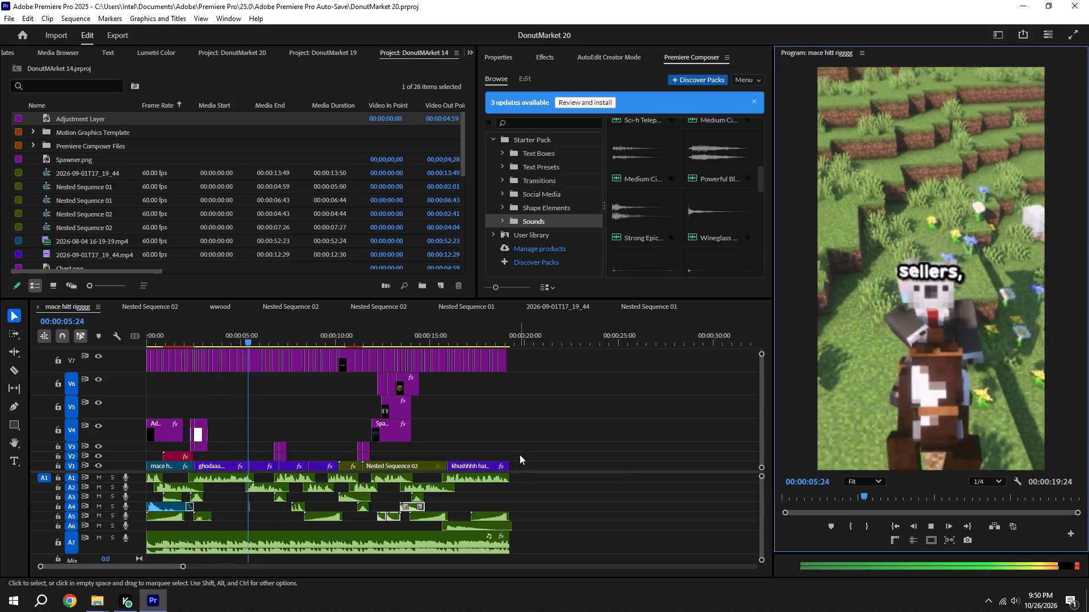
key(ctrl+s)
key(space)
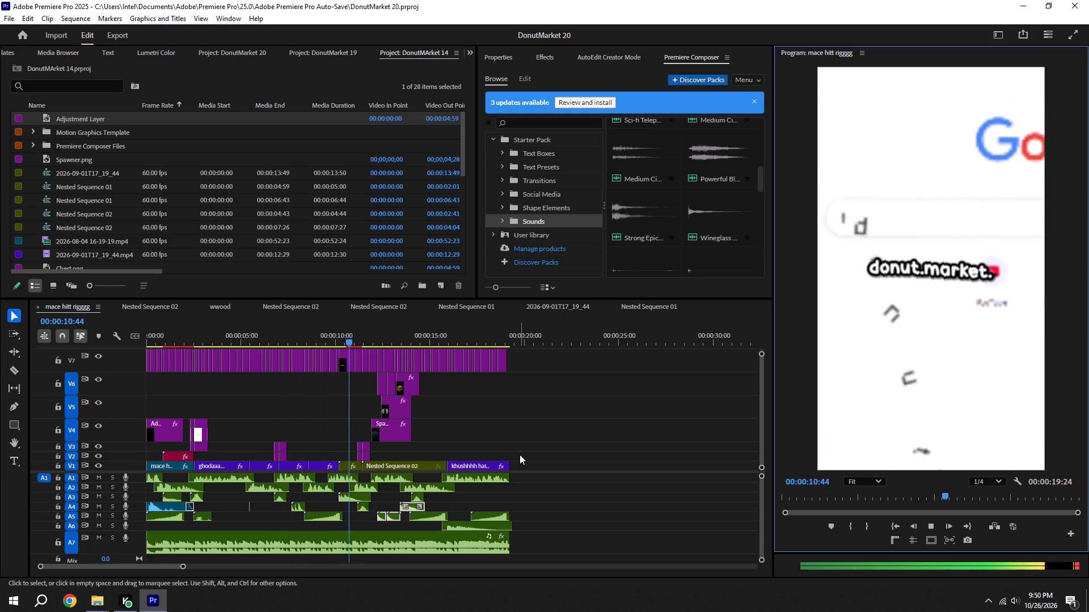
key(ctrl+s)
alt+scroll(343, 474, up, 9)
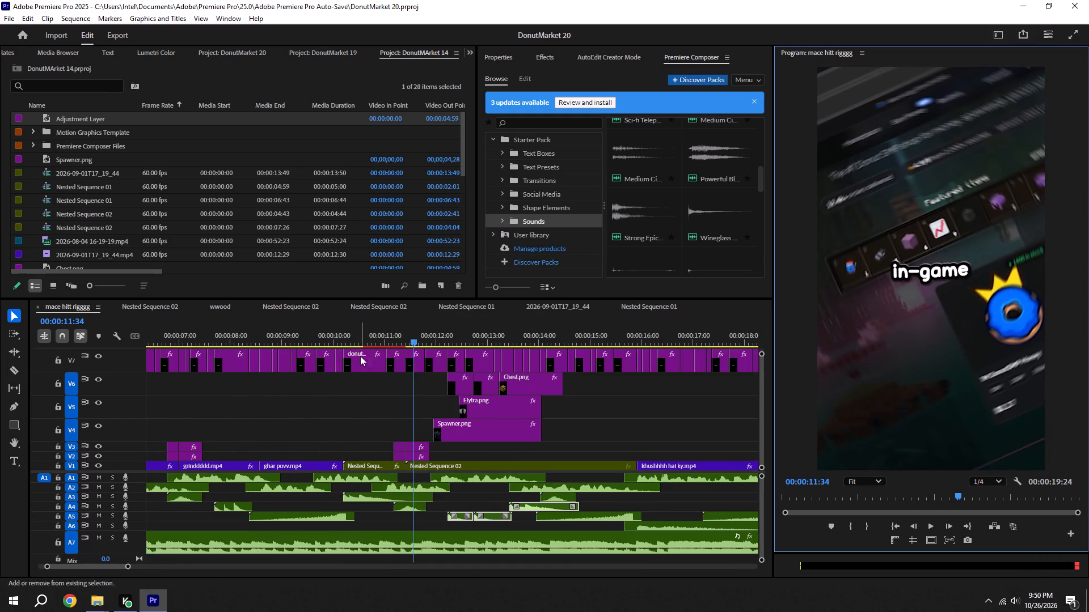
Add the Premiere Composer Zoom Out transition with sound at the 00:00:10:12 cut into Nested Sequence 01, and save the project.
shift+drag(358, 337, 348, 337)
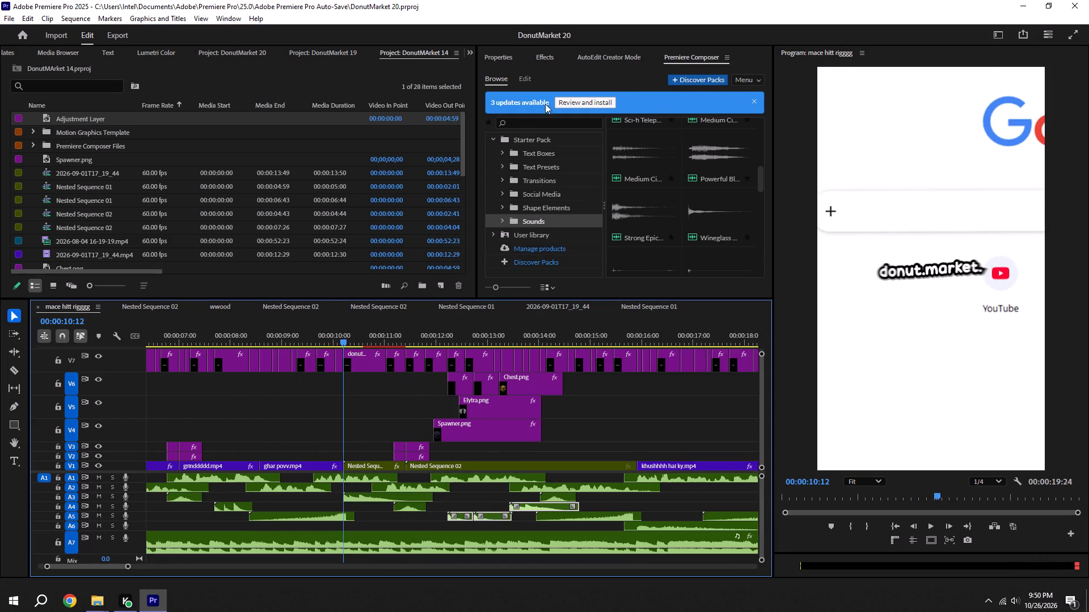
click(533, 176)
click(726, 154)
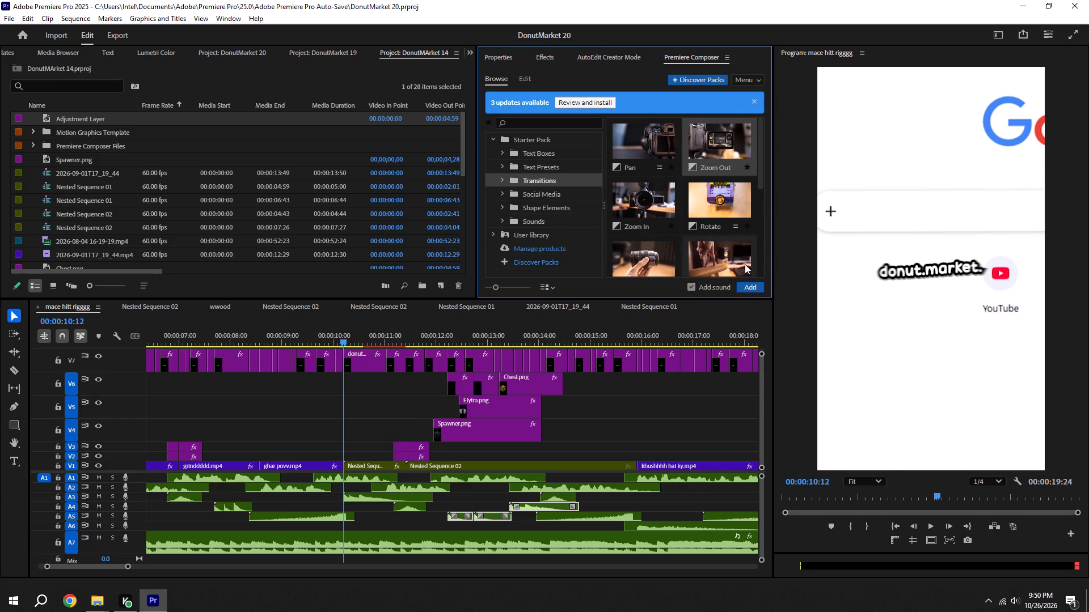
click(746, 286)
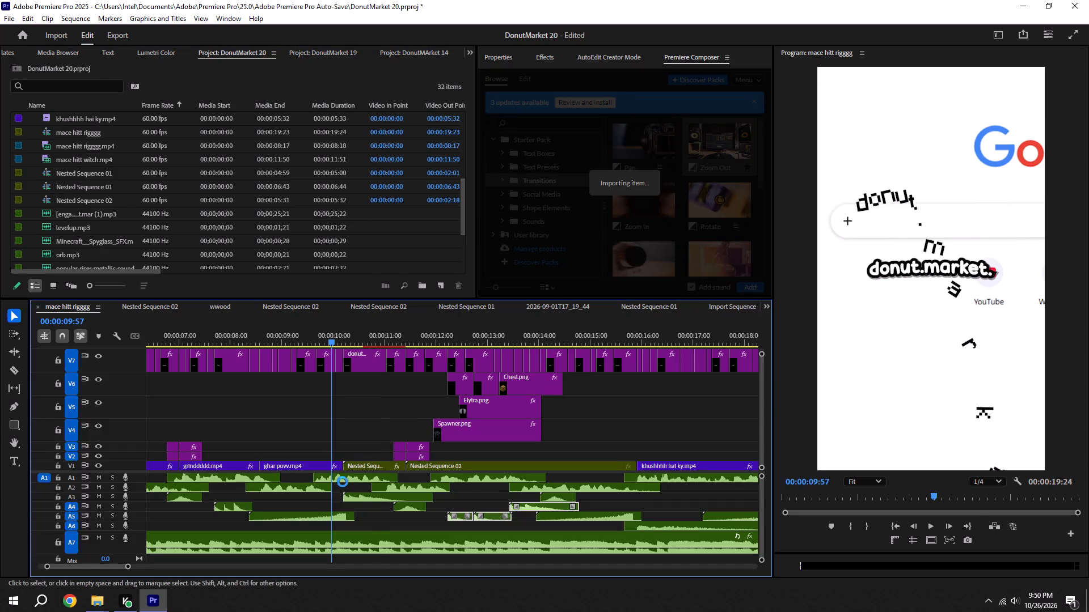
key(ctrl+s)
Play back the Zoom Out transition at 00:00:10:12 through the overlay entrances and save the project.
drag(322, 334, 279, 335)
key(space)
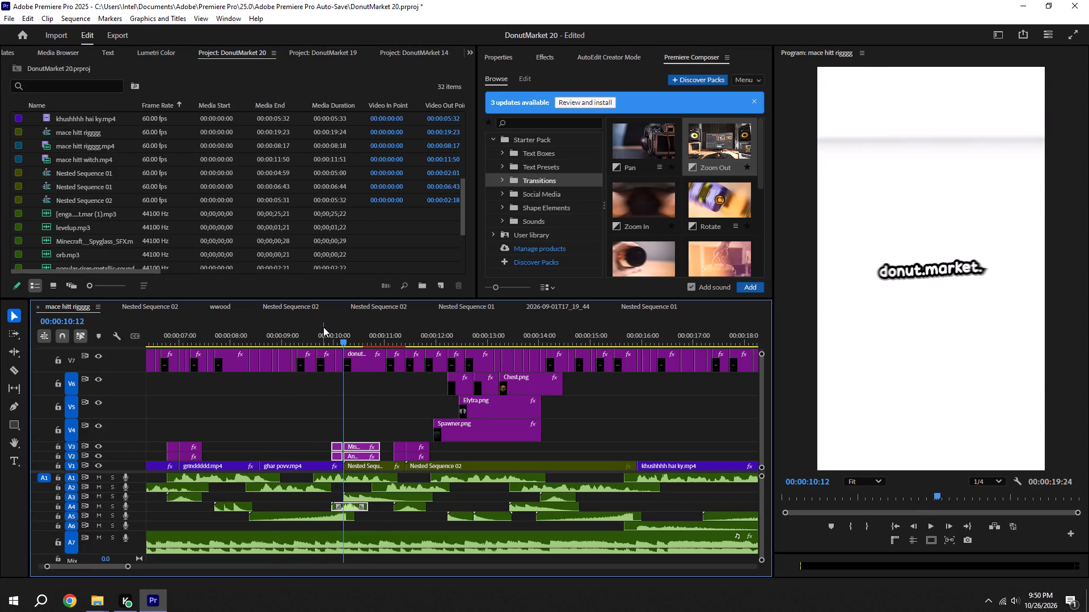
click(324, 328)
key(space)
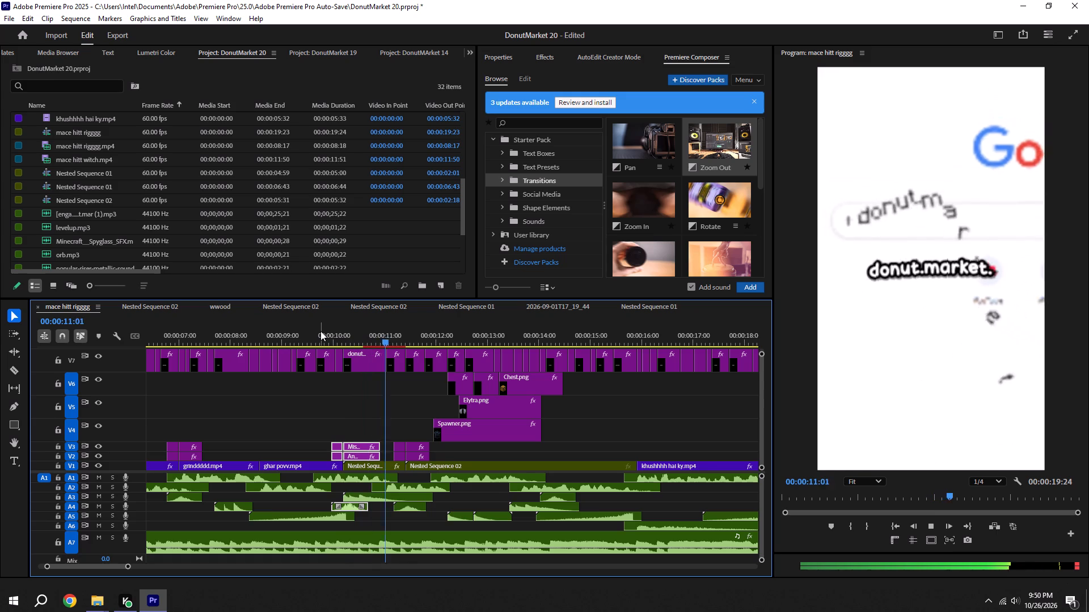
key(ctrl+s)
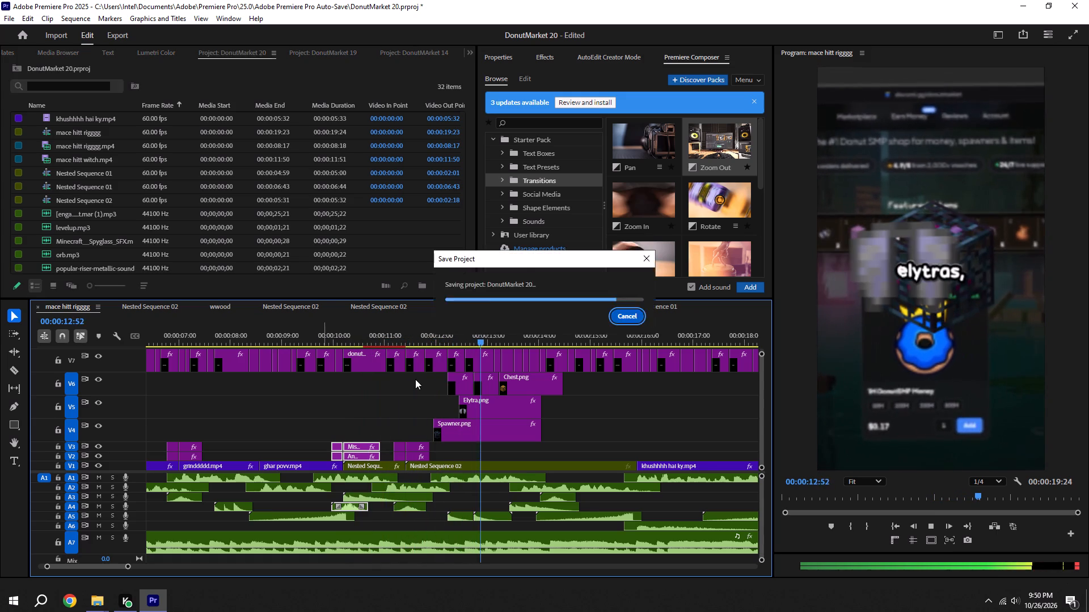
alt+scroll(442, 395, down, 4)
key(ctrl+s)
Play the sequence from the start through the opening clips to about 00:00:06:46, and save the project.
click(889, 527)
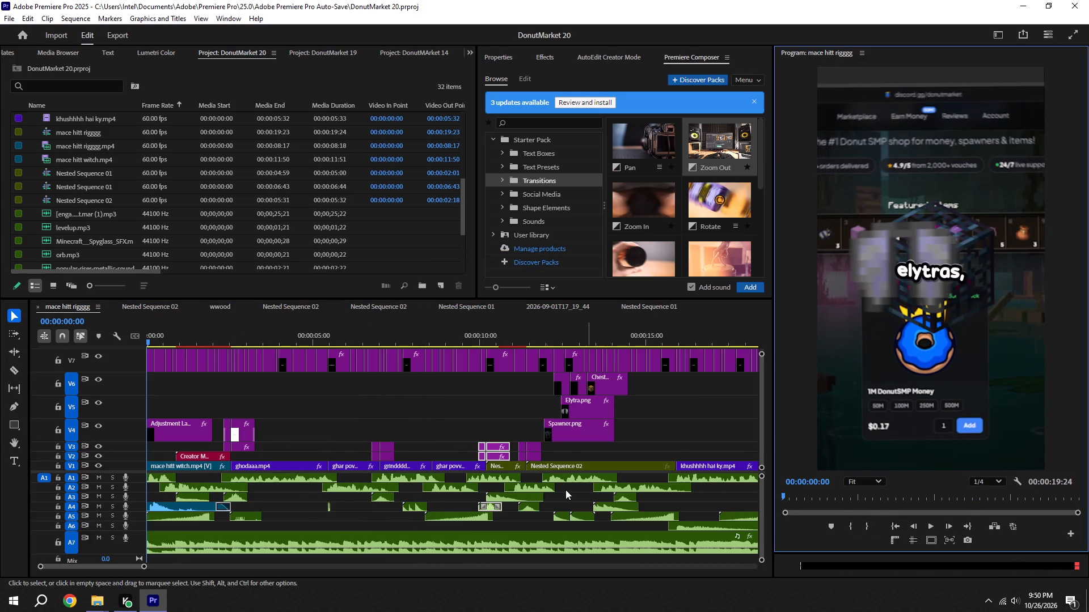
key(space)
alt+scroll(583, 434, up, 8)
scroll(576, 433, down, 4)
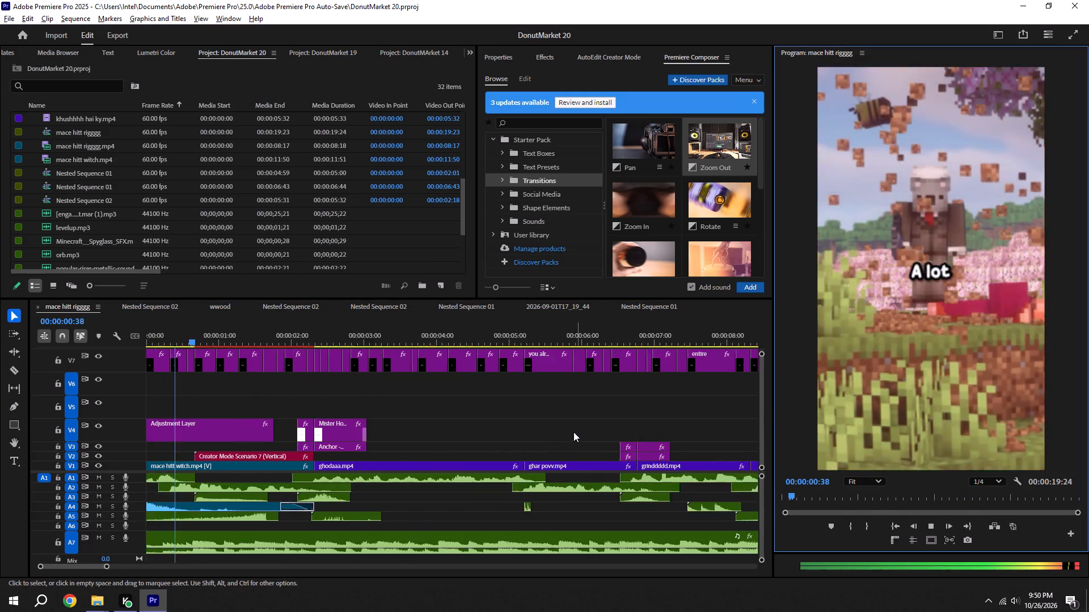
scroll(573, 432, down, 1)
alt+scroll(470, 426, down, 5)
key(ctrl+s)
key(space)
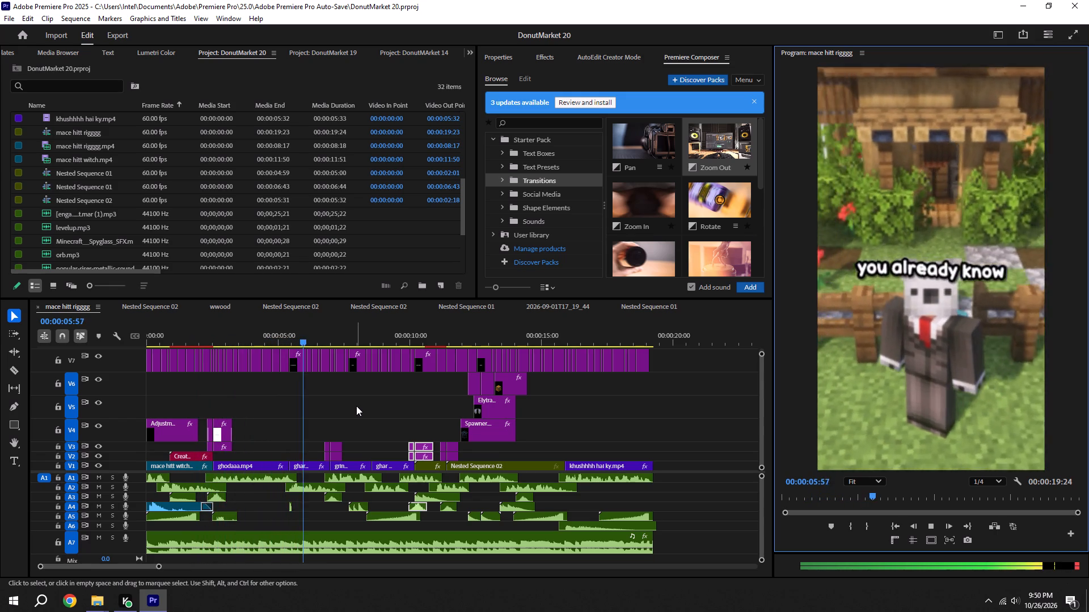
key(ctrl+s)
alt+scroll(233, 415, up, 15)
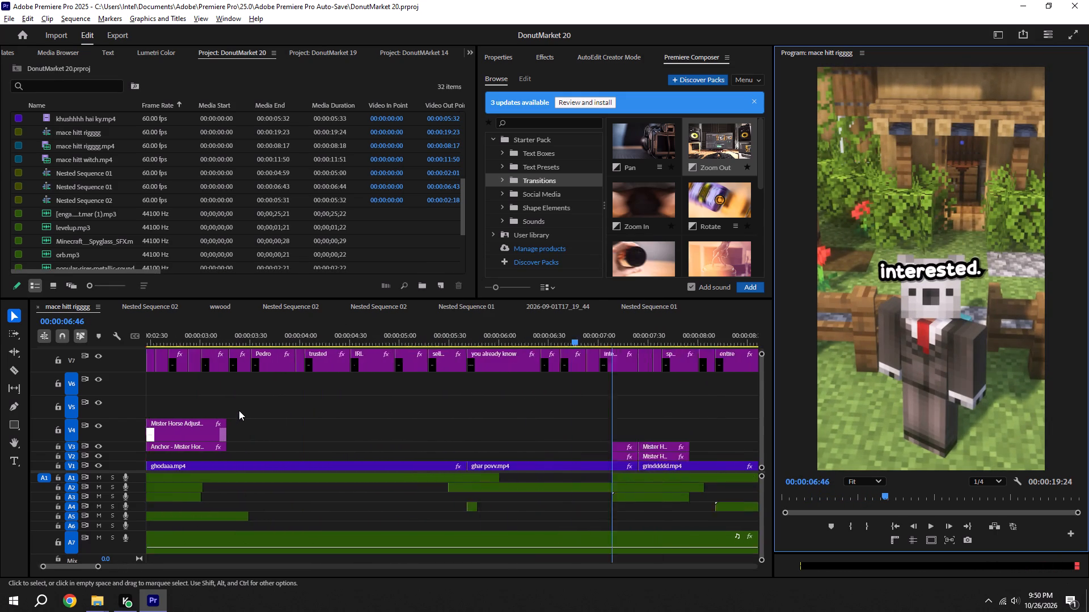
key(ctrl+s)
Duplicate the A3 sound effect beginning near 00:00:10:12 to 00:00:03:59 on A3, under the caption "trusted".
shift+drag(335, 332, 324, 332)
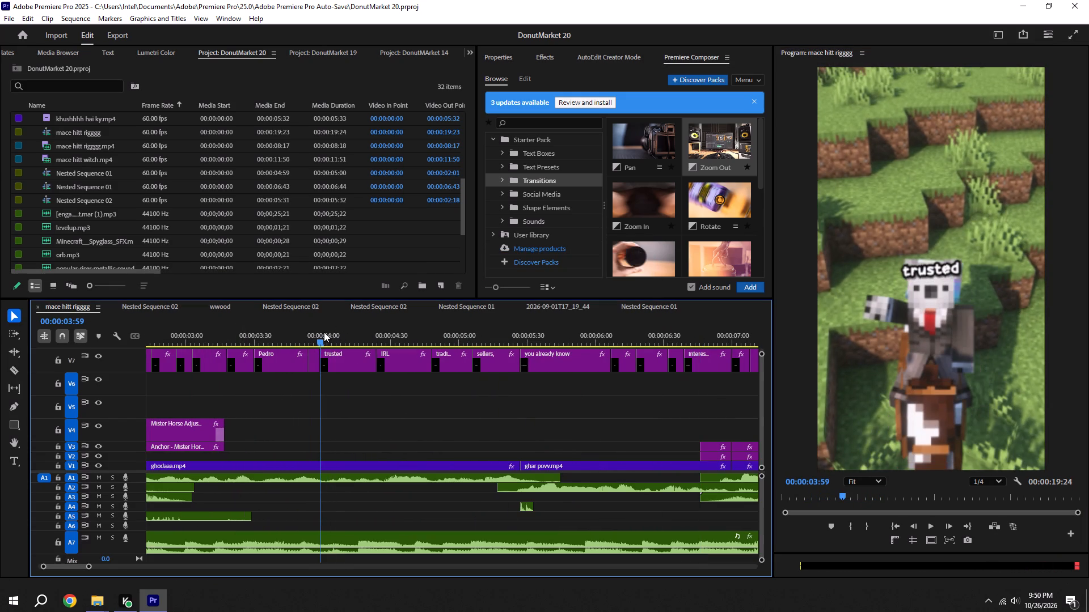
alt+scroll(324, 332, down, 14)
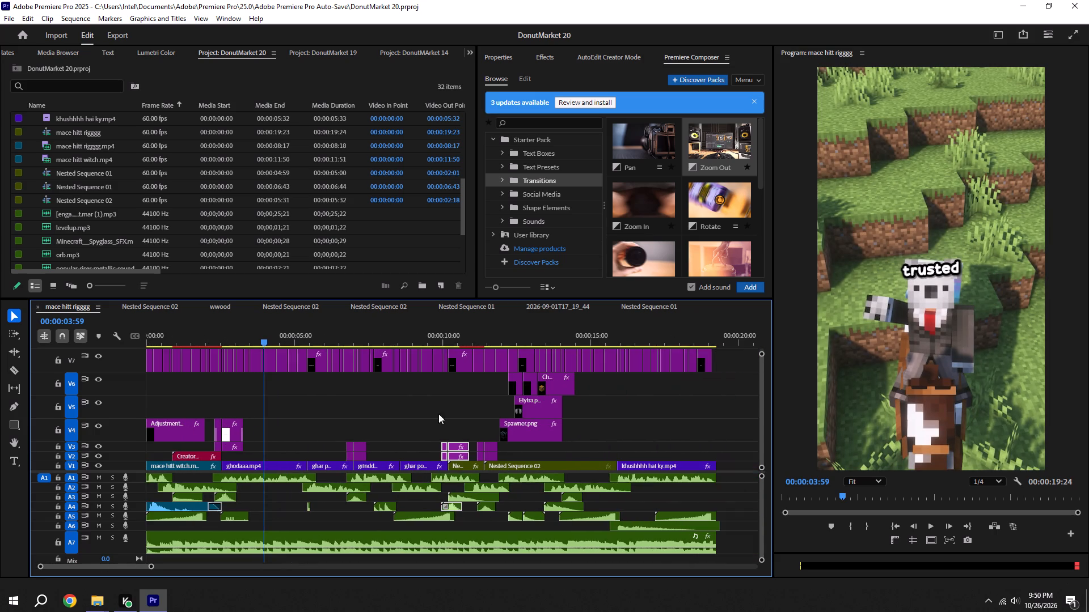
drag(476, 496, 298, 501)
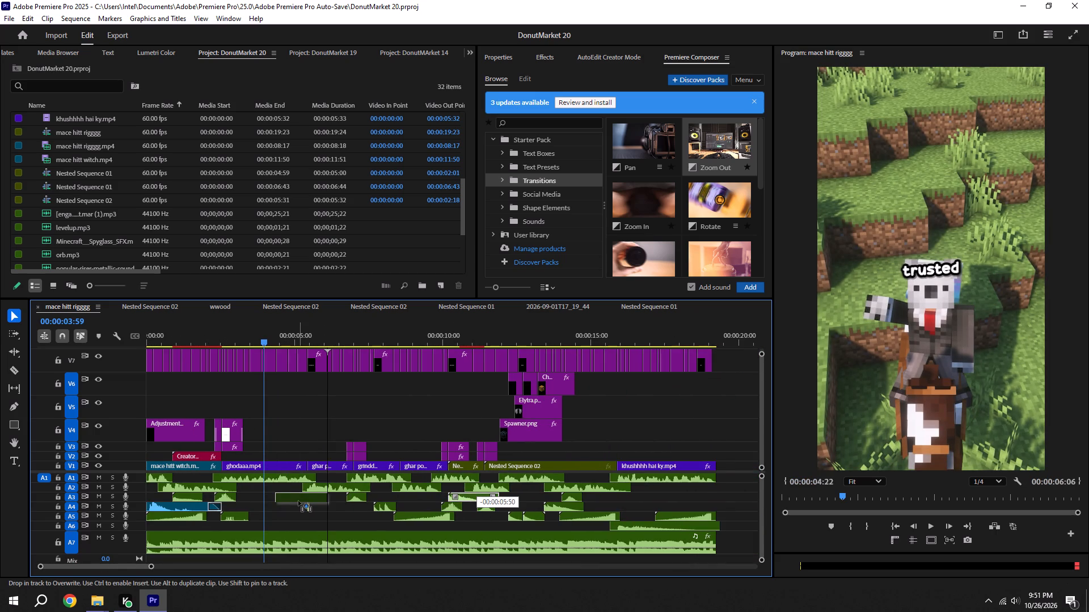
drag(298, 501, 297, 499)
Play back the new A3 sound effect at 00:00:03:59 through to the caption "you already know", and save the project.
key(space)
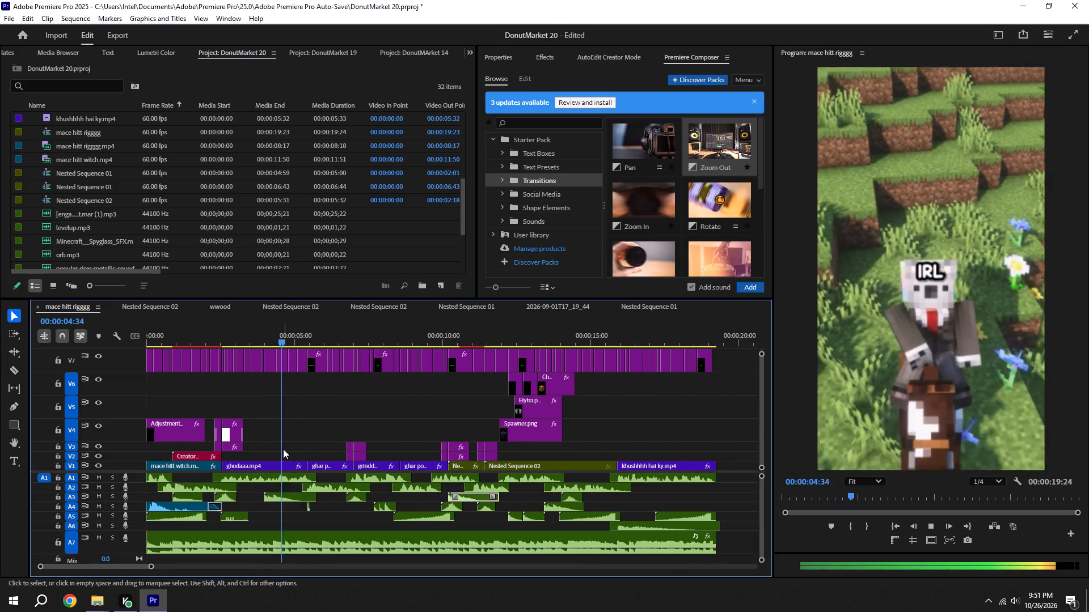
key(ctrl+s)
drag(278, 330, 211, 330)
key(space)
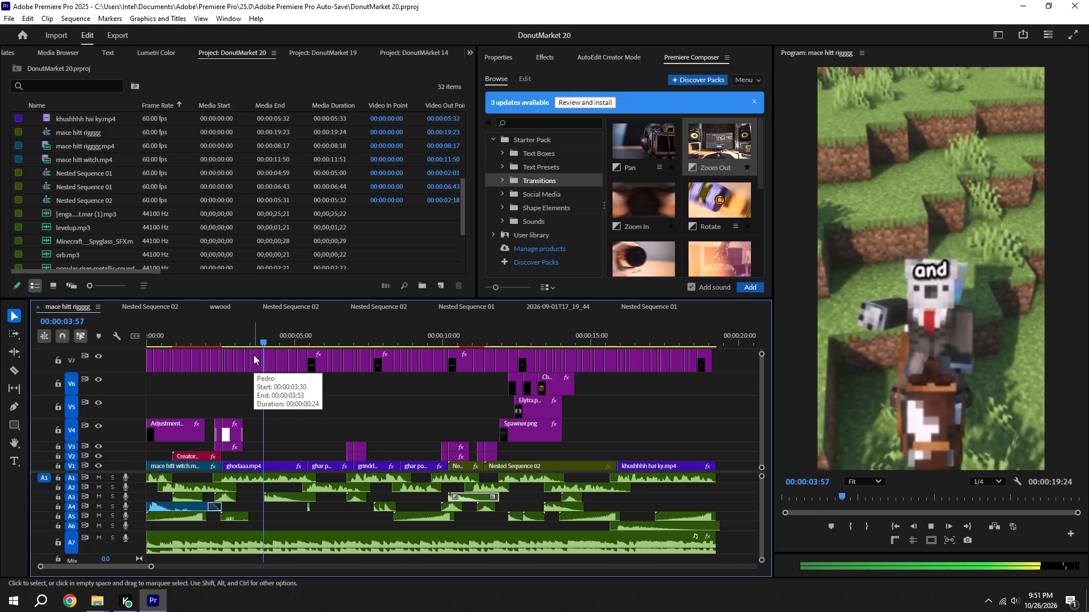
key(space)
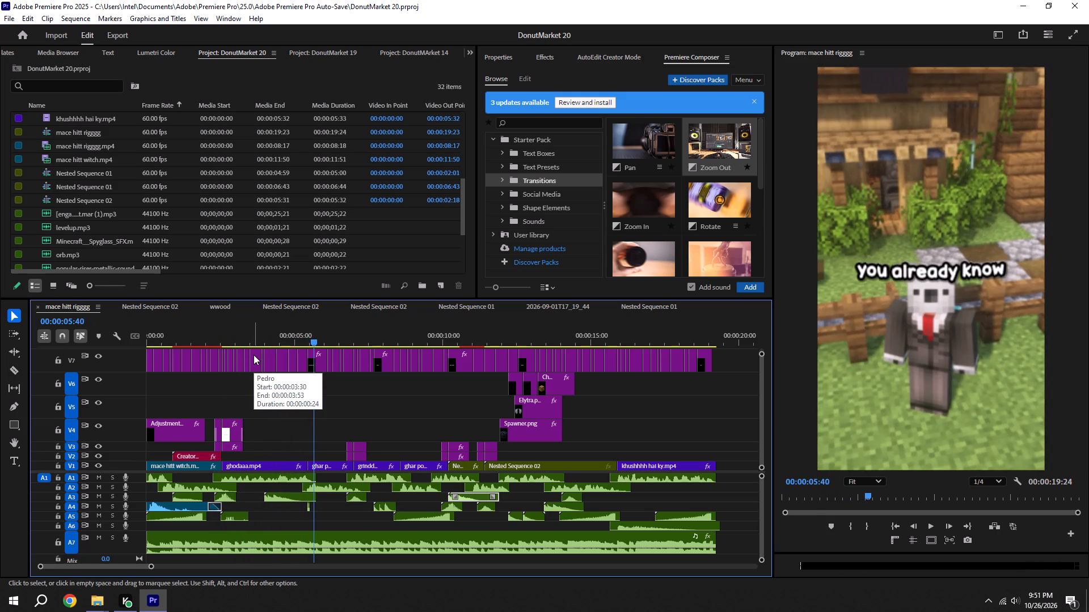
Delete the sound effect beginning at 00:00:03:59 on A3 and save the project.
key(space)
click(288, 499)
key(BackSpace)
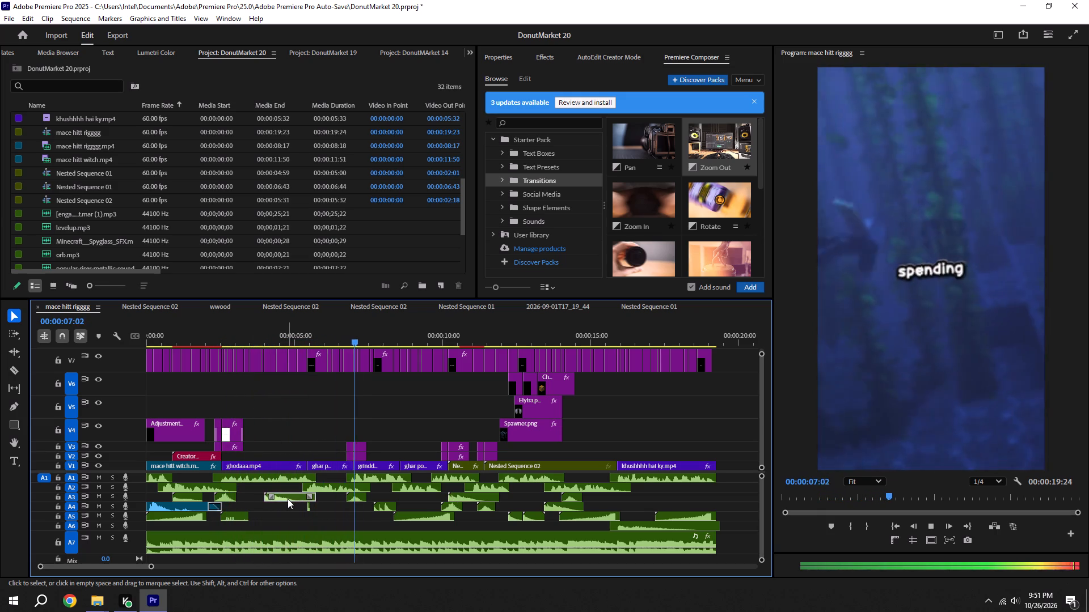
key(ctrl+s)
Duplicate the A5 popular-riser-metallic-sound-effect.mp3 clip beginning near 00:00:08:20 to 00:00:03:23 on A6, and save the project.
key(space)
alt+scroll(504, 516, down, 4)
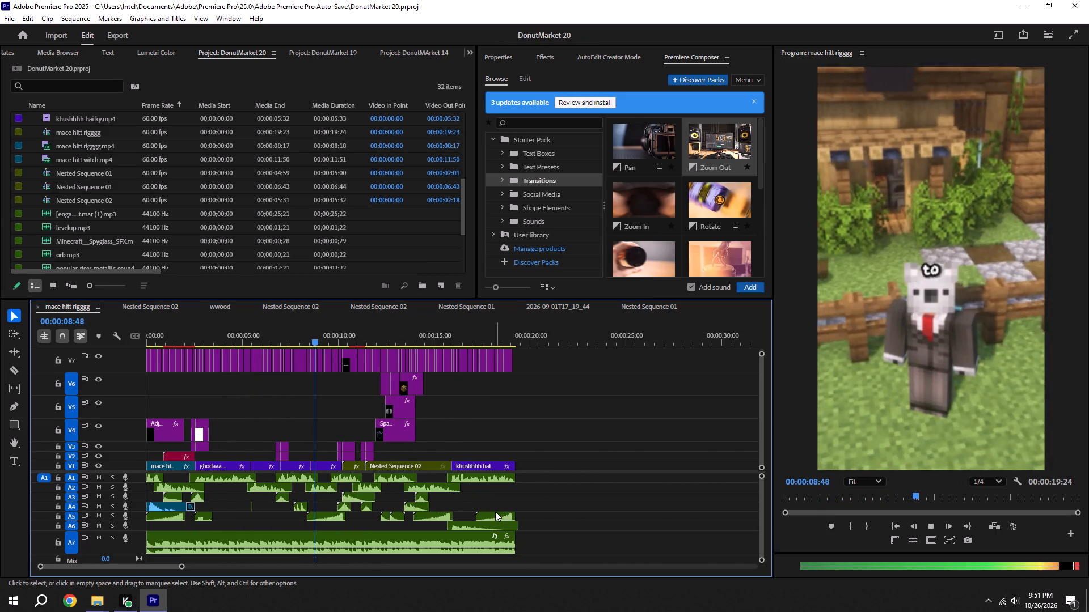
key(space)
alt+scroll(287, 517, up, 10)
alt+drag(436, 515, 268, 522)
key(ctrl+s)
Play back the A6 riser from just before 00:00:03:23 on through the overlays to 00:00:13:45, and save the project.
click(232, 332)
key(space)
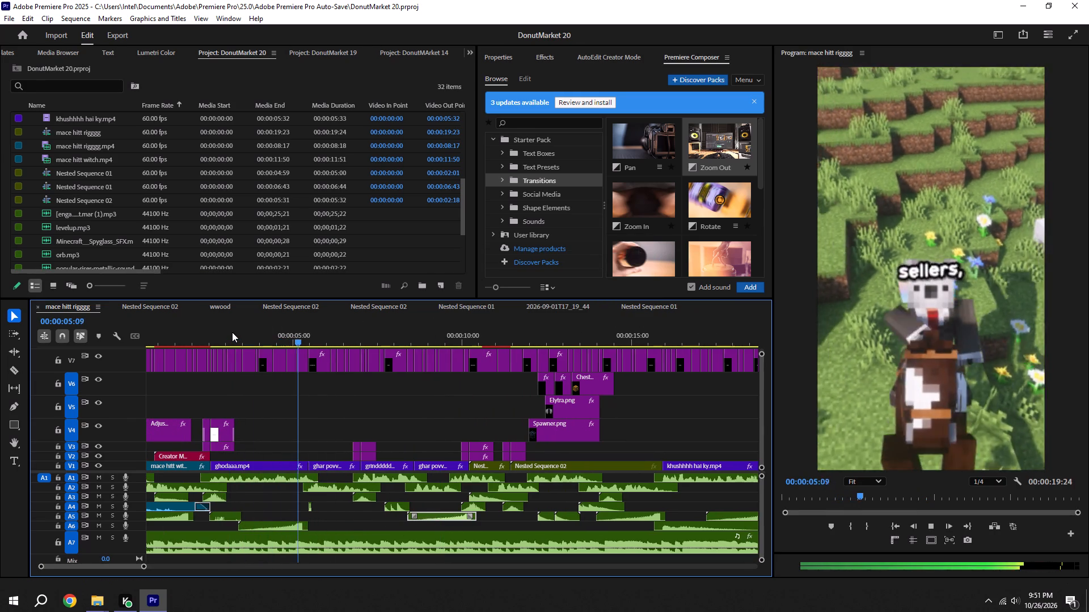
key(ctrl+s)
key(space)
alt+scroll(404, 494, down, 4)
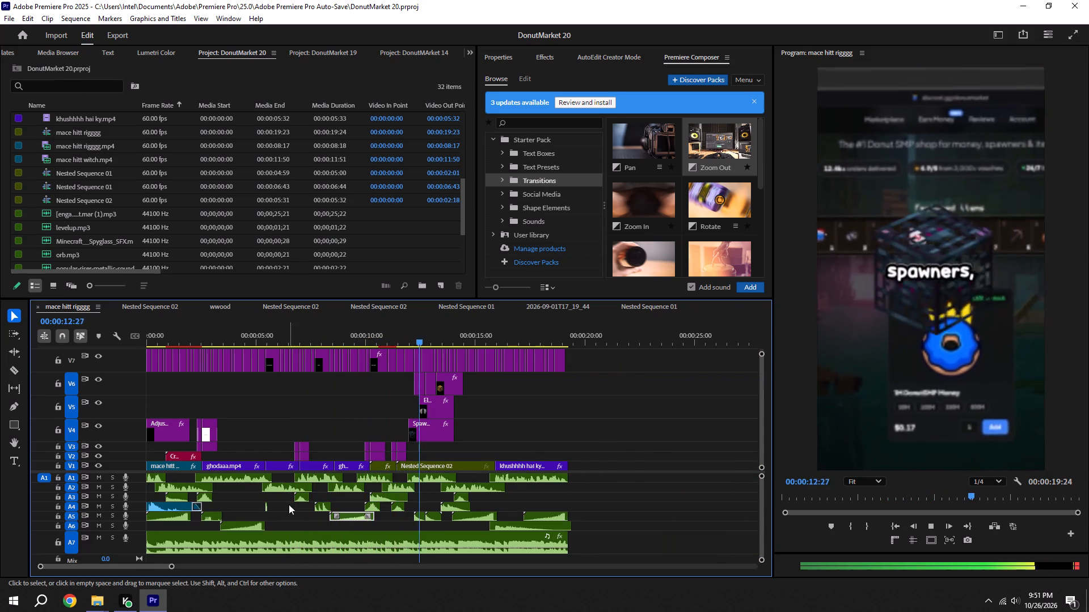
key(s)
key(ctrl+s)
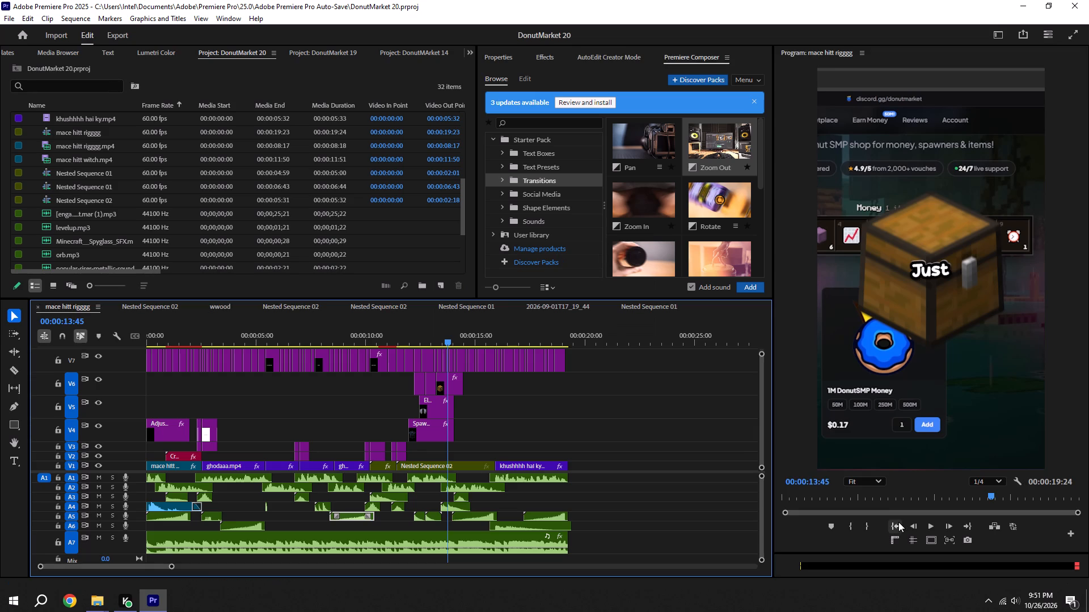
Play the sequence from the start through the A6 riser and the caption "you already know", and save the project.
click(898, 522)
key(space)
alt+scroll(267, 526, up, 16)
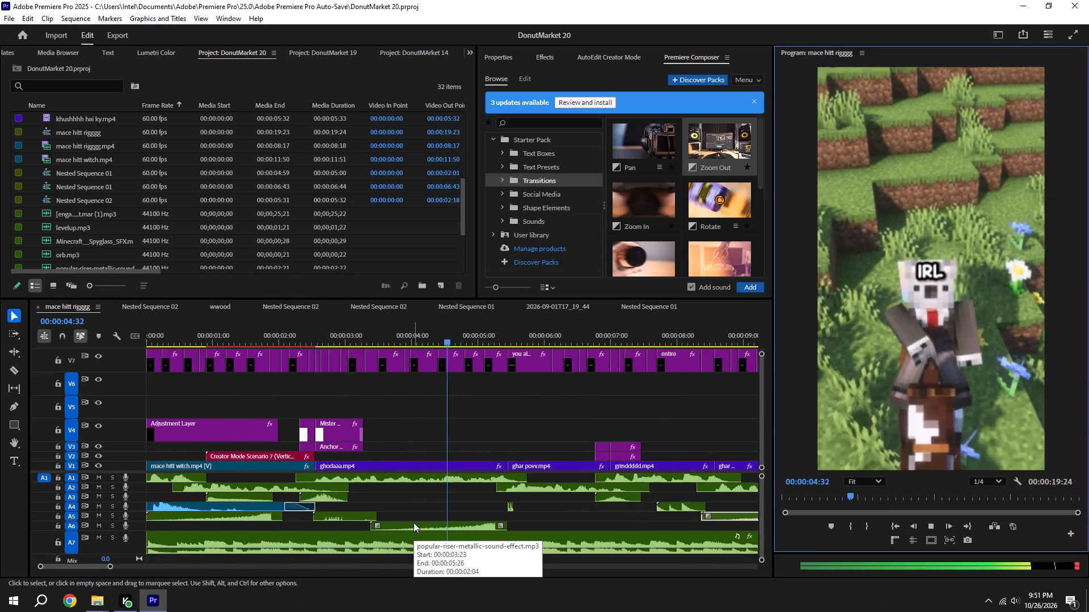
key(space)
key(space)
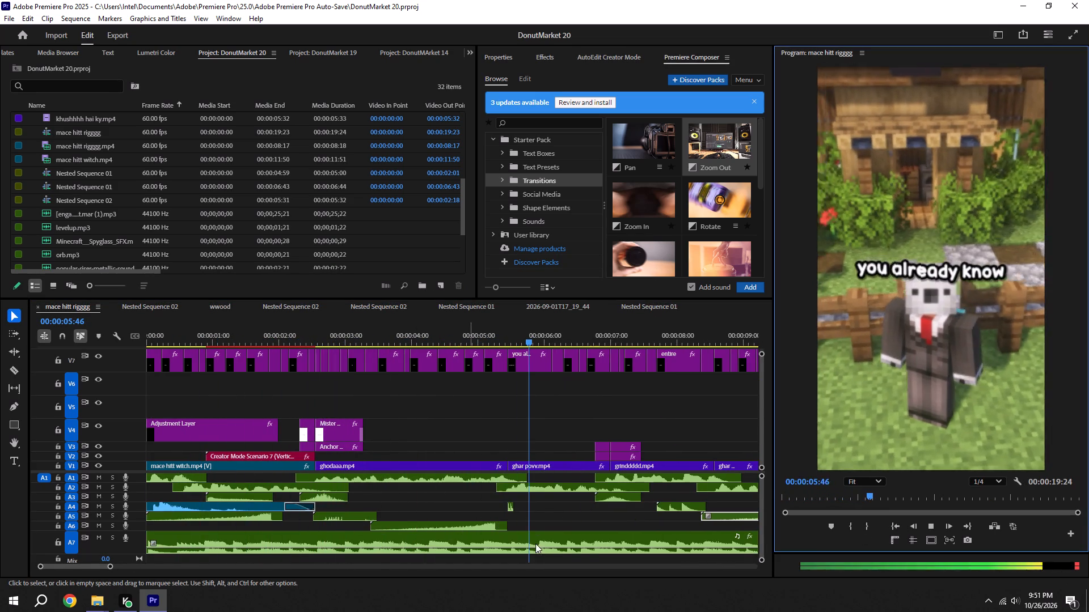
key(ctrl+s)
key(space)
Play the rest of the sequence through to its end at 00:00:19:24, and save the project.
alt+scroll(523, 401, down, 7)
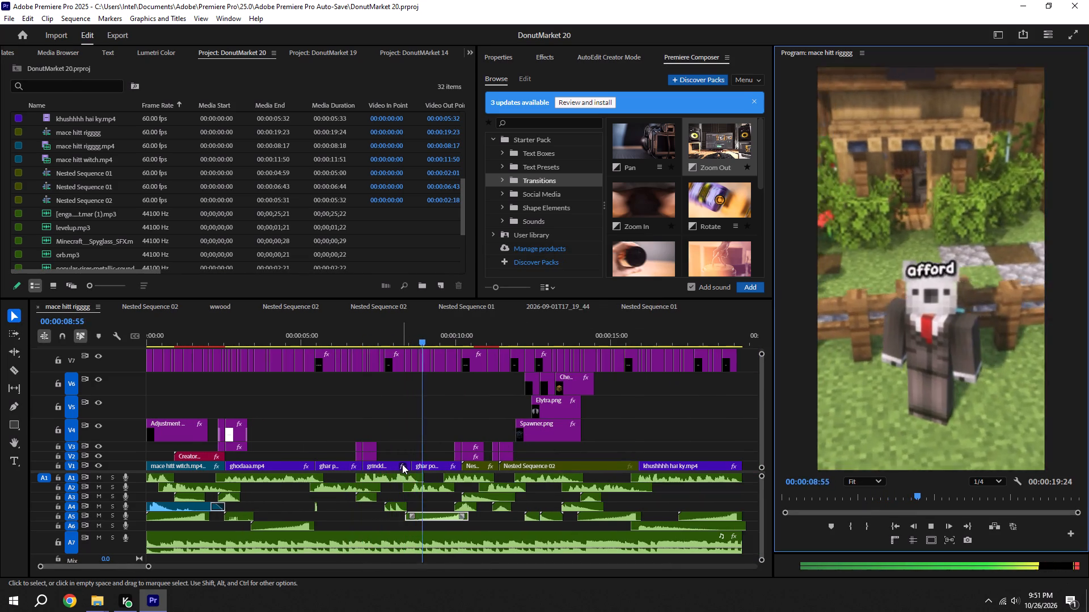
key(ctrl+s)
key(space)
alt+scroll(394, 457, down, 2)
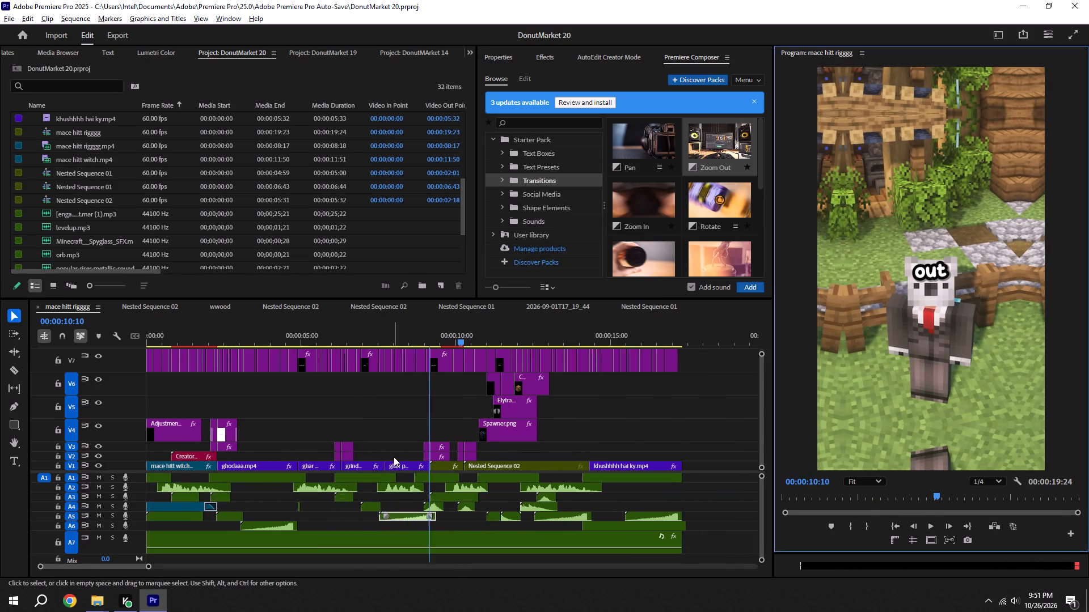
alt+scroll(394, 457, down, 4)
click(525, 433)
key(space)
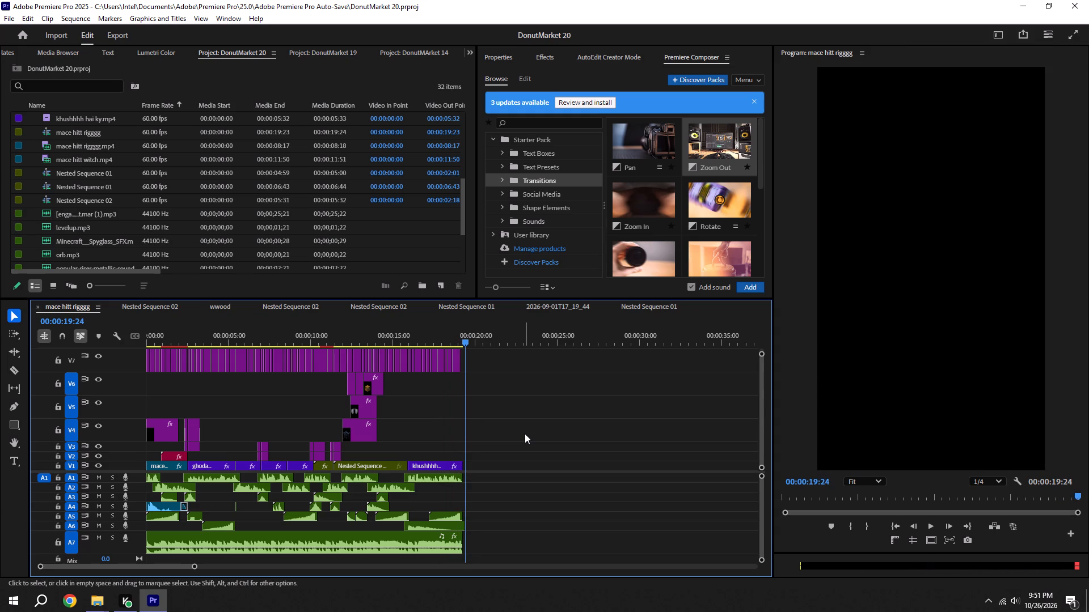
Replay the opening from the start of the sequence to about 00:00:01:19, and save the project.
key(space)
key(ctrl+s)
key(space)
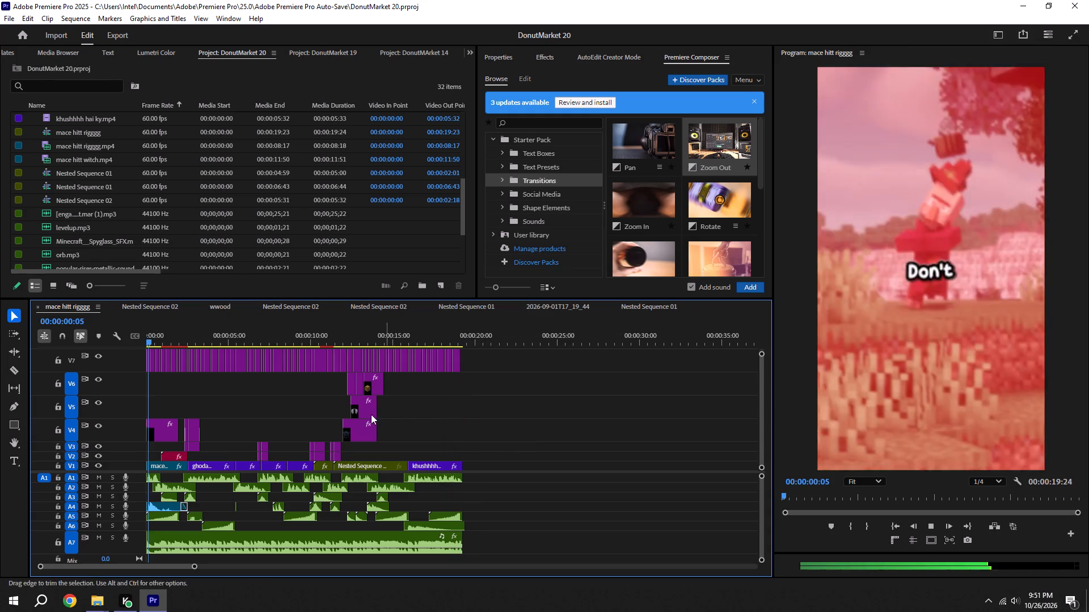
key(ctrl+s)
key(space)
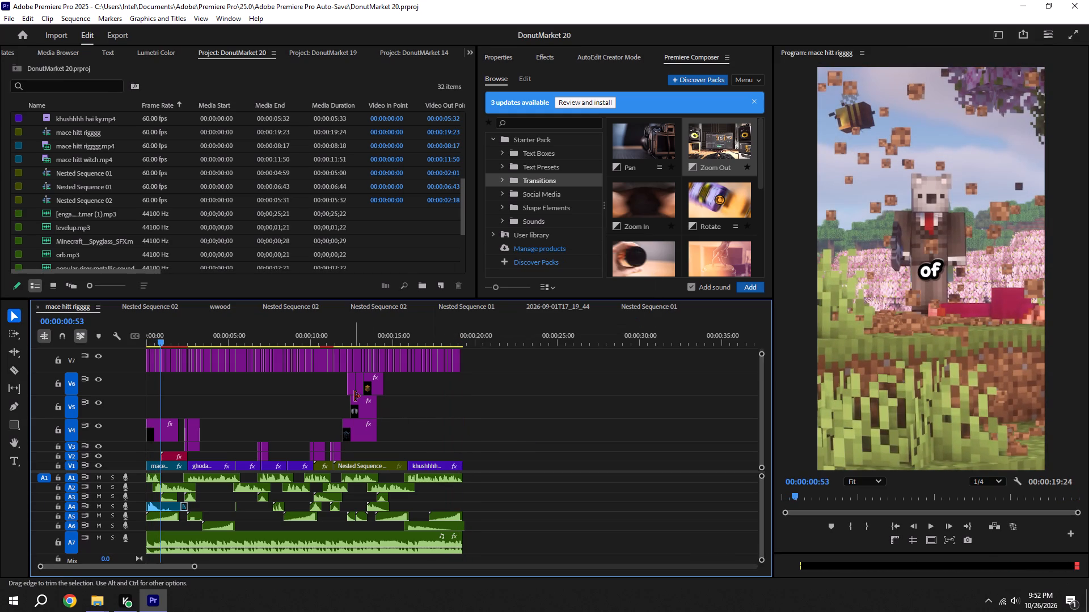
key(space)
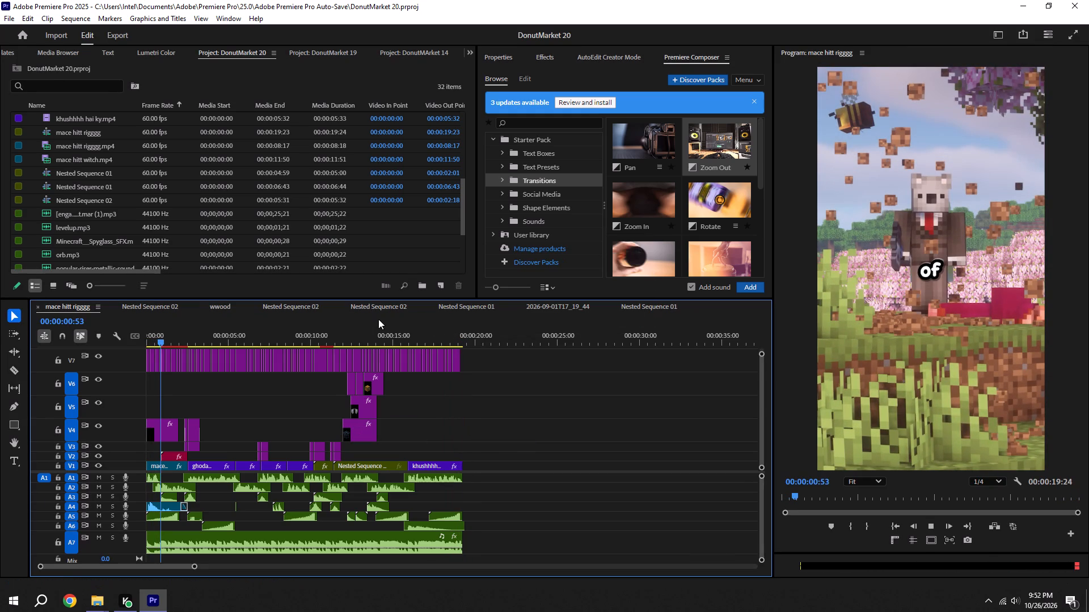
key(ctrl+s)
Set up a media file export of the sequence with the file name DonutMarket 20.
click(126, 33)
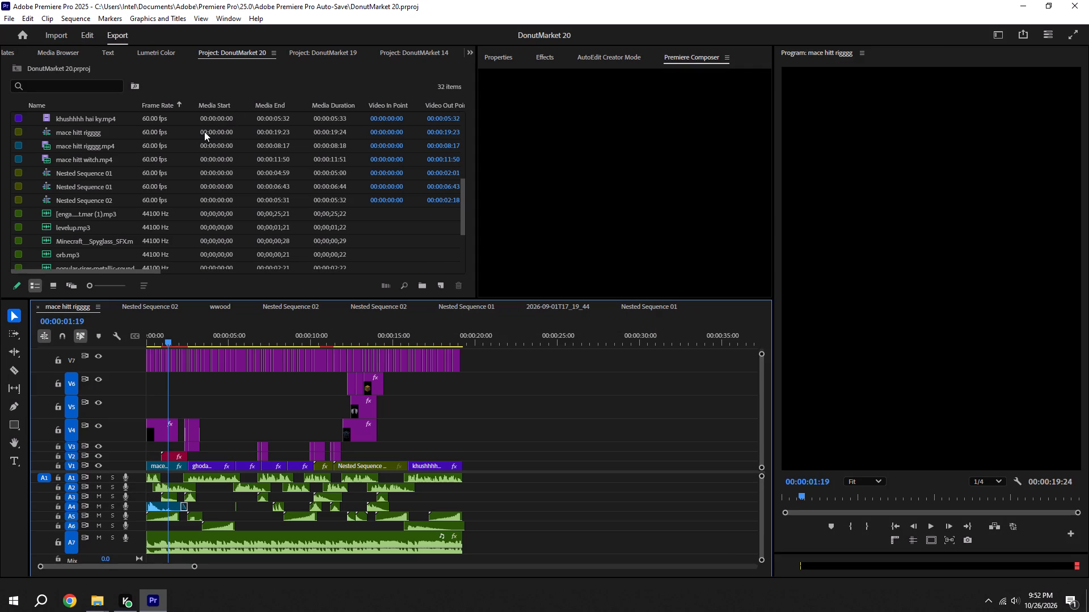
drag(360, 91, 109, 97)
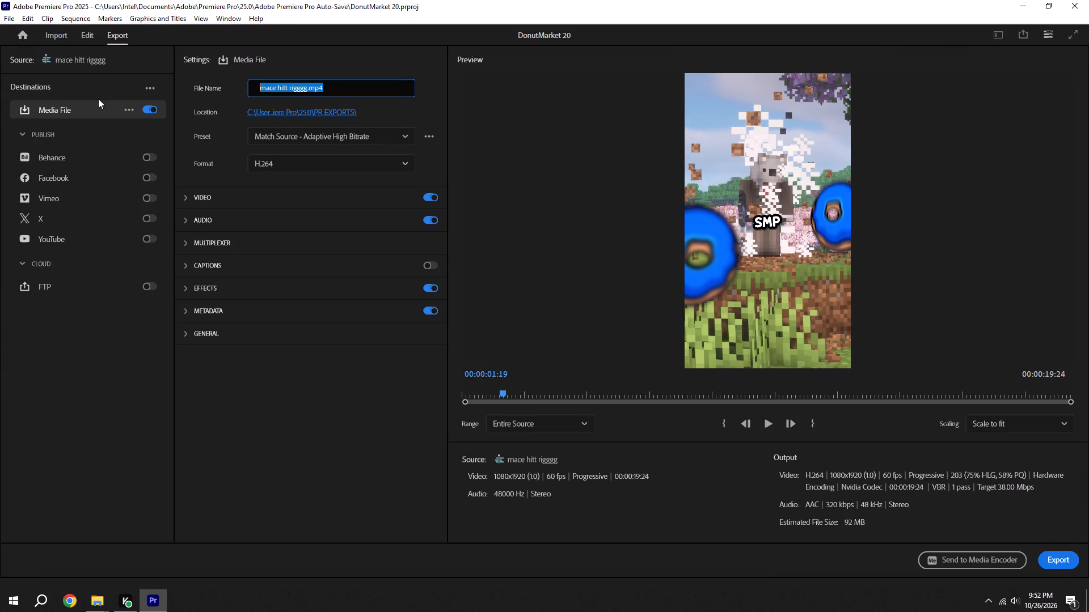
key(BackSpace)
text(DonutMarket 20)
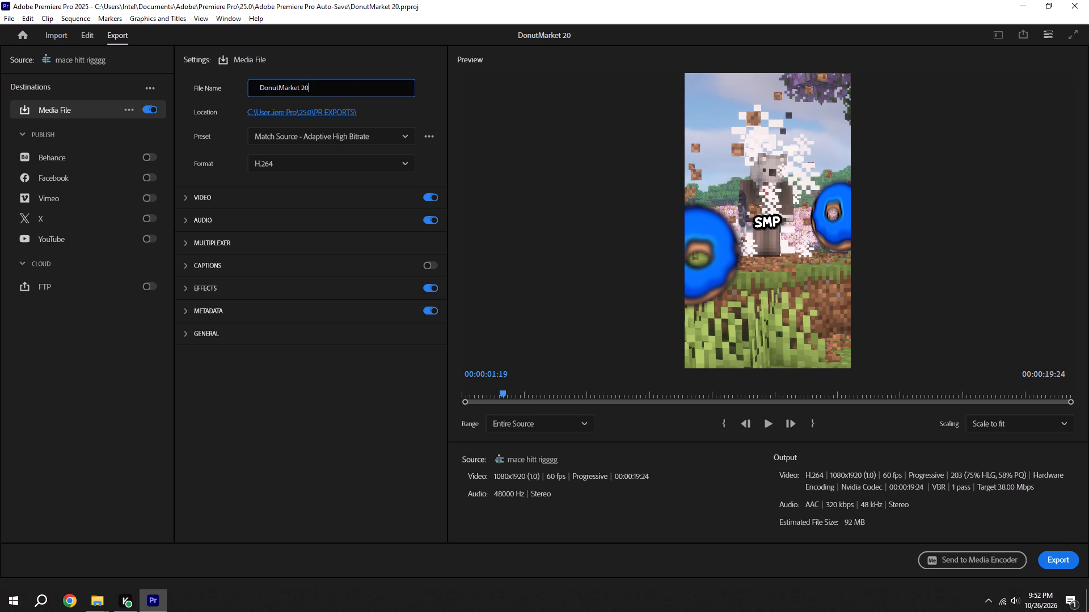
Enable Render at Maximum Depth and Use Maximum Render Quality, and set the target bitrate to 50 Mbps.
click(187, 199)
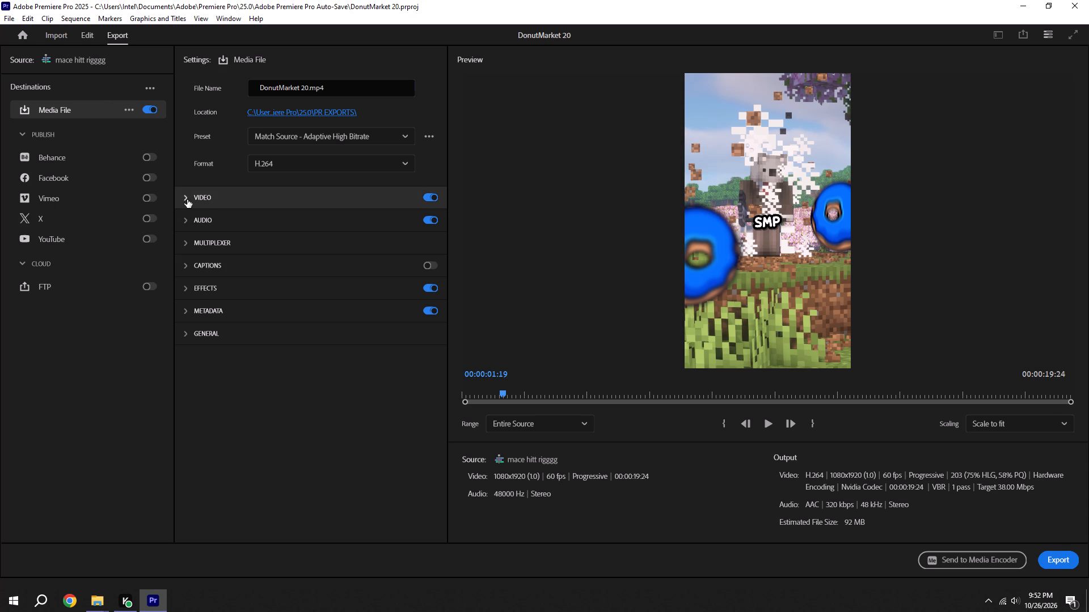
click(212, 385)
click(197, 403)
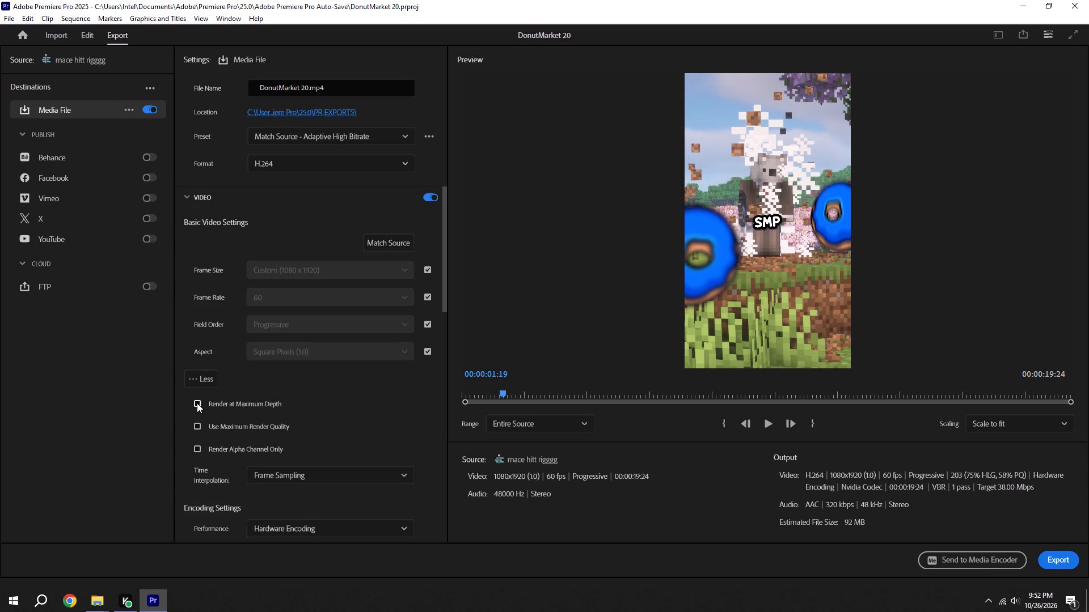
click(201, 425)
scroll(227, 415, down, 20)
scroll(227, 415, down, 19)
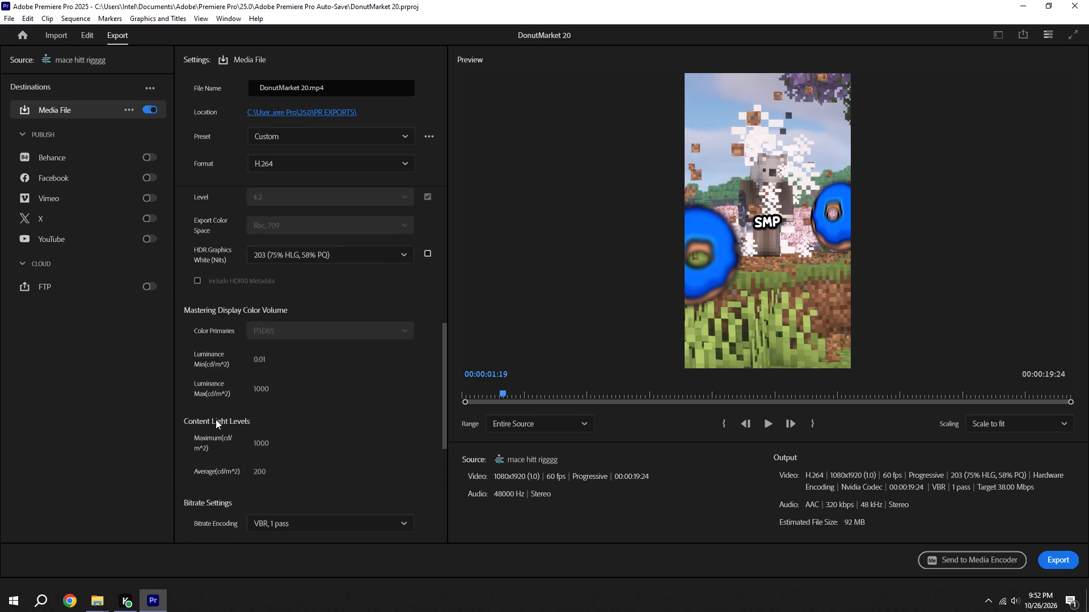
scroll(216, 419, down, 6)
drag(363, 461, 666, 497)
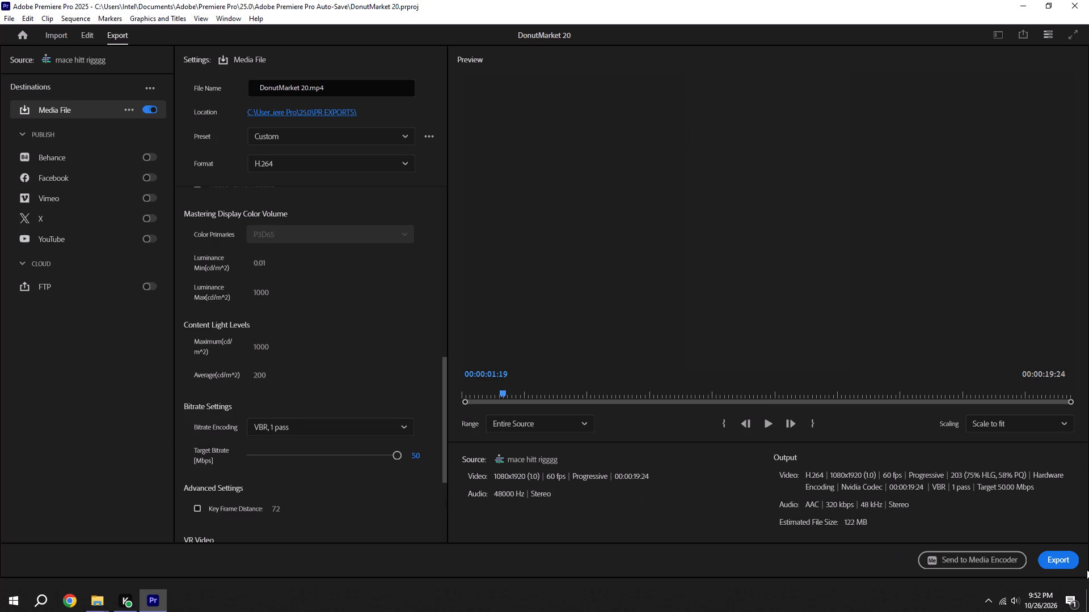
Export the DonutMarket 20 video as H.264 with the chosen settings.
click(1069, 564)
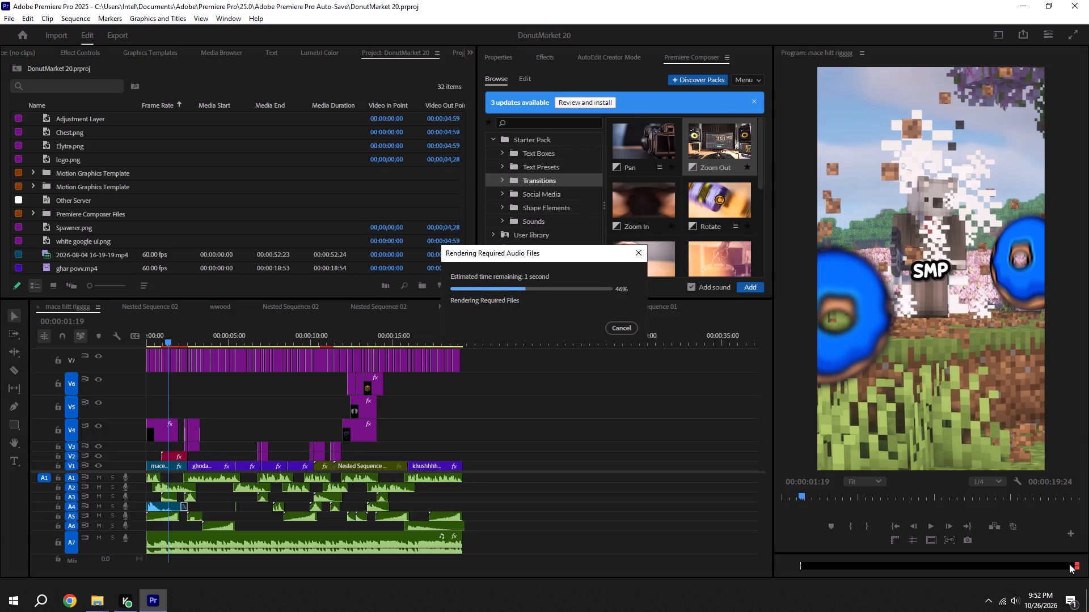
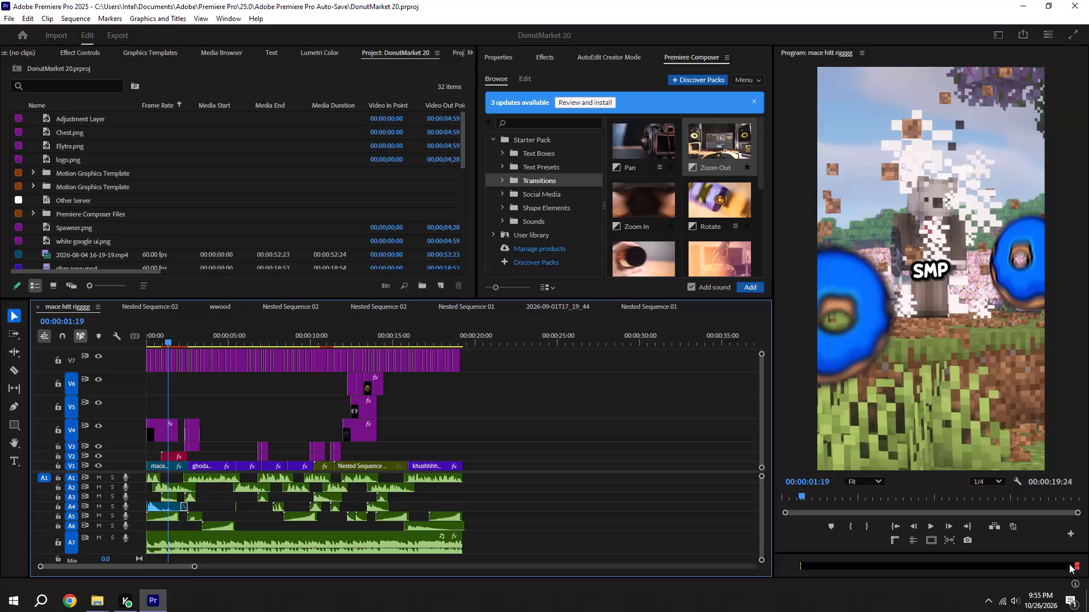
Save the DonutMarket 20 project and open Google Drive's home page in Chrome.
key(ctrl+s)
click(67, 611)
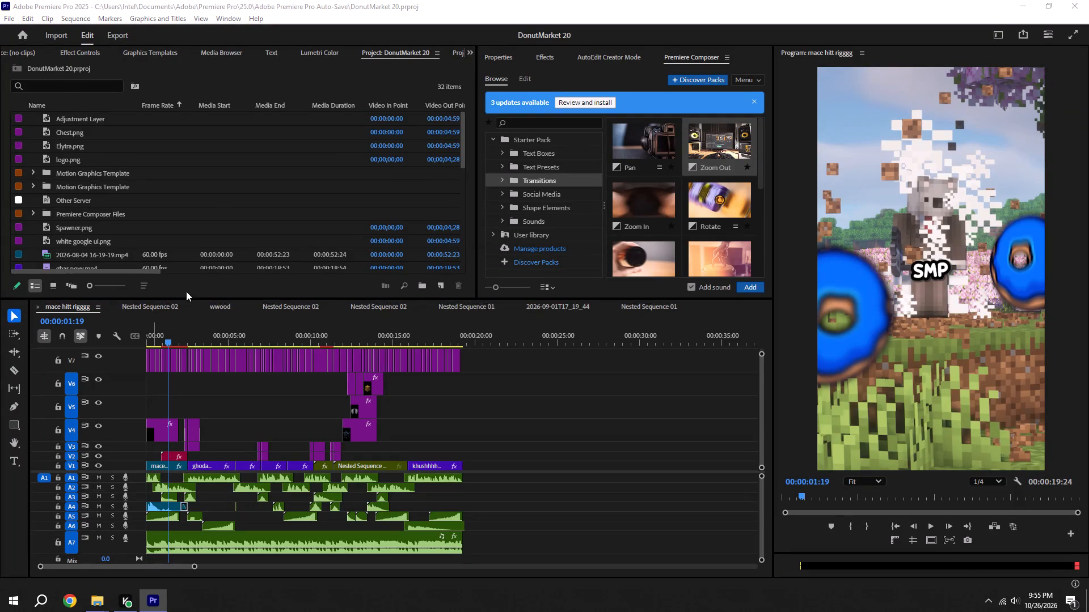
click(468, 380)
click(203, 33)
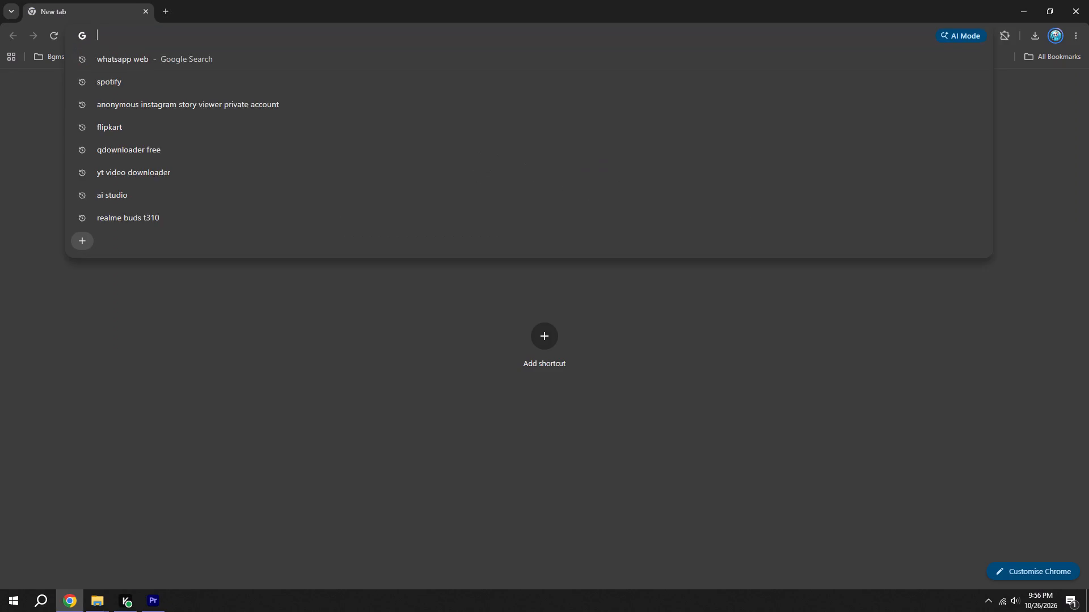
text(dri)
click(213, 33)
key(Return)
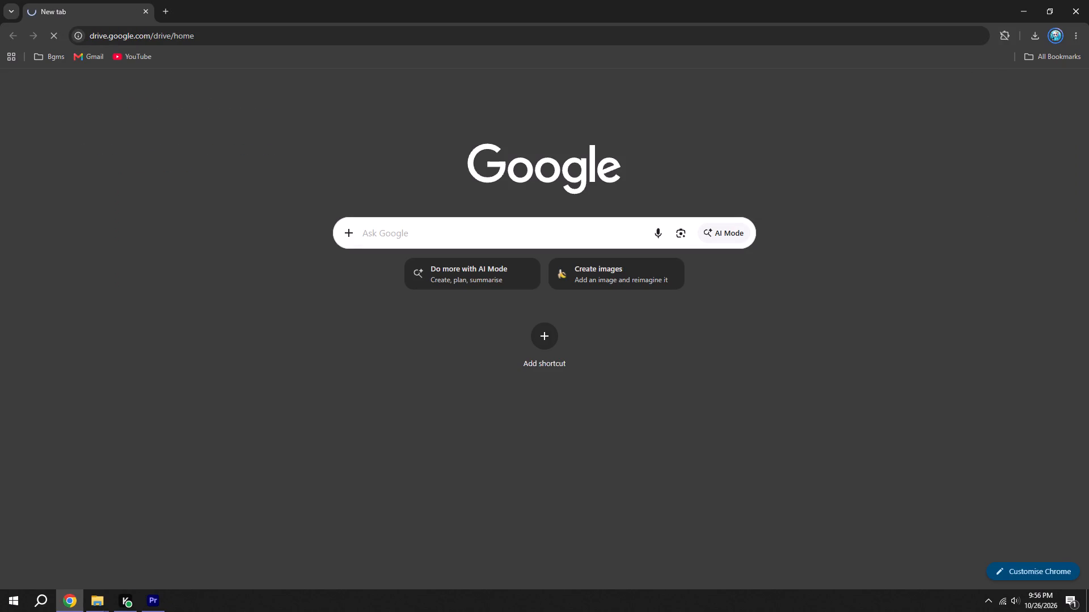
Return to Premiere Pro and close the other open sequences in the timeline, keeping only mace hitt rigggg.
click(163, 598)
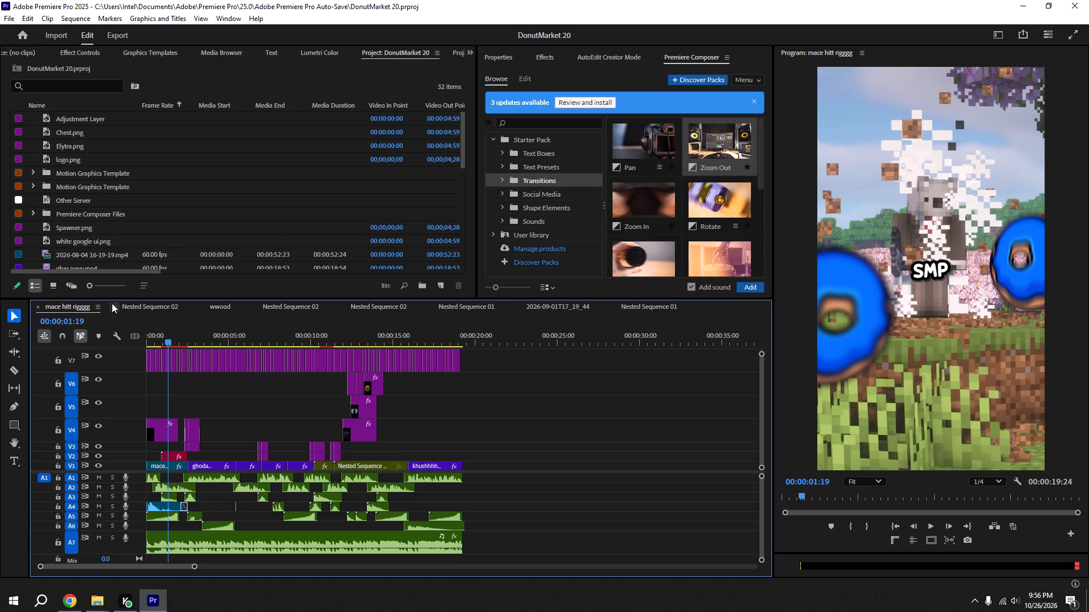
triple_click(112, 303)
triple_click(112, 303)
click(112, 303)
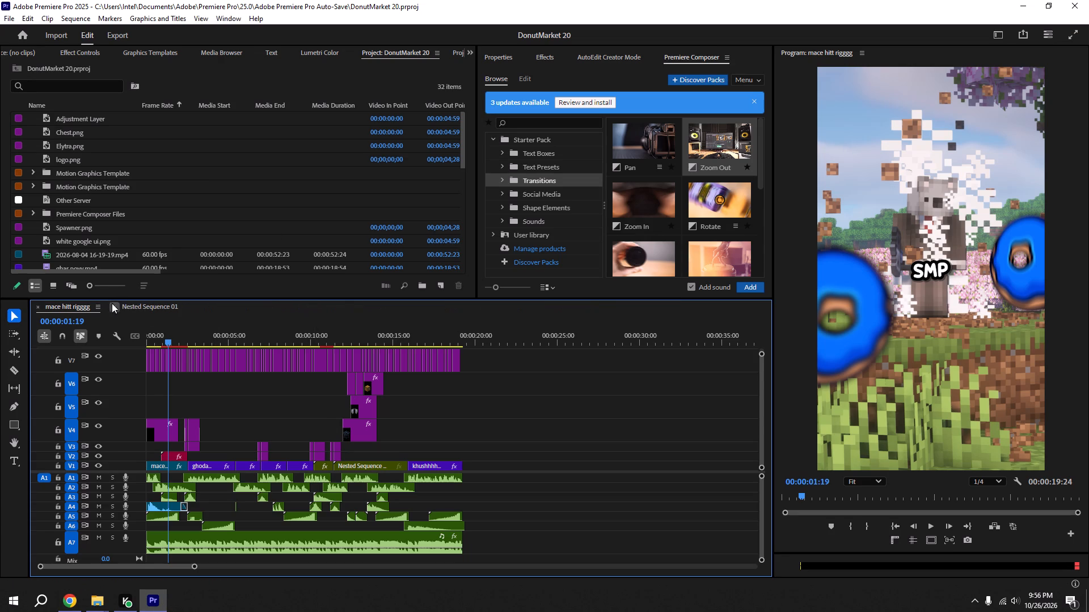
Open the recent project McHub pri 2, play the worldddddd sequence from the start to about 00:00:04:06, and save.
click(17, 35)
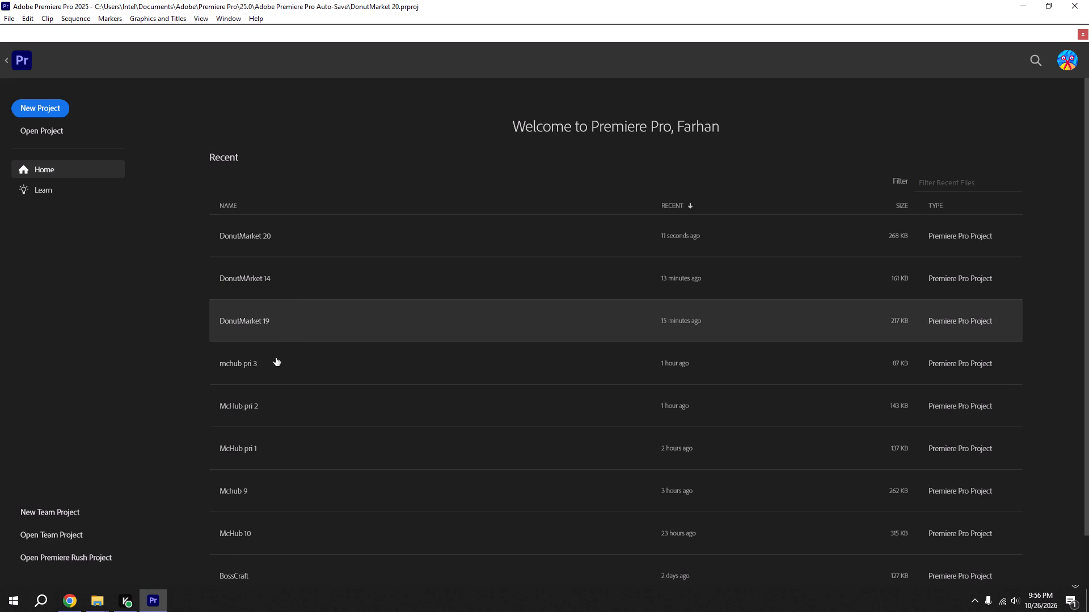
click(281, 397)
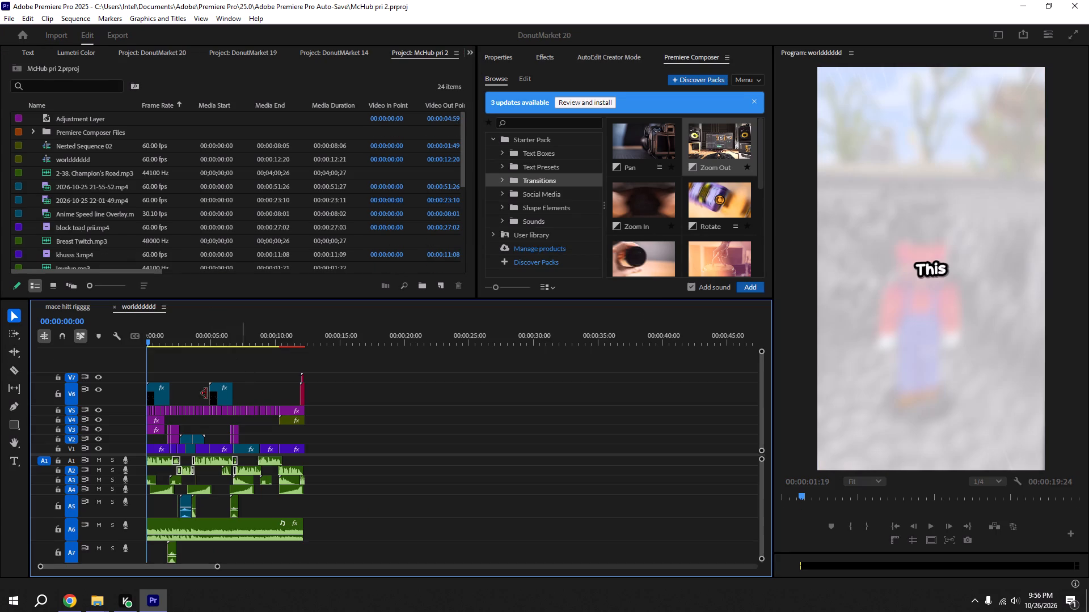
key(space)
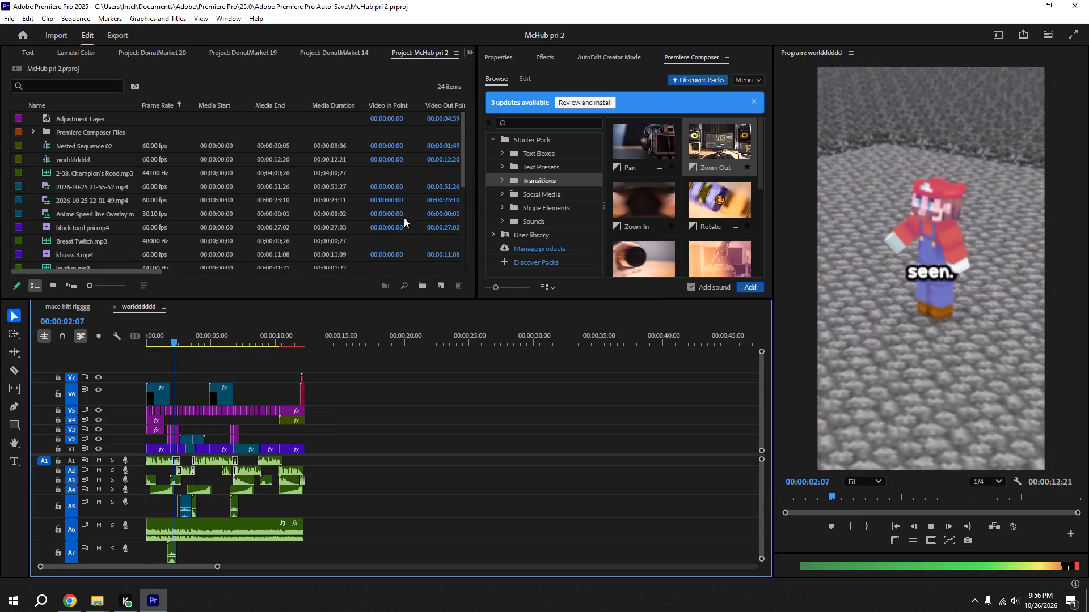
key(space)
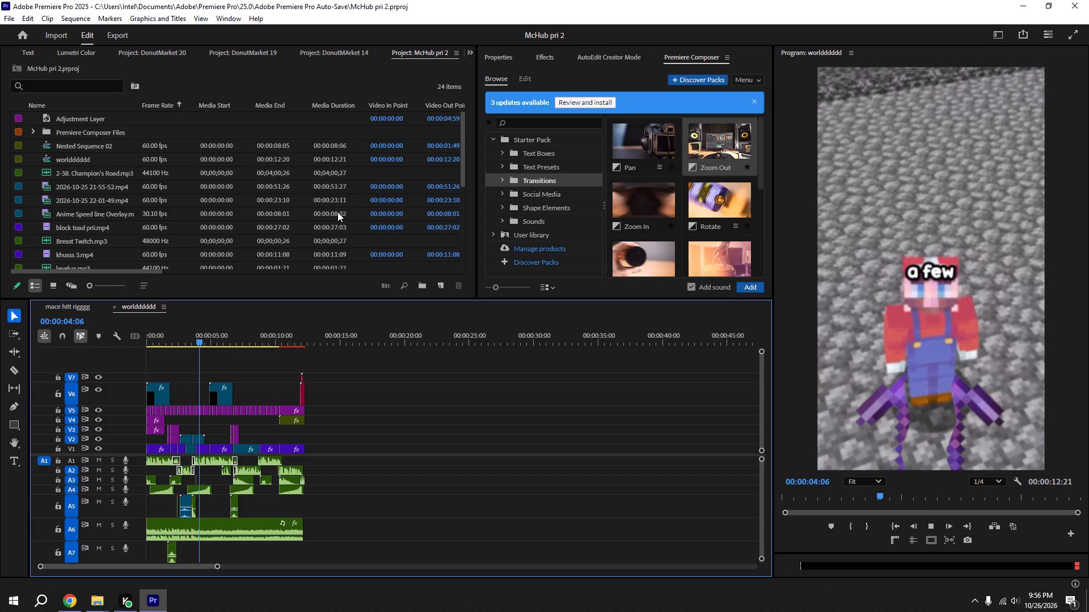
key(ctrl+s)
Open the recent project mchub pri 3.
click(21, 37)
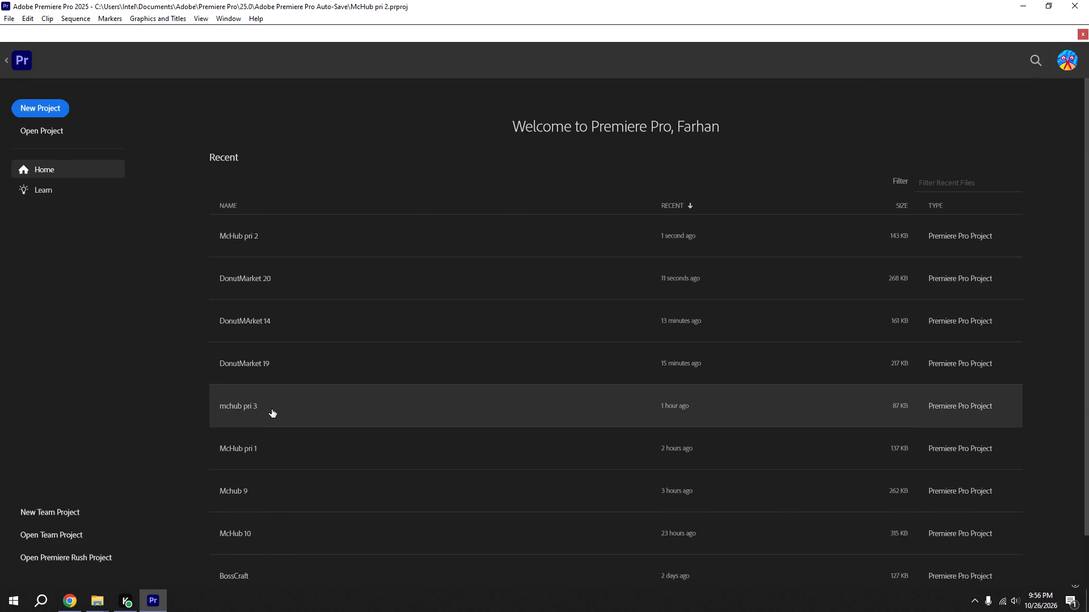
click(272, 409)
Upload DonutMarket 20.mp4 from the Premiere Pro 25.0 PR EXPORTS folder to Google Drive in Chrome, and return to Premiere Pro.
click(83, 605)
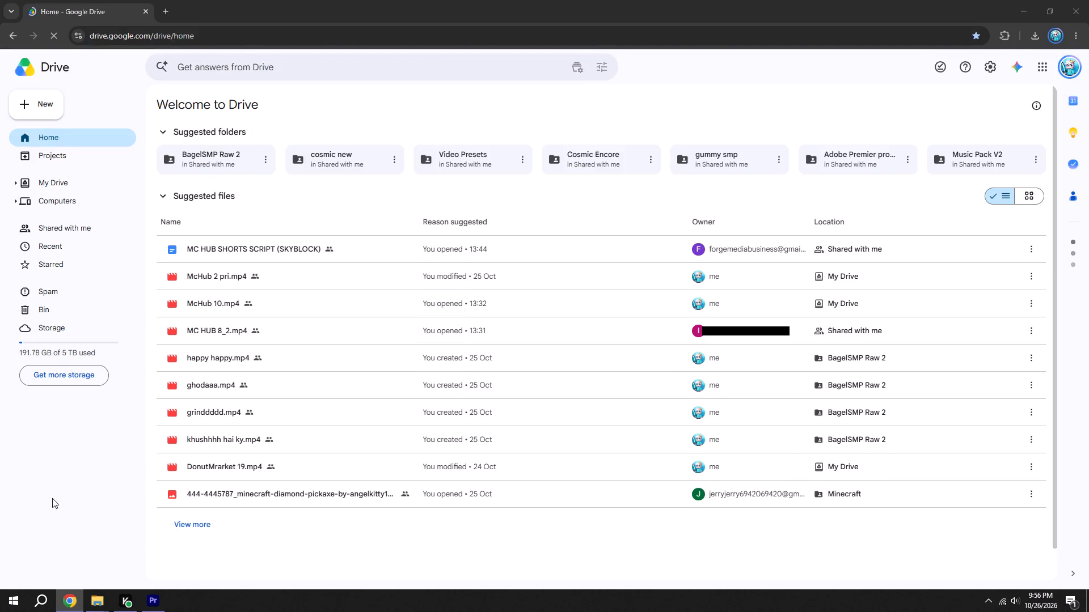
double_click(523, 268)
click(441, 284)
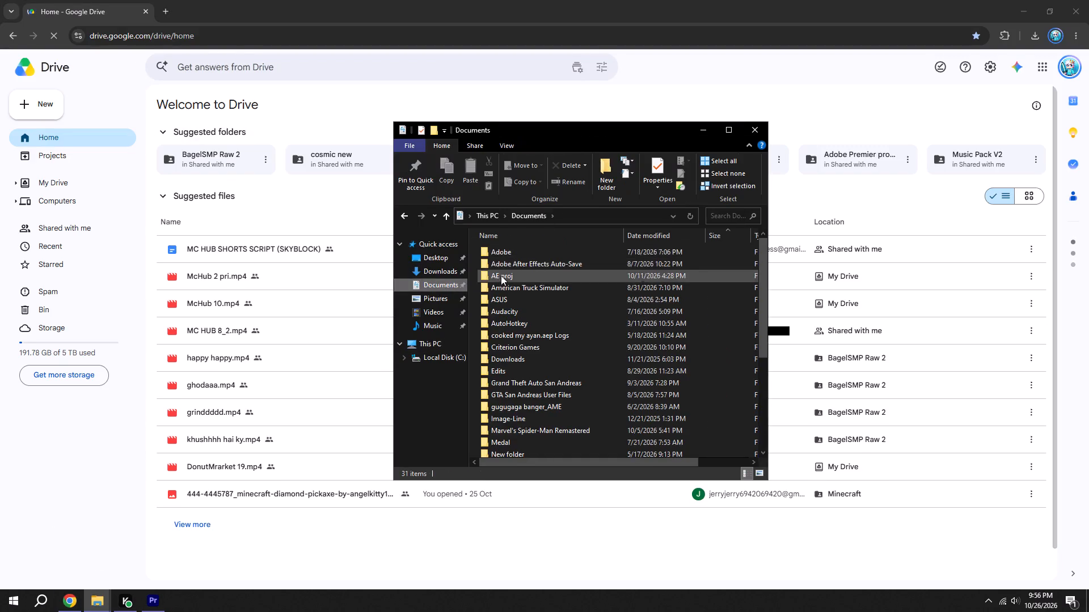
double_click(501, 249)
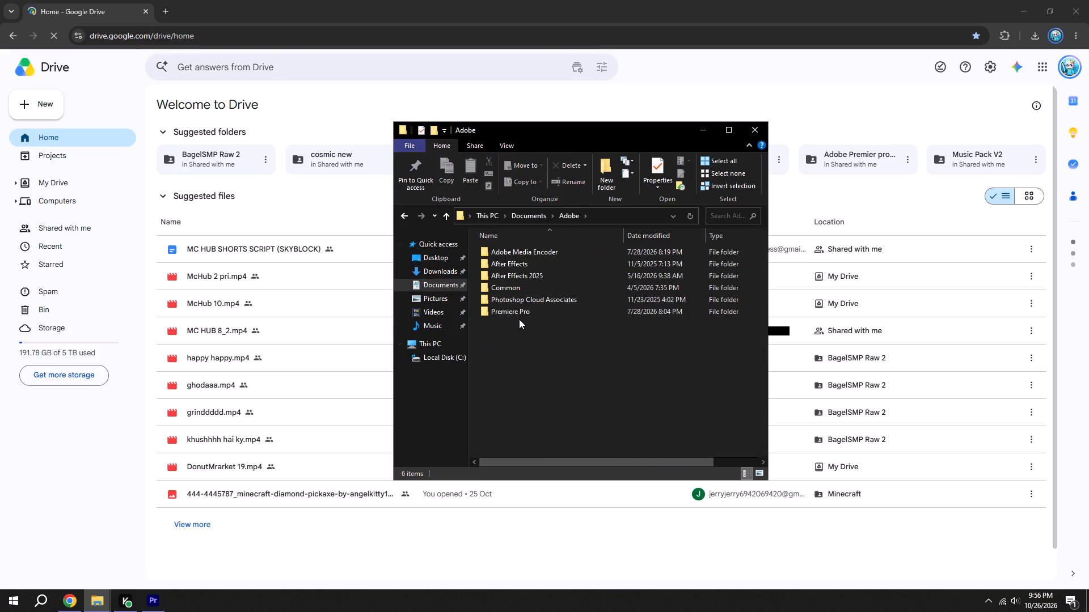
click(519, 319)
double_click(518, 313)
double_click(512, 254)
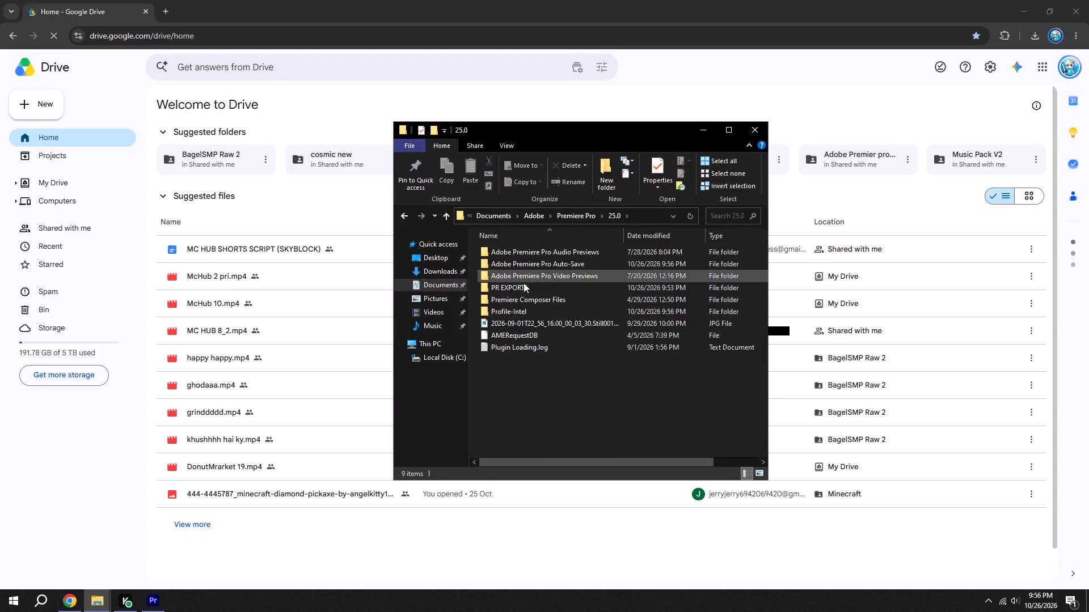
double_click(524, 283)
drag(506, 252, 271, 334)
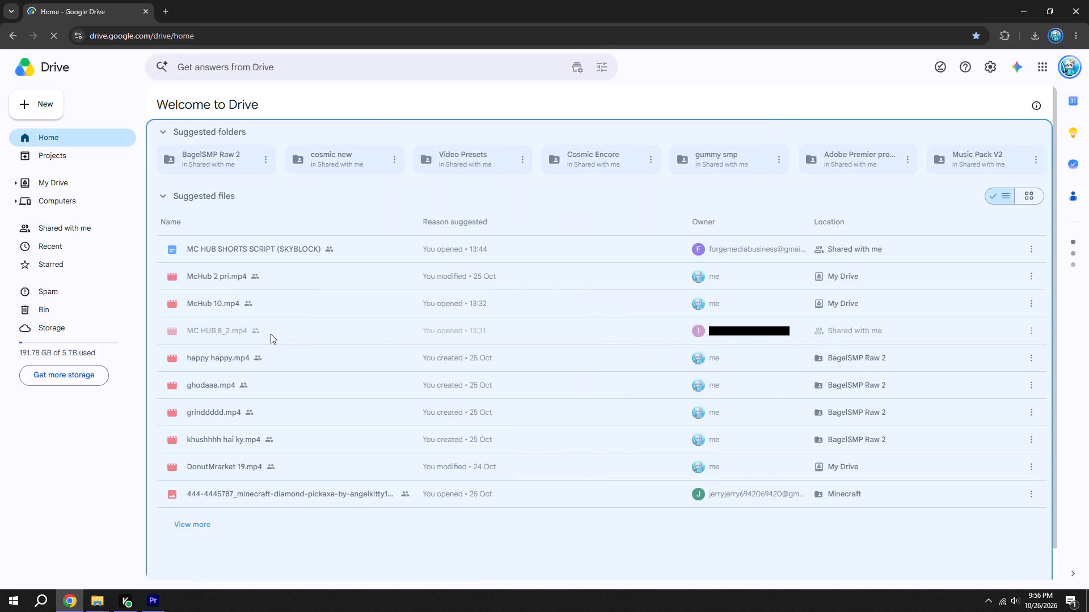
click(1031, 0)
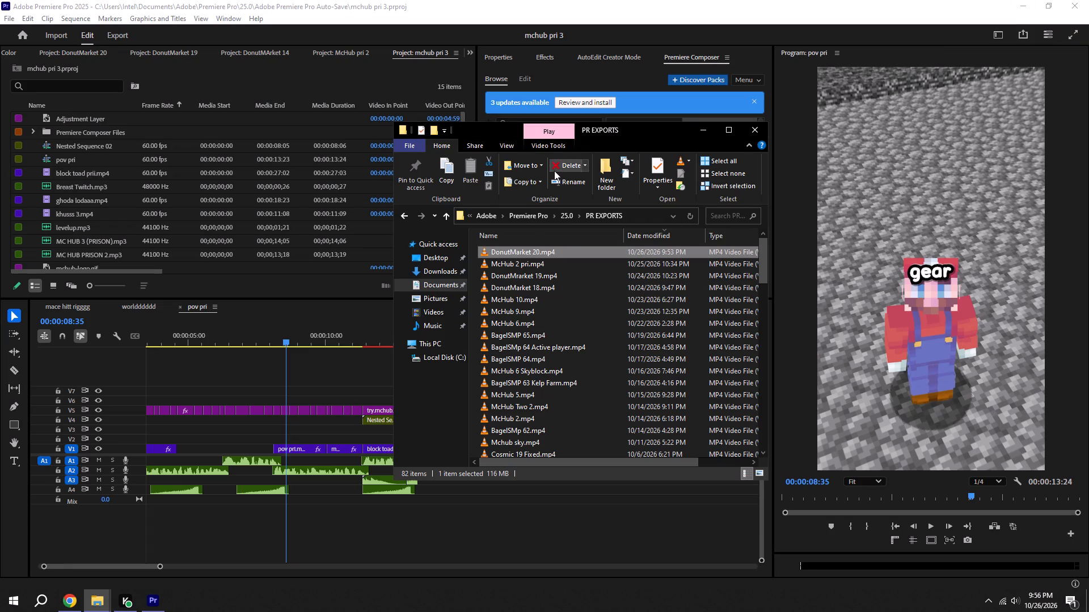
click(593, 557)
Play the pov pri sequence from the start to about 00:00:03:55 and save the project.
key(ctrl+s)
drag(269, 325, 187, 348)
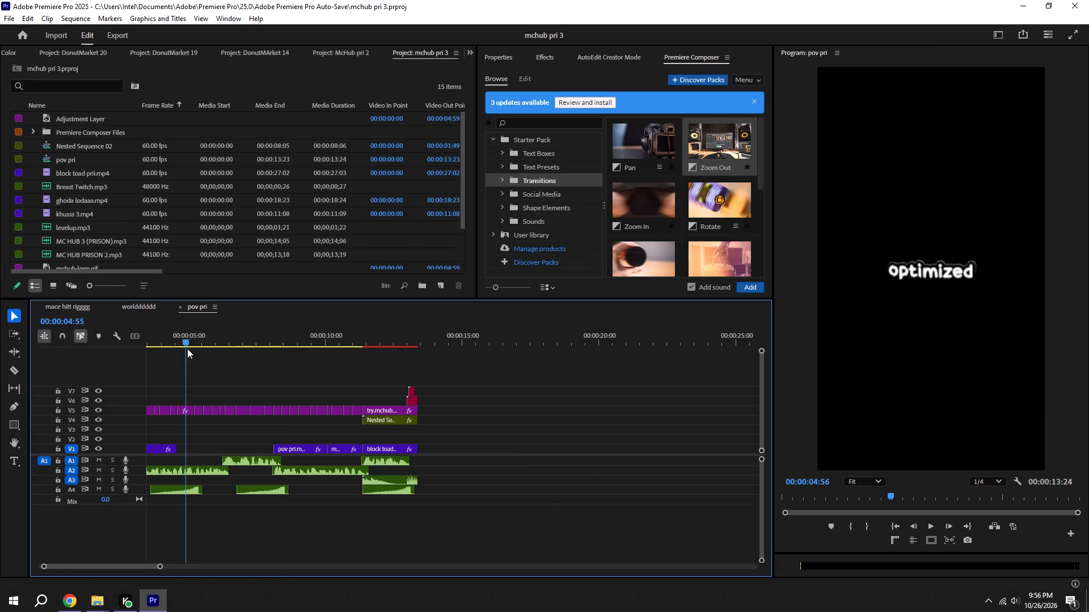
drag(187, 348, 0, 335)
key(space)
alt+scroll(207, 441, up, 6)
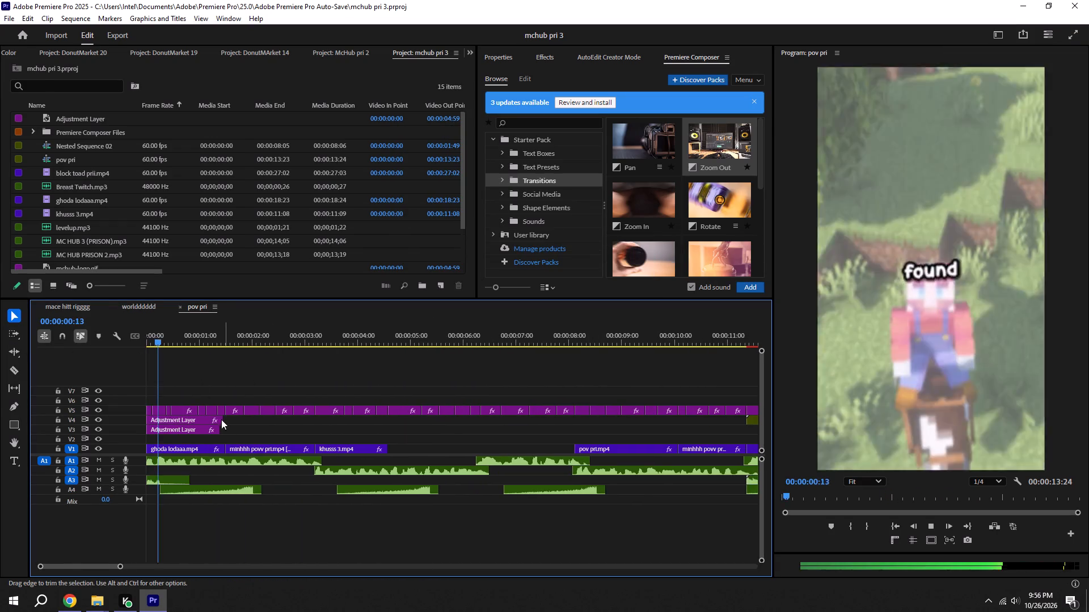
scroll(221, 417, up, 5)
key(ctrl+s)
key(space)
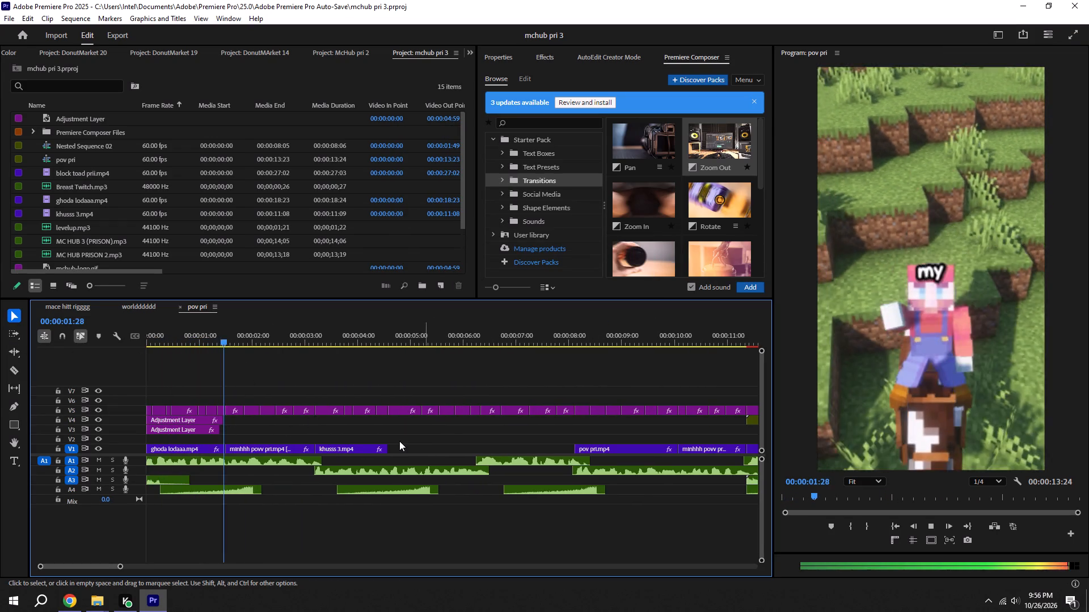
key(space)
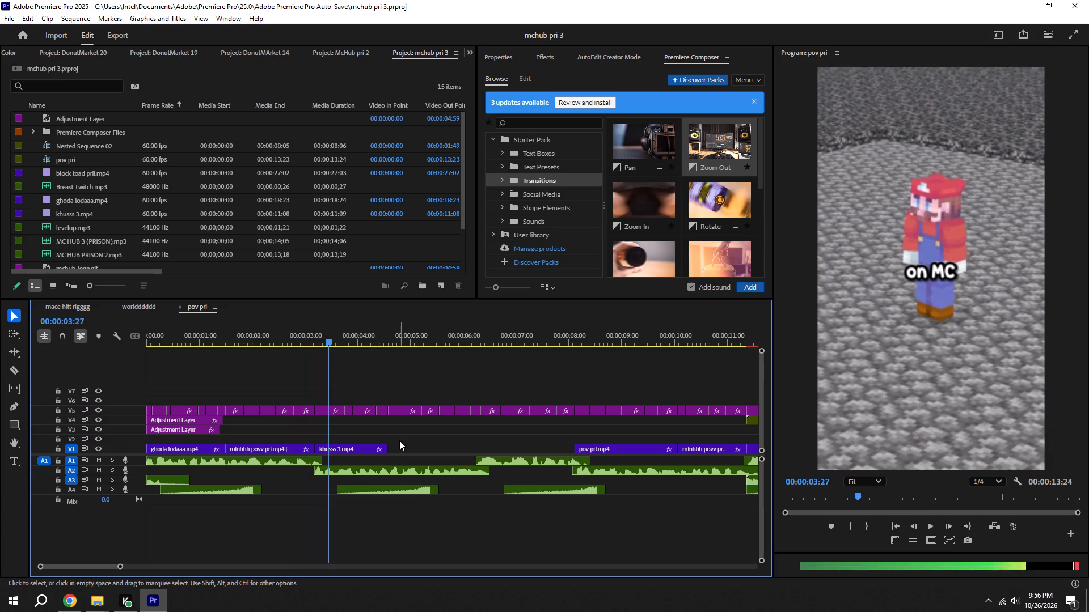
key(space)
key(ctrl+s)
Delete the khusss 3.mp4 clip from V1 in the pov pri sequence and save the project.
click(340, 446)
key(BackSpace)
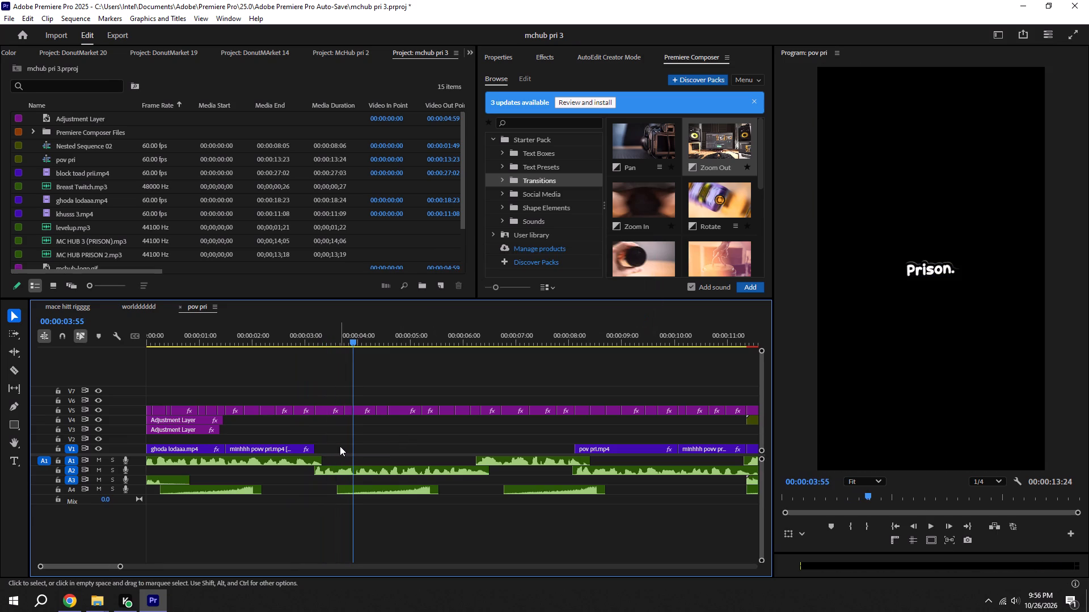
key(ctrl+s)
key(ctrl+s)
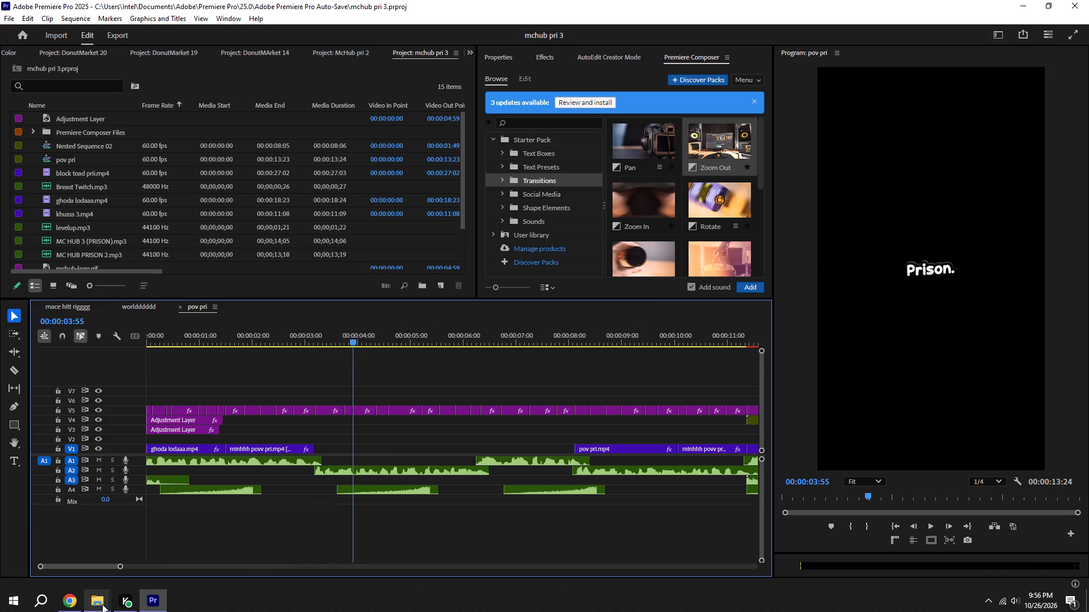
Add spawnn pri.mp4 from the paid one folder in File Explorer to track V3 of the pov pri sequence.
click(102, 604)
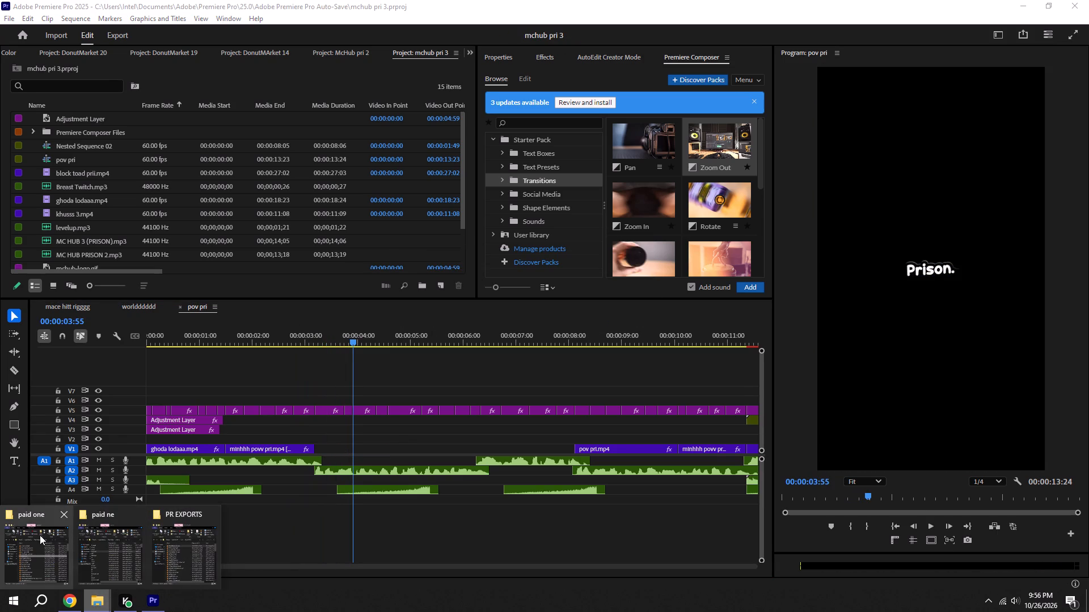
click(40, 535)
scroll(535, 244, up, 4)
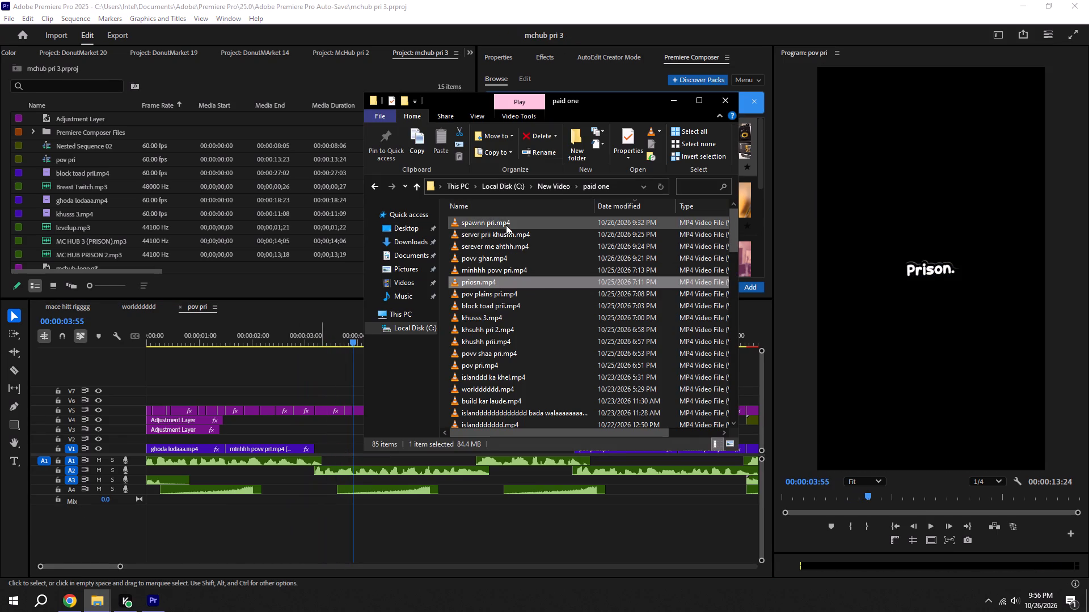
drag(506, 225, 279, 427)
click(282, 444)
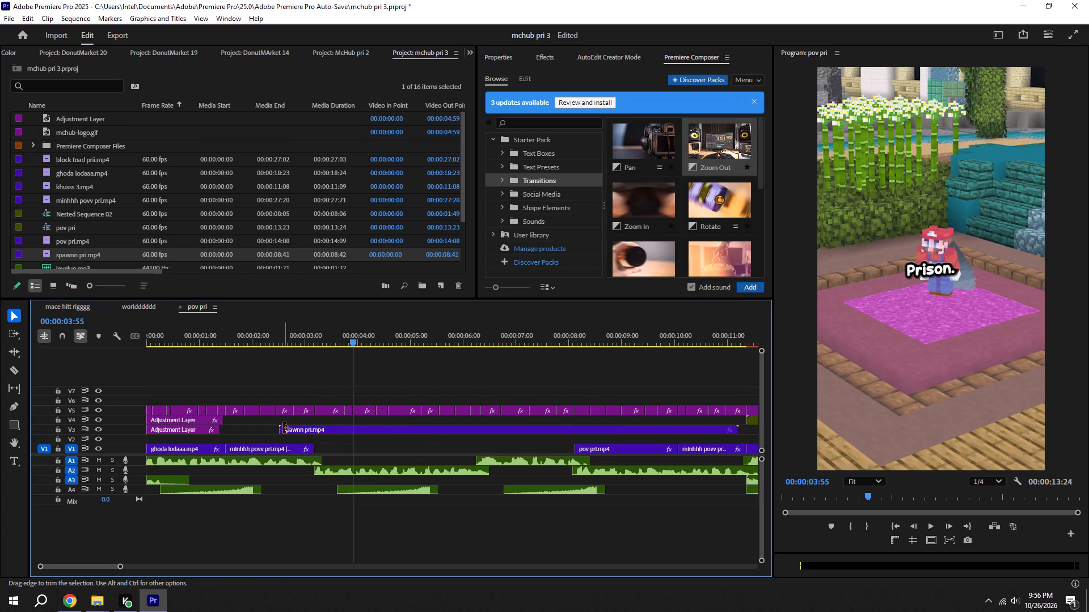
Move the spawnn pri.mp4 clip to V2, enable snapping, align its start with the end of minhhh povv pri.mp4, and save.
drag(284, 428, 239, 427)
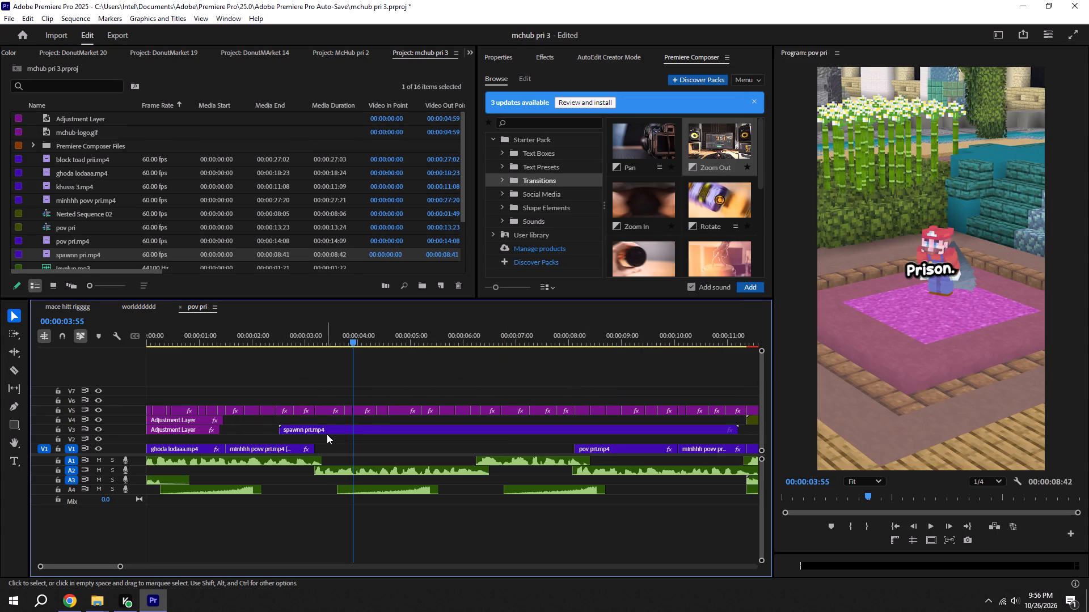
drag(328, 432, 352, 439)
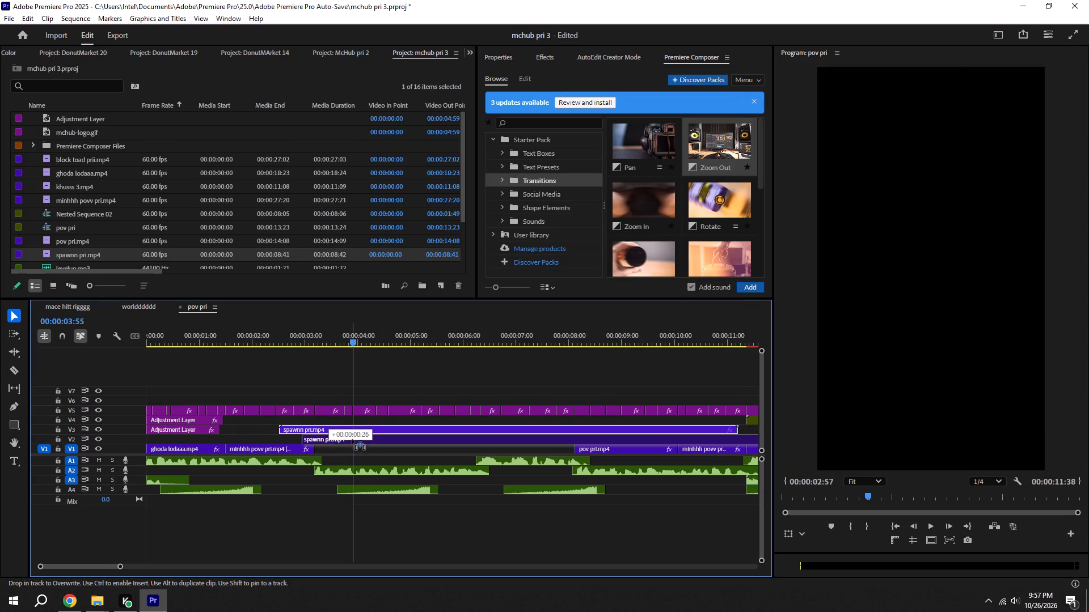
drag(352, 439, 358, 443)
click(65, 339)
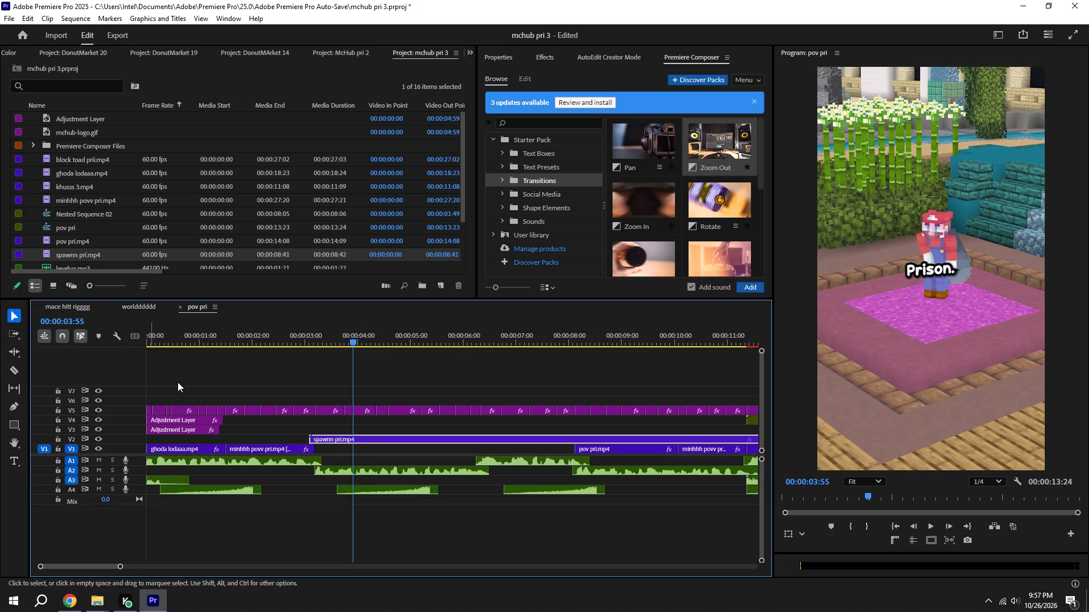
key(ctrl+s)
click(324, 435)
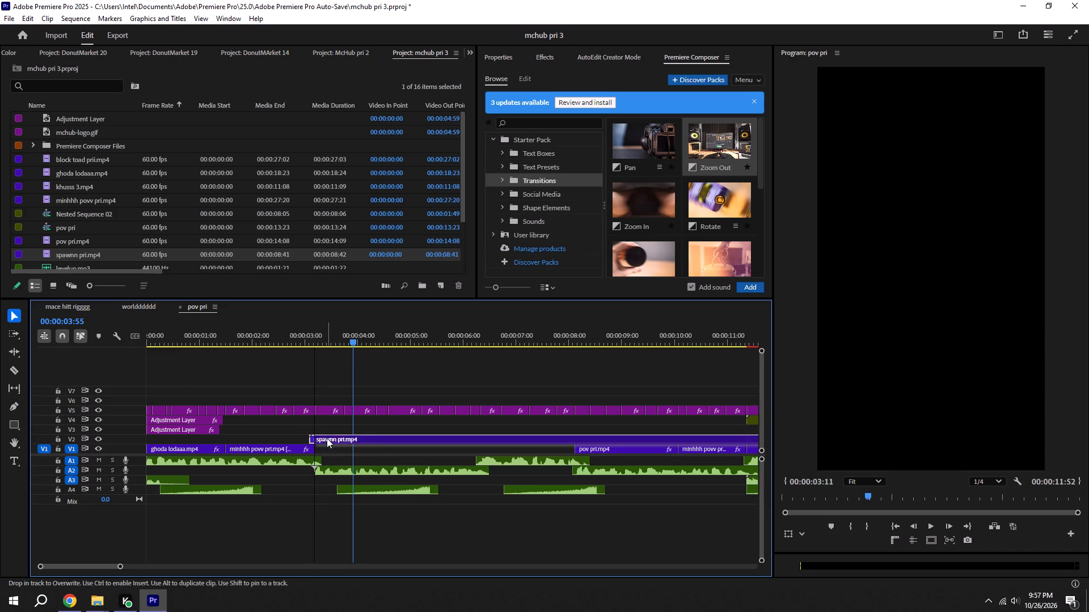
key(ctrl+s)
Preview the spawnn pri.mp4 clip, split it at the end of the "Prison." caption, delete the remainder, and save.
shift+click(311, 346)
shift+click(313, 341)
key(space)
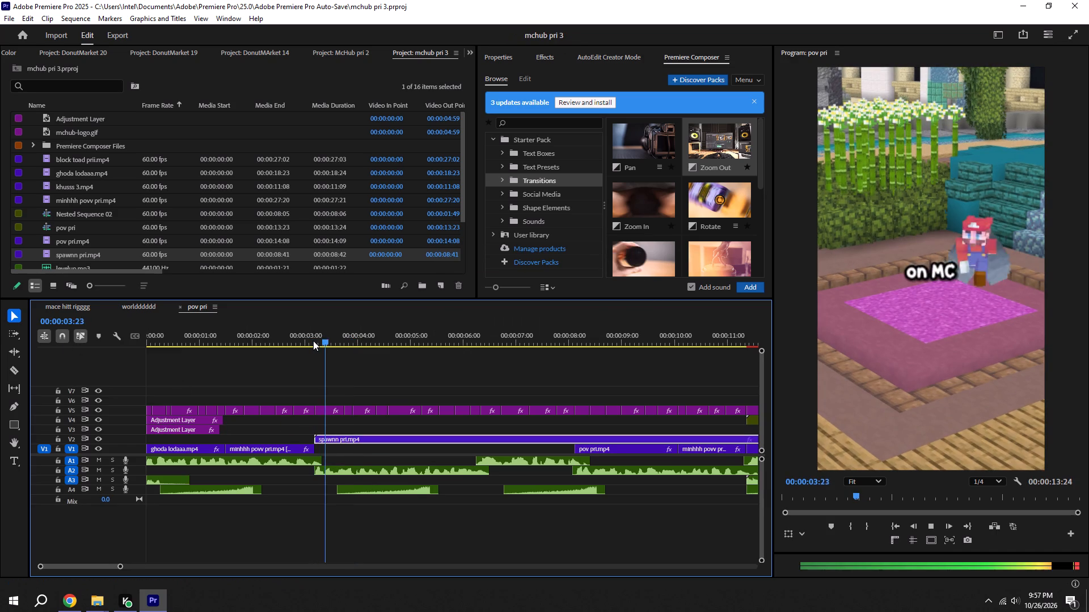
key(space)
key(space)
key(space)
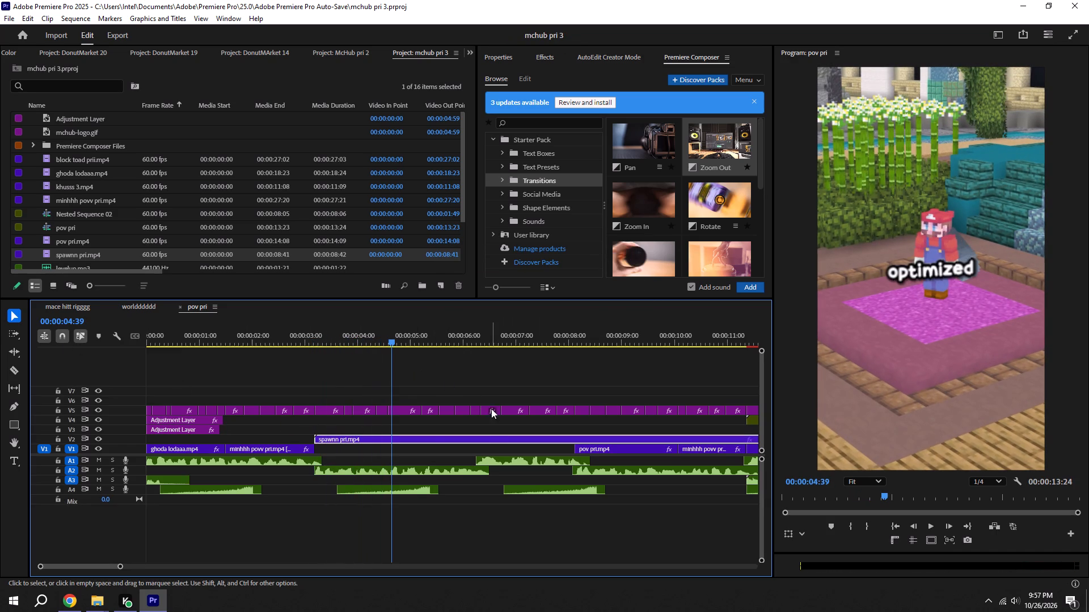
key(c)
alt+scroll(368, 428, up, 10)
key(ctrl+s)
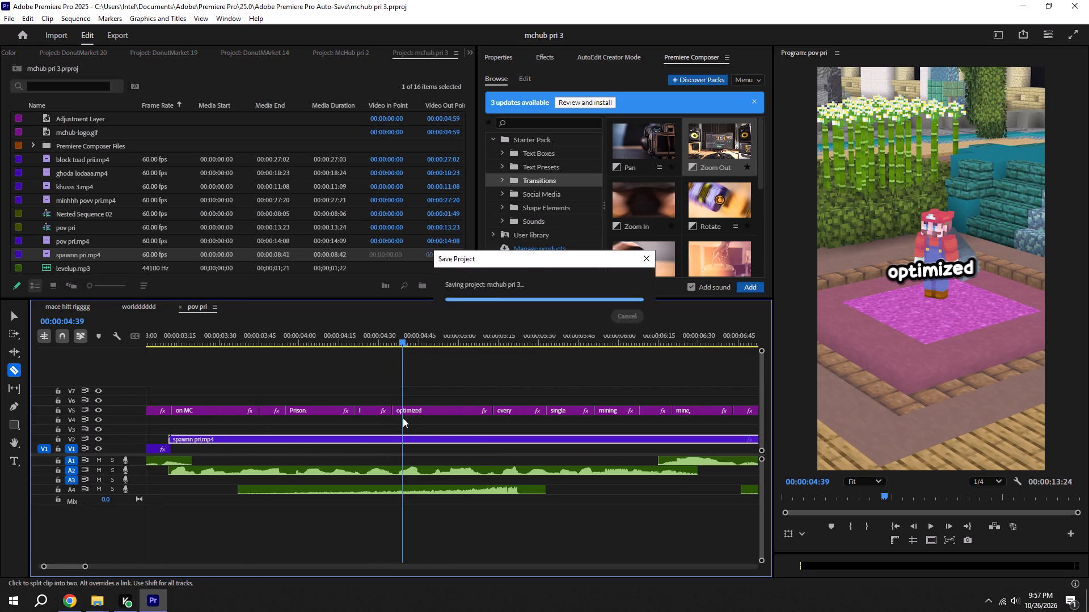
click(354, 435)
key(v)
click(417, 443)
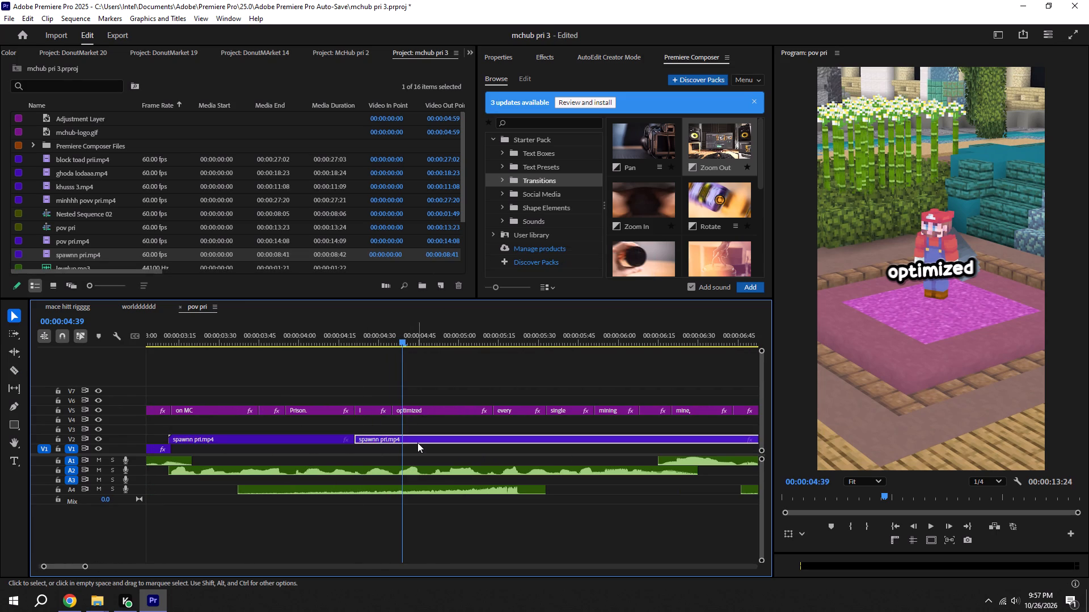
key(BackSpace)
key(ctrl+s)
Set the playhead at the end of the shortened spawnn pri.mp4 clip, 00:00:04:20, and save the project.
alt+scroll(405, 422, down, 11)
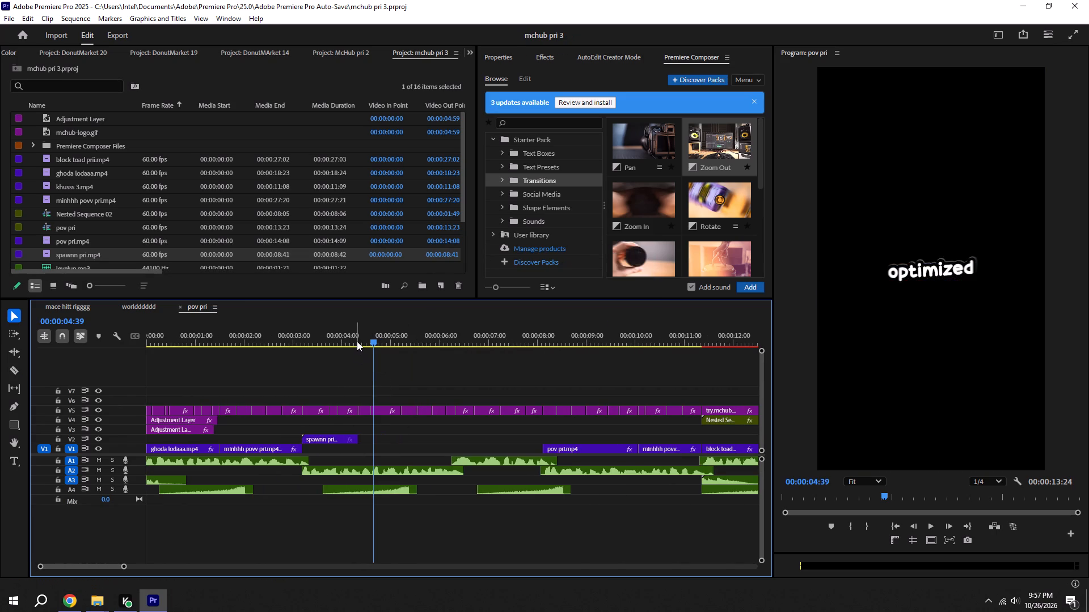
shift+click(357, 341)
key(ctrl+s)
alt+scroll(357, 341, down, 6)
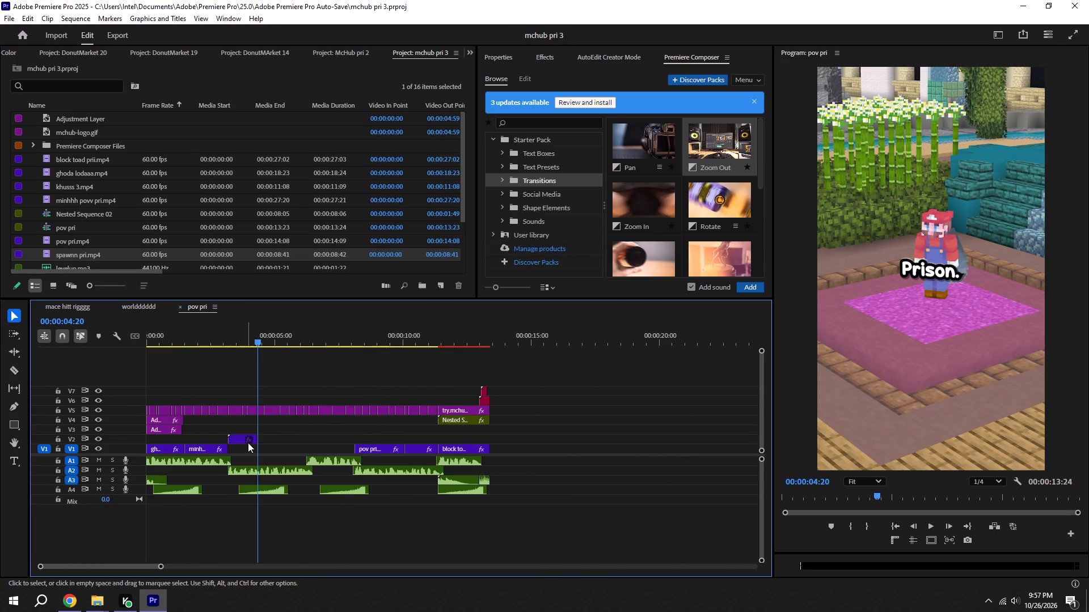
Move the shortened spawnn pri.mp4 clip from V2 down to V1 and save the project.
drag(248, 443, 246, 448)
key(ctrl+s)
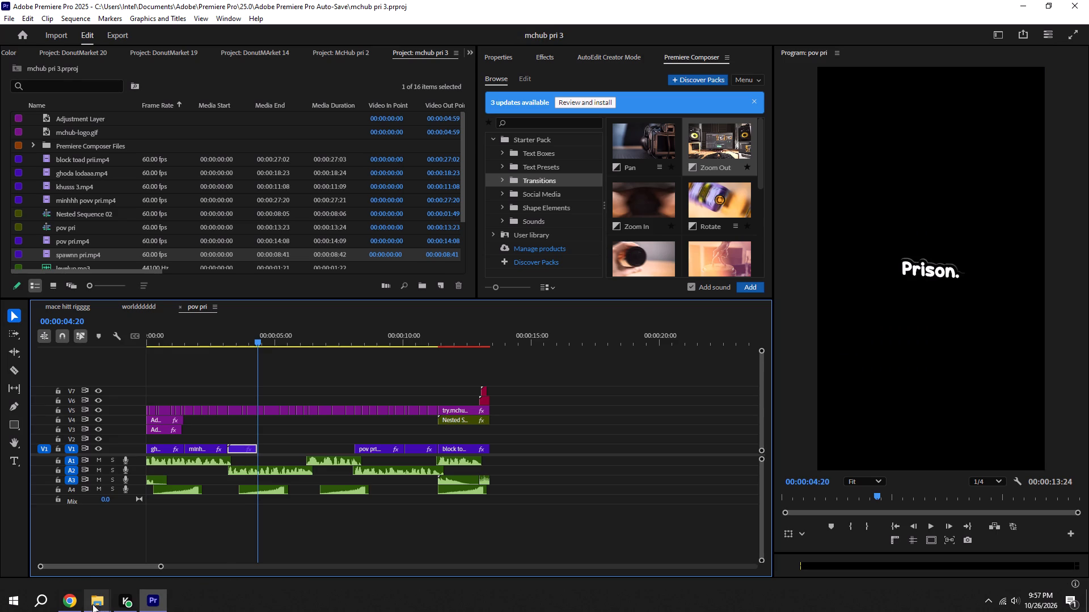
click(92, 604)
click(521, 521)
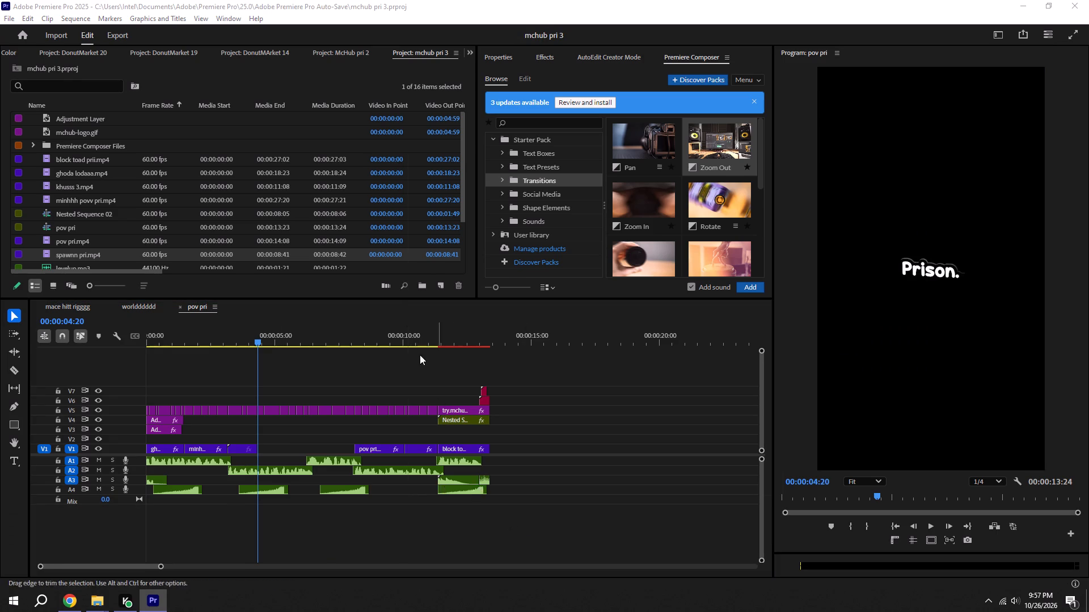
click(448, 322)
scroll(549, 330, down, 3)
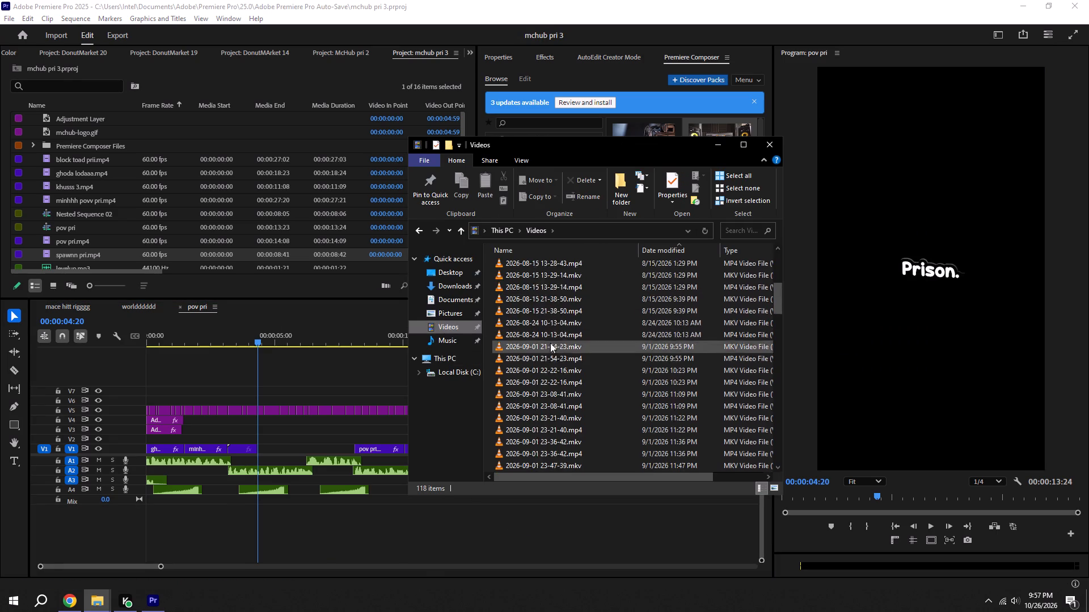
scroll(550, 343, down, 20)
scroll(550, 343, down, 20)
scroll(550, 343, down, 13)
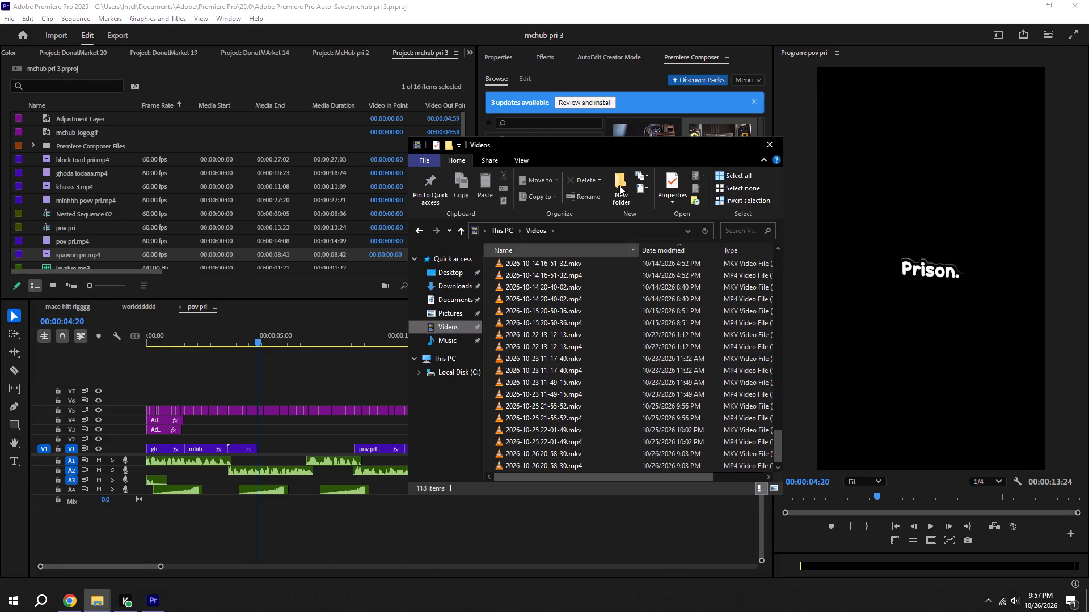
drag(618, 148, 509, 69)
drag(481, 388, 532, 397)
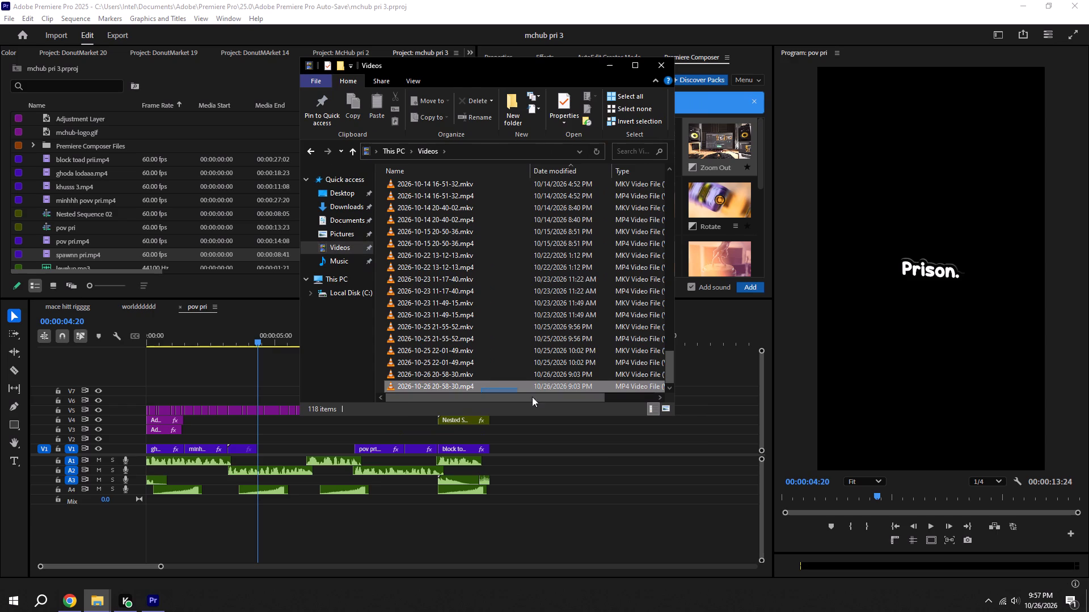
drag(532, 397, 622, 449)
drag(523, 386, 634, 456)
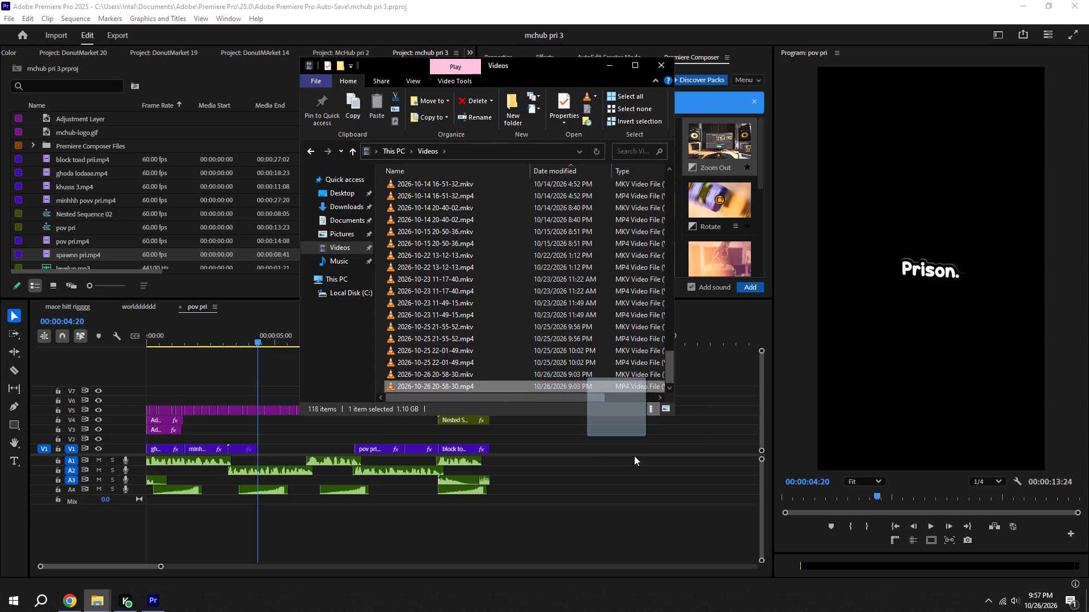
drag(634, 456, 619, 458)
click(629, 477)
drag(615, 448, 653, 452)
alt+scroll(653, 452, down, 11)
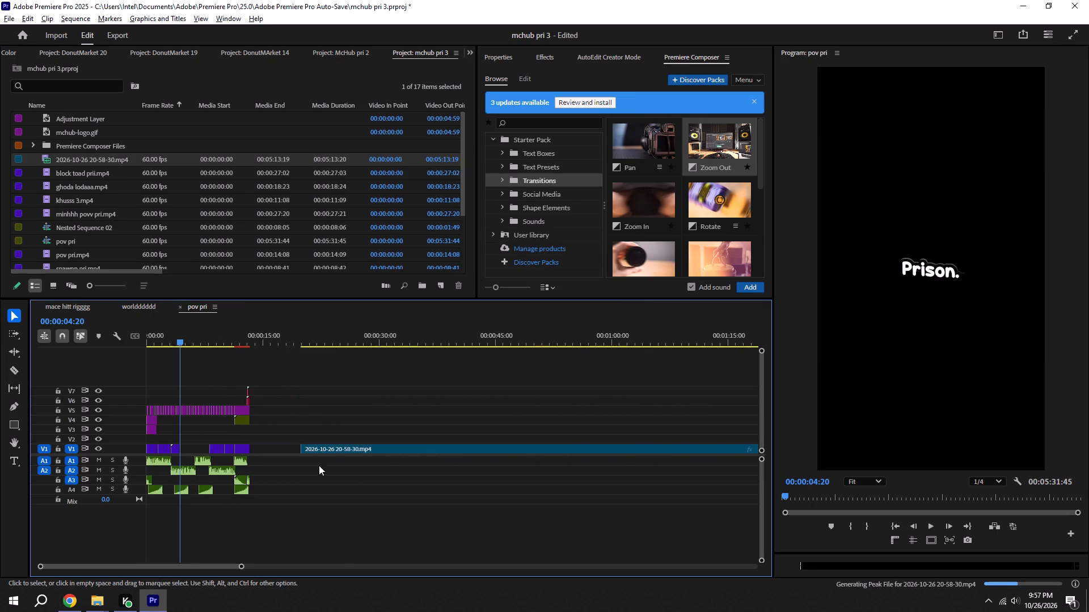
alt+scroll(324, 465, down, 20)
alt+scroll(324, 465, down, 3)
drag(163, 449, 169, 448)
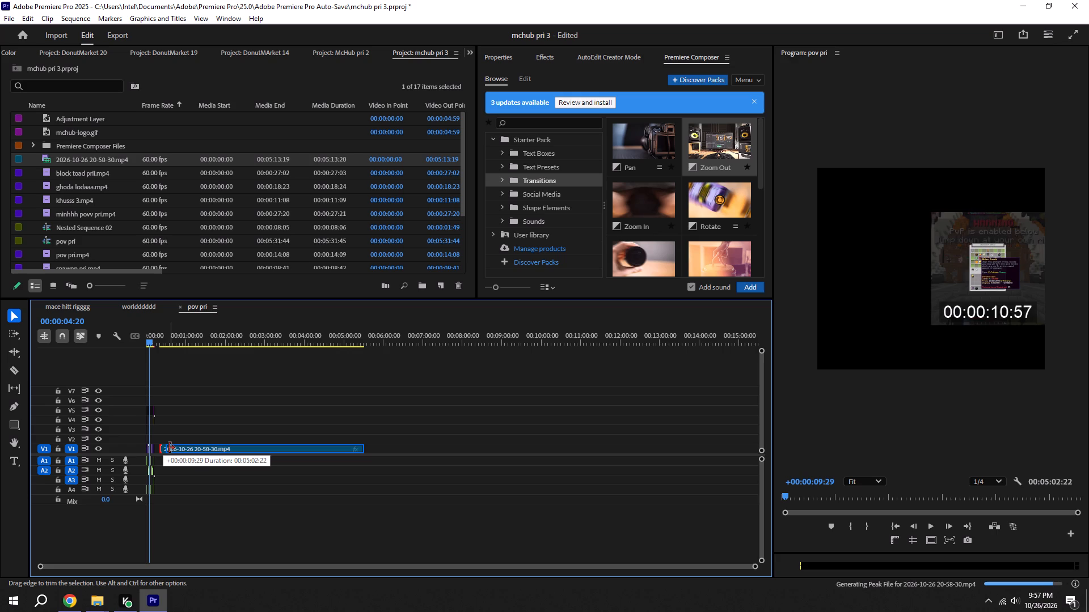
drag(169, 448, 197, 449)
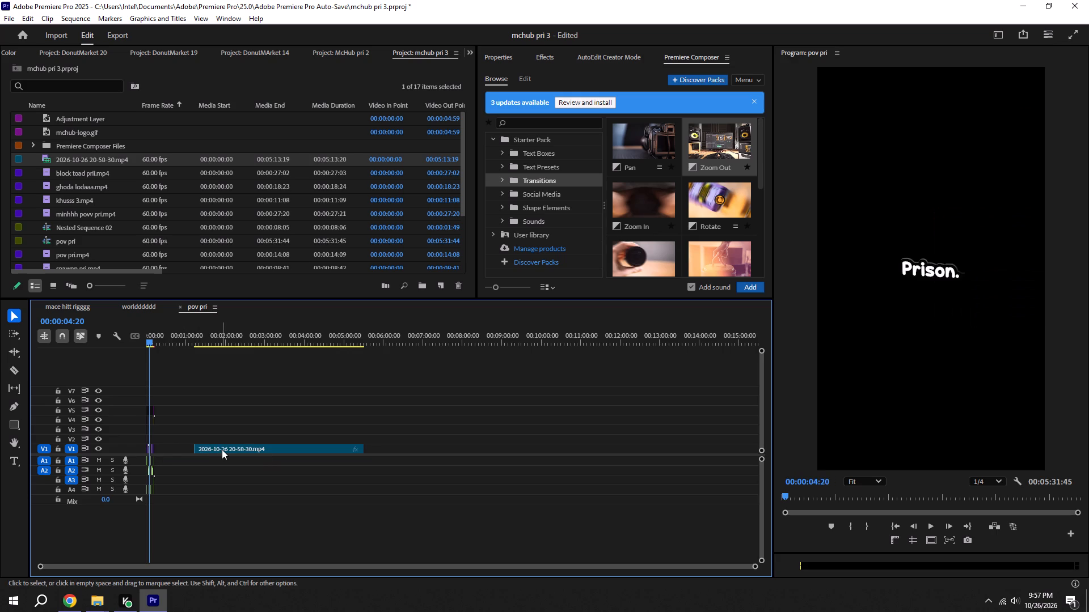
drag(222, 449, 203, 444)
alt+scroll(203, 444, up, 15)
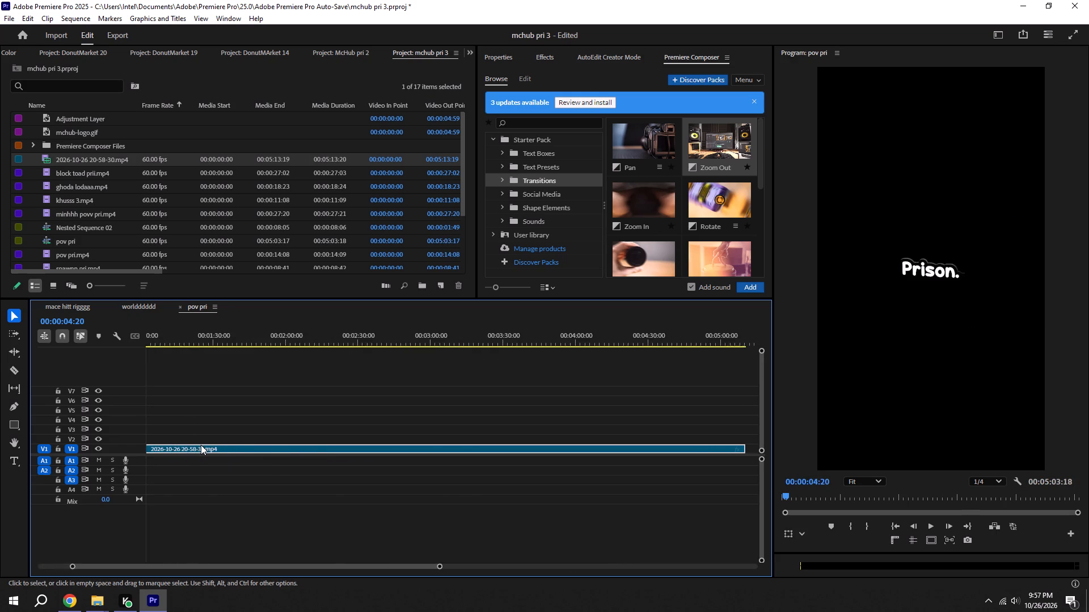
alt+scroll(201, 445, up, 20)
alt+scroll(201, 445, up, 20)
alt+scroll(201, 445, up, 2)
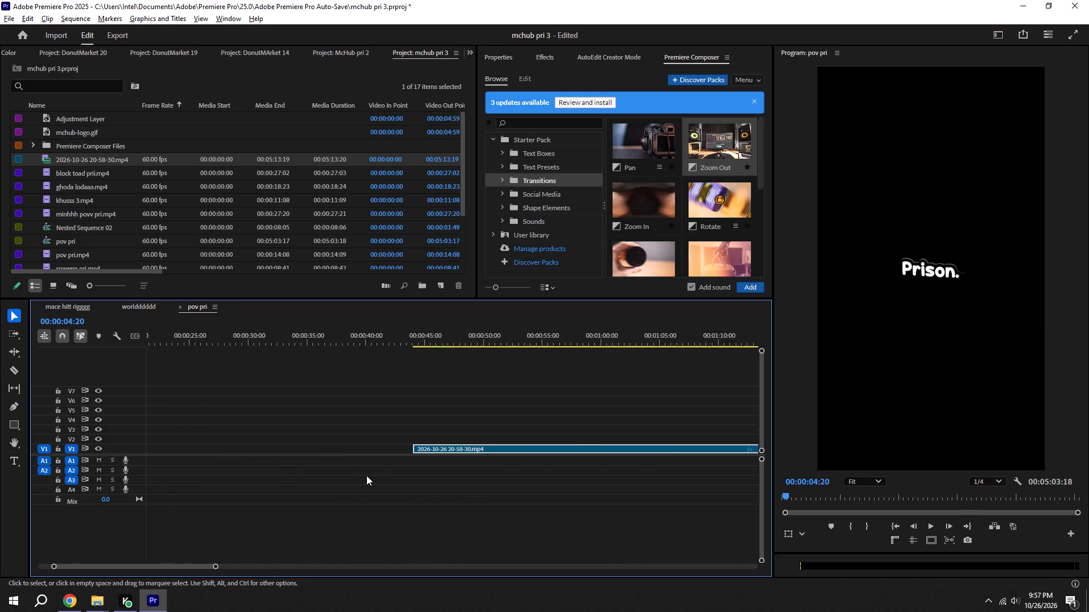
alt+scroll(366, 475, up, 7)
drag(555, 447, 166, 435)
scroll(192, 435, up, 11)
drag(290, 442, 229, 440)
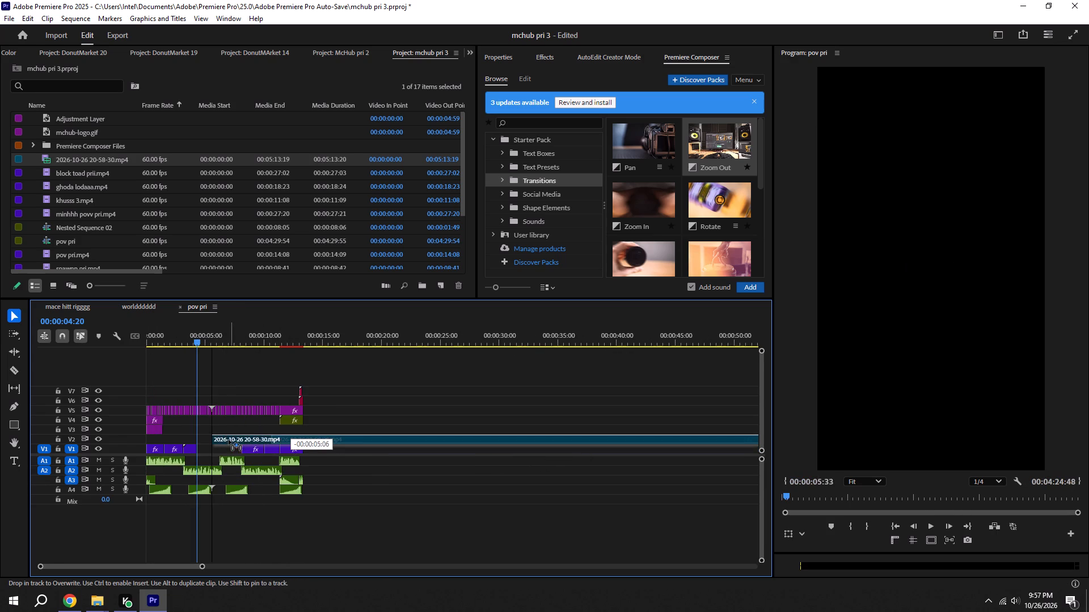
drag(229, 440, 216, 439)
alt+scroll(193, 437, up, 12)
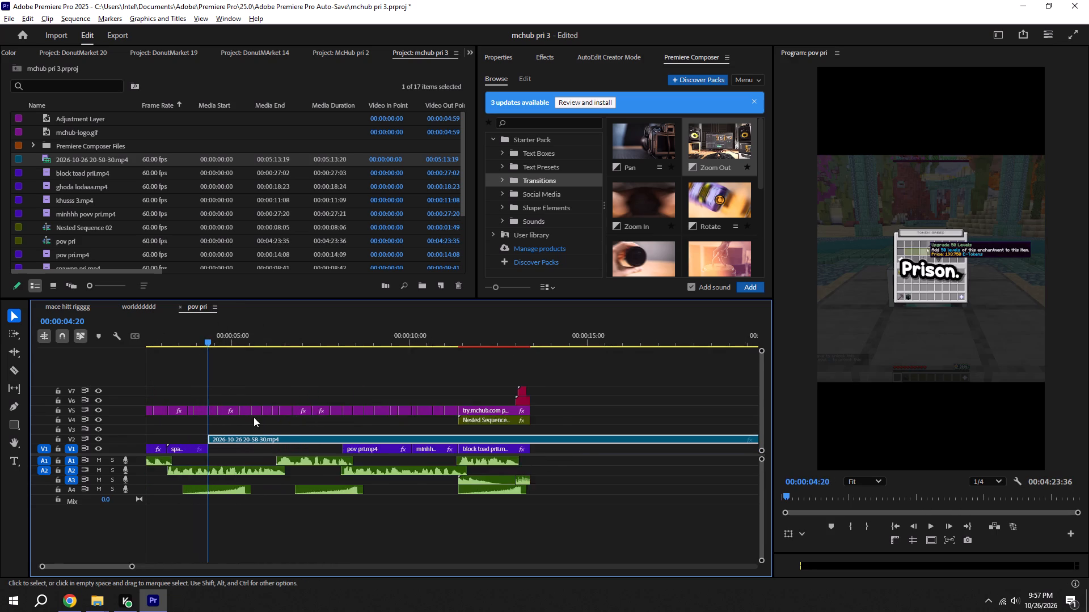
alt+scroll(254, 417, up, 4)
key(space)
key(space)
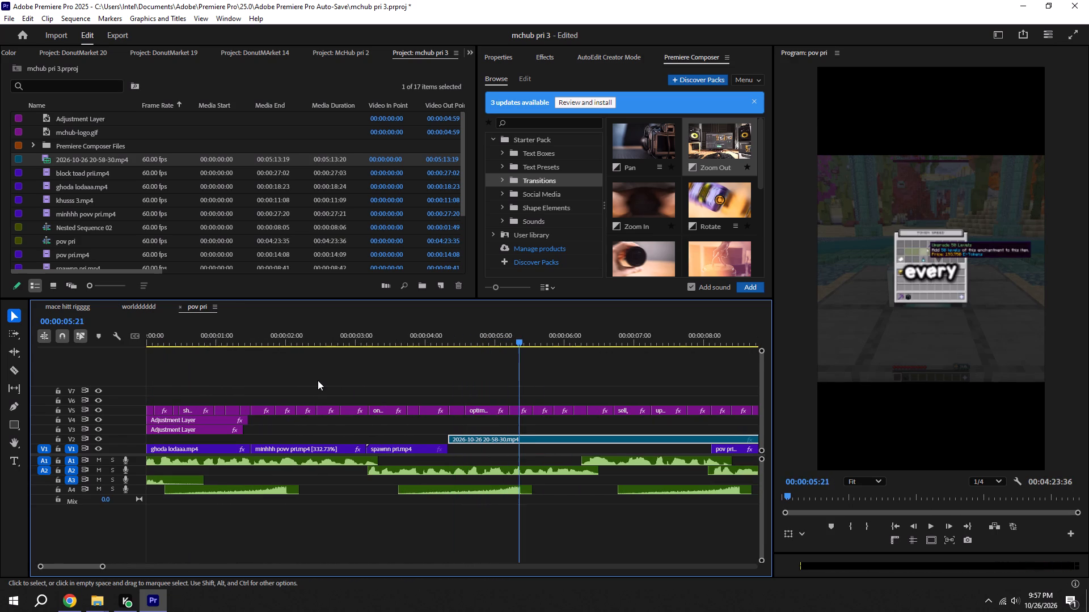
key(space)
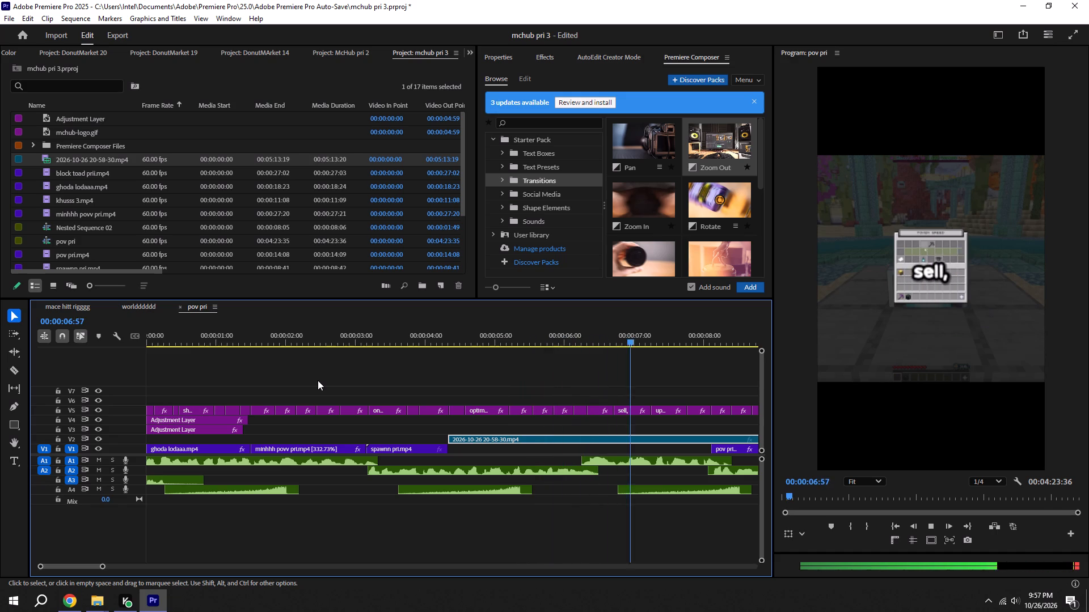
key(space)
key(space)
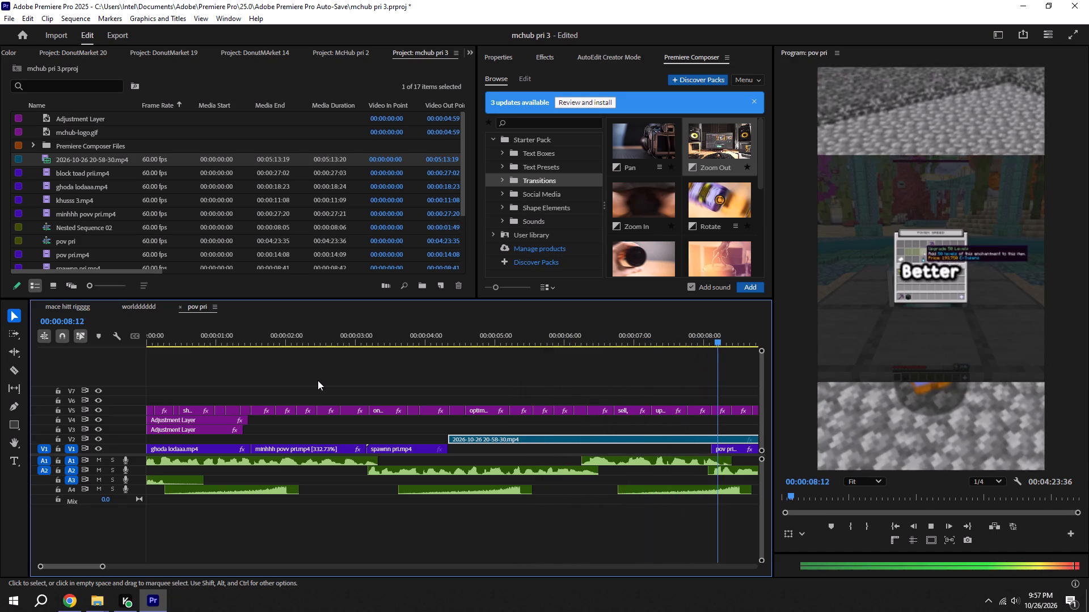
key(space)
alt+scroll(191, 440, down, 6)
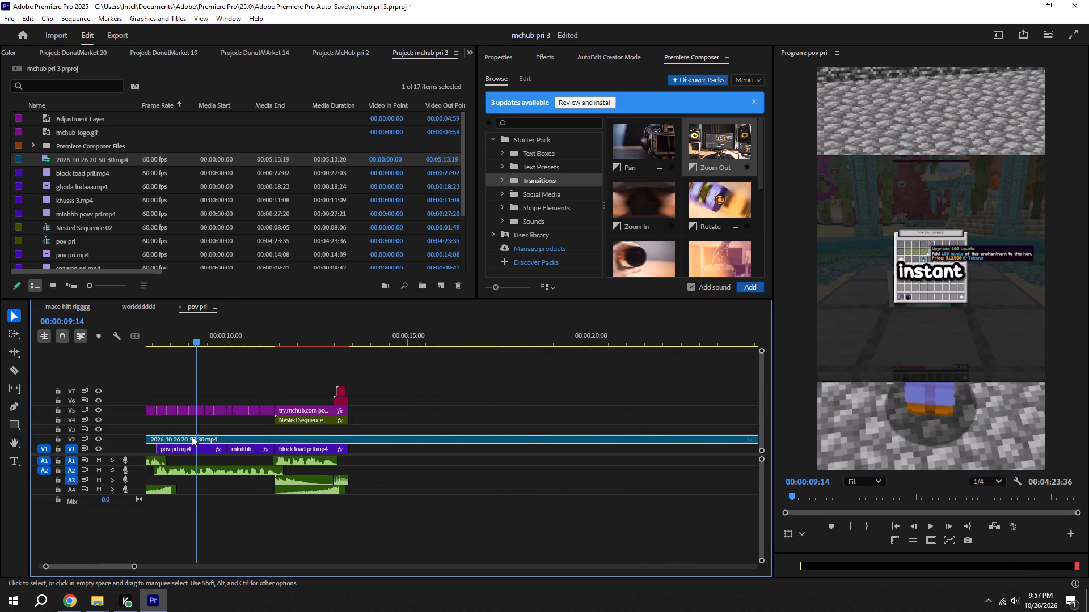
alt+scroll(192, 436, down, 7)
key(space)
alt+scroll(227, 430, down, 6)
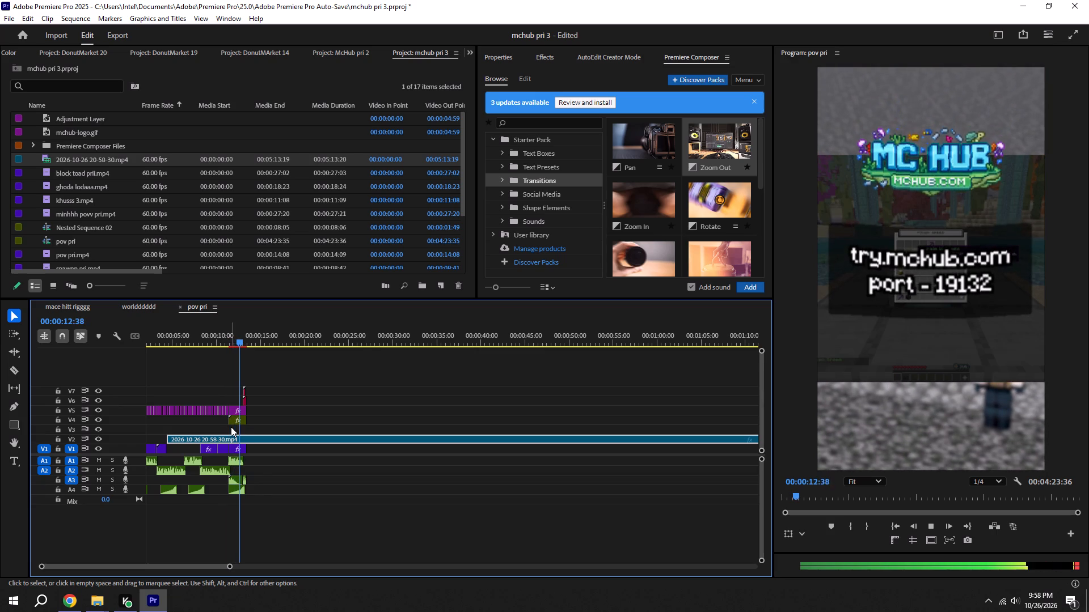
key(space)
scroll(238, 420, up, 5)
drag(258, 340, 253, 340)
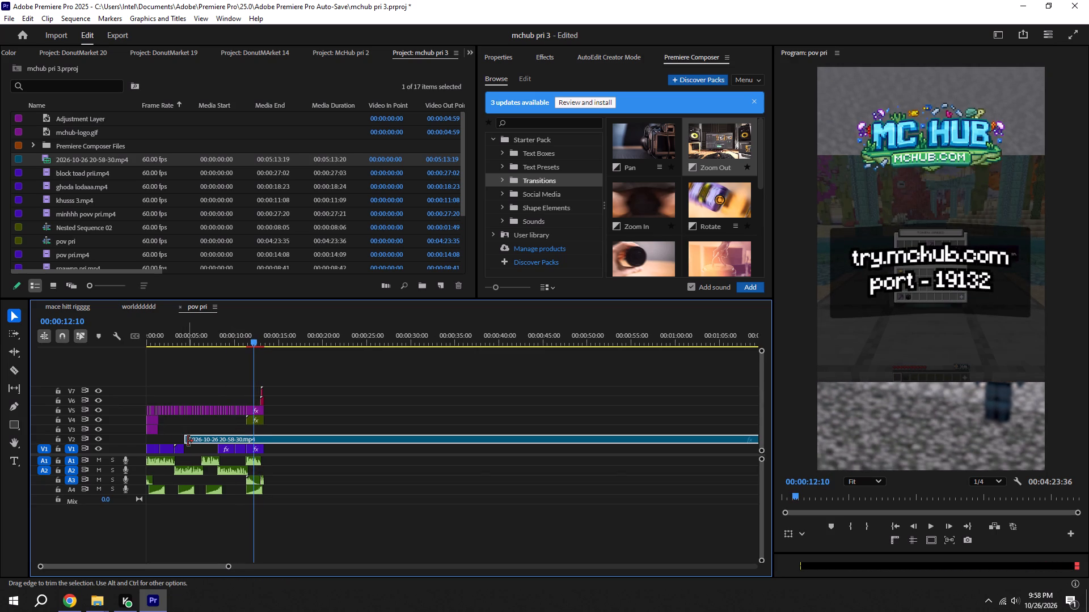
drag(188, 441, 254, 441)
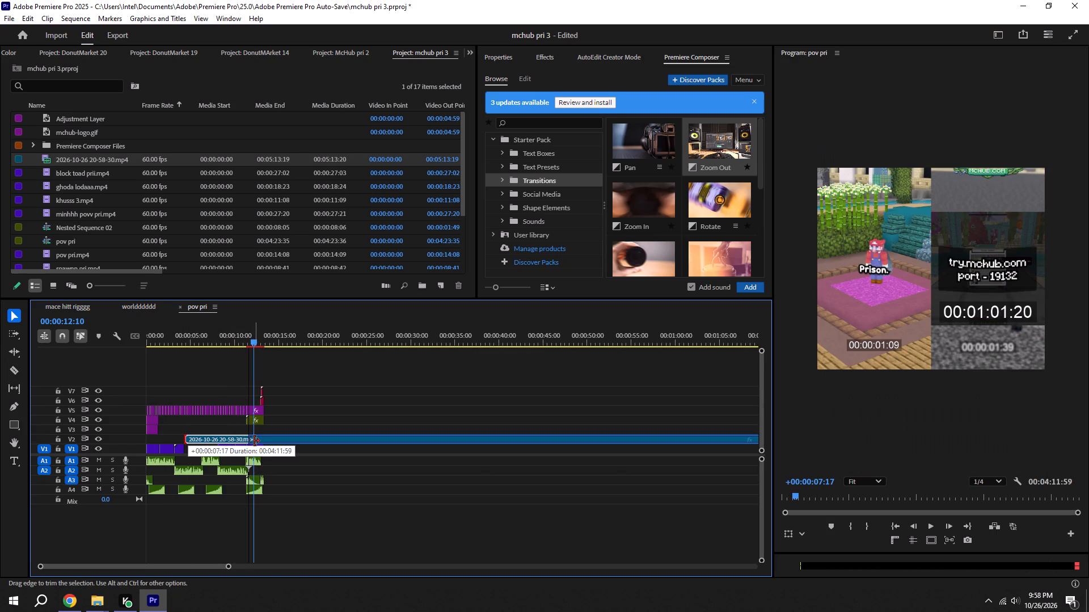
drag(254, 441, 256, 441)
key(ctrl+s)
scroll(259, 443, up, 18)
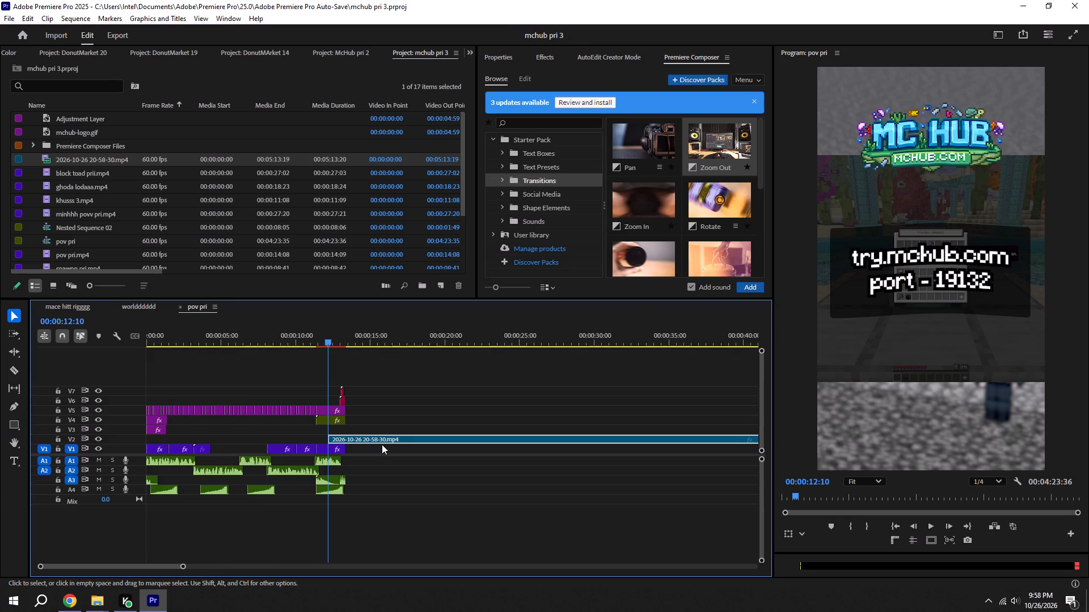
drag(382, 440, 263, 436)
shift+click(207, 340)
key(space)
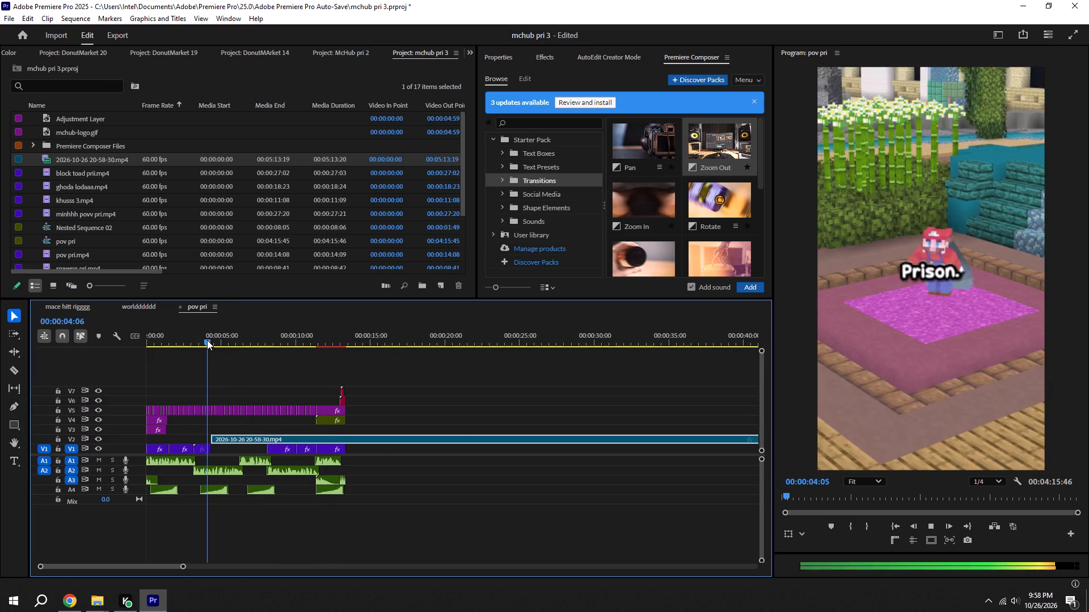
key(space)
key(space)
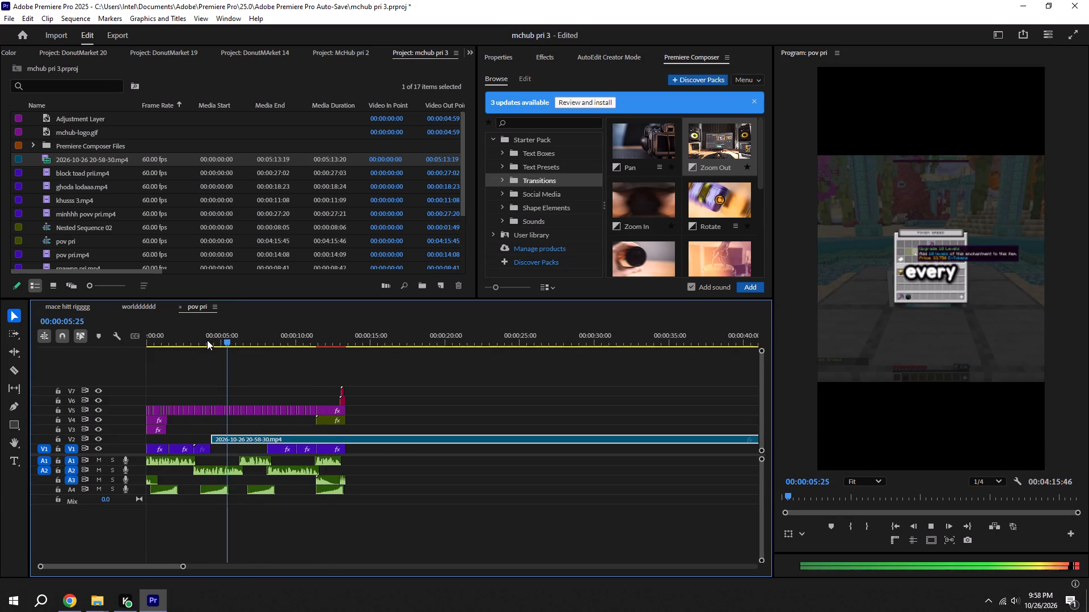
key(space)
alt+scroll(269, 406, up, 11)
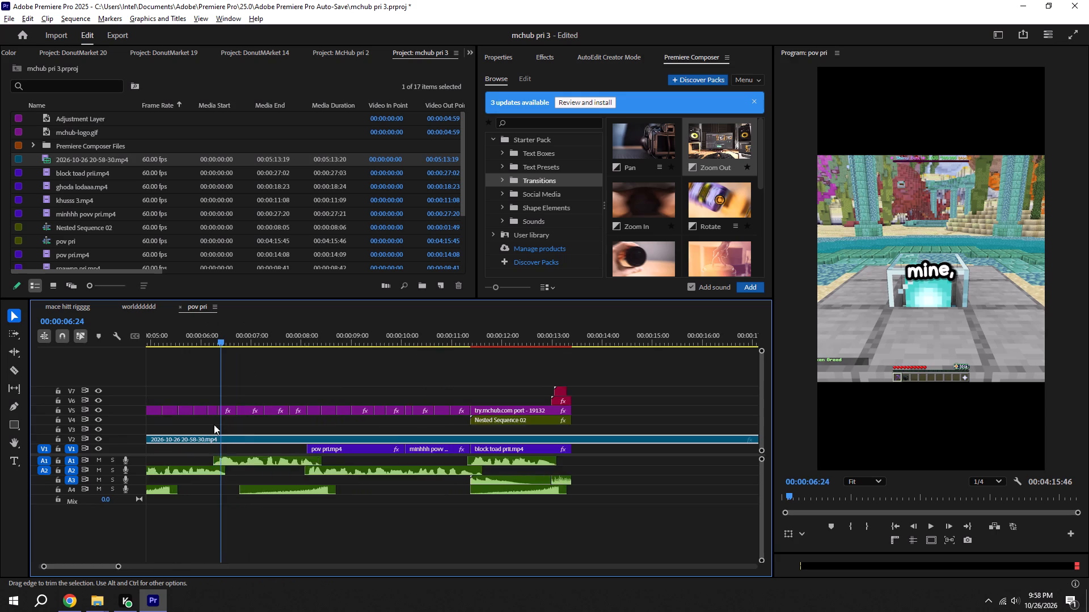
alt+scroll(214, 415, up, 6)
shift+click(223, 333)
key(c)
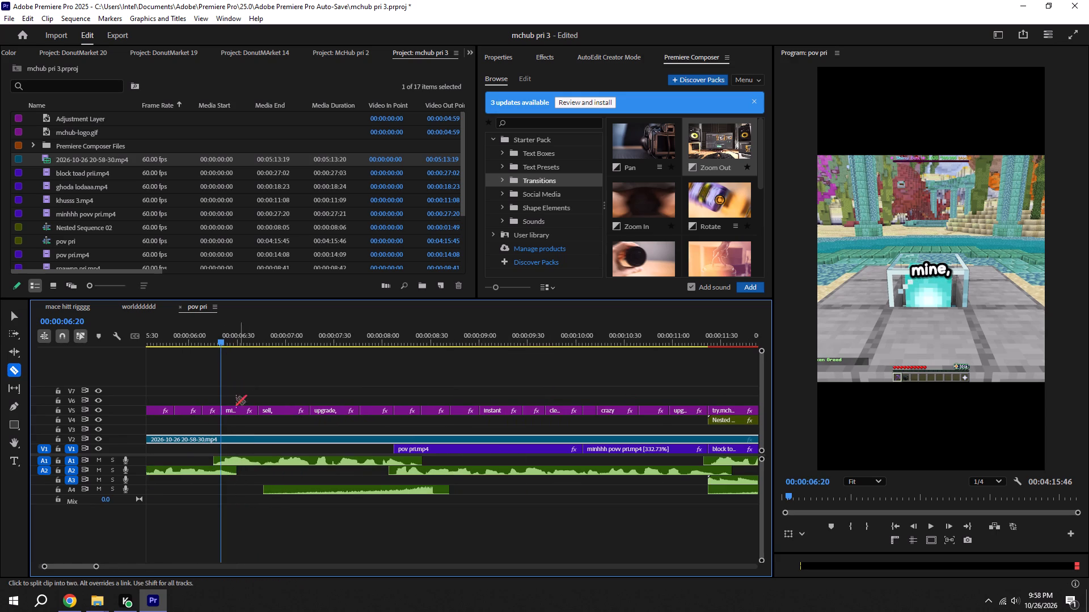
click(220, 437)
key(v)
click(275, 436)
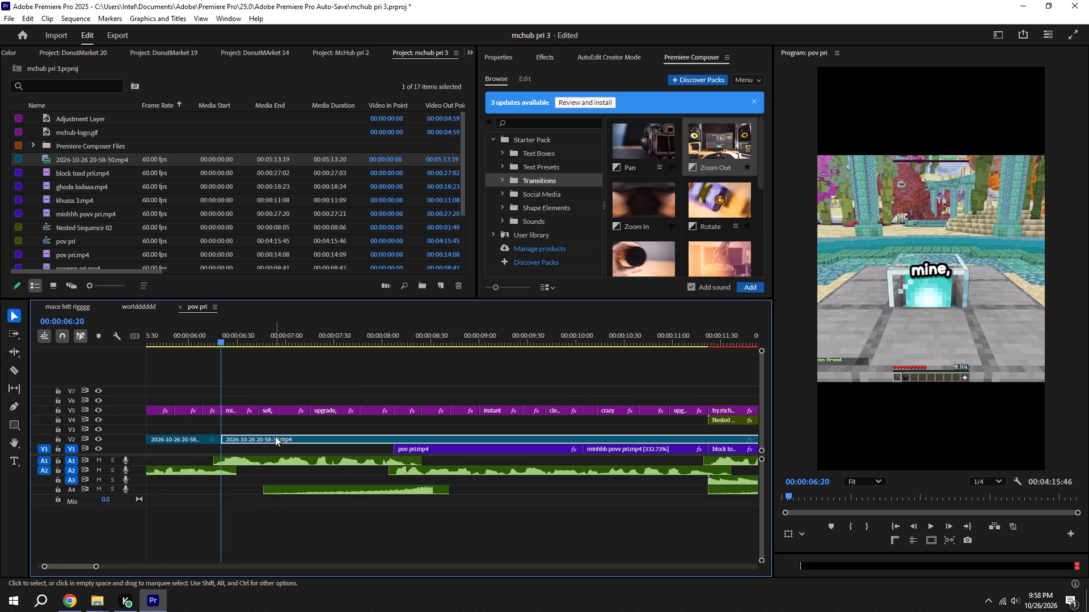
key(BackSpace)
key(ctrl+s)
alt+scroll(275, 436, up, 1)
alt+scroll(275, 436, down, 7)
scroll(221, 443, up, 5)
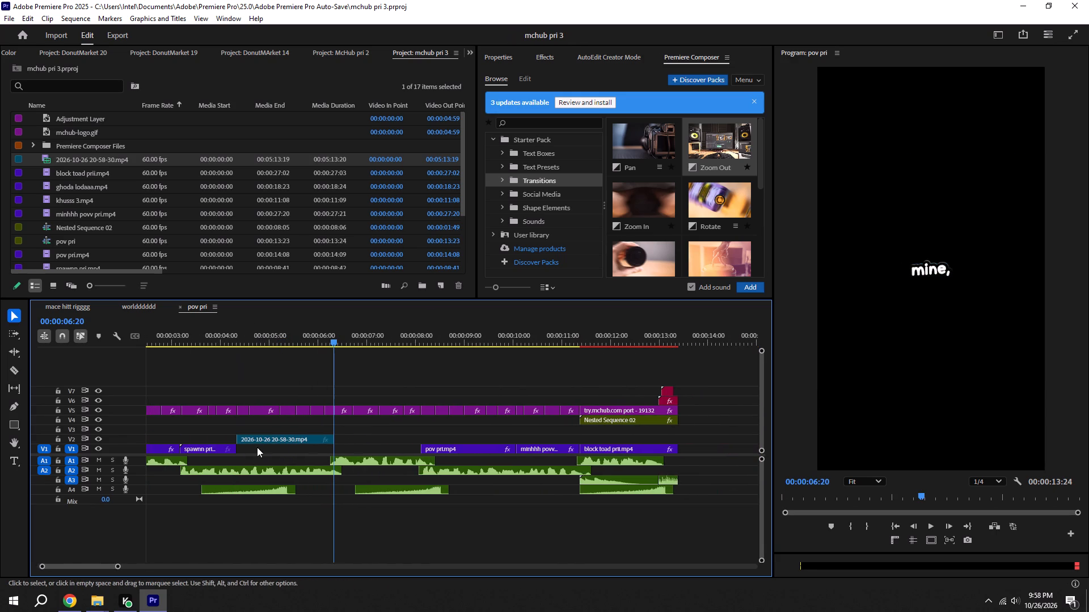
drag(270, 441, 269, 449)
key(ctrl+s)
Duplicate the pov pri.mp4 clip onto V2 so the copy starts at 00:00:06:20, preview it, and save.
alt+scroll(247, 438, down, 4)
scroll(189, 465, up, 5)
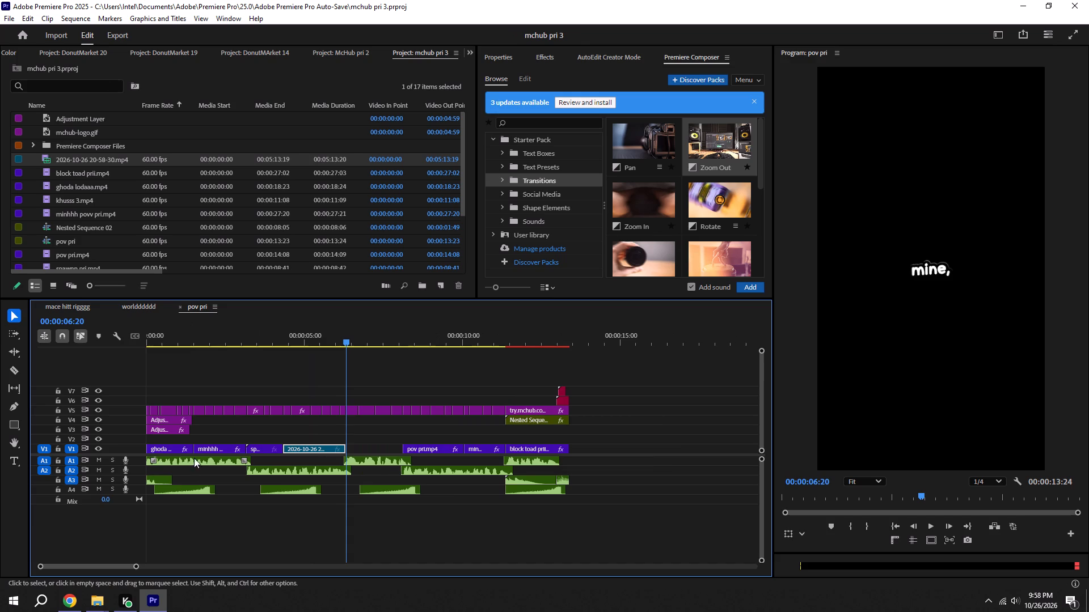
scroll(209, 443, up, 4)
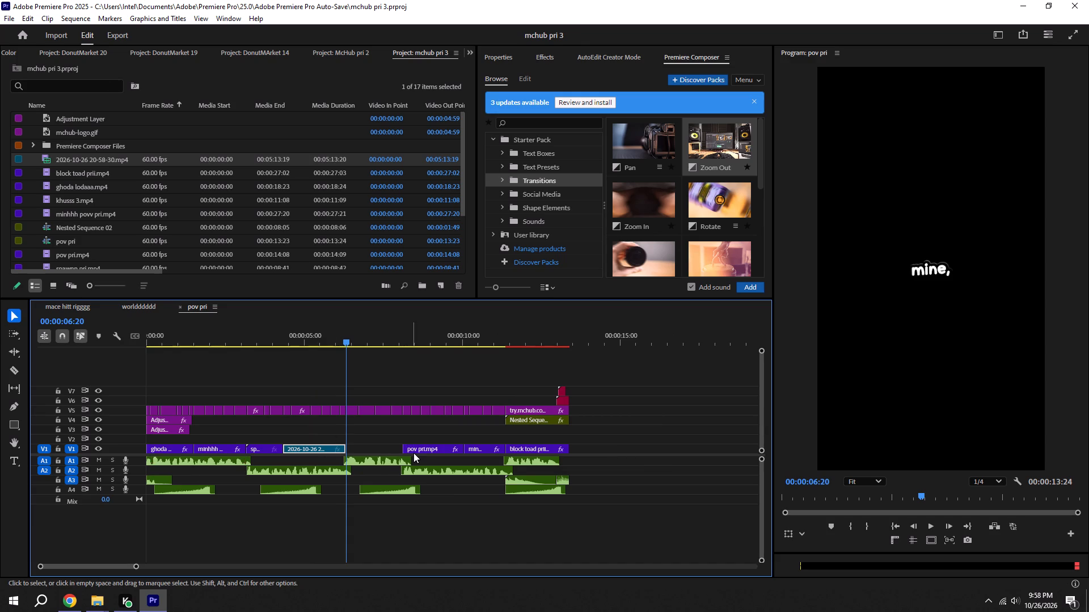
alt+drag(425, 450, 372, 439)
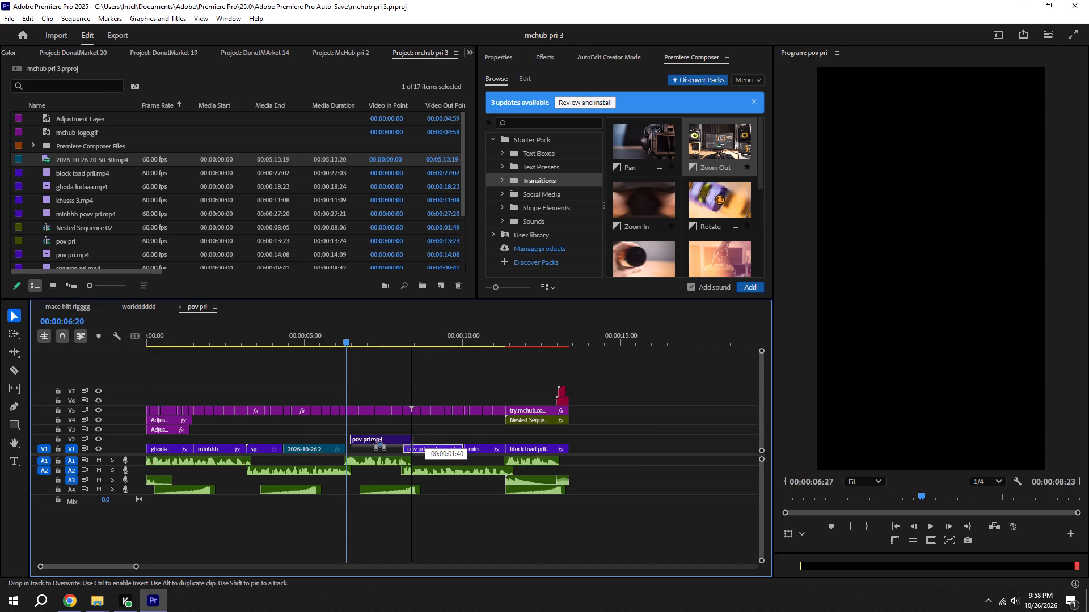
alt+drag(372, 439, 368, 439)
key(space)
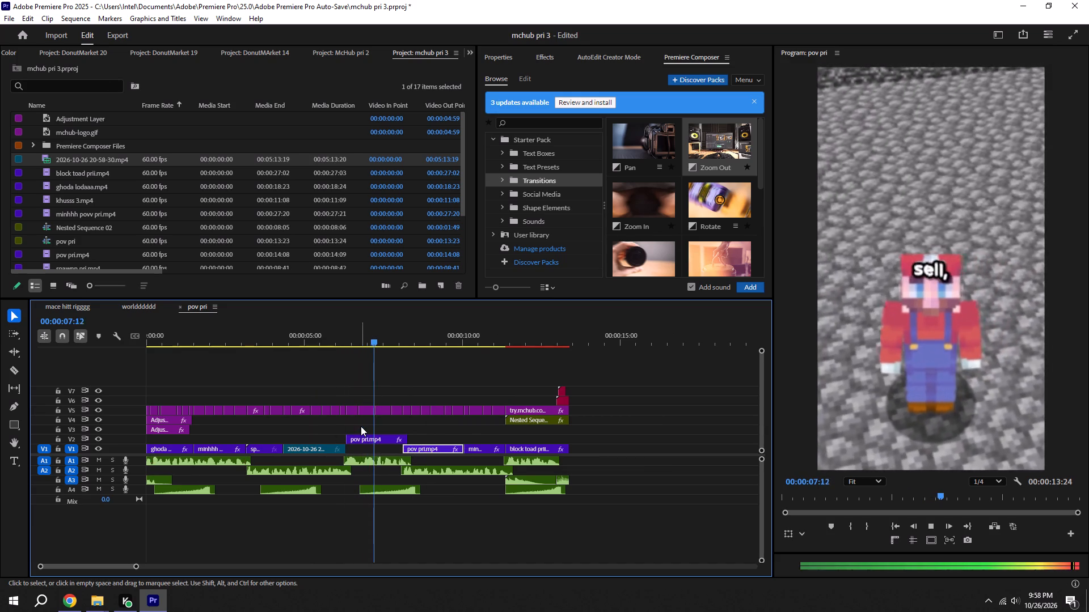
key(space)
scroll(390, 429, up, 10)
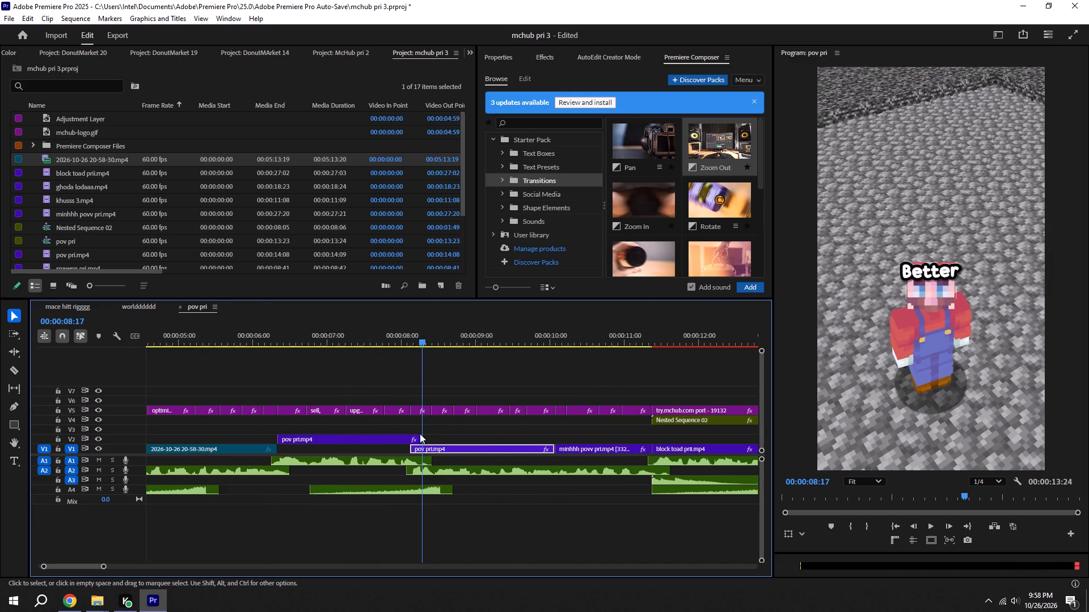
key(ctrl+s)
Trim the end of the pov pri.mp4 copy on V2 to the start of the original clip, 00:00:08:07, and save.
shift+click(415, 349)
shift+click(411, 345)
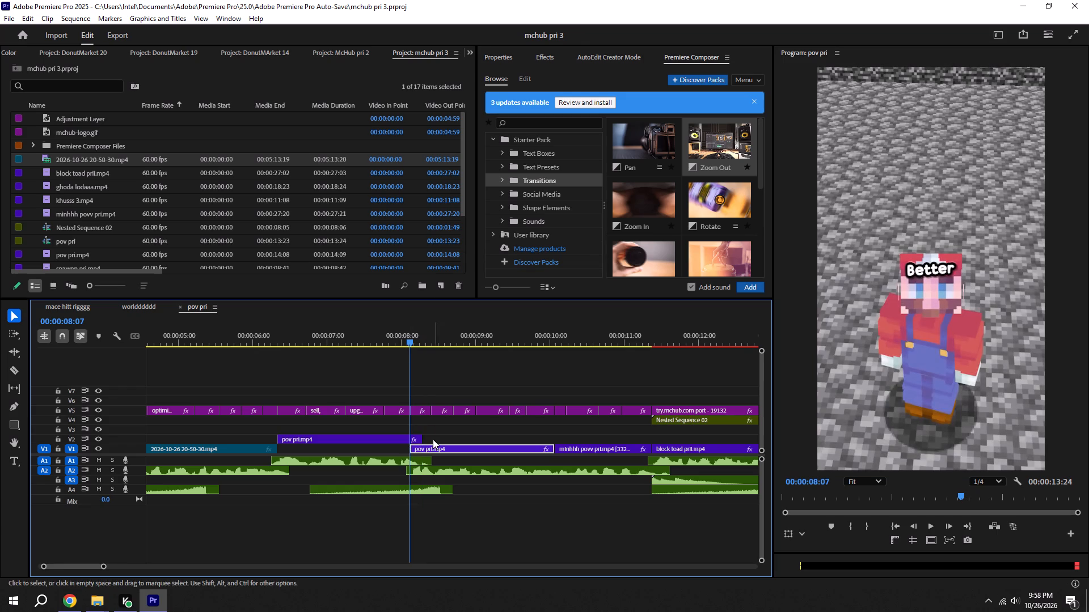
drag(425, 437, 414, 436)
key(ctrl+s)
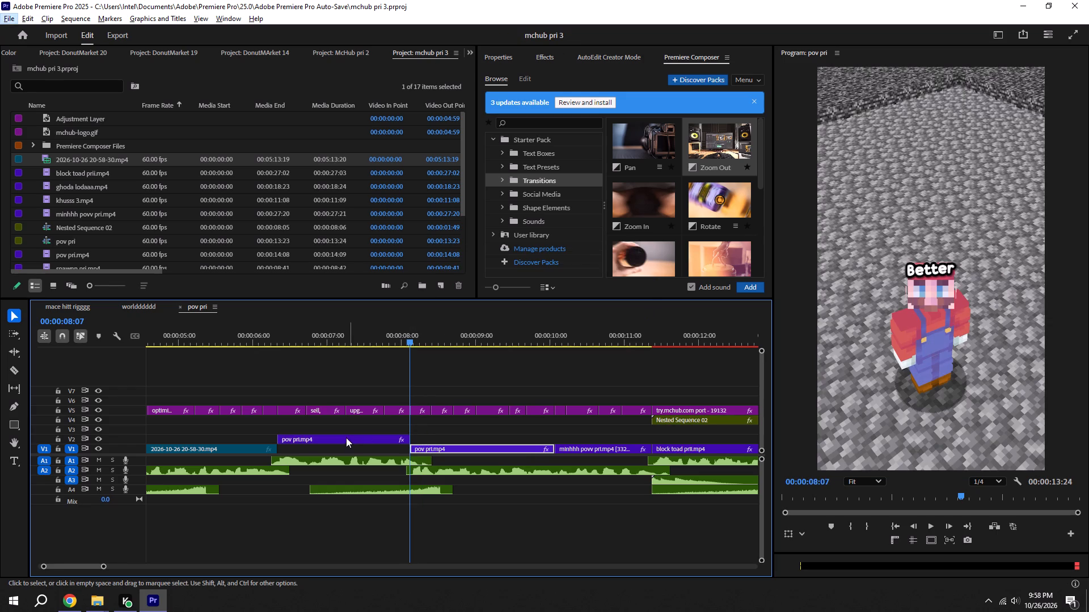
Move the trimmed pov pri.mp4 copy from V2 down into the gap on V1 and save the project.
drag(346, 437, 344, 448)
alt+scroll(344, 448, down, 6)
key(ctrl+s)
alt+scroll(309, 422, down, 2)
key(ctrl+s)
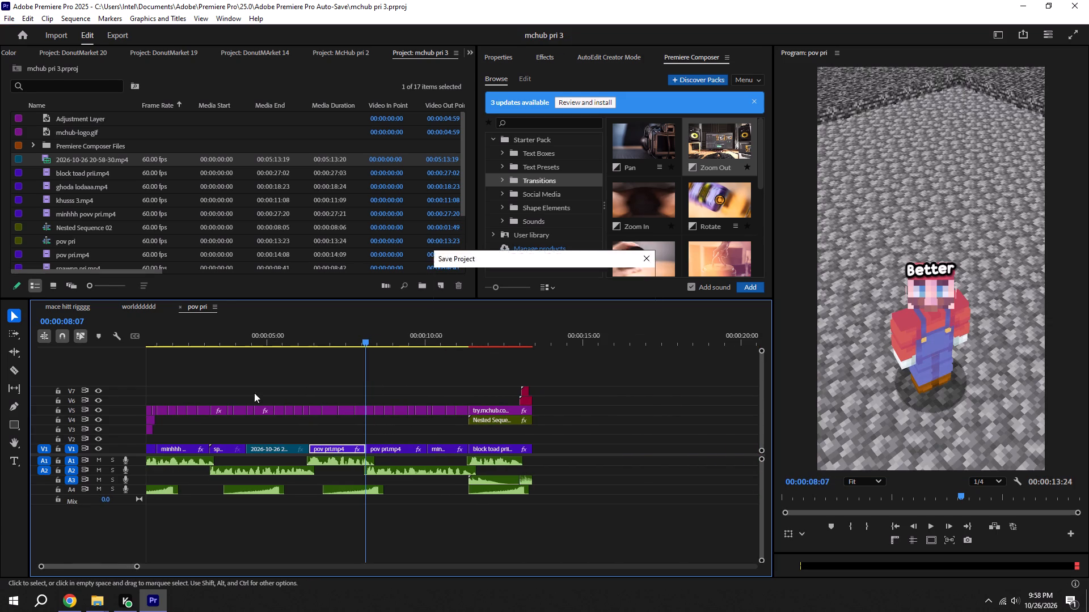
Play back the pov pri sequence around the new clips and again from the start, saving the project along the way.
shift+click(220, 342)
key(space)
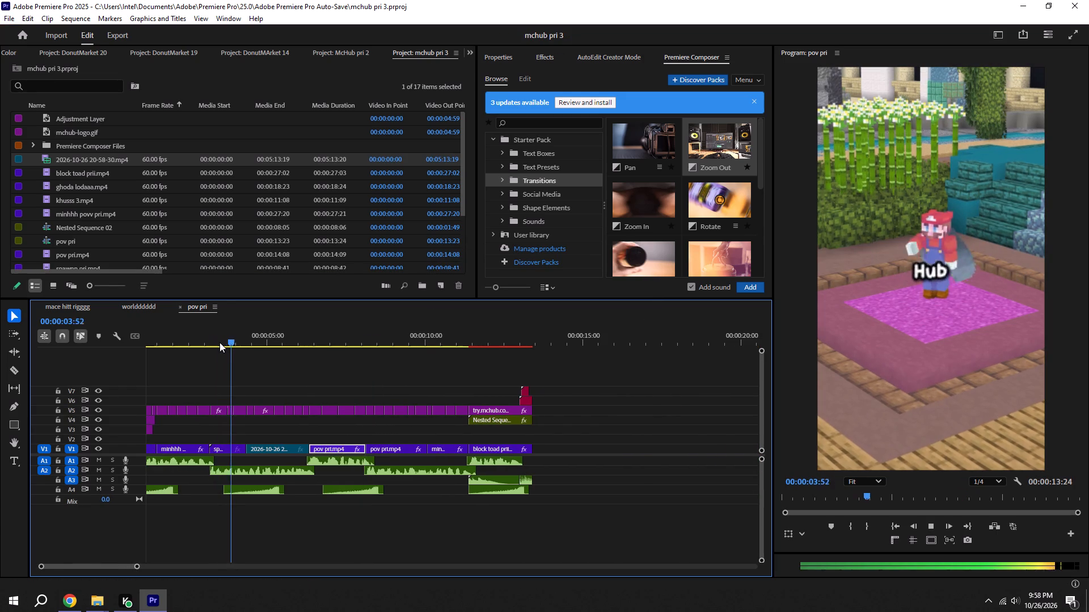
key(space)
key(space)
key(ctrl+s)
key(space)
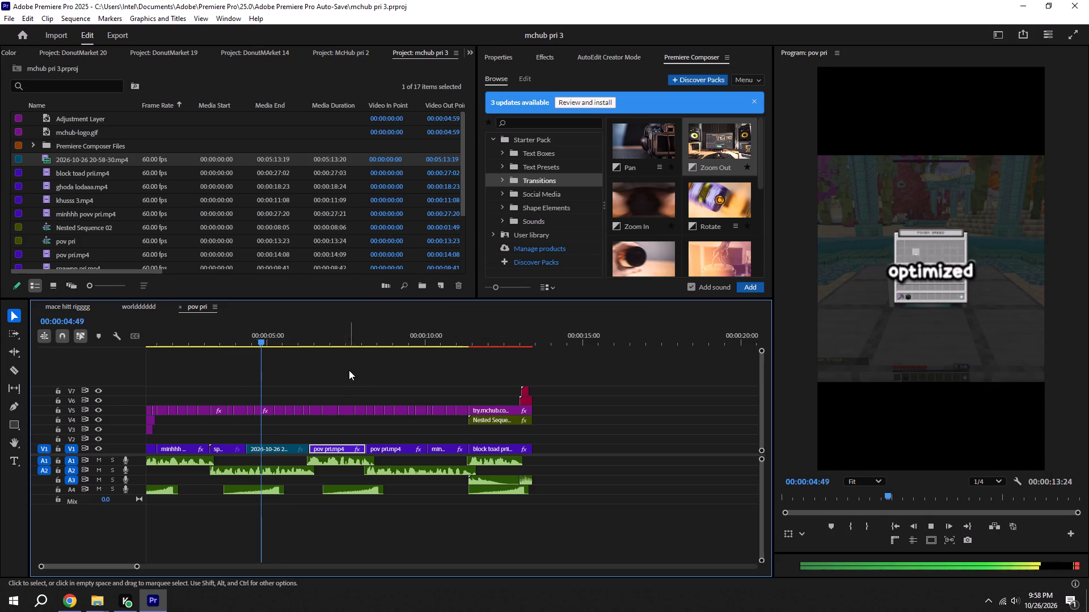
key(ctrl+s)
drag(243, 342, 49, 342)
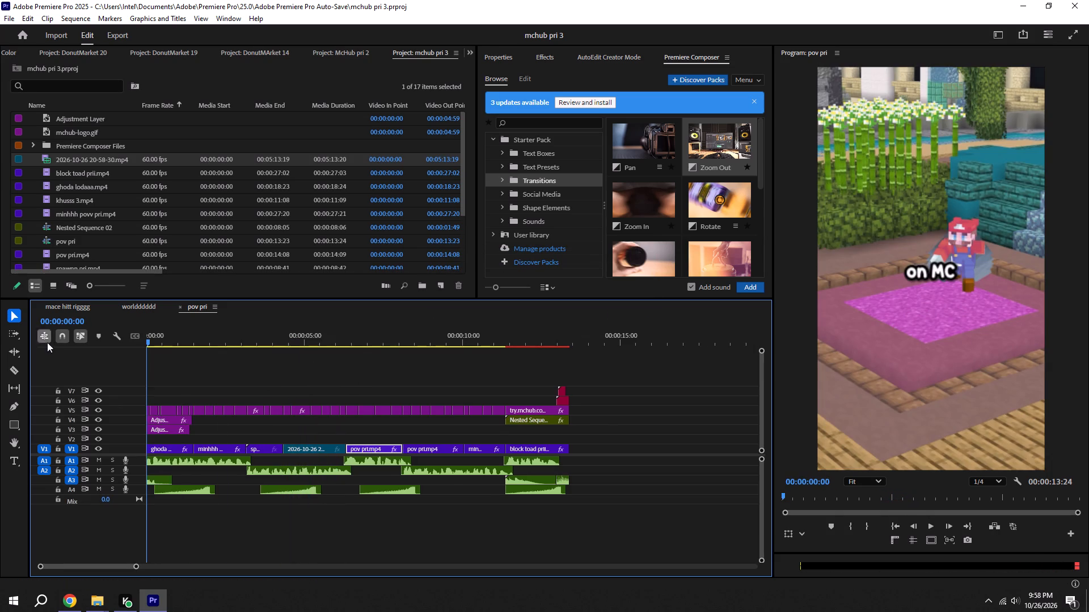
key(space)
alt+scroll(209, 372, down, 5)
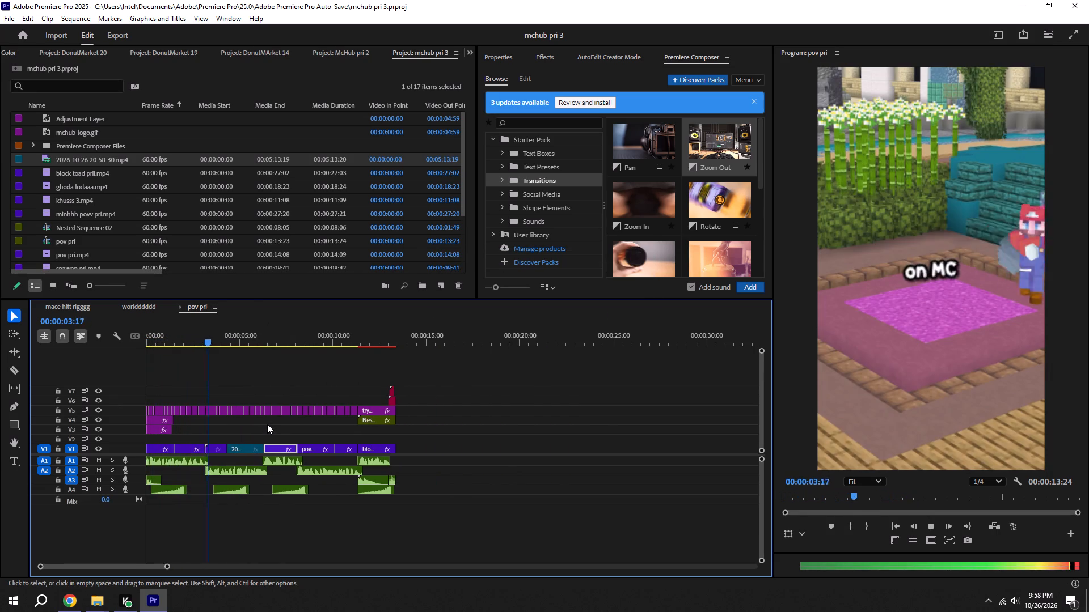
key(space)
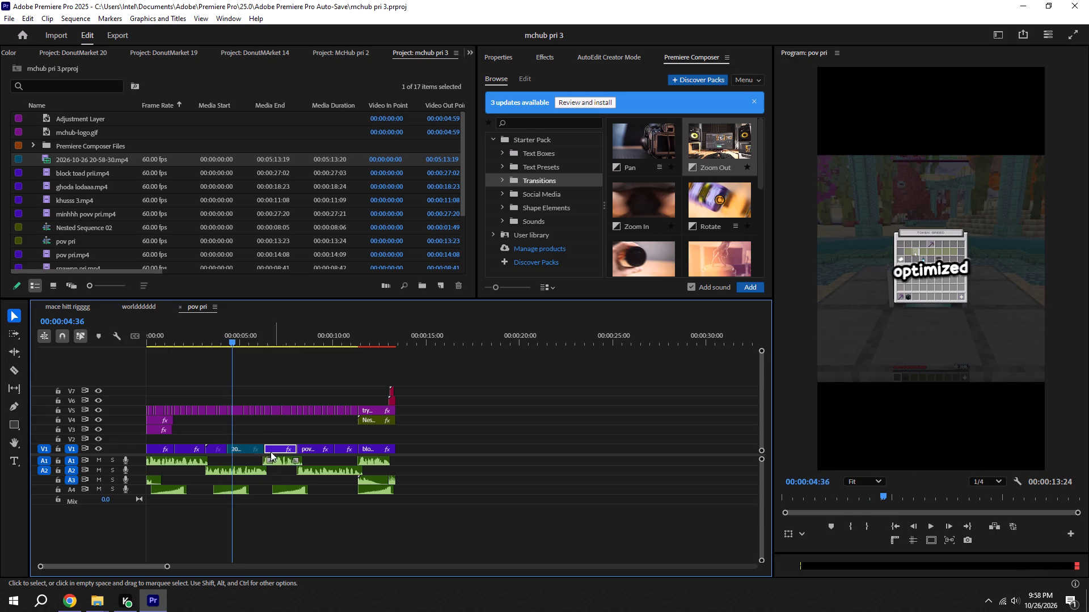
click(250, 451)
click(500, 57)
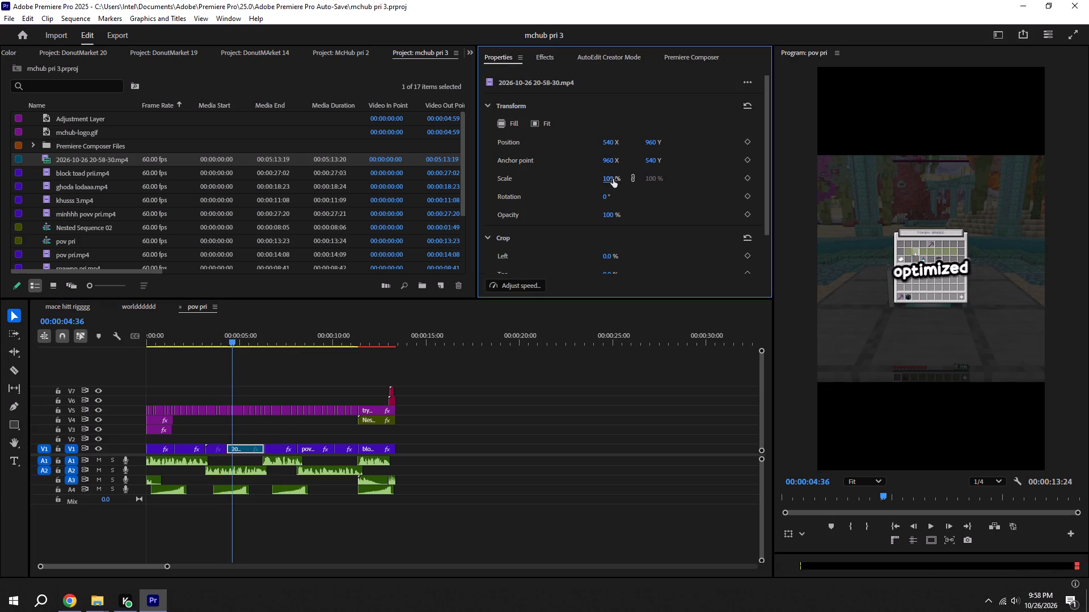
click(613, 179)
key(1)
text(80)
key(ctrl+s)
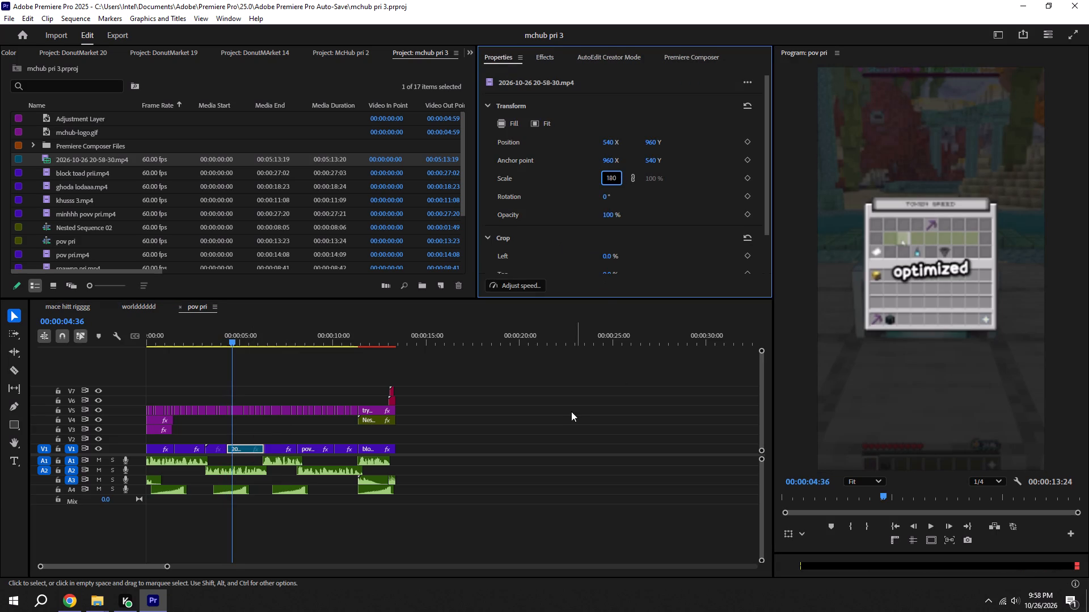
click(571, 411)
key(ctrl+s)
click(243, 447)
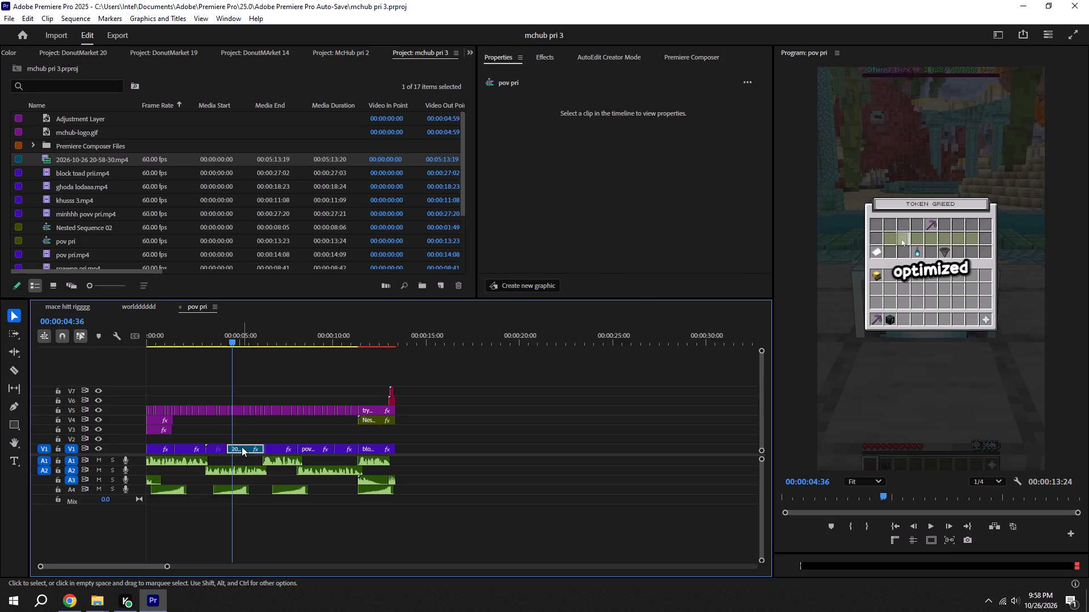
alt+scroll(217, 423, up, 11)
shift+drag(251, 337, 250, 343)
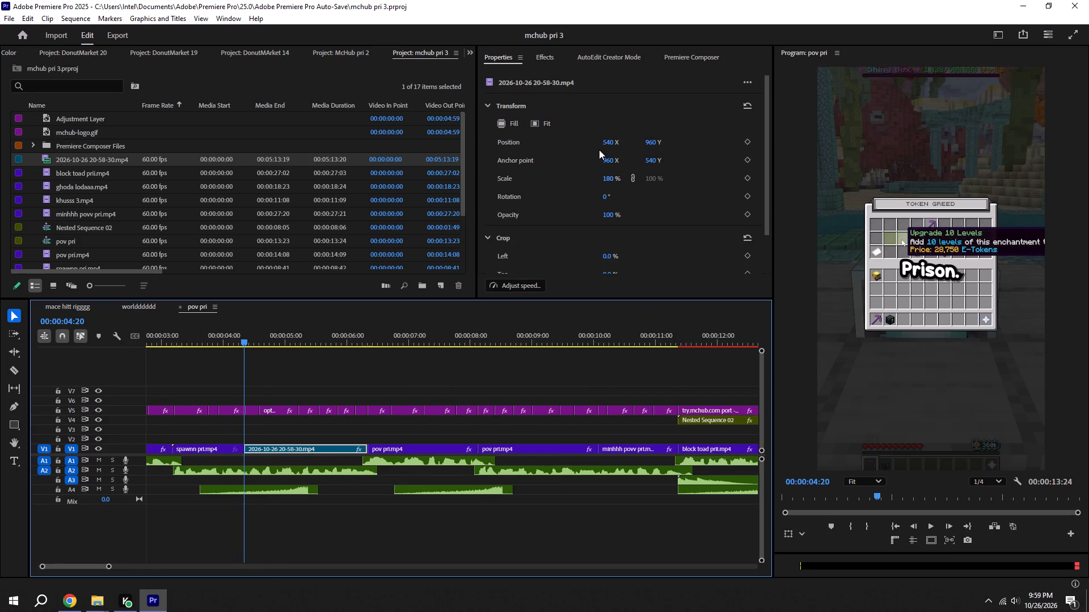
scroll(73, 54, up, 9)
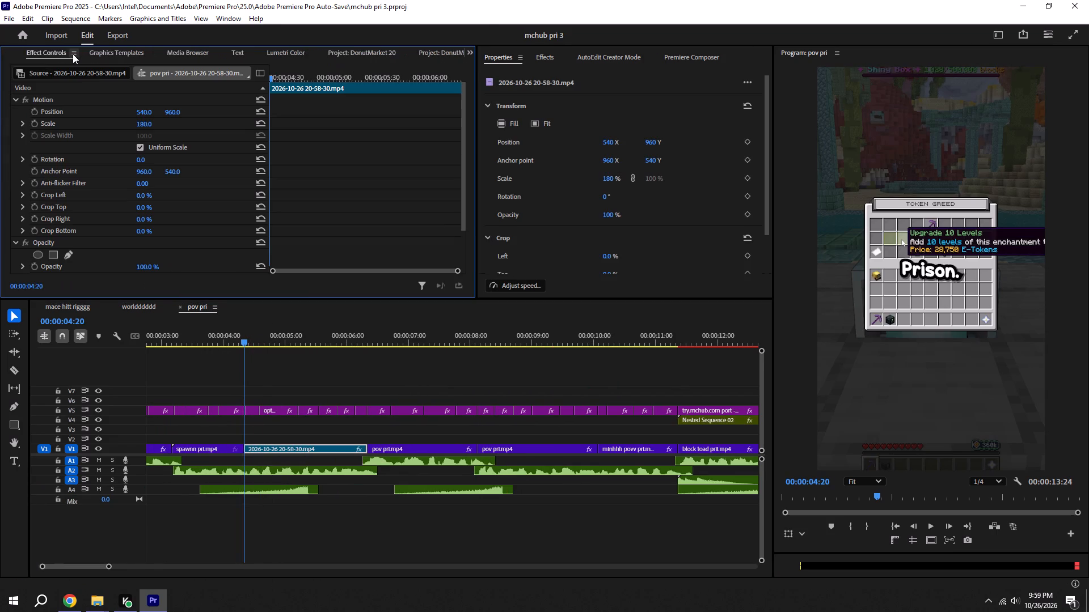
click(35, 107)
click(35, 111)
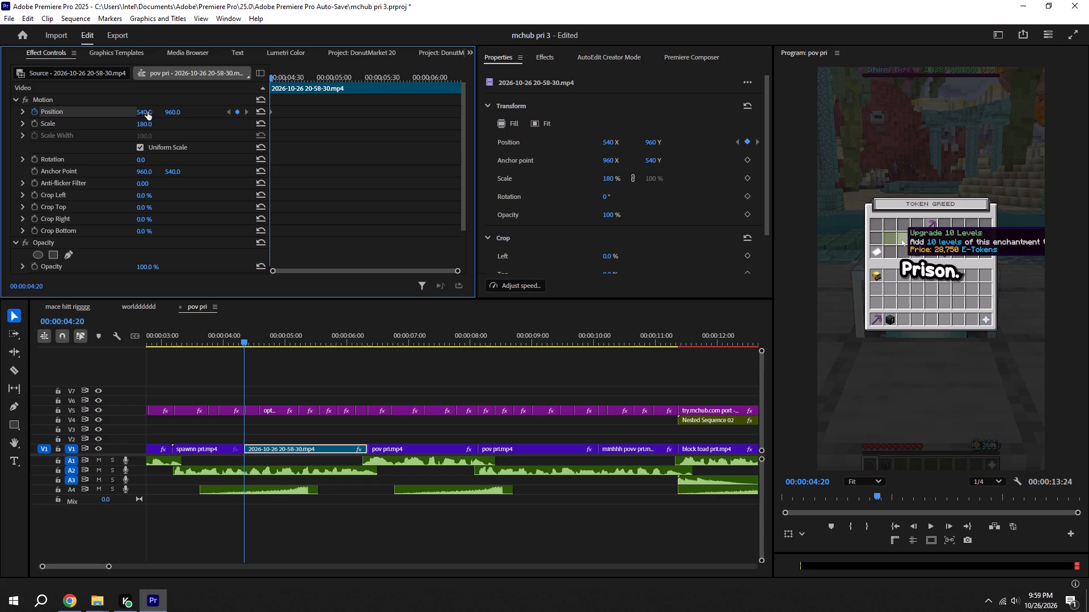
drag(147, 112, 294, 134)
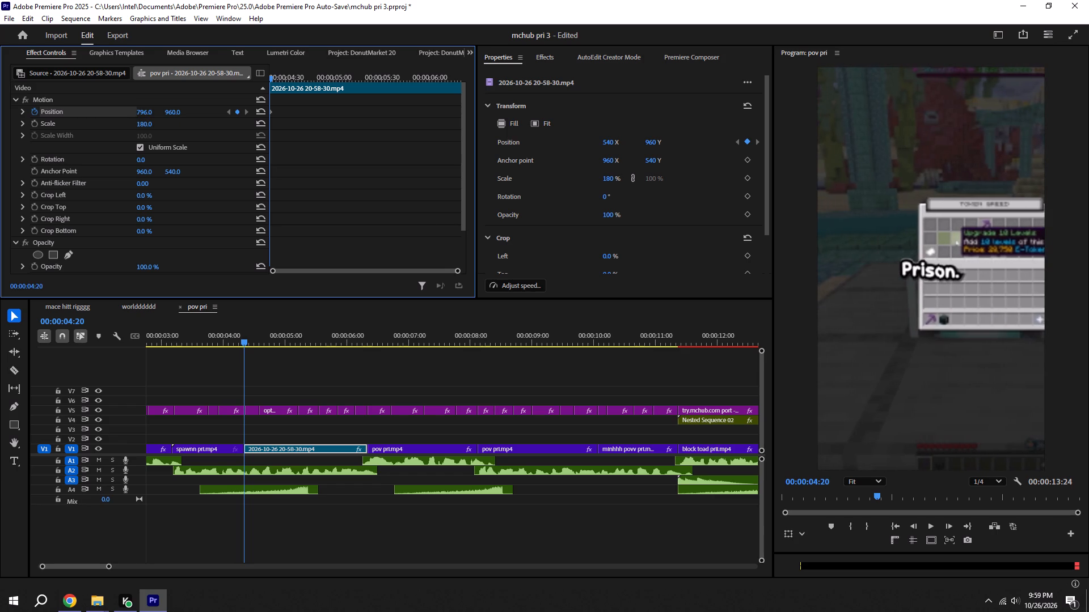
drag(294, 134, 288, 134)
key(ctrl+s)
Add a second position keyframe with X at 482, move it to the clip's end, and save.
click(299, 71)
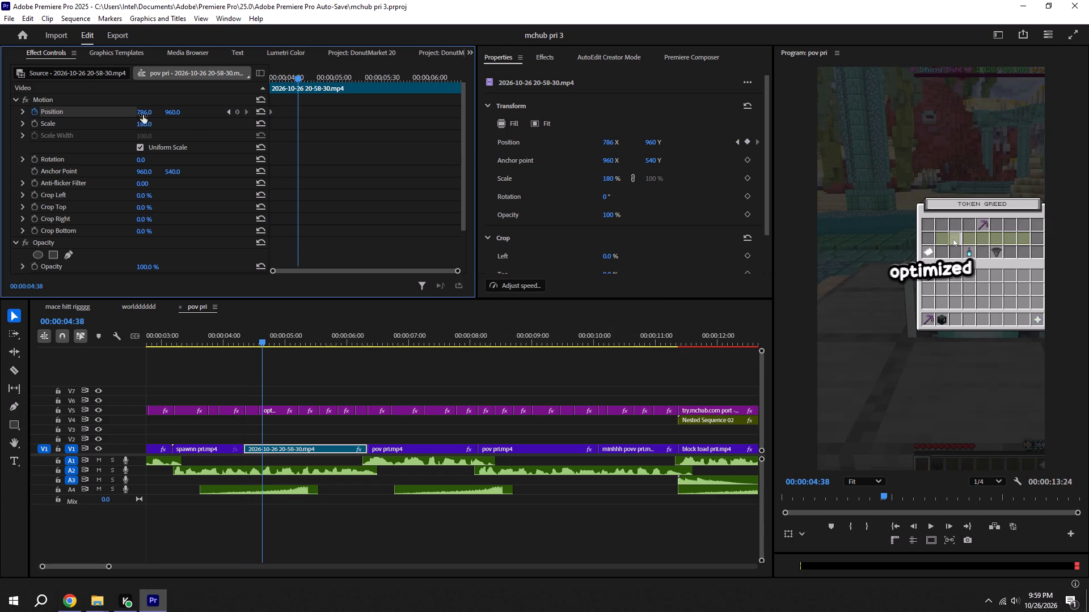
drag(145, 114, 115, 114)
key(ctrl+s)
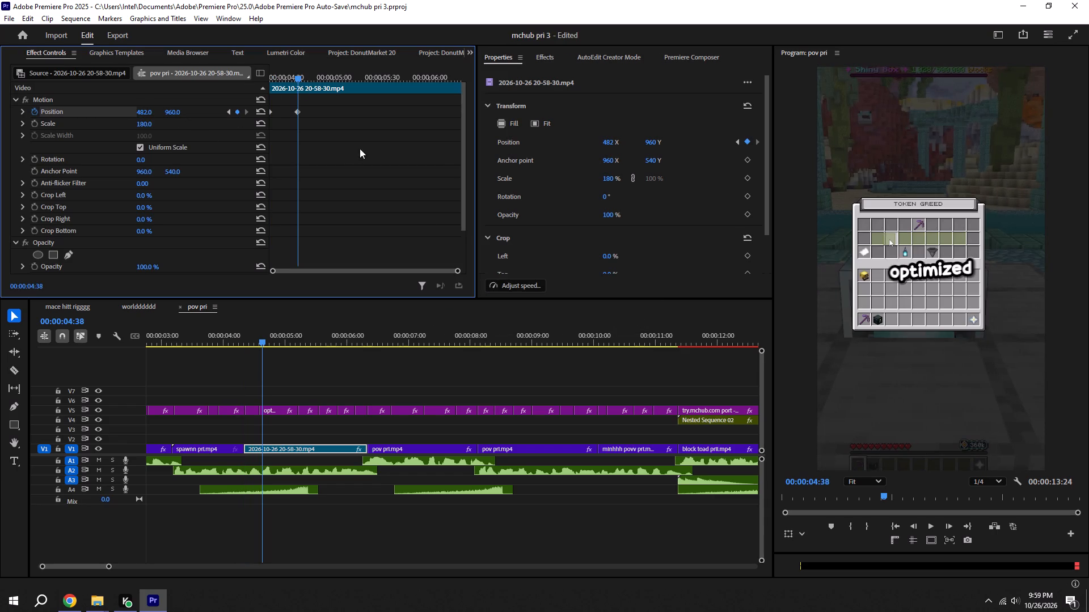
drag(297, 113, 535, 129)
key(ctrl+s)
Play back the horizontal position animation and the clips following it, saving the project.
drag(280, 73, 191, 133)
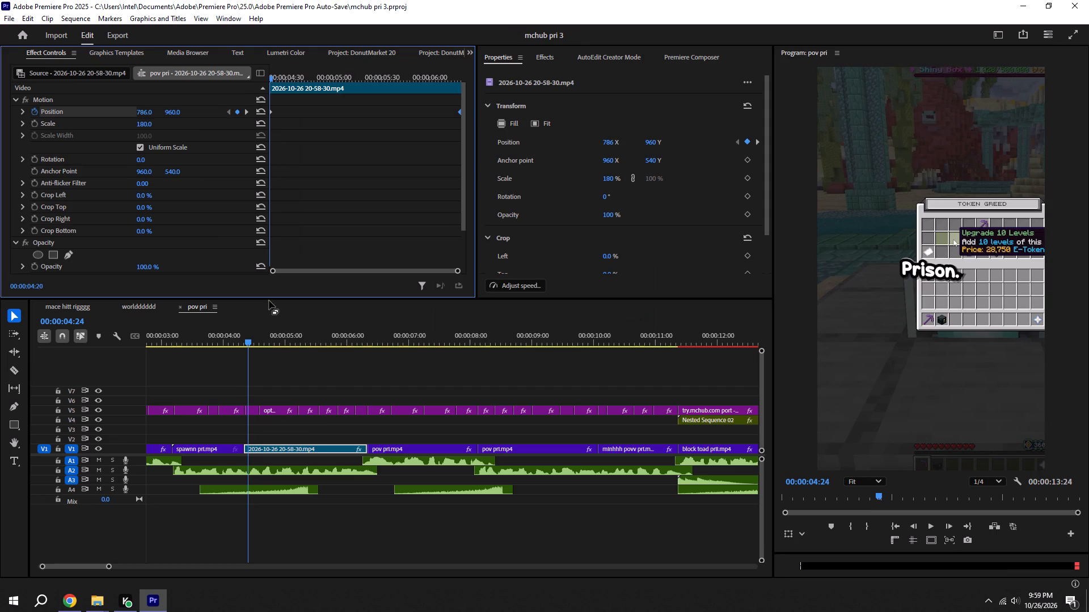
click(318, 431)
key(space)
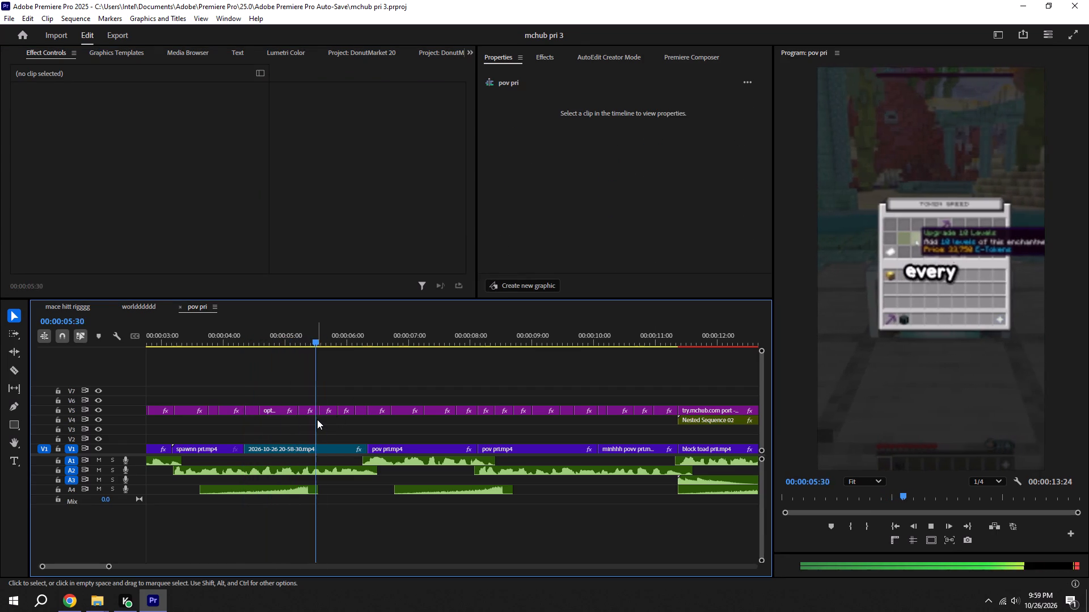
key(ctrl+s)
key(space)
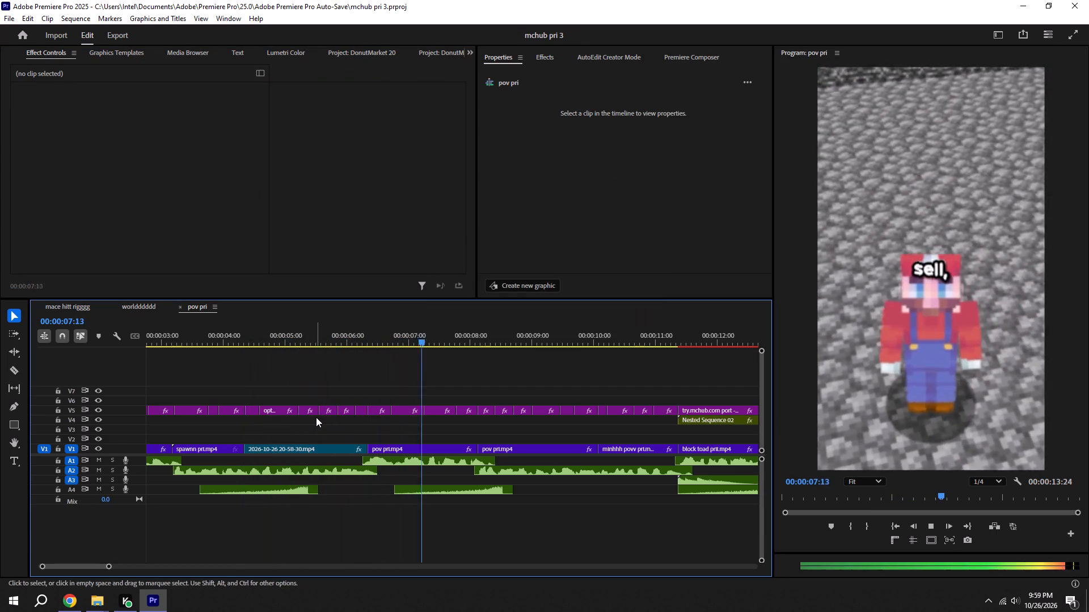
key(ctrl+s)
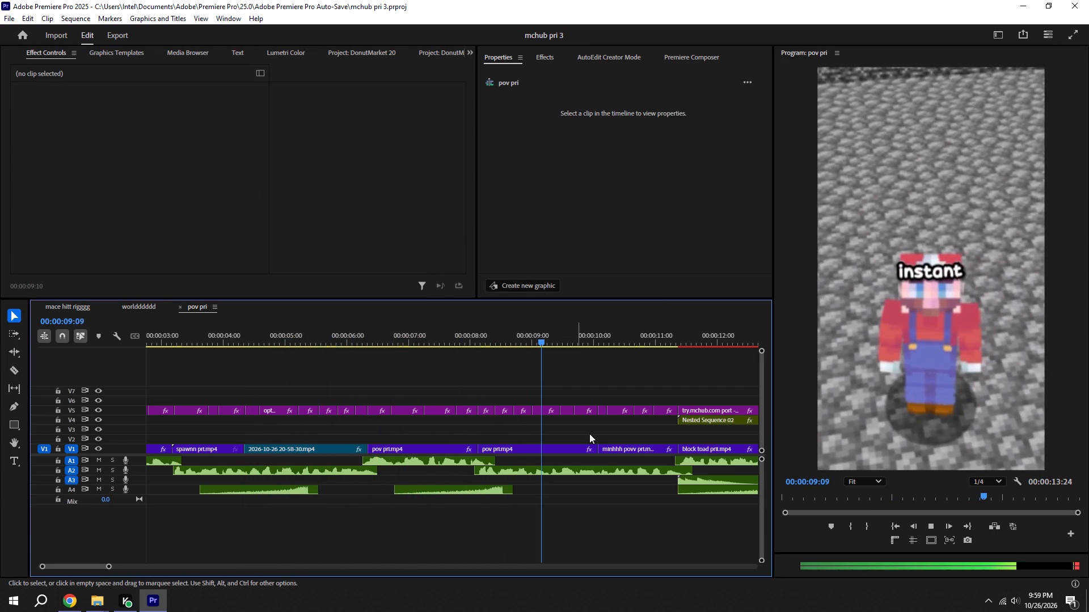
Delete the second pov pri.mp4 clip from V1, place the playhead at the gap's start, 00:00:08:07, and save.
click(539, 445)
key(space)
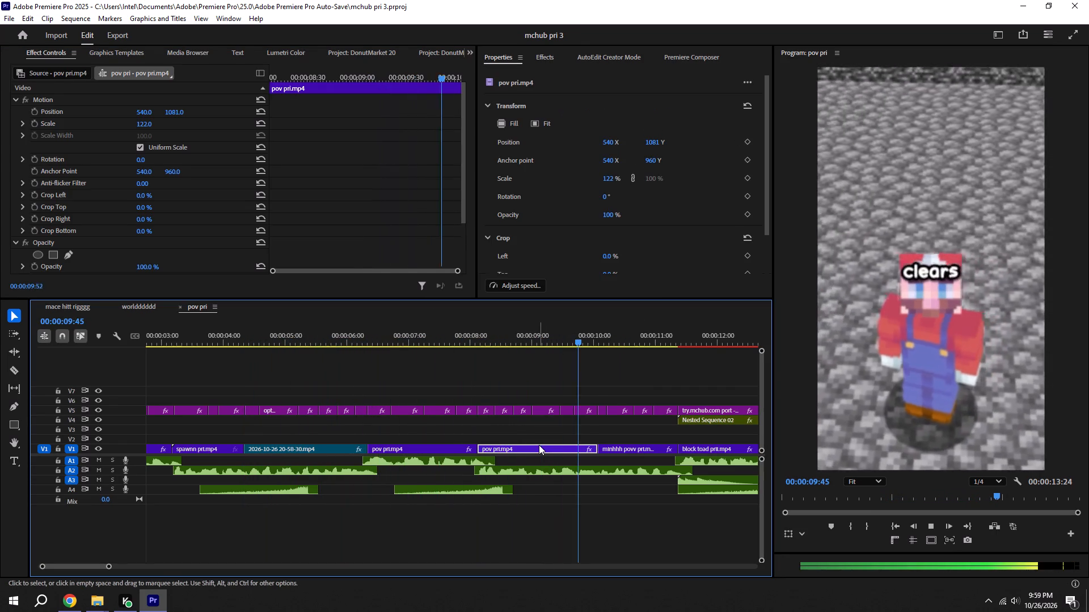
key(BackSpace)
key(ctrl+s)
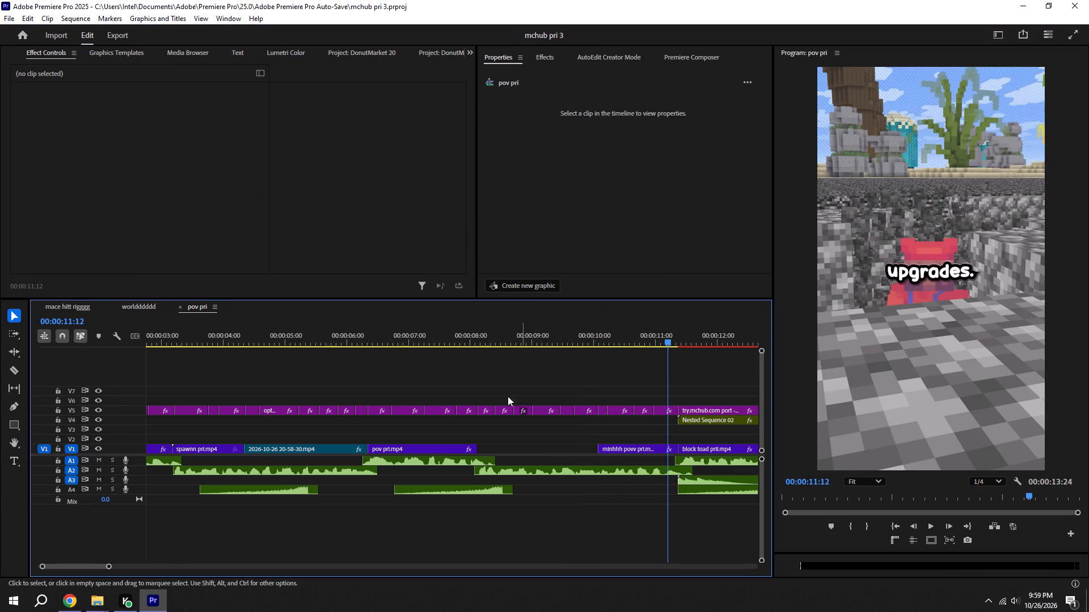
shift+click(477, 342)
alt+scroll(477, 342, down, 6)
key(ctrl+s)
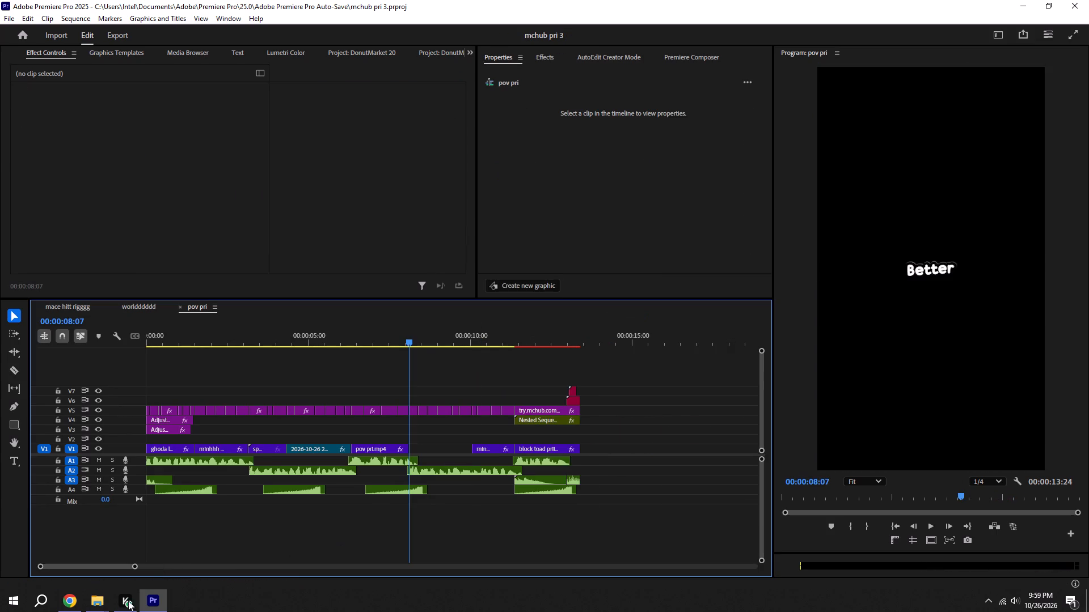
Look through the paid ne folder in File Explorer for a replacement gameplay clip.
click(107, 611)
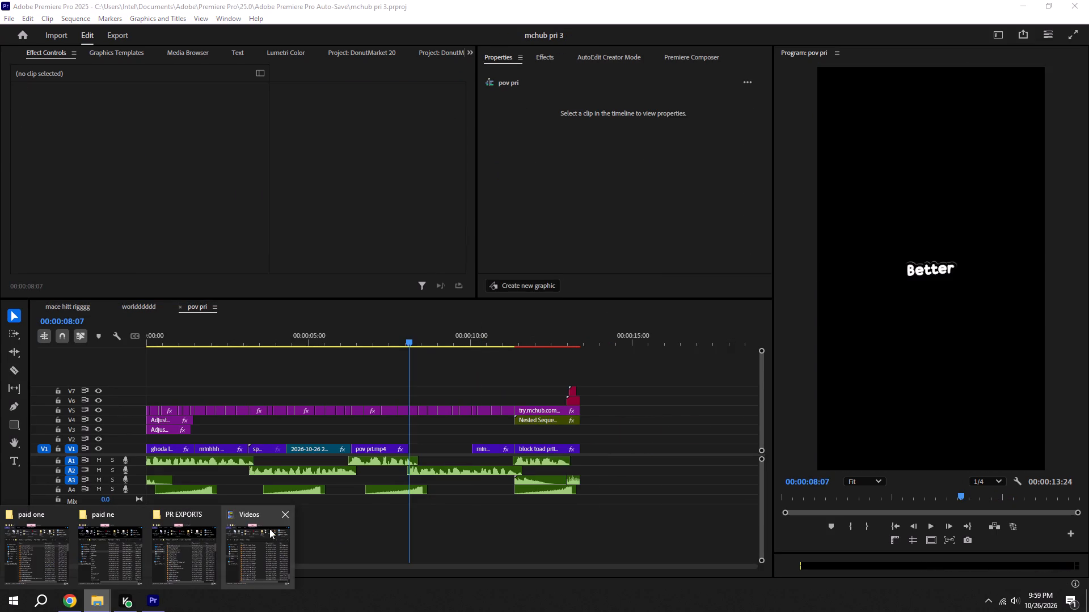
click(100, 555)
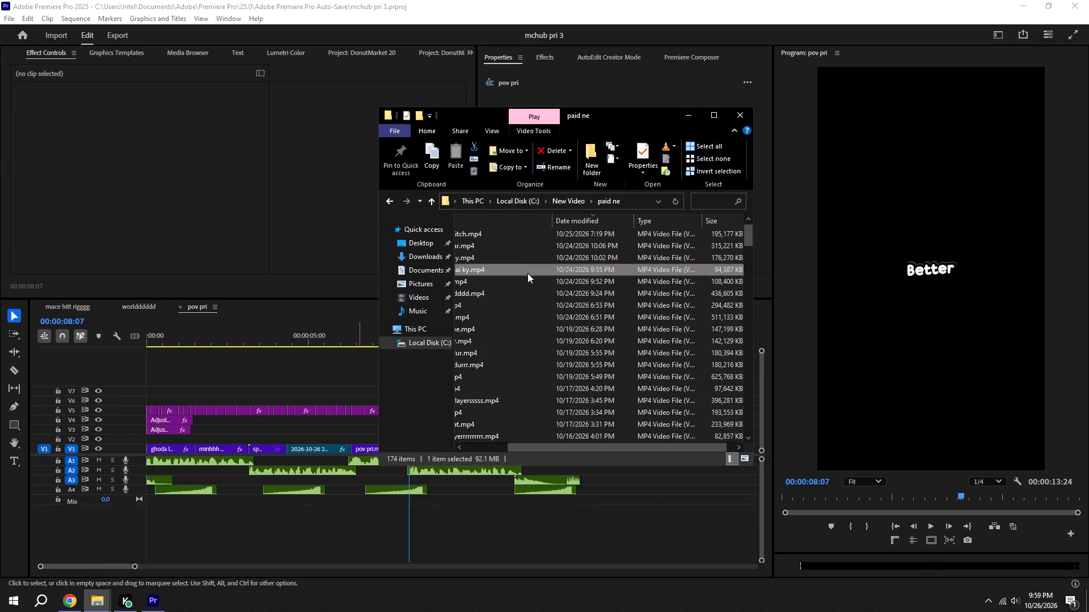
scroll(526, 275, up, 8)
click(568, 441)
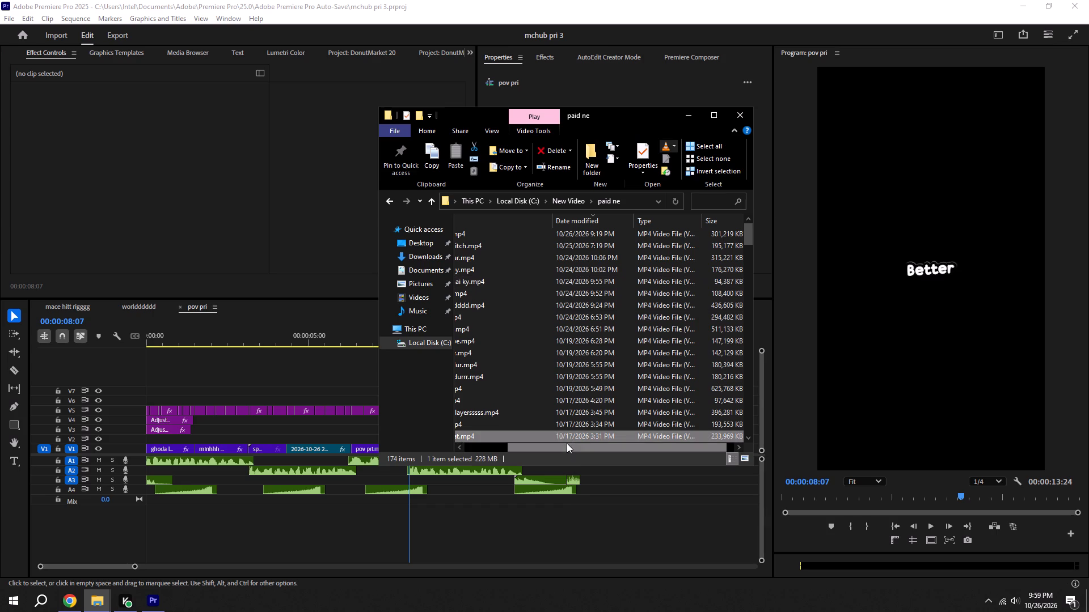
drag(563, 451, 440, 443)
scroll(527, 279, up, 8)
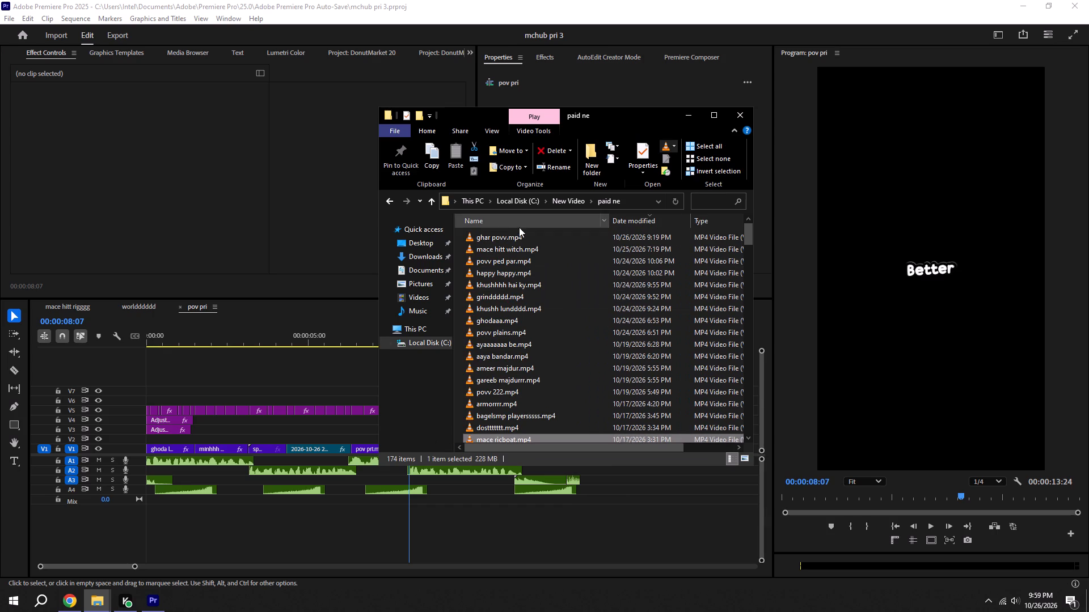
click(690, 119)
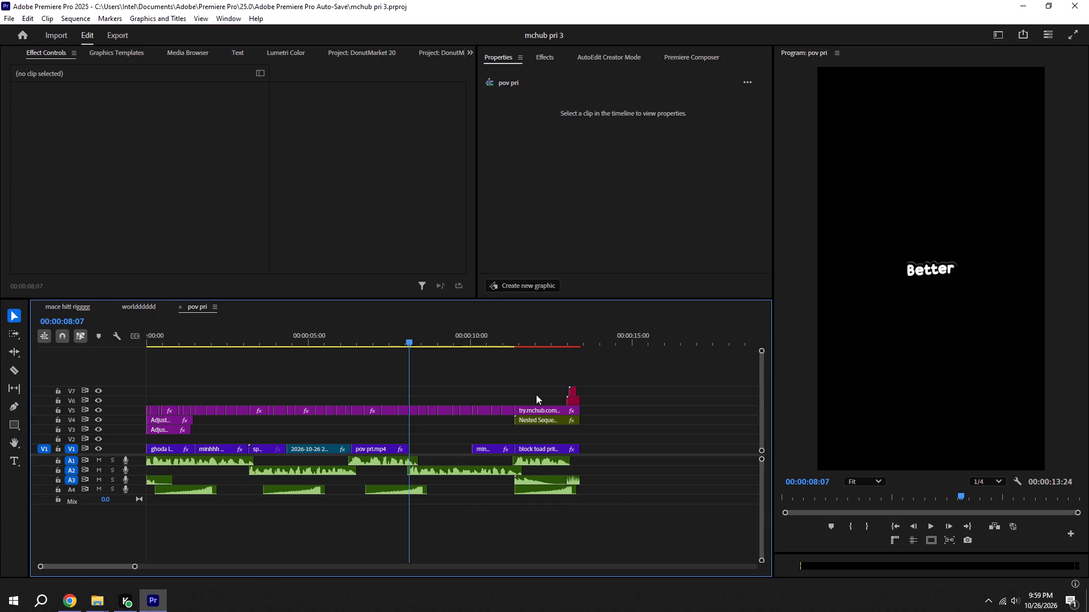
Add server prii khushh.mp4 from the paid one folder to V2, starting at 00:00:08:07 above the gap.
click(87, 605)
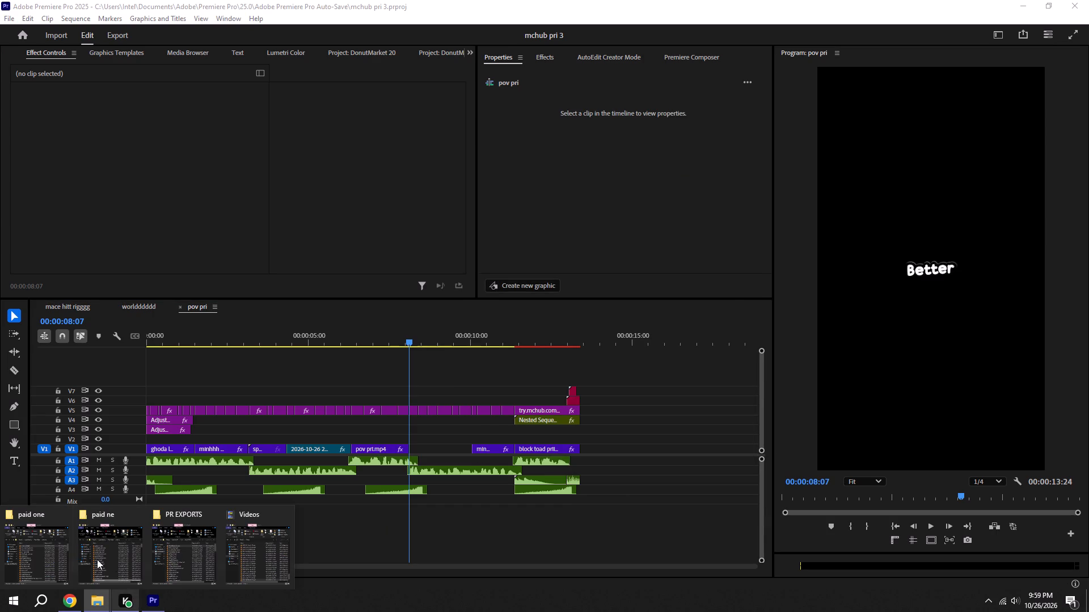
click(23, 545)
drag(542, 233, 527, 233)
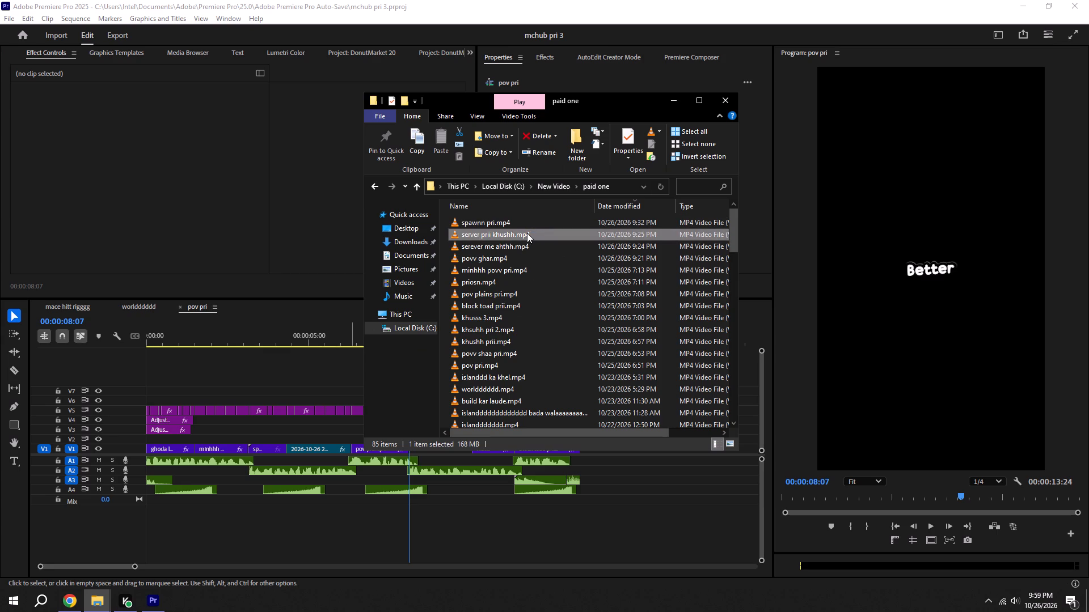
drag(504, 236, 303, 435)
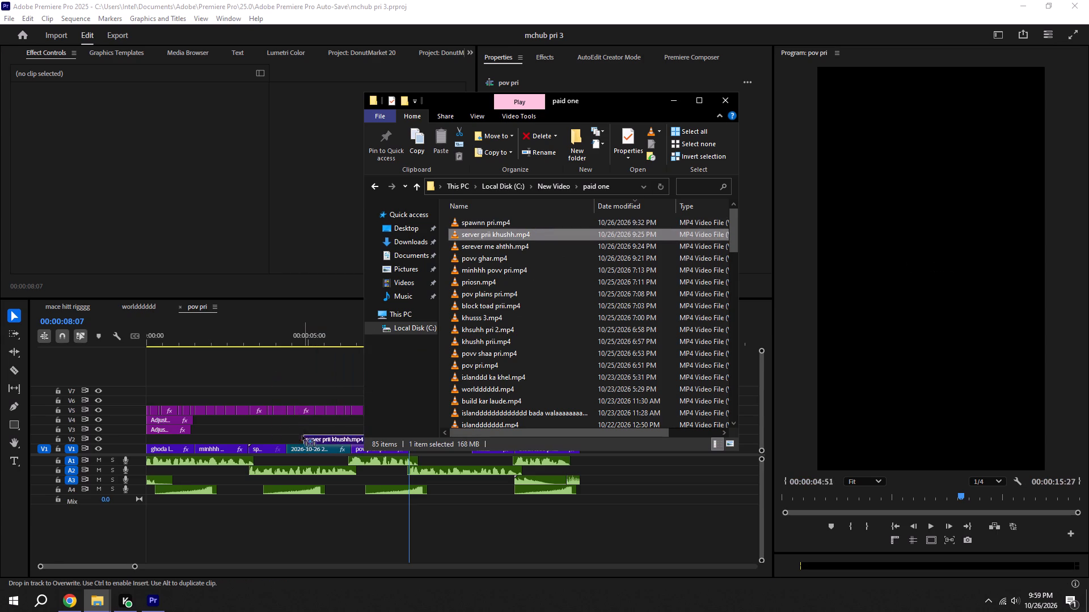
click(286, 435)
drag(303, 440, 337, 440)
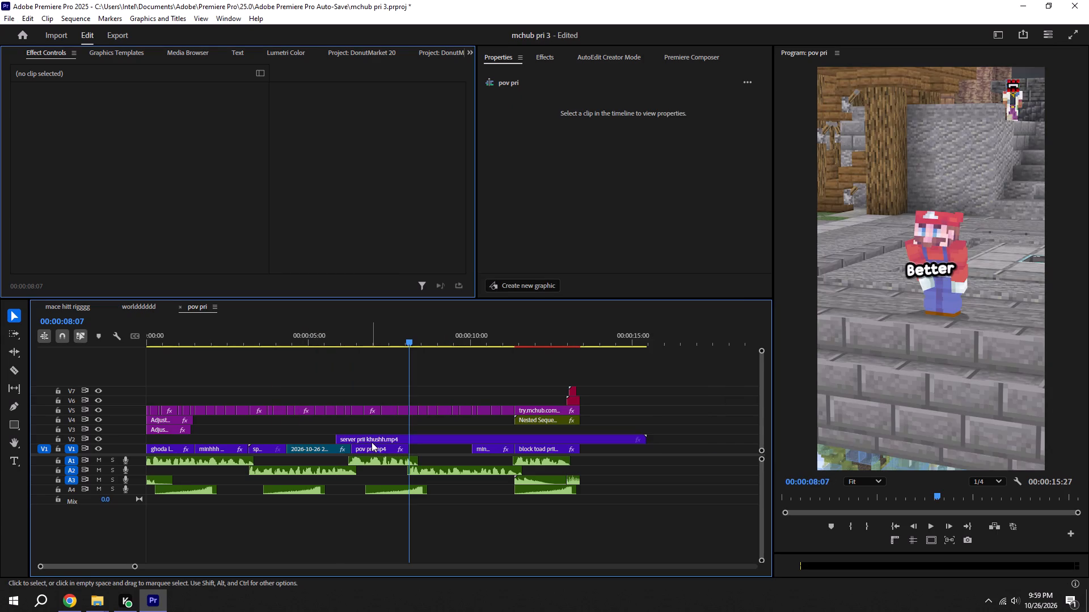
drag(372, 442, 447, 439)
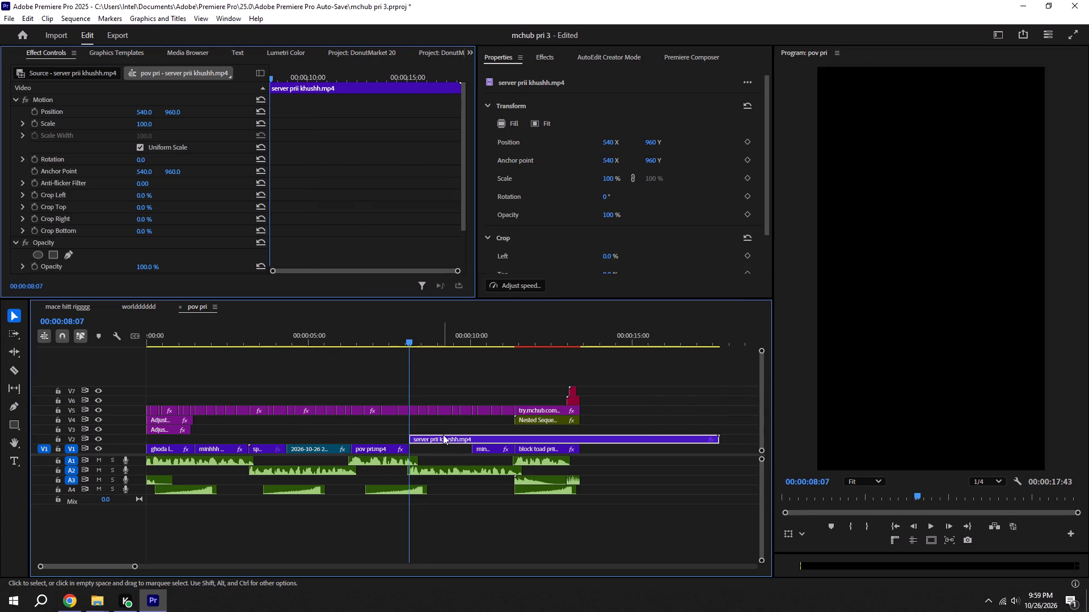
Preview server prii khushh.mp4, split it at 00:00:10:02 where the gap ends, and delete the part after the cut.
key(space)
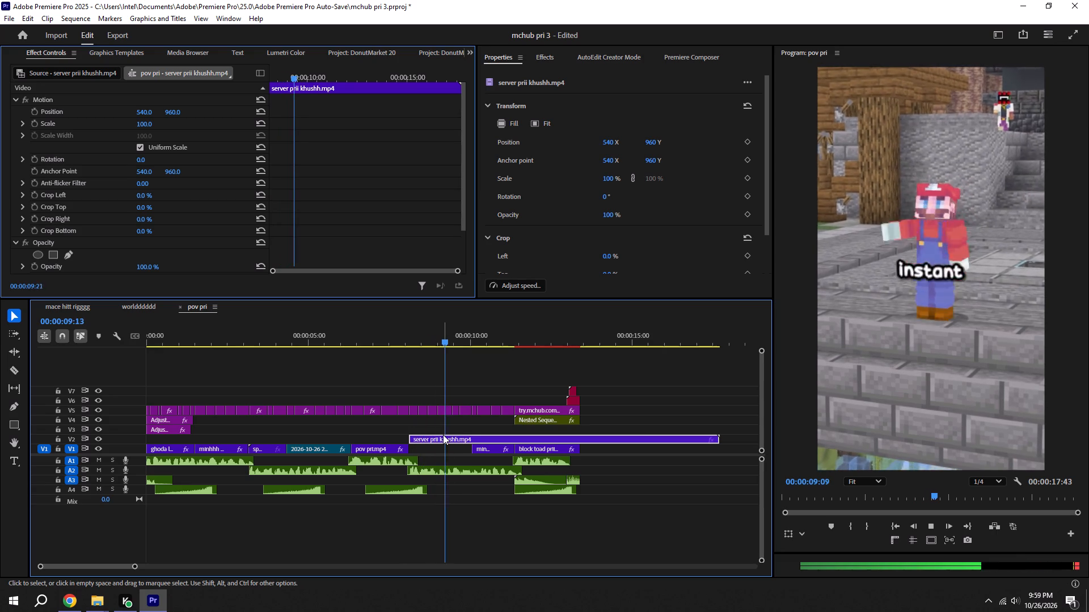
key(space)
key(c)
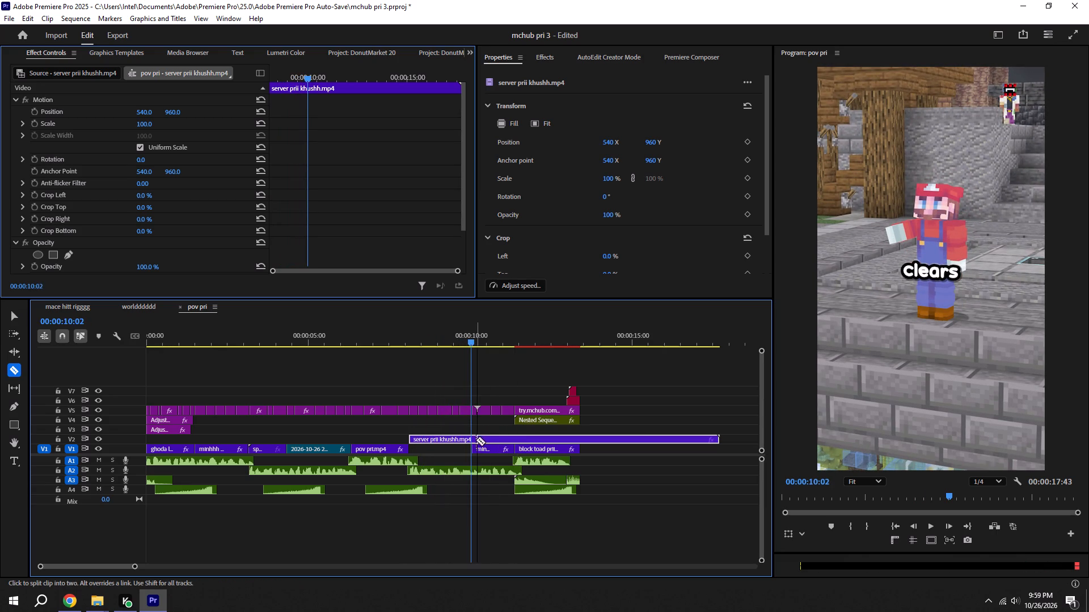
click(474, 440)
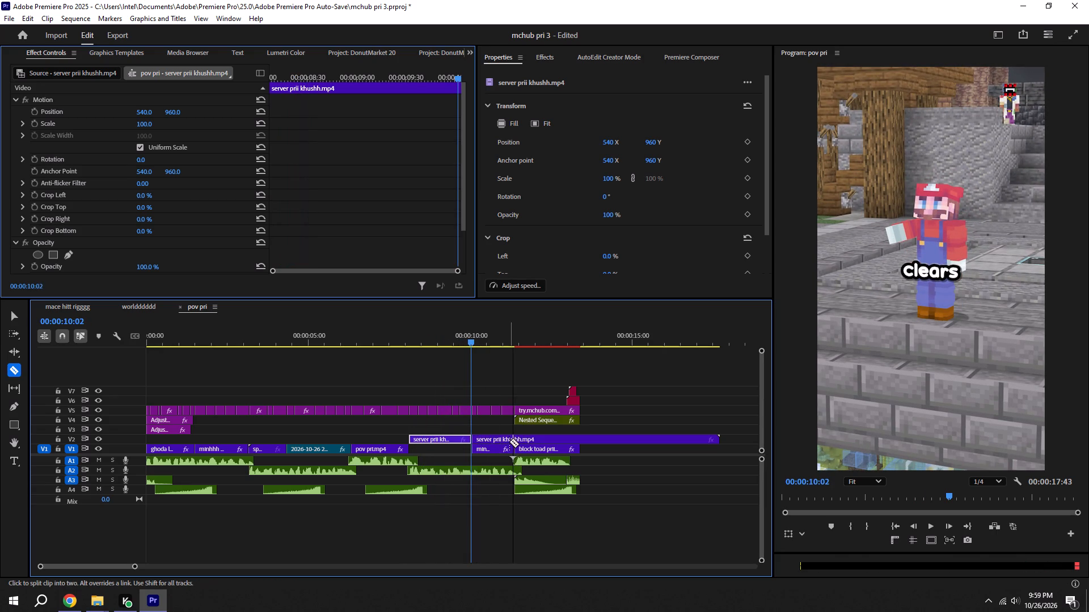
key(v)
click(522, 441)
key(BackSpace)
Move the shortened server prii khushh.mp4 clip from V2 down into the gap on V1 and save the project.
drag(458, 441, 454, 457)
key(ctrl+s)
alt+scroll(444, 439, down, 5)
key(ctrl+s)
Play the pov pri sequence from the start through the try.mchub.com ending to check the clips, saving the project.
drag(320, 341, 106, 343)
key(space)
alt+scroll(237, 399, up, 3)
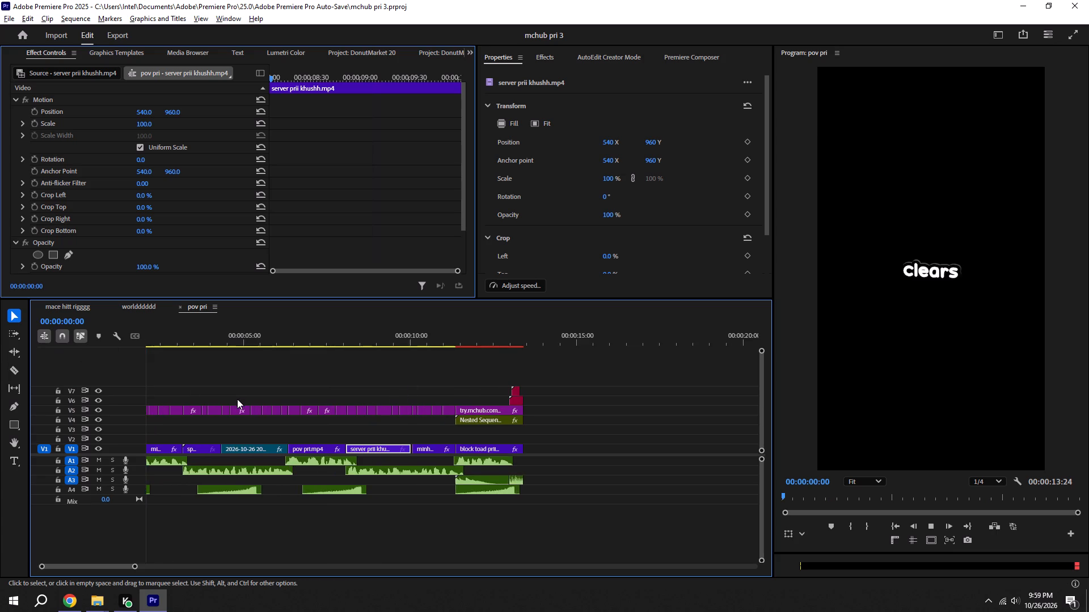
alt+scroll(237, 399, up, 14)
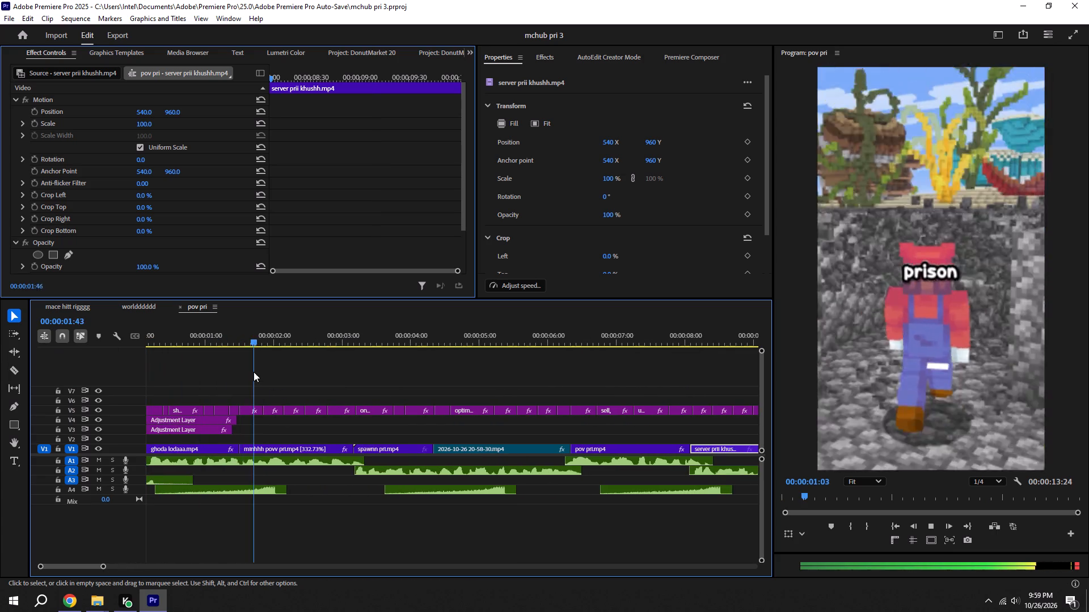
shift+click(240, 344)
shift+drag(254, 340, 244, 341)
key(ctrl+s)
alt+scroll(250, 341, down, 6)
key(ctrl+s)
key(space)
alt+scroll(252, 341, down, 5)
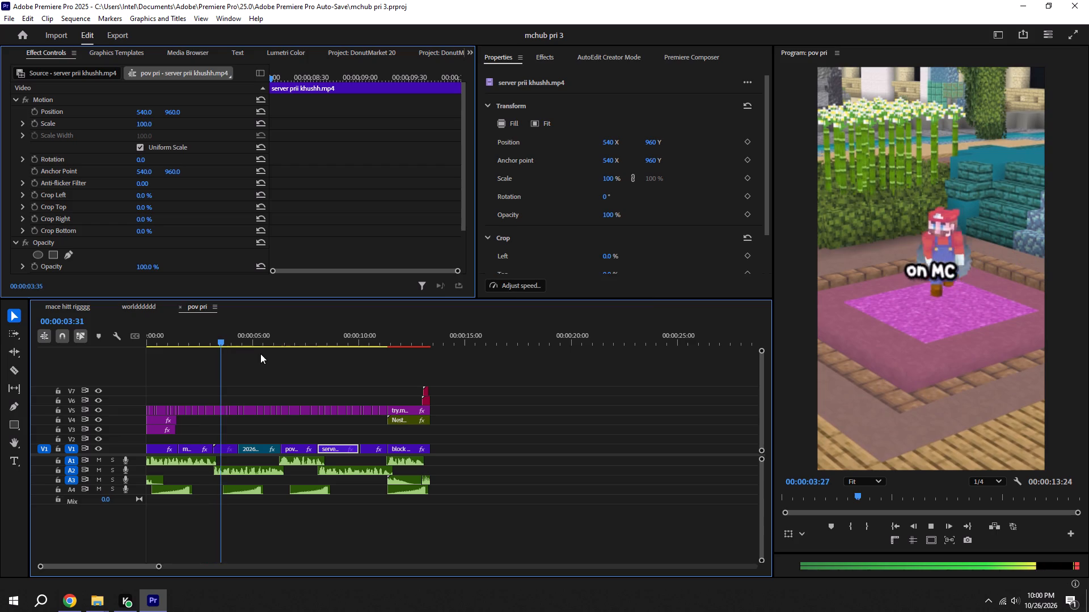
key(ctrl+s)
key(space)
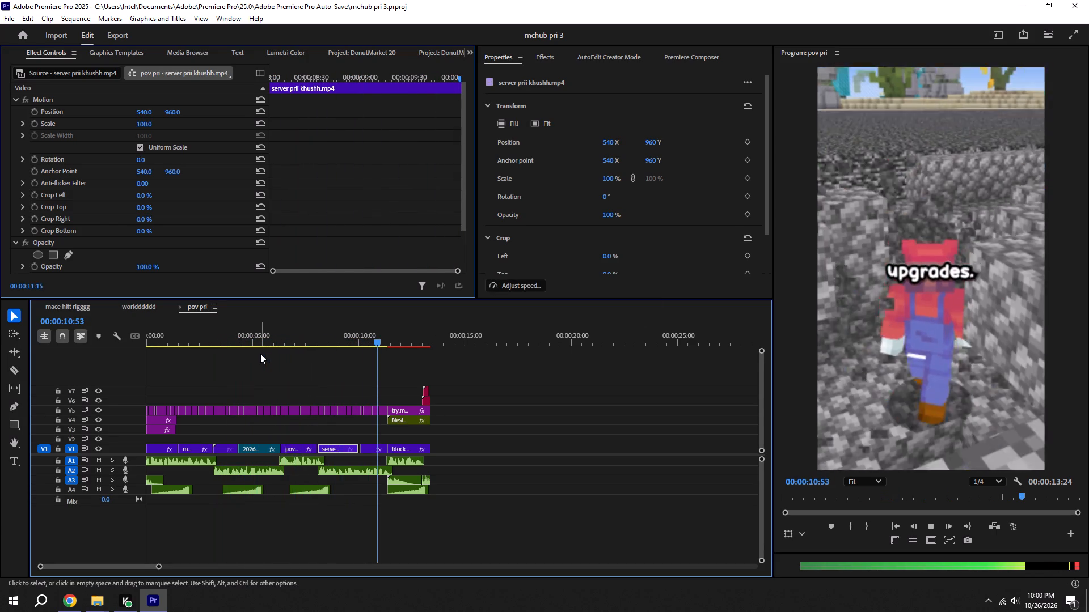
key(ctrl+s)
key(space)
alt+scroll(438, 463, up, 10)
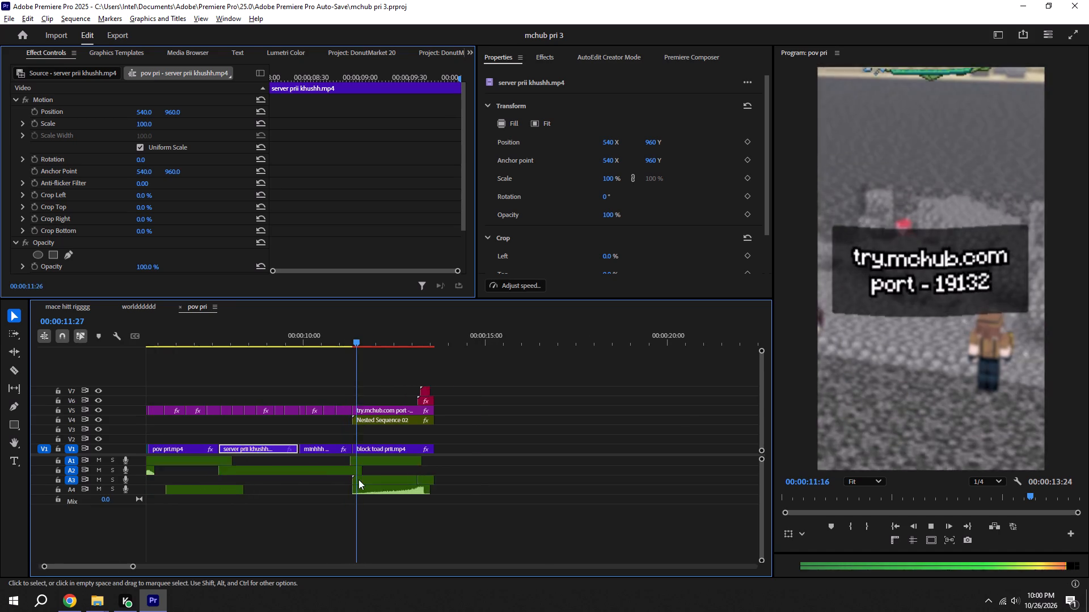
key(space)
drag(263, 449, 328, 453)
key(ctrl+s)
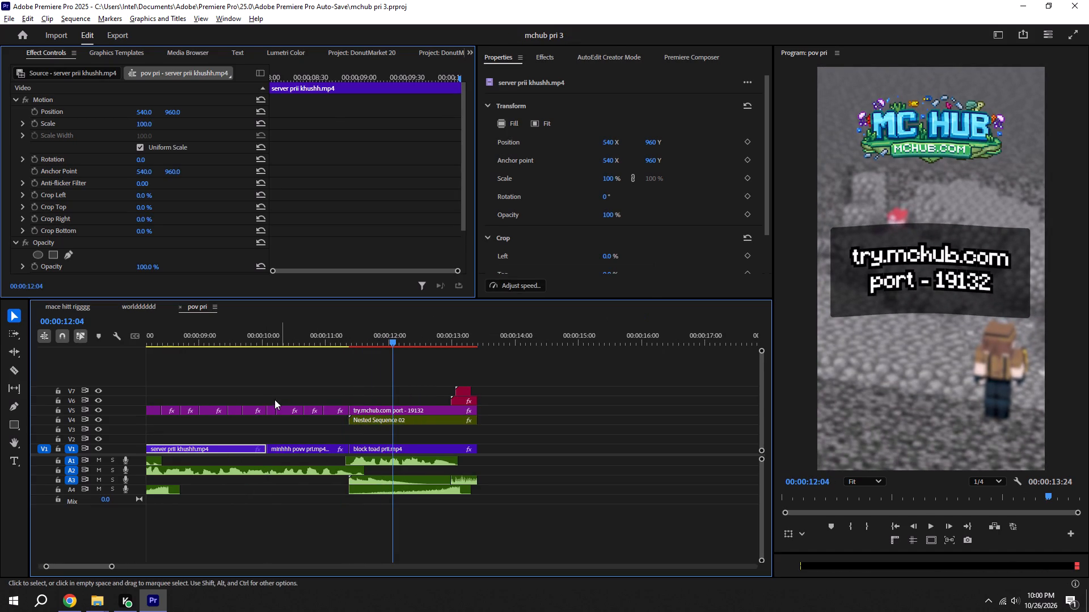
Replay pov pri from about 00:00:10:00, save the project and return the playhead to the start.
shift+drag(264, 357, 264, 349)
shift+click(269, 339)
key(space)
alt+scroll(269, 339, down, 5)
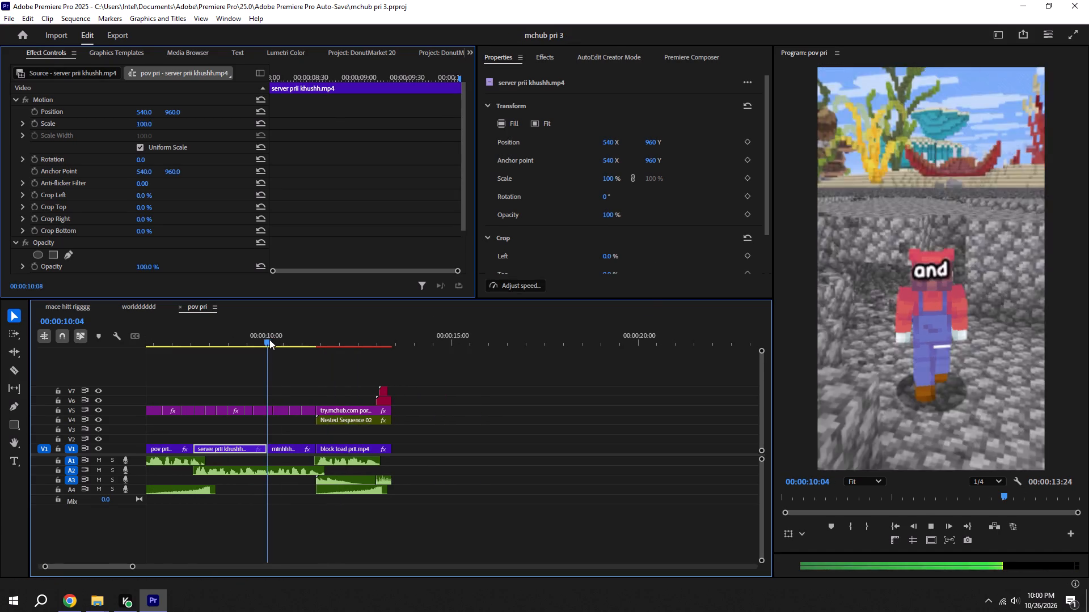
key(ctrl+s)
alt+scroll(269, 339, down, 5)
key(ctrl+s)
drag(258, 341, 26, 367)
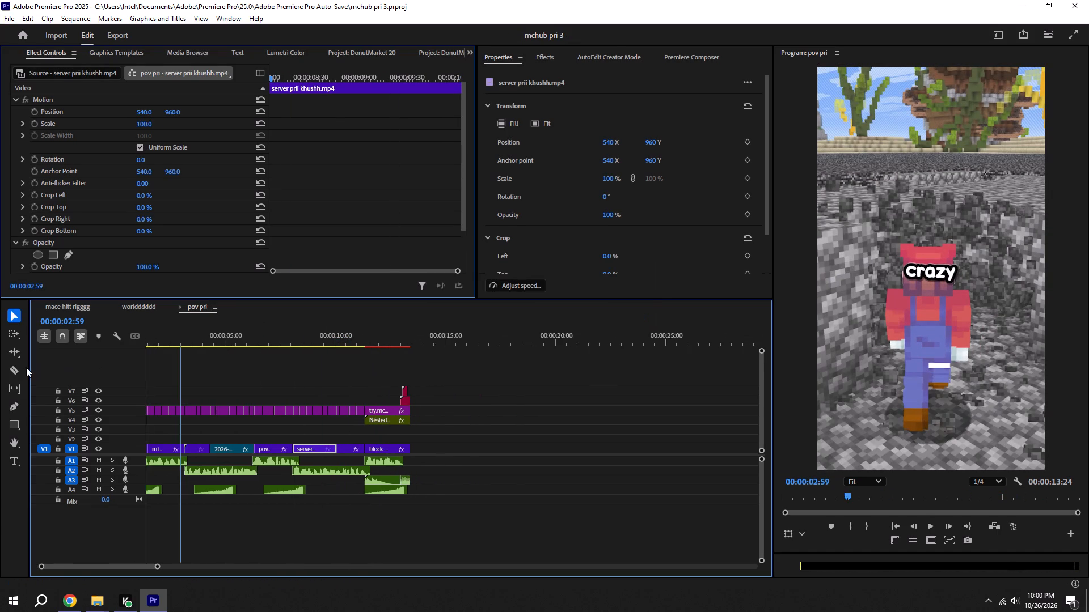
drag(26, 367, 0, 368)
alt+scroll(105, 371, down, 4)
key(ctrl+s)
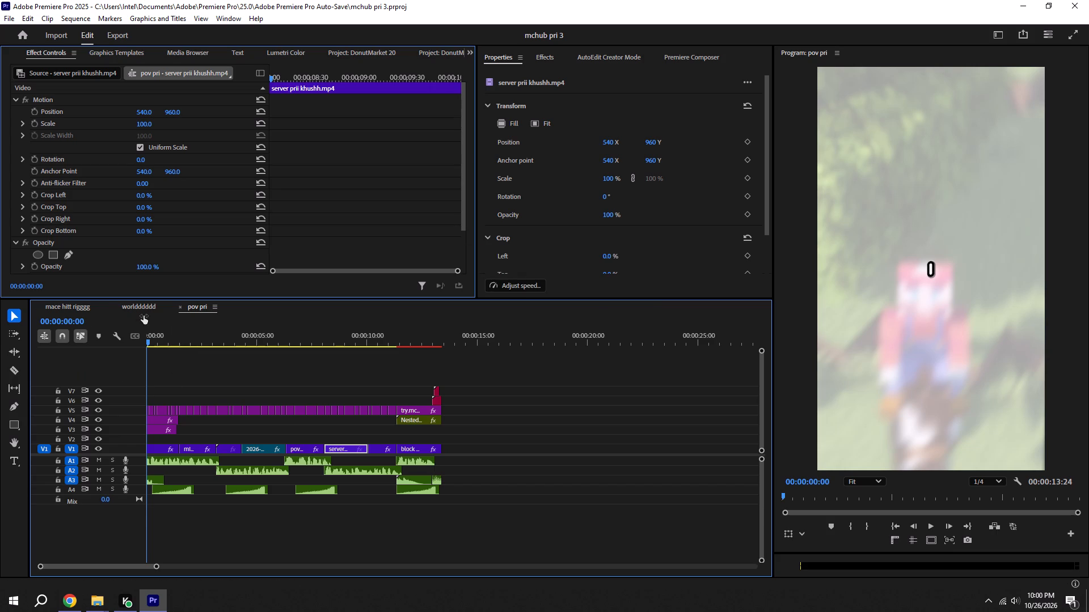
Switch to the worldddddd sequence and close the mace hitt rigggg sequence.
click(145, 301)
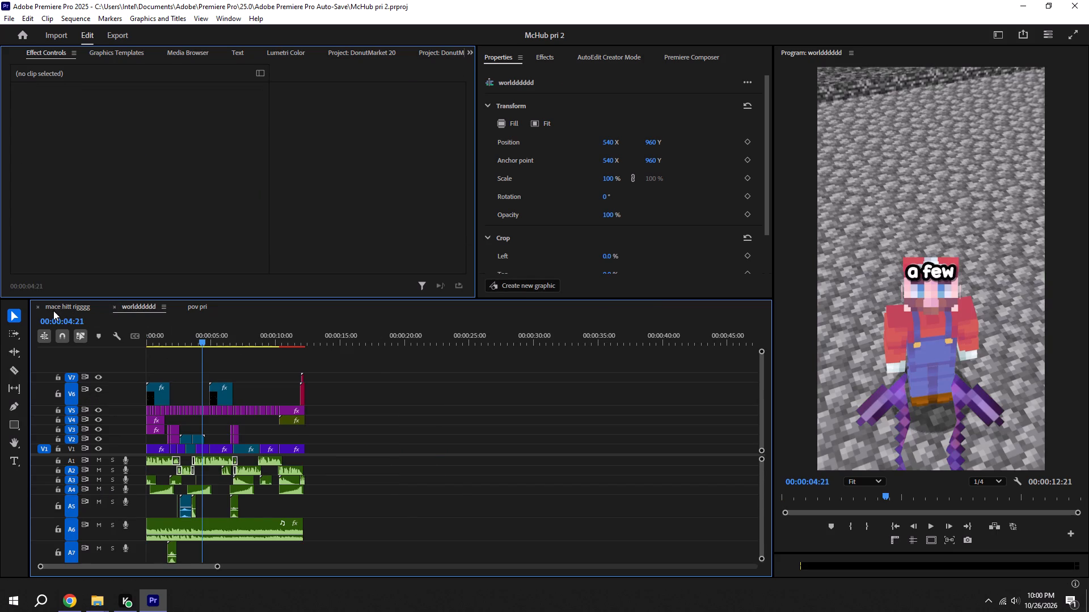
click(53, 311)
click(39, 309)
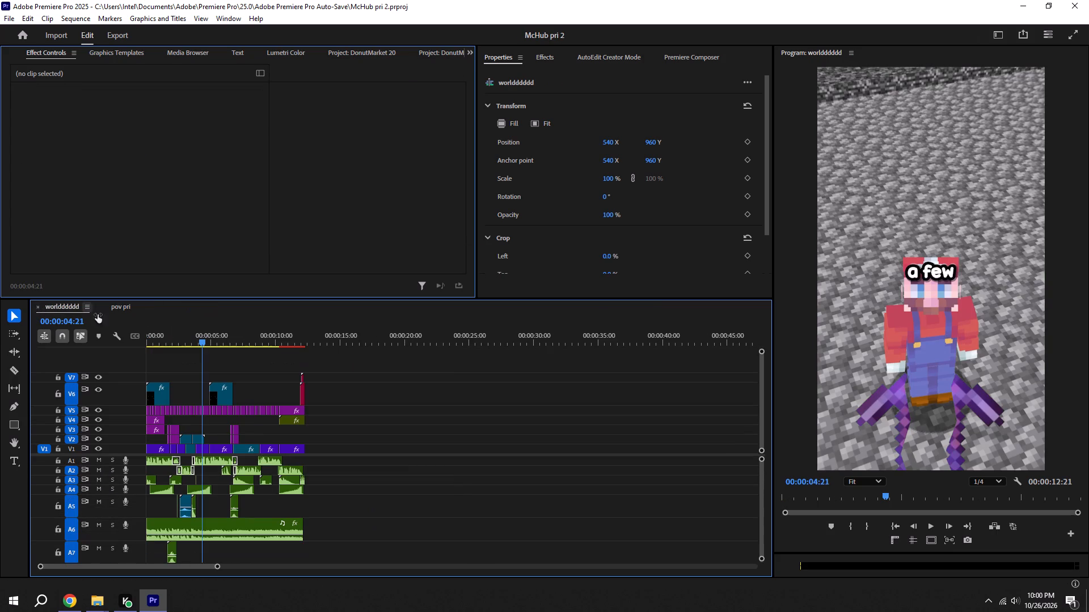
Play worldddddd from the start and copy the Minecraft__Spyglass_SFX.mp3 clip from track A3.
alt+scroll(223, 435, up, 20)
alt+scroll(223, 435, up, 4)
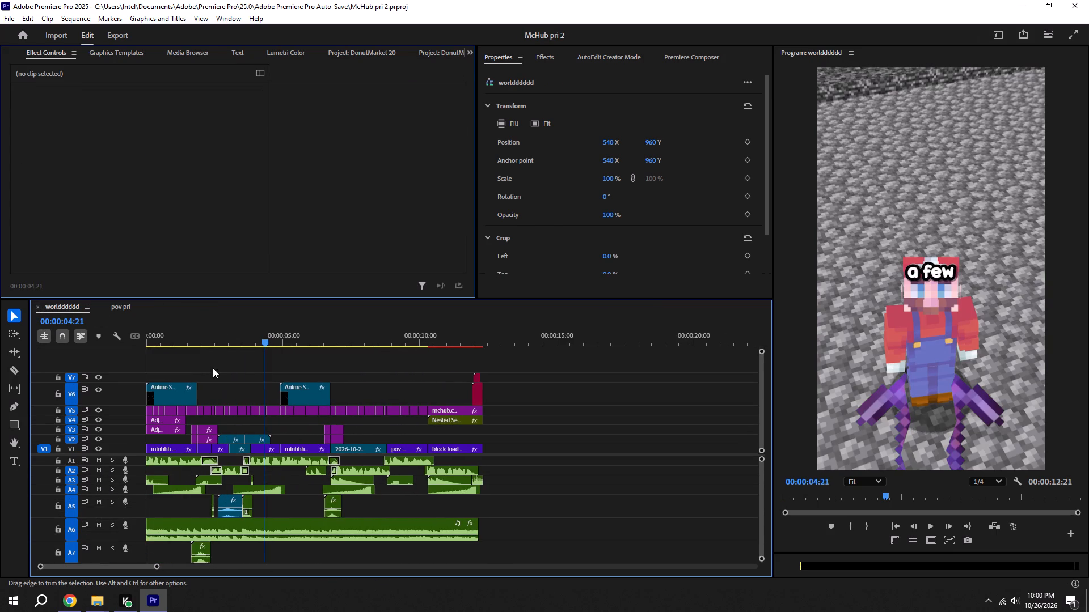
drag(221, 341, 69, 341)
key(space)
scroll(213, 434, up, 11)
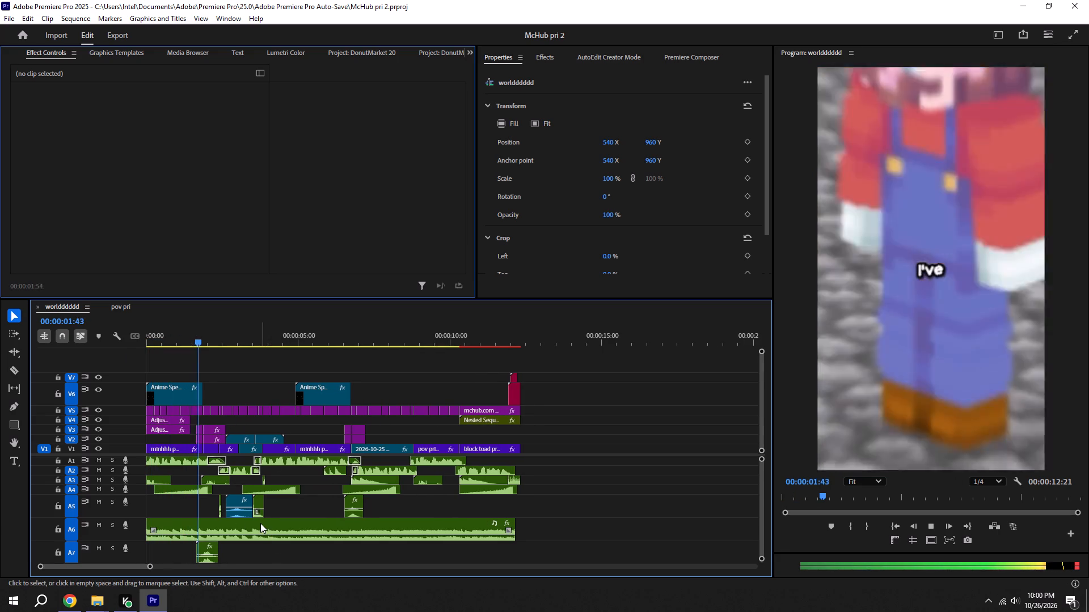
key(space)
click(216, 481)
key(ctrl+c)
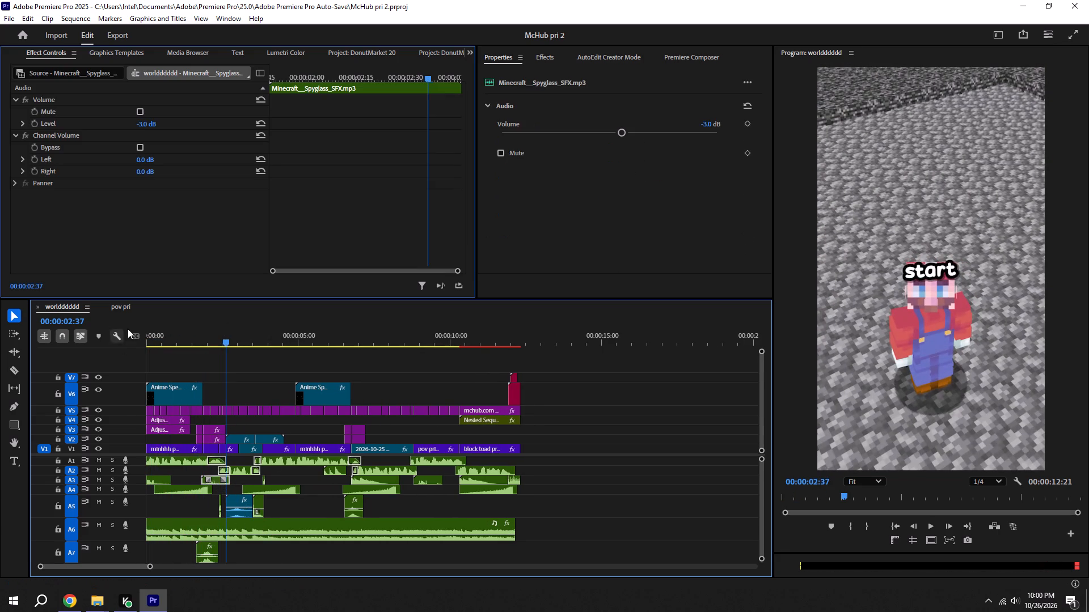
Paste Minecraft__Spyglass_SFX.mp3 onto A3 of pov pri at 00:00:01:30, play it back and save the project.
click(123, 313)
click(119, 305)
scroll(226, 407, up, 13)
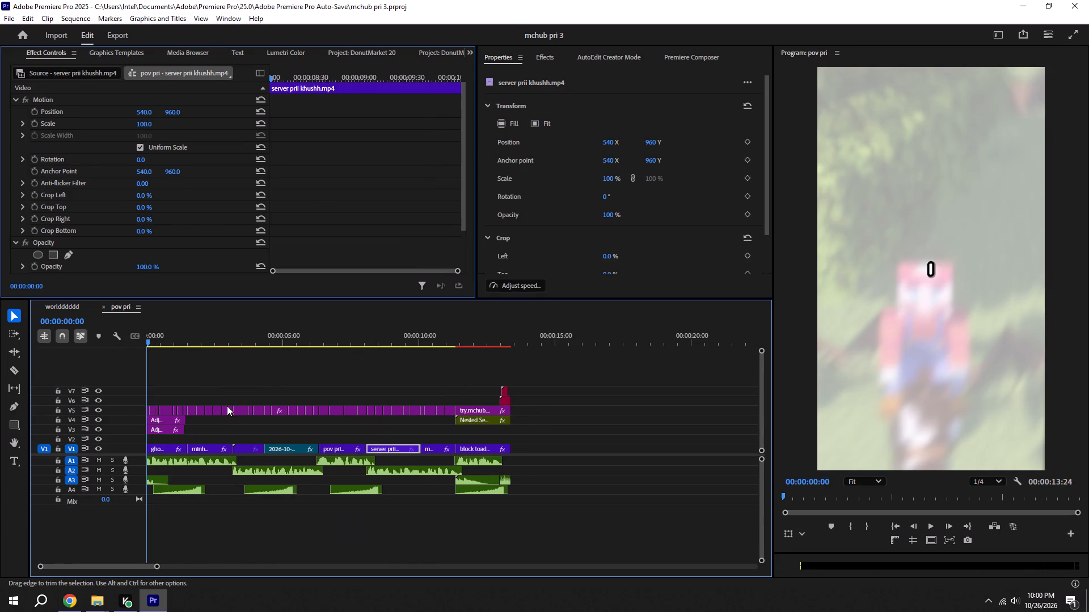
scroll(227, 406, up, 15)
key(space)
shift+drag(200, 342, 200, 342)
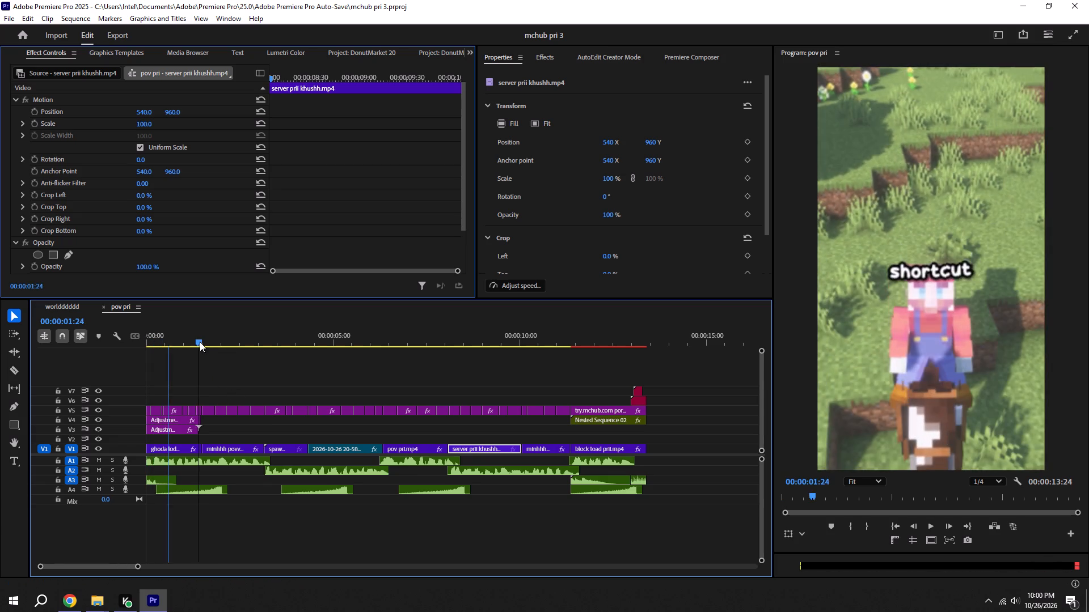
shift+drag(200, 342, 205, 340)
key(ctrl+v)
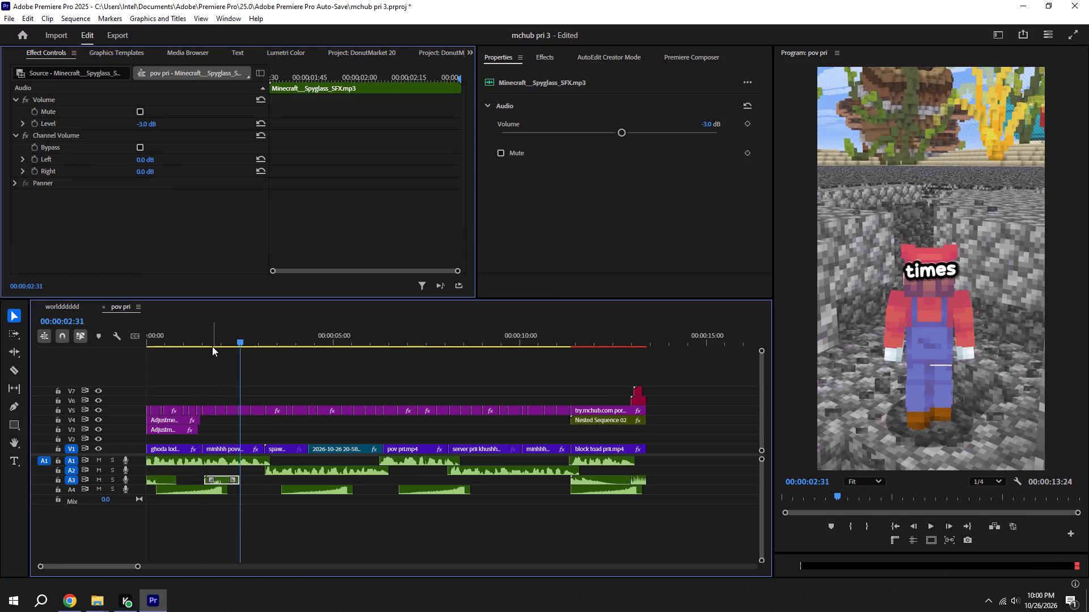
shift+click(203, 338)
alt+scroll(218, 402, up, 10)
click(268, 477)
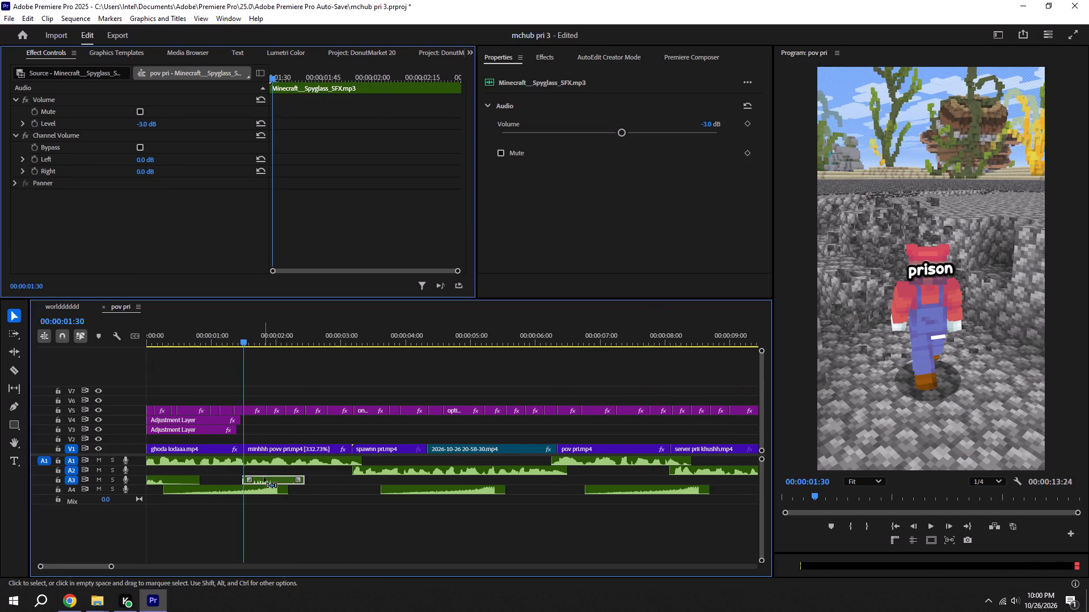
key(ctrl+s)
key(space)
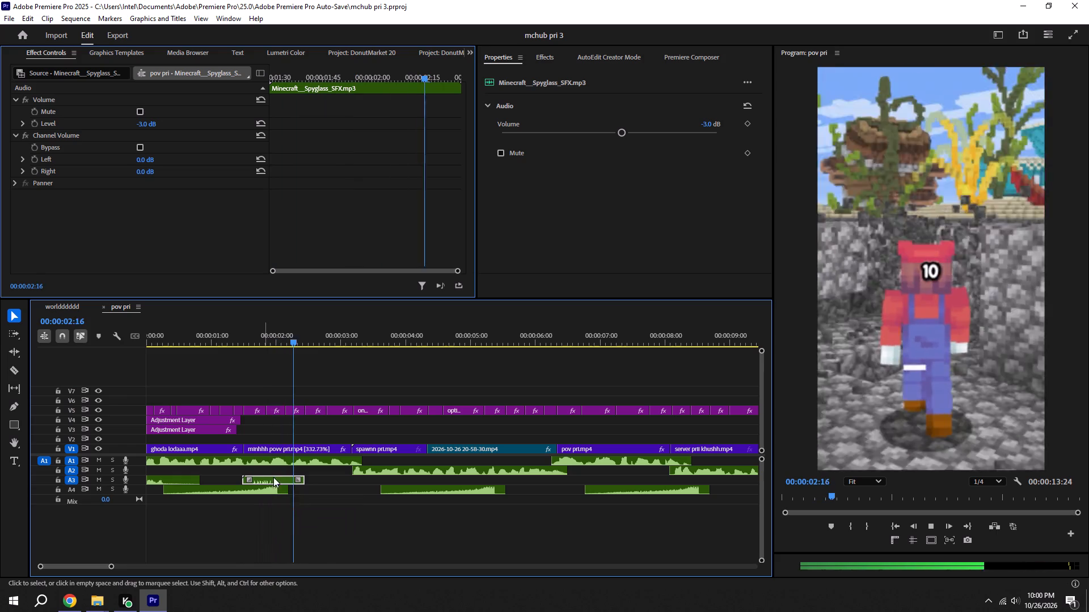
key(ctrl+s)
Move the Minecraft__Spyglass_SFX.mp3 clip along A3 so it starts just before spawnn pri.mp4, and save the project.
drag(272, 478, 337, 468)
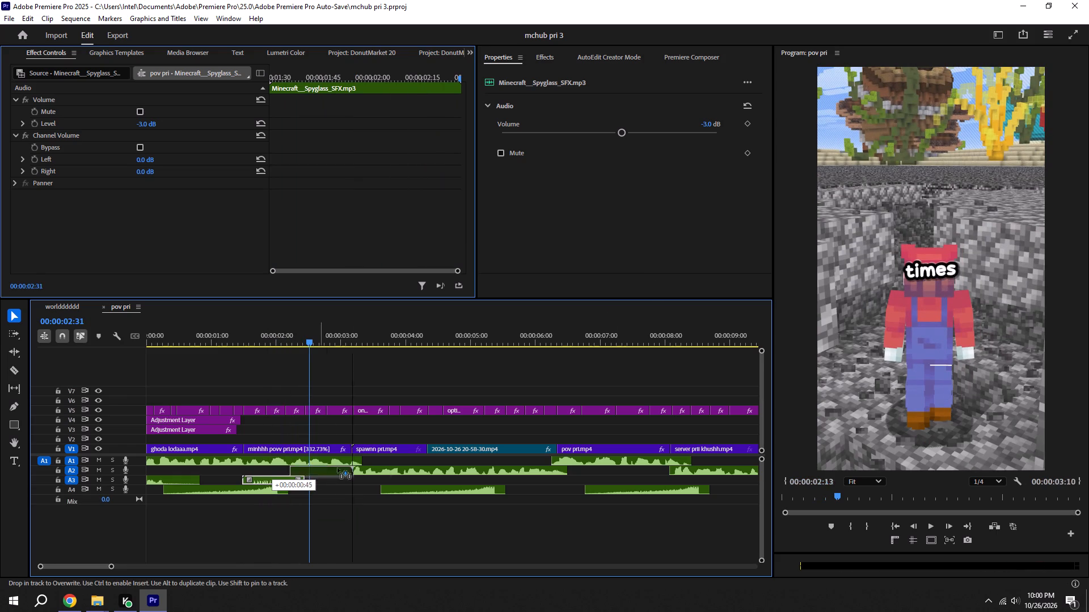
drag(337, 468, 378, 477)
alt+scroll(361, 480, up, 5)
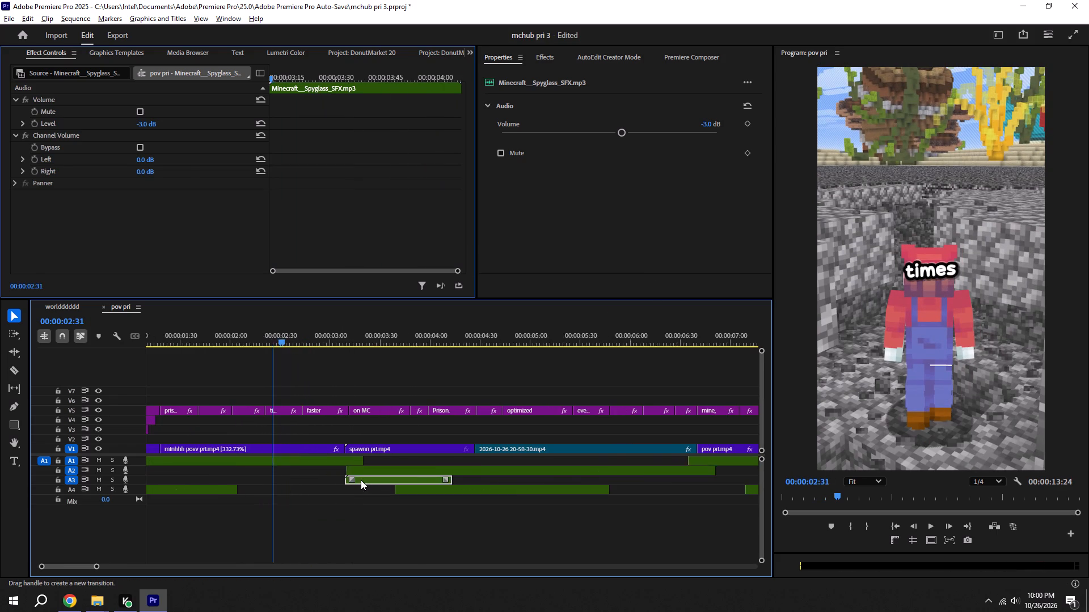
drag(385, 483, 377, 483)
key(ctrl+s)
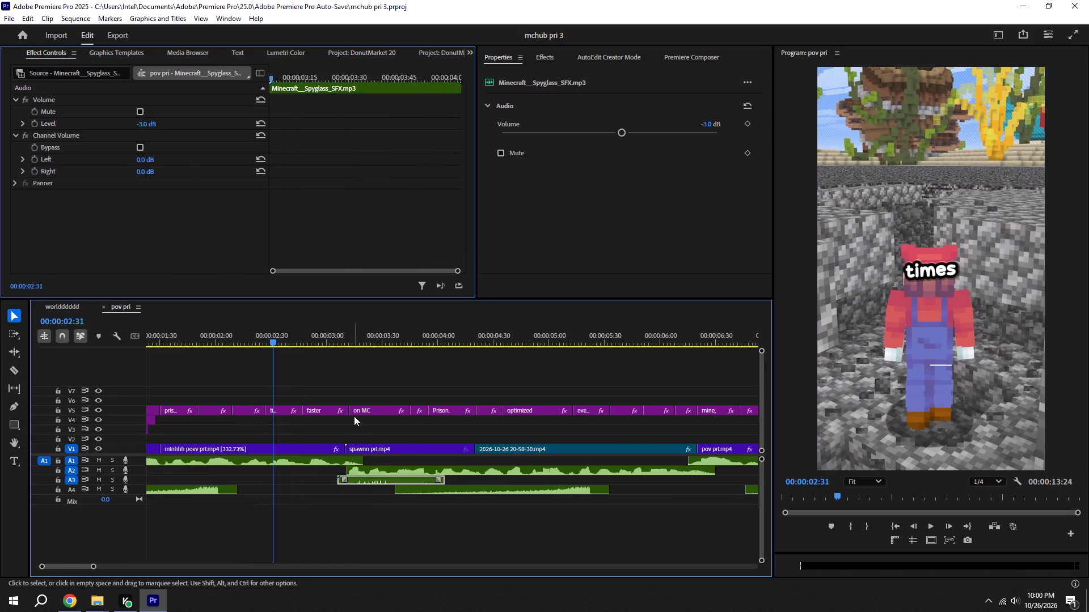
Play pov pri across the start of spawnn pri.mp4 to check the spyglass sound's timing, saving the project.
key(space)
alt+scroll(353, 416, down, 5)
key(ctrl+s)
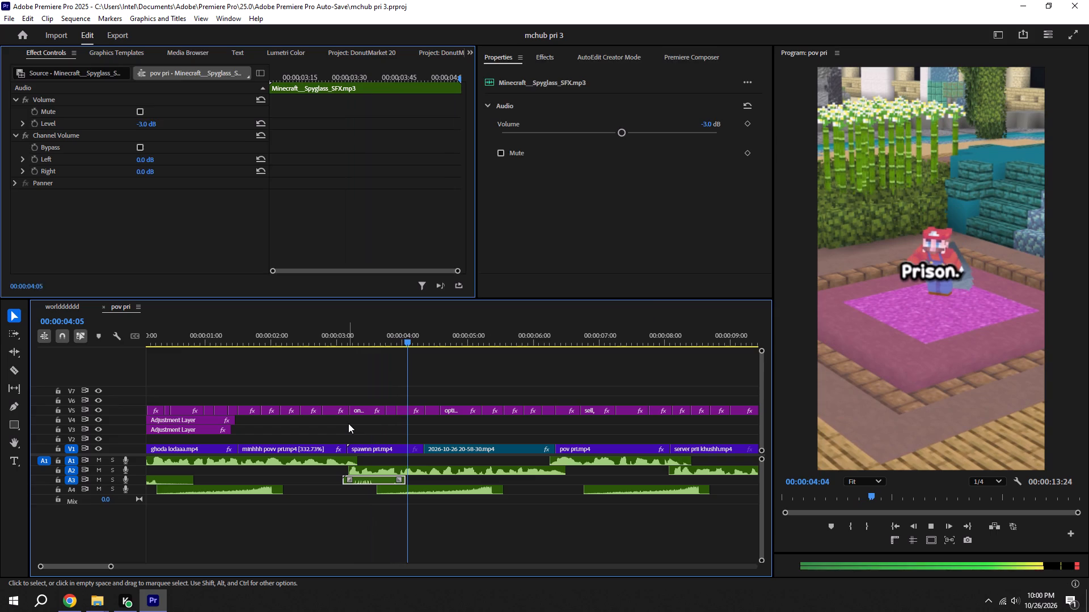
key(ctrl+s)
alt+scroll(412, 426, down, 5)
key(ctrl+s)
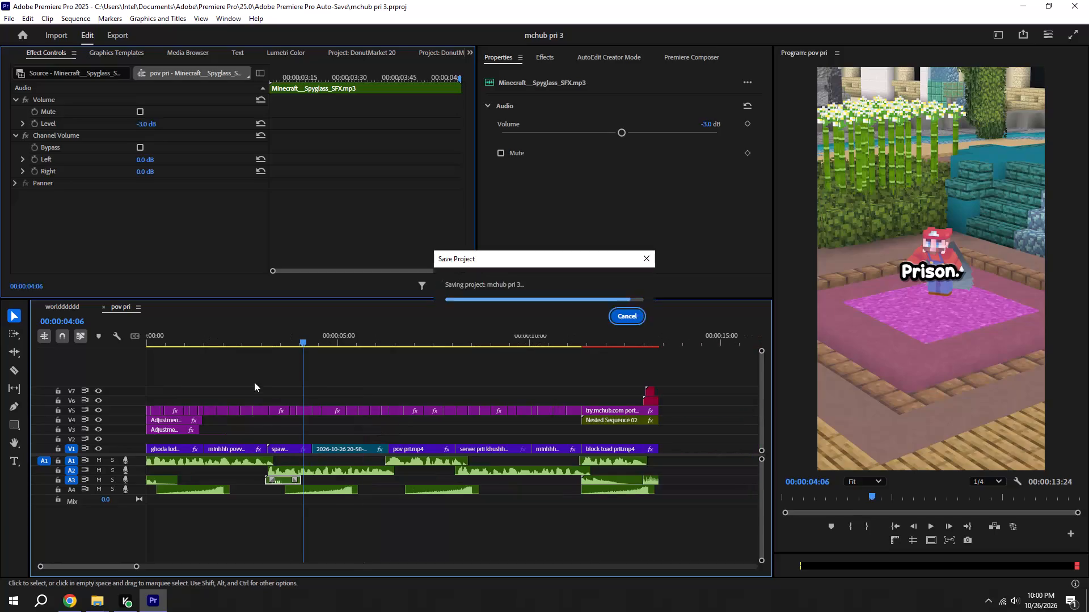
Replay pov pri from the start to review its opening clips and sound effects, saving the project.
drag(216, 335, 26, 359)
key(space)
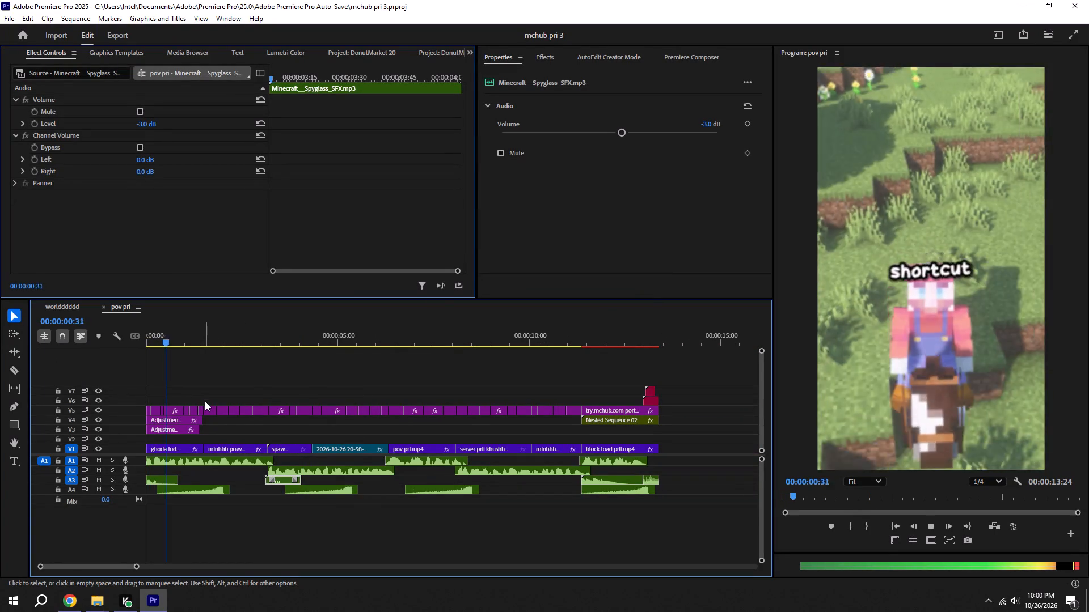
key(space)
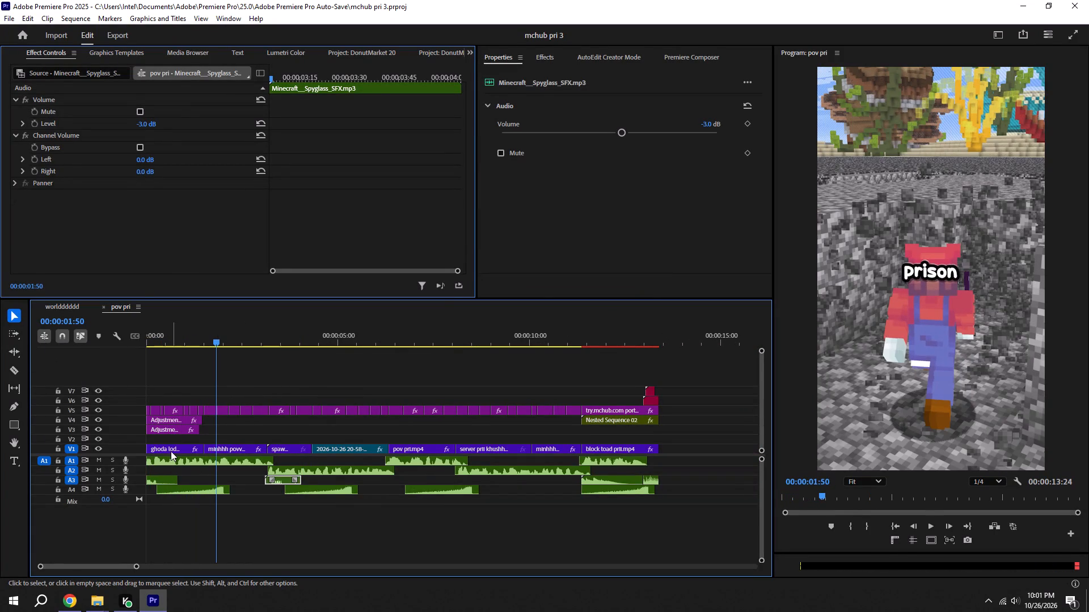
click(171, 451)
scroll(130, 218, down, 6)
key(ctrl+s)
drag(209, 333, 82, 345)
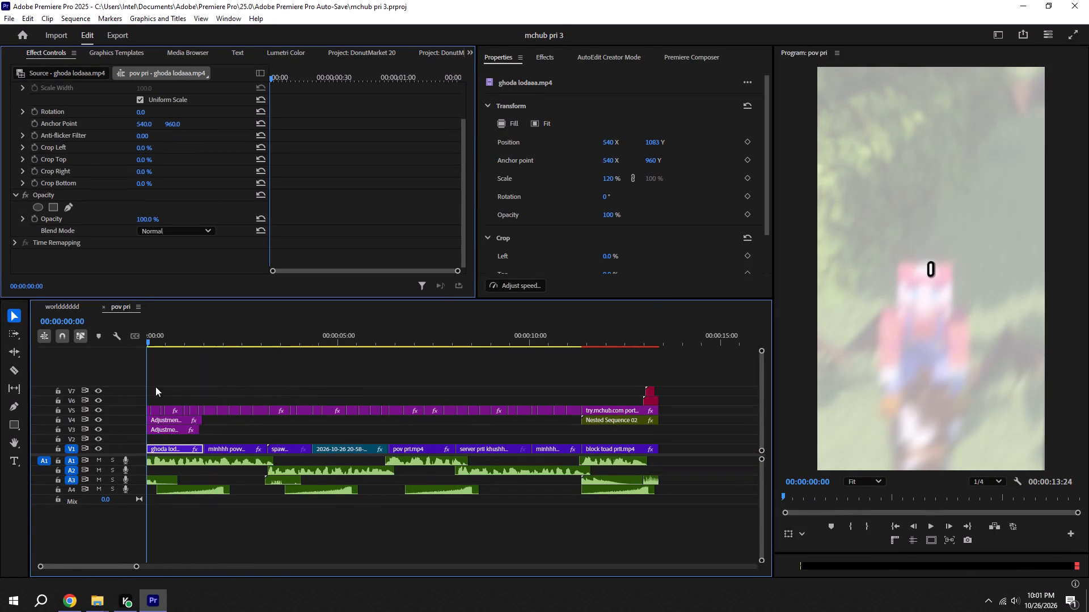
click(284, 376)
key(space)
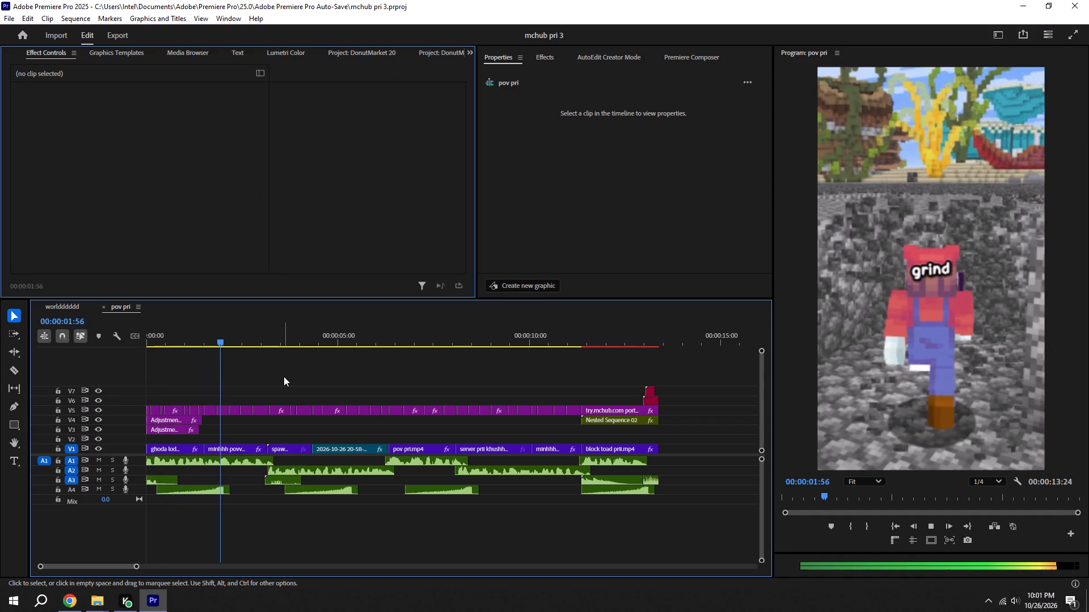
key(ctrl+s)
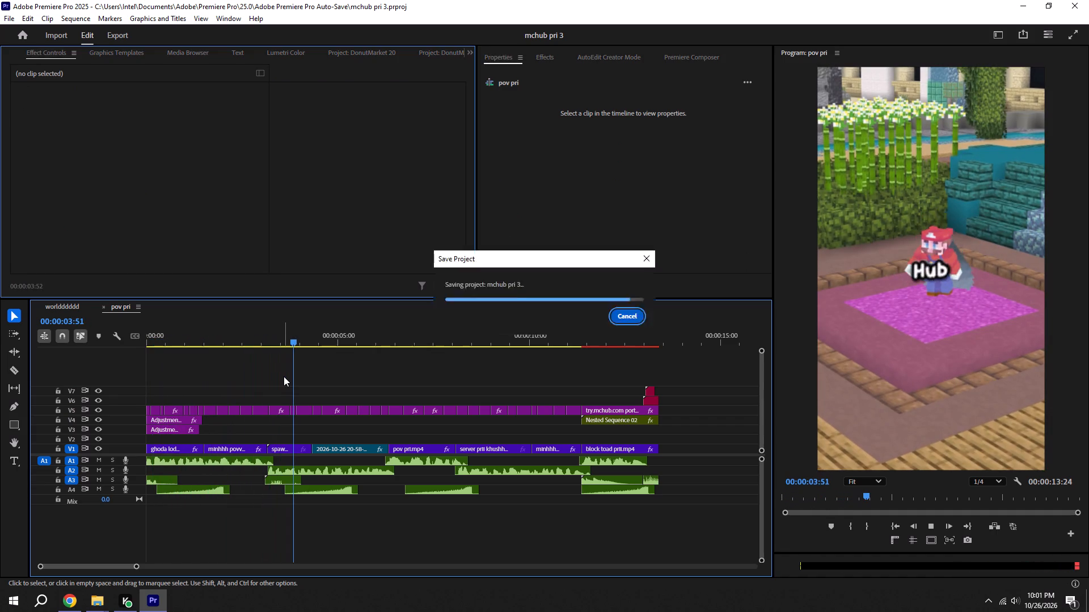
key(space)
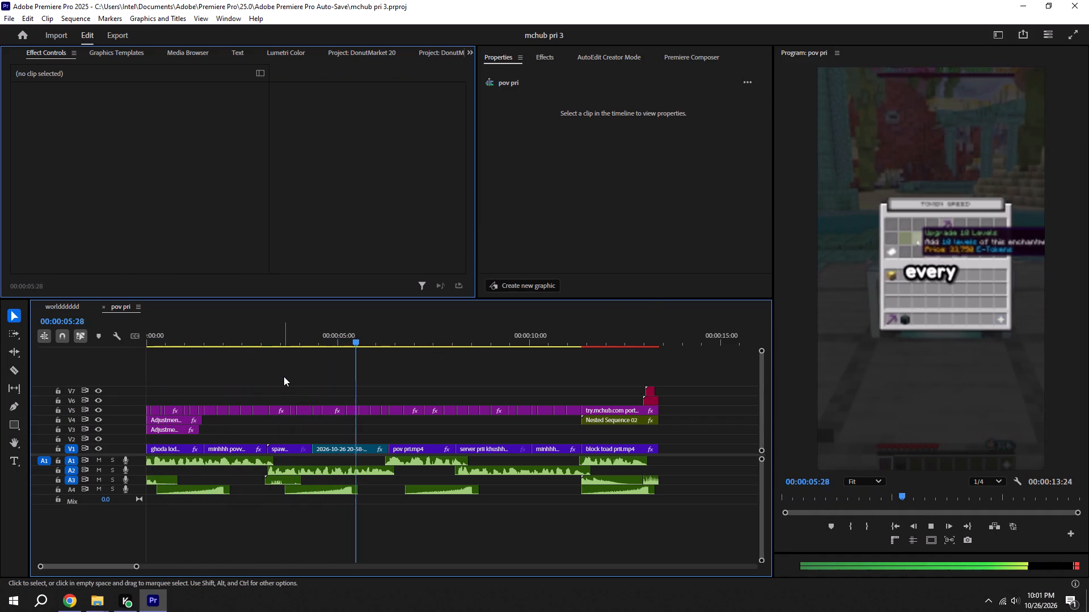
key(ctrl+s)
Duplicate the levelup.mp3 clip from the end of A3 to 00:00:04:35 on A3, under the word "optimized", and save the project.
shift+drag(303, 337, 315, 336)
alt+scroll(315, 336, up, 6)
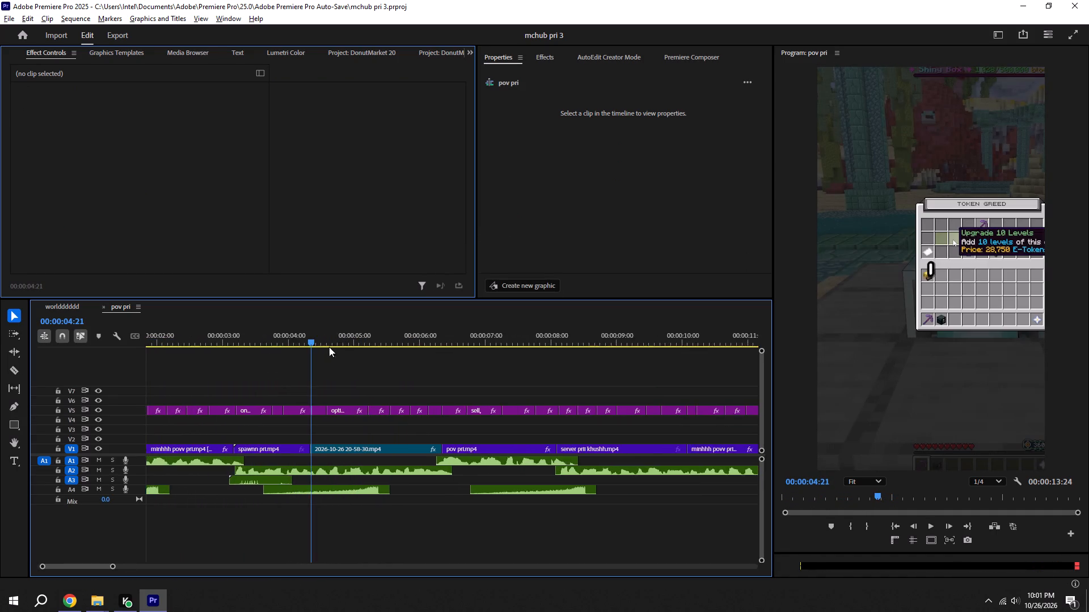
alt+scroll(329, 347, up, 3)
shift+click(326, 347)
shift+click(334, 330)
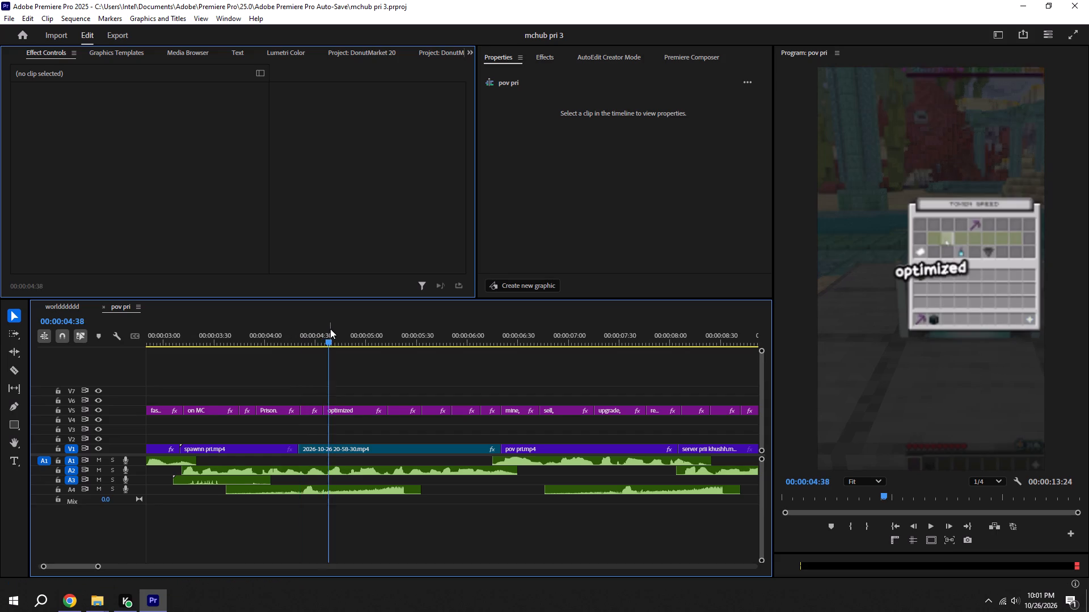
alt+scroll(328, 334, down, 5)
shift+click(324, 339)
shift+click(325, 338)
alt+scroll(326, 340, down, 5)
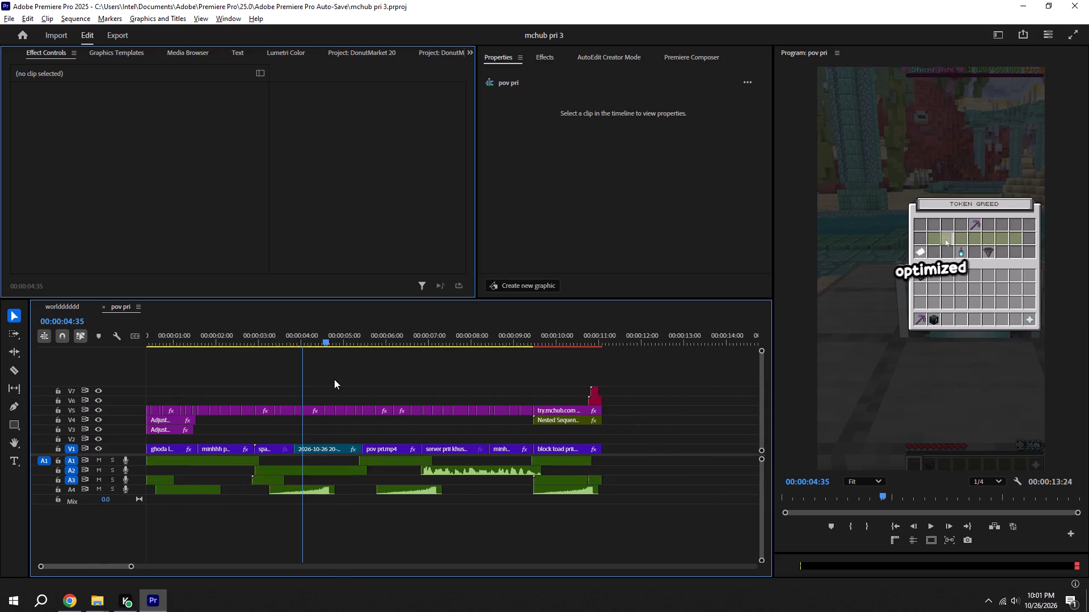
alt+drag(551, 477, 329, 477)
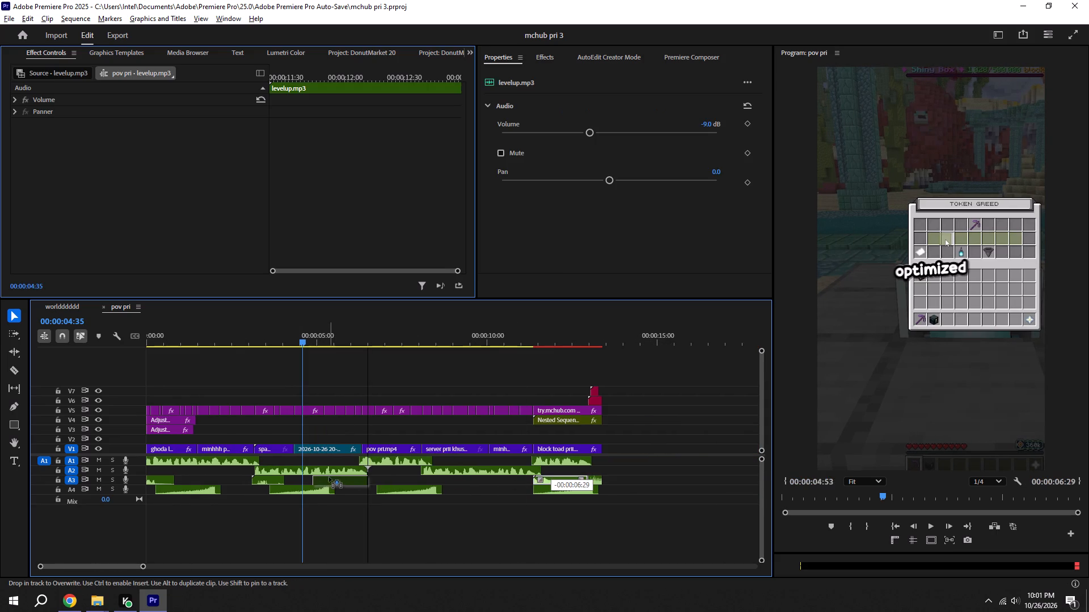
alt+drag(329, 477, 320, 477)
key(ctrl+s)
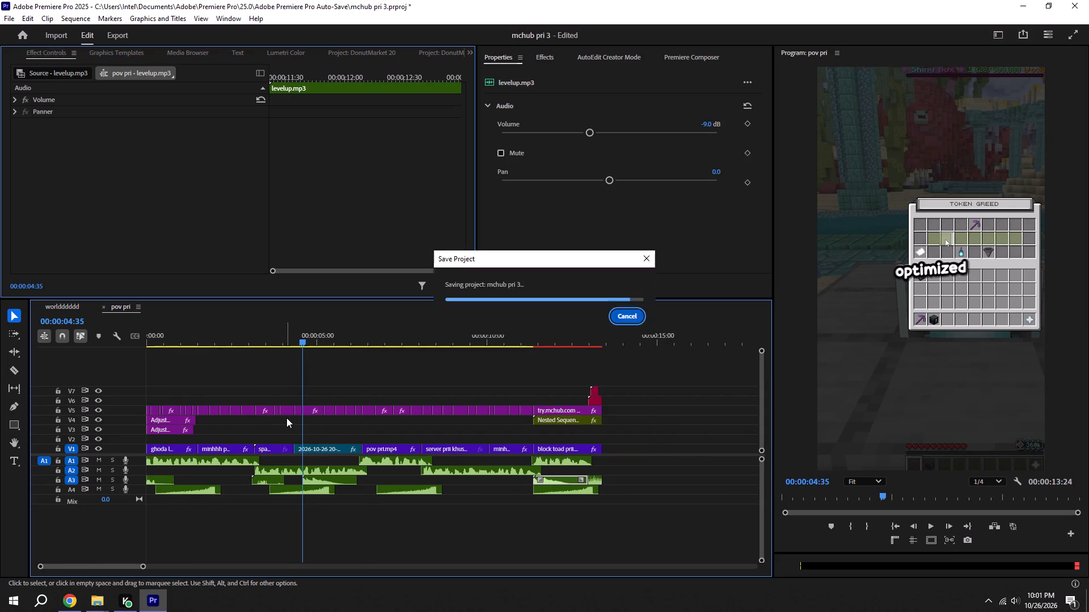
Switch to the DonutMarket 20 project and open its mace hitt rigggg sequence.
click(18, 35)
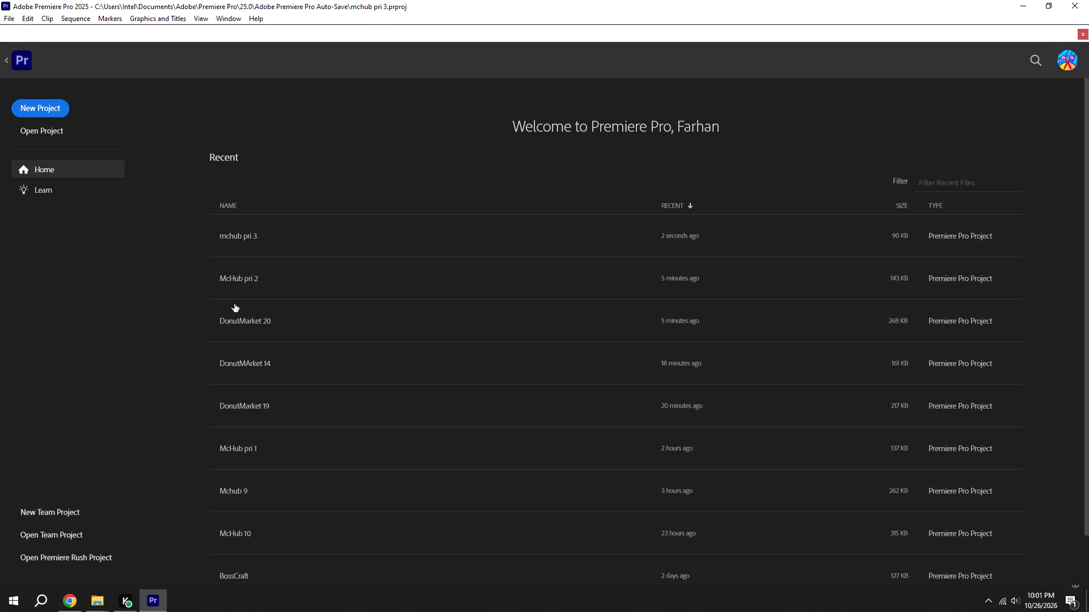
click(296, 326)
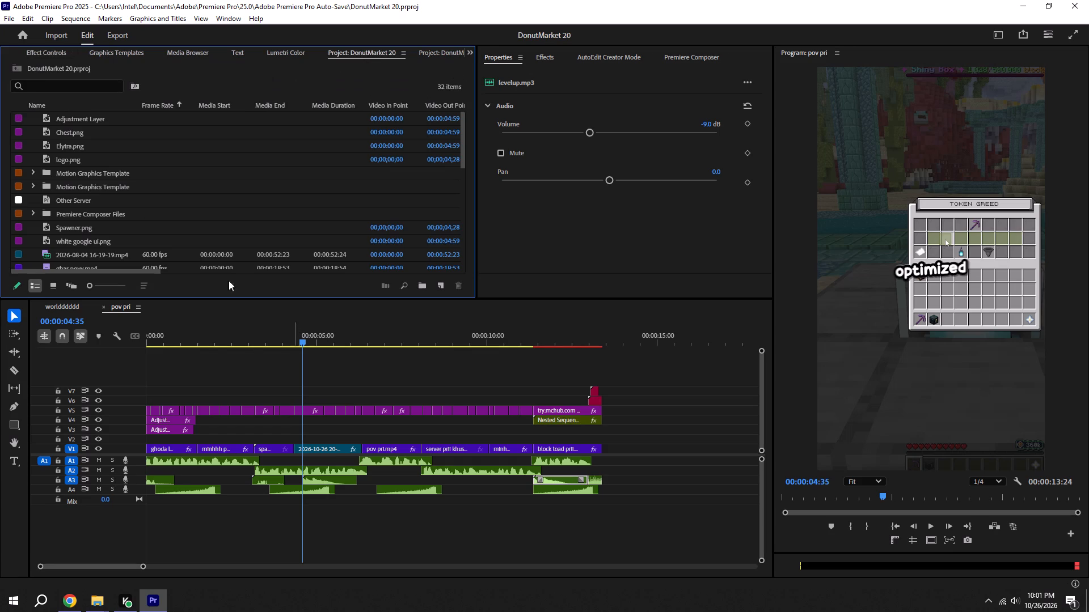
scroll(88, 250, down, 3)
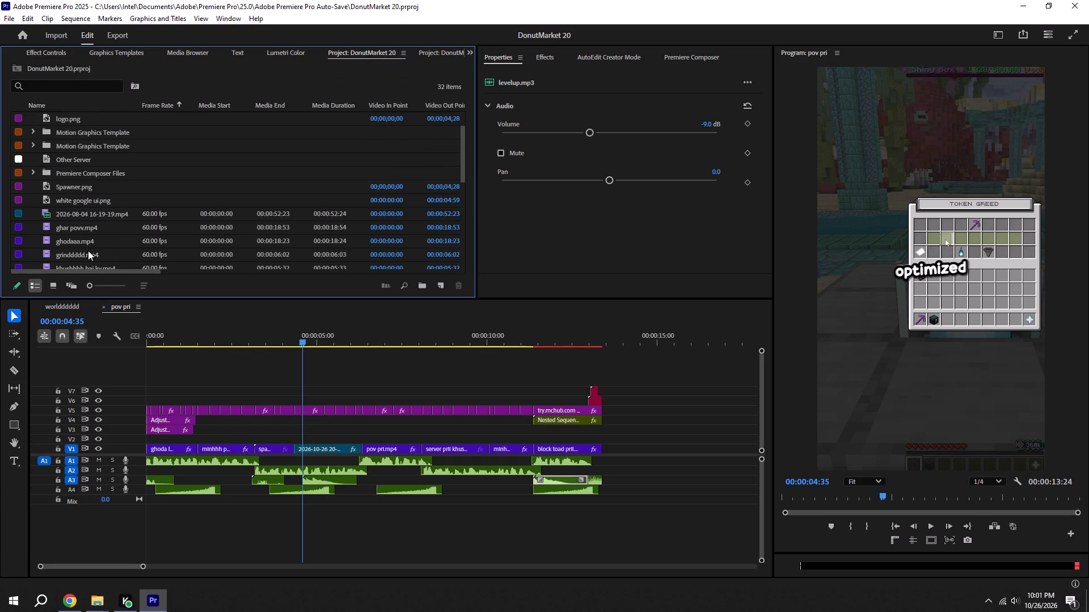
double_click(85, 213)
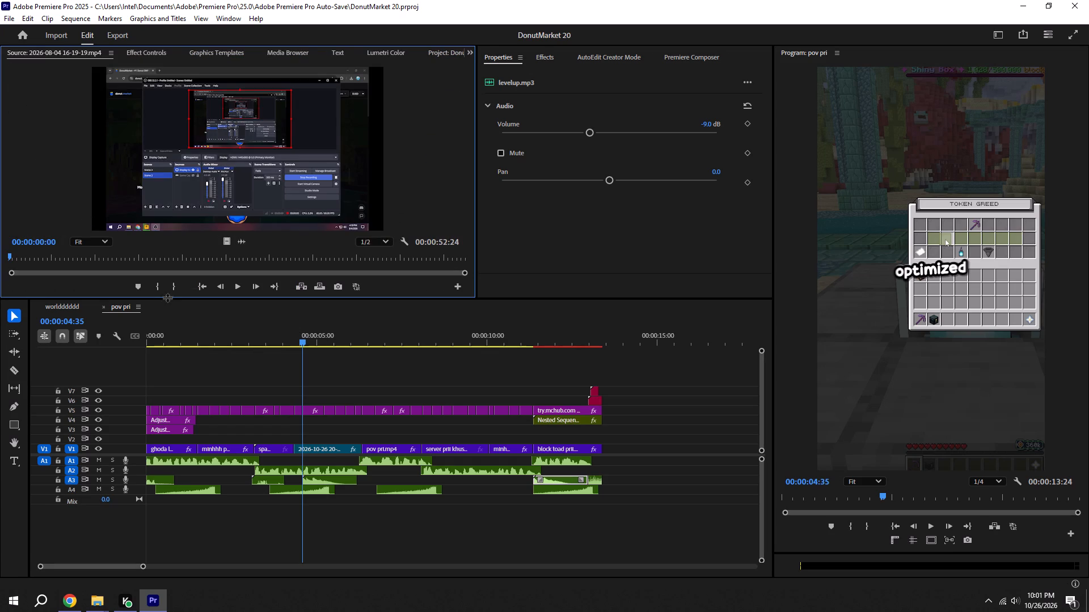
click(71, 56)
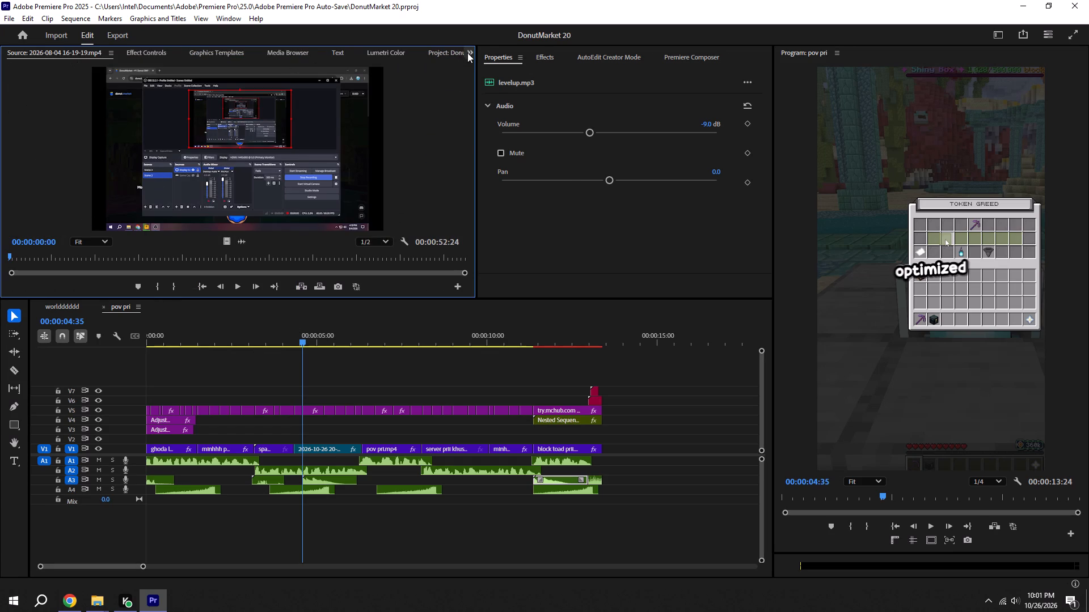
click(468, 52)
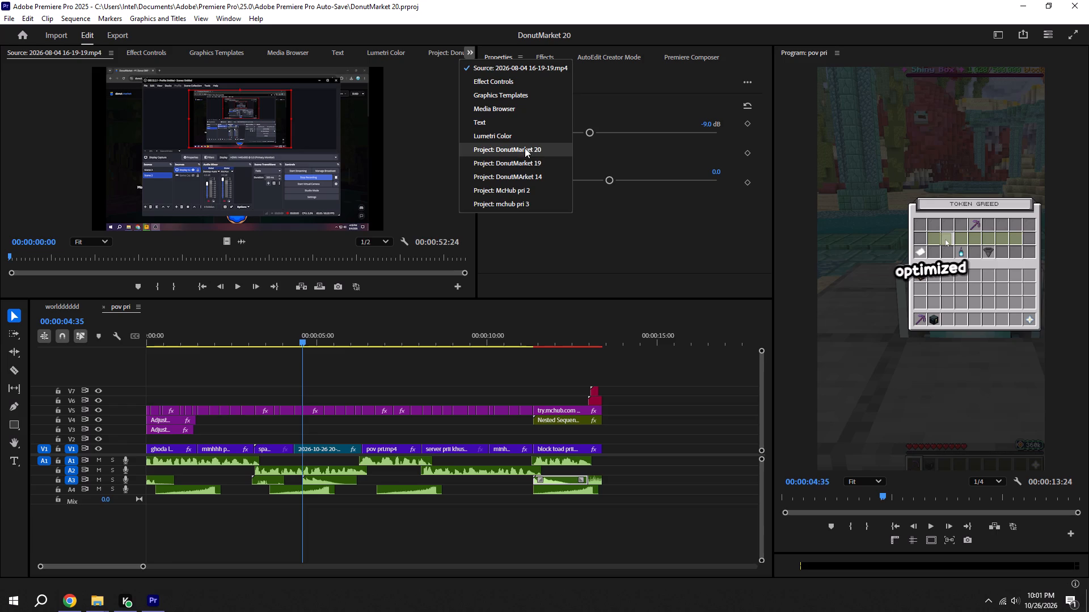
click(525, 148)
scroll(90, 225, down, 5)
double_click(73, 214)
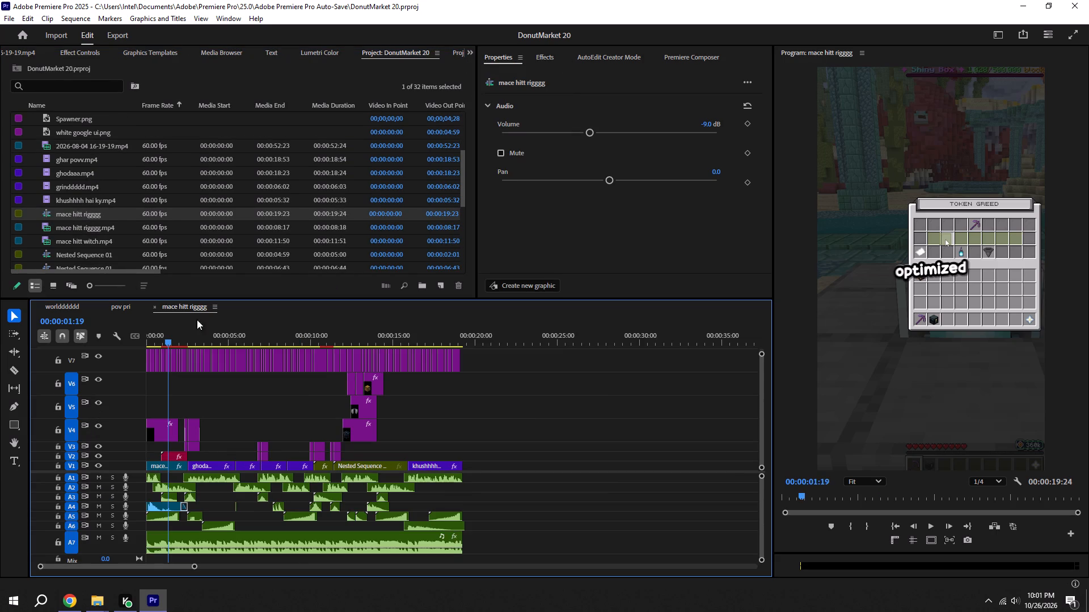
Play mace hitt rigggg to review its sound effects, copying the levelup.mp3 clip on A4.
alt+scroll(261, 492, up, 10)
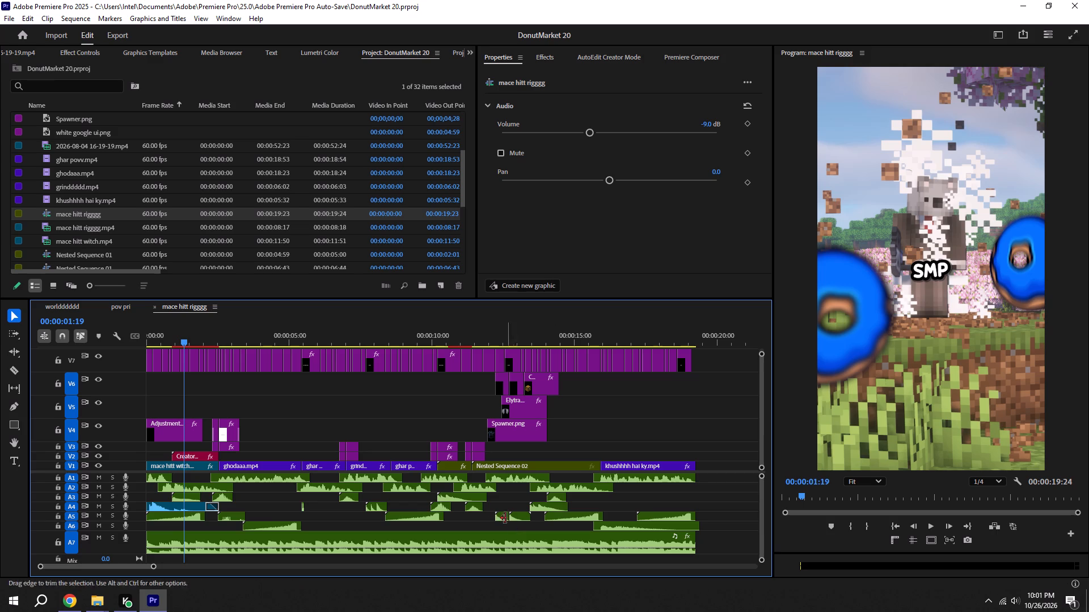
key(space)
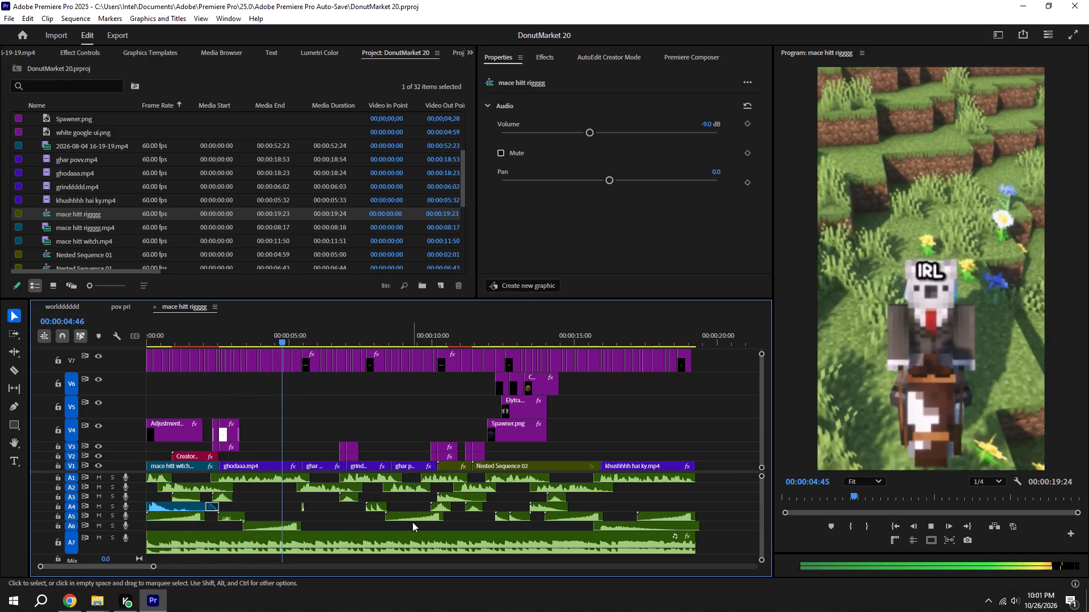
click(562, 505)
click(552, 507)
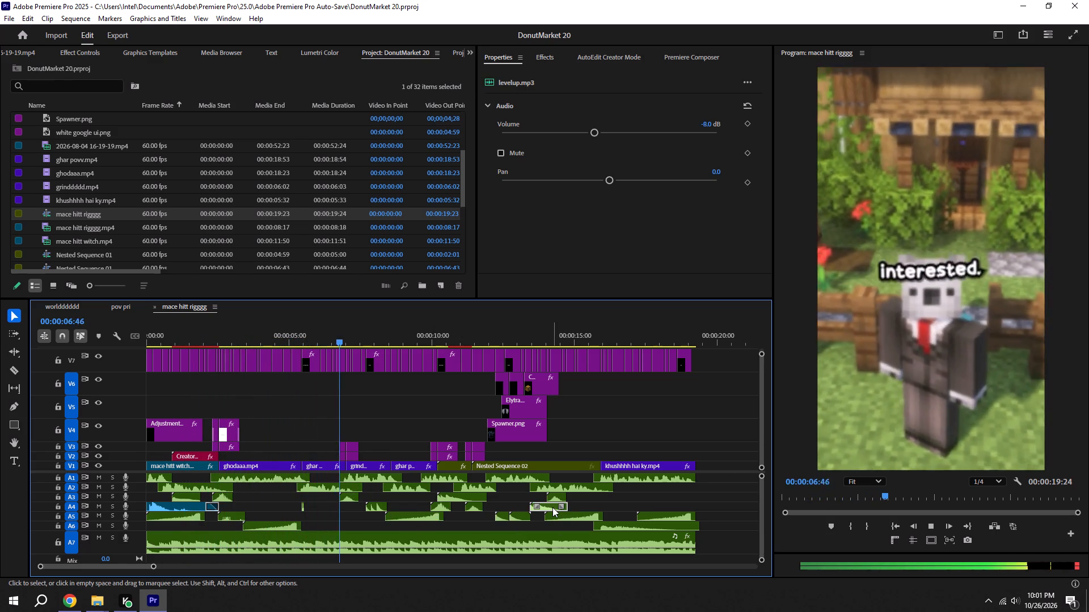
key(ctrl+c)
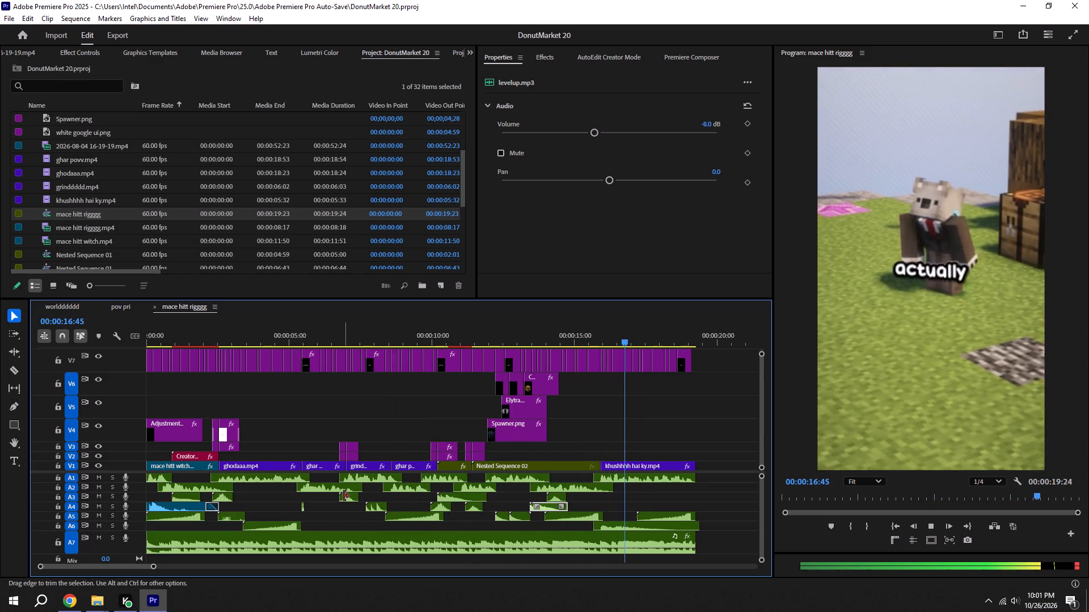
key(space)
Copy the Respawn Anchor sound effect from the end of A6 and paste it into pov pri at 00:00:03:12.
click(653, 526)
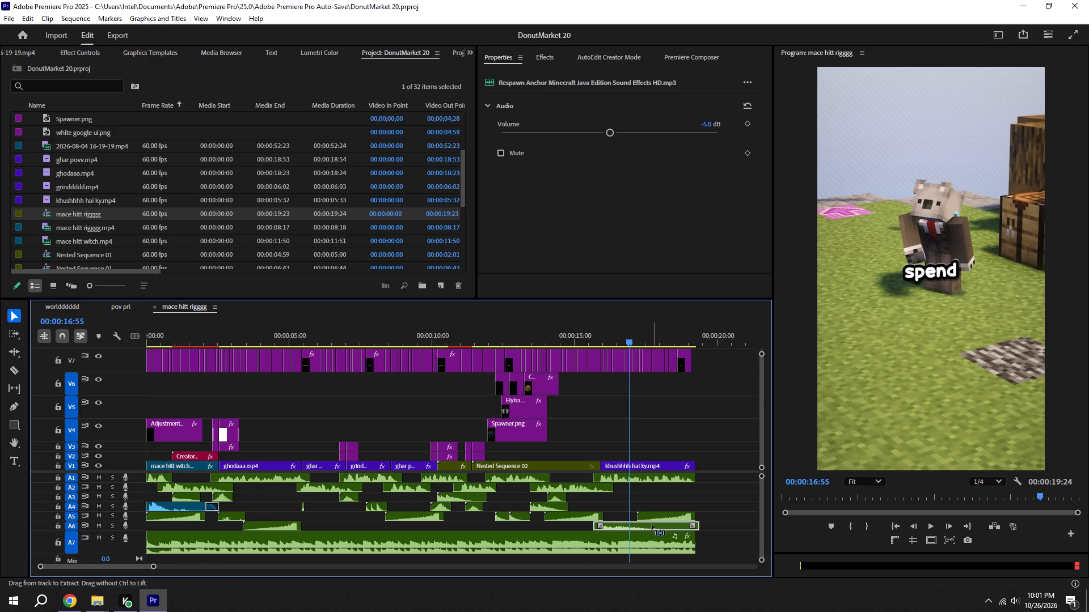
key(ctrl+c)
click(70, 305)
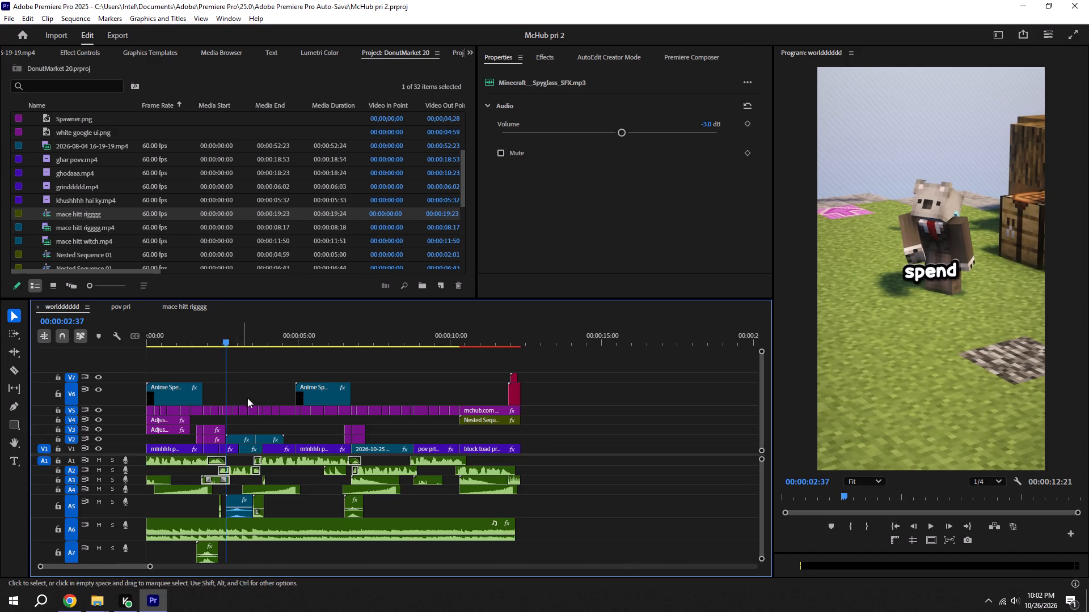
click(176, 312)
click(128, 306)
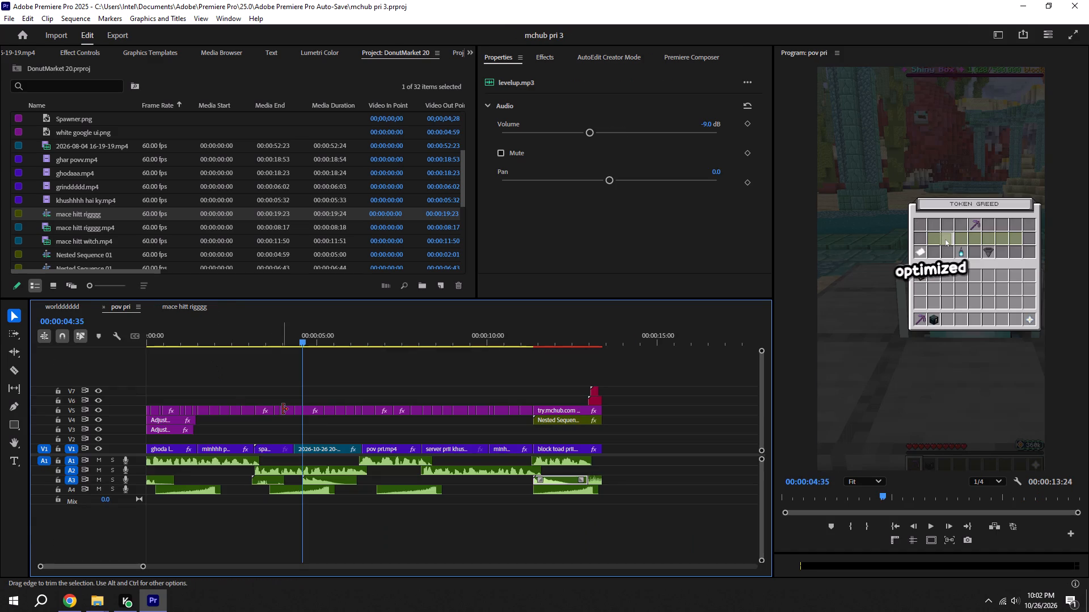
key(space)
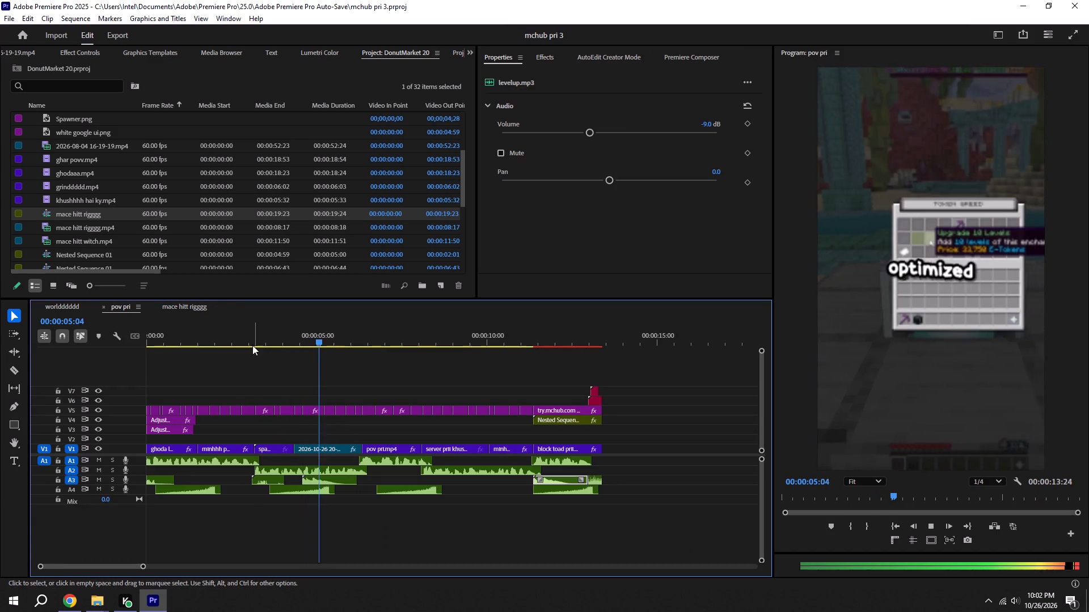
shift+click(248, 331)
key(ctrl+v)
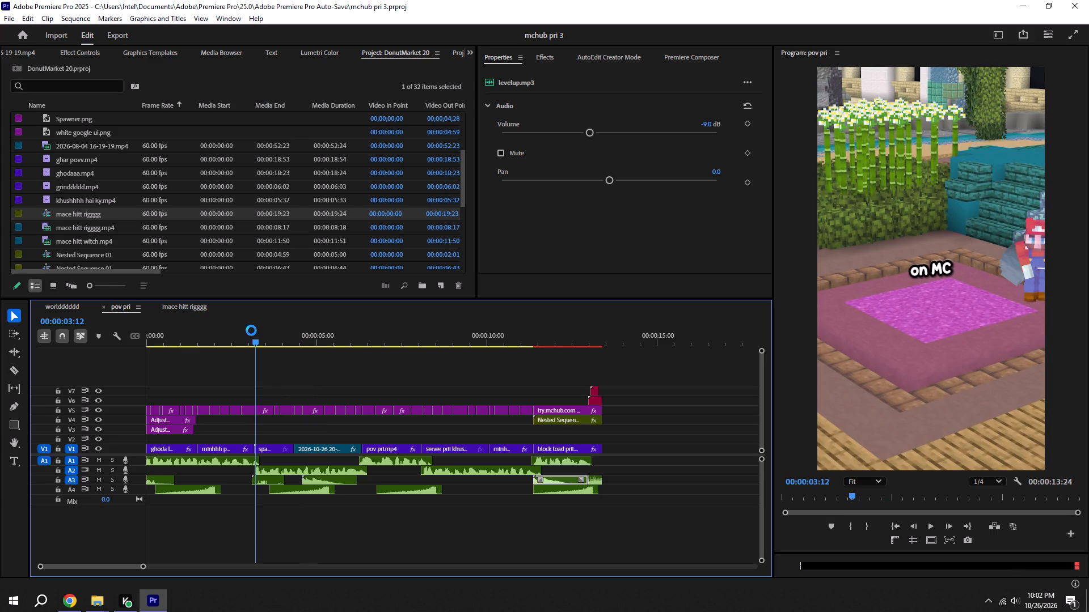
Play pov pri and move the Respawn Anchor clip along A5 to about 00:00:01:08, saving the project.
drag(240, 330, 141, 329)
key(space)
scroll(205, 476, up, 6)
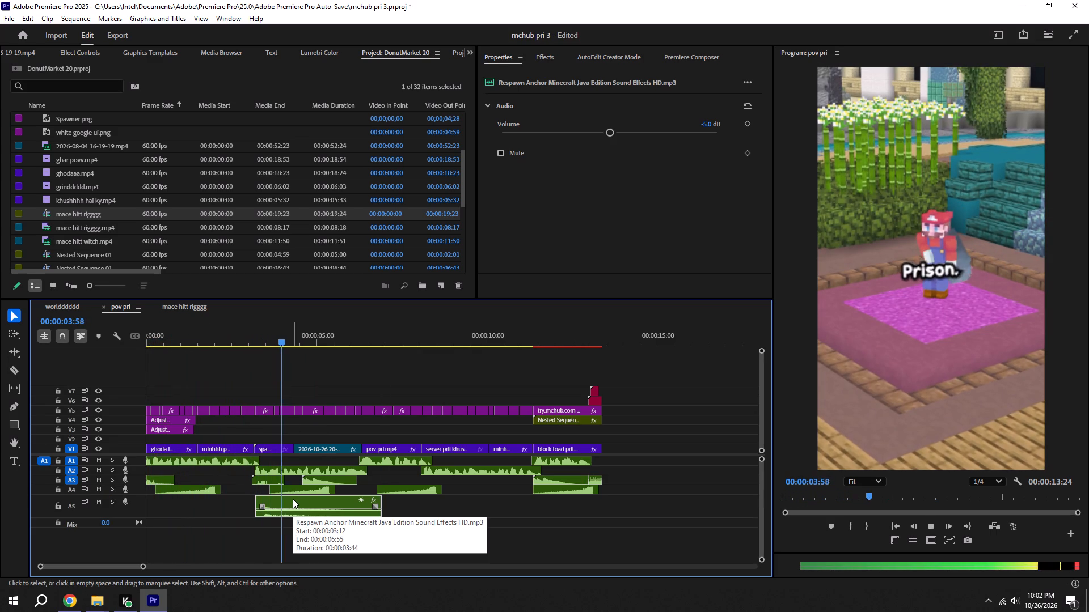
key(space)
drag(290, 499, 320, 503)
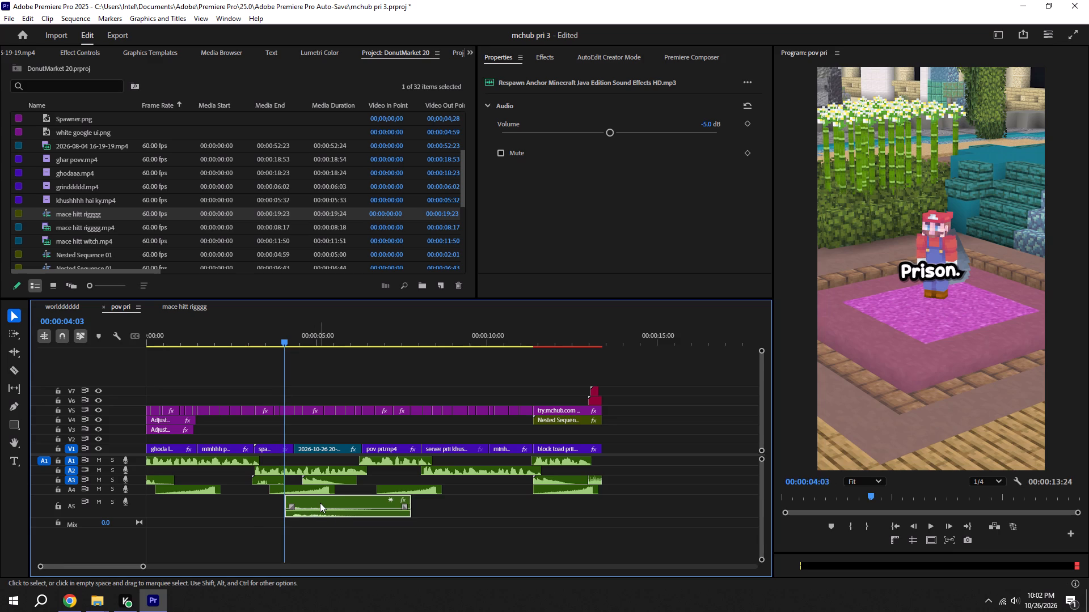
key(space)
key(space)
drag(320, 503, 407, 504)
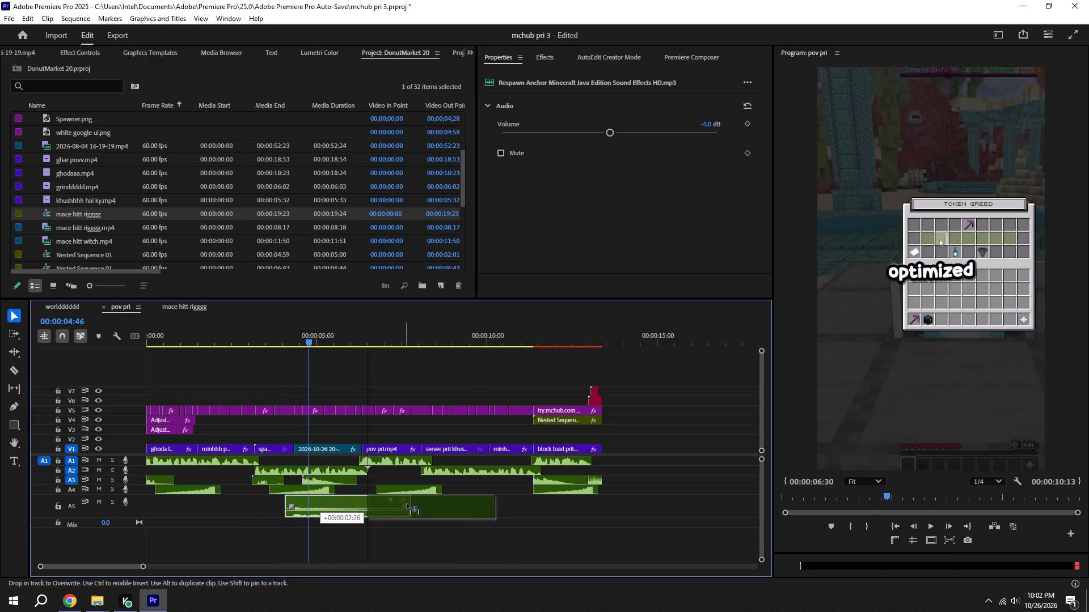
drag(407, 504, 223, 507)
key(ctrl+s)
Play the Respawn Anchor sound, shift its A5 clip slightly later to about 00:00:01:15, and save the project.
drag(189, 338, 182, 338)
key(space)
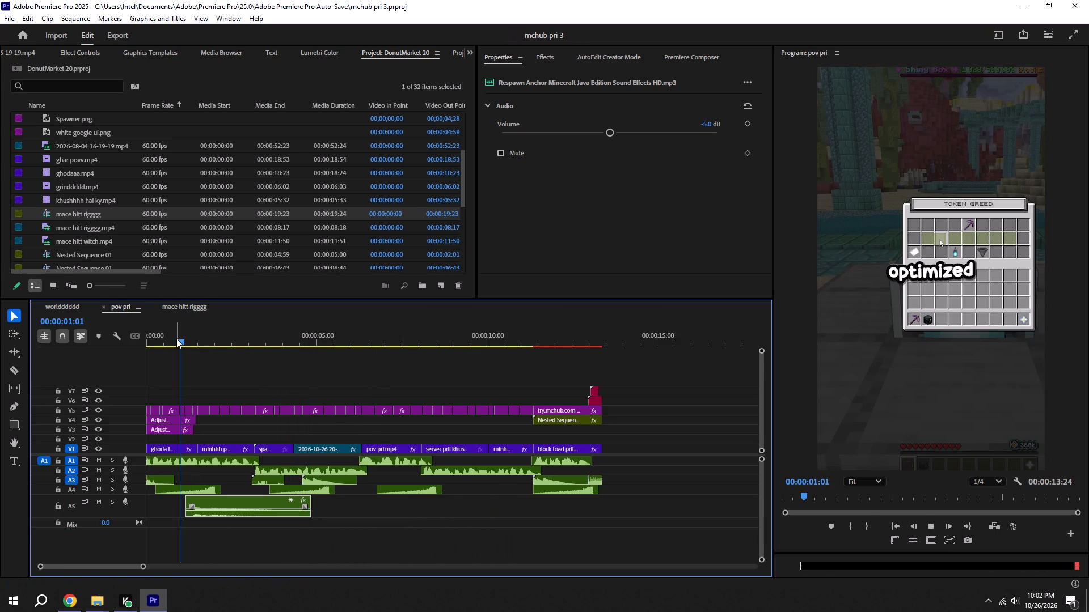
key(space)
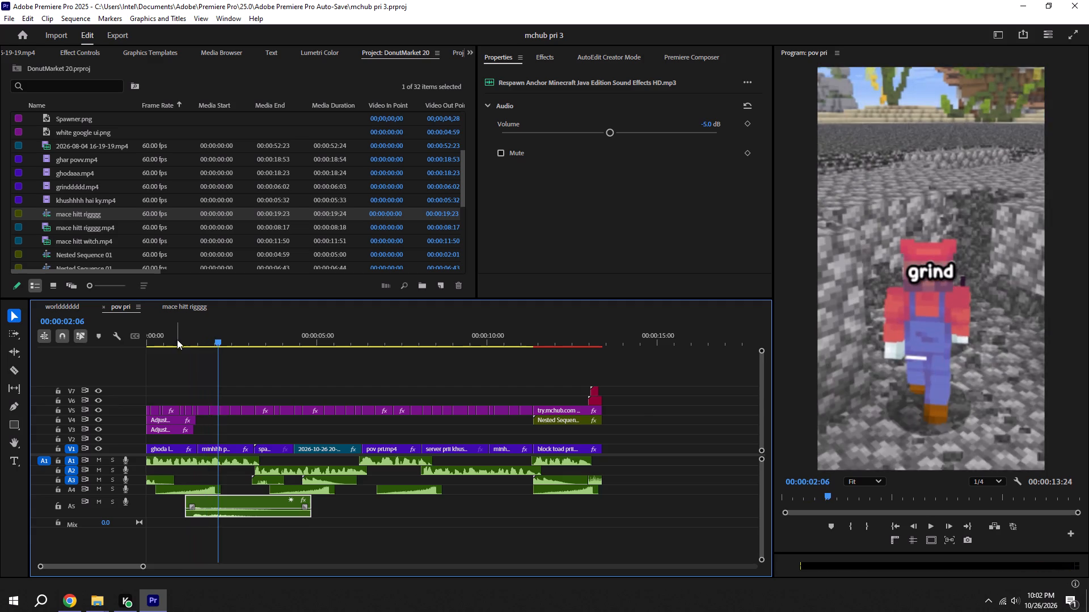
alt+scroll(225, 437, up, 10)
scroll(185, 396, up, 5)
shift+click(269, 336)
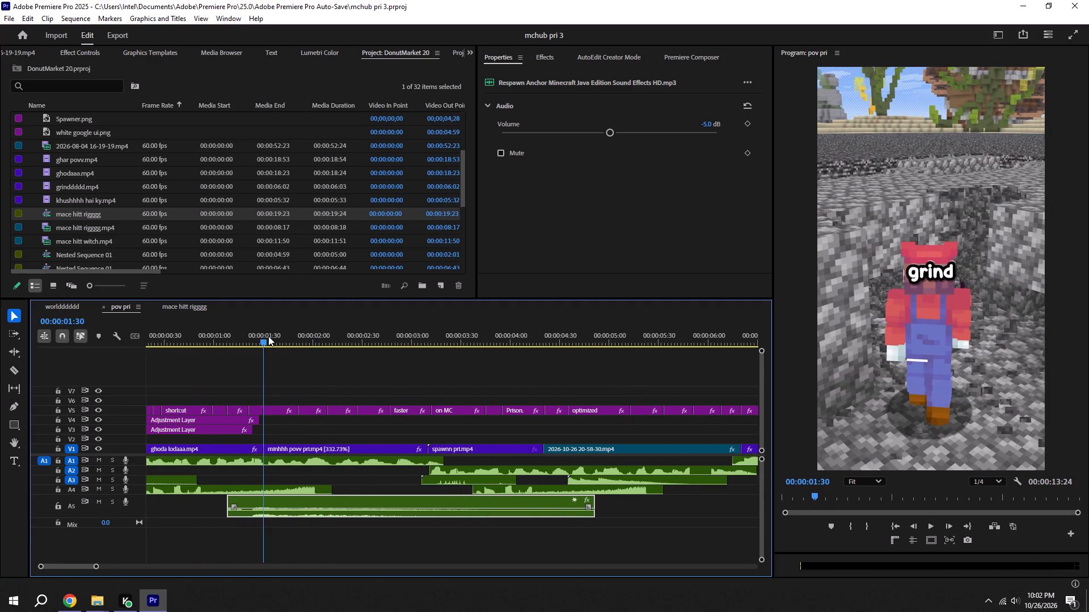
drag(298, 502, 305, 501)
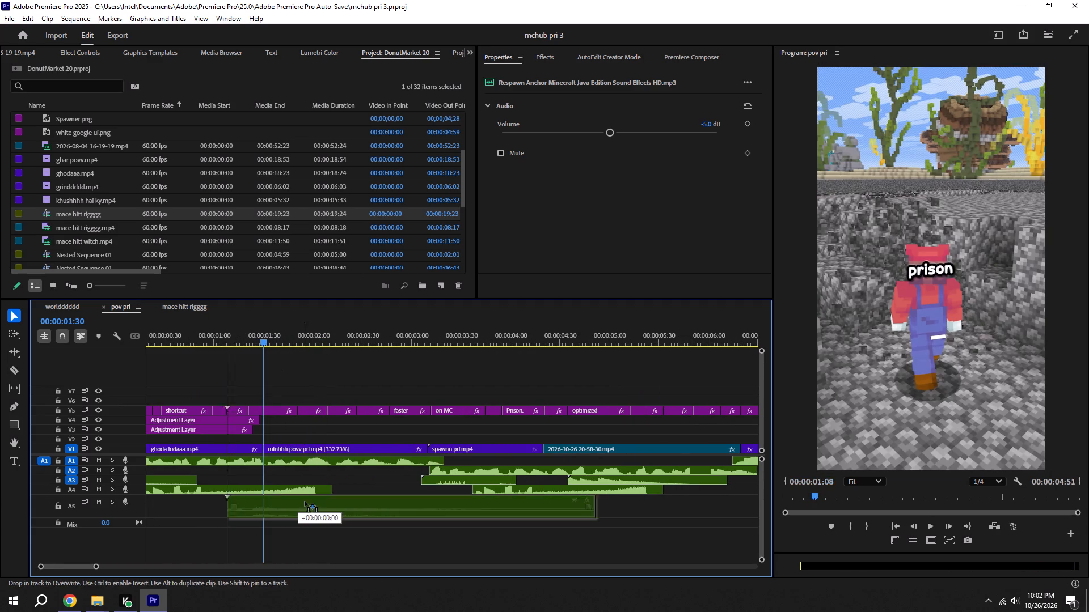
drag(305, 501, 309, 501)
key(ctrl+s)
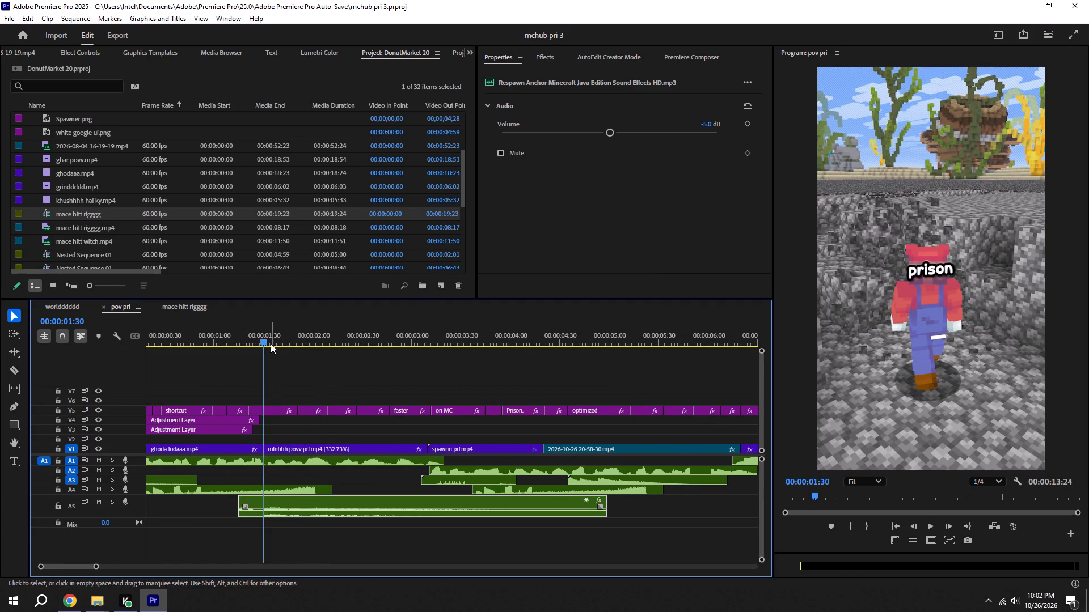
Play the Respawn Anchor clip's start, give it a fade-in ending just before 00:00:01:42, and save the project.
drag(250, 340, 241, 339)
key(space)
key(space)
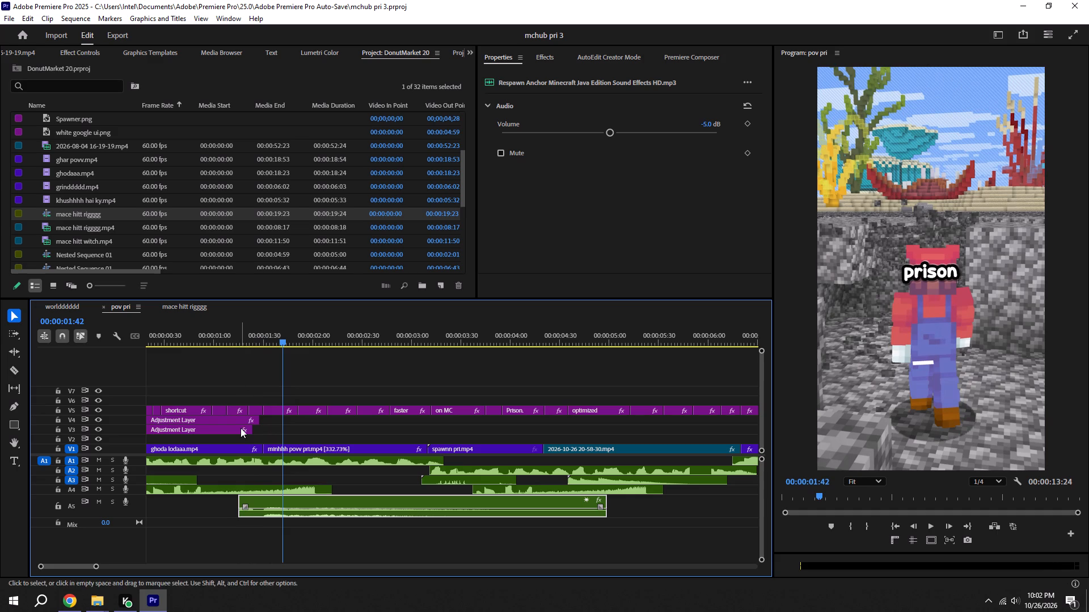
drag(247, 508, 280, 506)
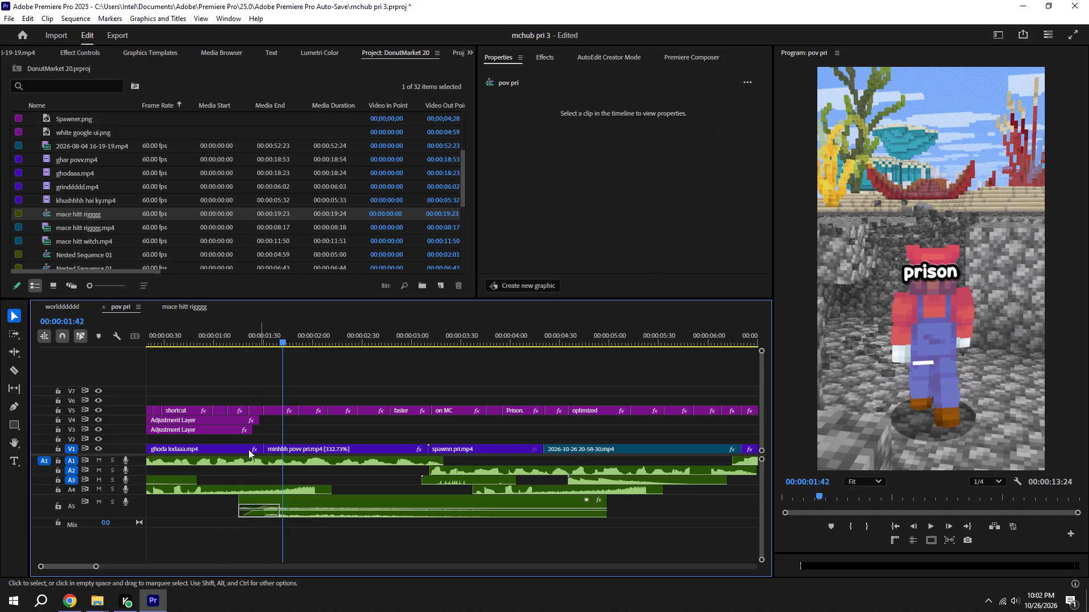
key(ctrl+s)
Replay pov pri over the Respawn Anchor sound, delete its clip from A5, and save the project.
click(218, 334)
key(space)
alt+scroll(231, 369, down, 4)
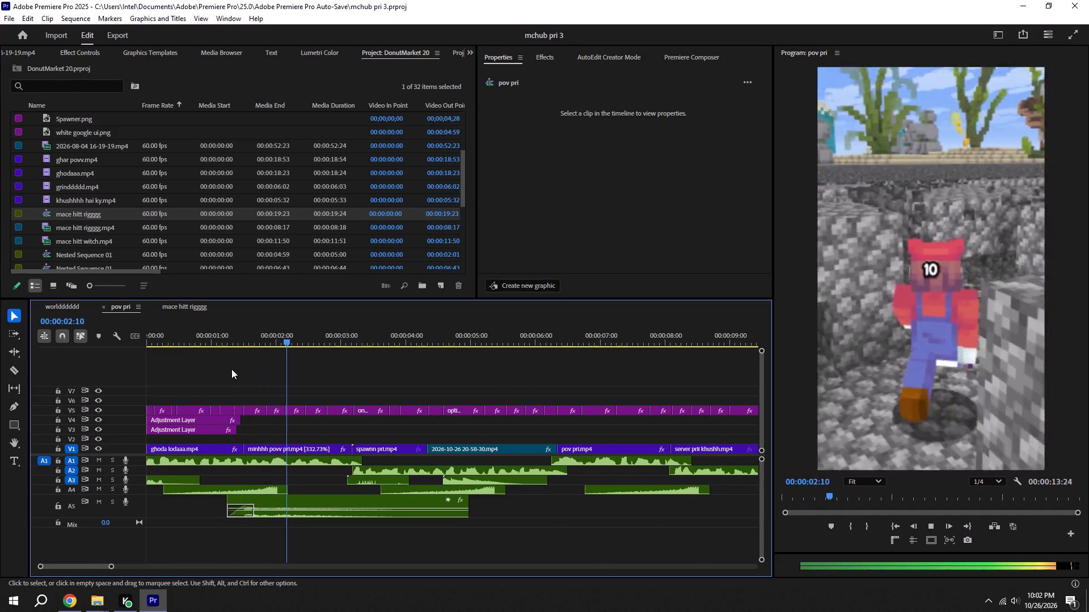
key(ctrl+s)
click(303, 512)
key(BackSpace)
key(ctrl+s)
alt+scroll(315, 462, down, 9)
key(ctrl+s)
Copy the second Anime Speed line Overlay.mp4 clip from worldddddd's V6 and paste it into pov pri at 00:00:01:30.
click(188, 315)
click(194, 306)
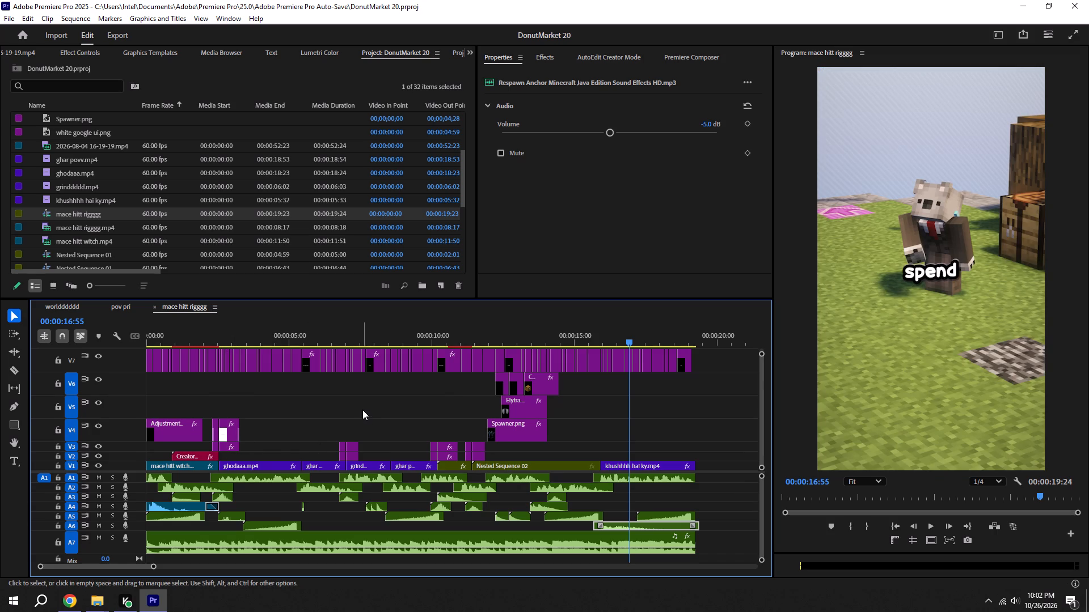
key(ctrl+s)
click(79, 307)
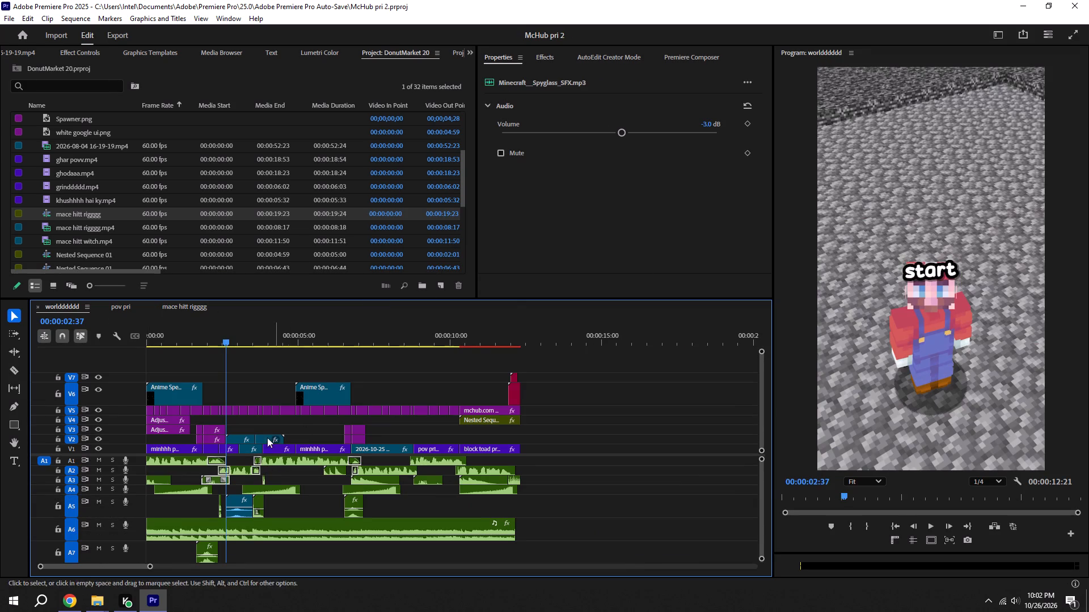
alt+scroll(267, 439, up, 4)
click(351, 396)
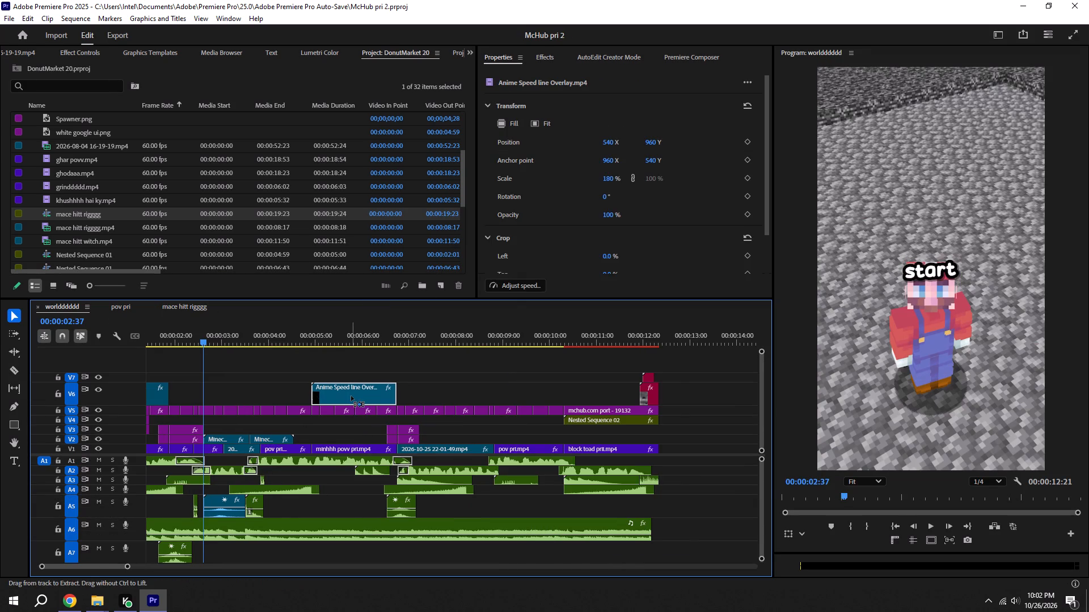
key(ctrl+c)
click(124, 308)
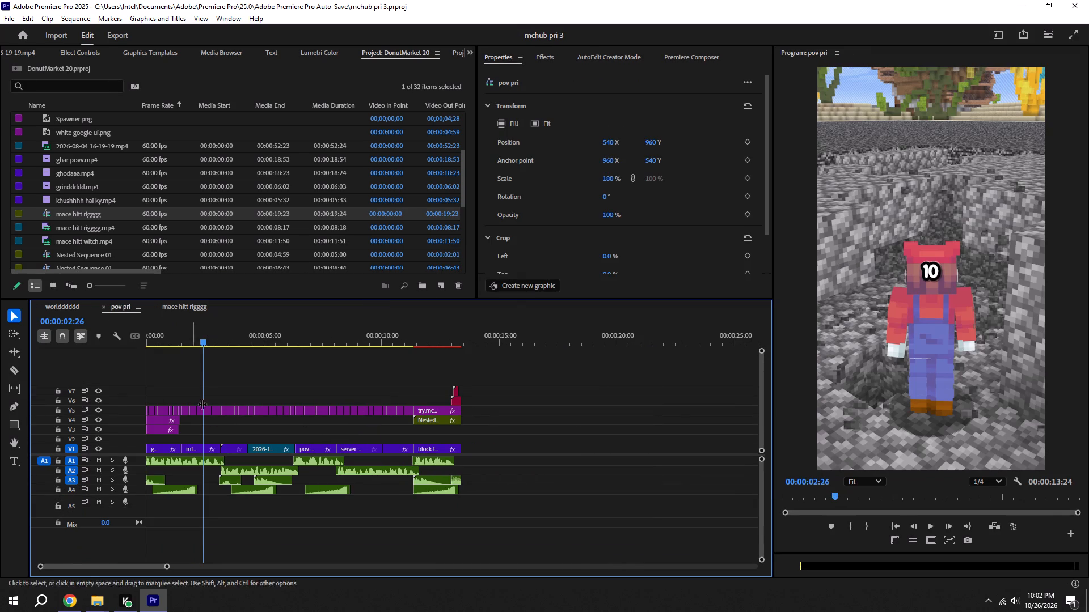
shift+drag(192, 356, 187, 352)
shift+click(183, 334)
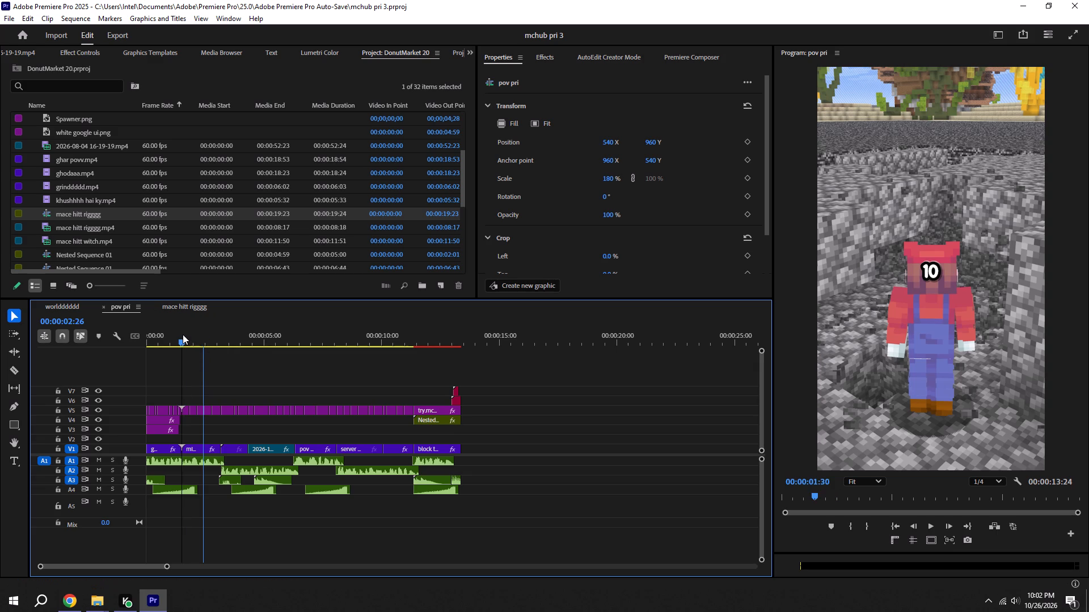
key(ctrl+v)
Play pov pri from 00:00:01:21 to check the speed line overlay over minhhh povv pri.mp4.
shift+click(180, 337)
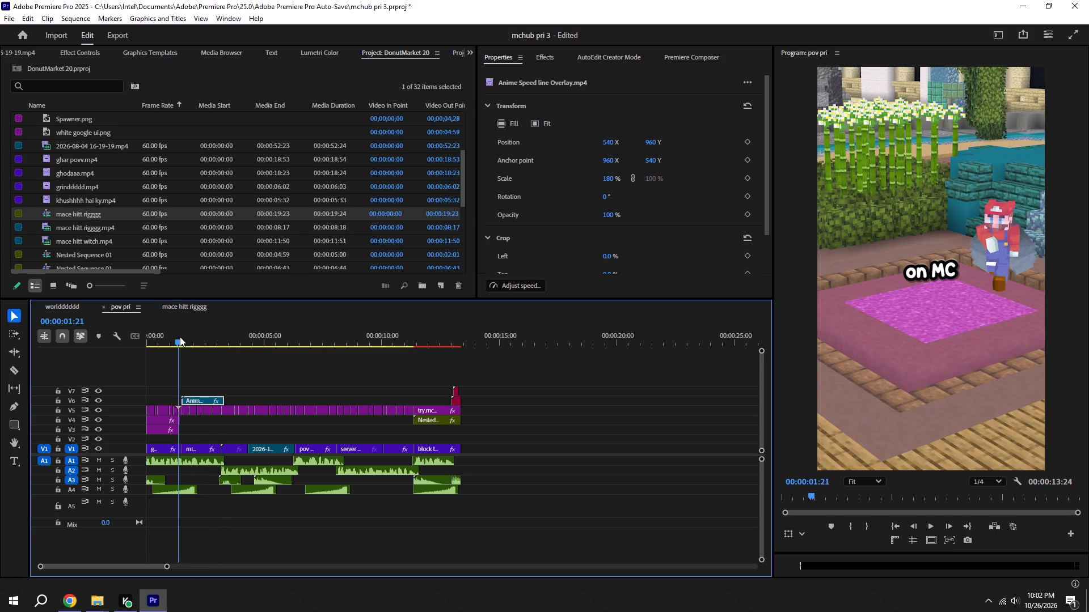
key(space)
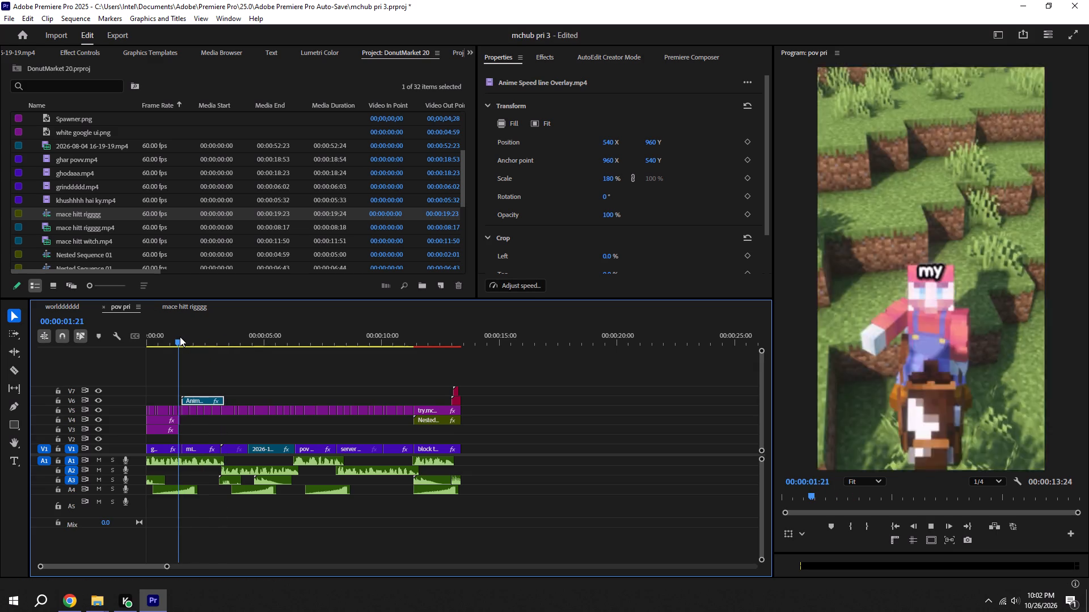
key(space)
scroll(127, 336, up, 7)
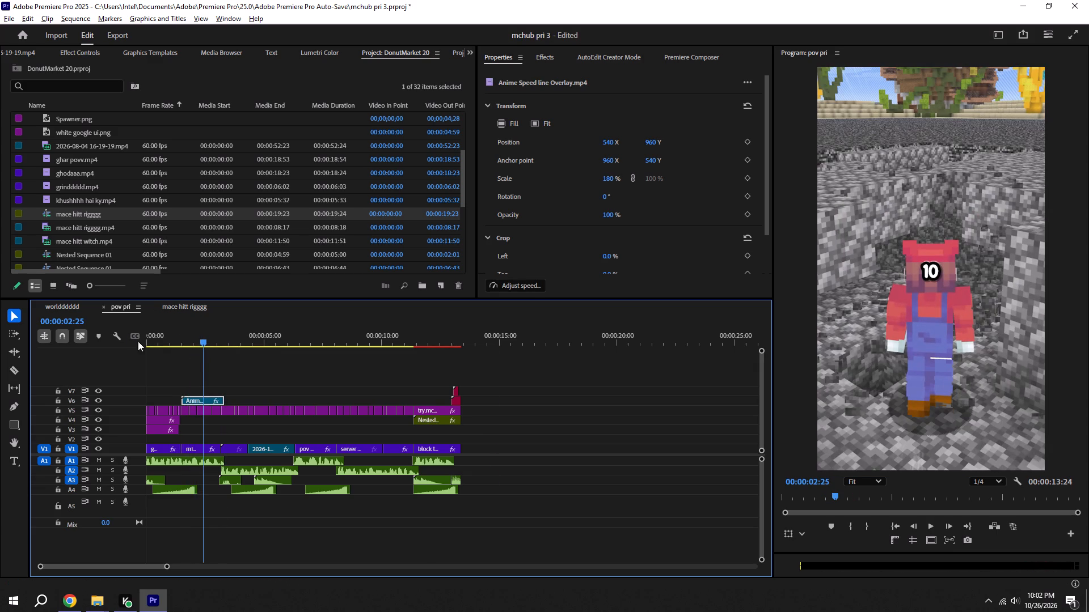
Play pov pri and trim the Anime Speed line Overlay.mp4 on V6 to end with the first minhhh povv pri.mp4 clip.
scroll(138, 341, up, 10)
key(ctrl+s)
key(space)
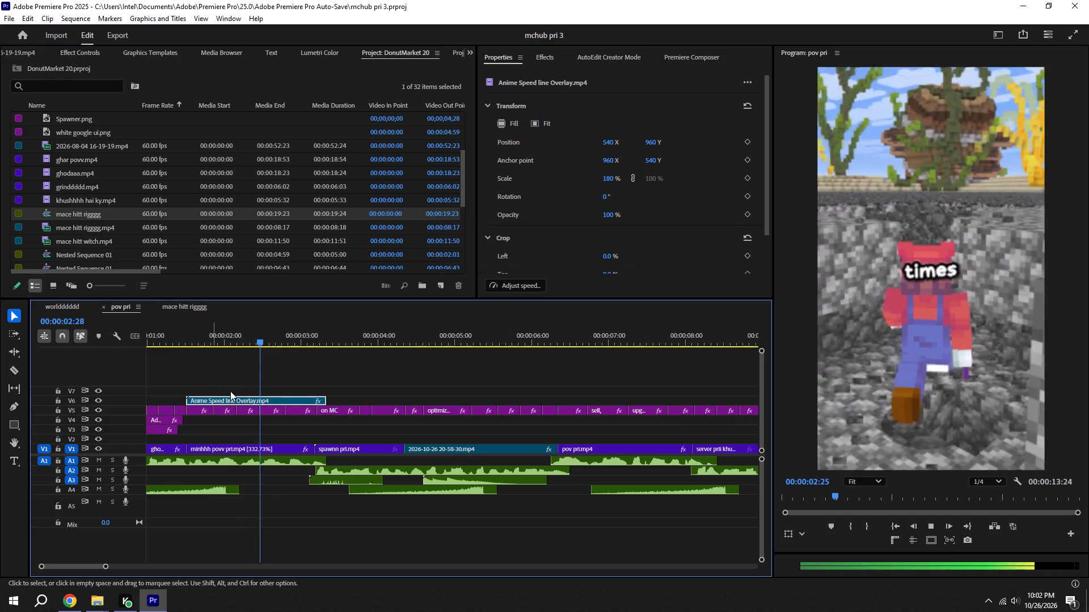
alt+scroll(249, 396, down, 6)
key(space)
drag(284, 401, 277, 401)
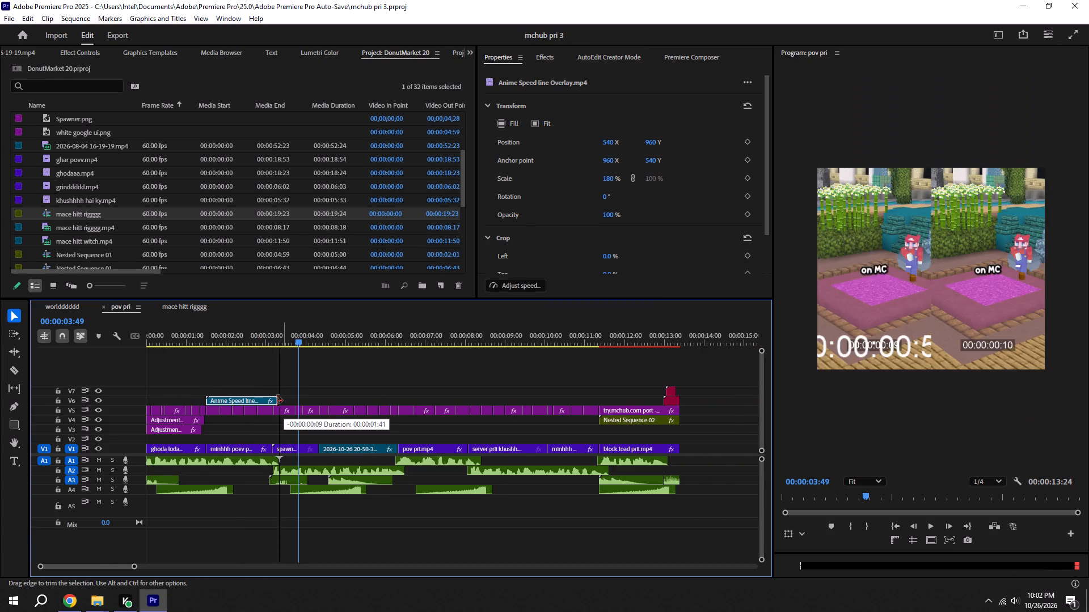
drag(277, 401, 277, 401)
Duplicate the speed line overlay on V6 over the second minhhh povv pri.mp4 clip, trim it to that clip's end, and save.
alt+drag(250, 398, 486, 398)
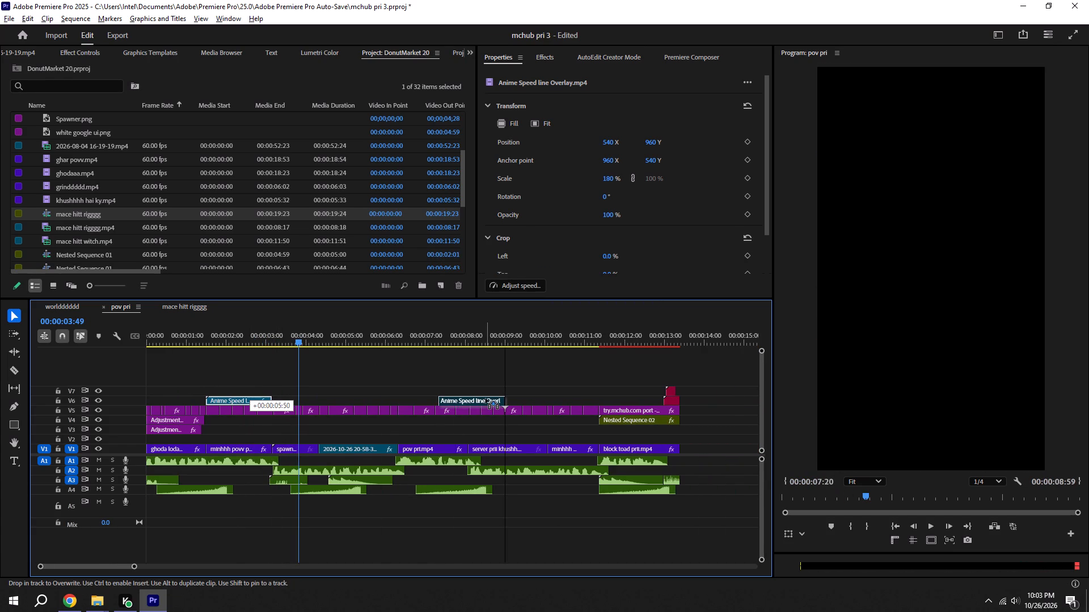
alt+drag(486, 398, 590, 402)
drag(615, 402, 603, 402)
key(ctrl+s)
Play pov pri to review the edit up to about 00:00:09:46 and save the project.
alt+scroll(585, 401, down, 6)
key(space)
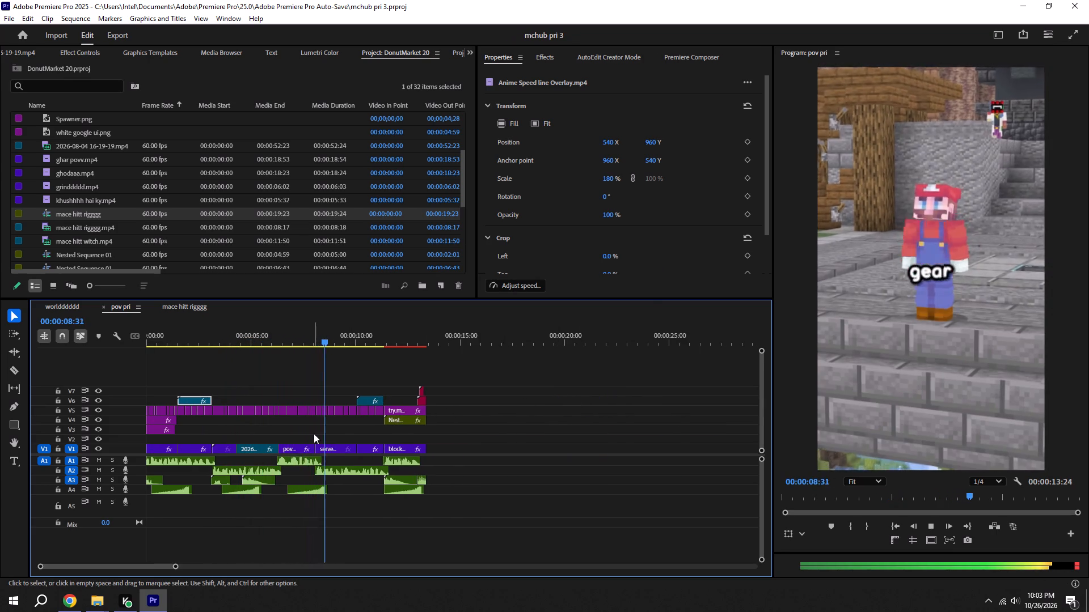
key(space)
alt+scroll(329, 448, up, 6)
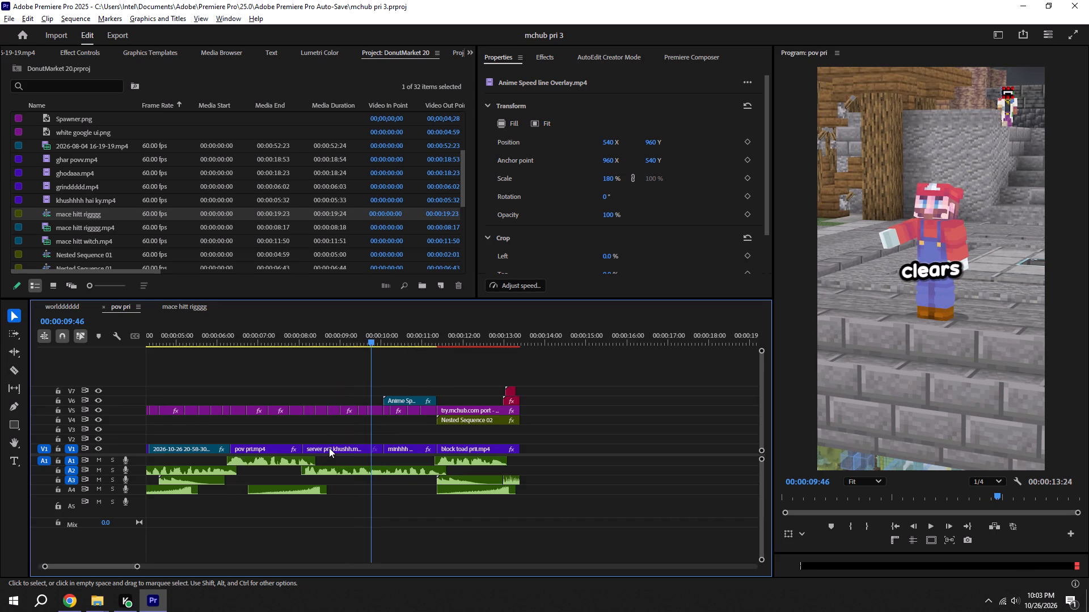
ctrl+scroll(329, 450, up, 15)
key(ctrl+s)
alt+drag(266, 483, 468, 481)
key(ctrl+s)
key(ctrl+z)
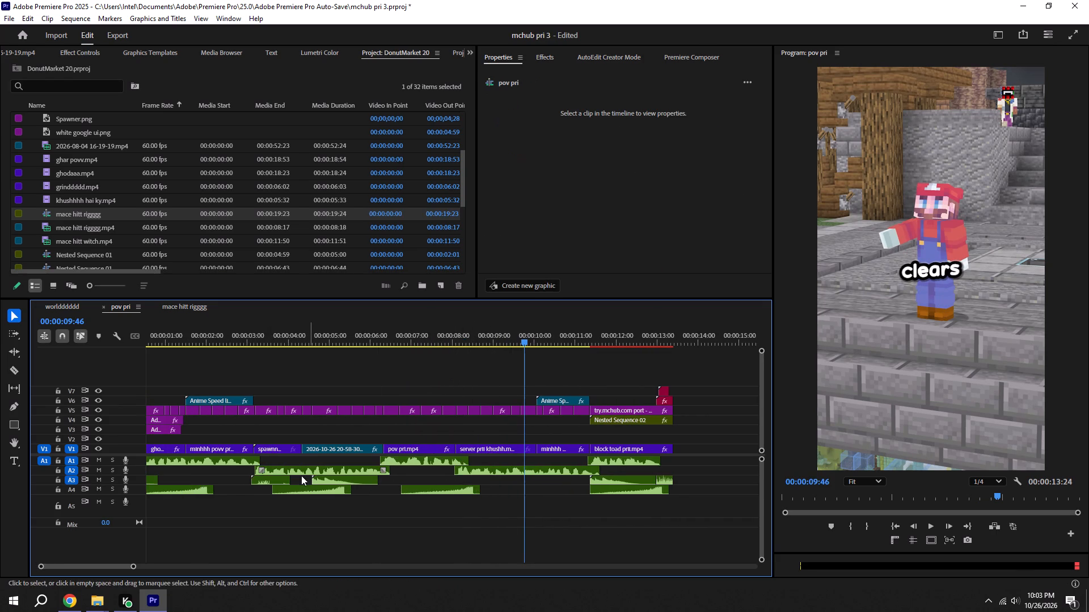
Duplicate A3's Minecraft__Spyglass_SFX.mp3 clip to about 00:00:08:02 at the start of server pri khushh.mp4, play it, and save the project.
drag(272, 482, 471, 479)
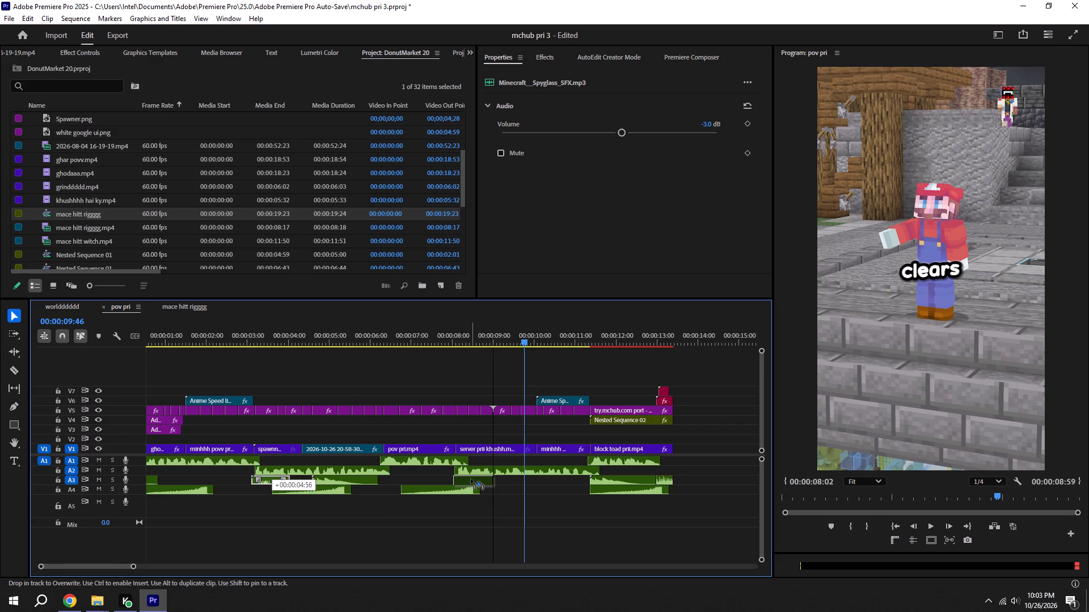
drag(471, 479, 470, 479)
alt+scroll(445, 417, up, 10)
key(ctrl+s)
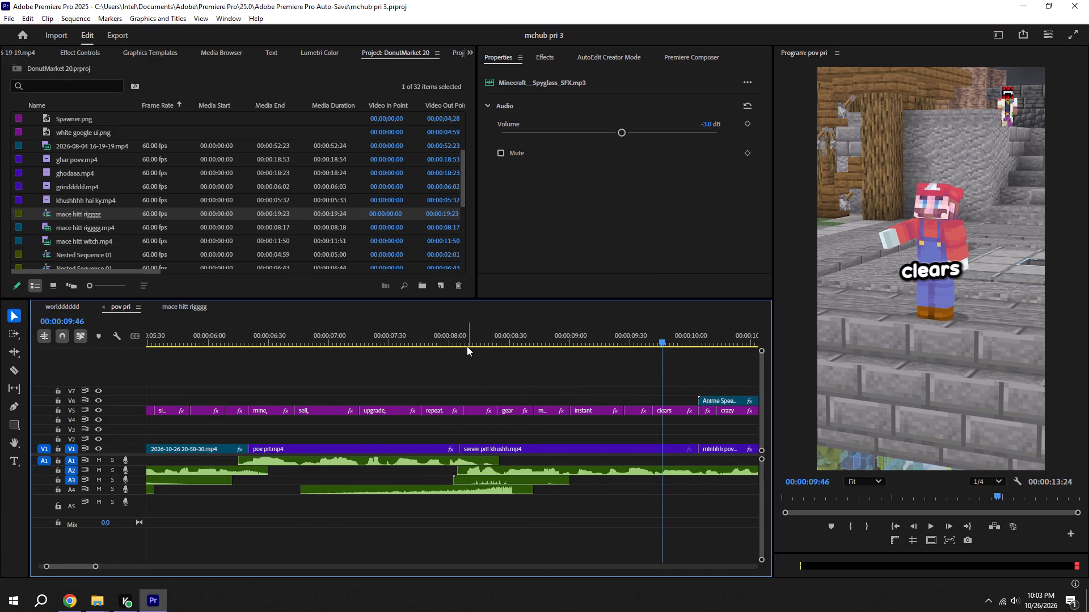
shift+click(467, 346)
shift+click(462, 333)
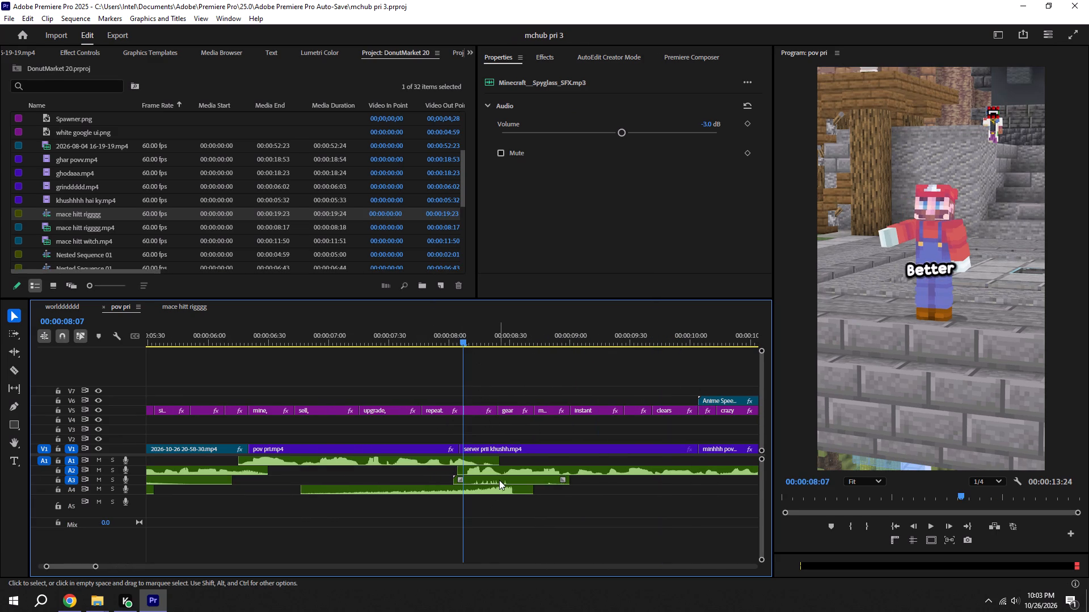
key(space)
key(ctrl+s)
alt+scroll(495, 475, down, 5)
key(ctrl+s)
scroll(596, 474, down, 6)
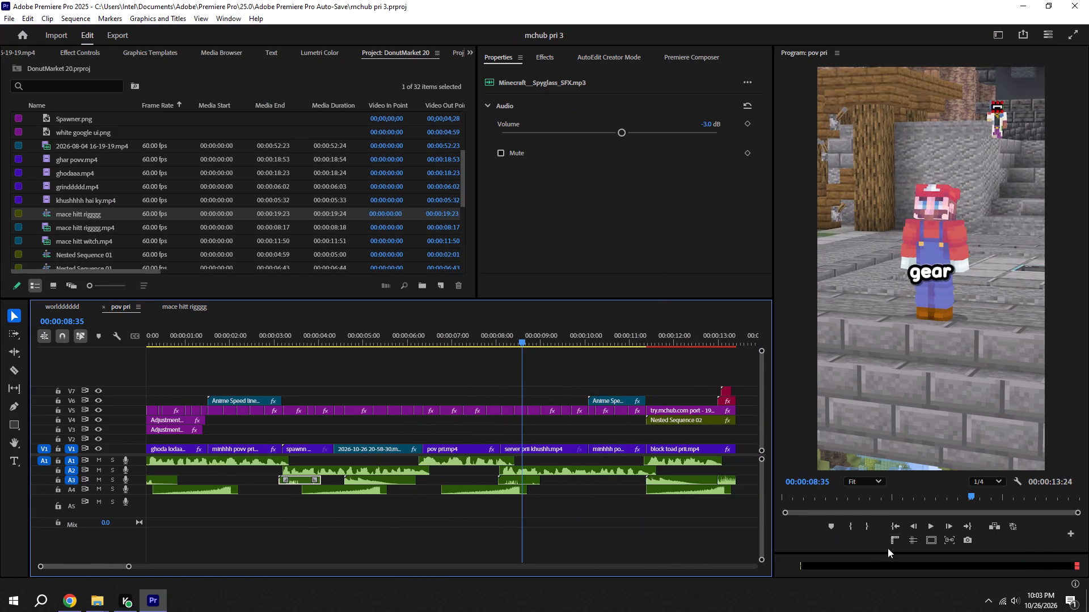
Play pov pri from the beginning to review its sound effects and save the project.
click(896, 526)
alt+scroll(621, 520, down, 6)
key(space)
click(550, 505)
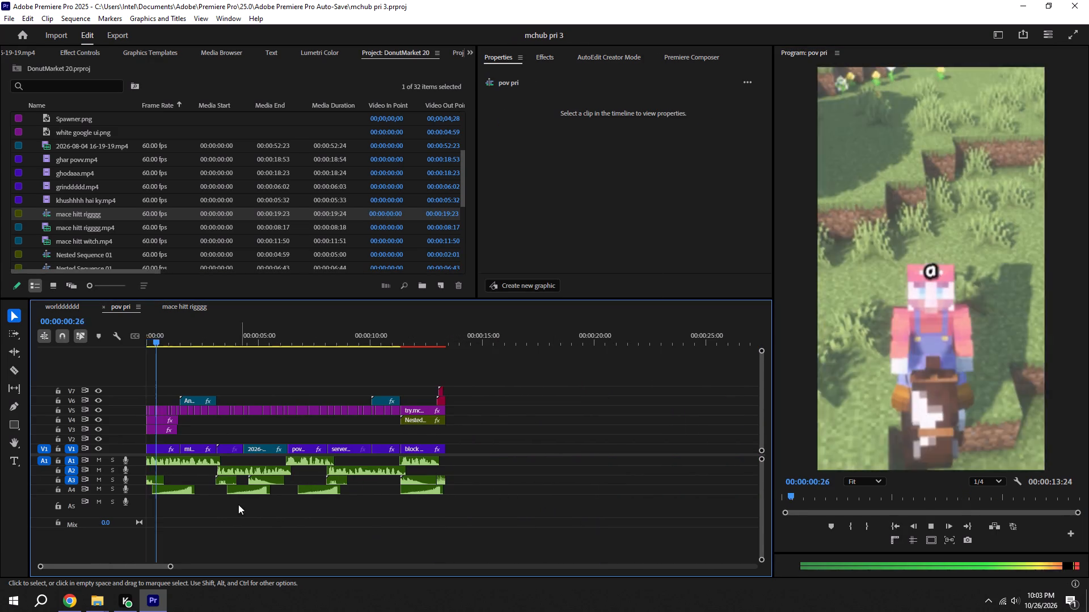
scroll(239, 506, up, 10)
key(ctrl+s)
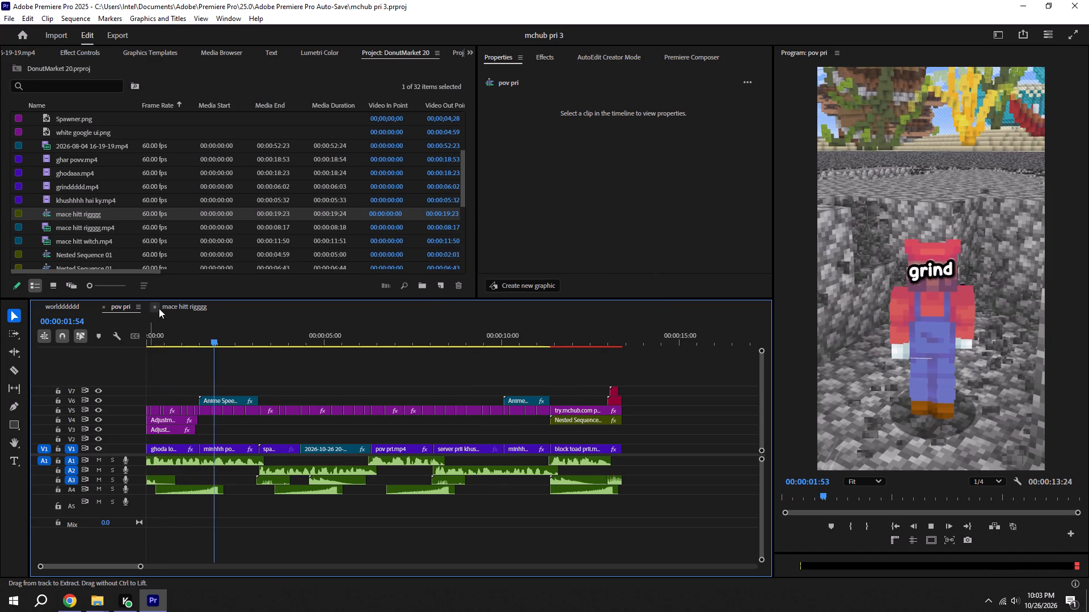
Copy subtitle_splash_sfx.mp3.mp3 from worldddddd's A3, paste it into pov pri at 00:00:01:35, and save the project.
click(205, 304)
click(78, 314)
click(70, 305)
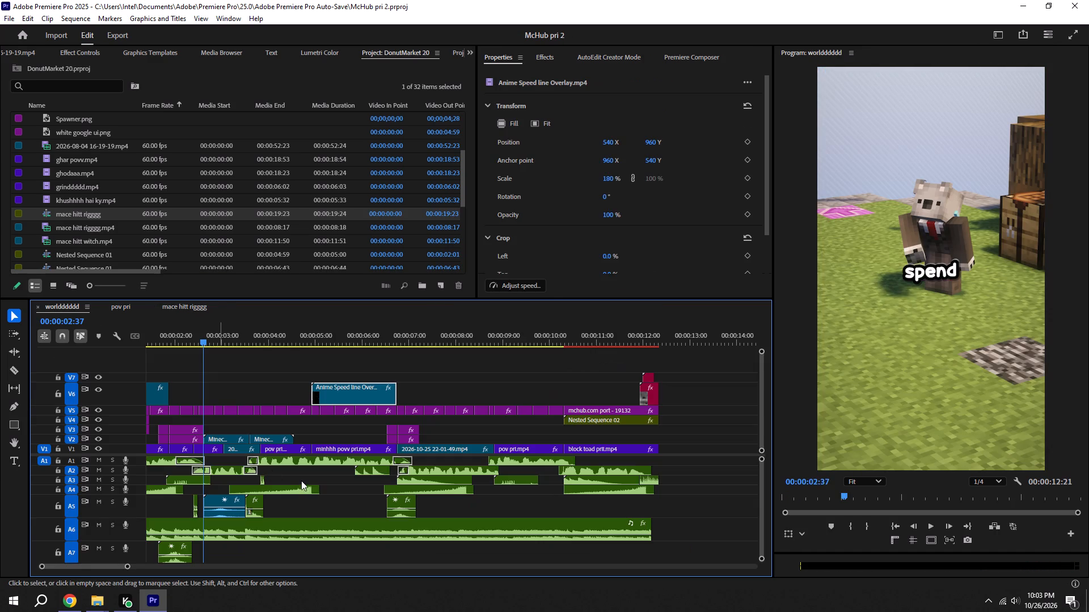
drag(275, 474, 256, 479)
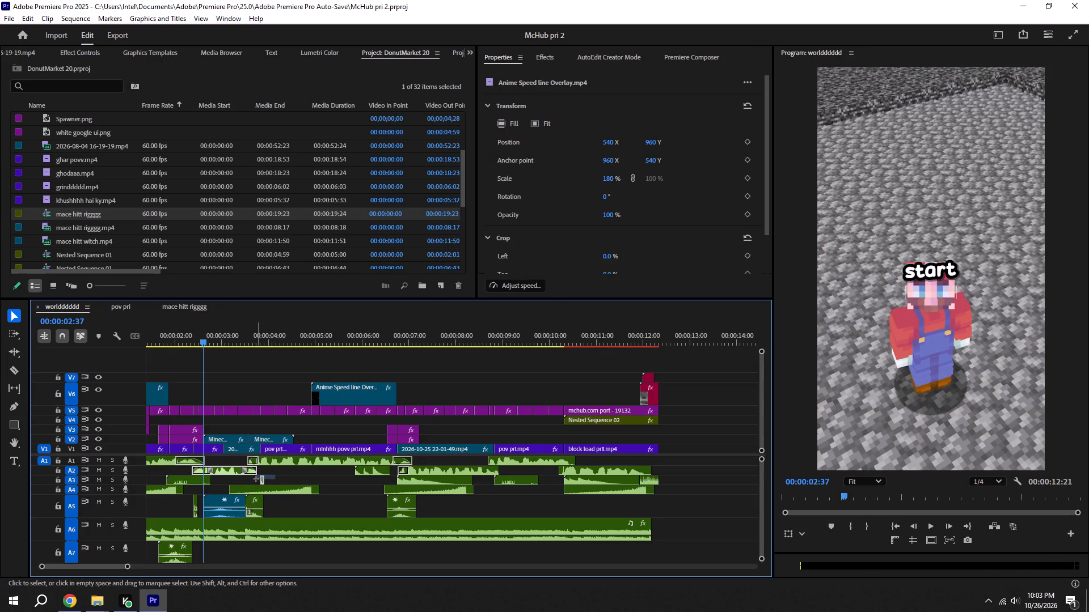
drag(256, 479, 261, 482)
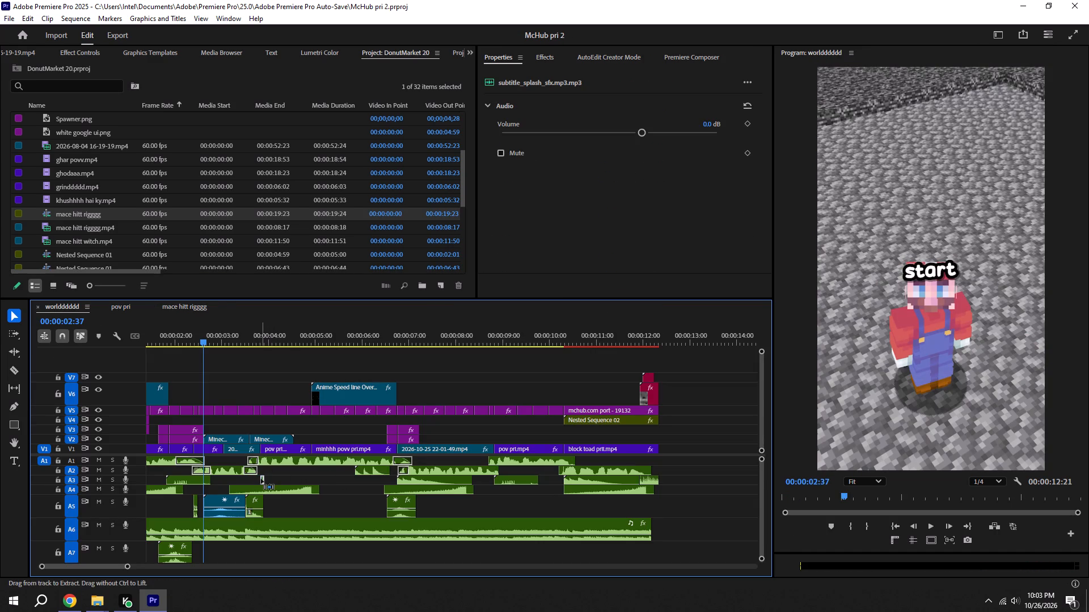
key(ctrl+c)
click(109, 308)
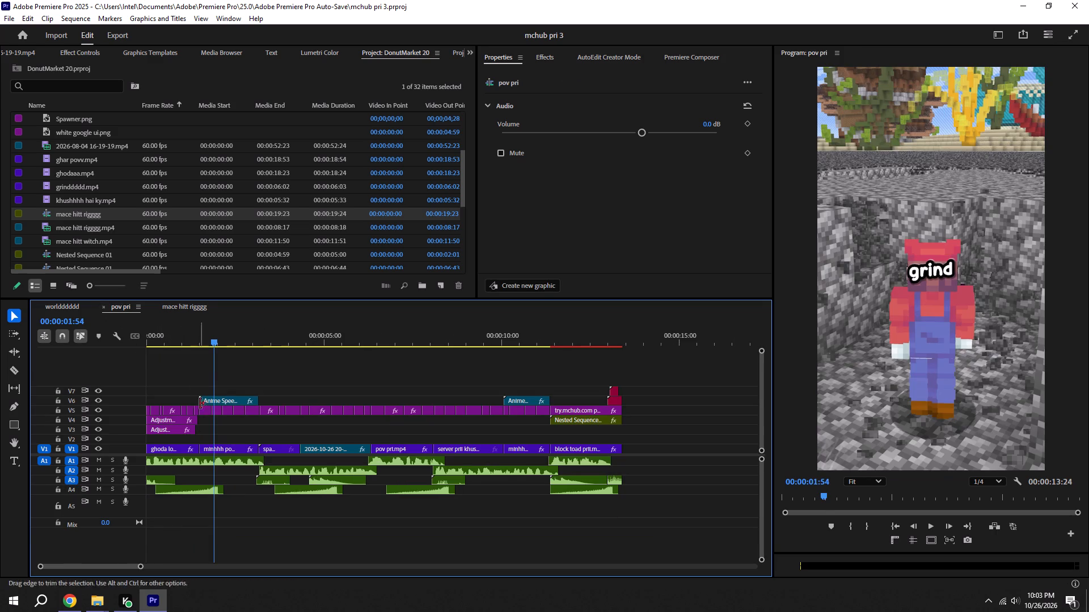
shift+drag(197, 335, 204, 334)
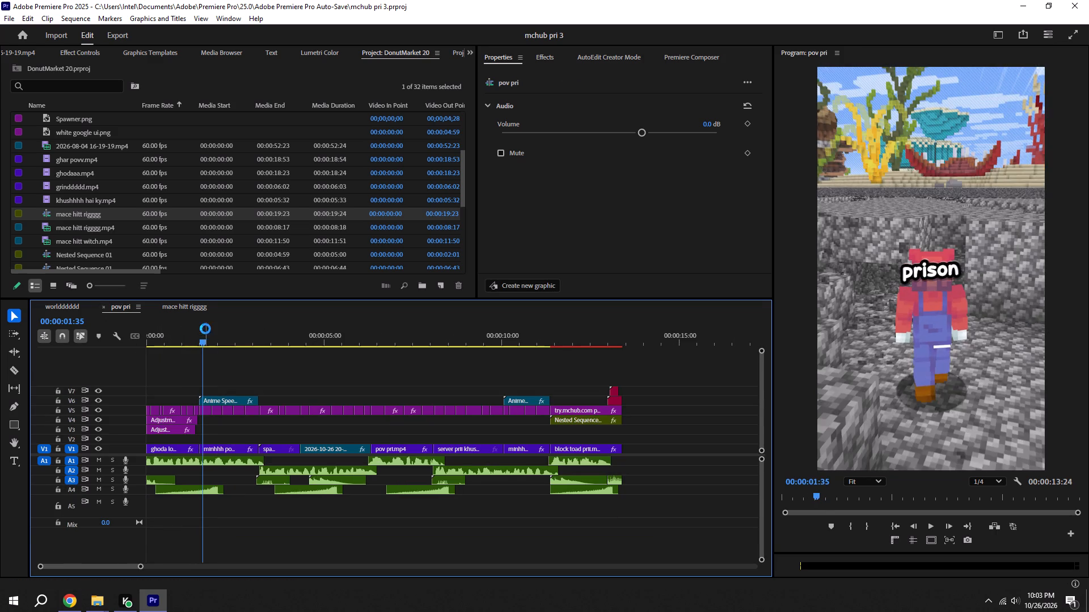
key(ctrl+v)
alt+scroll(195, 474, up, 5)
key(ctrl+s)
Play pov pri from the start to check the pasted splash sound effect.
drag(212, 334, 16, 364)
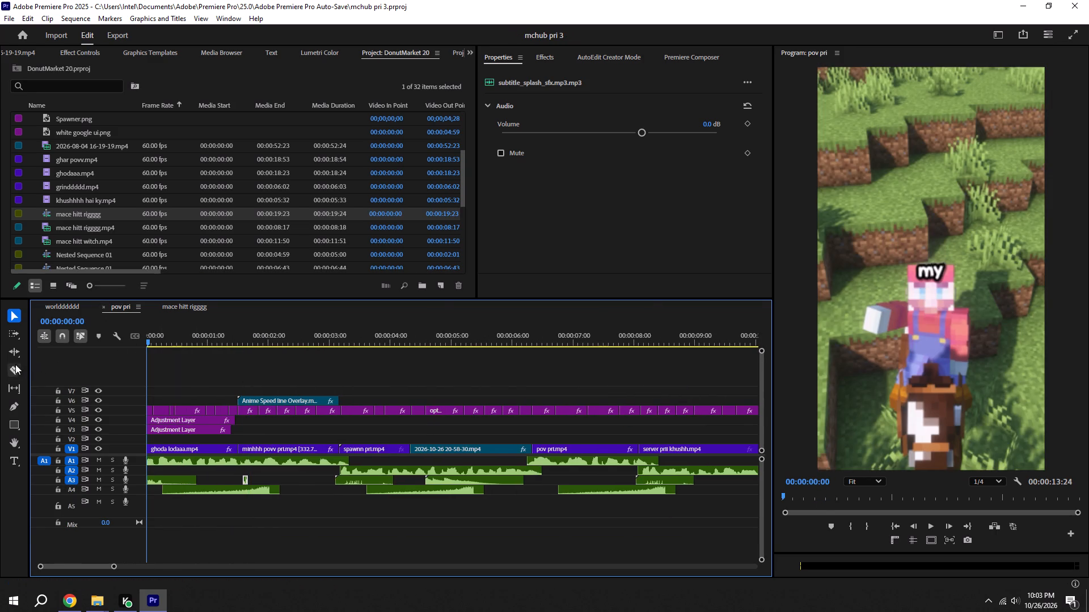
key(space)
scroll(151, 420, down, 5)
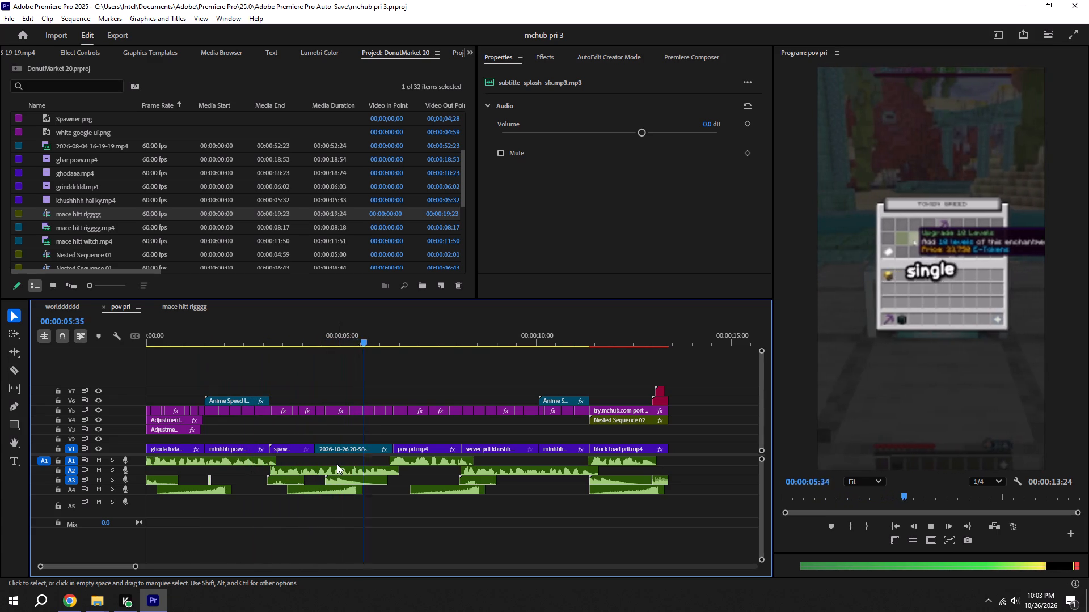
key(space)
Paste subtitle_splash_sfx.mp3.mp3 at 00:00:06:20 on A3, where pov pri.mp4 starts, and play that section.
shift+click(405, 351)
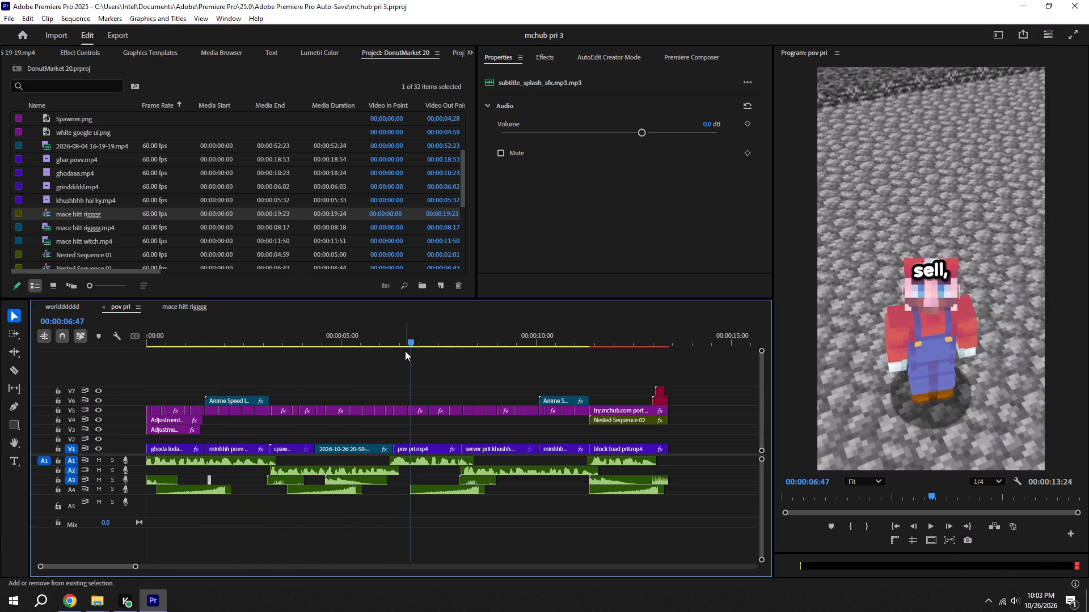
shift+drag(401, 342, 394, 342)
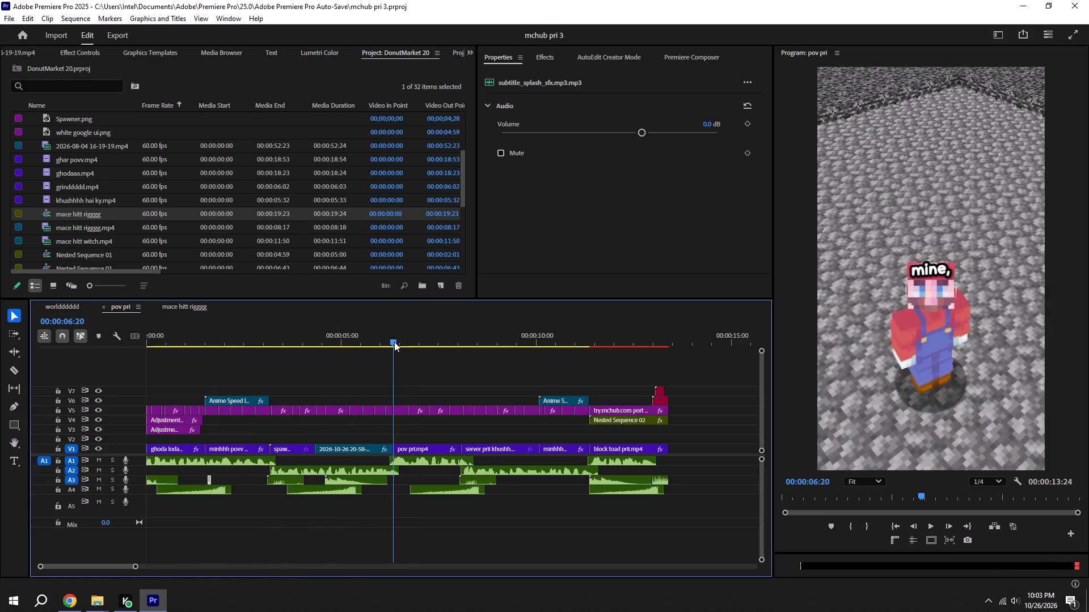
key(ctrl+v)
drag(403, 341, 398, 341)
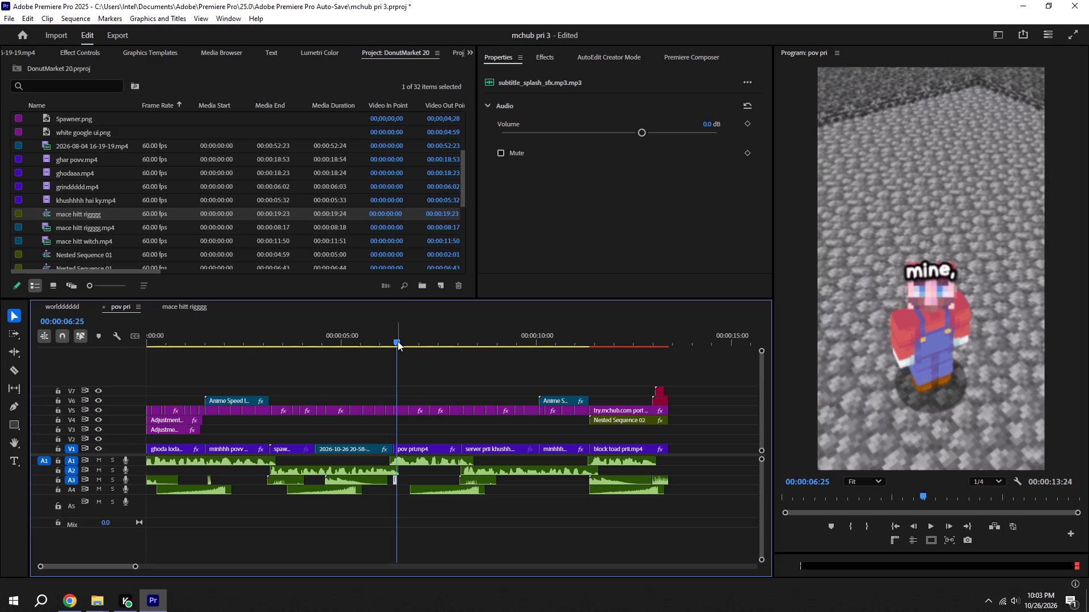
drag(396, 341, 379, 341)
key(space)
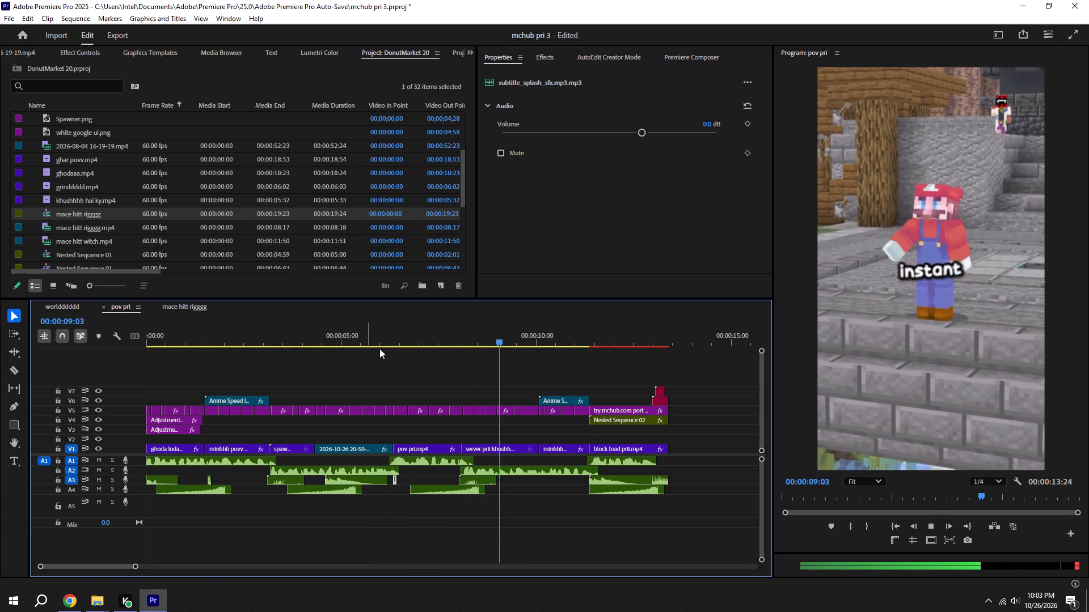
key(space)
Move the popular-riser-metallic-sound-effect.mp3 clip beneath pov pri.mp4 slightly earlier on A4, save the project, and play that section.
drag(461, 491, 453, 490)
key(ctrl+s)
click(406, 341)
key(space)
alt+scroll(497, 469, up, 5)
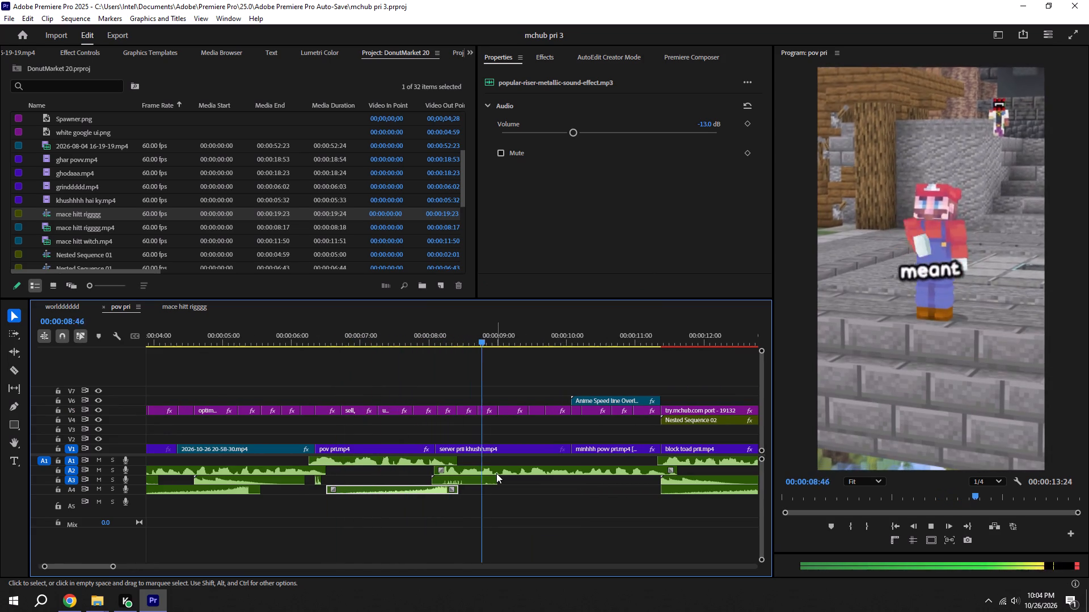
key(ctrl+s)
key(space)
key(space)
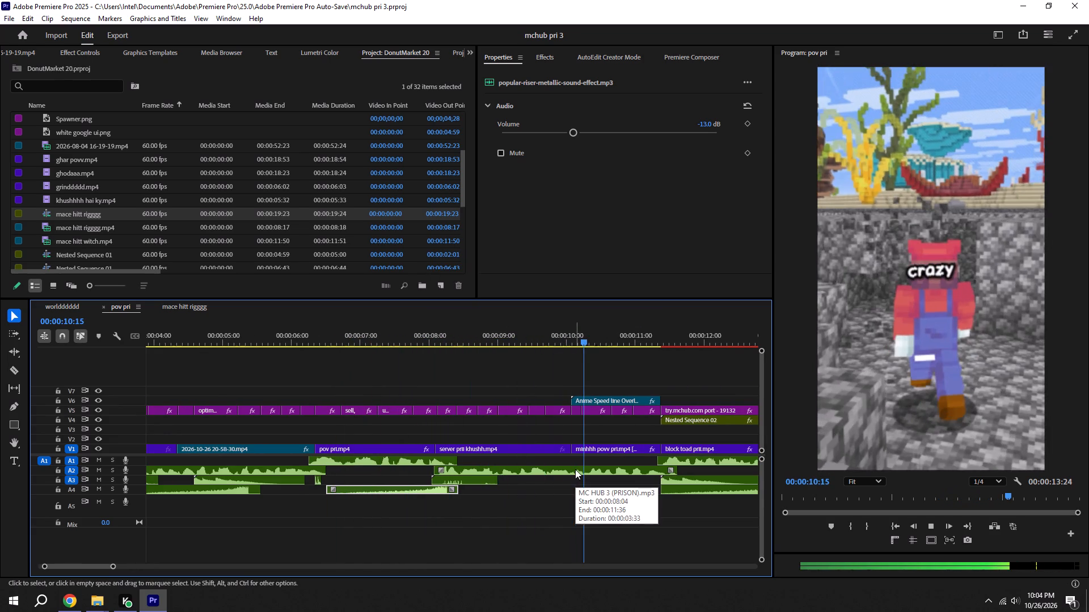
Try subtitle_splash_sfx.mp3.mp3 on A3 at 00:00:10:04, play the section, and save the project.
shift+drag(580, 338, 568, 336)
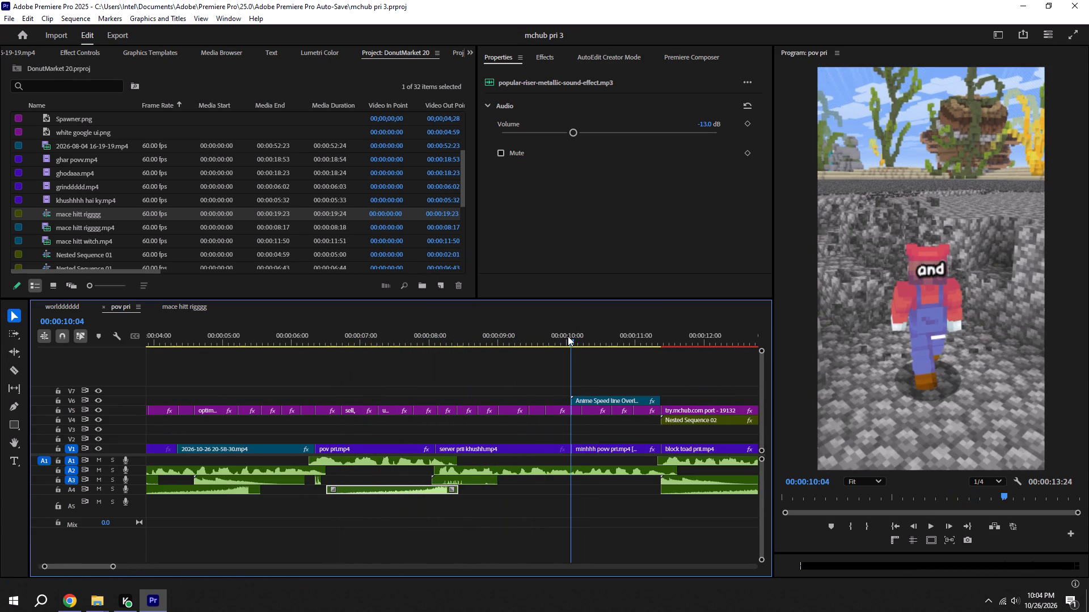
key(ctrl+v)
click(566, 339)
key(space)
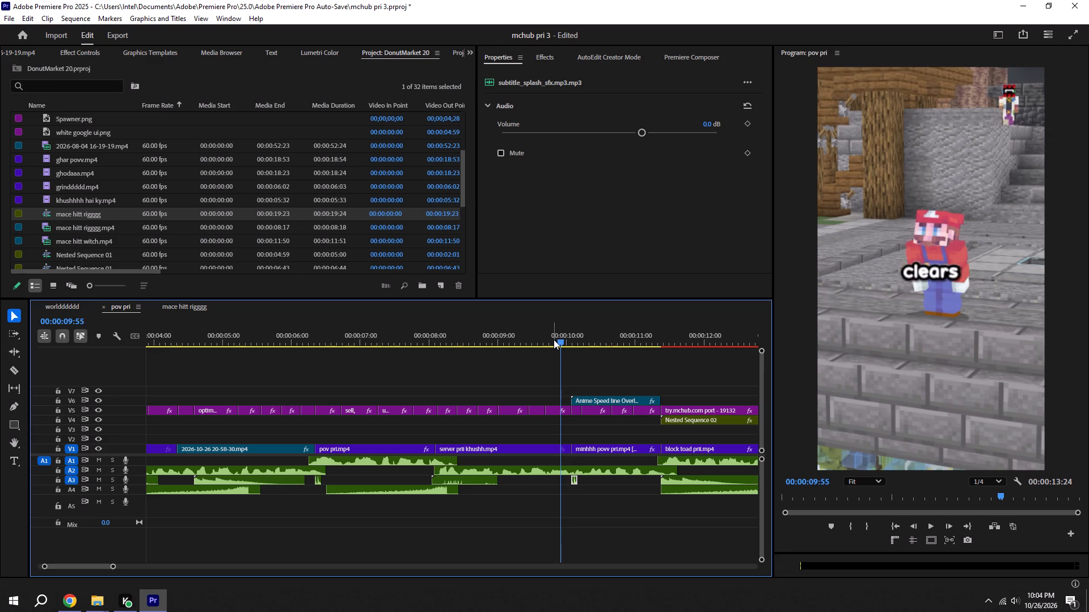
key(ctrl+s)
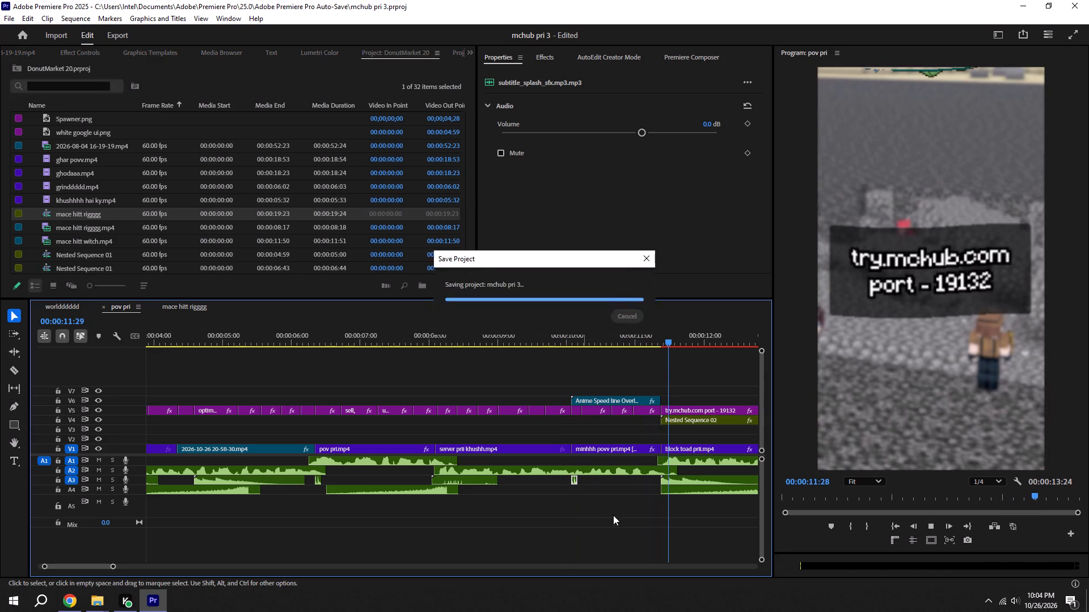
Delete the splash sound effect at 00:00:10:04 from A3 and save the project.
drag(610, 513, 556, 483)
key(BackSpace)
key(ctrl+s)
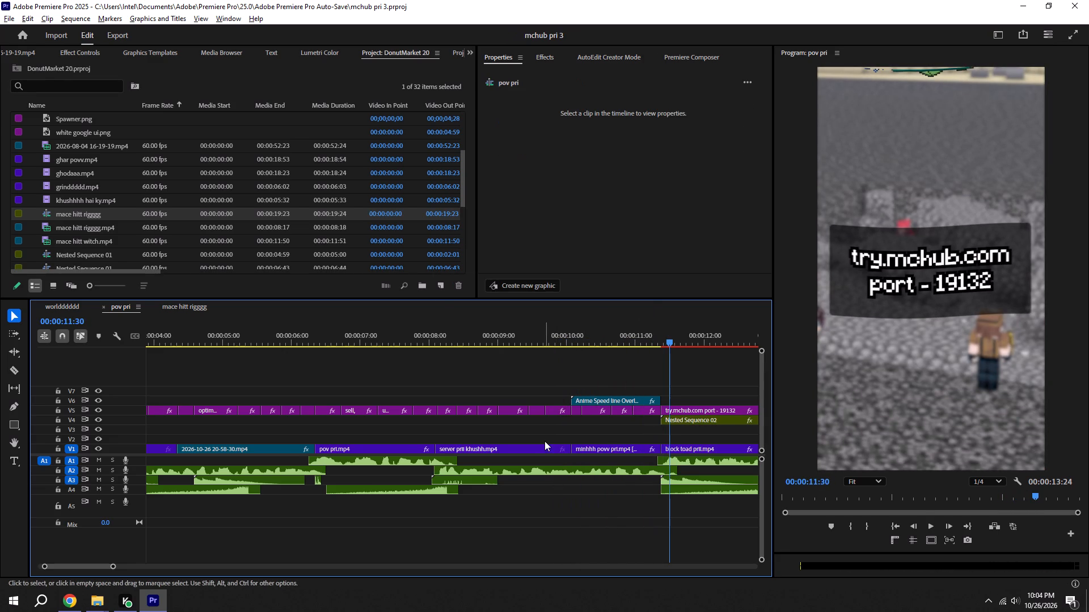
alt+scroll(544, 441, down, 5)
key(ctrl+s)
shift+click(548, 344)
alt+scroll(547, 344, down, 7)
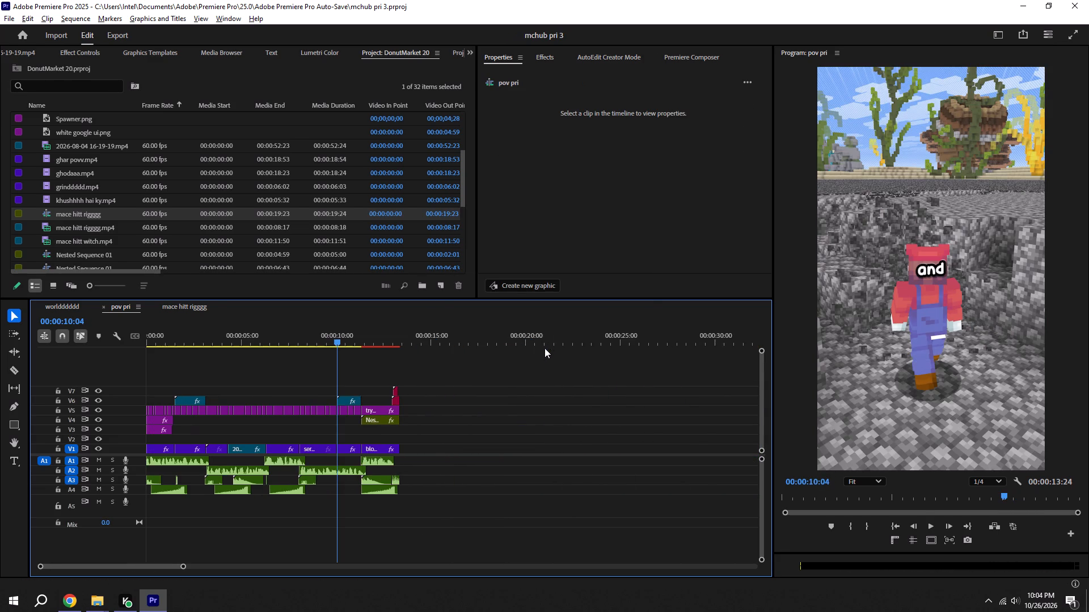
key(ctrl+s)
Open the recent project Mchub 9.
click(25, 41)
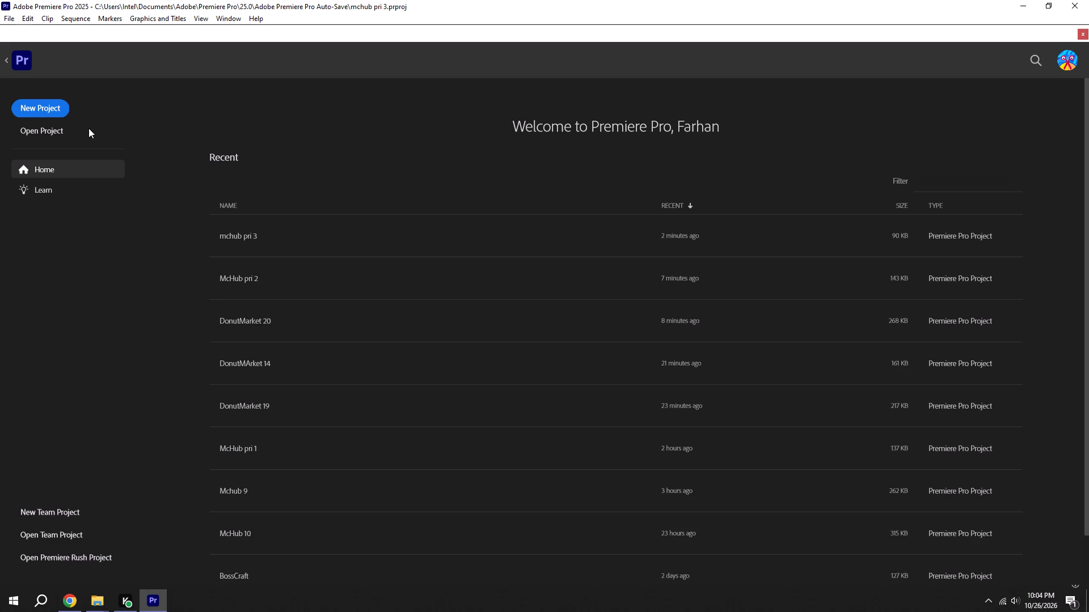
scroll(371, 396, down, 6)
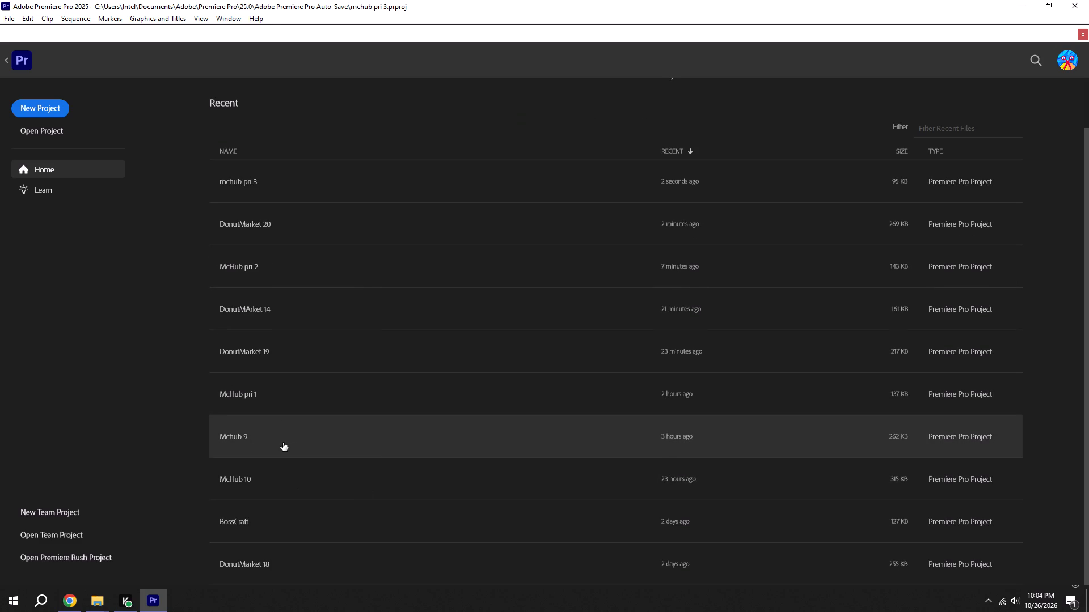
scroll(282, 440, down, 4)
click(238, 440)
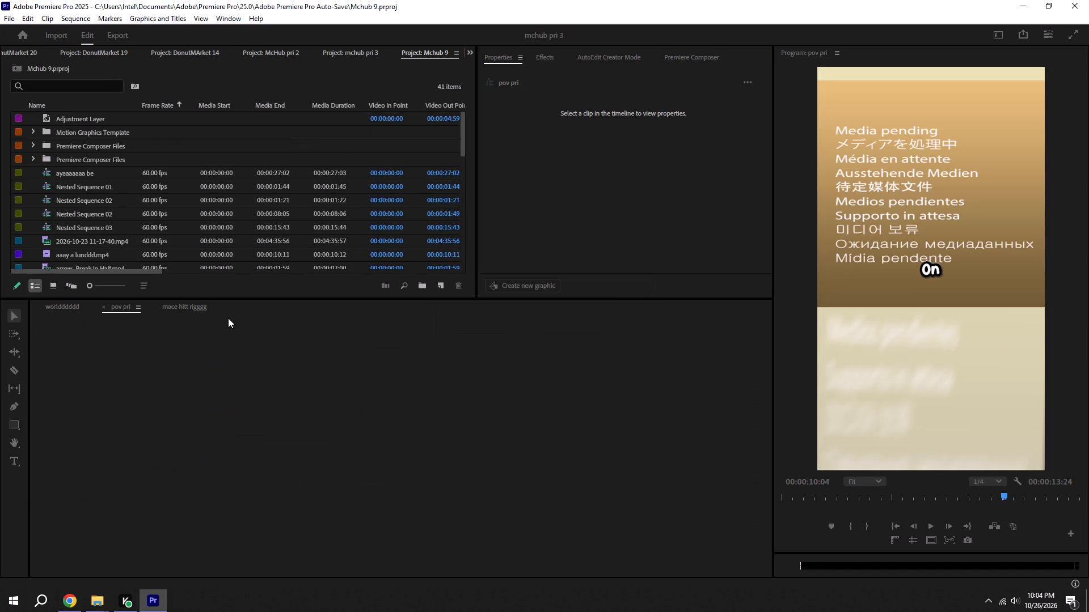
Copy the Minecraft Ender Dragon Growl sound effect from A5 of ayaaaaaaa be into pov pri at 00:00:10:04 on A5, and save.
key(space)
alt+scroll(187, 479, up, 2)
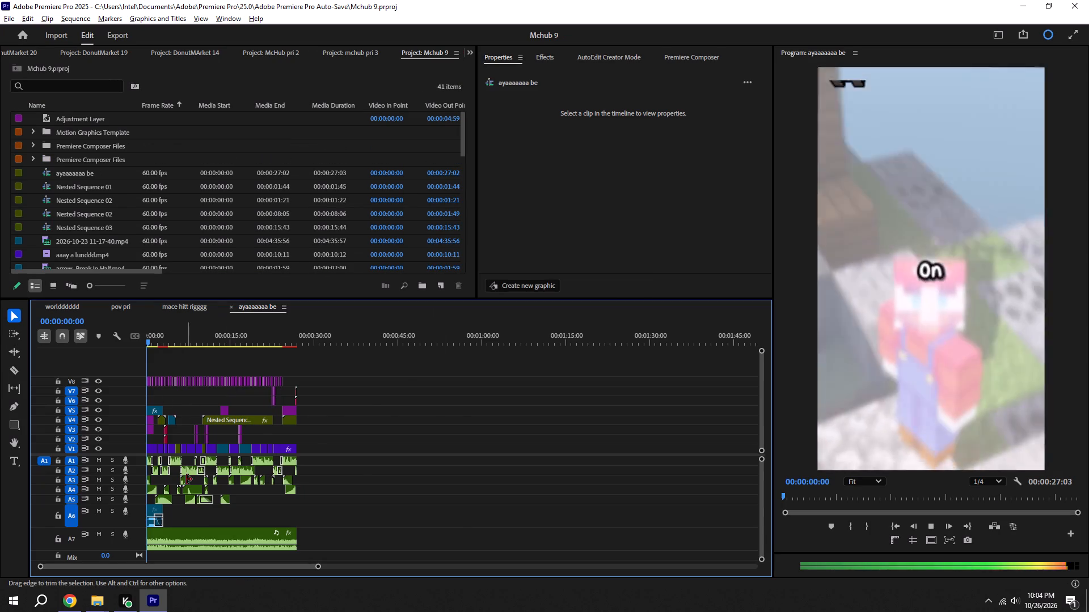
alt+scroll(187, 479, up, 9)
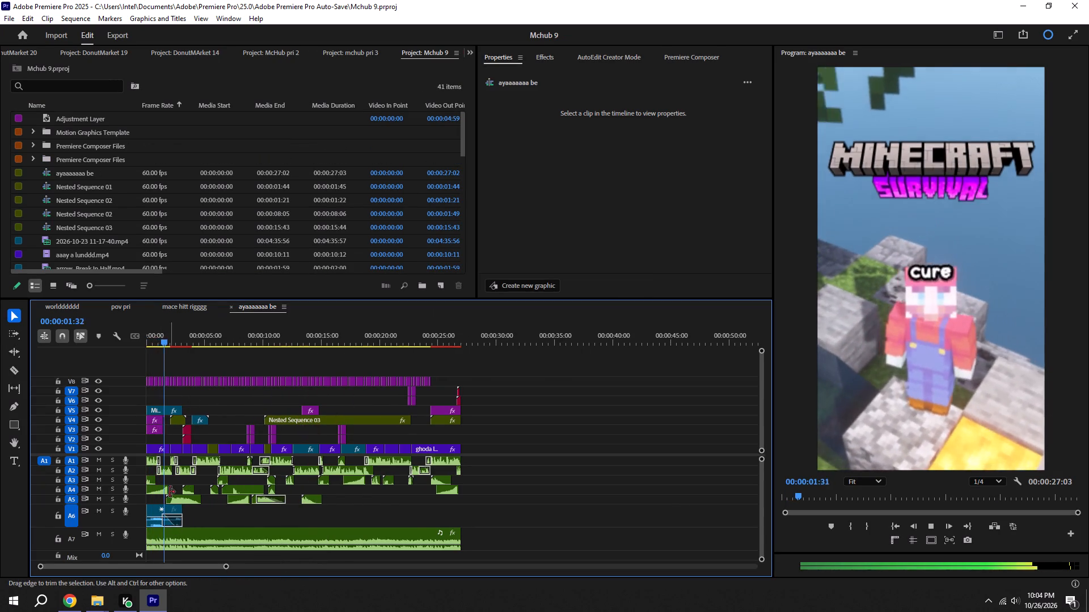
key(space)
click(189, 502)
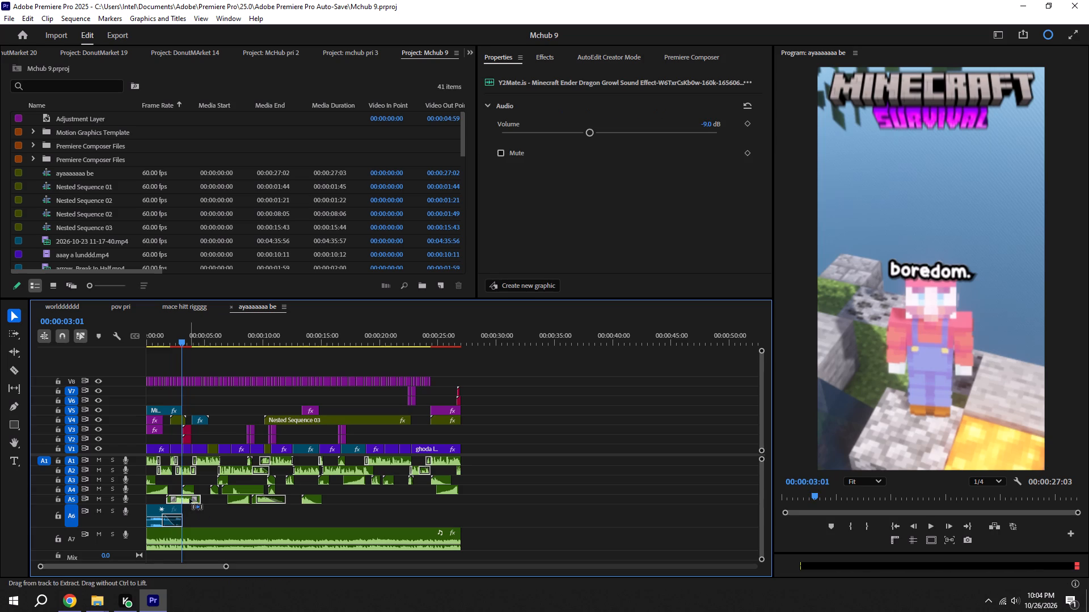
key(ctrl+c)
click(134, 309)
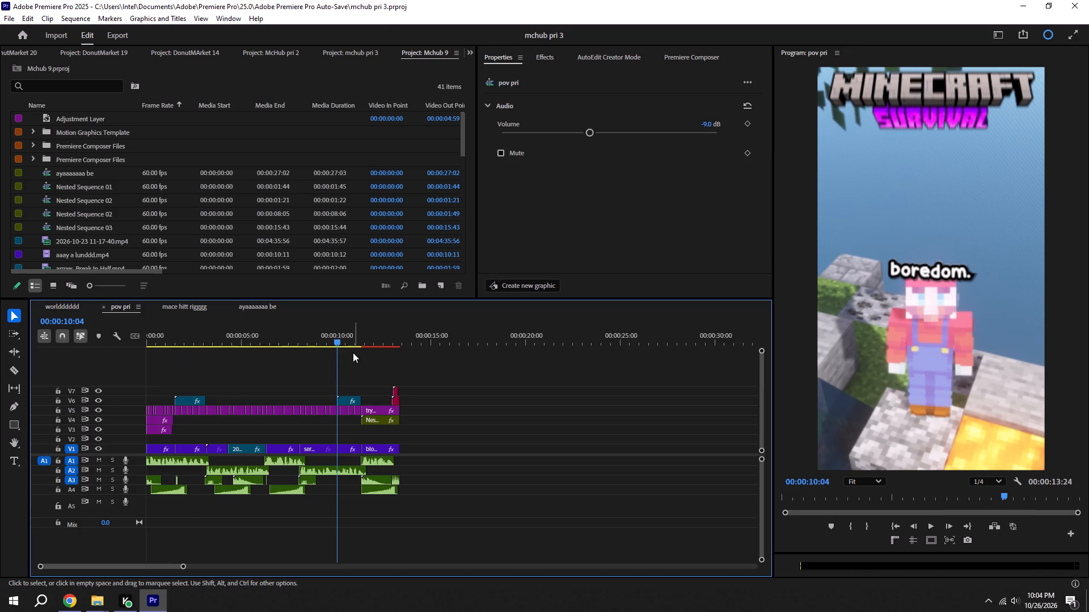
key(ctrl+v)
key(ctrl+s)
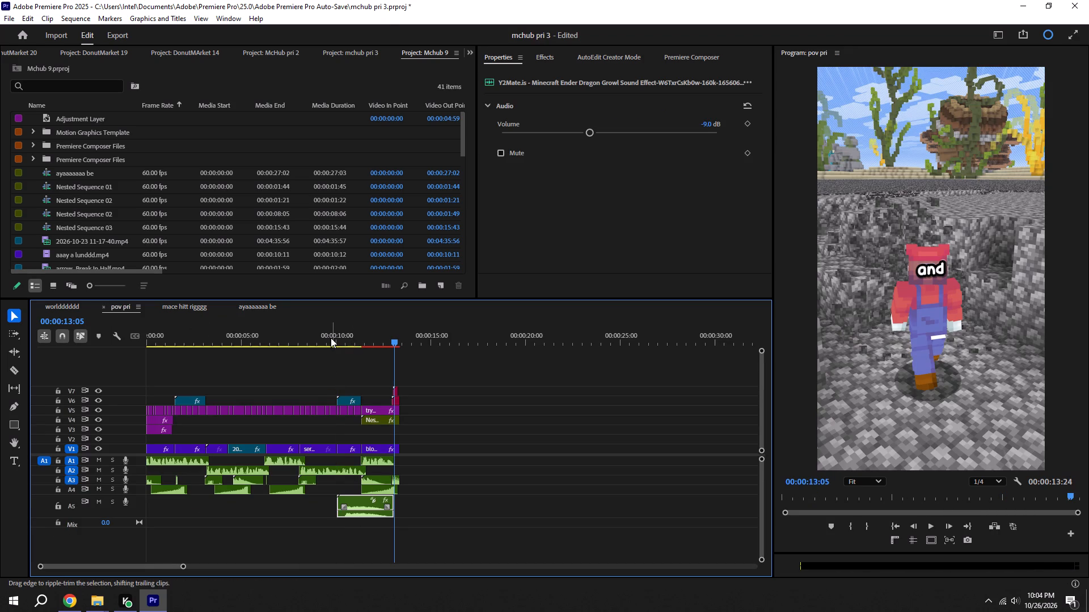
Play the section with the Ender Dragon Growl clip, move the clip slightly earlier on A5, and save the project.
click(331, 337)
click(328, 336)
key(space)
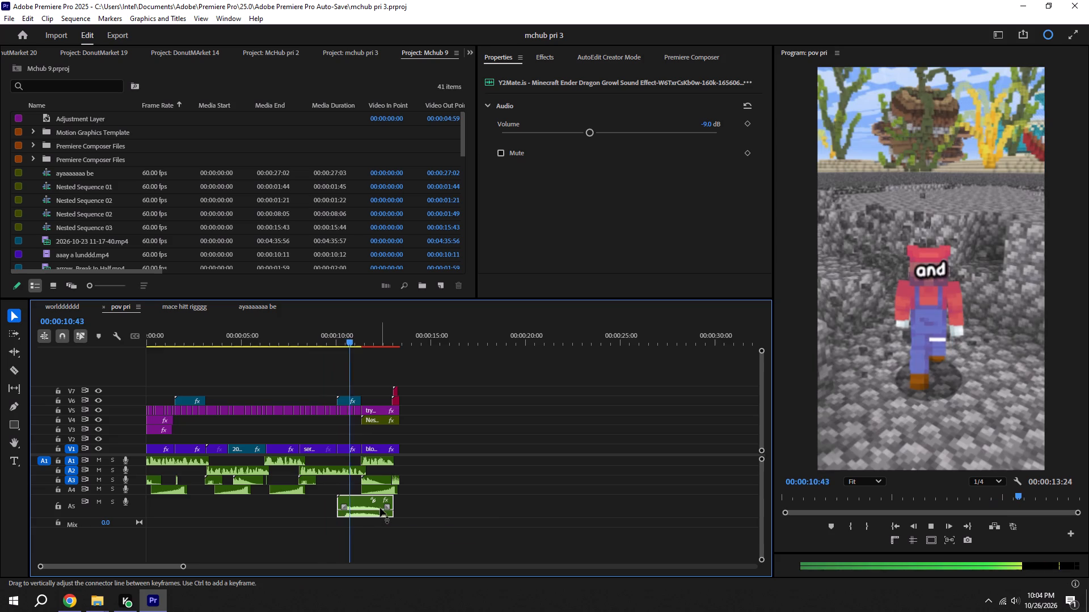
key(space)
scroll(356, 499, up, 5)
drag(354, 501, 351, 500)
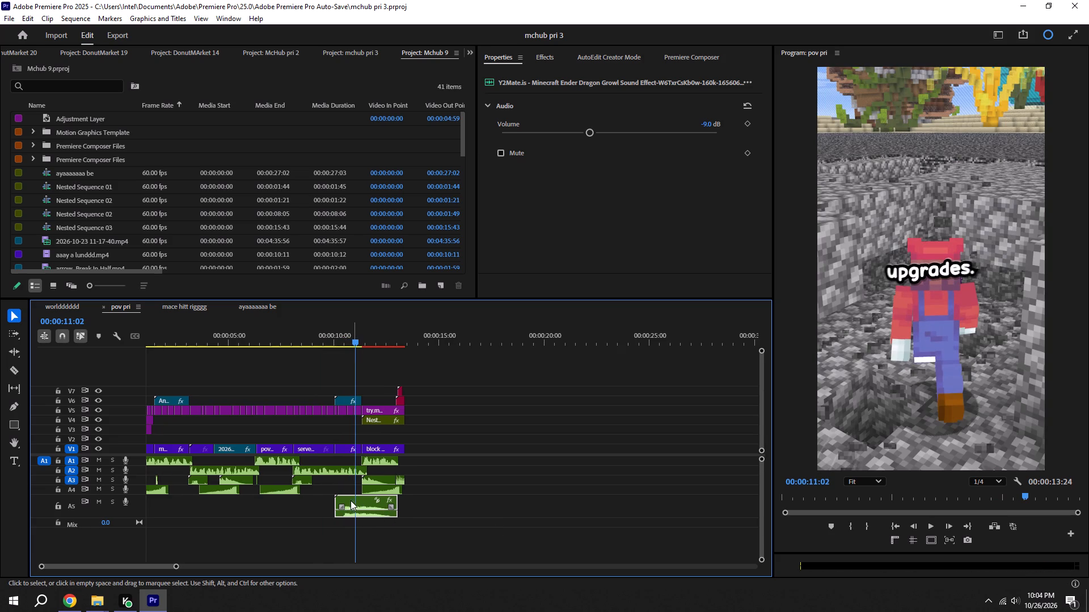
drag(351, 500, 347, 500)
key(ctrl+s)
Add an audio fade-out spanning the whole Ender Dragon Growl clip on A5, save the project, and play the section from 00:00:10:04.
alt+scroll(322, 425, up, 9)
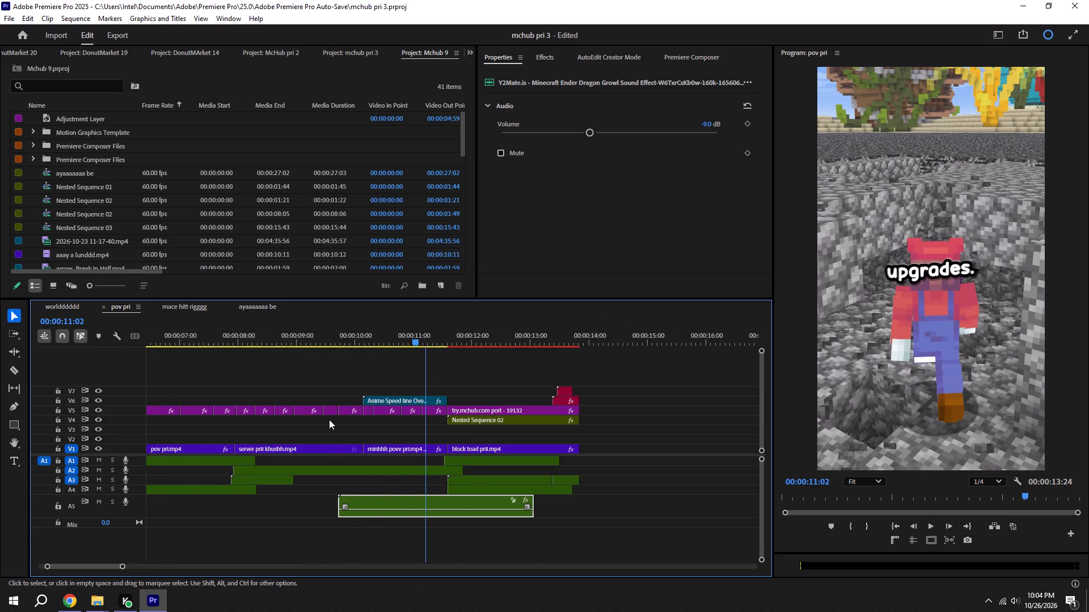
shift+click(369, 342)
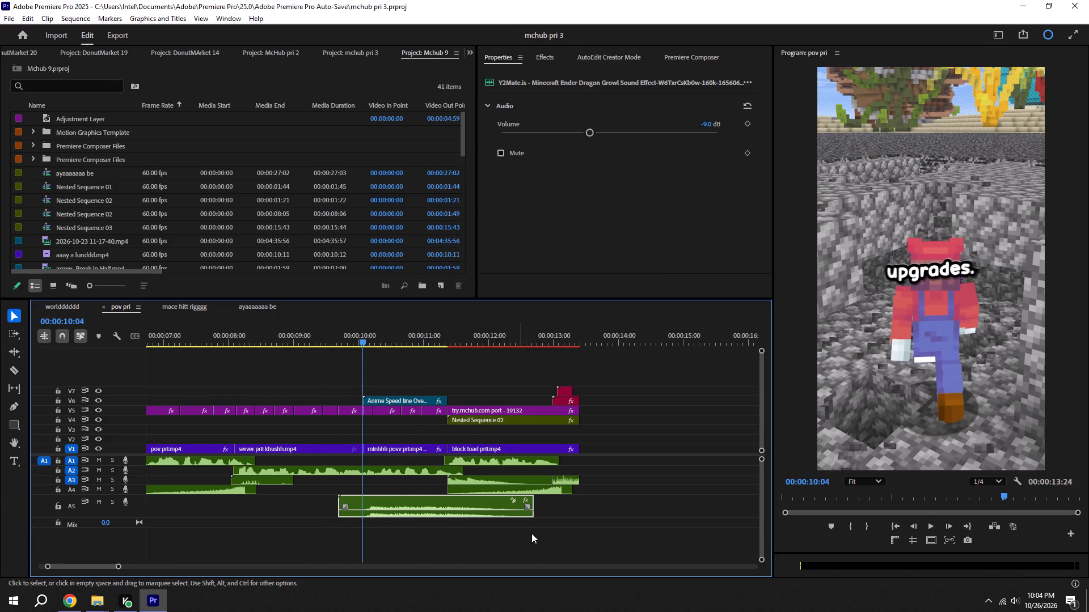
drag(526, 508, 326, 496)
key(ctrl+s)
drag(343, 507, 315, 511)
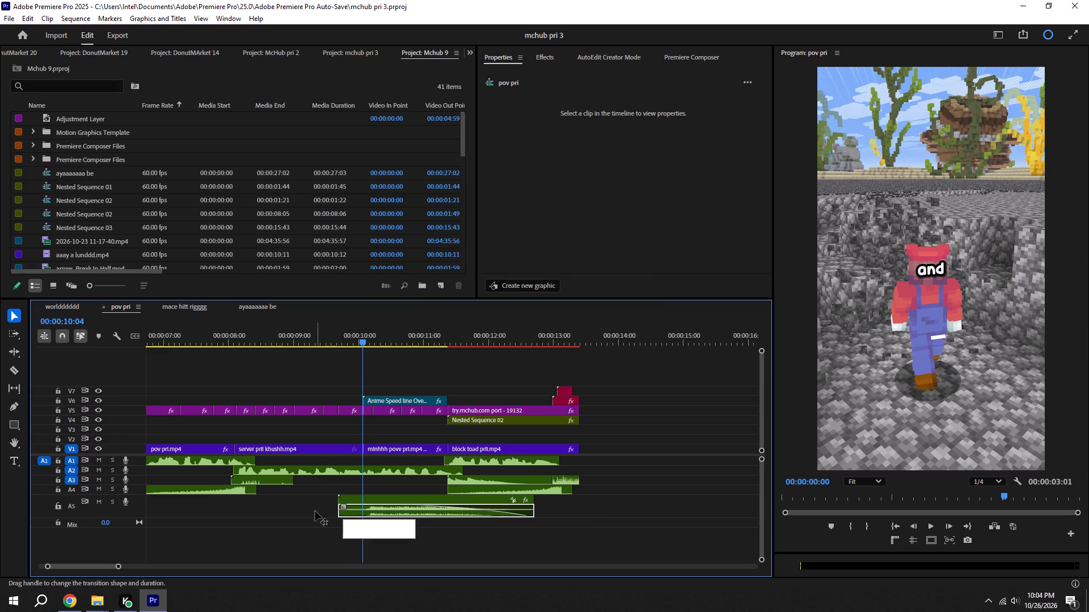
drag(315, 511, 297, 512)
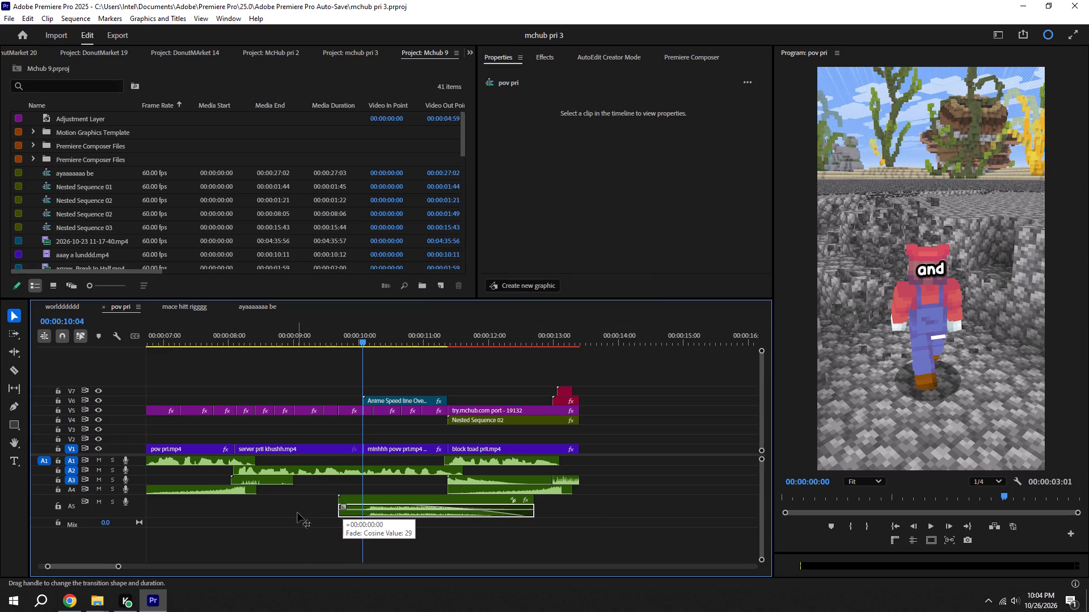
drag(297, 512, 294, 513)
key(ctrl+s)
key(space)
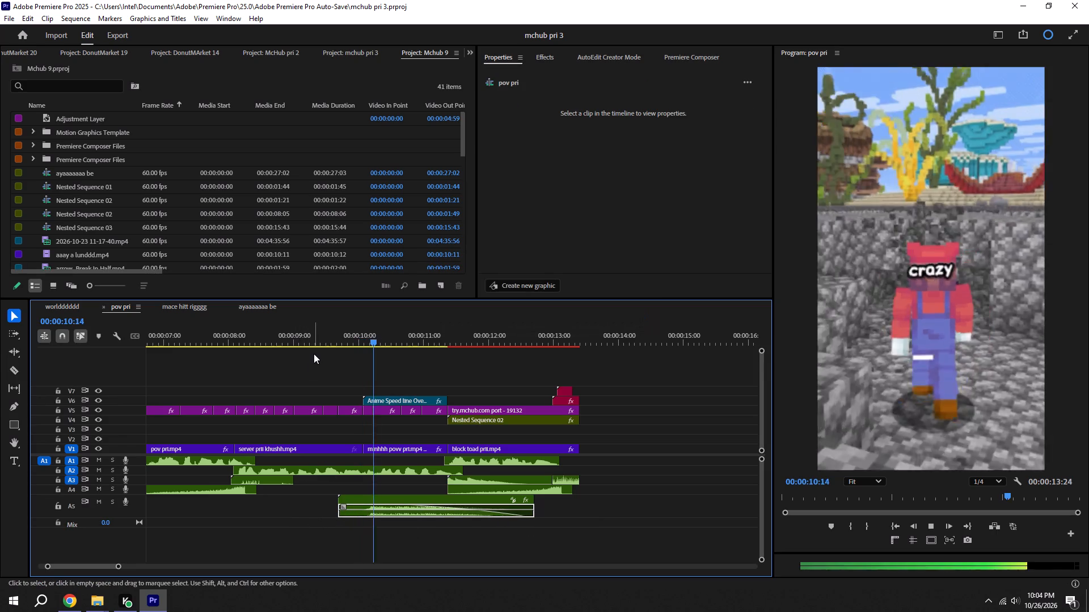
key(ctrl+s)
alt+scroll(453, 407, down, 3)
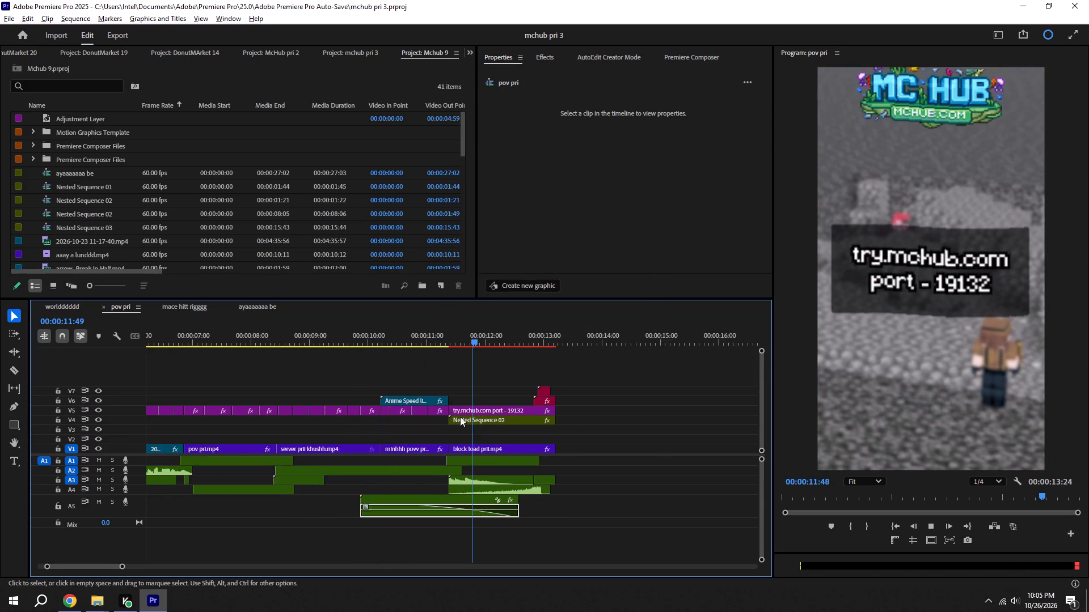
alt+scroll(460, 416, down, 1)
key(ctrl+s)
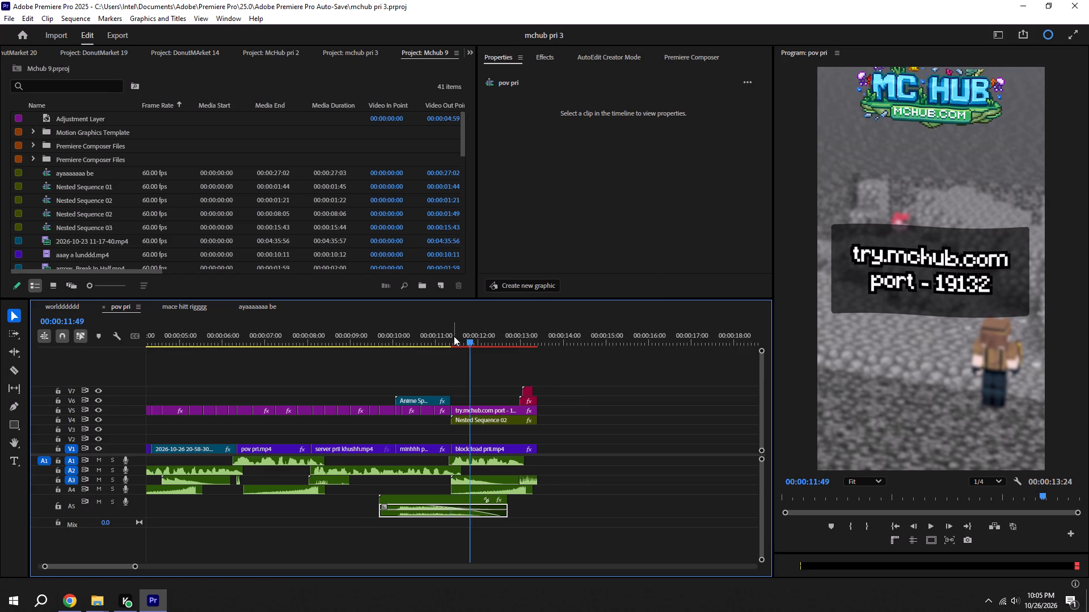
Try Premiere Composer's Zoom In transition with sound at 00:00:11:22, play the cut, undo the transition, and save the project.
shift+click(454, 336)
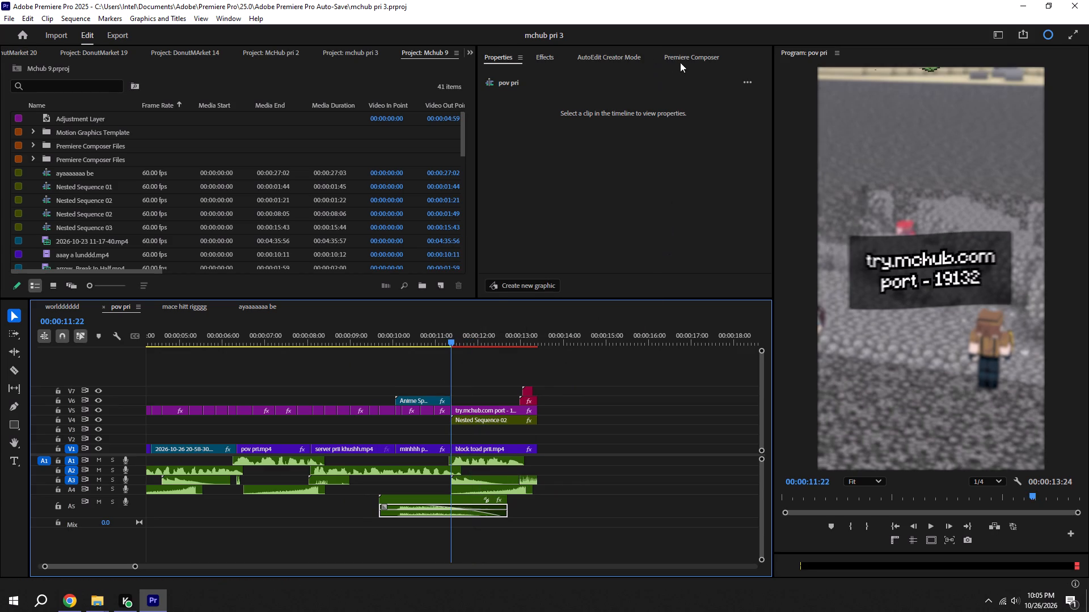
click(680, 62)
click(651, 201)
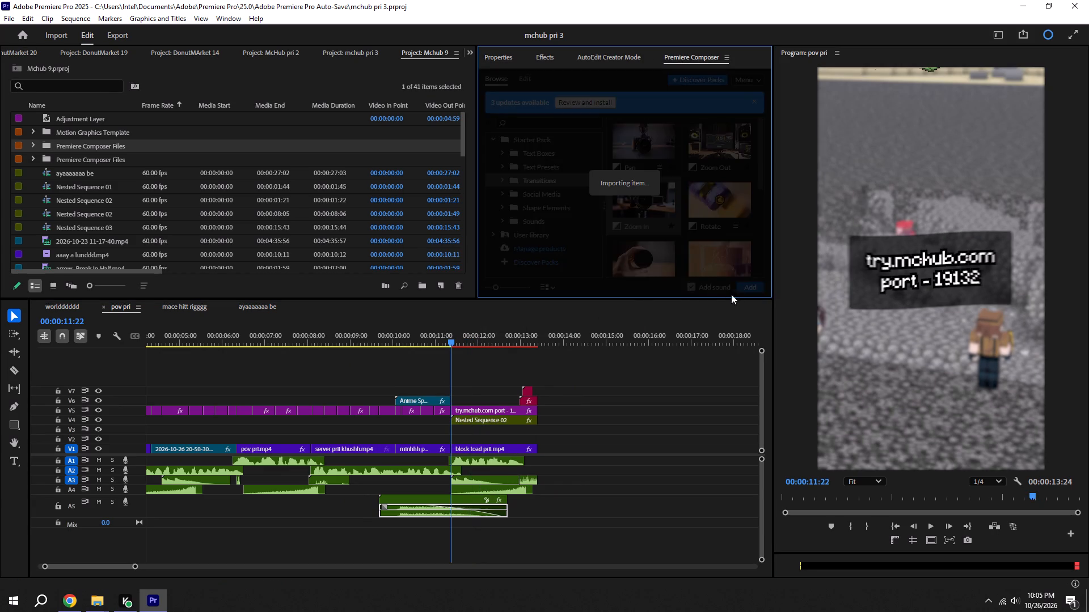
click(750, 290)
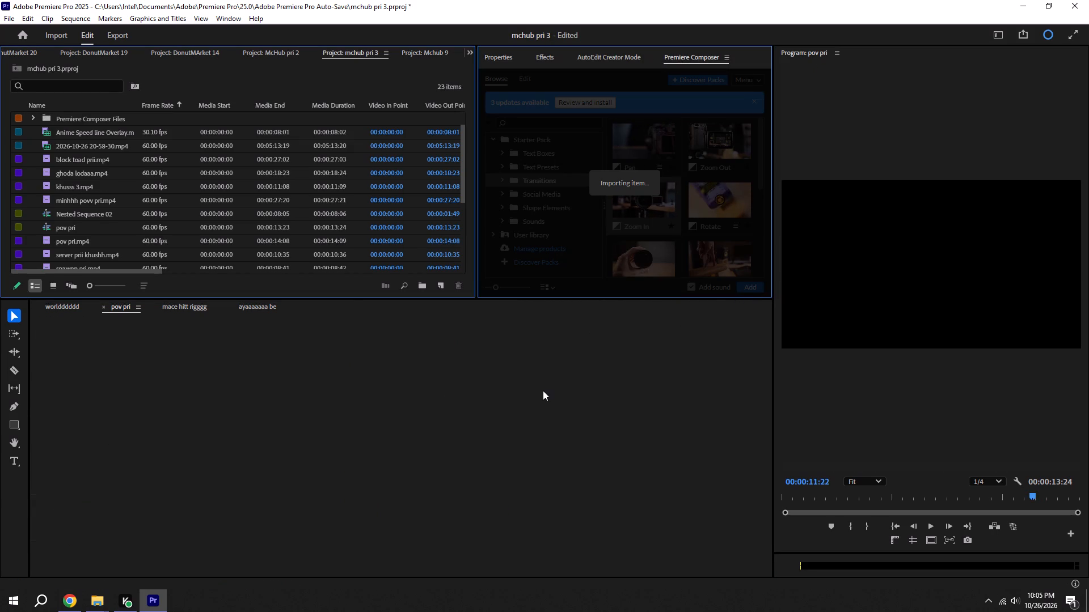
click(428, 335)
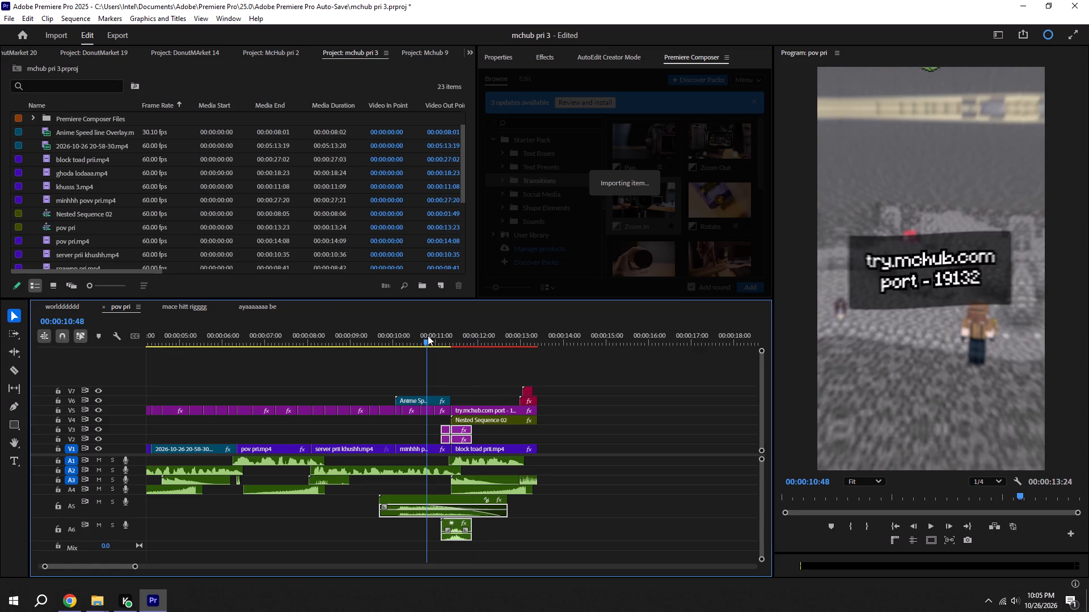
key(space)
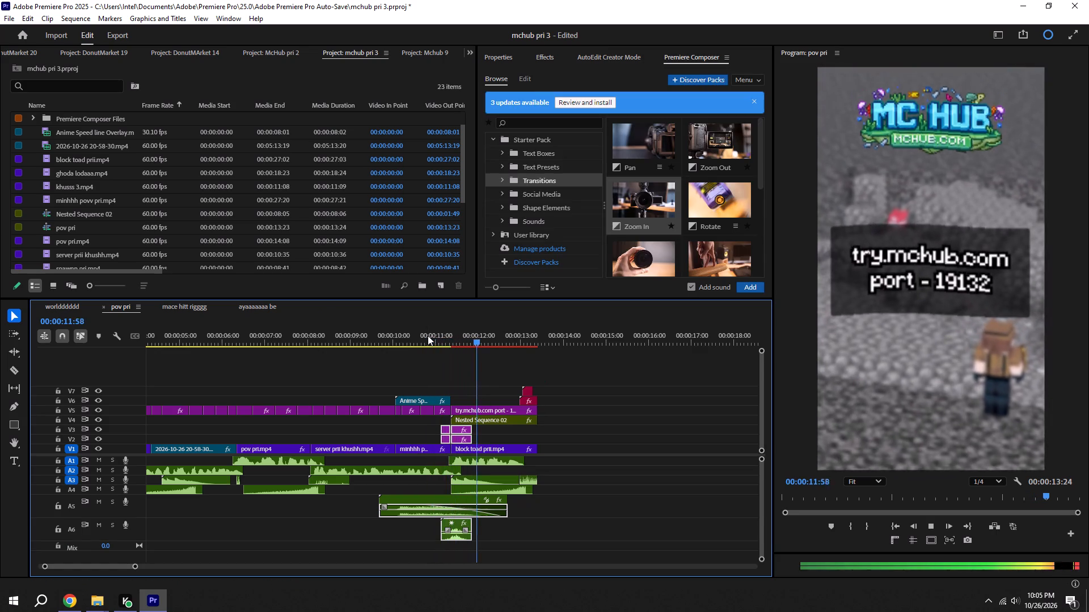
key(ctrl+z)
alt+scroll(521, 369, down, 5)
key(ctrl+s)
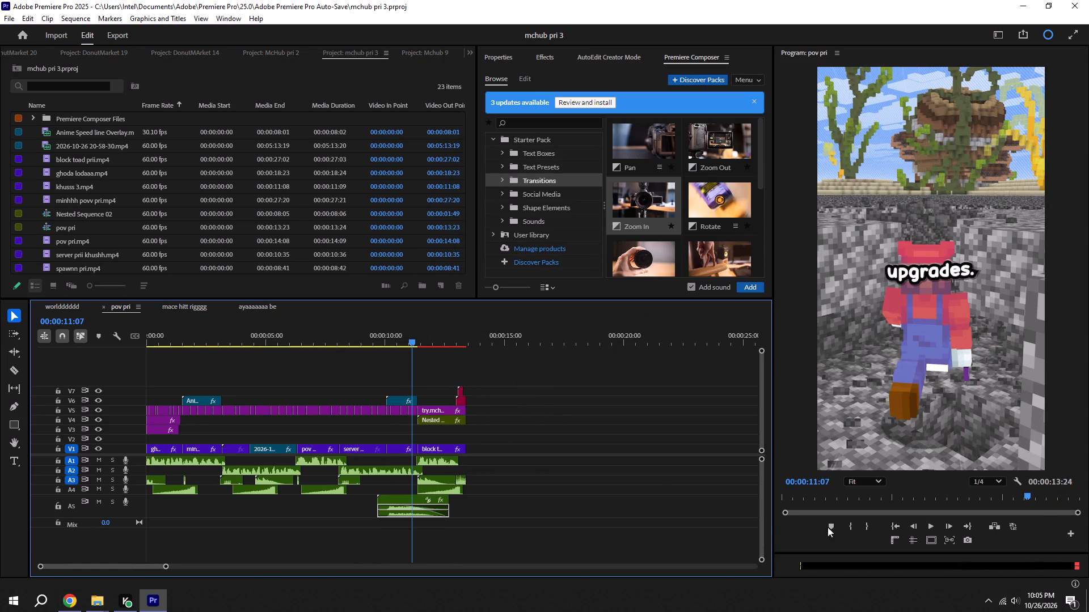
Play pov pri from the start, save the project, and review the pov pri.mp4 section again for missing zoom movement.
click(896, 521)
alt+scroll(672, 500, down, 6)
scroll(200, 455, up, 1)
key(space)
alt+scroll(184, 452, up, 4)
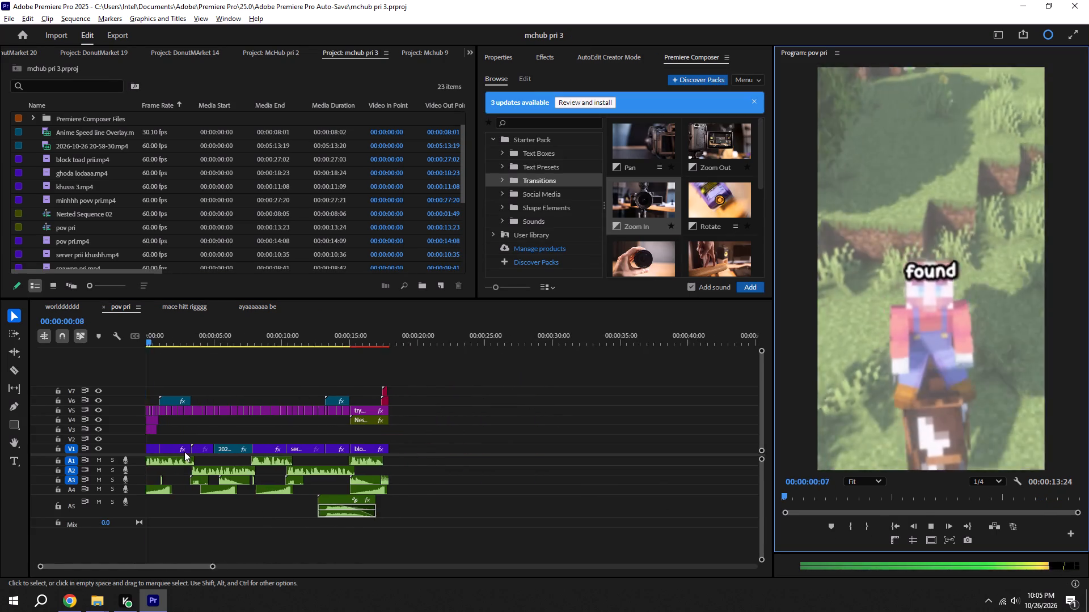
alt+scroll(184, 452, up, 7)
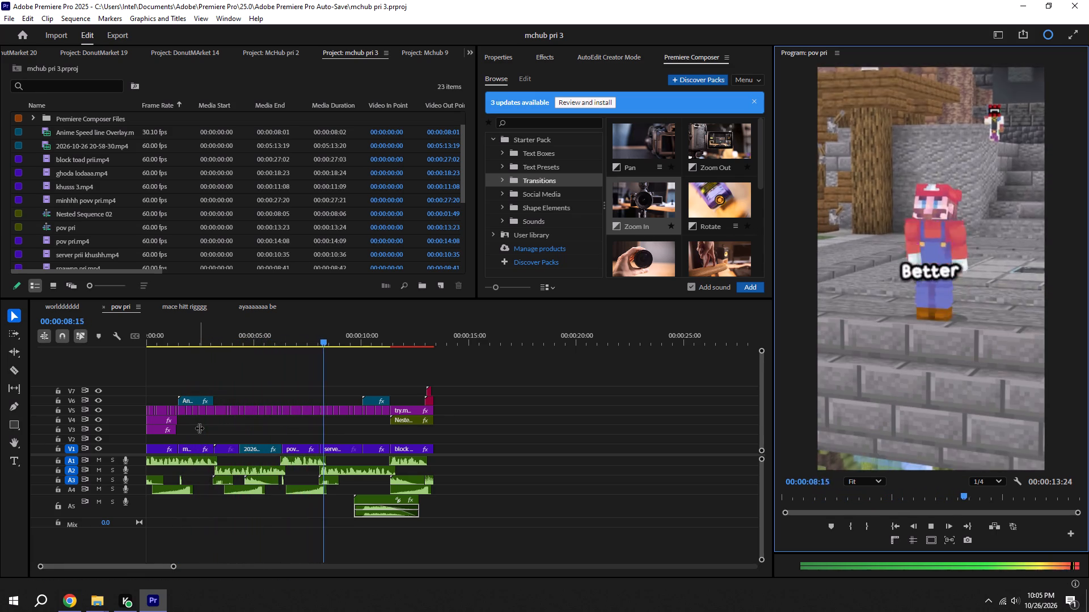
key(space)
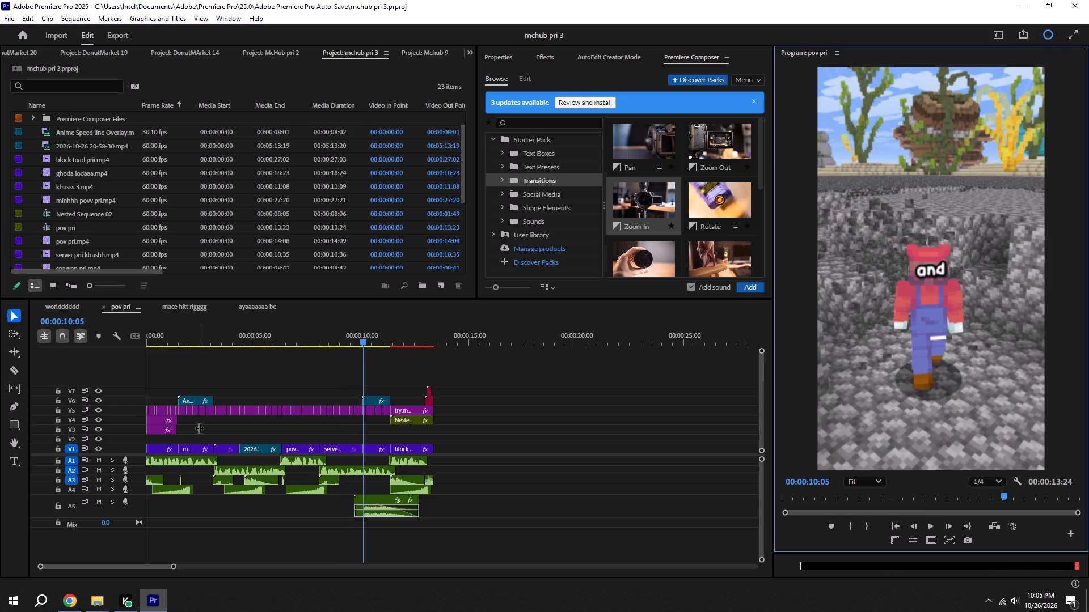
key(ctrl+s)
shift+click(285, 348)
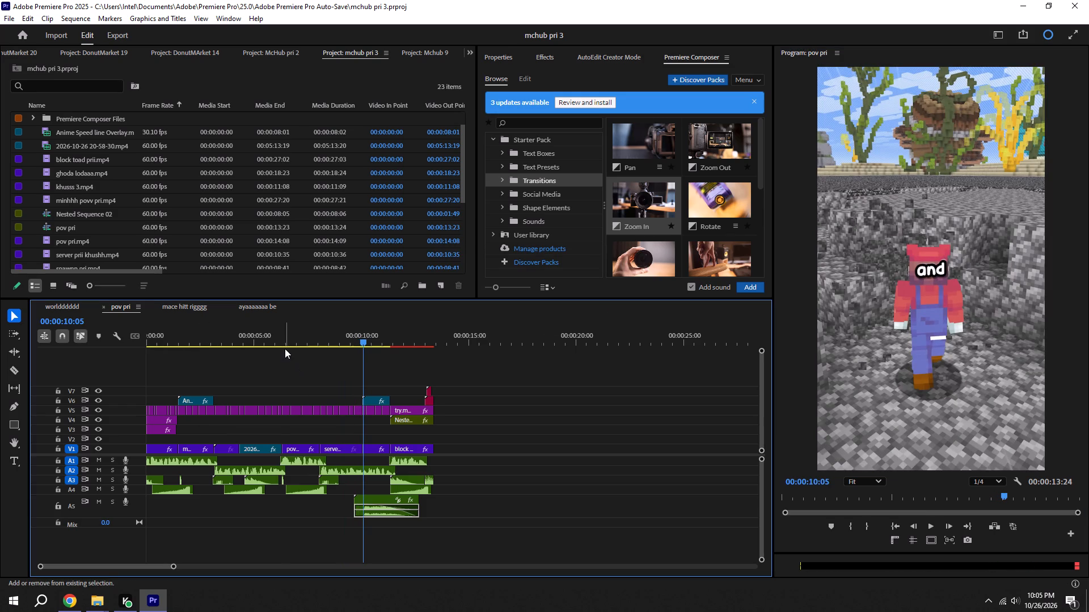
shift+drag(293, 333, 282, 329)
key(space)
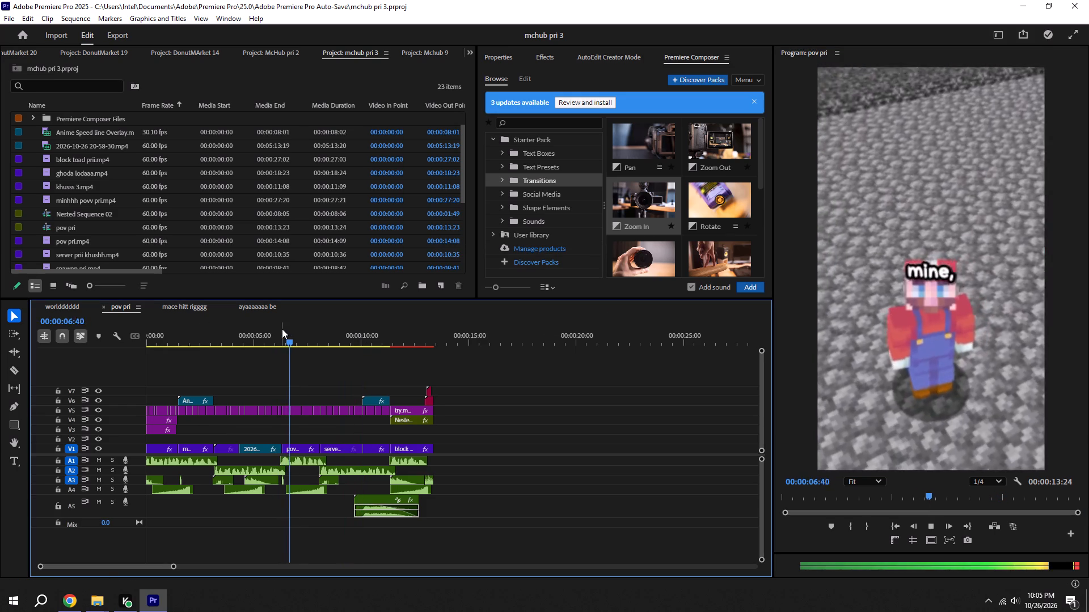
key(space)
click(299, 444)
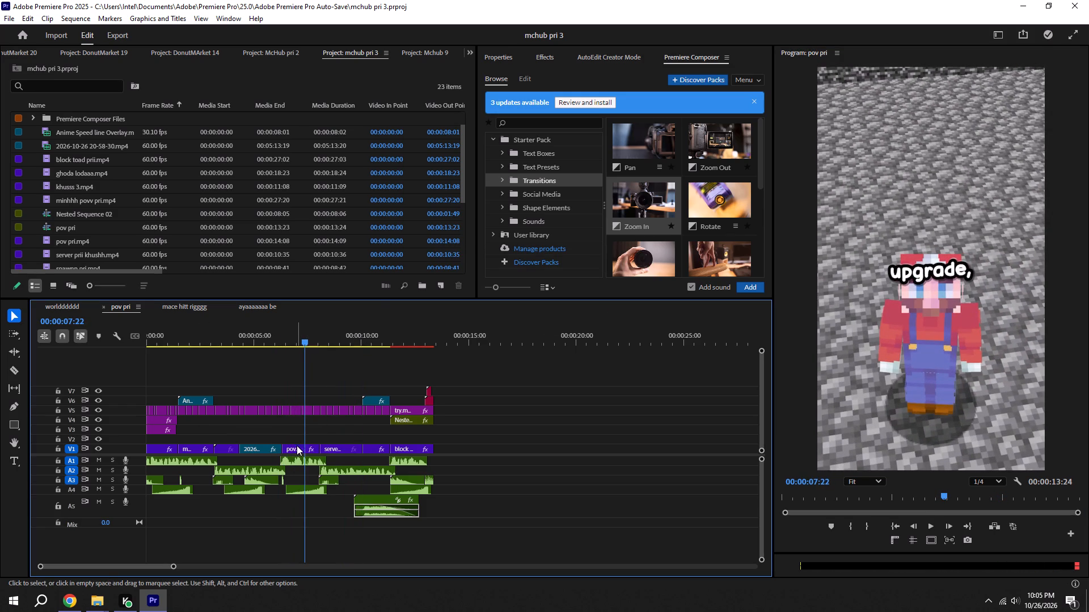
click(297, 445)
key(space)
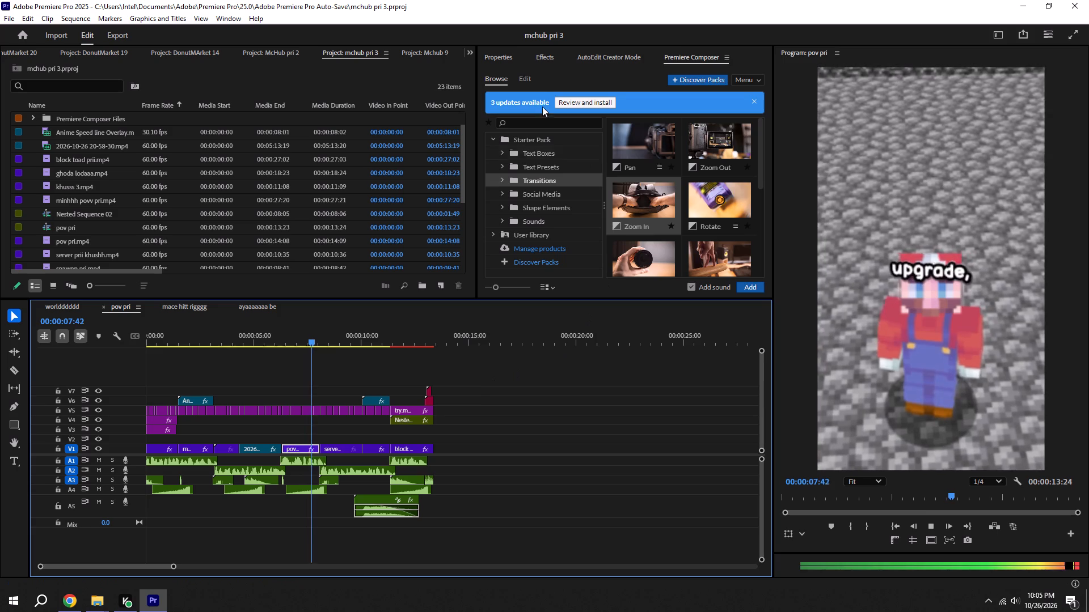
key(space)
click(546, 56)
drag(532, 77, 415, 96)
key(BackSpace)
text(zoo)
key(m)
key(ctrl+s)
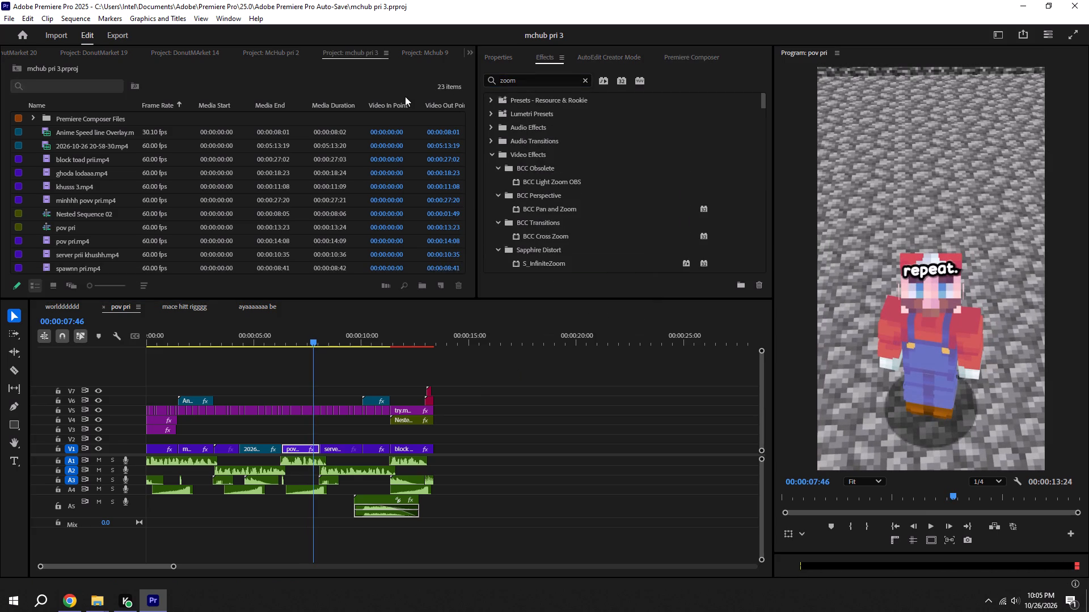
scroll(562, 202, down, 8)
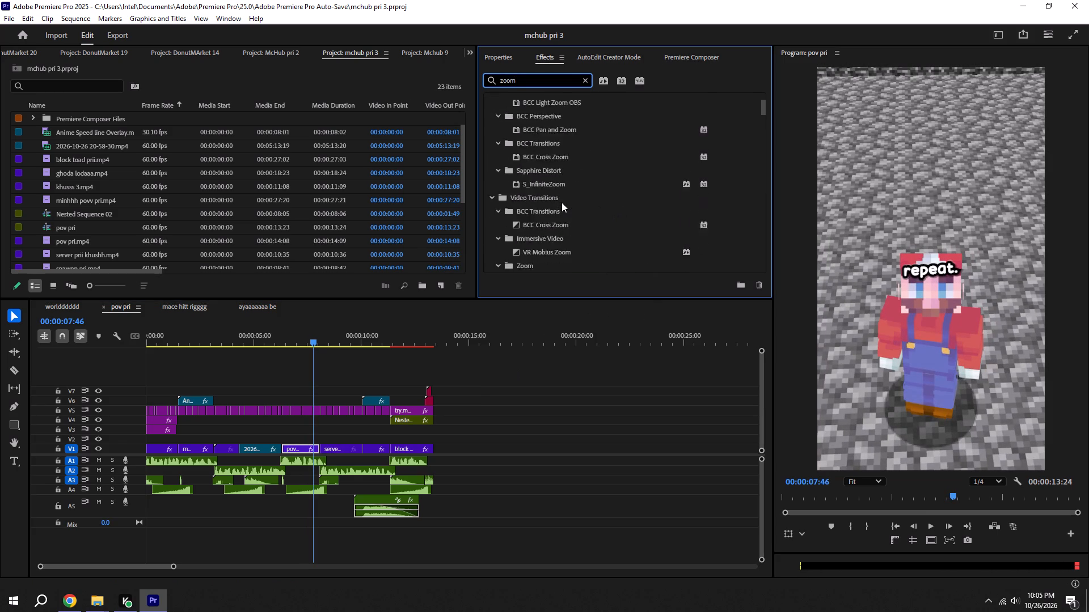
scroll(562, 202, down, 7)
drag(556, 257, 447, 353)
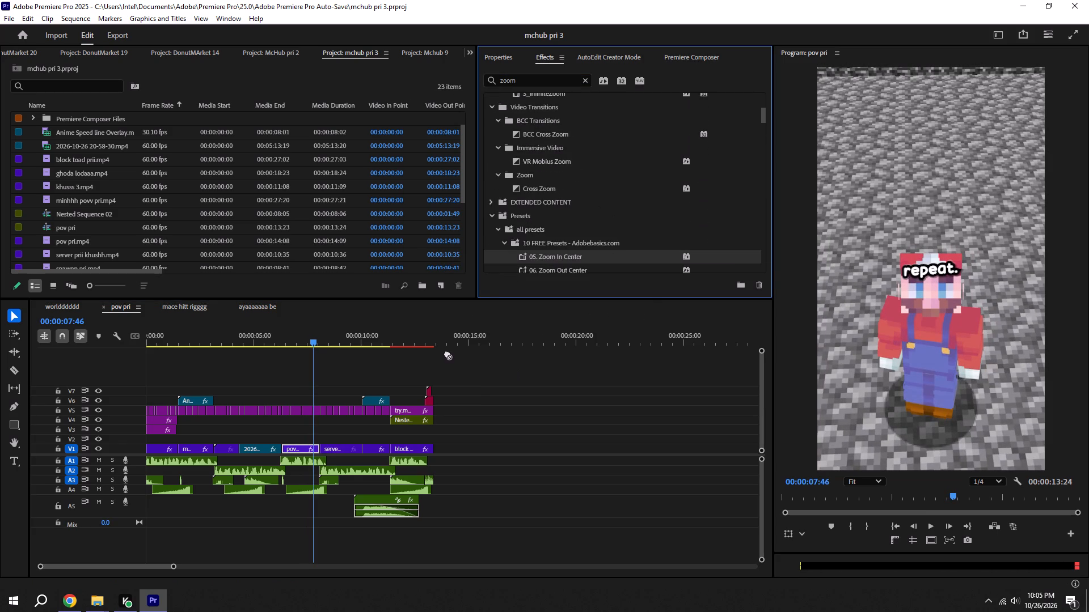
drag(447, 353, 245, 452)
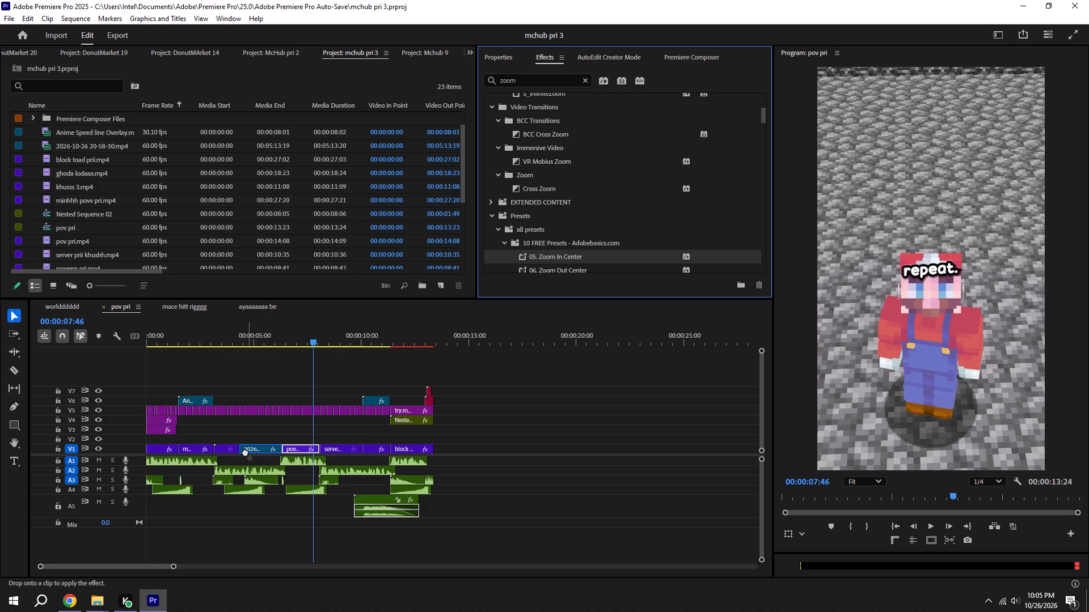
drag(245, 452, 229, 450)
Apply the 05. Zoom In Center preset to the opening V1 clip and to the minhhh povv pri.mp4 clip at 00:00:10:04.
drag(562, 249, 558, 253)
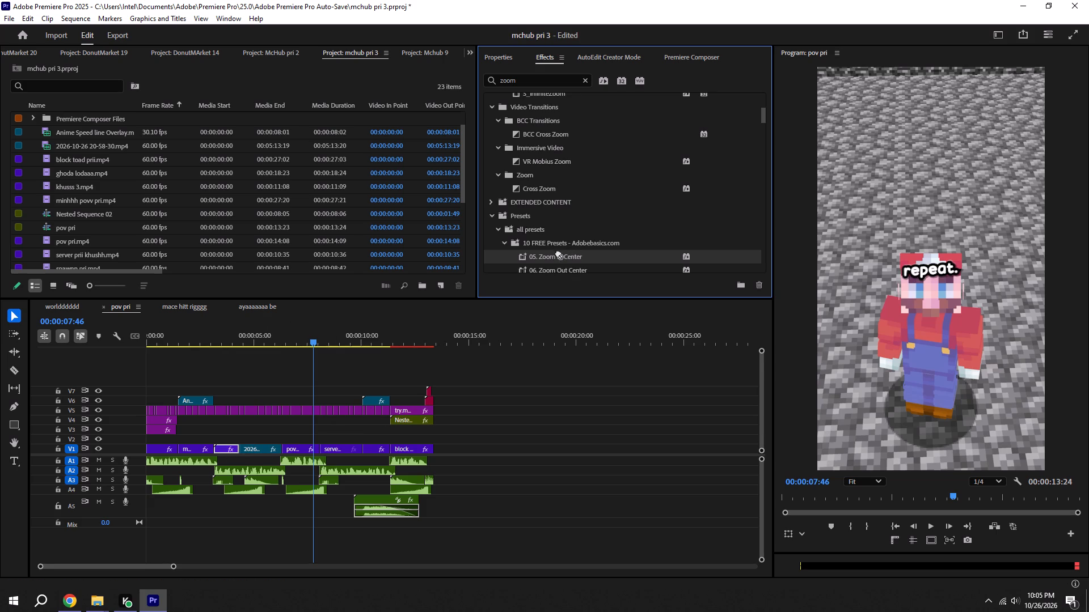
drag(558, 253, 160, 445)
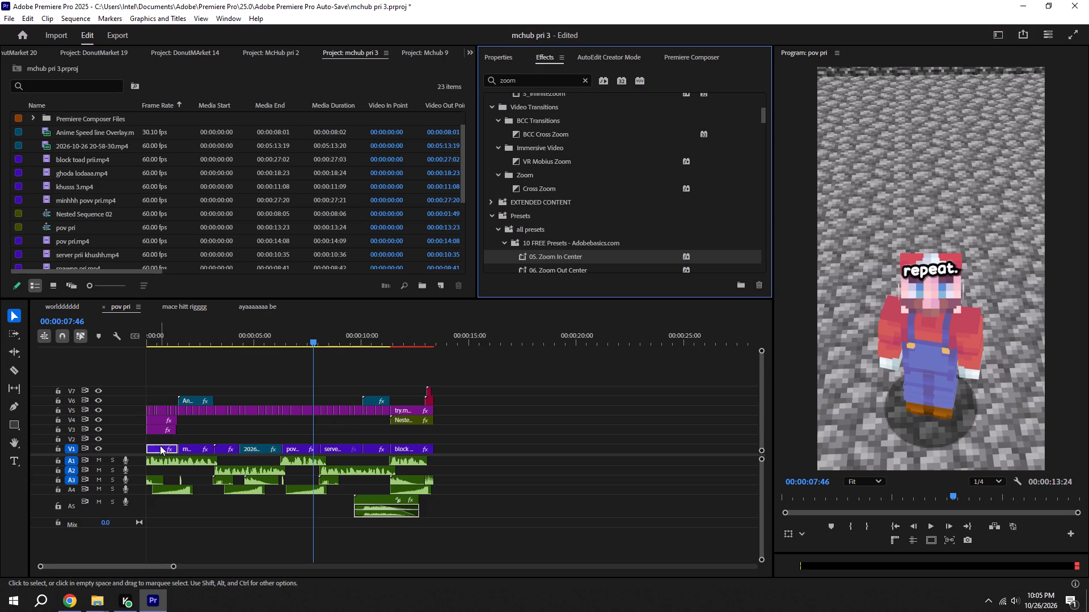
drag(571, 253, 365, 447)
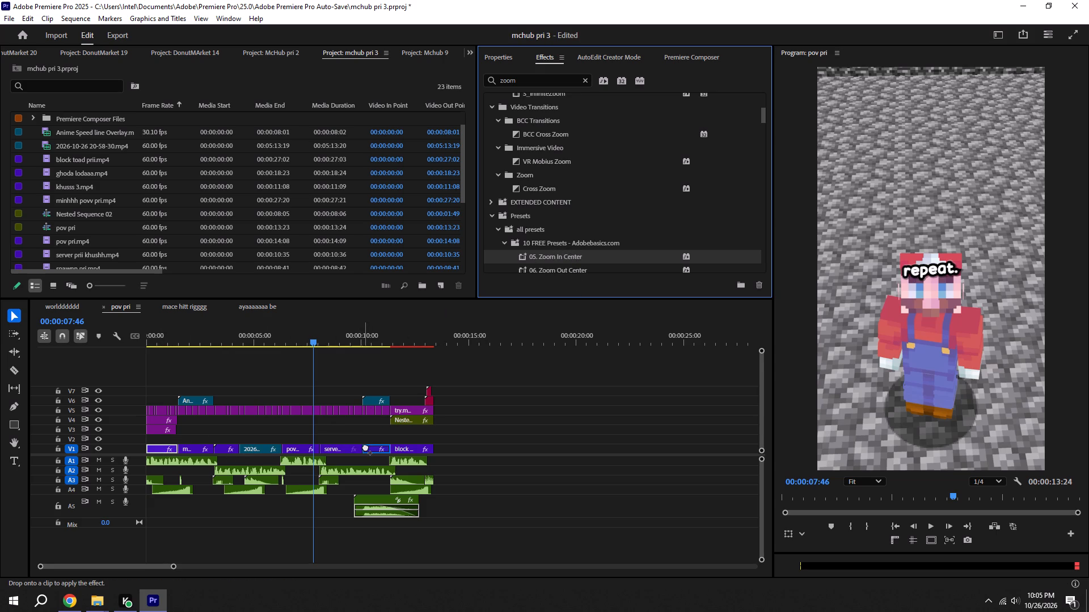
drag(365, 447, 369, 446)
drag(545, 267, 400, 404)
drag(400, 404, 351, 445)
drag(550, 269, 419, 447)
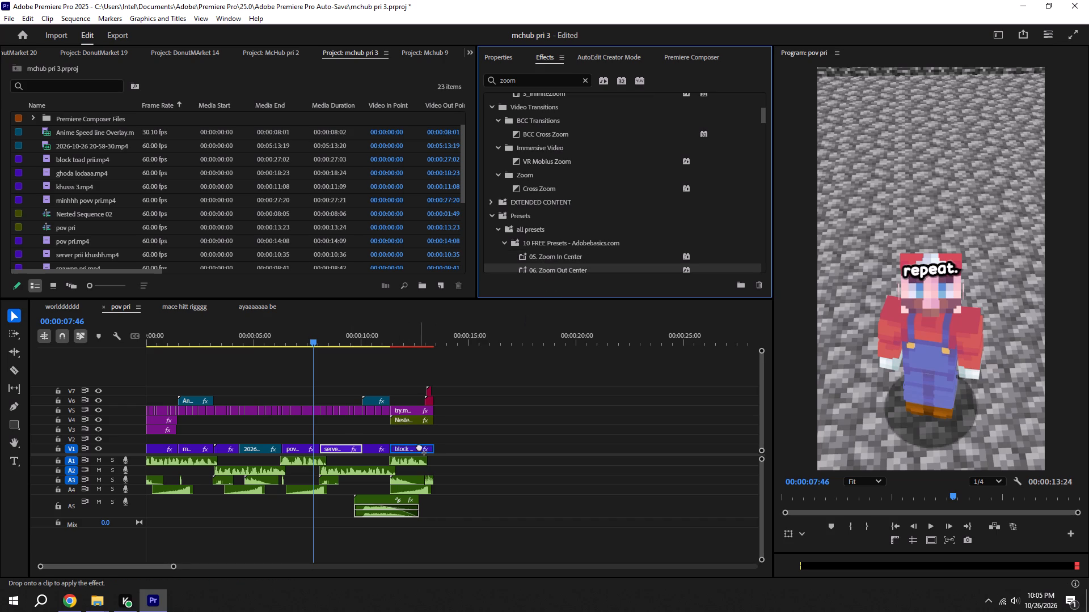
drag(419, 447, 417, 447)
drag(567, 269, 269, 448)
drag(567, 270, 192, 445)
key(ctrl+s)
drag(178, 342, 36, 343)
key(space)
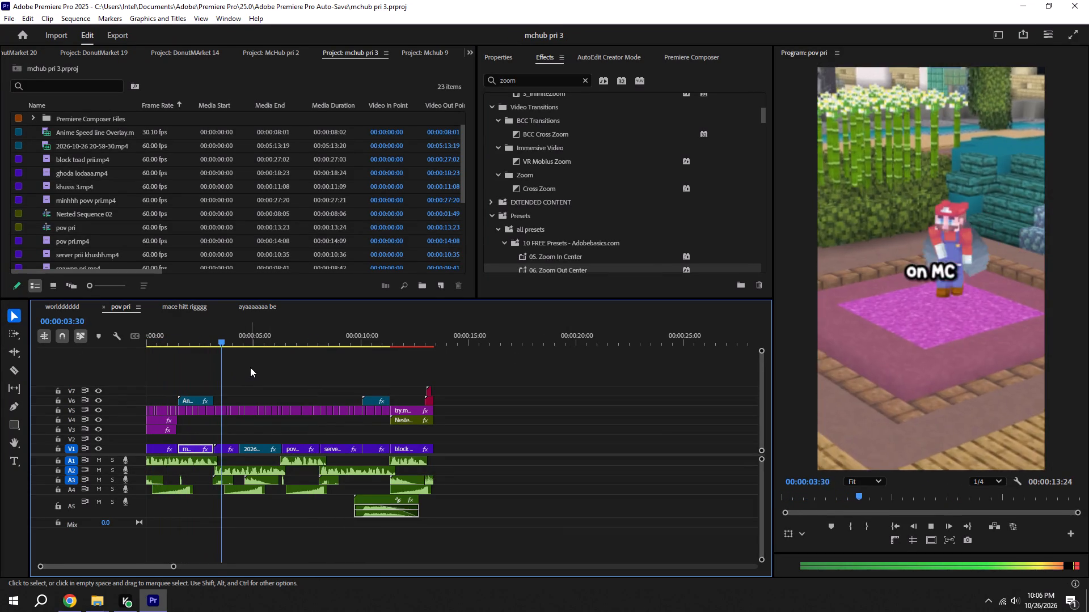
key(ctrl+s)
key(space)
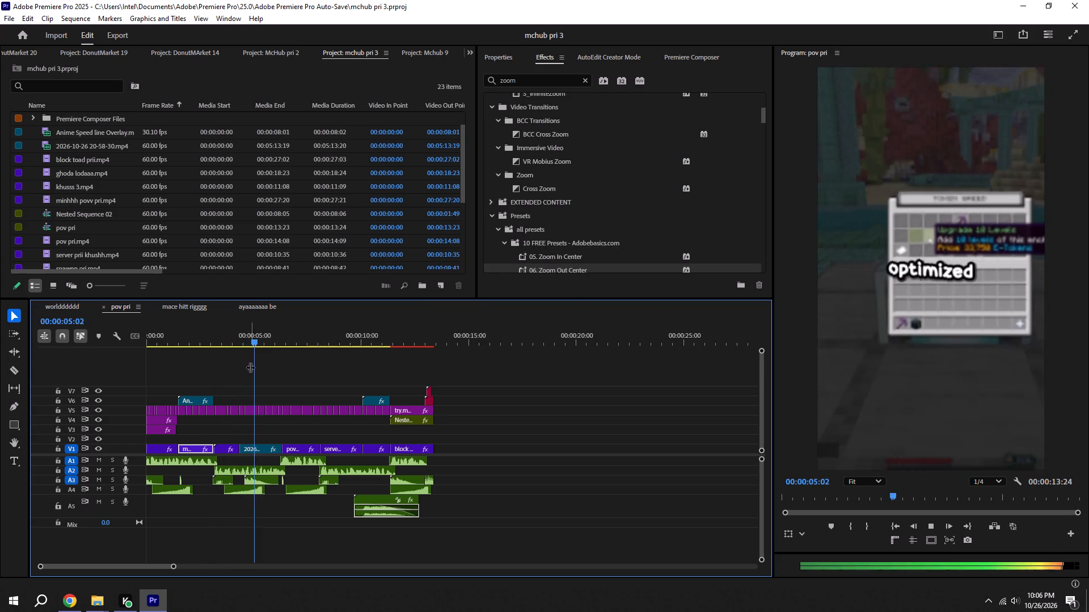
key(space)
click(263, 450)
scroll(119, 207, down, 11)
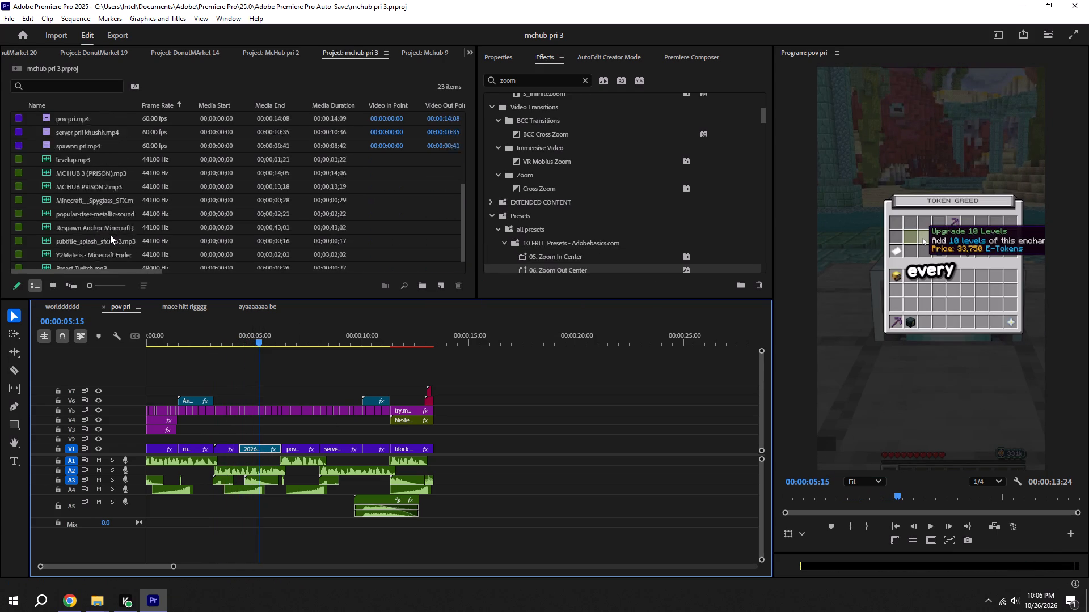
scroll(110, 235, down, 1)
scroll(110, 235, up, 17)
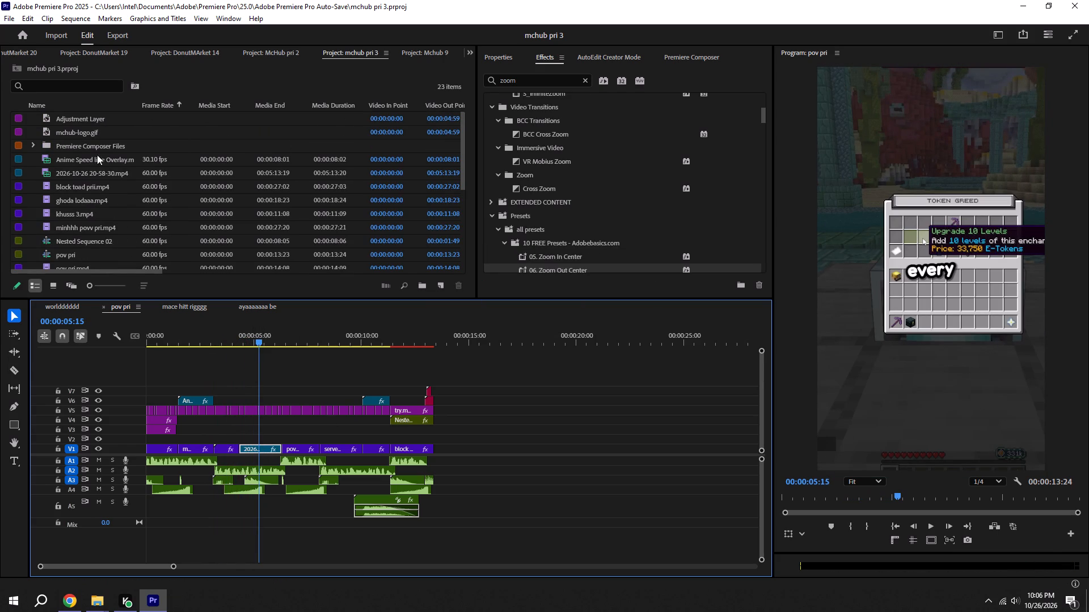
click(473, 56)
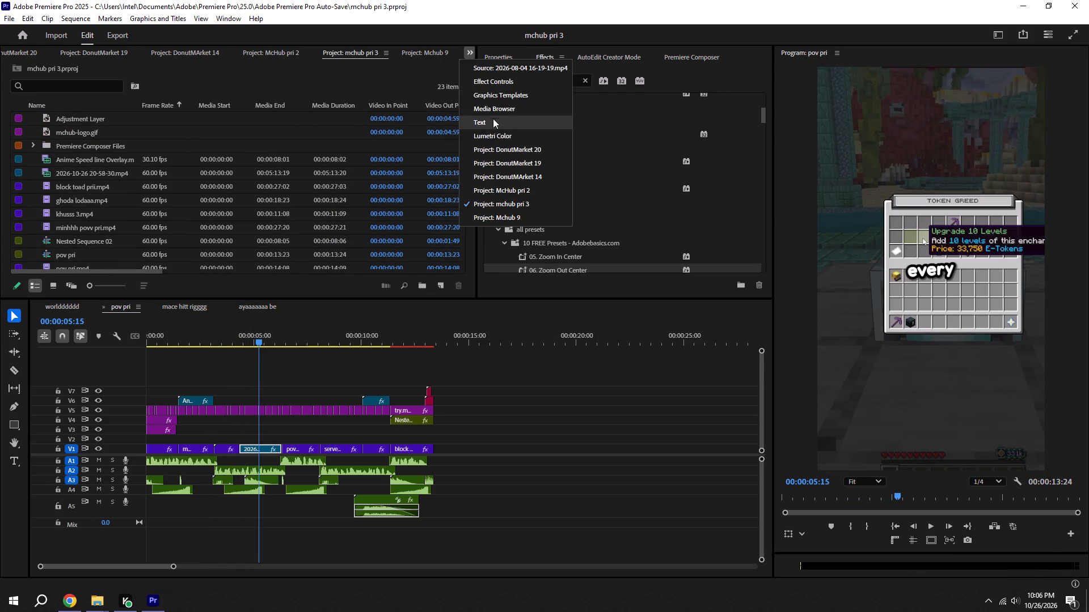
click(494, 84)
scroll(65, 244, down, 6)
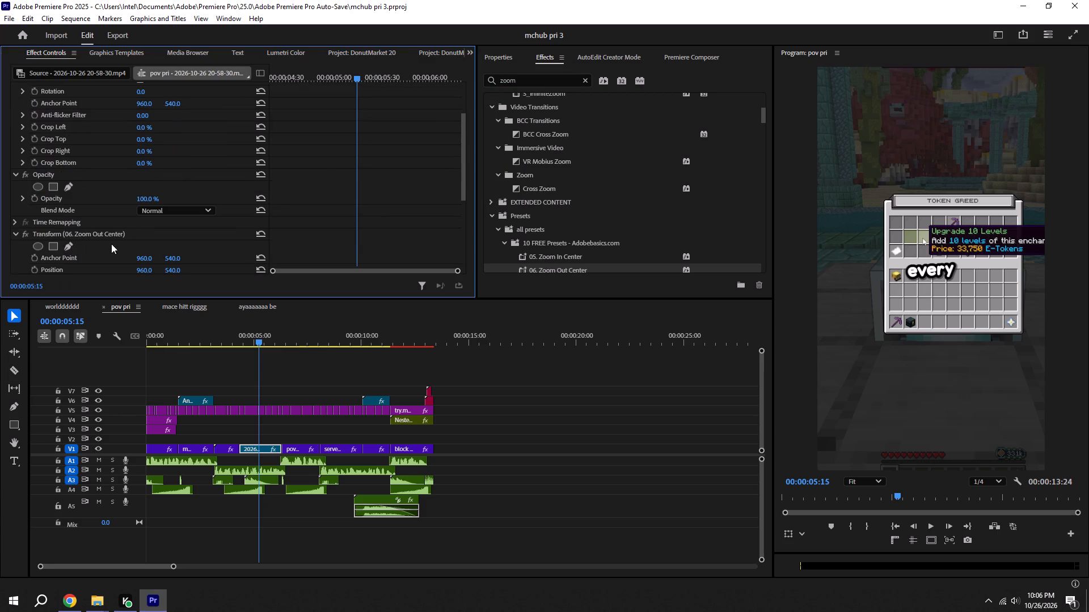
click(117, 228)
key(BackSpace)
key(ctrl+s)
Play pov pri onward from 00:00:05:15 to check the remaining zooms, and save the project.
key(space)
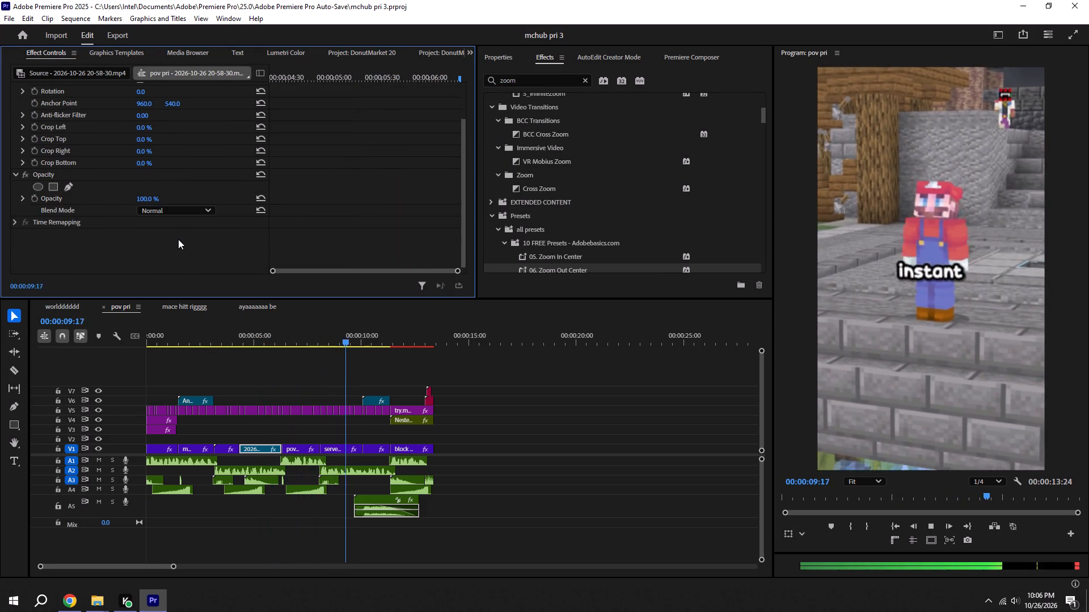
key(ctrl+s)
key(space)
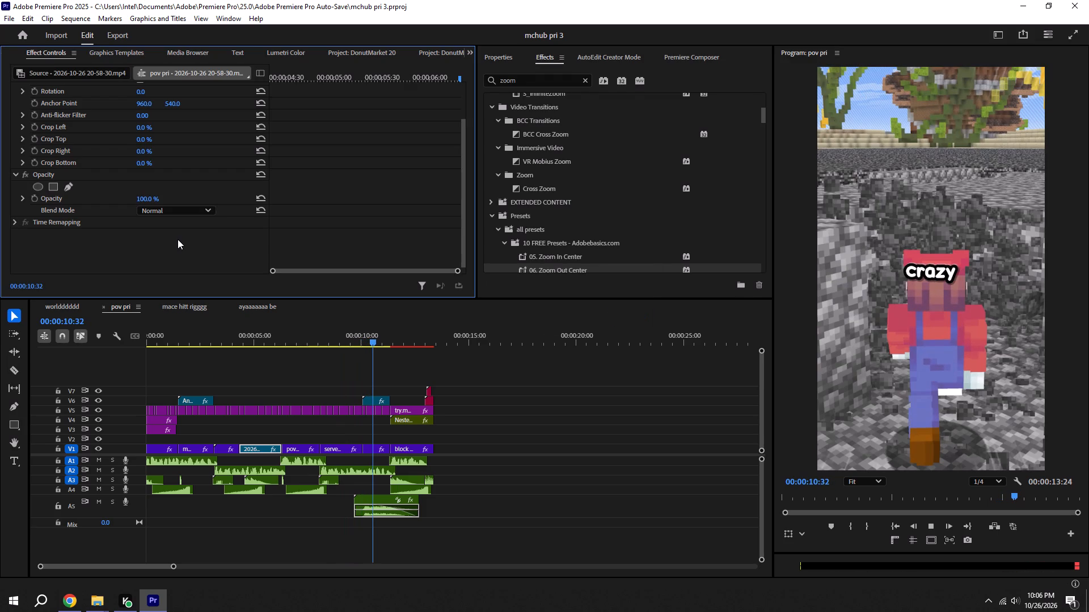
key(space)
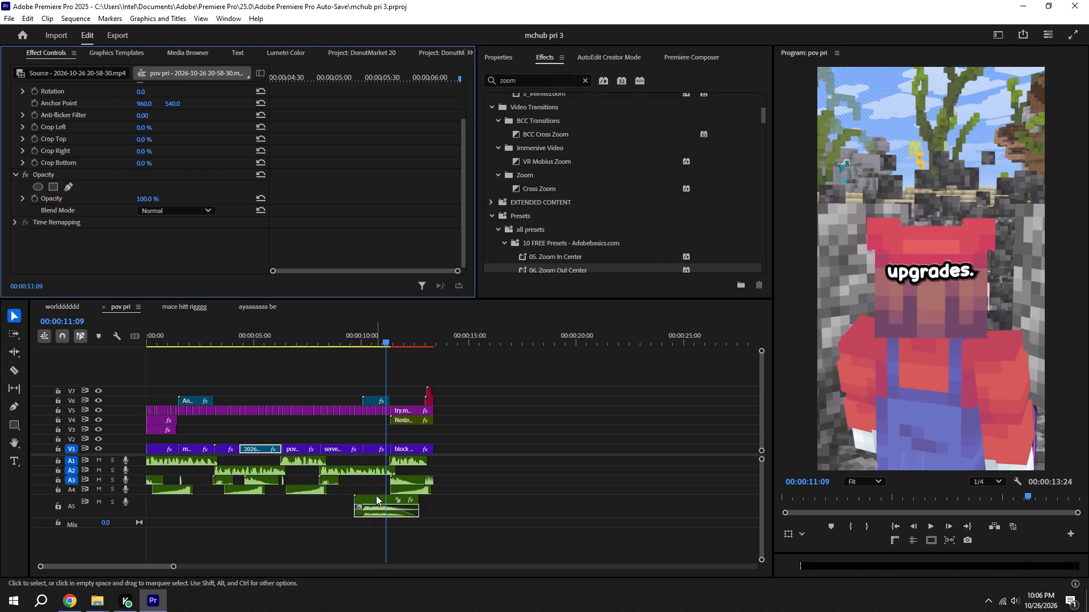
Duplicate the Ender Dragon growl sound on A5 to about 1 second, slightly before the speed line overlay, and save the project.
alt+drag(375, 498, 190, 501)
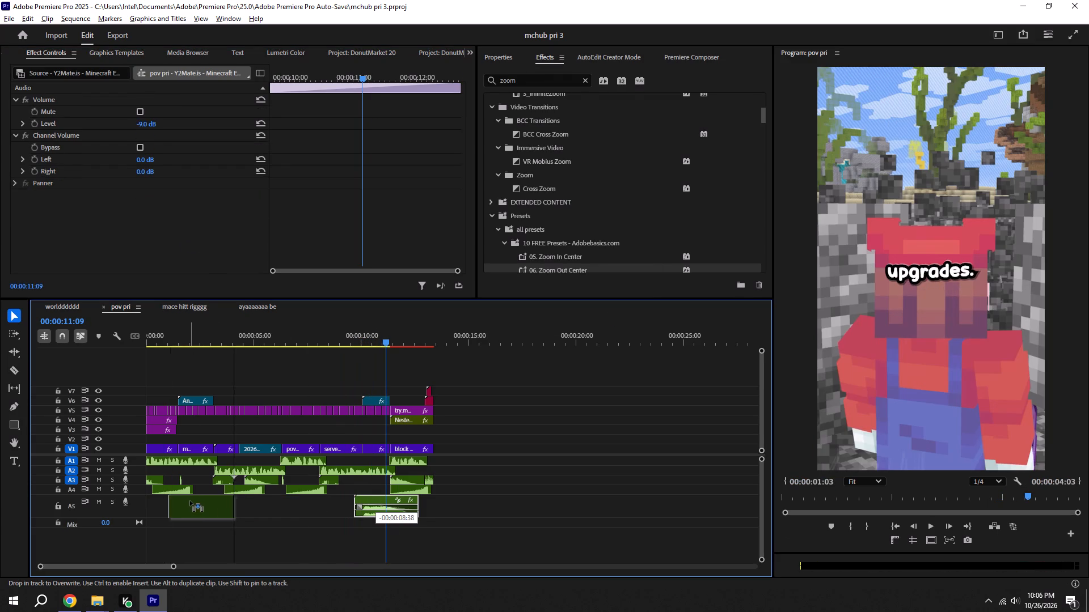
alt+drag(190, 501, 197, 501)
key(ctrl+s)
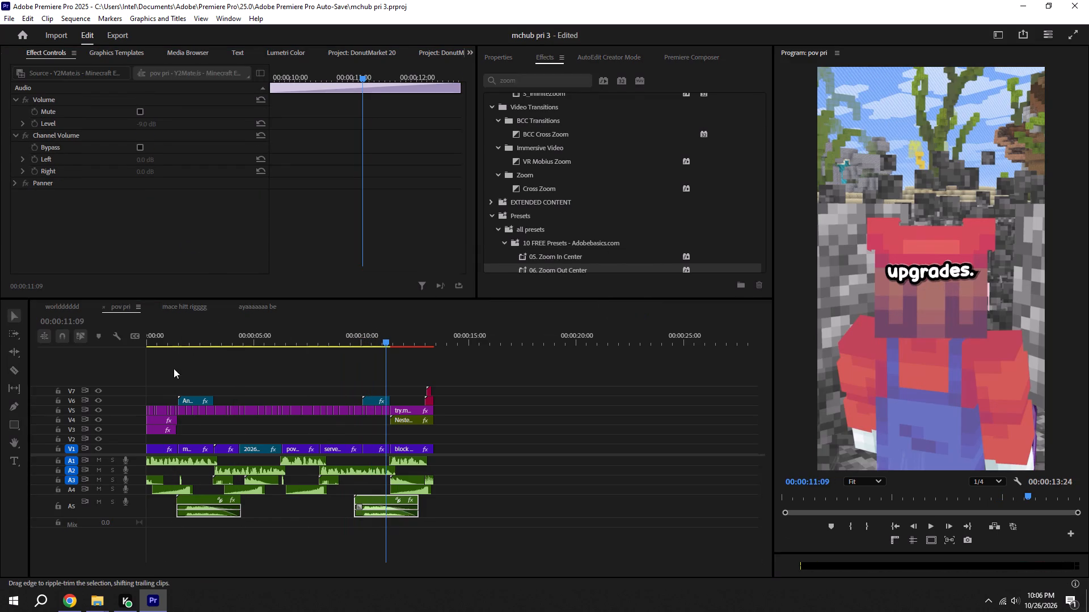
drag(169, 342, 162, 342)
alt+scroll(200, 421, up, 11)
scroll(213, 503, up, 5)
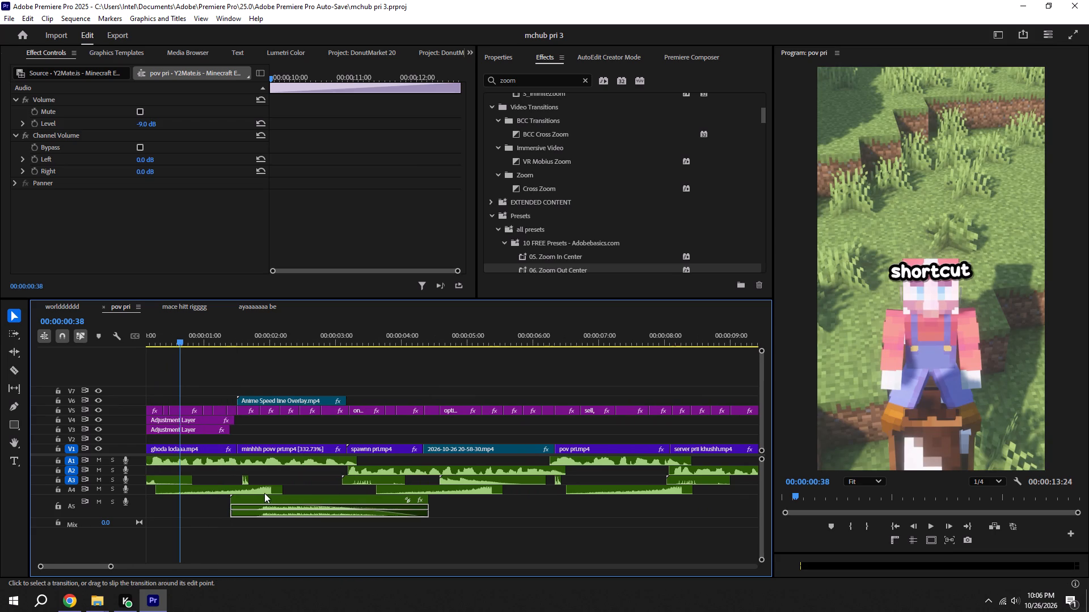
drag(267, 497, 250, 499)
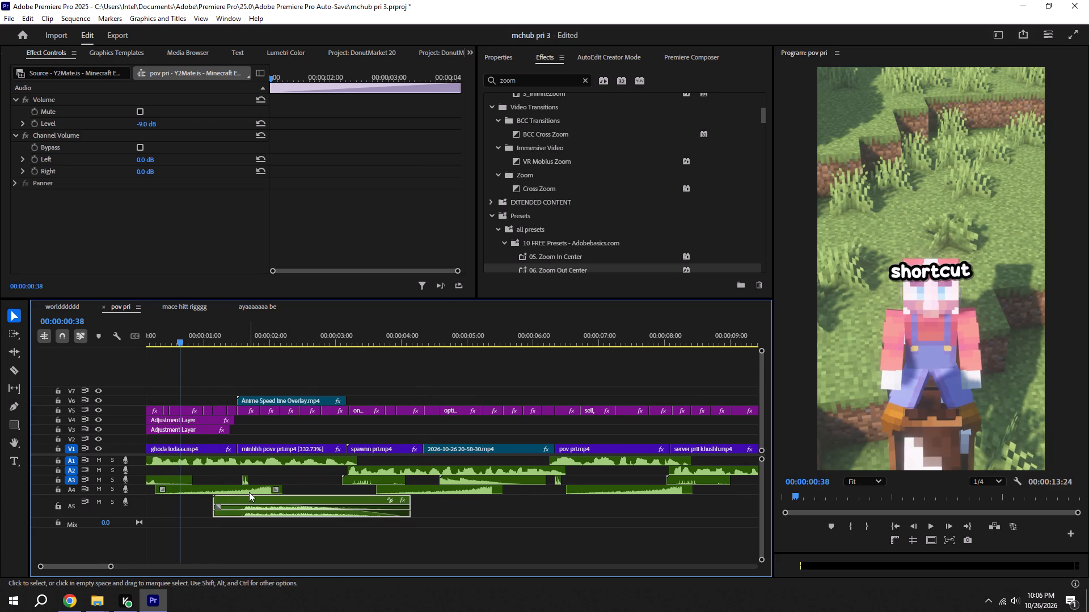
key(ctrl+s)
alt+scroll(249, 491, down, 5)
Play the cut to hear the duplicated growl, save the project, and restart playback from the beginning of pov pri.
key(space)
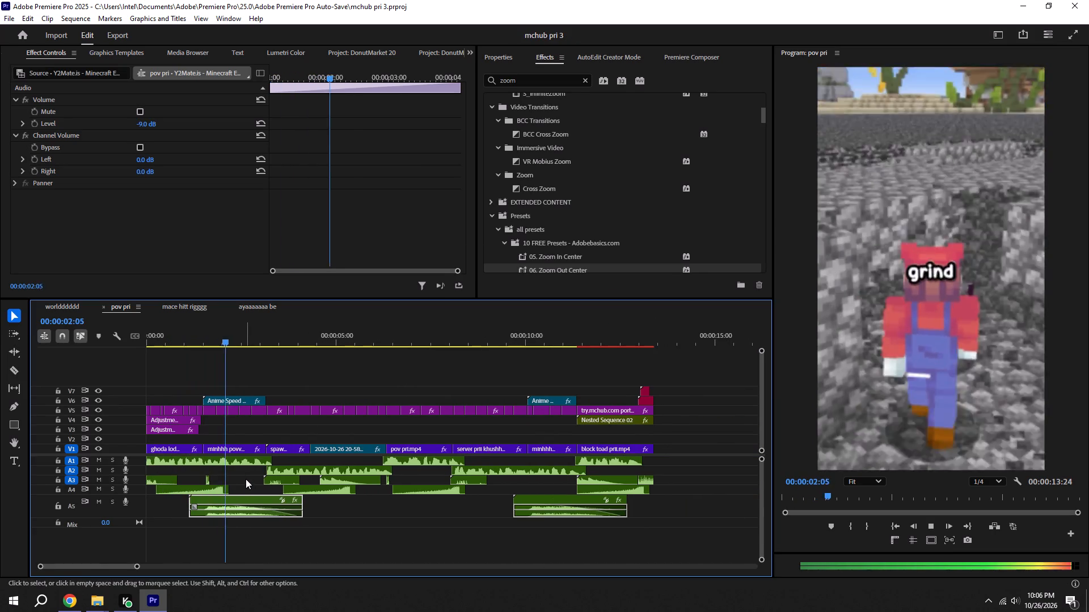
key(ctrl+s)
alt+scroll(245, 477, down, 4)
key(ctrl+s)
scroll(196, 484, up, 4)
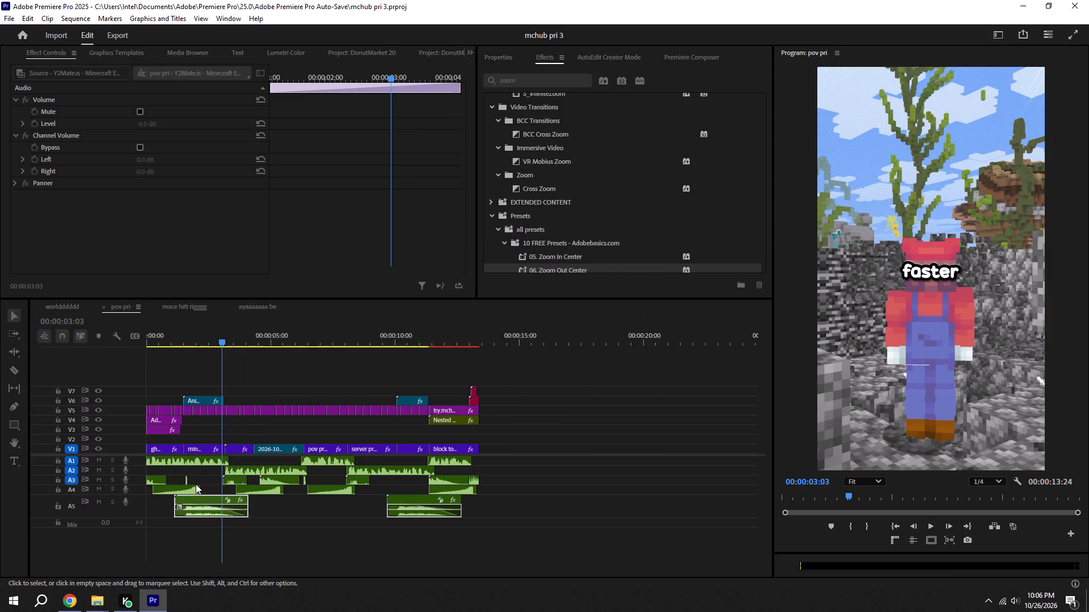
scroll(196, 484, up, 14)
key(ctrl+s)
alt+scroll(217, 453, down, 7)
key(ctrl+s)
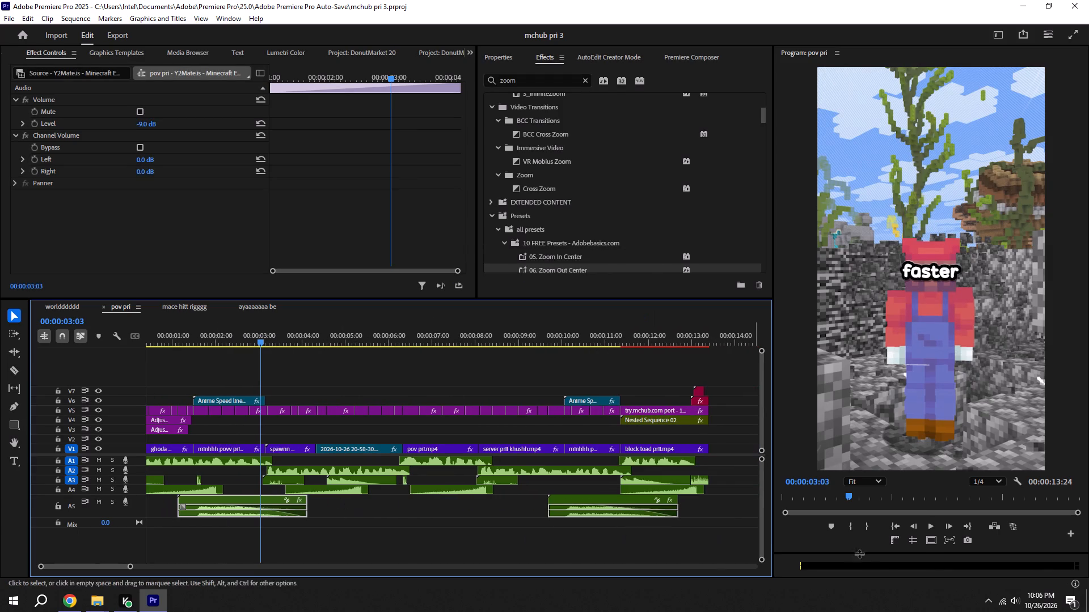
click(890, 530)
alt+scroll(706, 502, down, 7)
click(569, 488)
key(space)
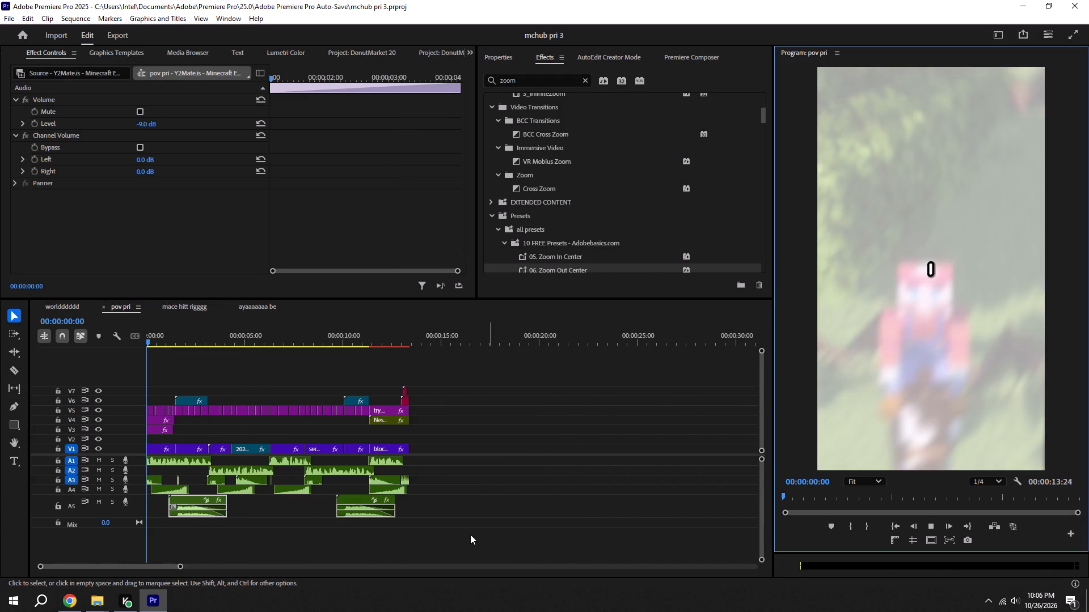
Delete the original Ender Dragon growl clip near 10 seconds on A5 and save the project.
drag(466, 532, 347, 511)
key(BackSpace)
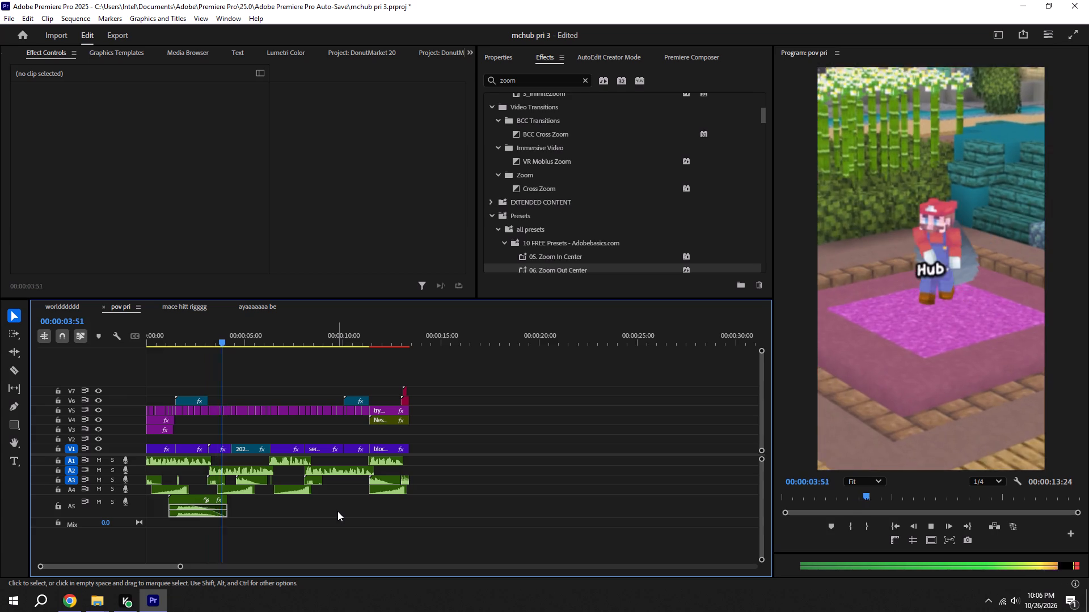
key(ctrl+s)
Copy the New Donk City music from the ayaaaaaaa be sequence to the start of pov pri on A6, and save.
click(200, 305)
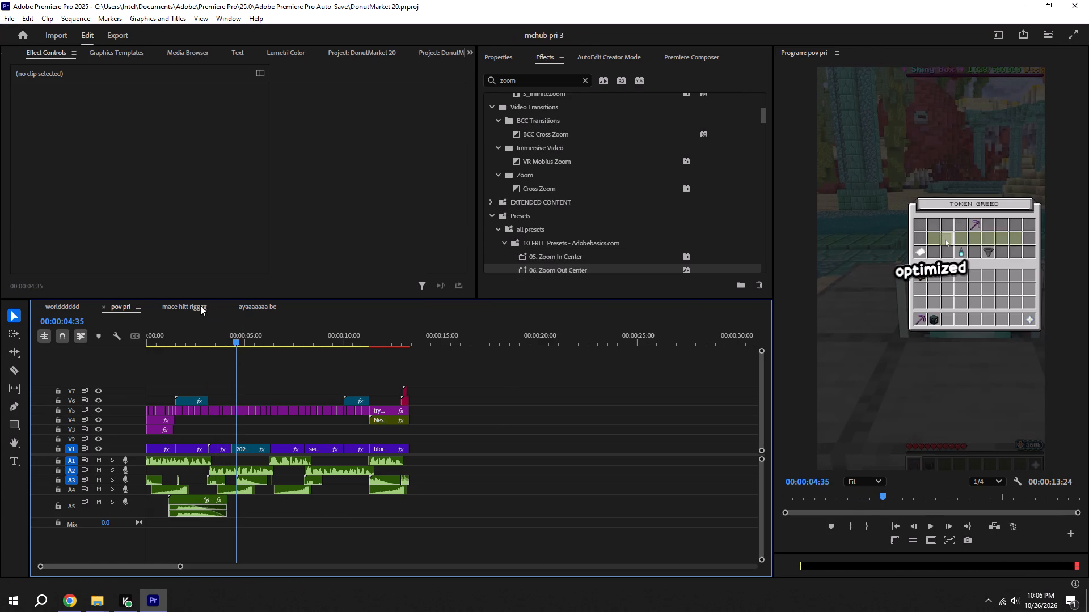
click(249, 308)
alt+scroll(249, 308, down, 5)
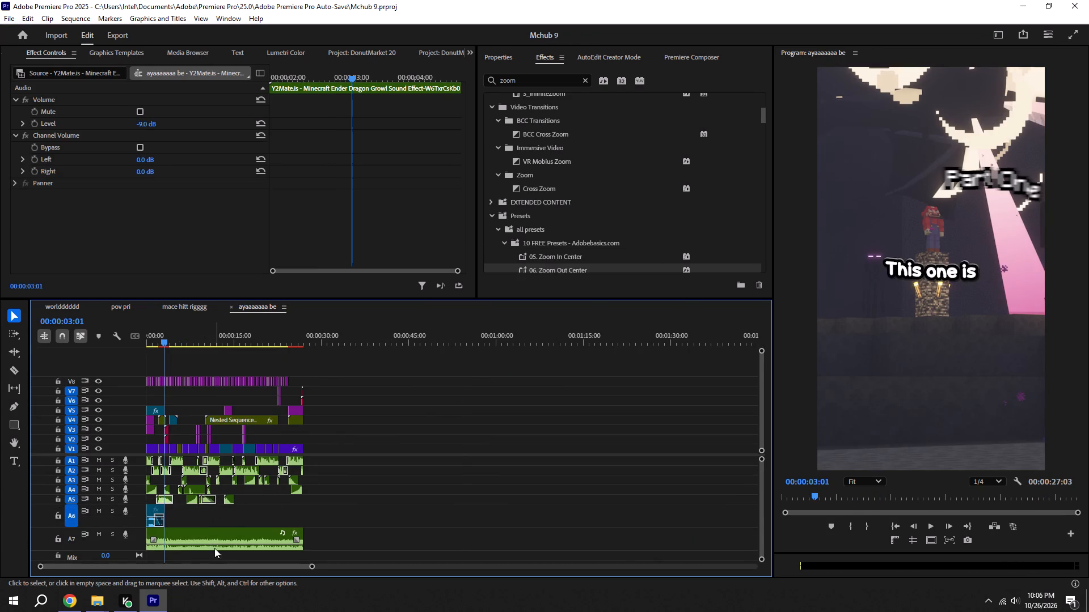
click(214, 538)
key(ctrl+c)
click(117, 308)
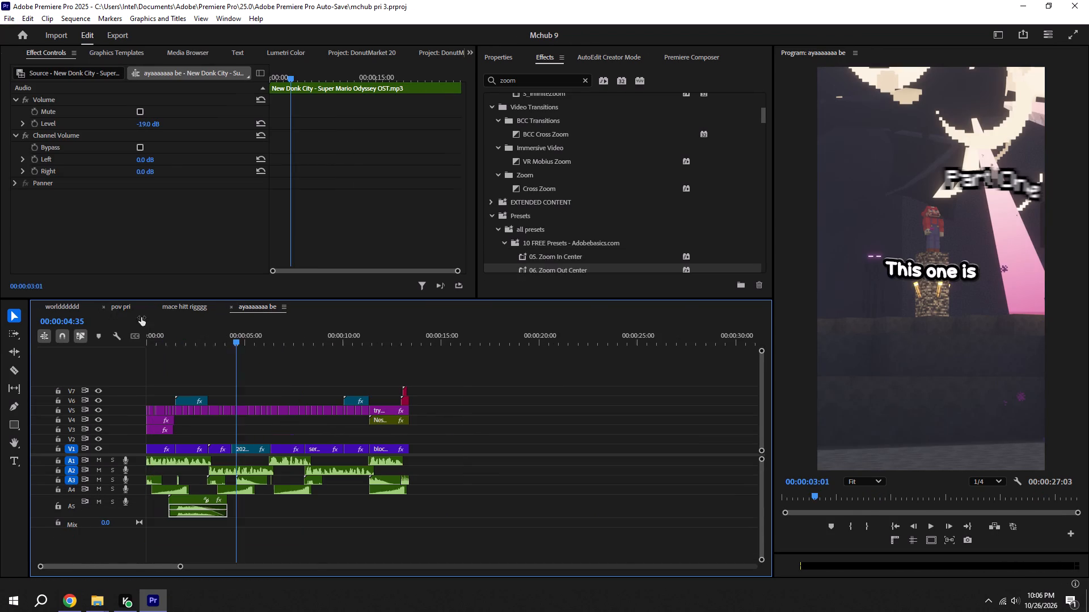
drag(180, 329, 0, 346)
key(ctrl+v)
alt+scroll(252, 434, down, 6)
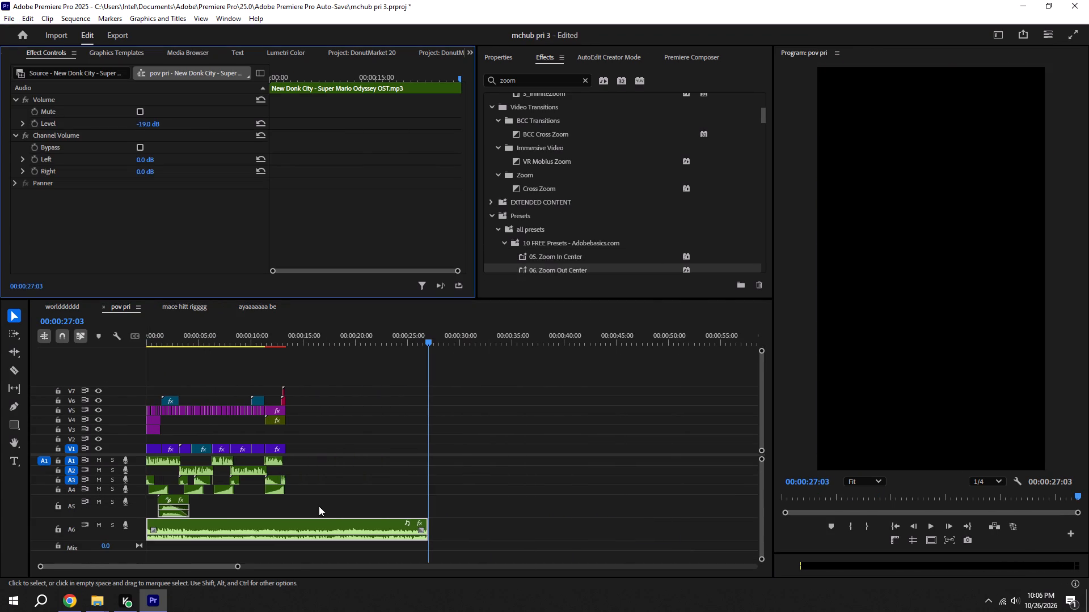
key(ctrl+s)
Trim the New Donk City music on A6 to end with the video at 00:00:13:24, and save the project.
click(427, 535)
drag(428, 529, 301, 518)
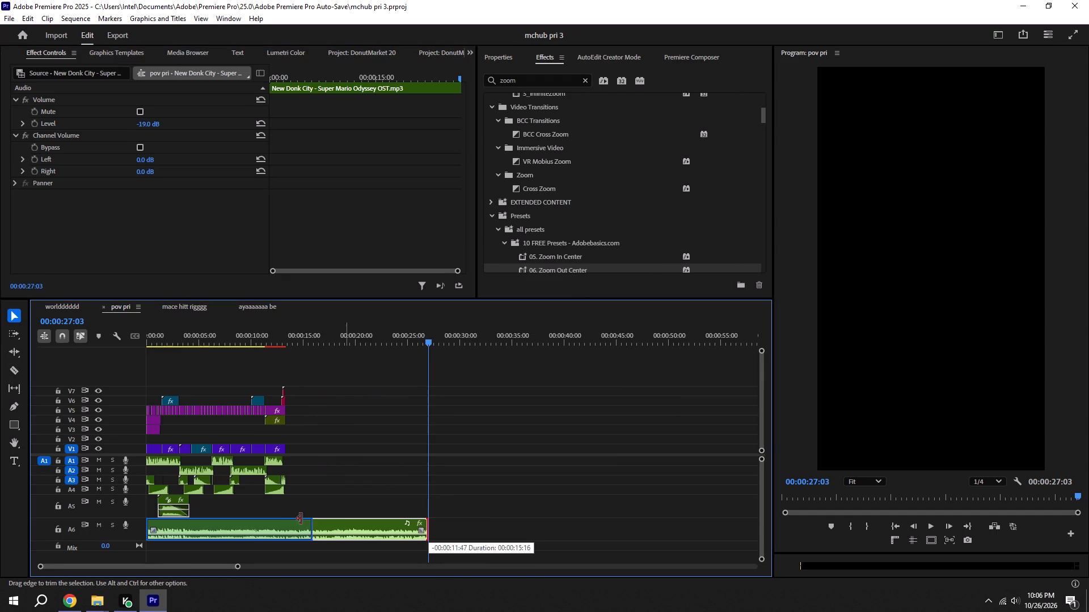
drag(301, 518, 289, 518)
key(ctrl+s)
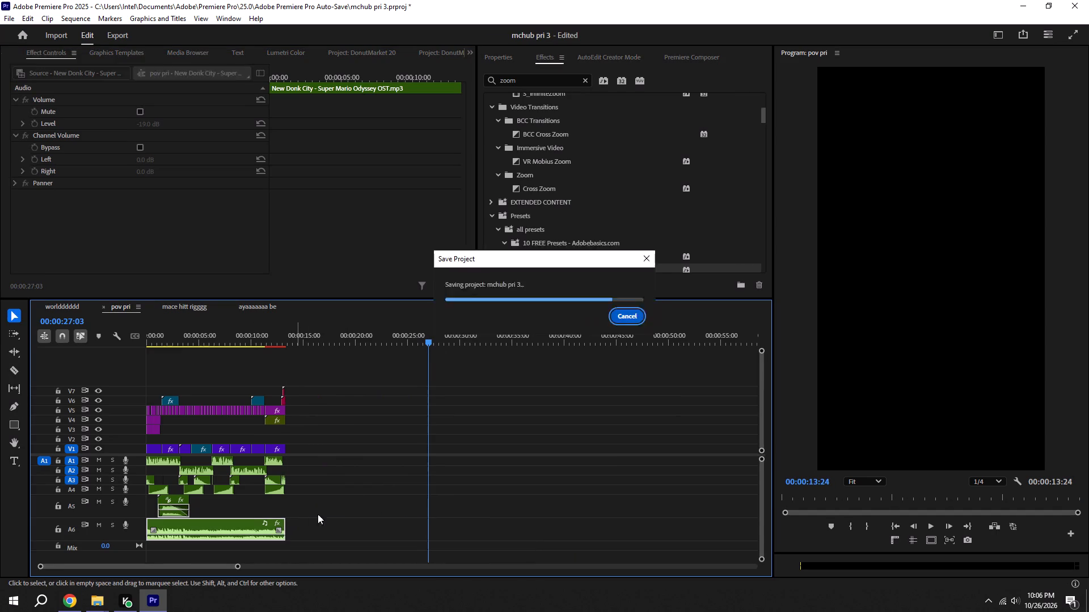
Play pov pri from the start with the added music, save the project, and replay the opening seconds.
click(895, 526)
key(space)
alt+scroll(277, 511, up, 10)
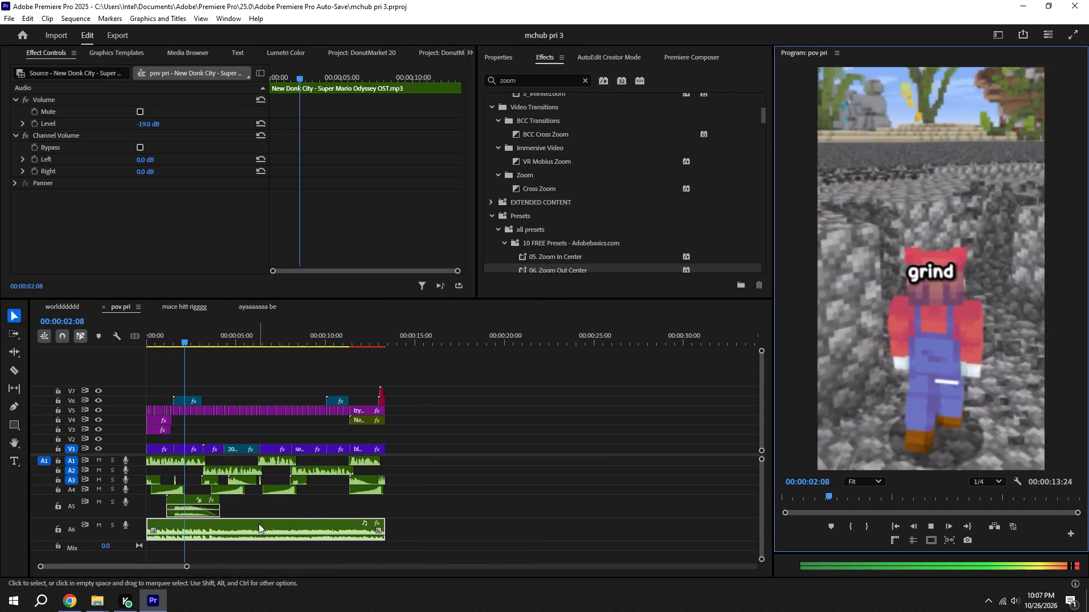
drag(259, 524, 240, 550)
click(451, 505)
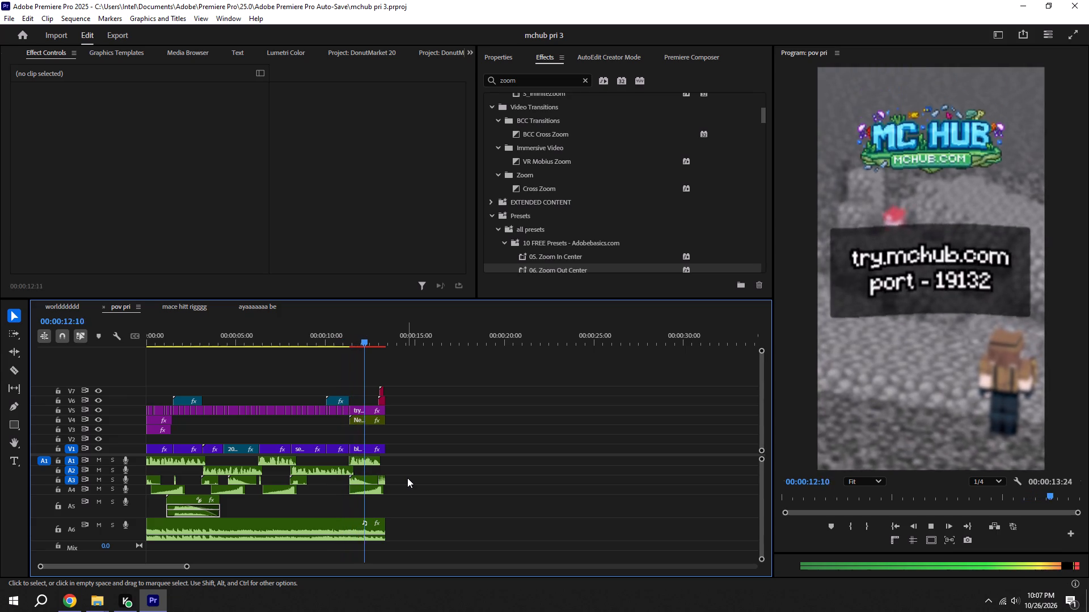
key(space)
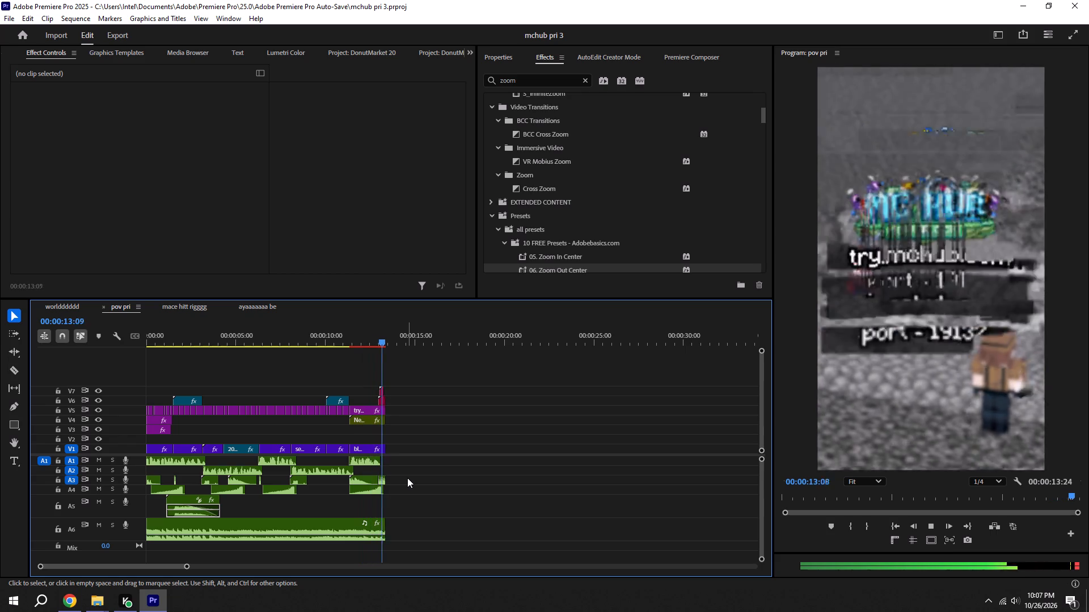
key(ctrl+s)
key(space)
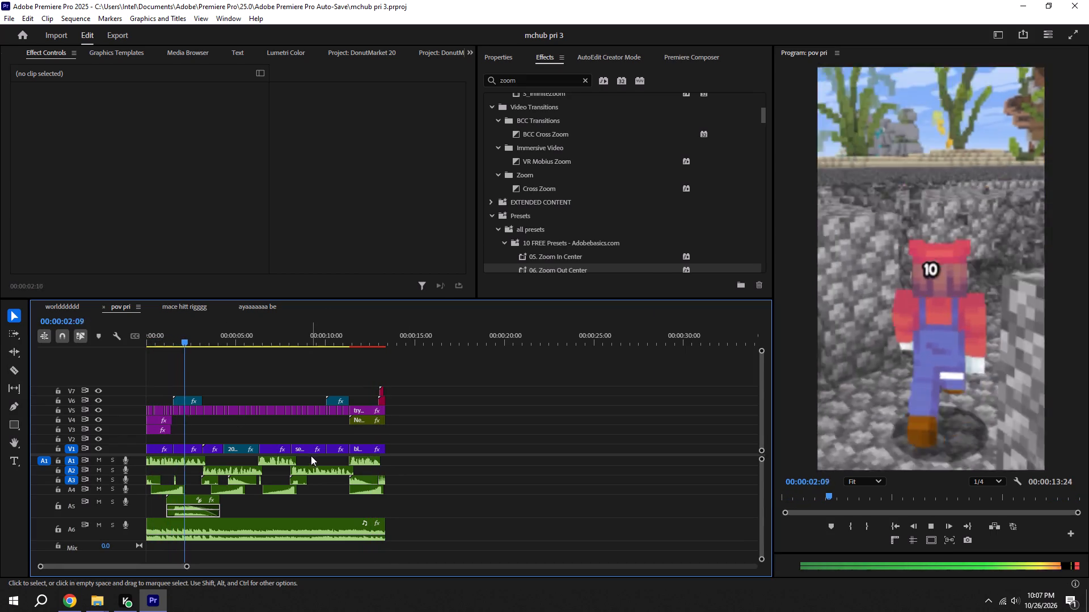
key(space)
Remove the Transform (05. Zoom In Center) effect from the minhhh povv pri.mp4 clip at 00:00:01:30, save, and play it back.
alt+scroll(258, 466, up, 17)
scroll(204, 415, up, 6)
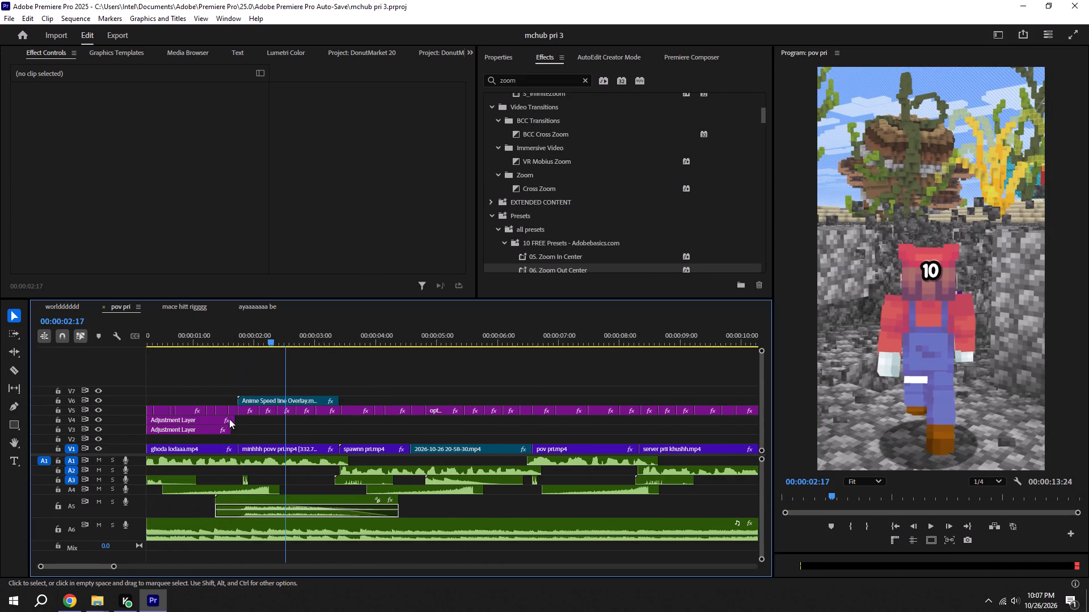
shift+drag(243, 337, 238, 341)
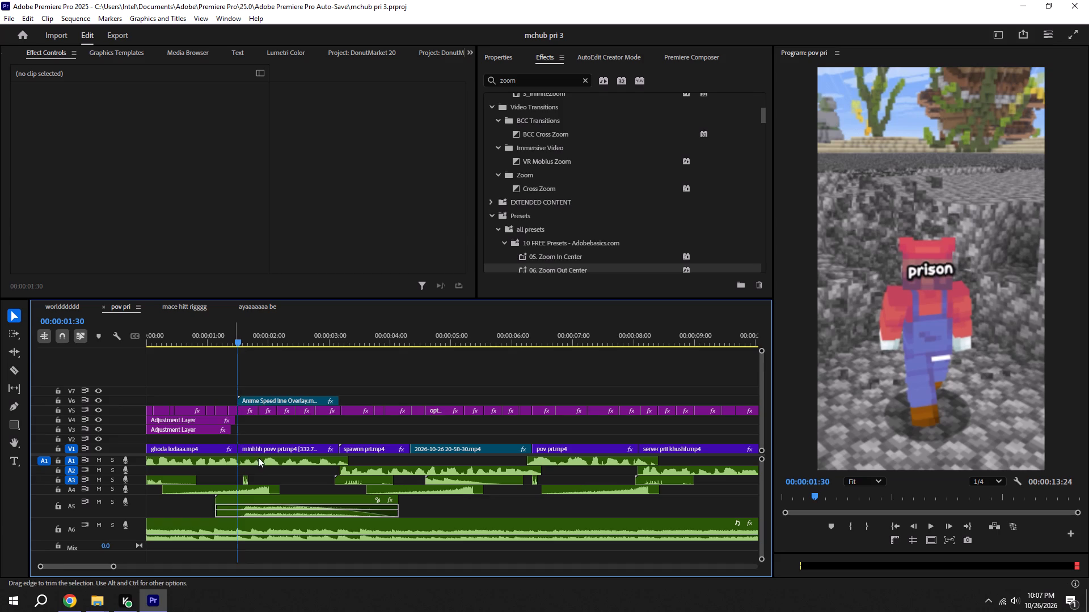
click(283, 454)
click(281, 449)
scroll(104, 243, down, 6)
key(ctrl+s)
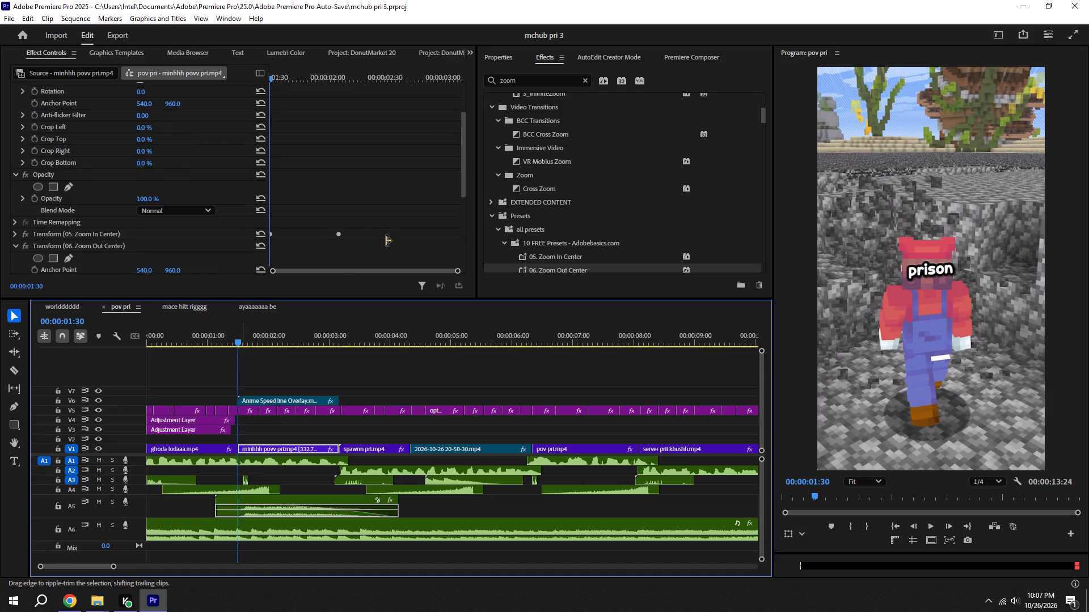
click(104, 232)
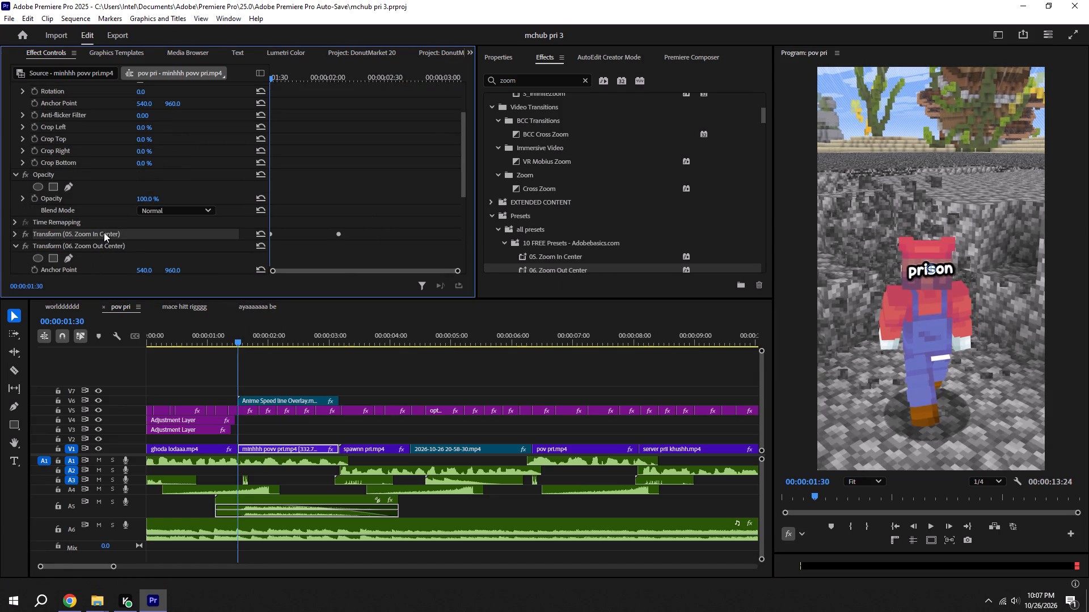
click(189, 447)
scroll(103, 192, down, 5)
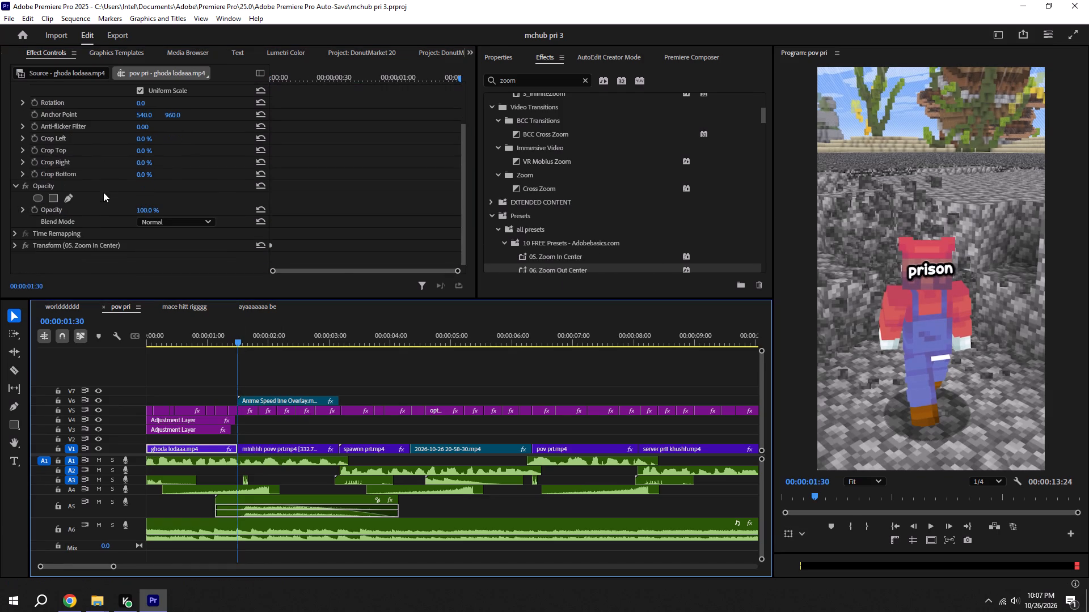
click(274, 447)
scroll(110, 229, down, 6)
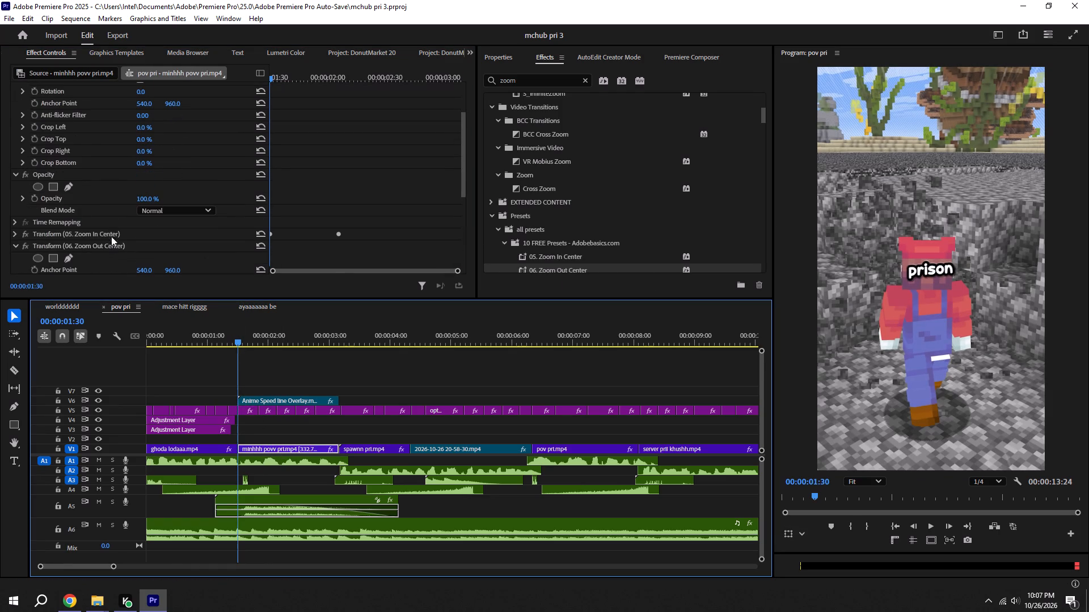
click(110, 224)
click(110, 237)
key(BackSpace)
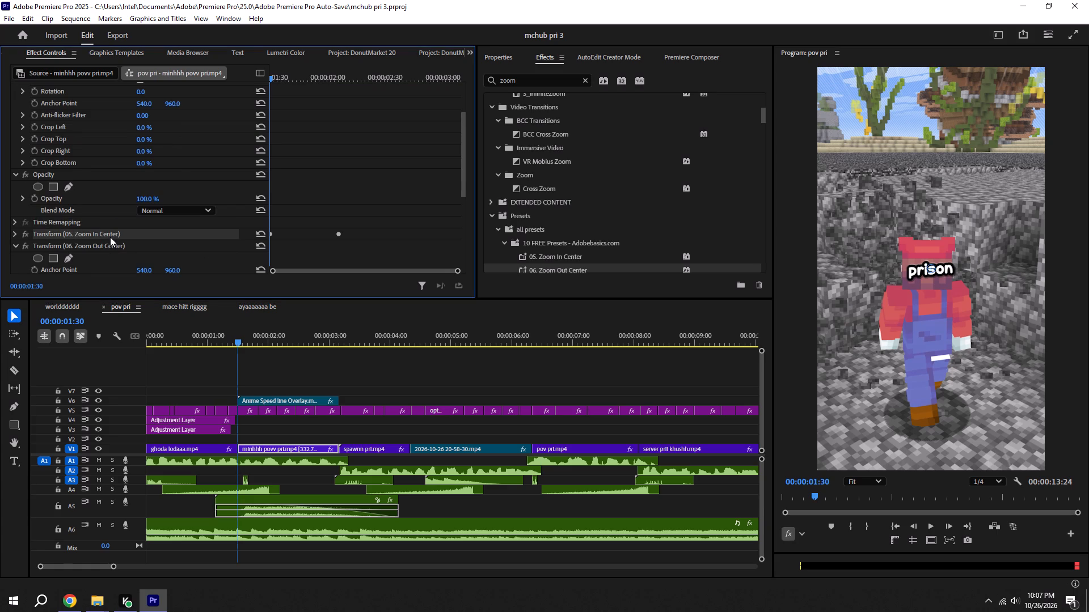
key(ctrl+s)
key(space)
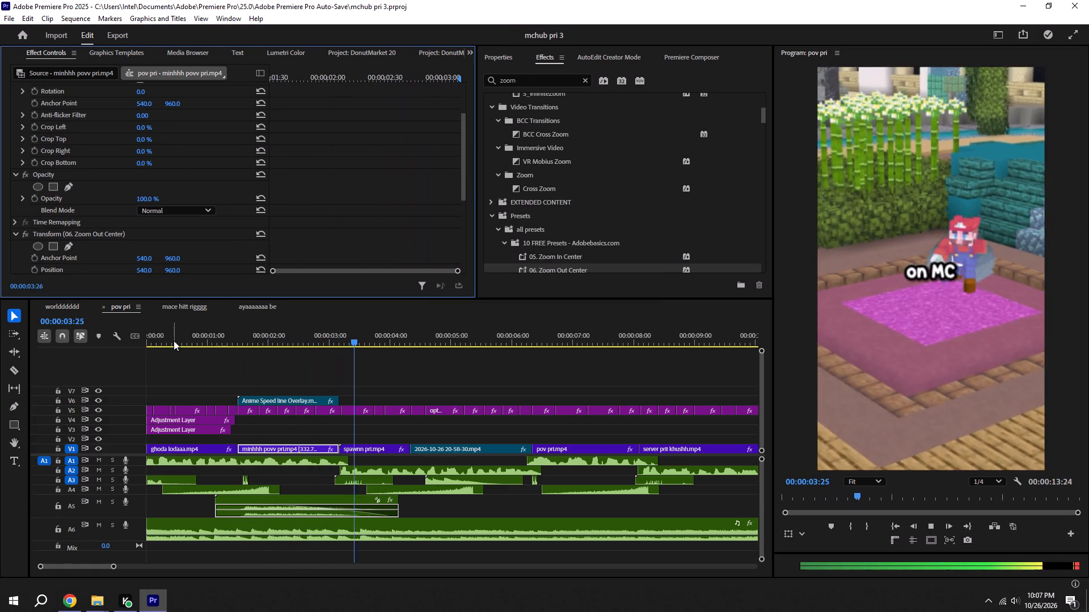
key(ctrl+s)
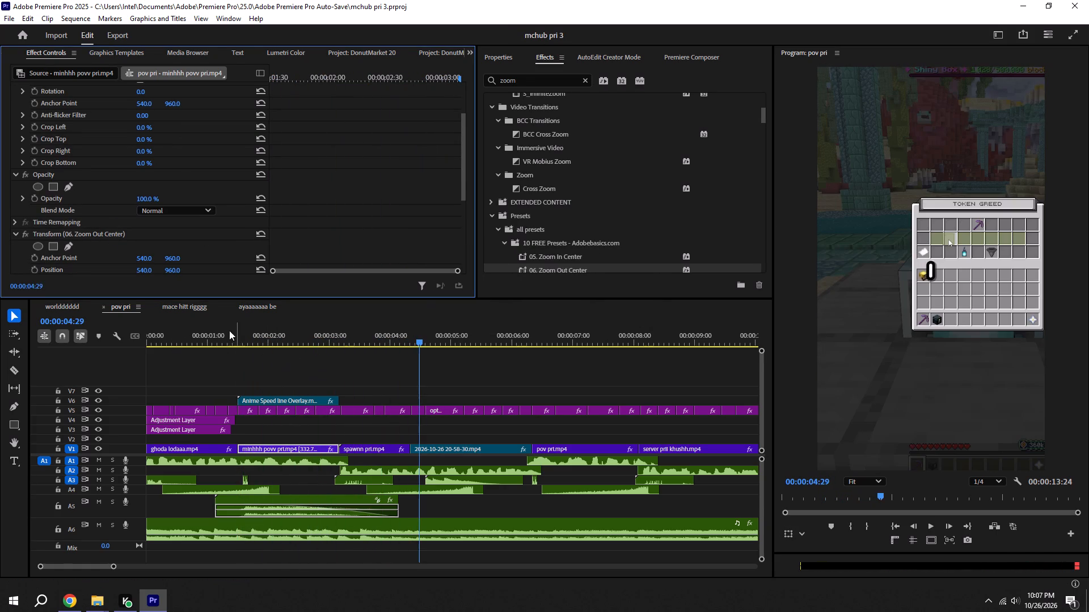
Add Premiere Composer's Zoom Out transition with sound at the 00:00:01:30 cut, move its layers to V2 and V3, save, and preview it.
shift+drag(229, 328, 240, 337)
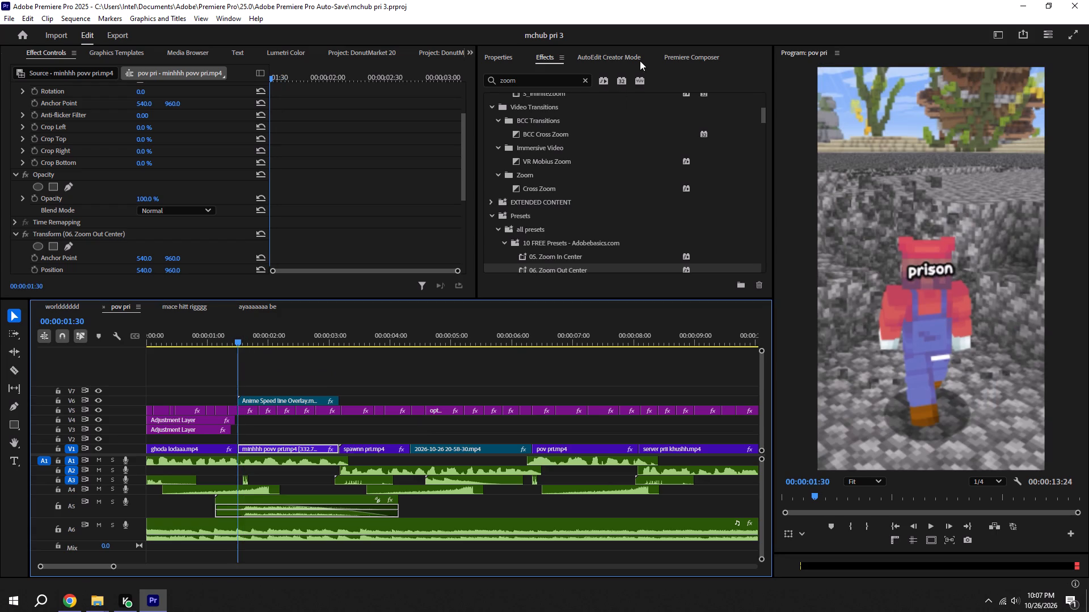
click(688, 61)
click(716, 147)
click(758, 286)
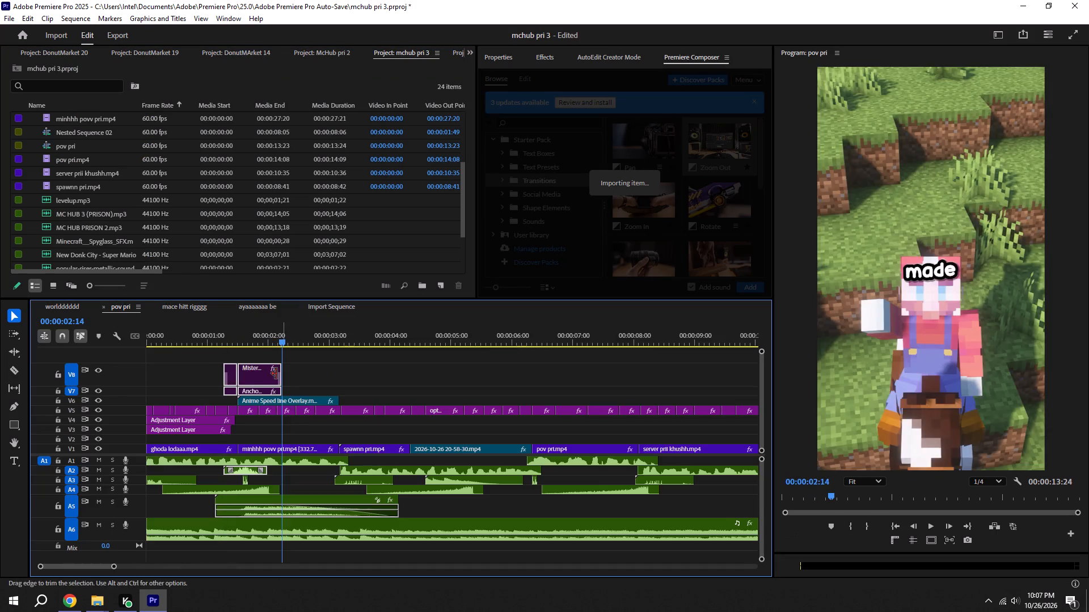
key(ctrl+s)
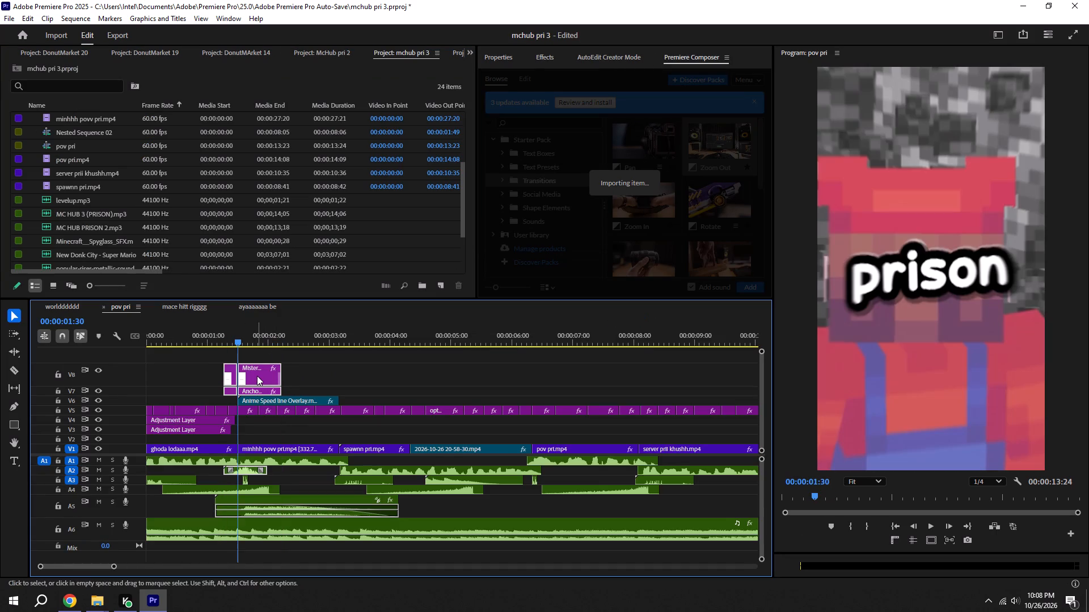
drag(250, 382, 249, 432)
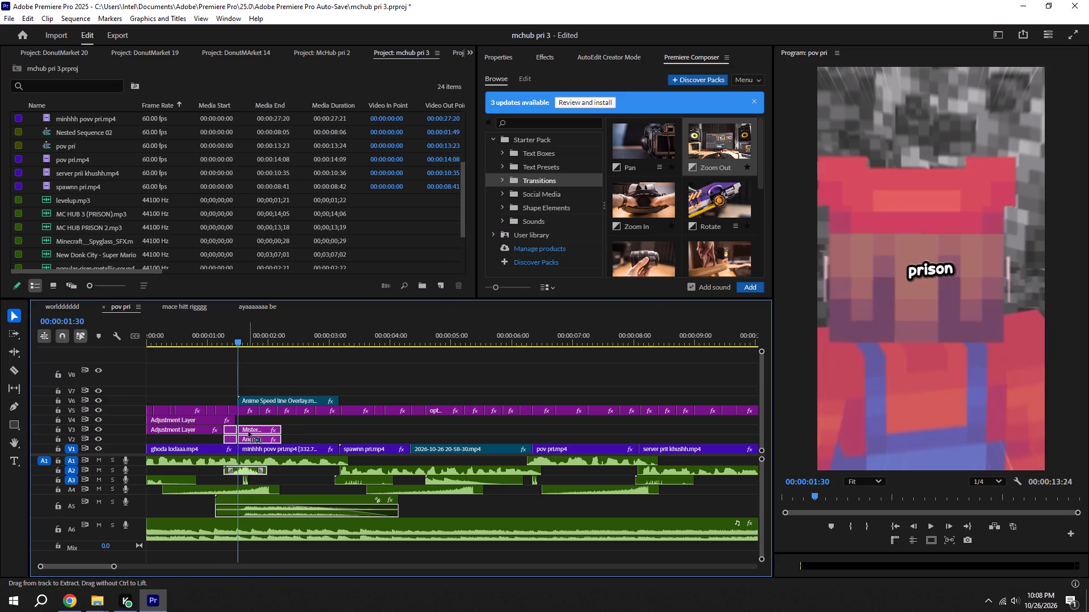
key(ctrl+s)
shift+drag(204, 339, 196, 338)
key(space)
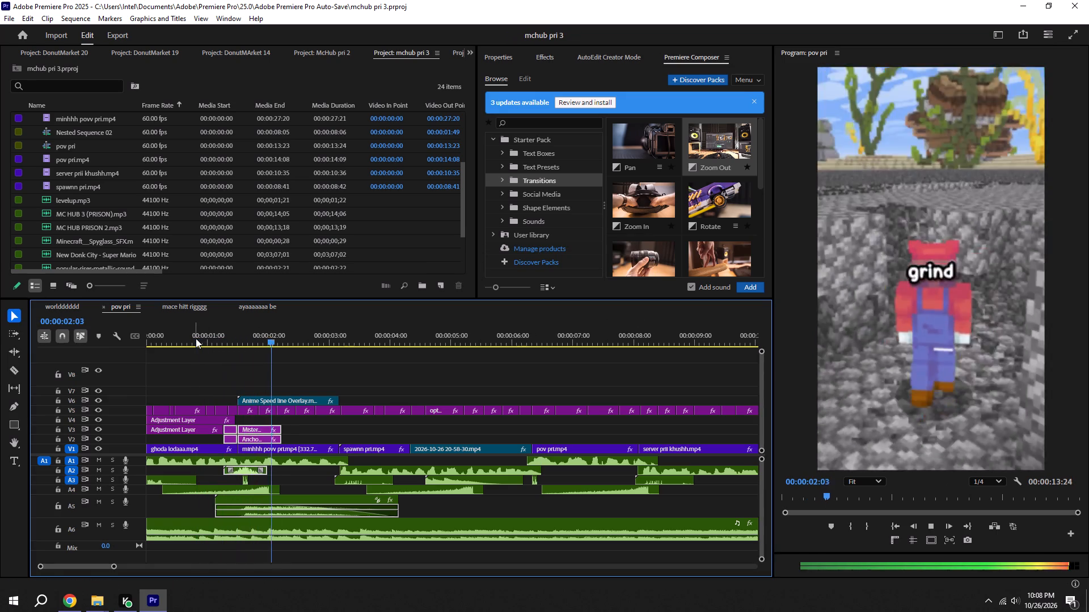
key(ctrl+s)
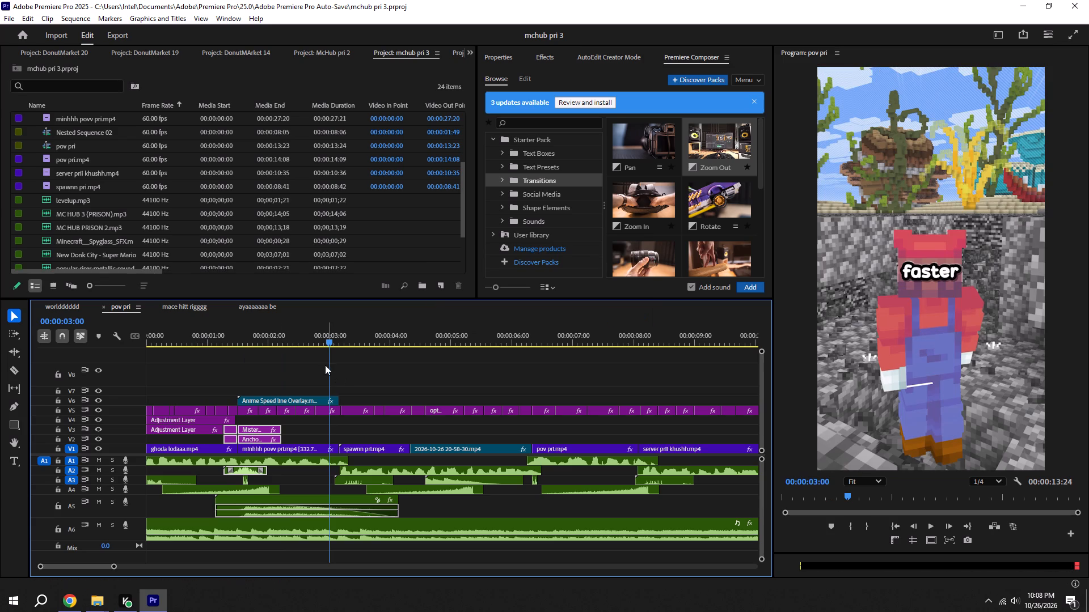
Add the Rotate CW transition with sound at the 00:00:03:10 cut before spawnn pri.mp4, save, and play it back.
shift+click(333, 339)
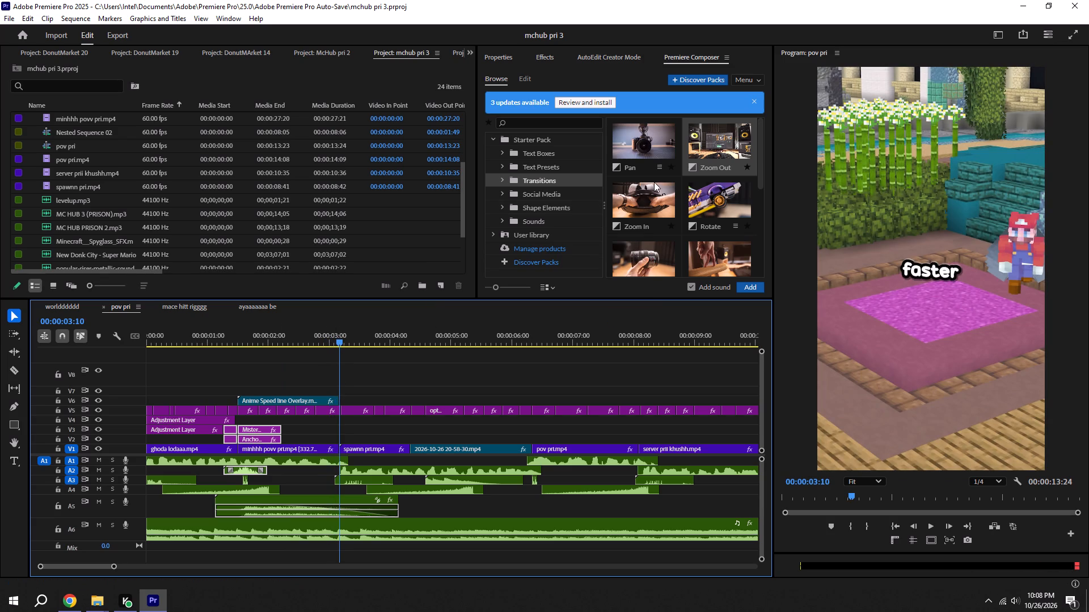
click(723, 209)
click(715, 156)
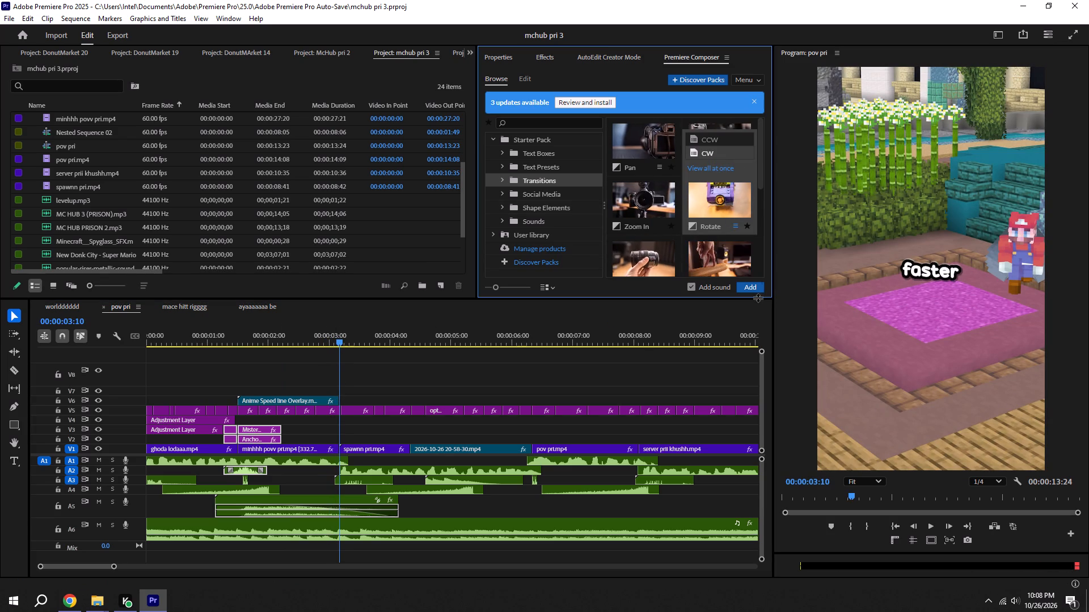
click(748, 291)
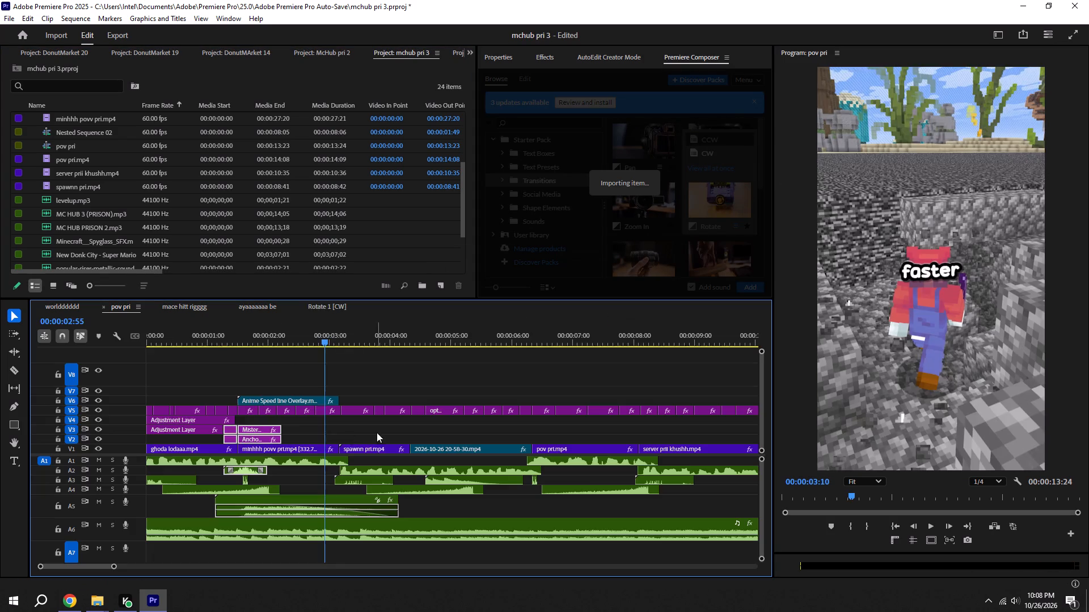
key(ctrl+s)
drag(320, 340, 284, 338)
key(space)
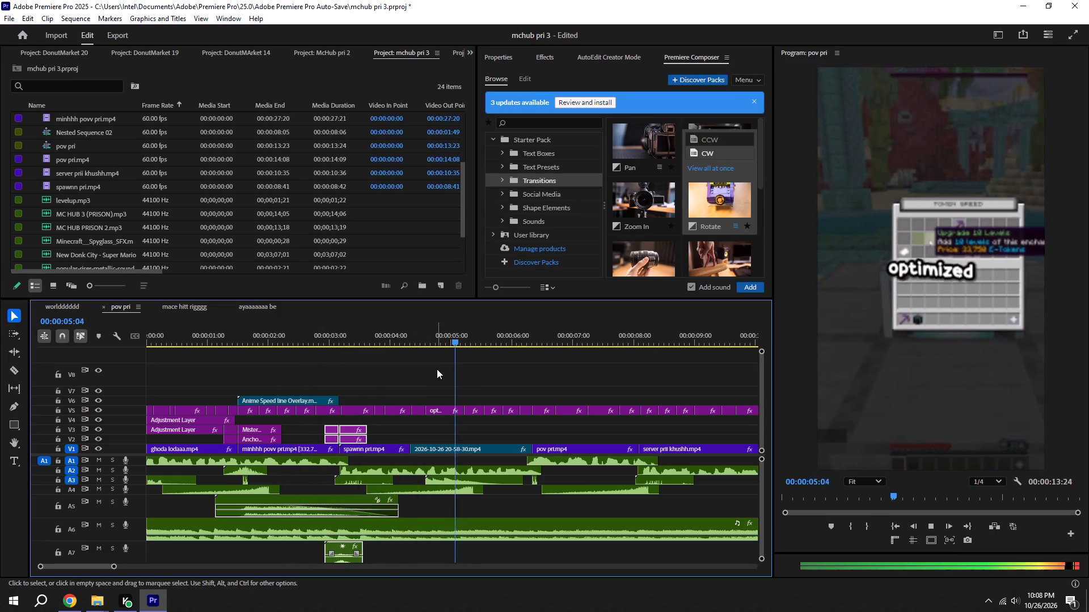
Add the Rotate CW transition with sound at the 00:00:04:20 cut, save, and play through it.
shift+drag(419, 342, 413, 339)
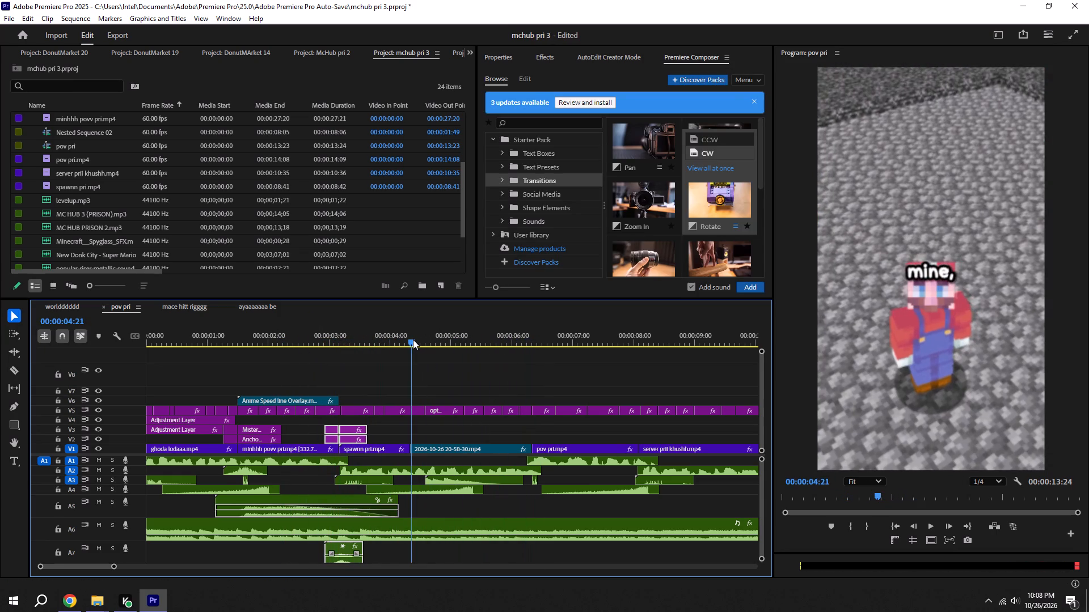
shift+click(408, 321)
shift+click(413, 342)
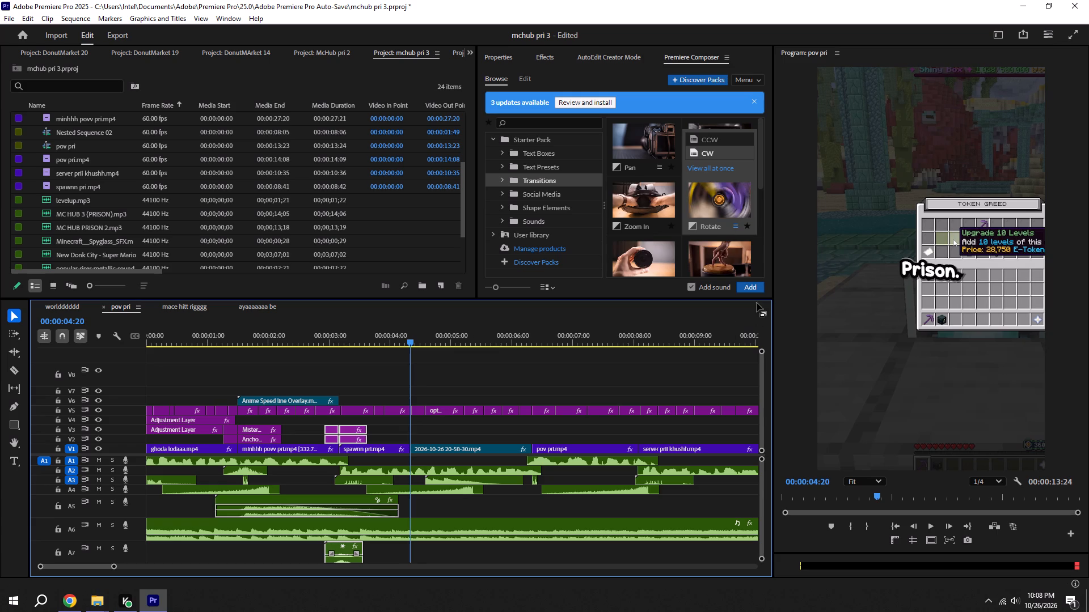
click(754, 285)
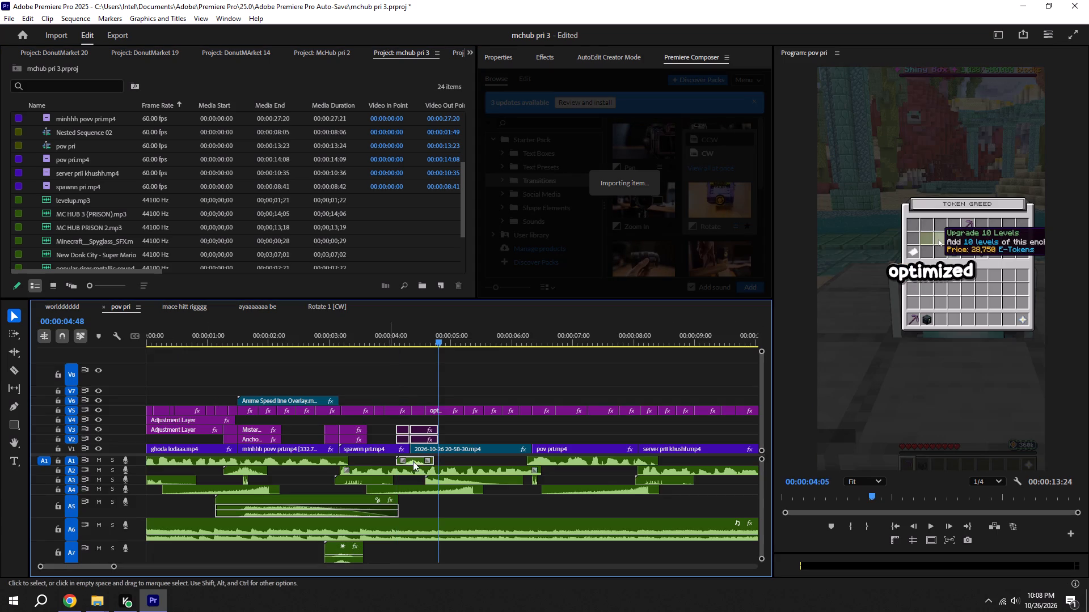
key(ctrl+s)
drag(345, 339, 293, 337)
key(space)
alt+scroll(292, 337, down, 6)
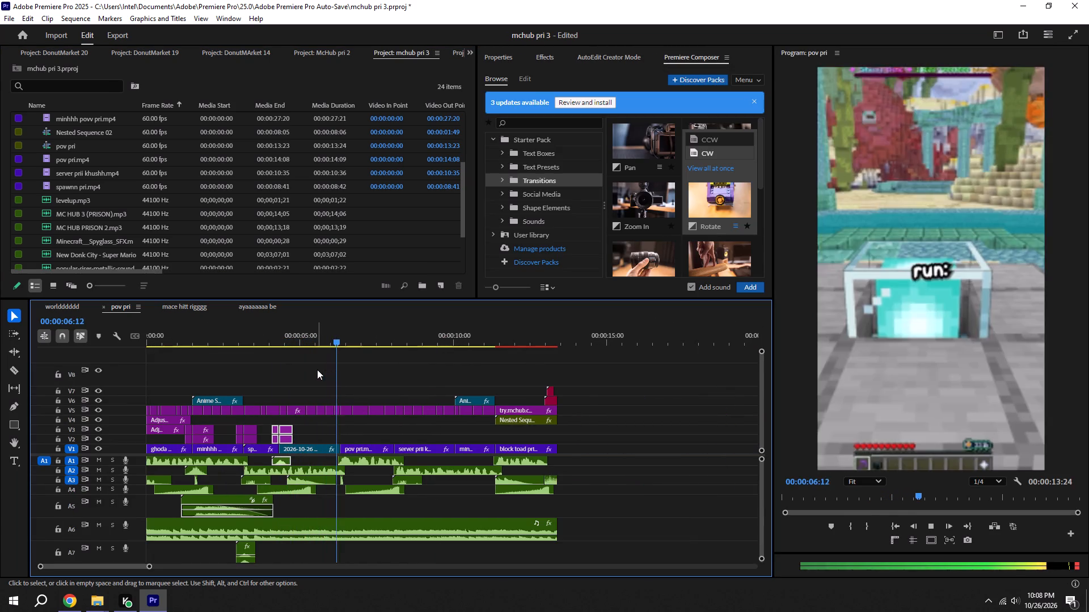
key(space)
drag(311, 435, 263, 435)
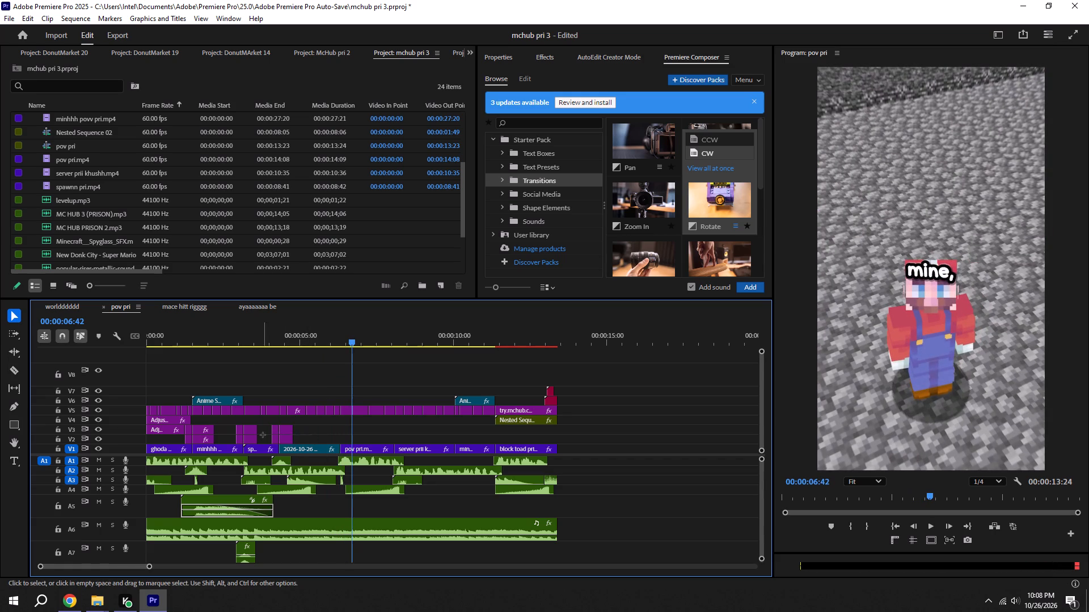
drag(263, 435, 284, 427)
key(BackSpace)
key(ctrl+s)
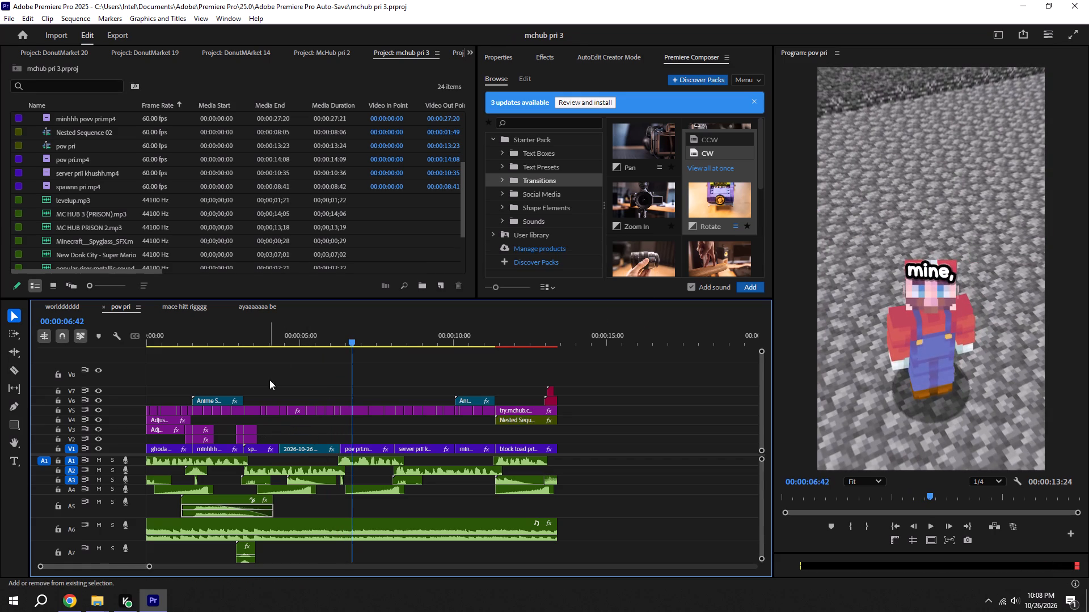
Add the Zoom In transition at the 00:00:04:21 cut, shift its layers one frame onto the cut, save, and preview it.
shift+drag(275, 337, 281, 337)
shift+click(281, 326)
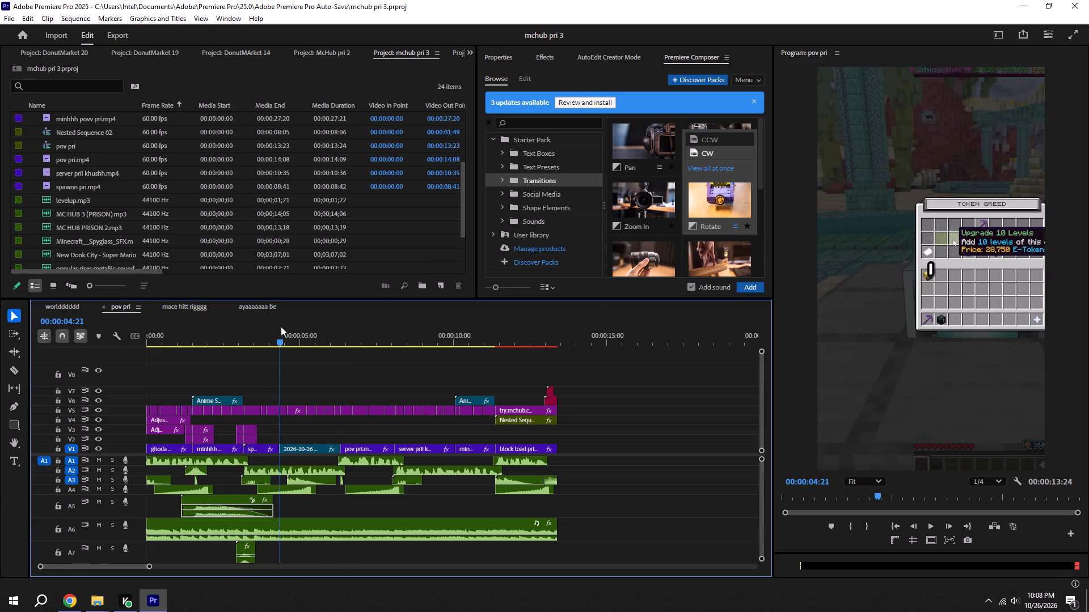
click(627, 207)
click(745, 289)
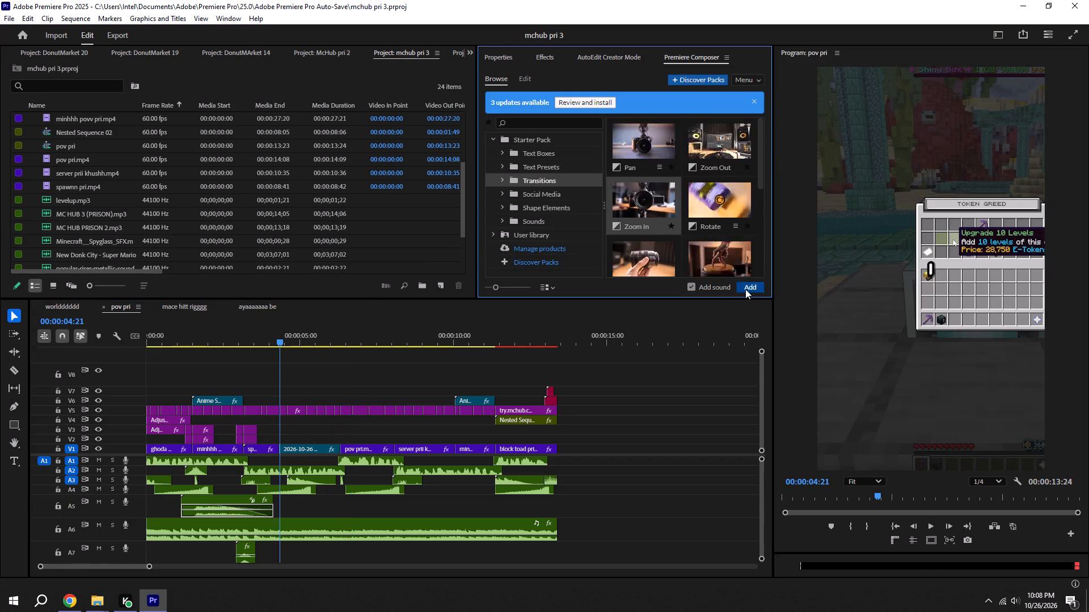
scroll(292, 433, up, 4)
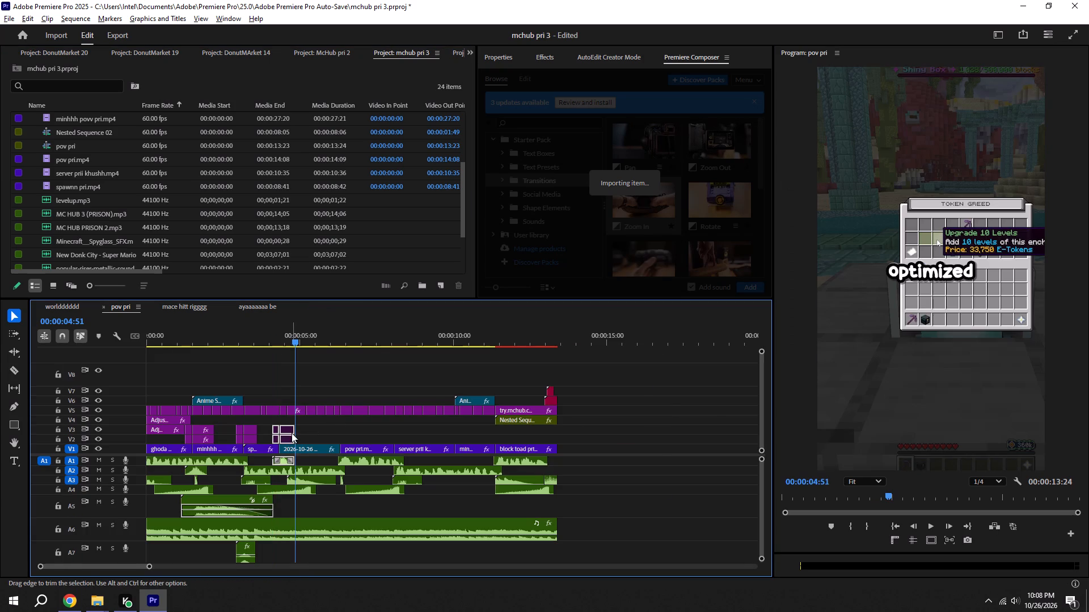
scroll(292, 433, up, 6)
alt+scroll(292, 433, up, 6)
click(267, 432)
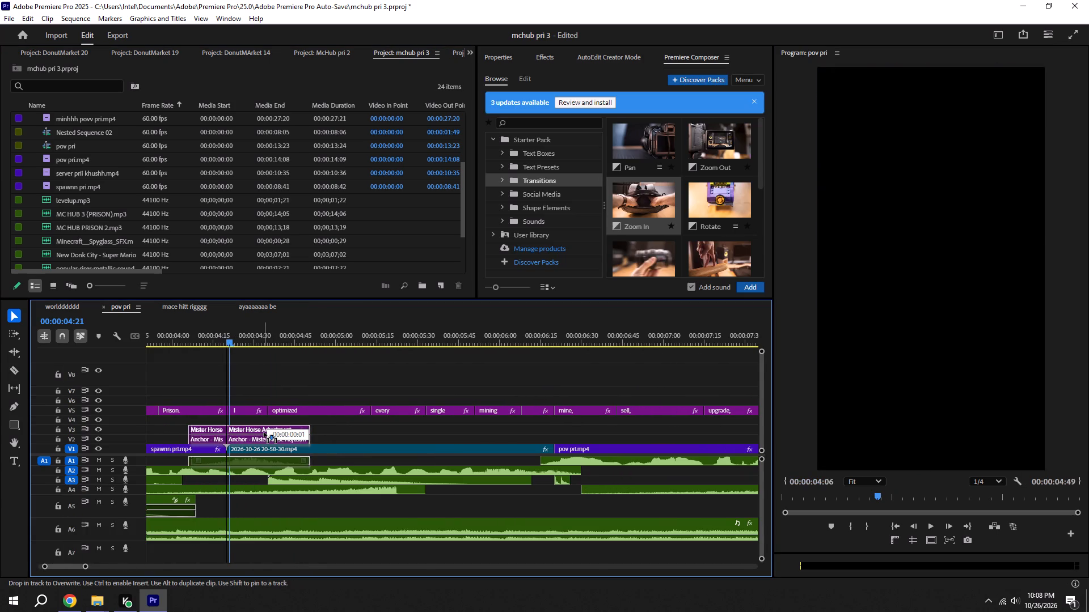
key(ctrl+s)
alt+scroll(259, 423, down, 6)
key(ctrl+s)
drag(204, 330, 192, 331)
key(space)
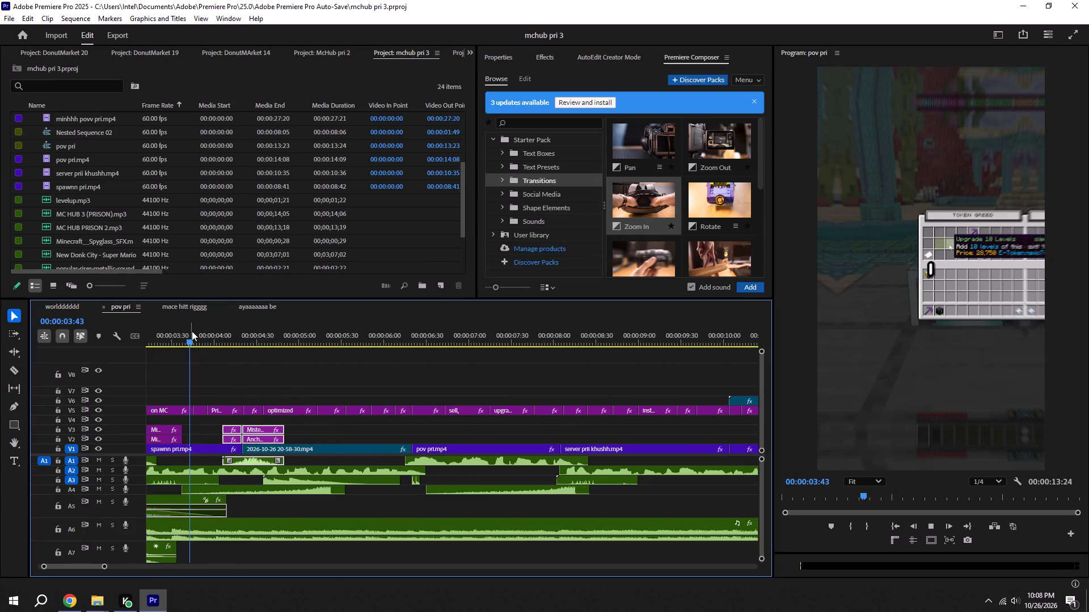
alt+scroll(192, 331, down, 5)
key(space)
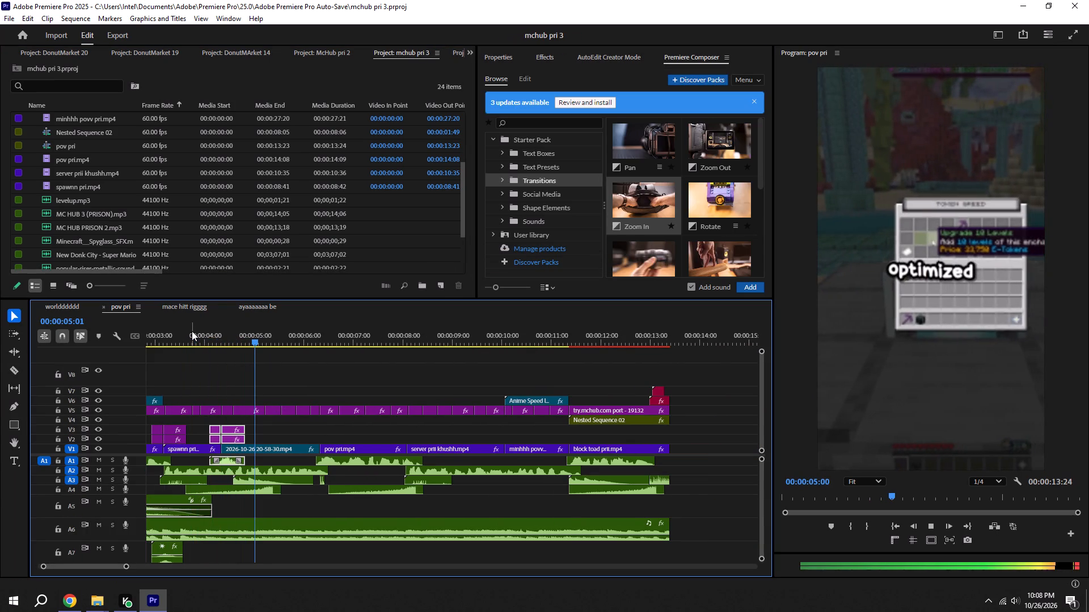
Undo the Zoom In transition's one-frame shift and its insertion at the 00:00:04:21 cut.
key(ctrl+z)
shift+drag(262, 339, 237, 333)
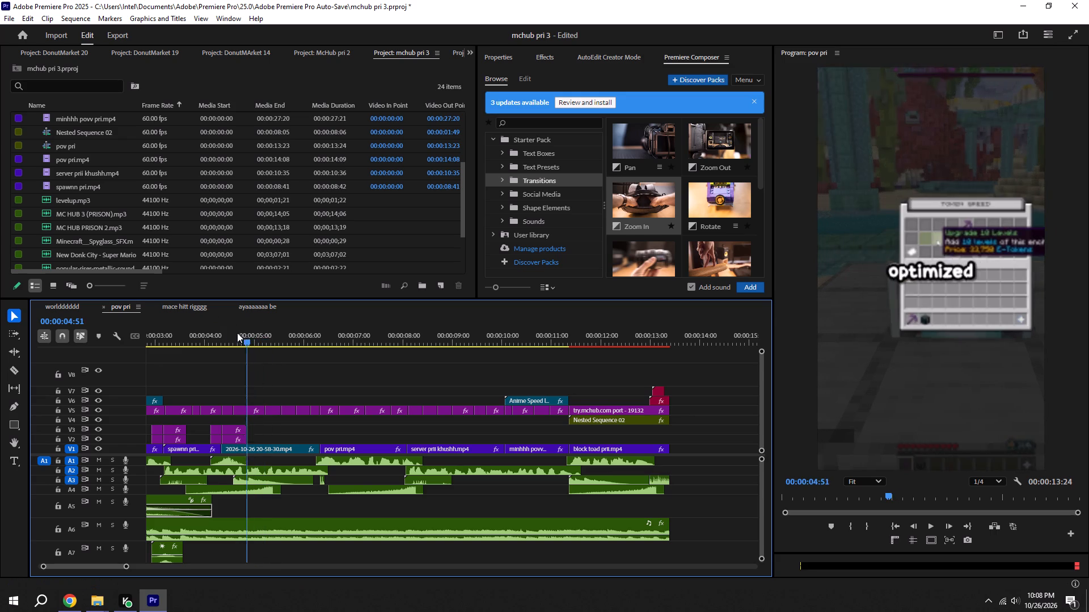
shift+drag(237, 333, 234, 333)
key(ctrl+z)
Add the Zoom Out transition with sound at 00:00:04:21 and align its V2 and V3 layers with the cut.
shift+drag(235, 330, 225, 327)
click(719, 139)
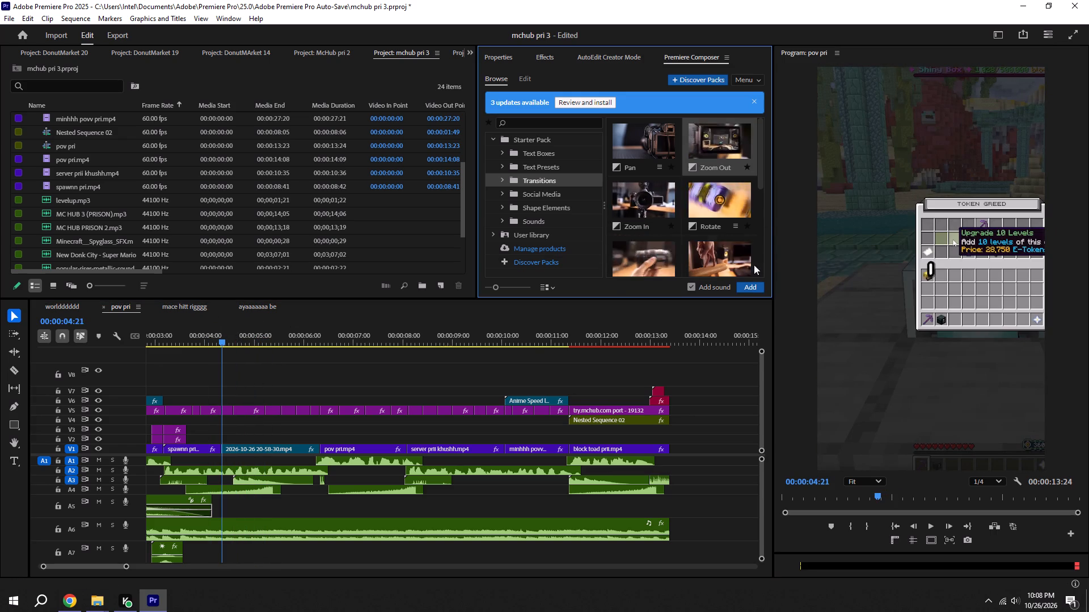
click(742, 289)
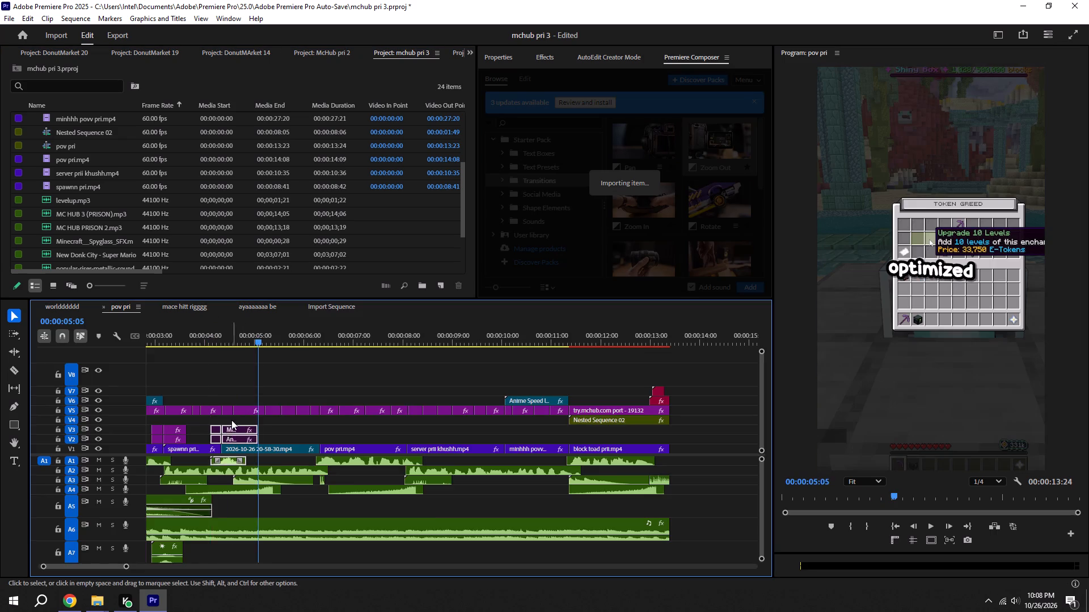
alt+scroll(224, 428, up, 10)
drag(240, 433, 235, 435)
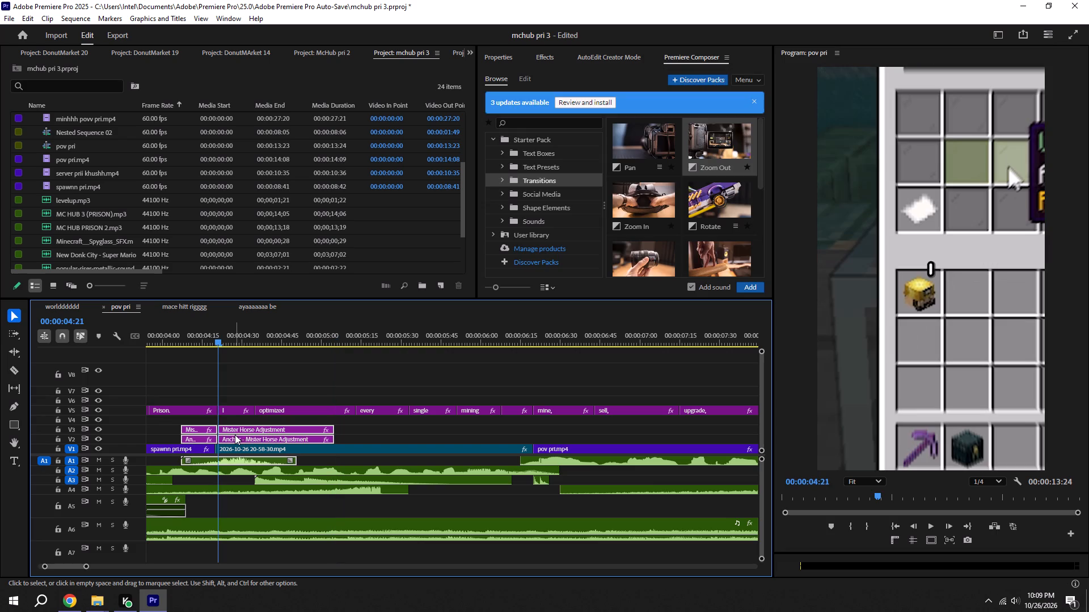
Shift the Zoom Out transition's layers and sound one frame earlier at the 00:00:04:21 cut, and save the project.
drag(235, 435, 221, 435)
drag(238, 431, 232, 431)
drag(232, 431, 233, 429)
key(ctrl+s)
alt+scroll(231, 426, down, 2)
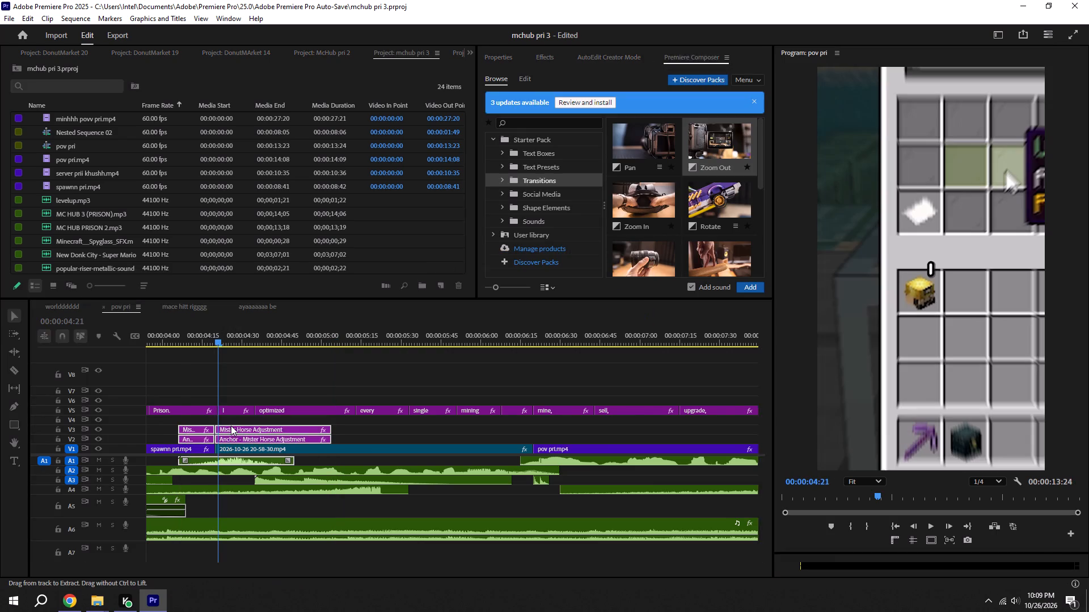
alt+scroll(231, 426, down, 4)
key(ctrl+s)
Play the pov pri sequence from the start to review the transitions, and save the project.
alt+scroll(301, 436, down, 6)
click(898, 527)
alt+scroll(484, 498, down, 6)
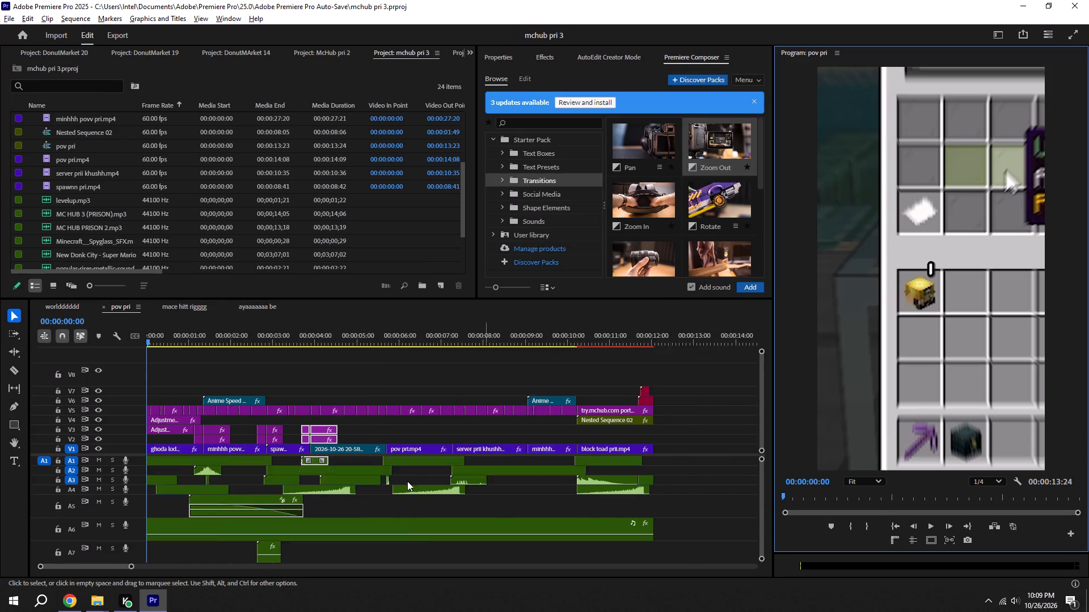
key(space)
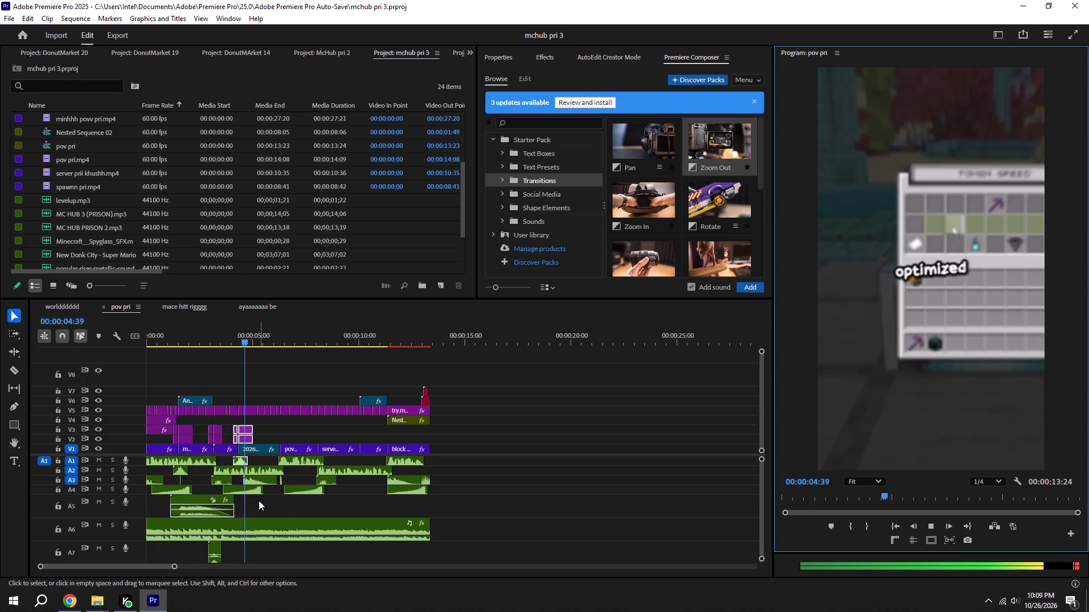
key(space)
key(space)
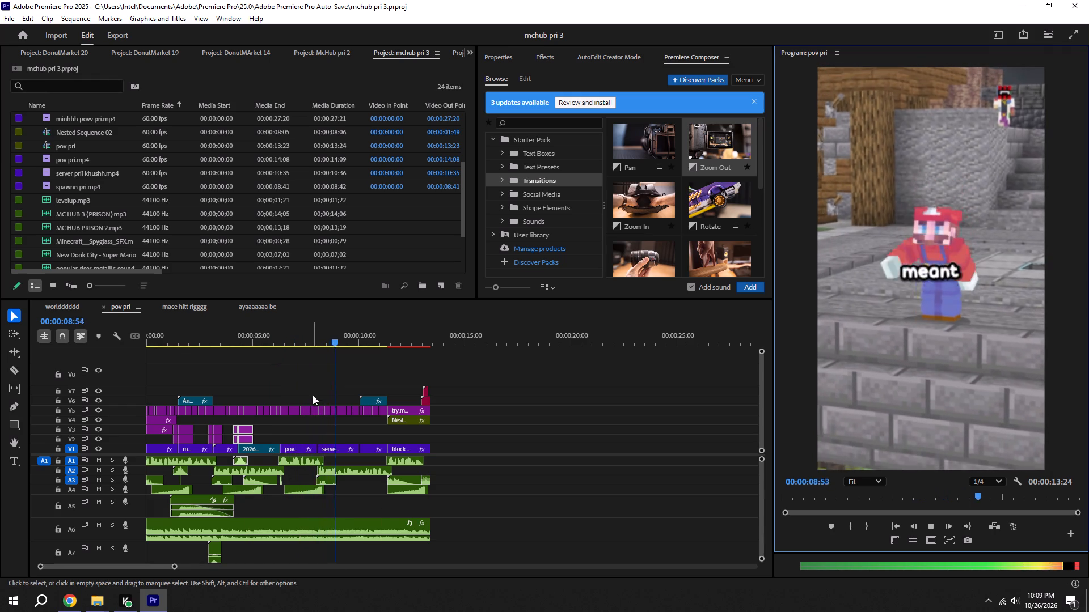
key(ctrl+s)
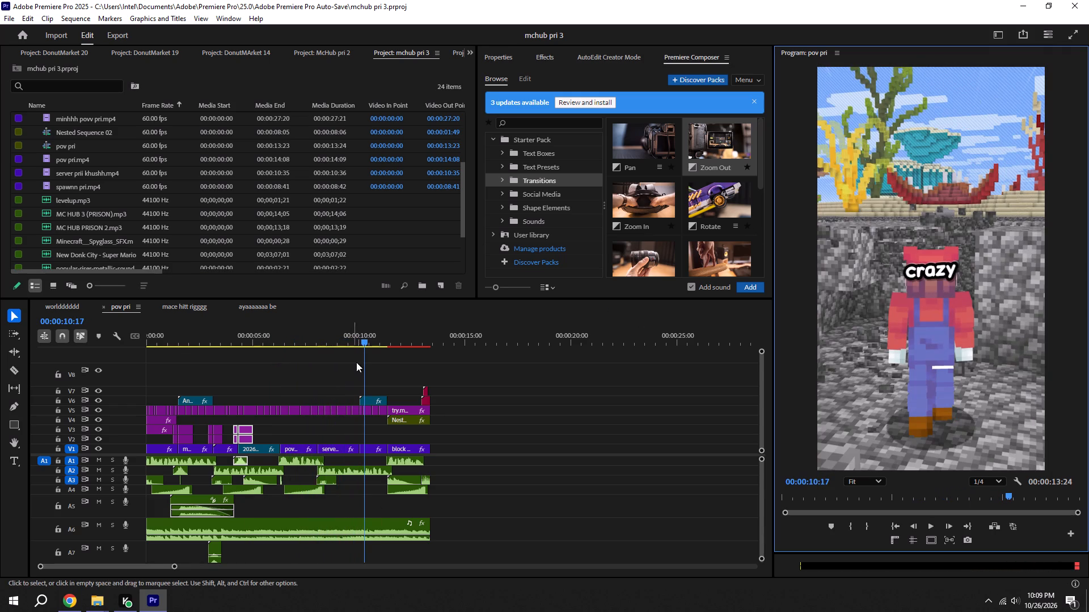
Add the Rotate CW transition with sound at 00:00:10:04, where the second minhhh povv pri.mp4 clip begins, and save.
shift+click(364, 349)
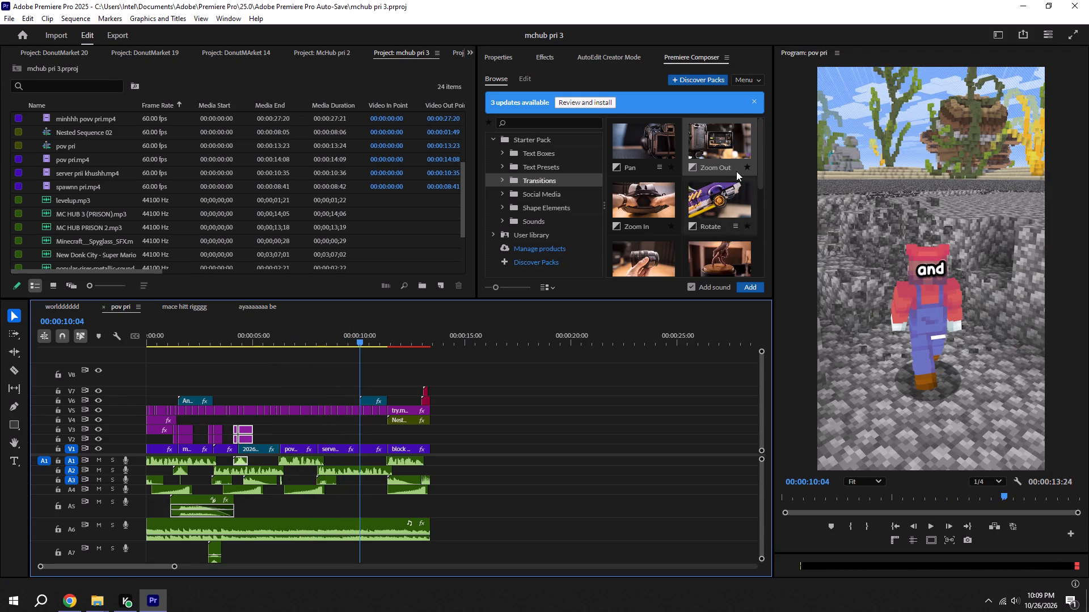
click(721, 144)
click(728, 140)
click(719, 198)
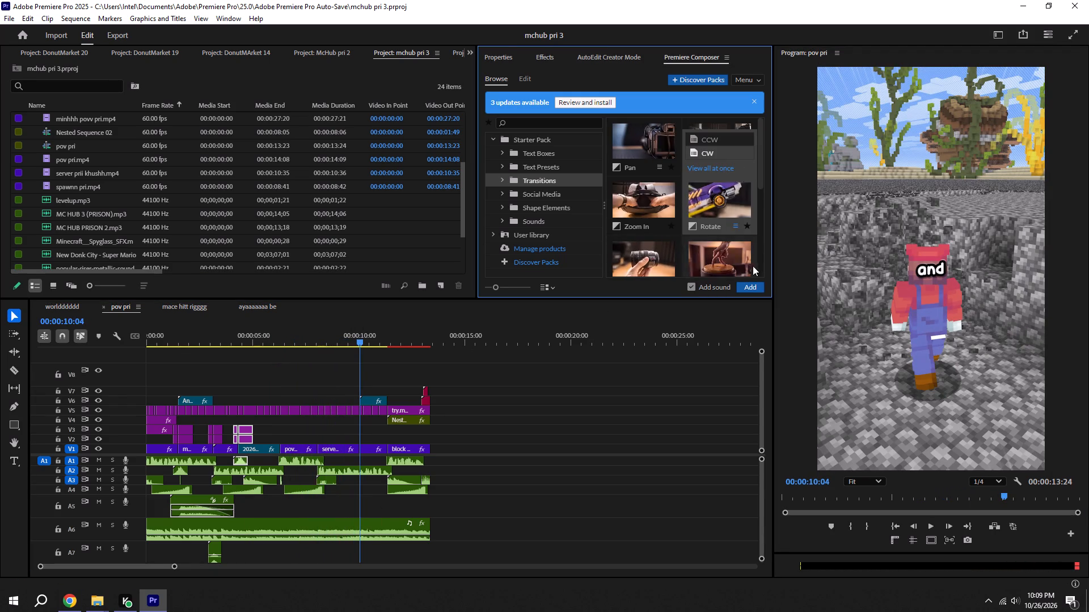
click(751, 288)
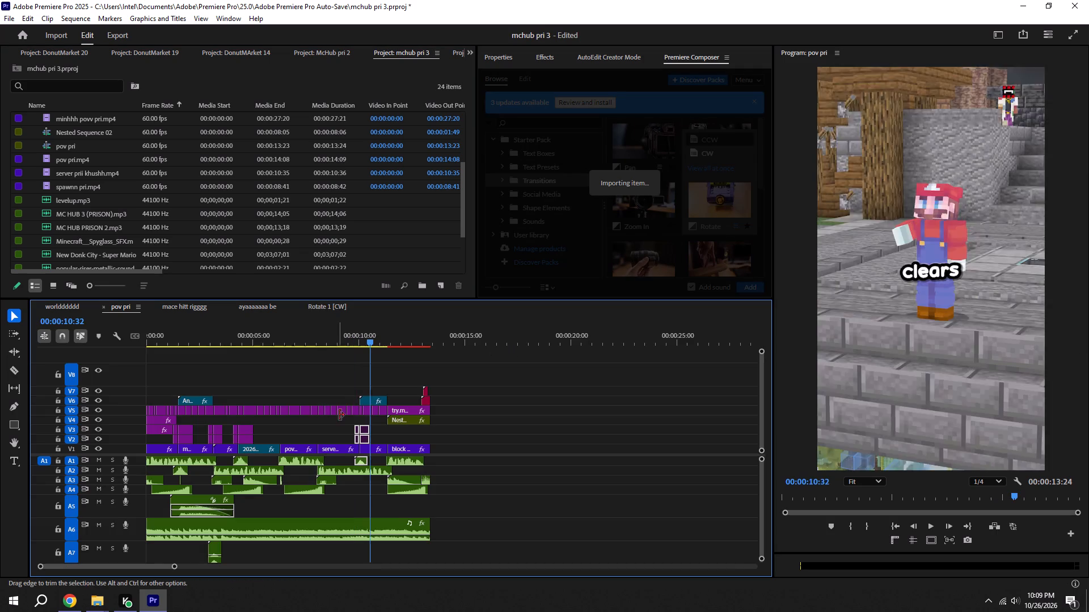
key(ctrl+s)
Review the pov pri sequence from the start through the closing server-address section, saving the project along the way.
drag(365, 337, 96, 360)
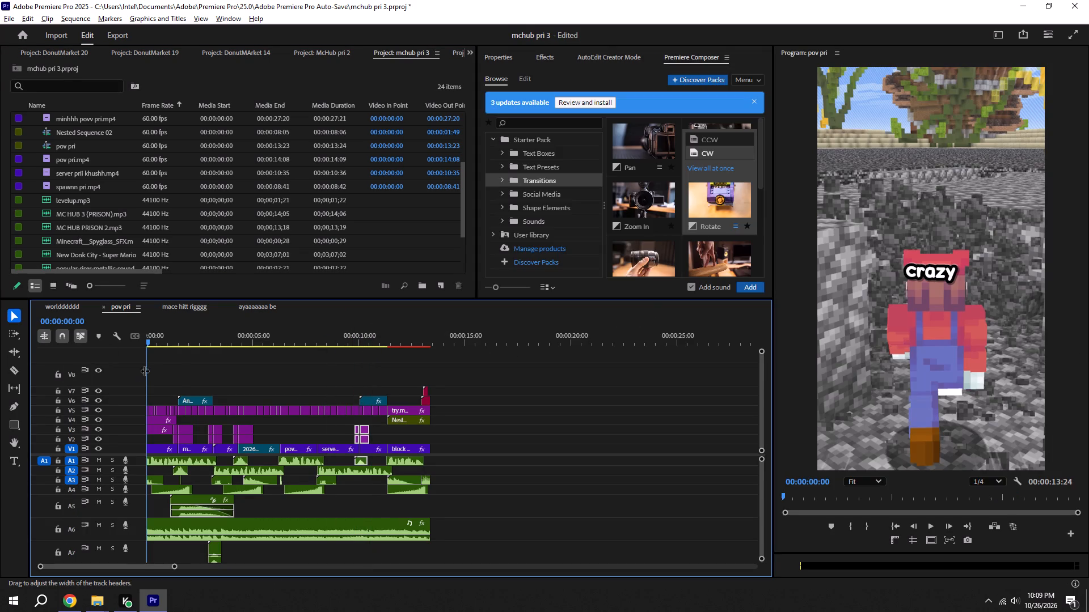
alt+scroll(145, 371, down, 6)
key(ctrl+s)
click(489, 418)
key(space)
alt+scroll(389, 457, up, 11)
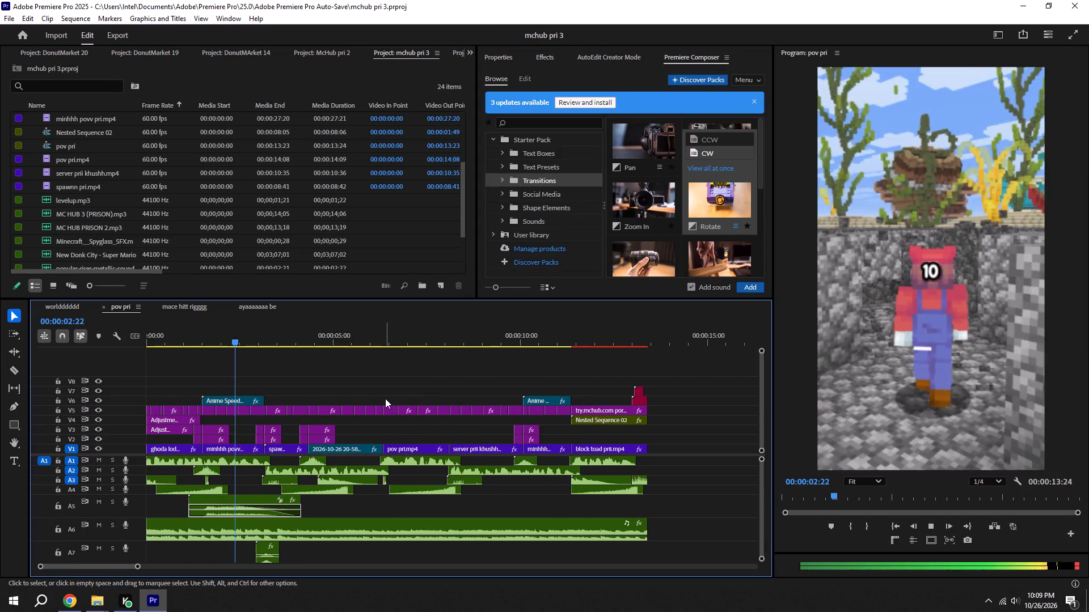
key(space)
key(space)
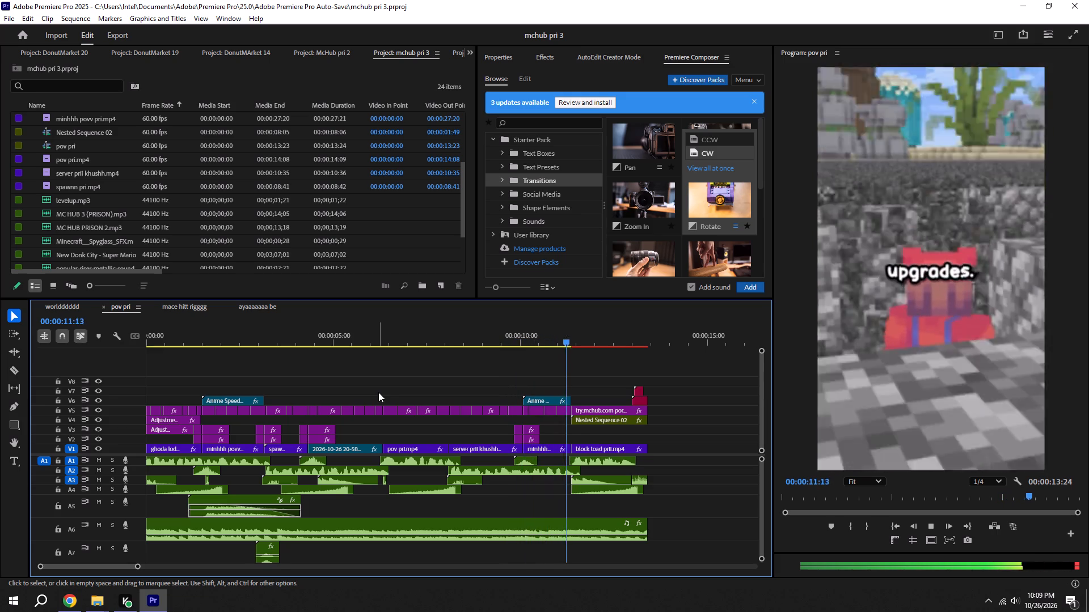
key(ctrl+s)
key(space)
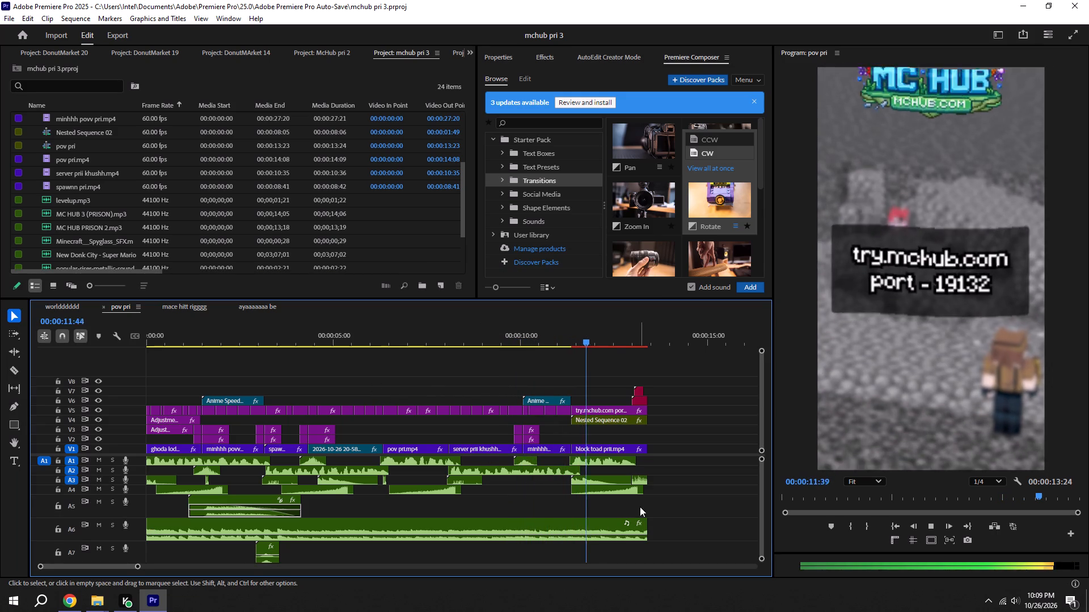
key(ctrl+s)
Replay the pov pri sequence from the start to check its pacing, return to the beginning, and save.
click(890, 518)
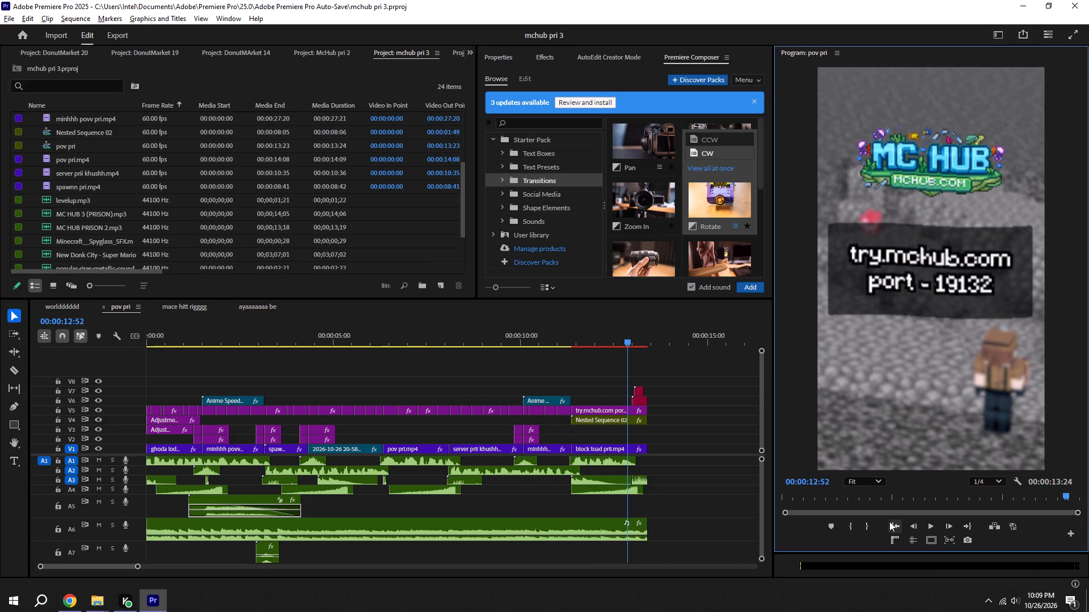
alt+click(889, 522)
alt+scroll(732, 508, down, 7)
click(461, 456)
key(space)
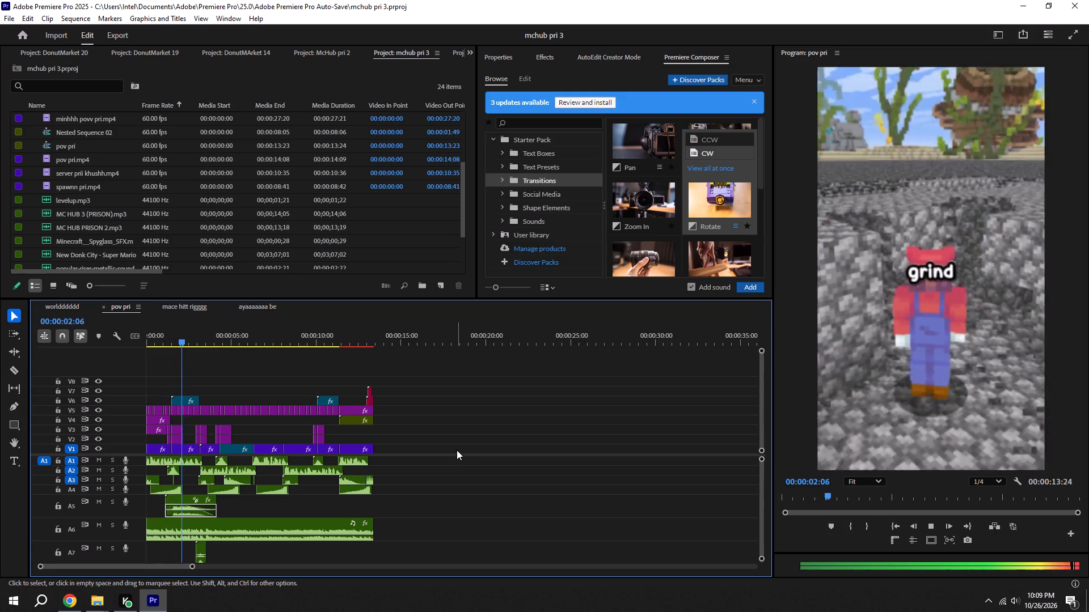
key(space)
ctrl+scroll(458, 450, down, 1)
key(ctrl+s)
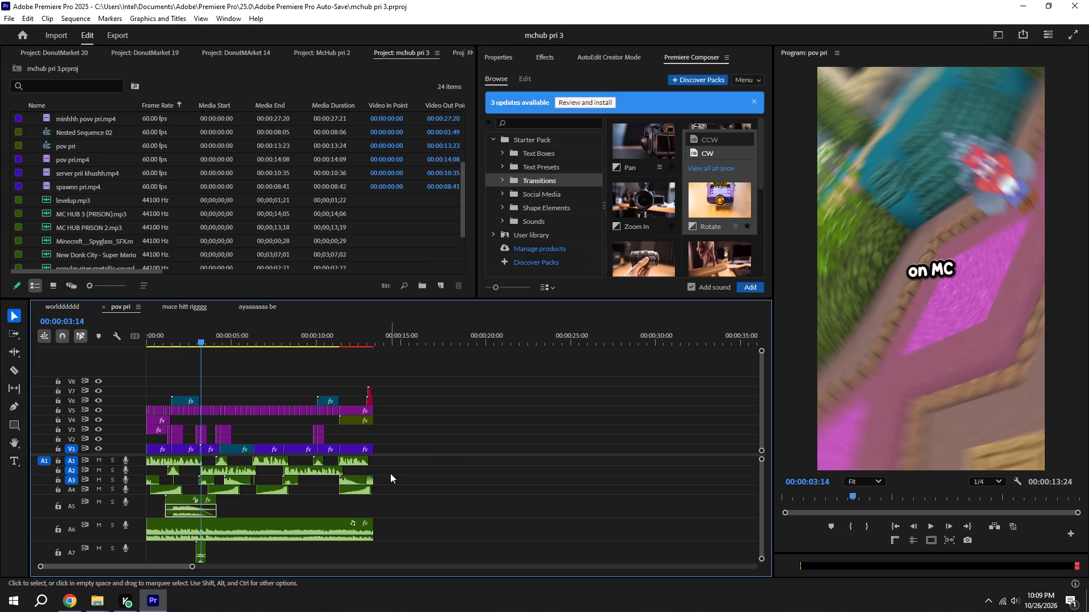
key(space)
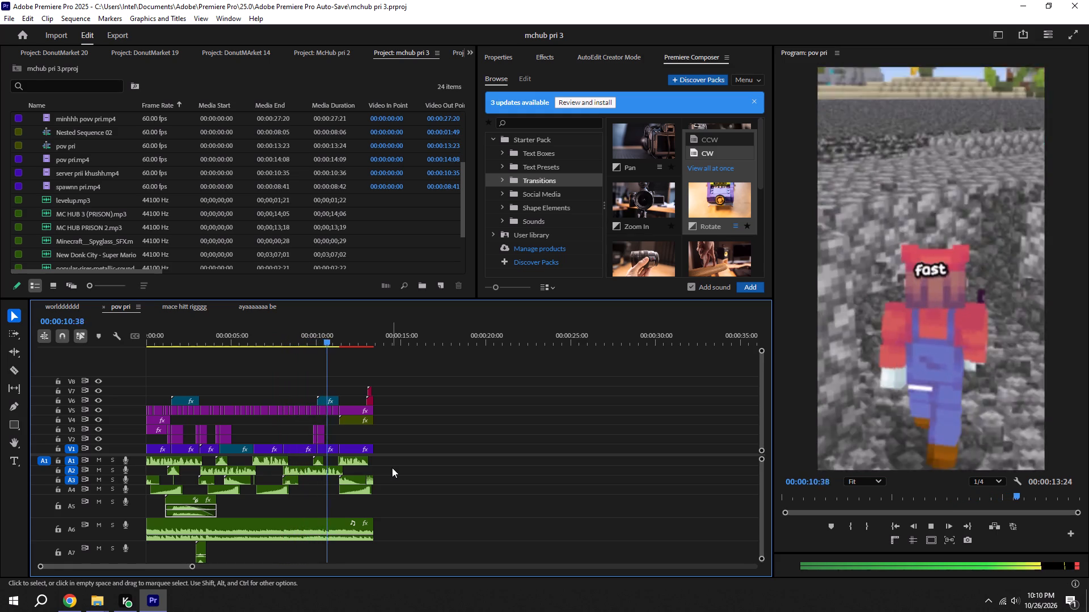
key(space)
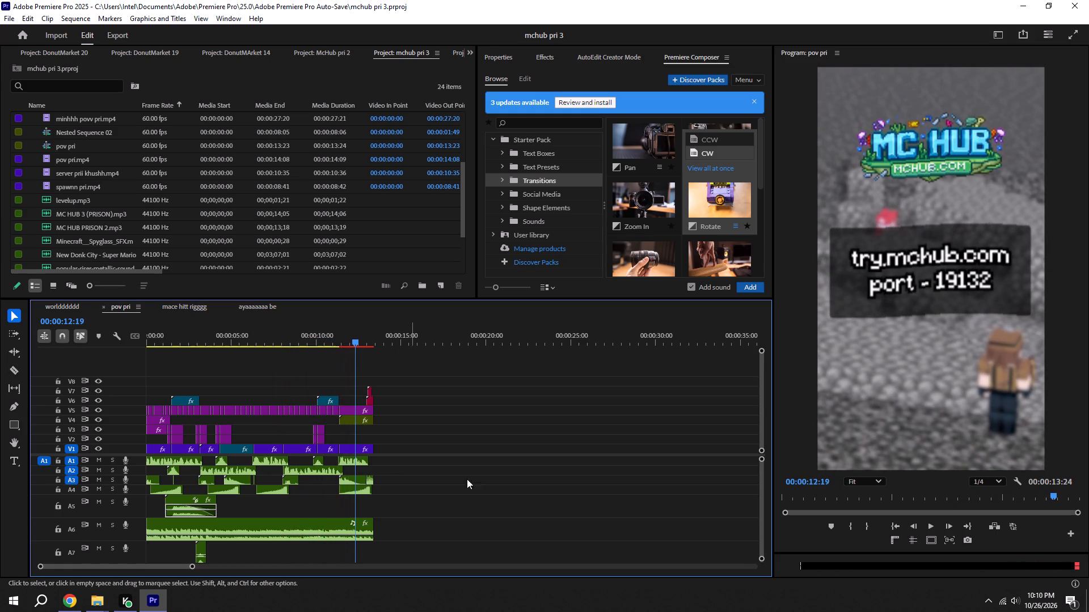
click(900, 526)
key(ctrl+s)
scroll(273, 490, up, 3)
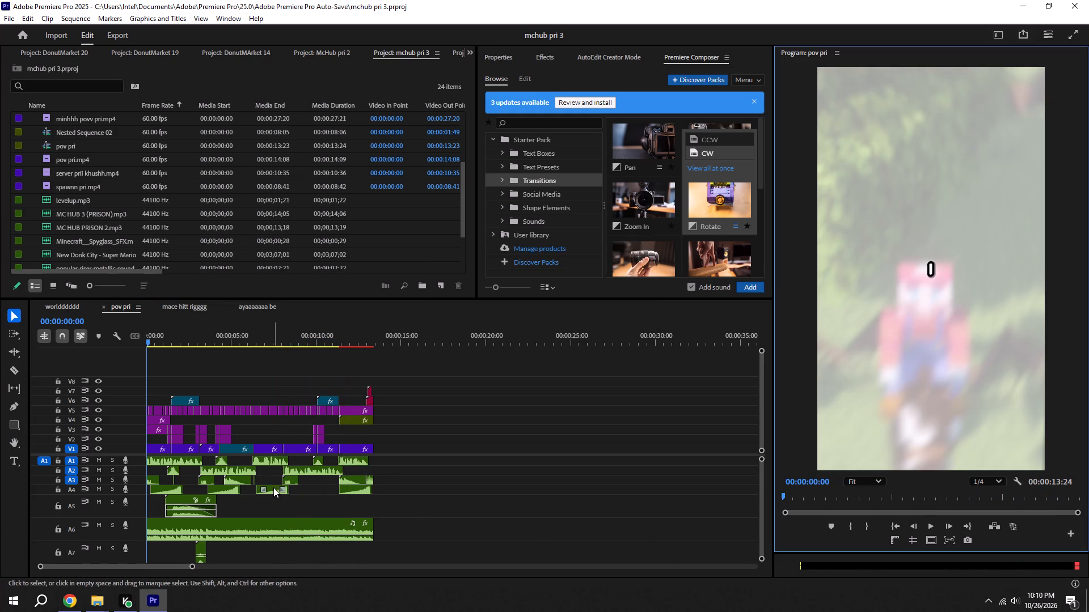
scroll(273, 487, up, 13)
shift+drag(286, 331, 277, 329)
alt+scroll(277, 329, up, 5)
click(286, 336)
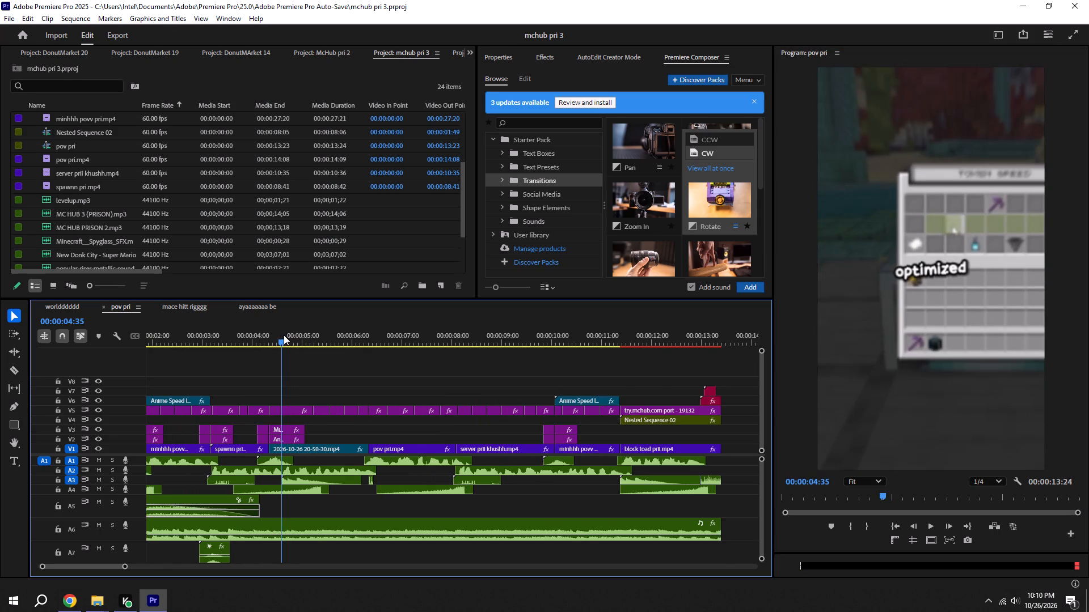
alt+scroll(284, 335, down, 6)
key(ctrl+s)
scroll(123, 182, up, 7)
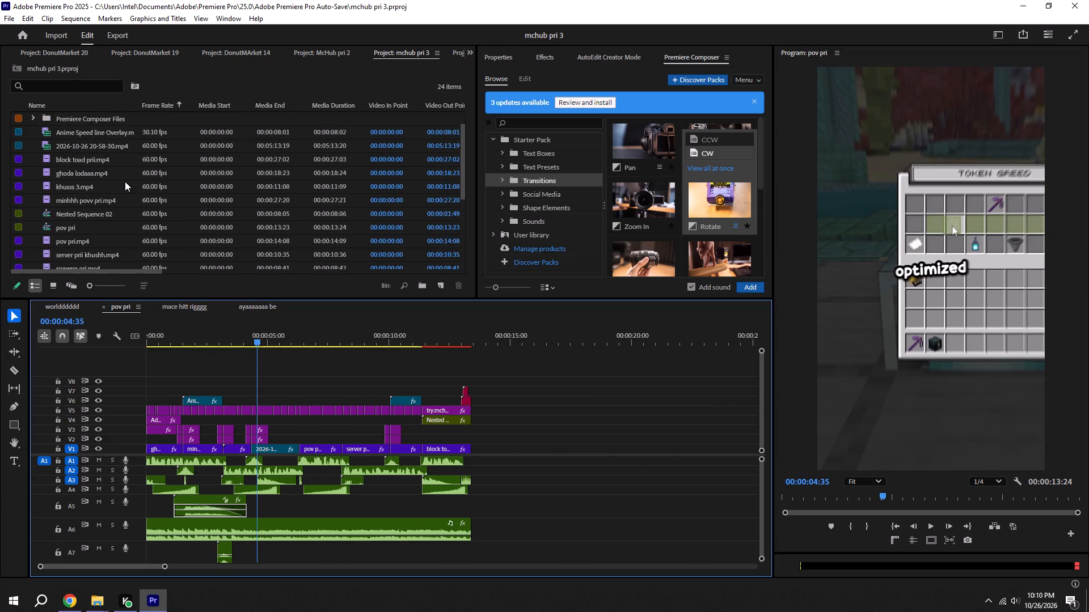
scroll(125, 181, up, 3)
drag(96, 116, 258, 414)
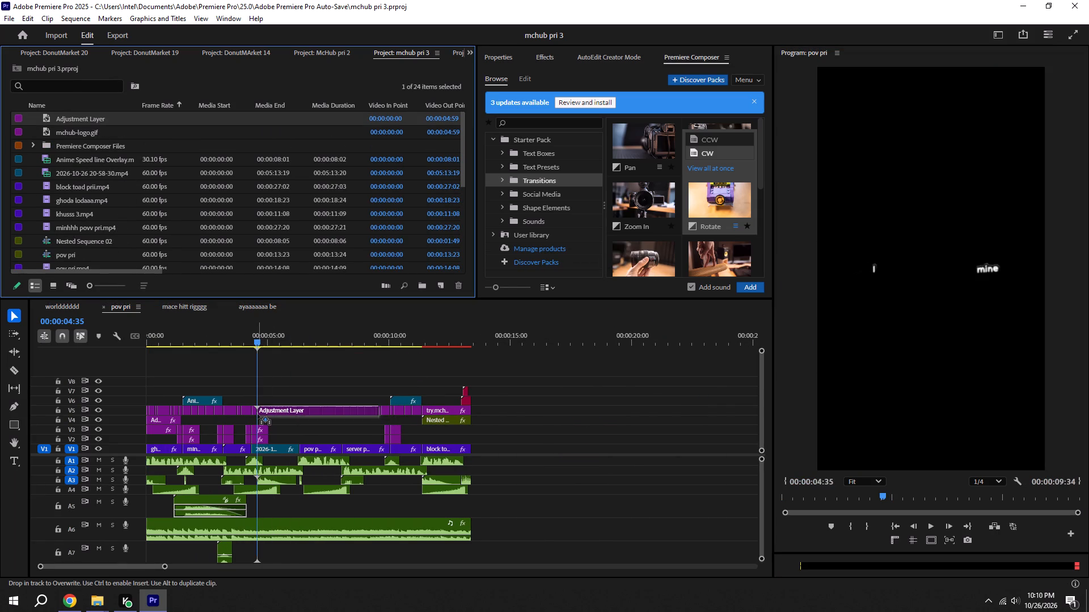
drag(258, 414, 258, 423)
drag(377, 421, 351, 426)
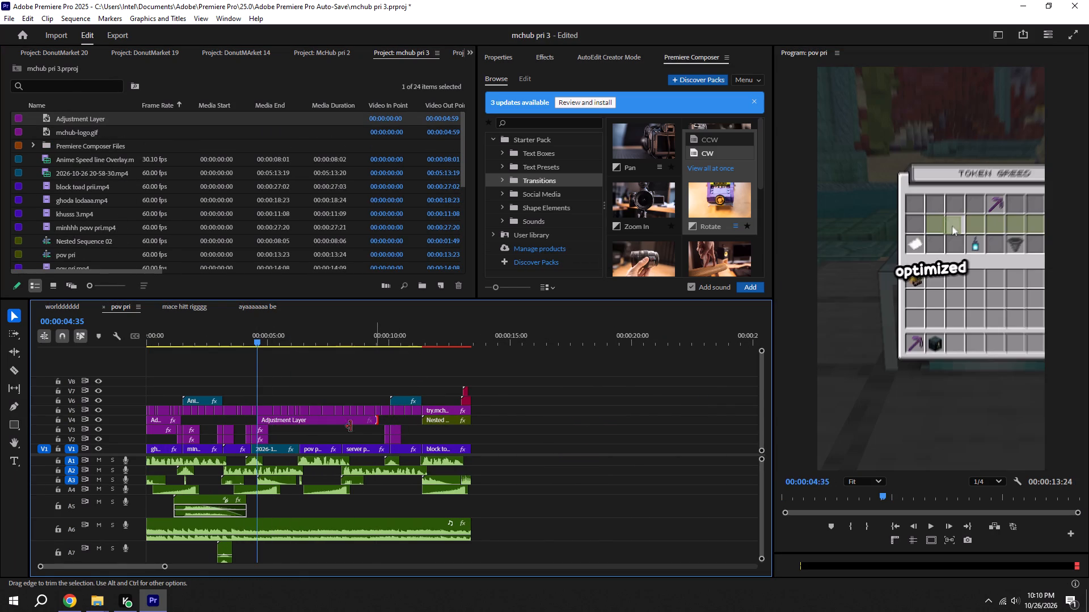
drag(351, 426, 301, 433)
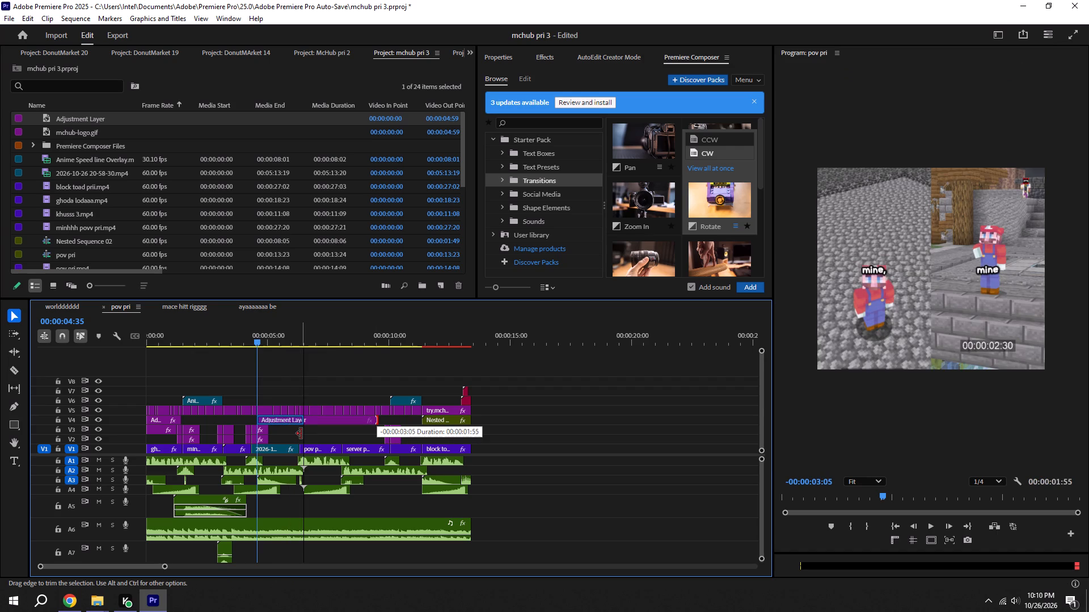
drag(301, 433, 297, 433)
key(ctrl+s)
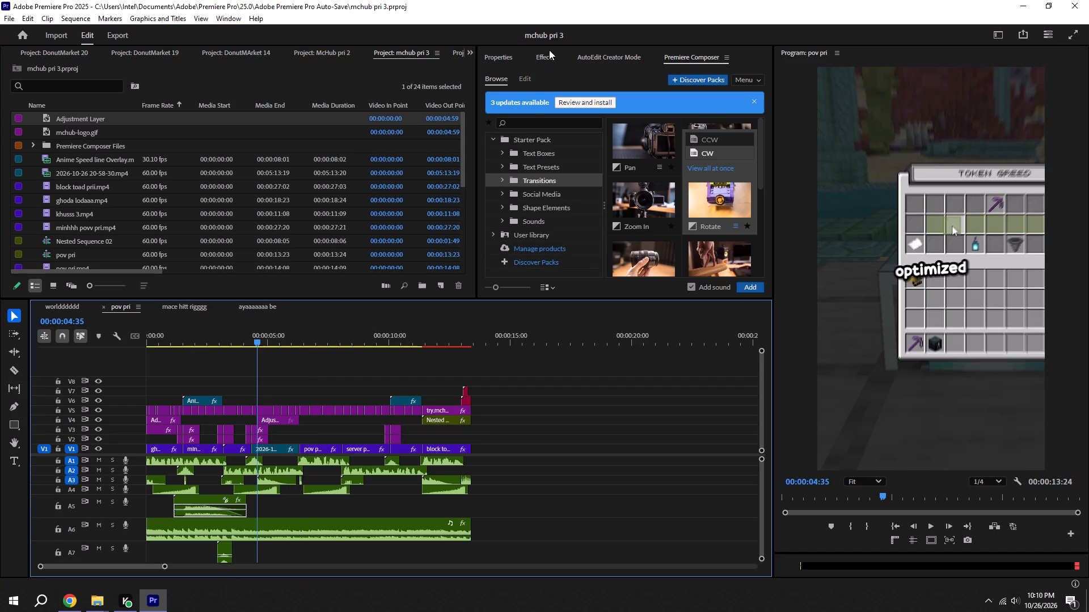
Search the effects for green and apply the Malice Green Flash Large preset to the new V4 adjustment layer.
click(549, 50)
drag(541, 78, 399, 104)
key(BackSpace)
text(green)
key(space)
key(ctrl+s)
scroll(590, 250, down, 3)
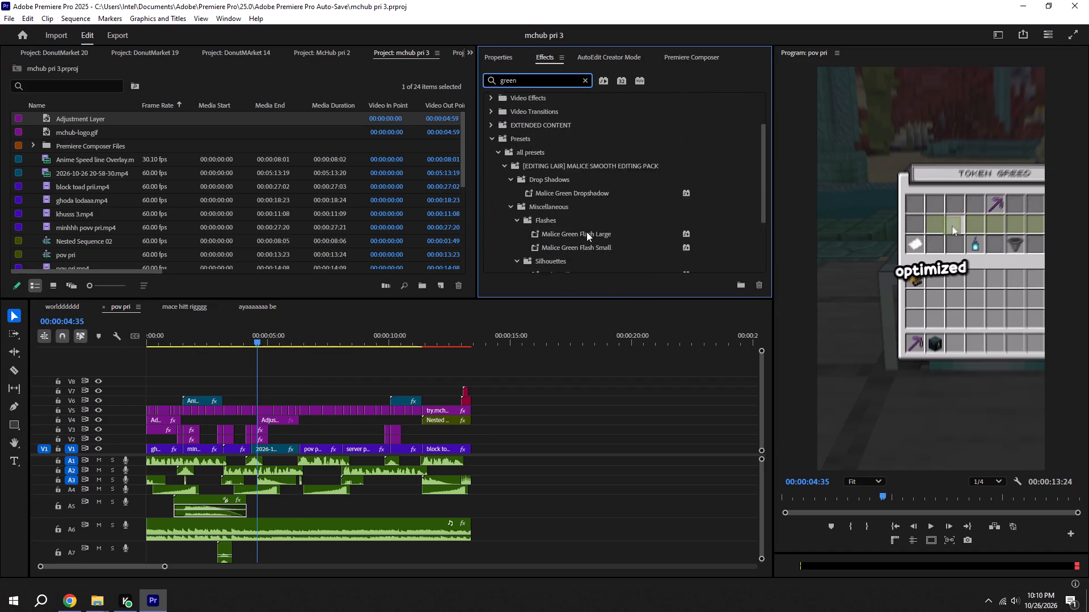
scroll(586, 232, down, 8)
drag(599, 168, 272, 413)
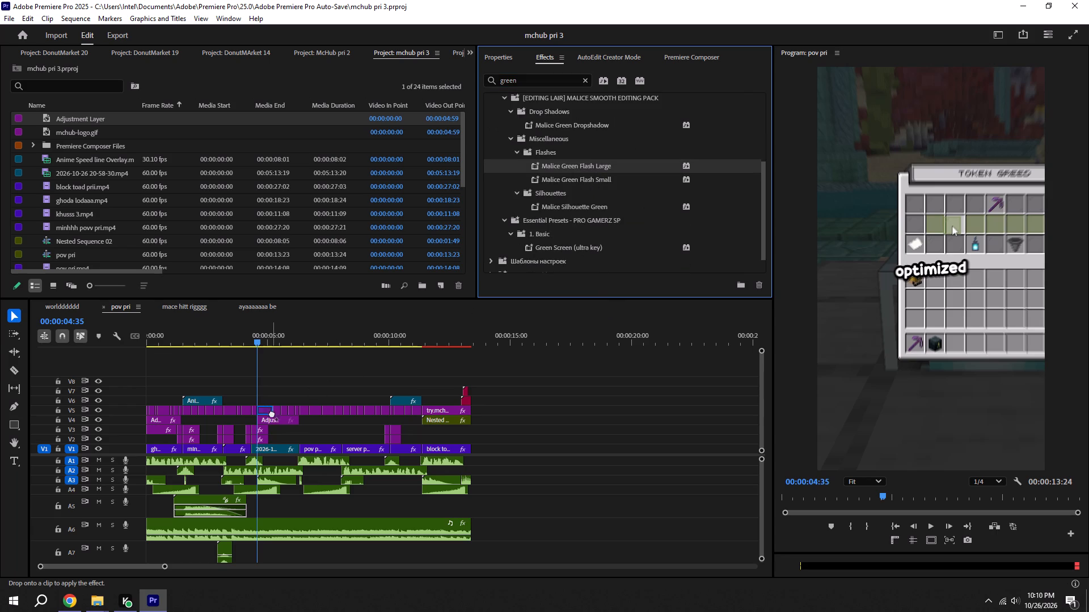
drag(272, 413, 273, 419)
Search the effects for impa, apply Malice Impact Shake Mid to the same adjustment layer, and save the project.
drag(552, 79, 297, 103)
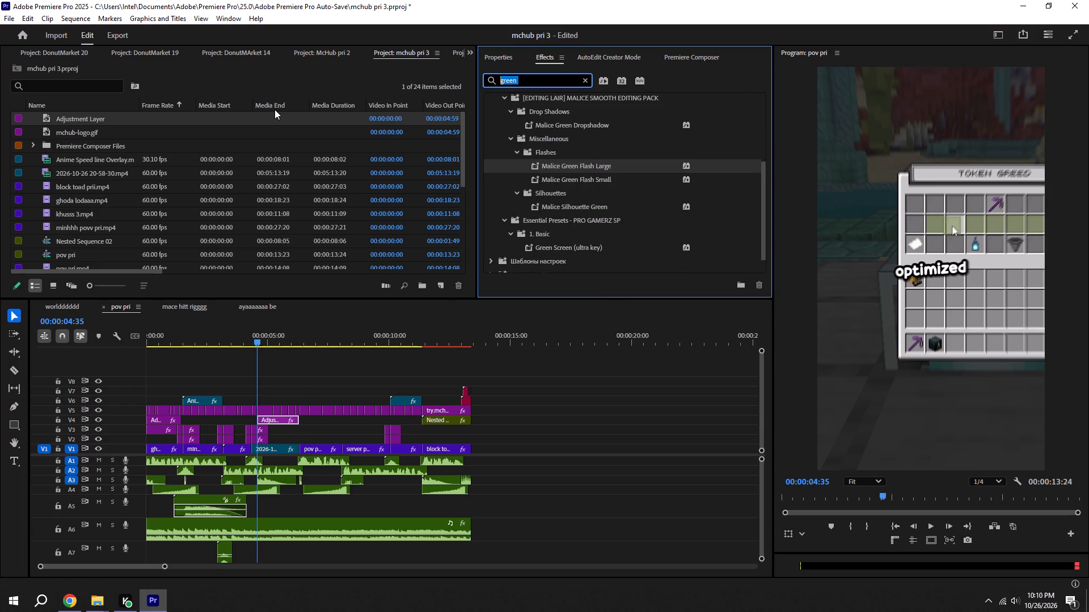
key(BackSpace)
text(impa)
scroll(571, 214, down, 4)
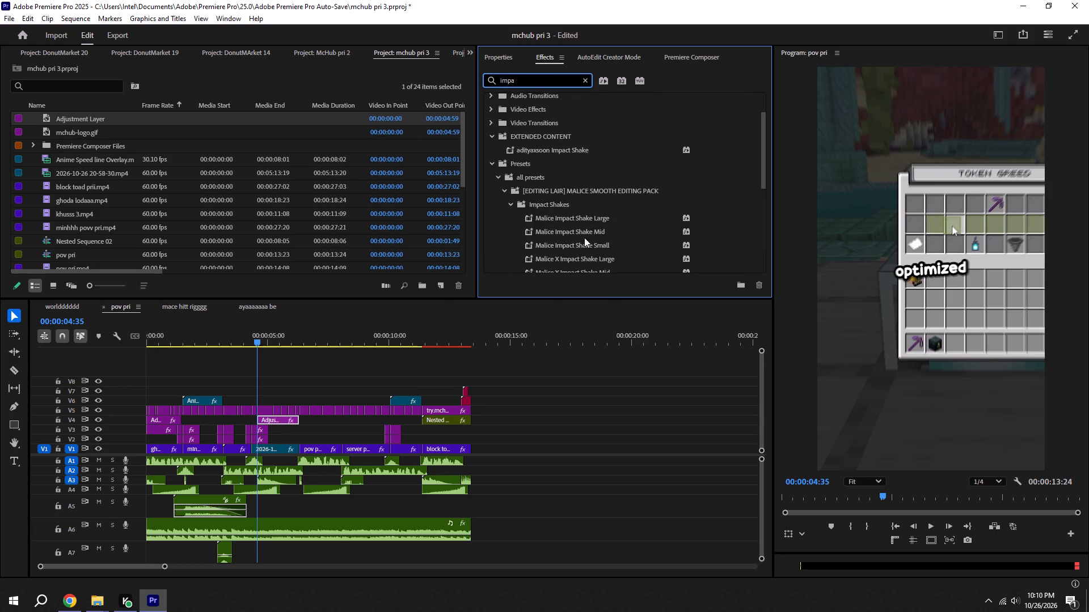
drag(596, 230, 272, 417)
click(309, 428)
key(ctrl+s)
Preview the green flash and impact shake around the V4 adjustment layer, replaying the section and saving.
key(space)
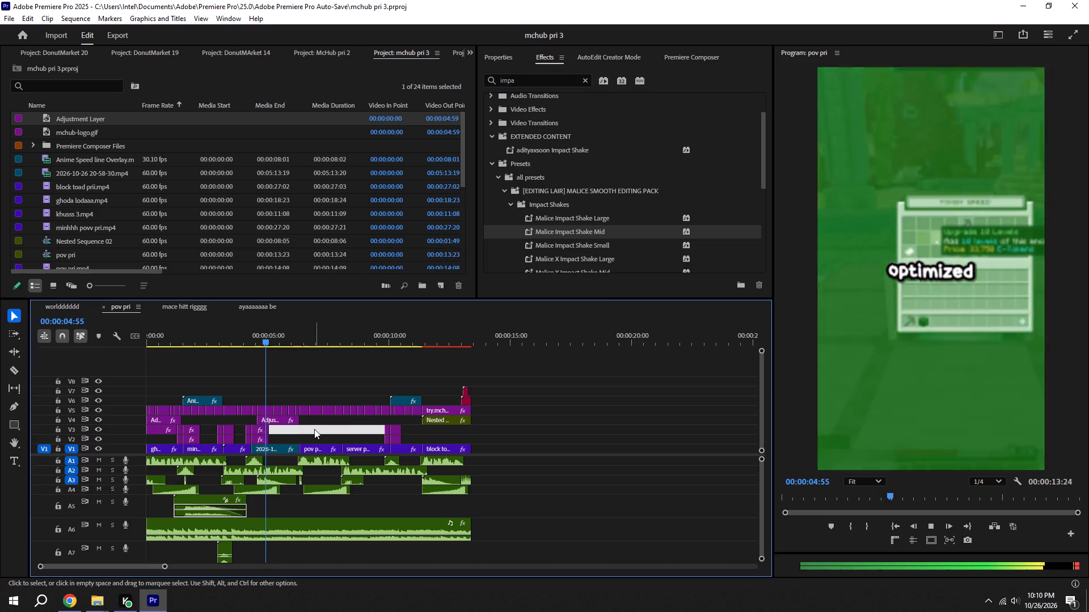
key(ctrl+s)
drag(254, 337, 226, 330)
key(space)
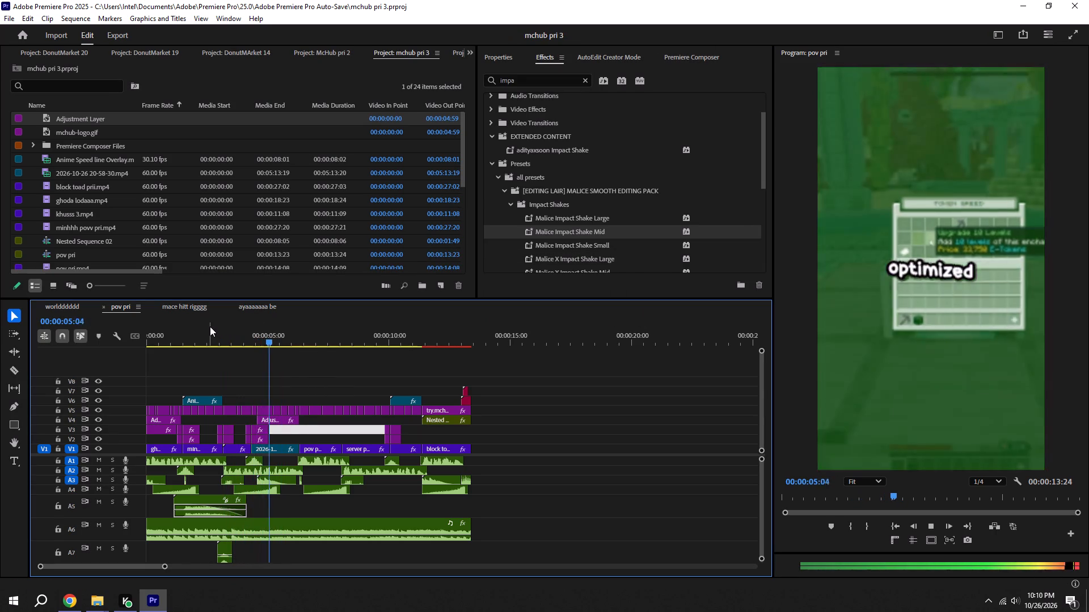
key(ctrl+s)
scroll(331, 326, down, 6)
key(ctrl+s)
key(space)
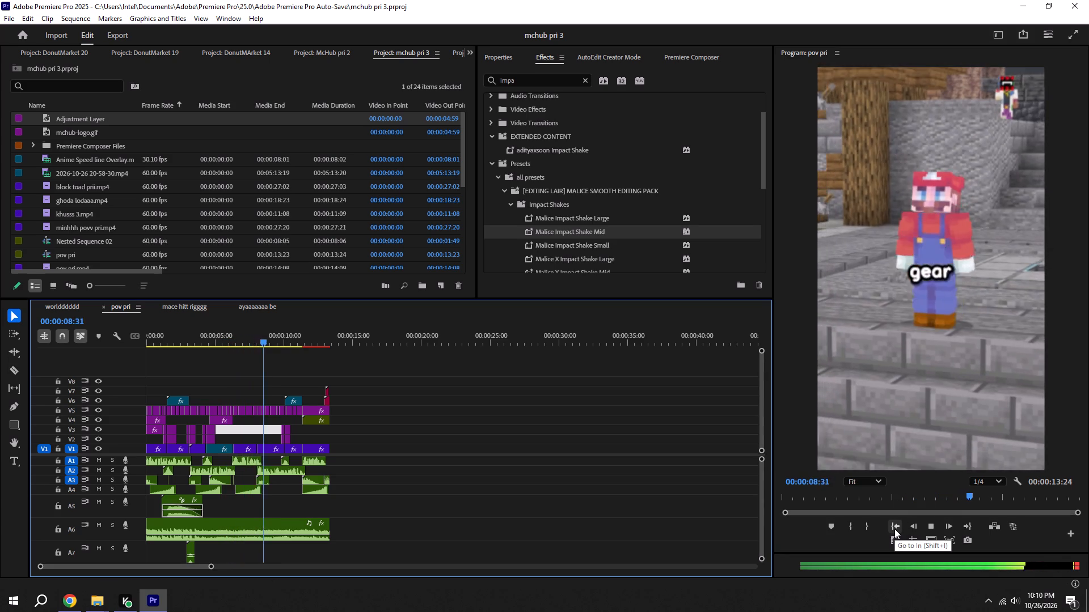
Play the whole pov pri sequence from start to end twice to review the finished edit.
click(894, 529)
key(ctrl+s)
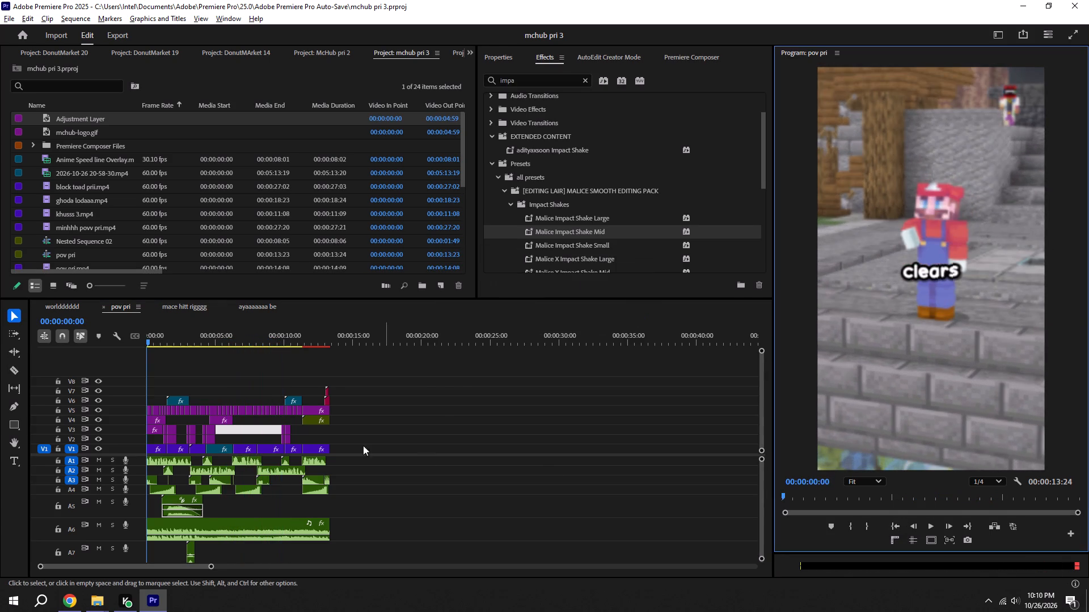
alt+scroll(316, 436, up, 18)
key(space)
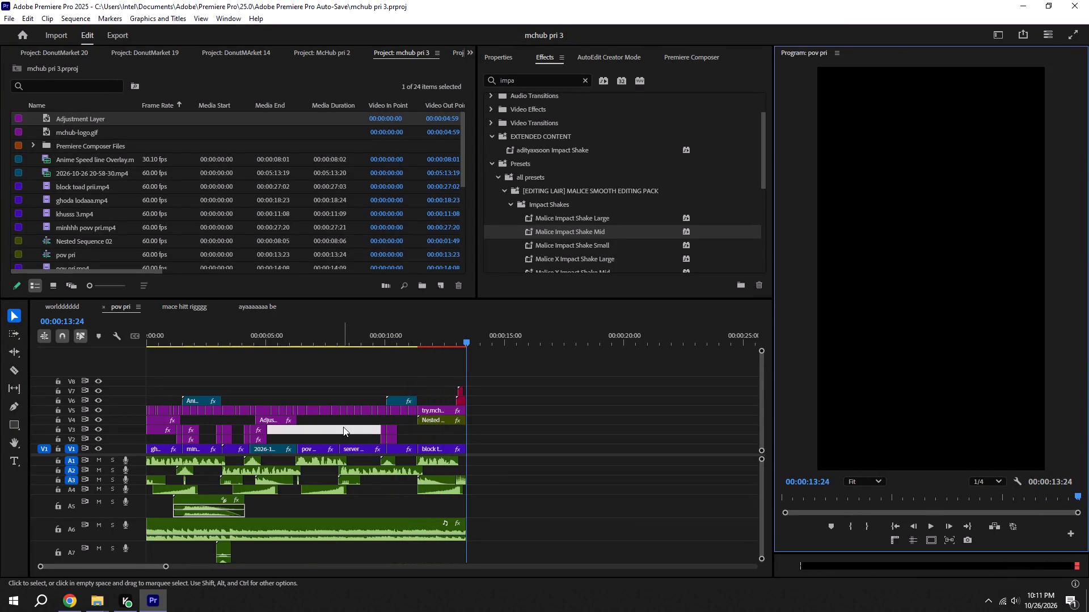
key(space)
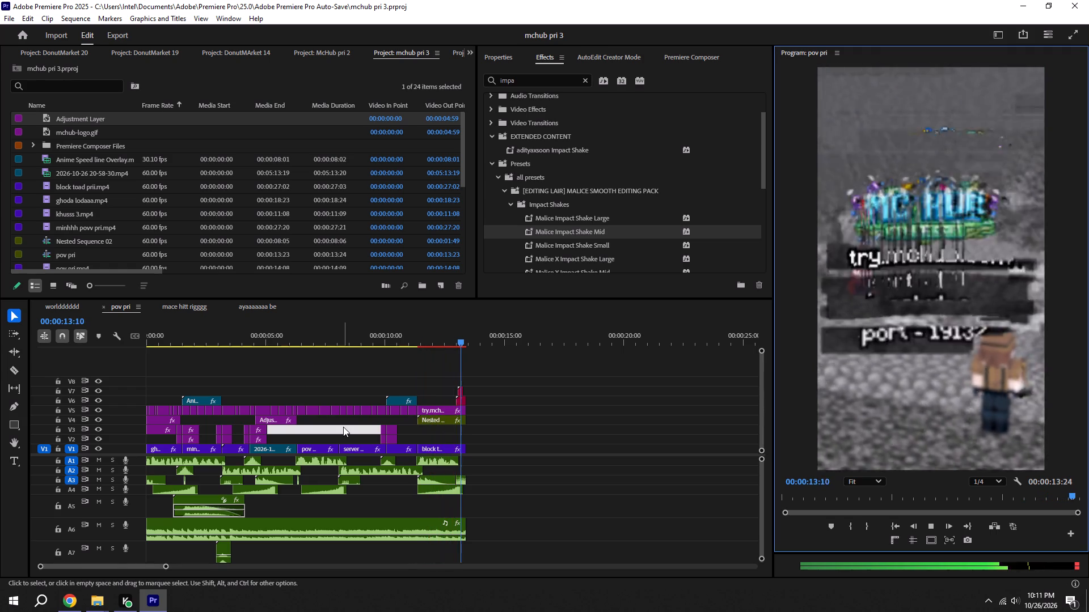
Replay the pov pri sequence through to its closing MC Hub screen and save the project.
key(space)
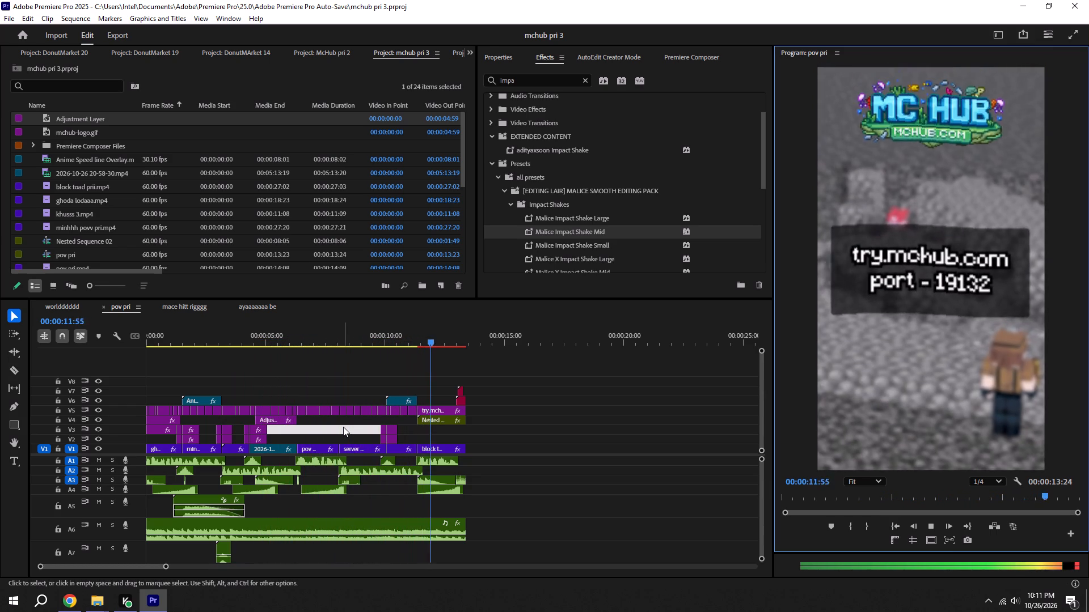
key(space)
key(ctrl+s)
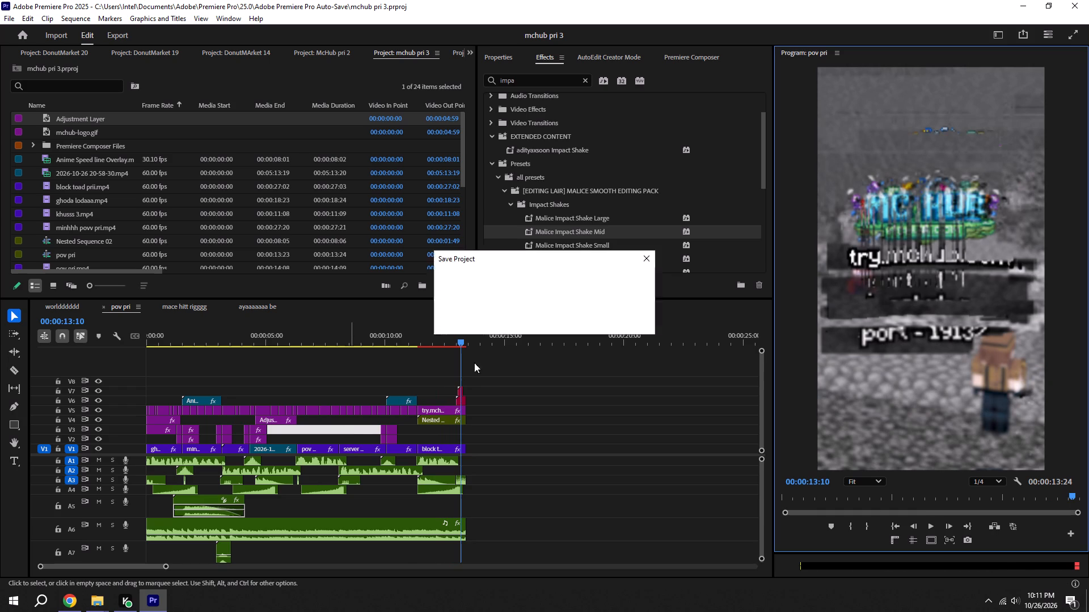
Add the Shake & Distort transition with sound at the cut into the final block toad clip, preview it and save.
shift+drag(411, 341, 420, 341)
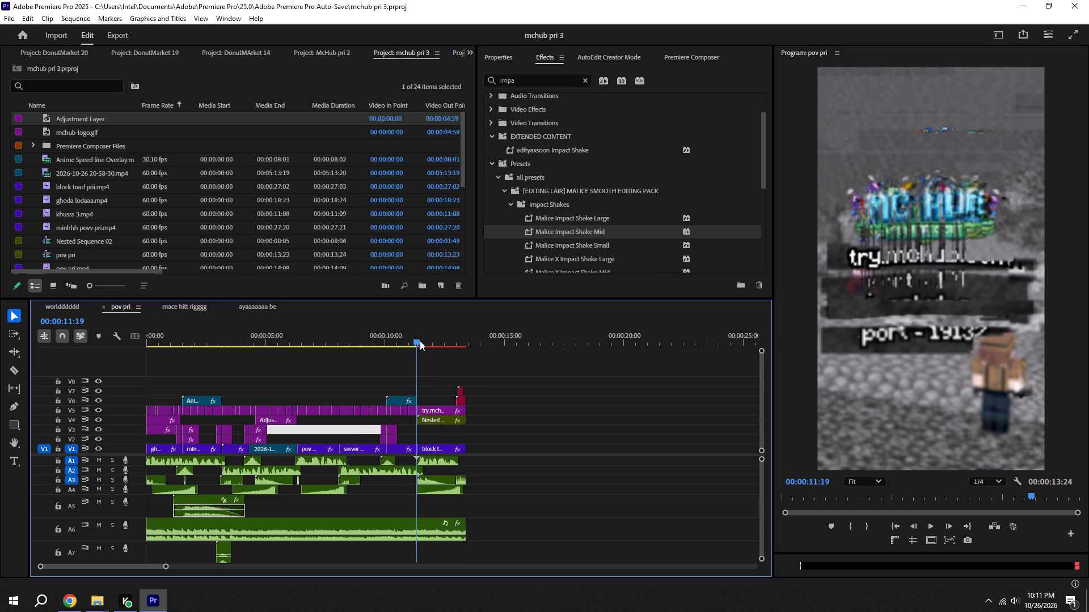
shift+drag(420, 341, 423, 340)
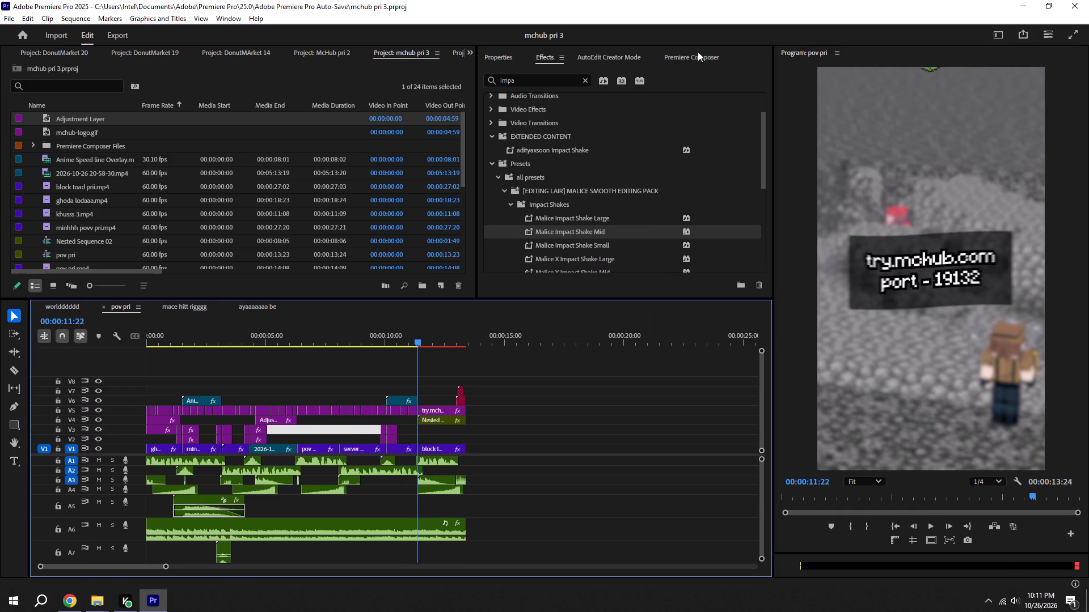
click(698, 52)
click(728, 156)
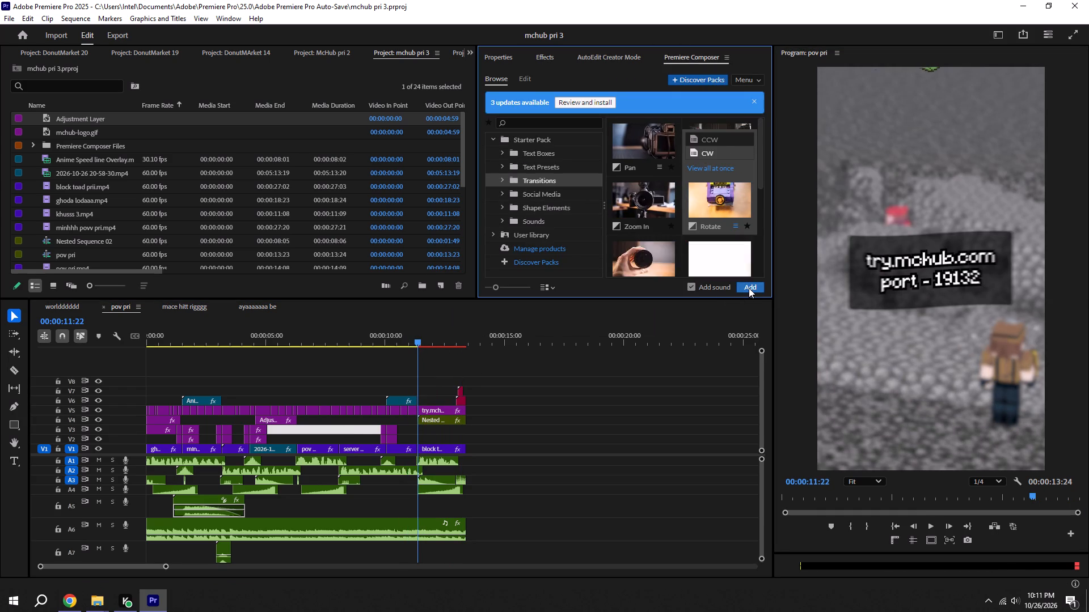
click(652, 250)
click(751, 286)
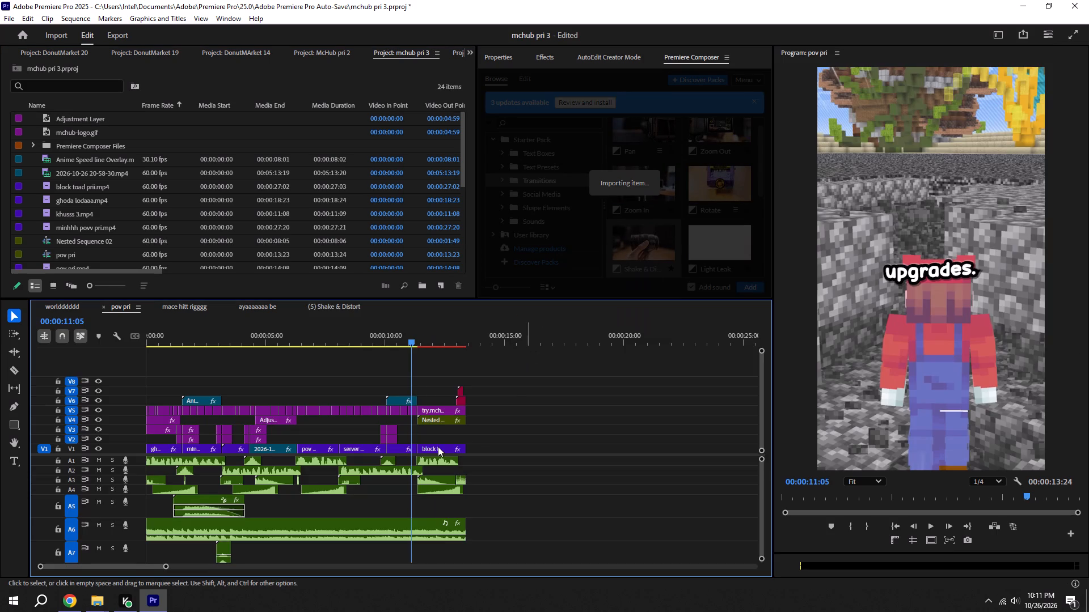
key(ctrl+s)
drag(403, 335, 387, 336)
key(space)
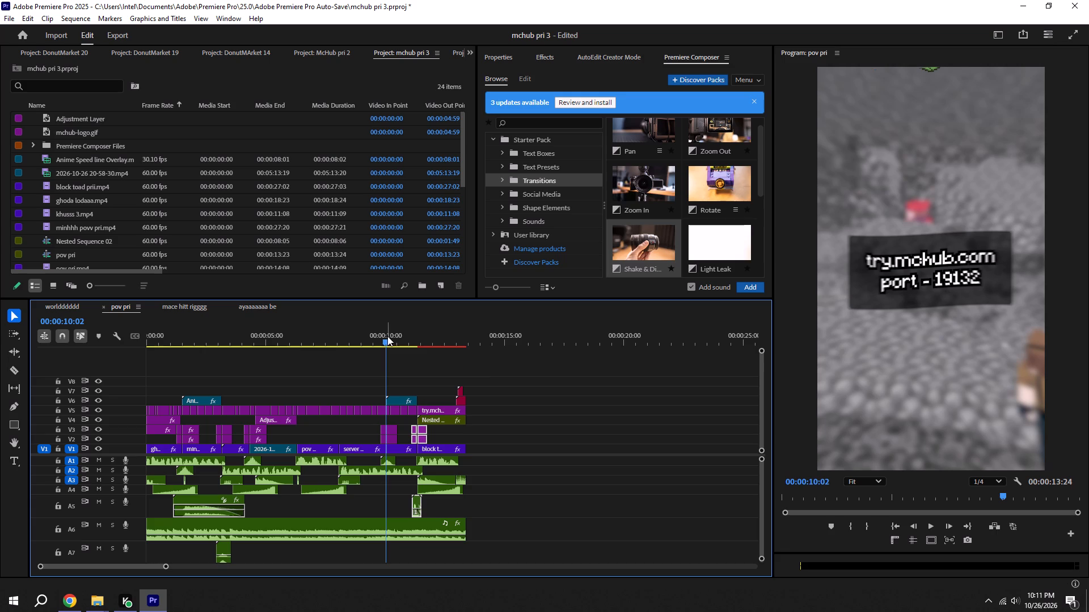
key(space)
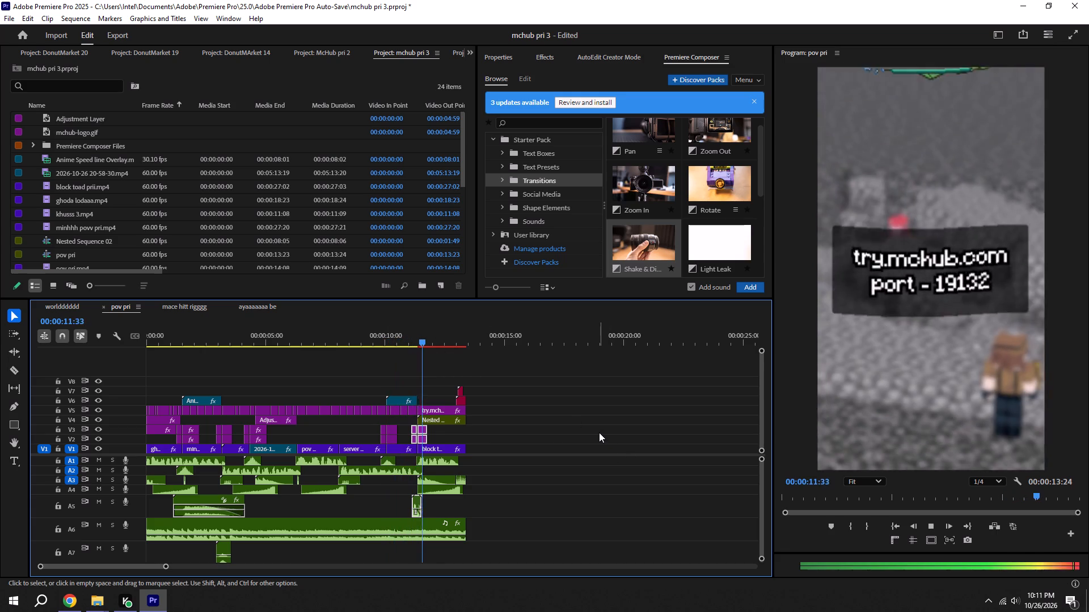
key(ctrl+s)
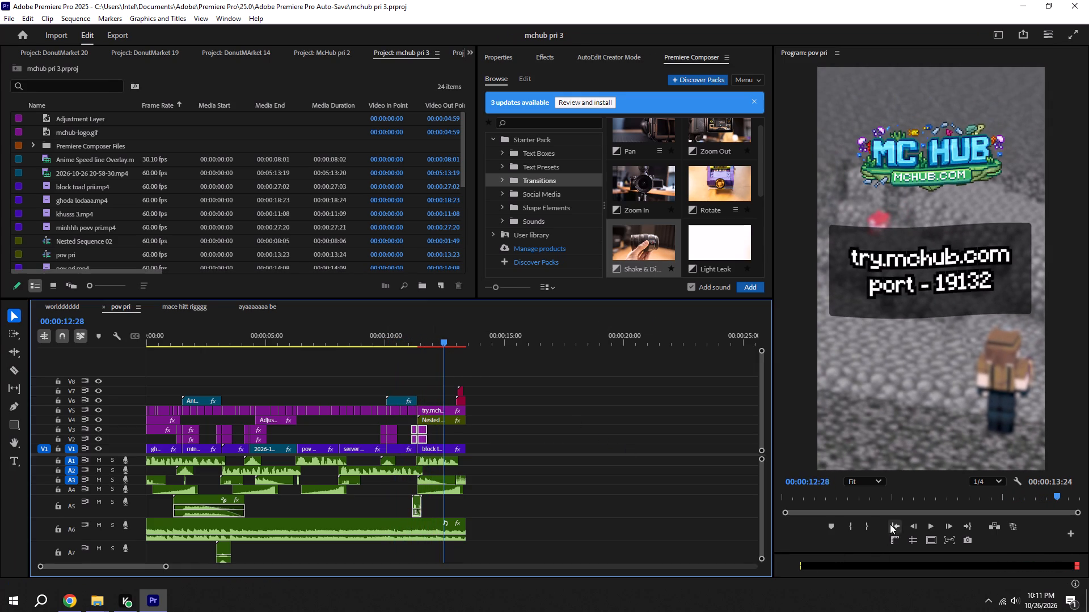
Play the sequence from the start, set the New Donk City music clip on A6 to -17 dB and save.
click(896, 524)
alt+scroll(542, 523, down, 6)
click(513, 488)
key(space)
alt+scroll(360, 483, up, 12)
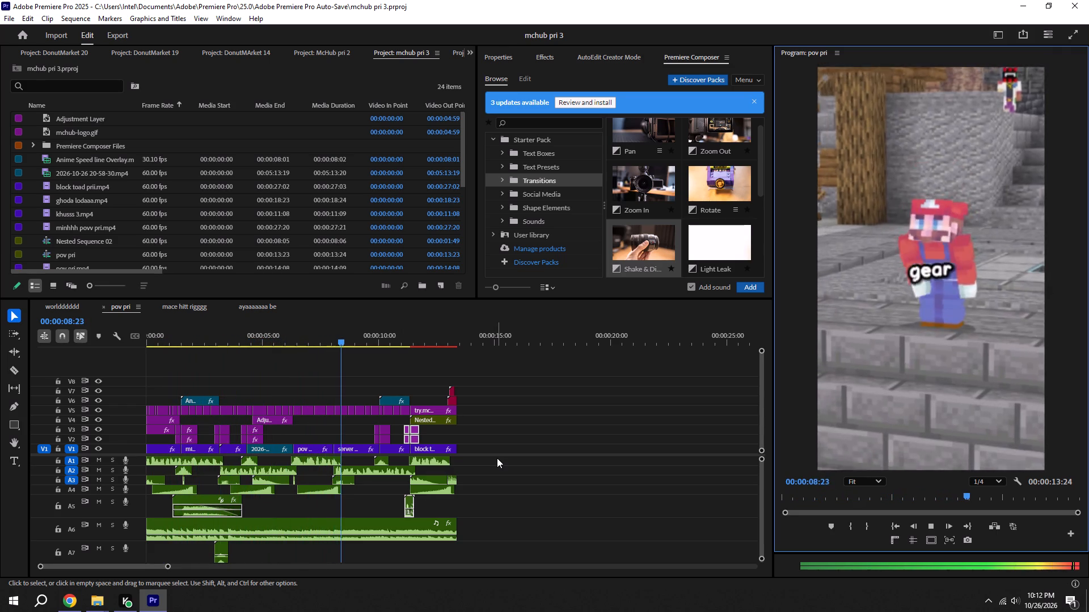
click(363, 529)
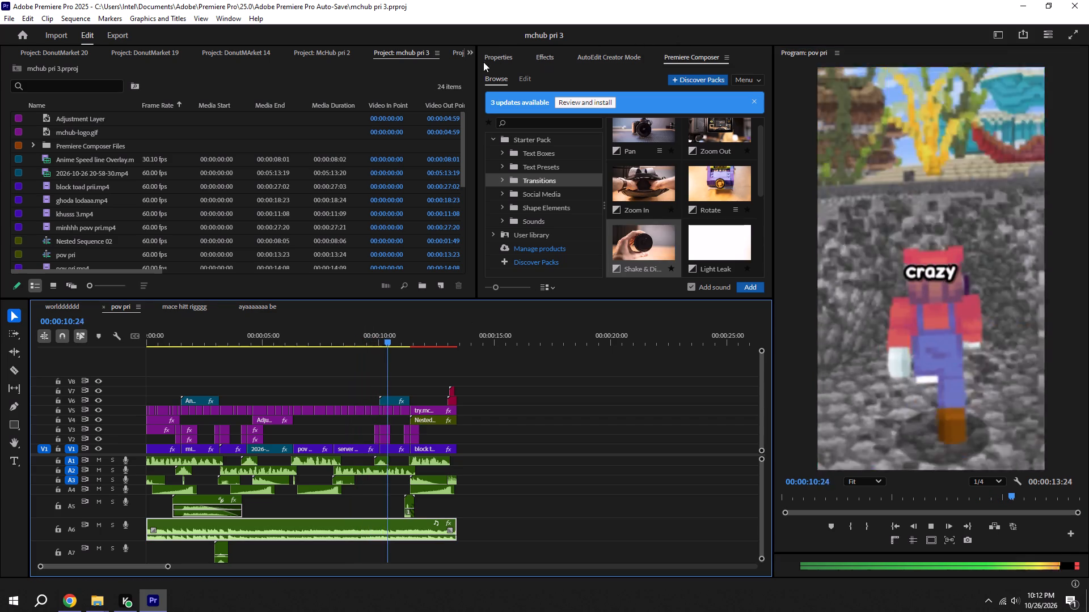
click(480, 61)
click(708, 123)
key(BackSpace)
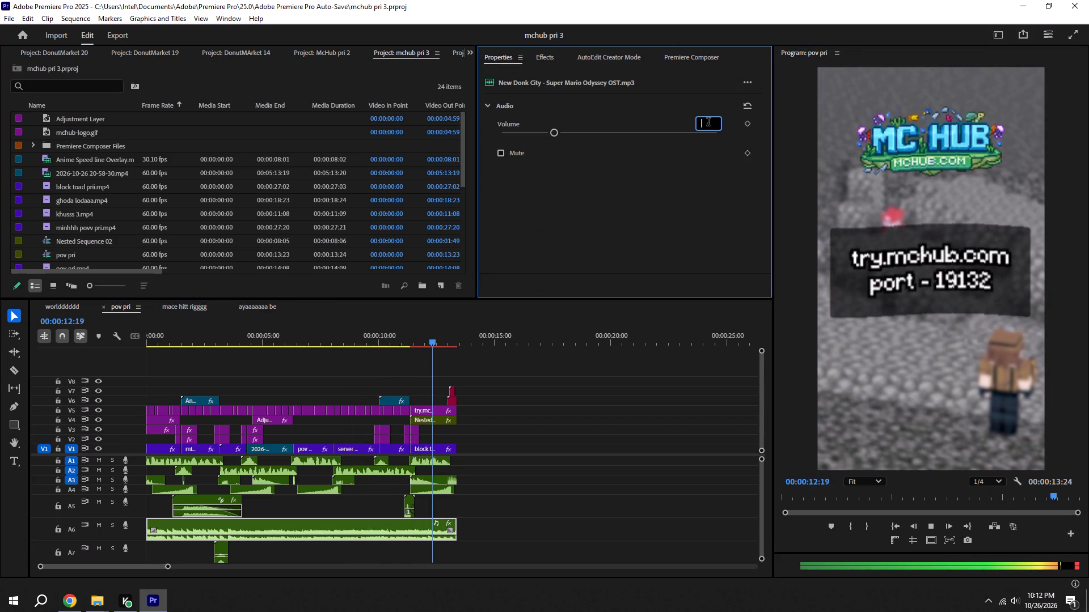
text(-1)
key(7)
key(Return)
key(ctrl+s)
Listen to the pov pri sequence from the start to judge the music level against the voiceover.
key(space)
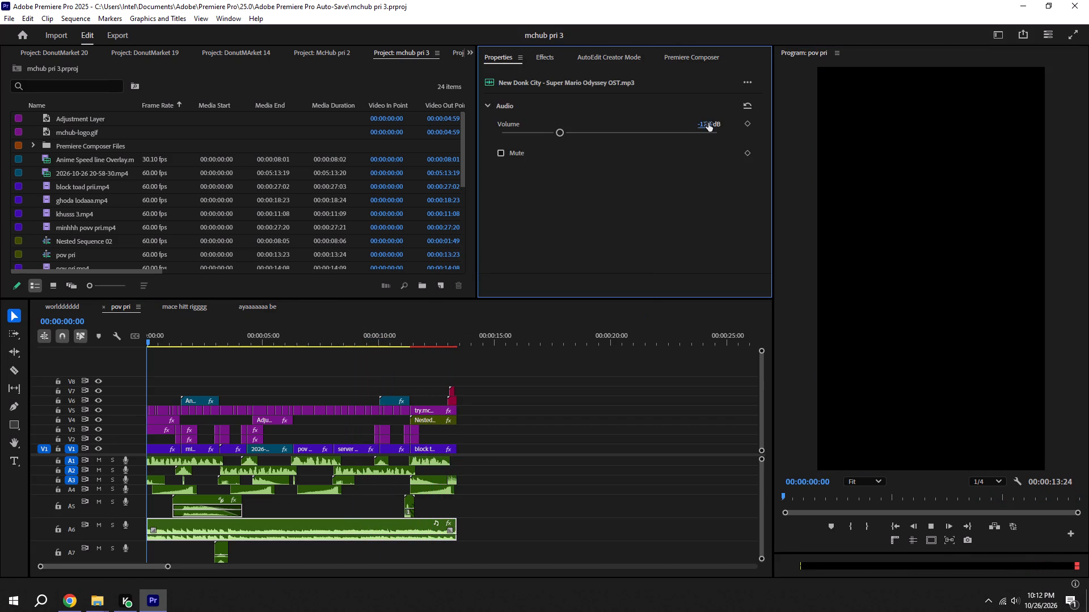
click(609, 533)
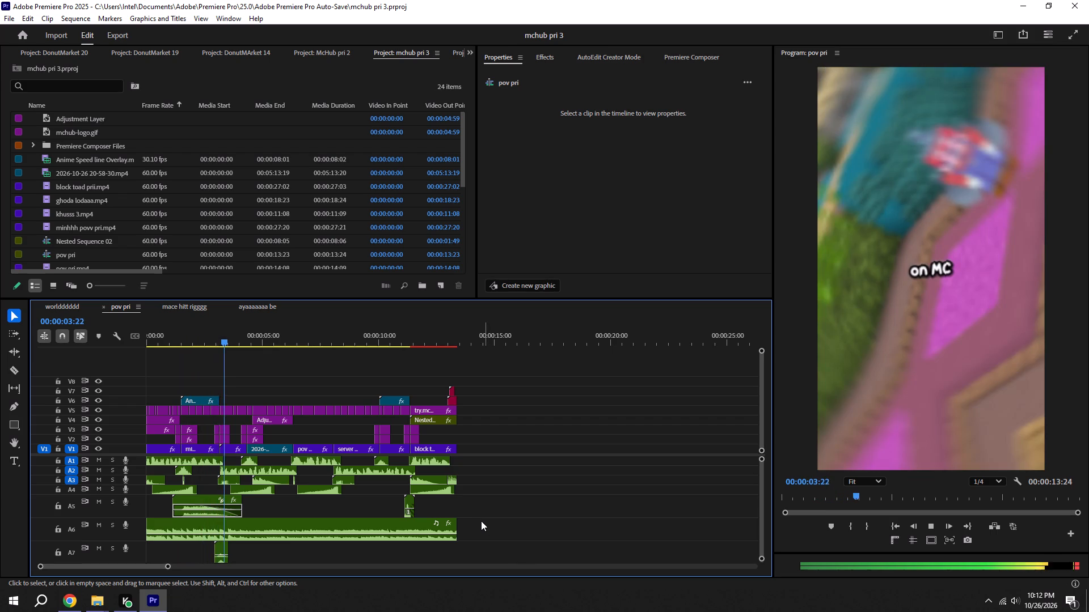
key(space)
alt+scroll(209, 475, up, 9)
key(space)
alt+scroll(345, 487, down, 2)
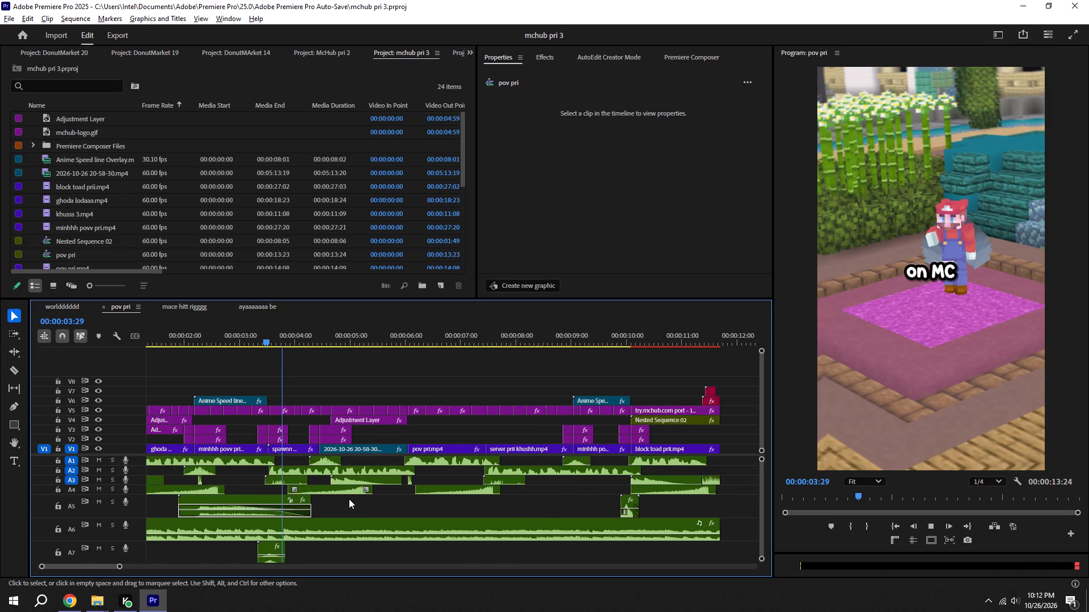
alt+scroll(349, 499, down, 6)
click(568, 519)
key(space)
key(space)
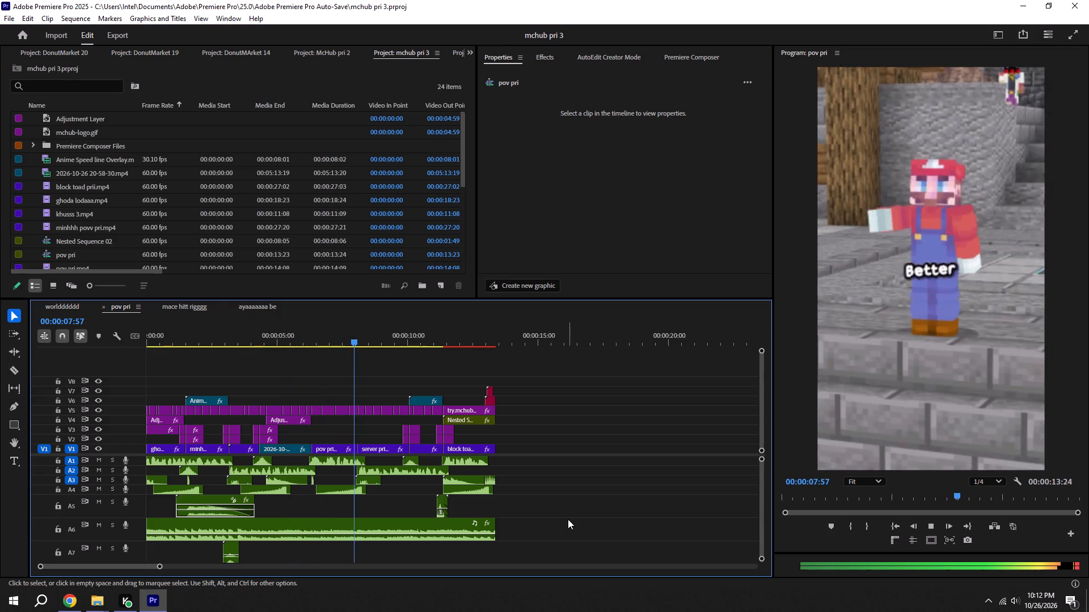
Set the New Donk City music clip's volume on A6 to -18 dB and save the project.
click(351, 537)
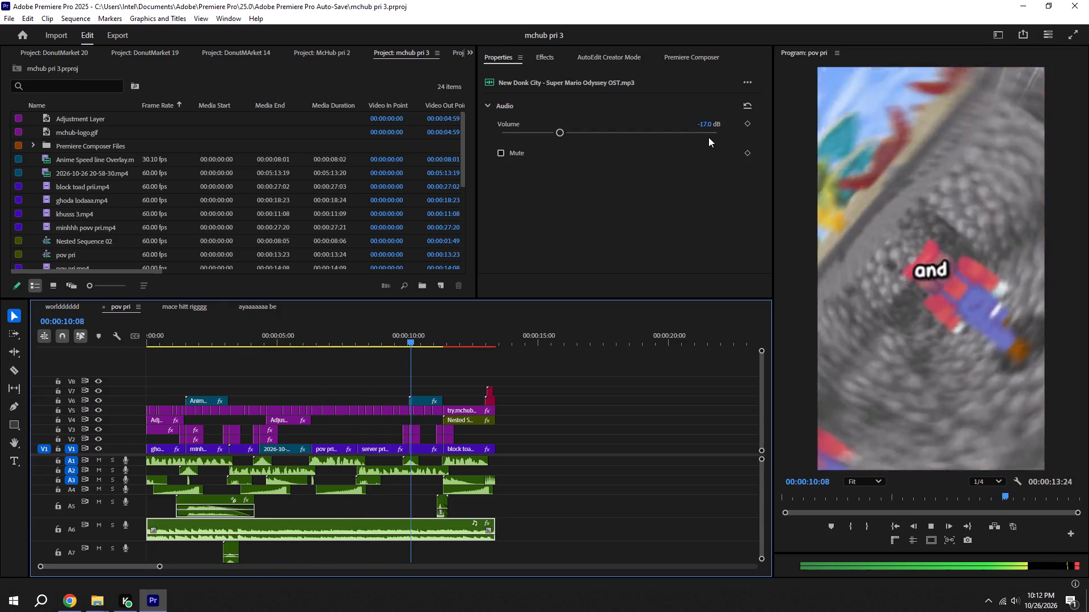
click(708, 127)
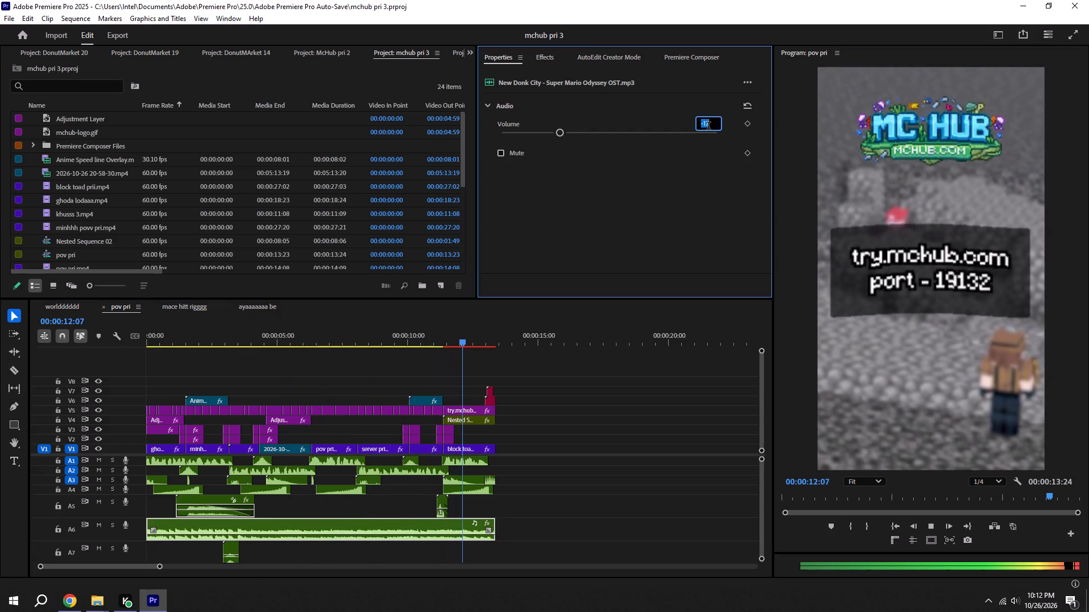
key(BackSpace)
text(-18)
key(Return)
key(ctrl+s)
Play the whole pov pri sequence to check the music balance and save the project.
key(space)
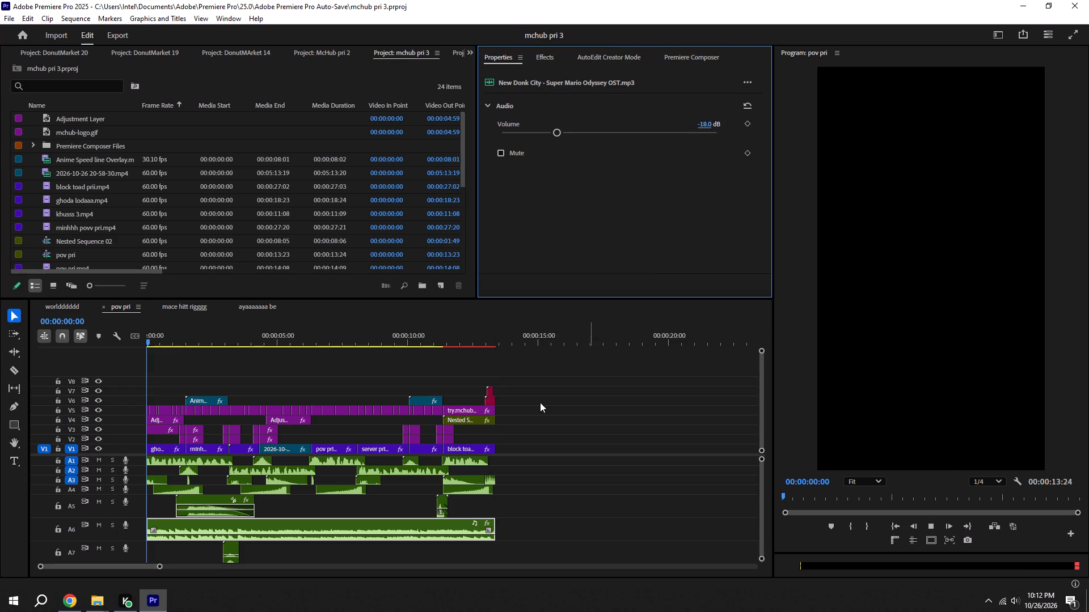
key(space)
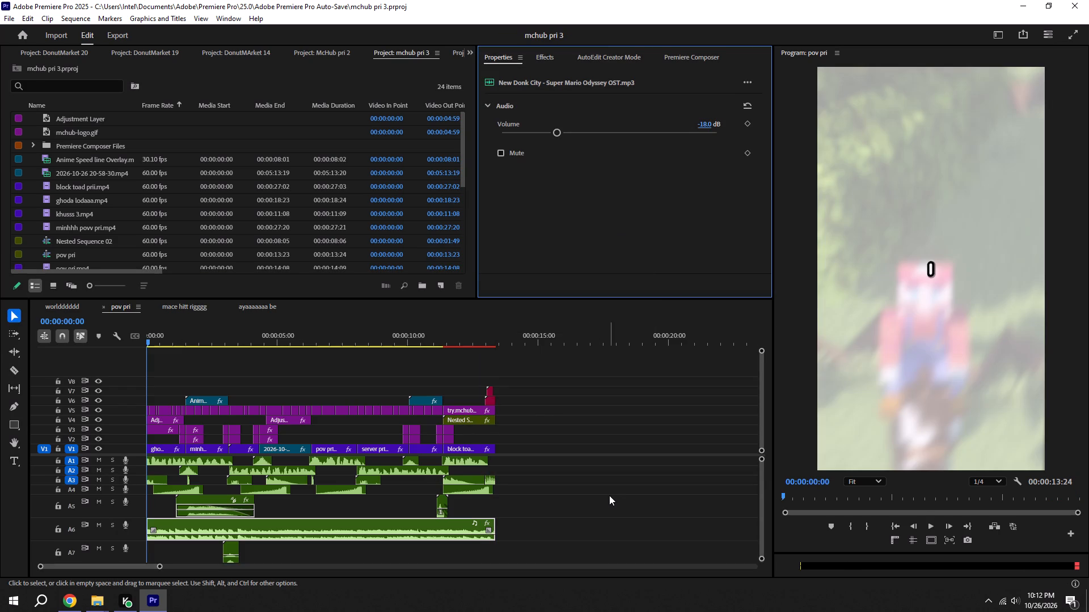
key(space)
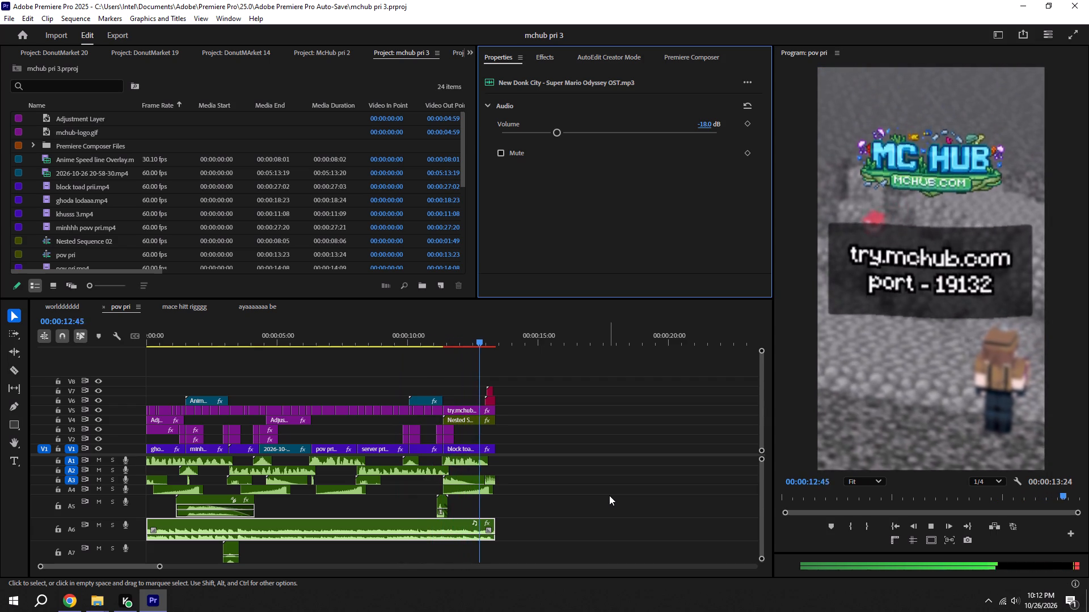
key(space)
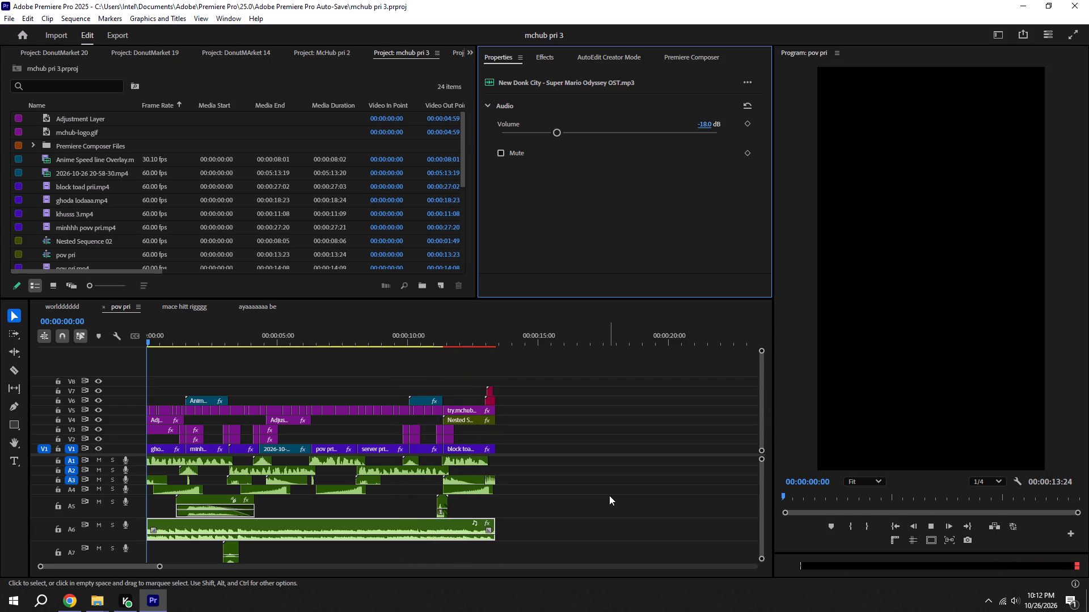
key(ctrl+s)
key(ctrl+s)
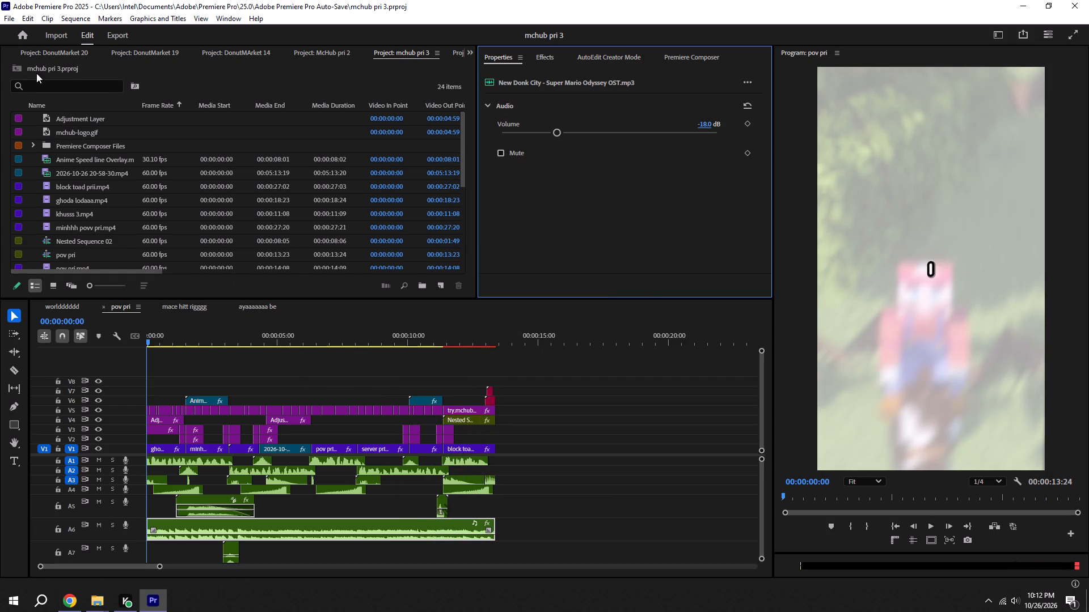
Open the recent McHub pri 1 project, place the playhead at the empty V1 gap near 00:00:03:50 in pov pri, and save.
click(31, 35)
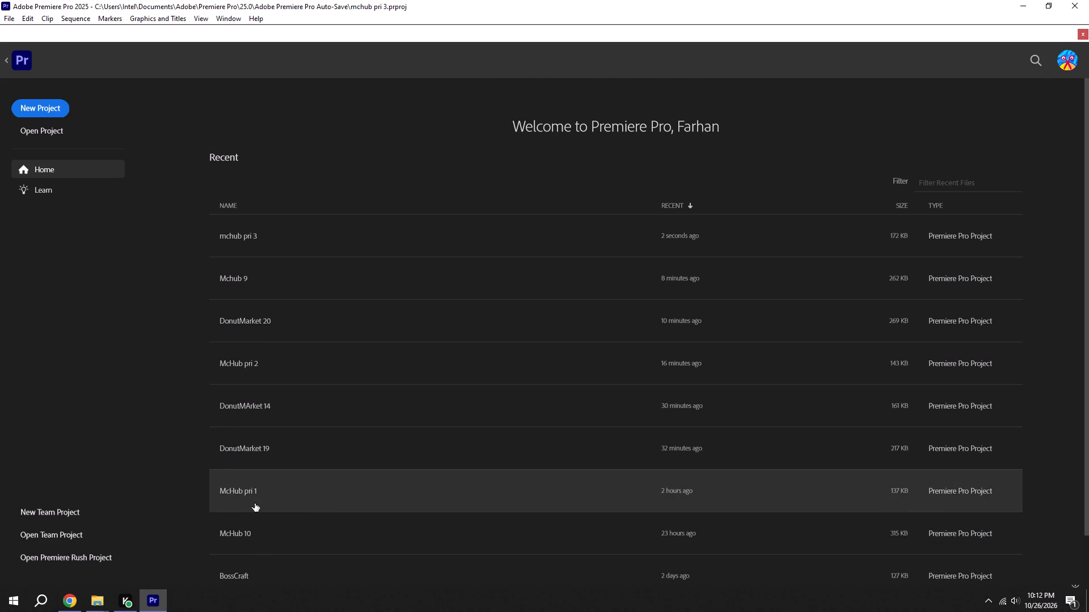
click(255, 503)
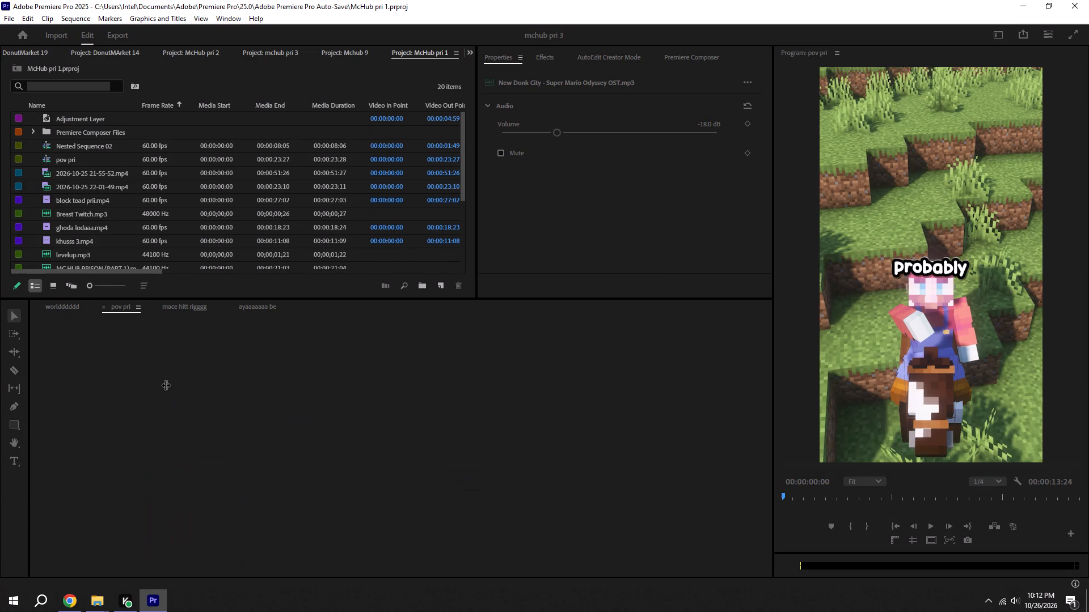
alt+scroll(183, 358, up, 6)
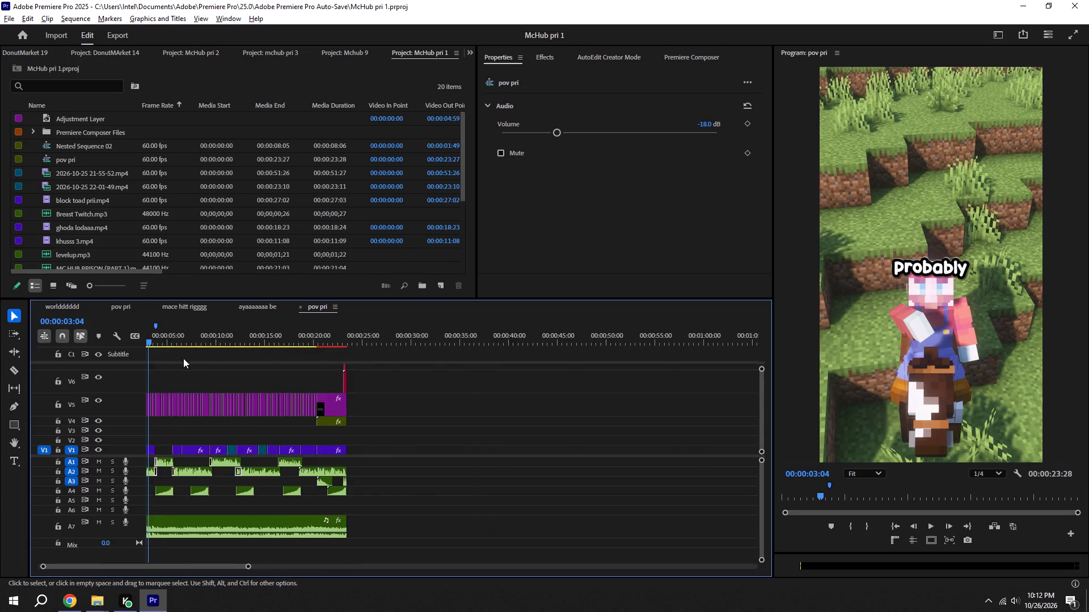
alt+scroll(183, 358, up, 11)
key(space)
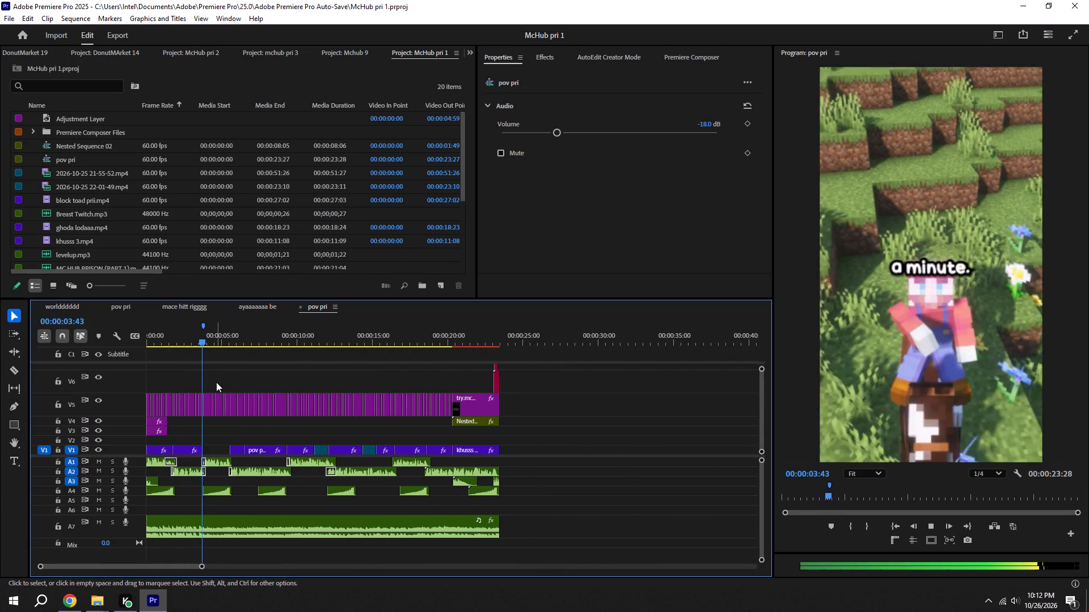
key(ctrl+s)
shift+drag(213, 334, 207, 334)
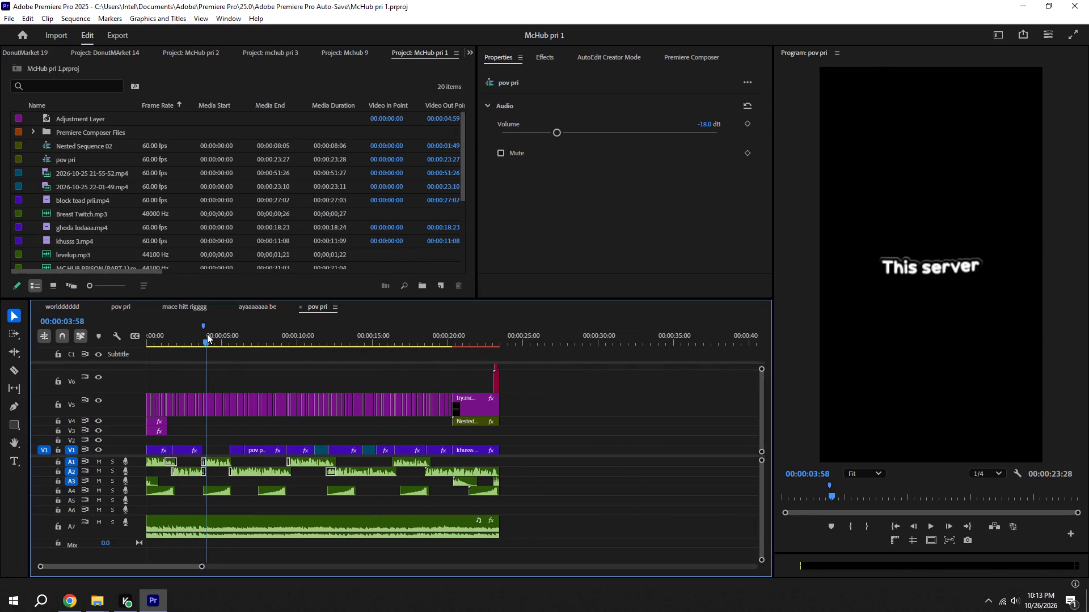
shift+drag(207, 334, 206, 333)
key(ctrl+s)
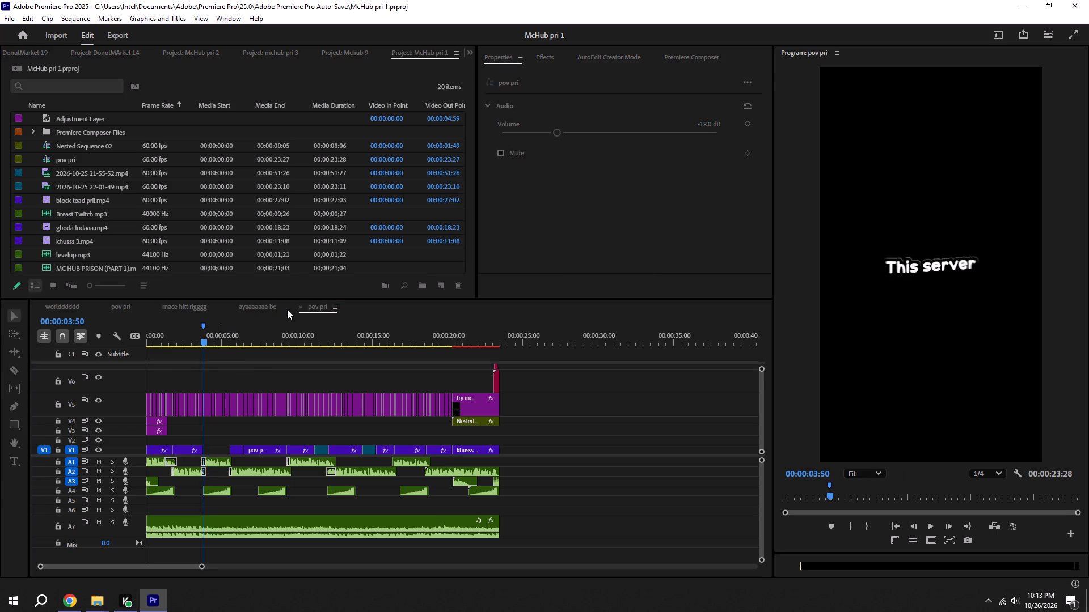
Find the spawn footage in mchub pri 3's pov pri sequence and copy the spawnn pri.mp4 clip on V1 near 00:00:03:41.
click(272, 302)
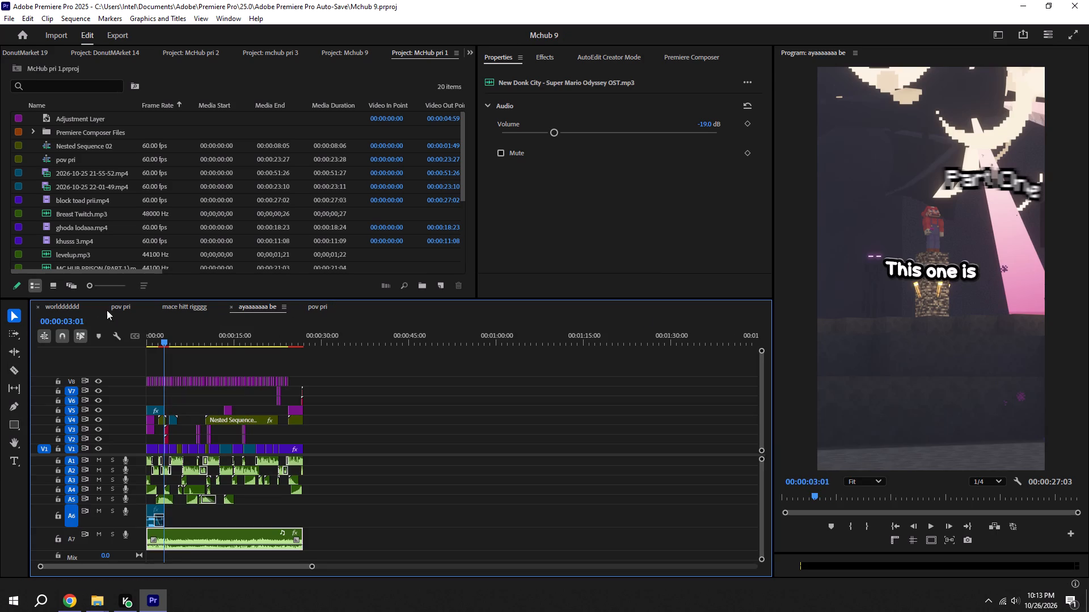
click(124, 308)
alt+scroll(197, 447, up, 10)
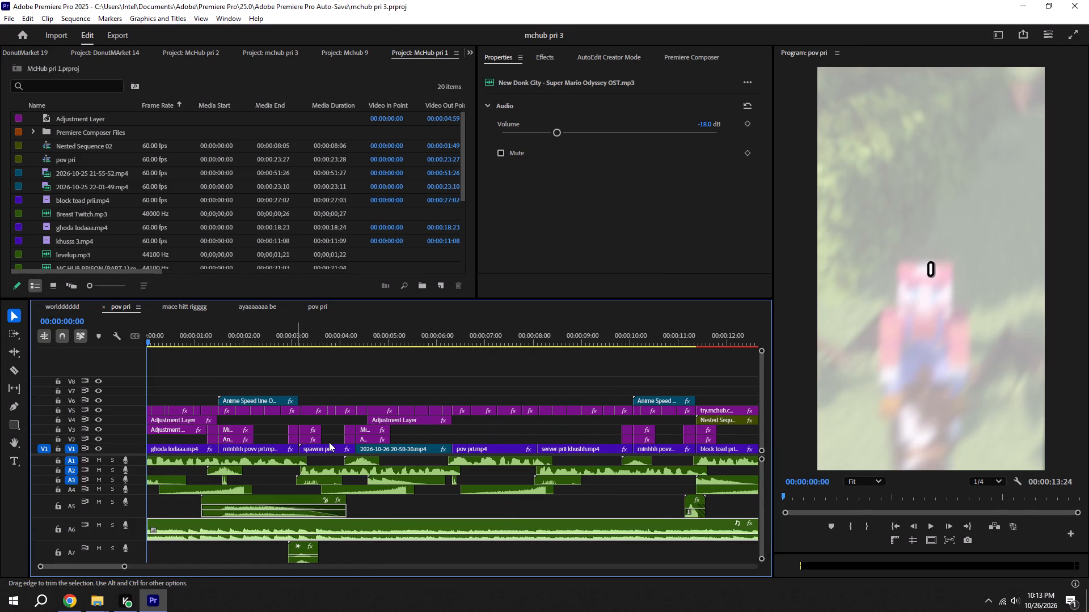
key(space)
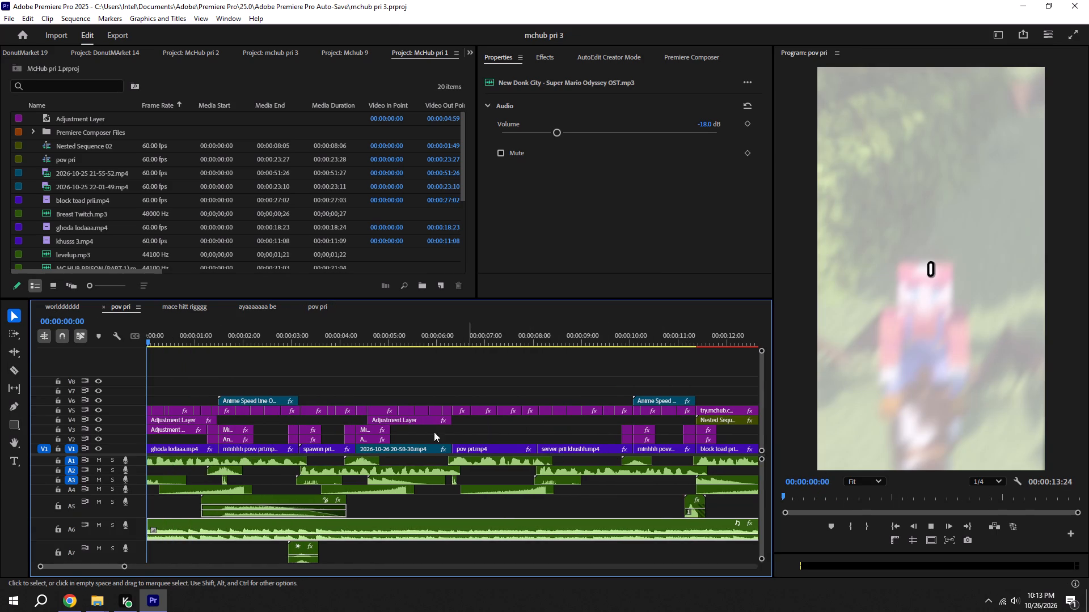
alt+scroll(377, 448, down, 5)
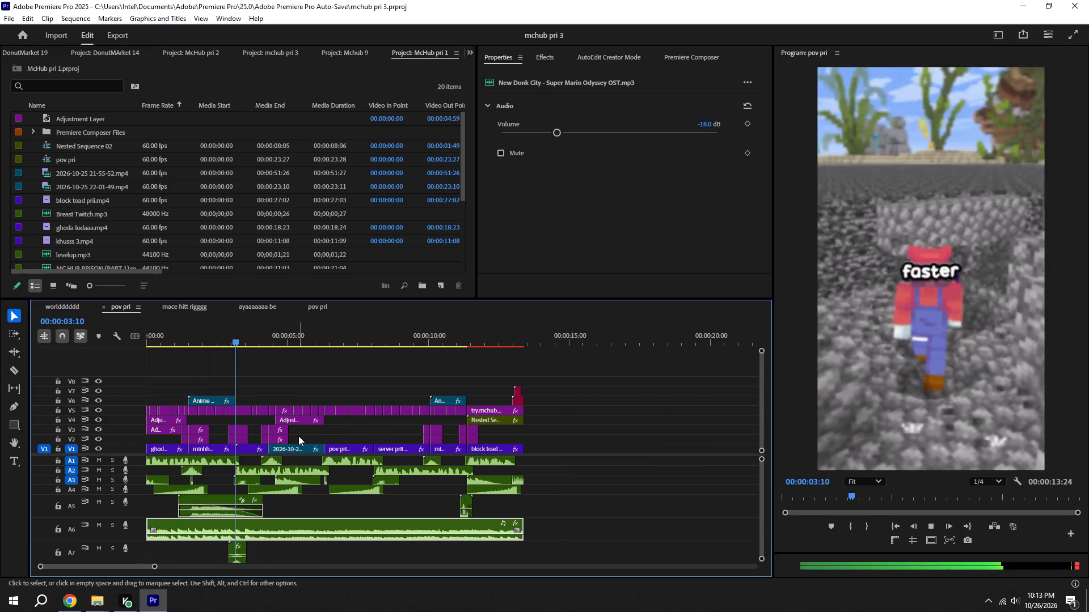
key(space)
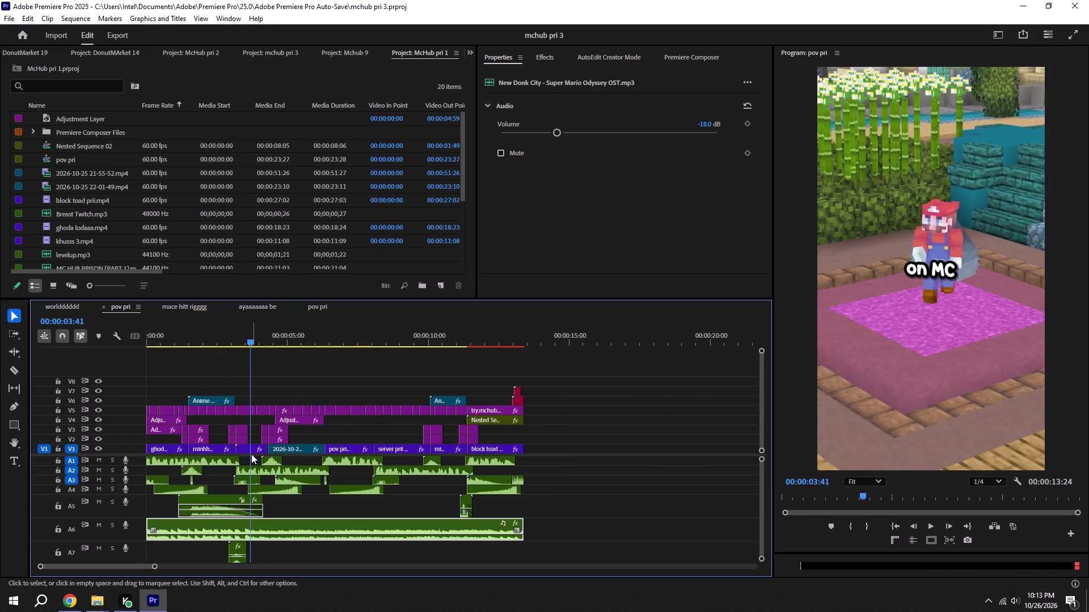
click(251, 453)
key(ctrl+c)
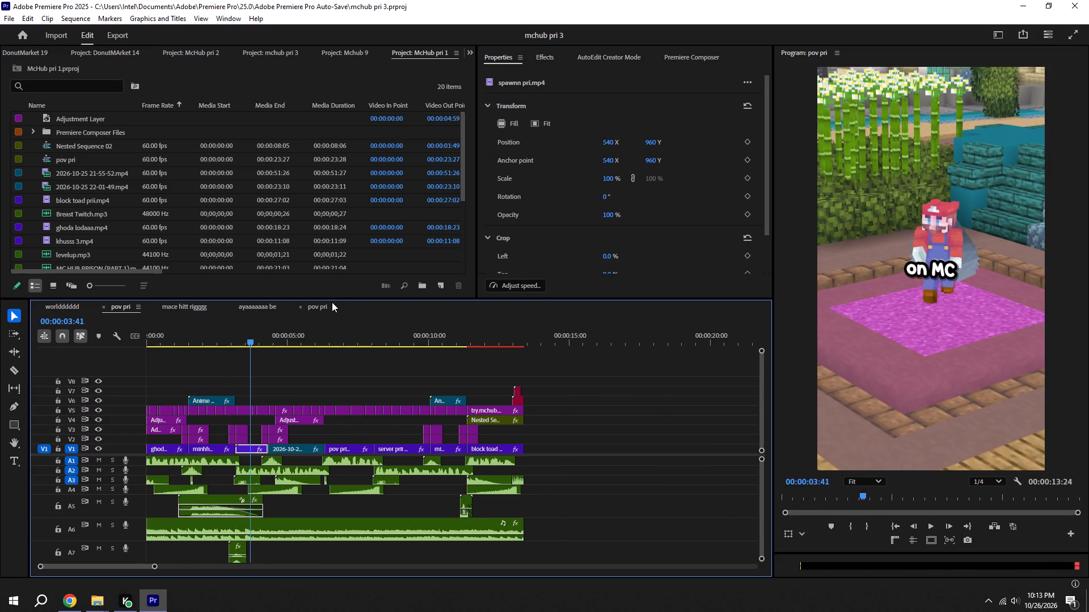
Paste spawnn pri.mp4 into McHub pri 1's pov pri at 00:00:03:47 on V1, extend it to priosn.mp4, and save.
click(327, 303)
alt+scroll(183, 402, up, 4)
alt+scroll(268, 392, up, 5)
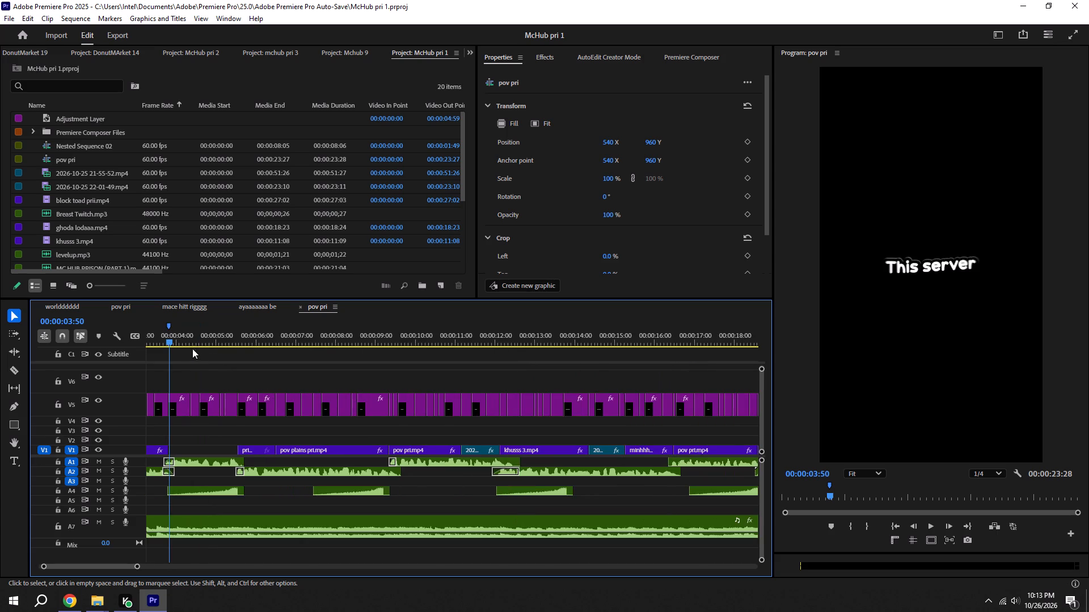
scroll(193, 377, up, 5)
shift+click(252, 337)
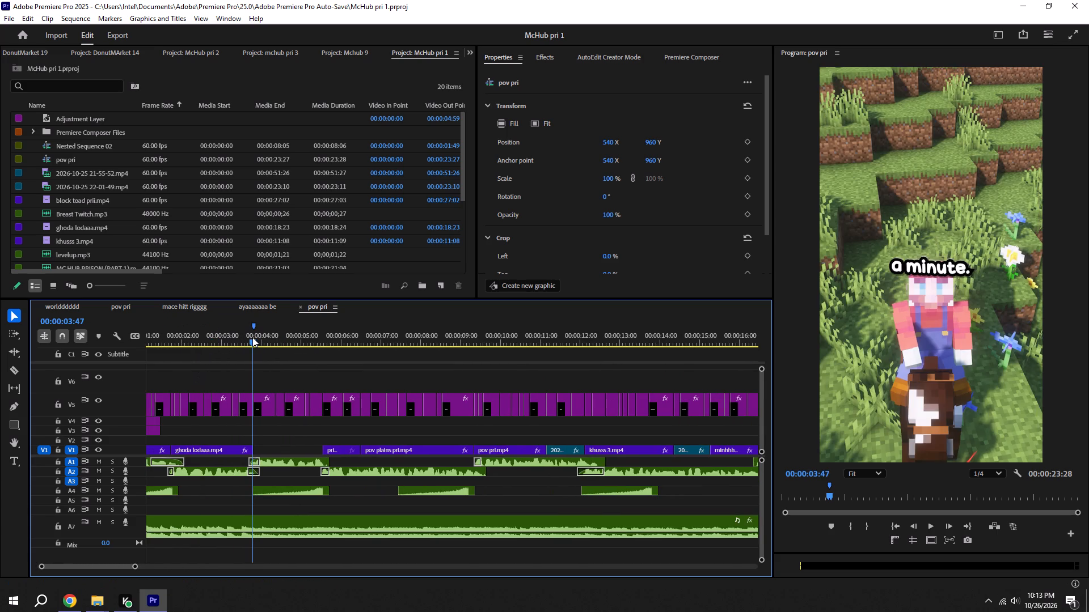
key(ctrl+v)
drag(299, 449, 347, 452)
key(ctrl+s)
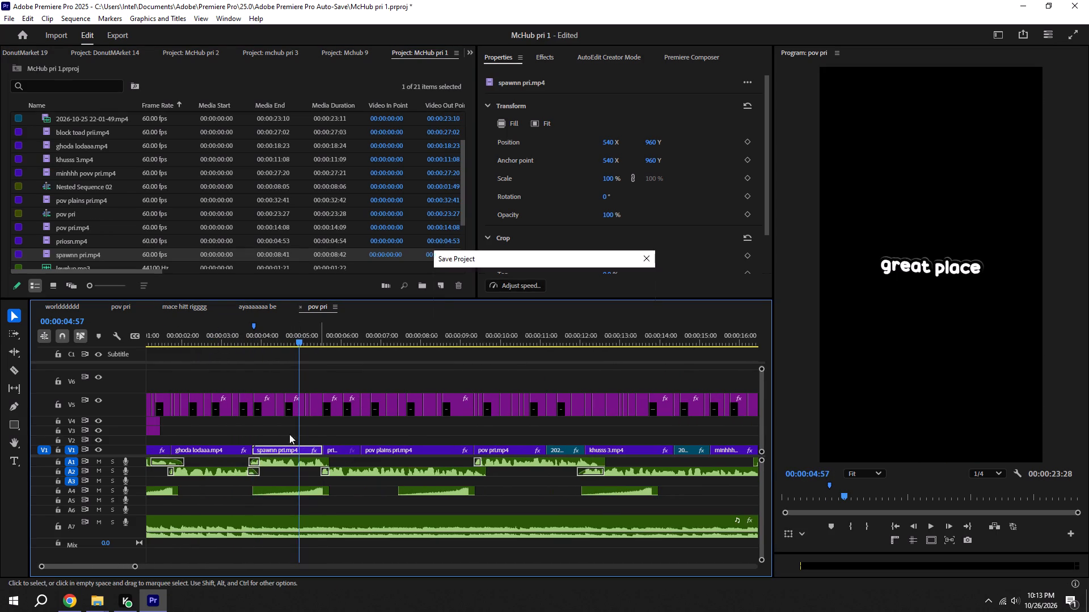
Adjust the V1 cuts so spawnn pri.mp4 starts at 00:00:03:48 and fills the space between ghoda lodaaa.mp4 and priosn.mp4, and save.
shift+click(251, 345)
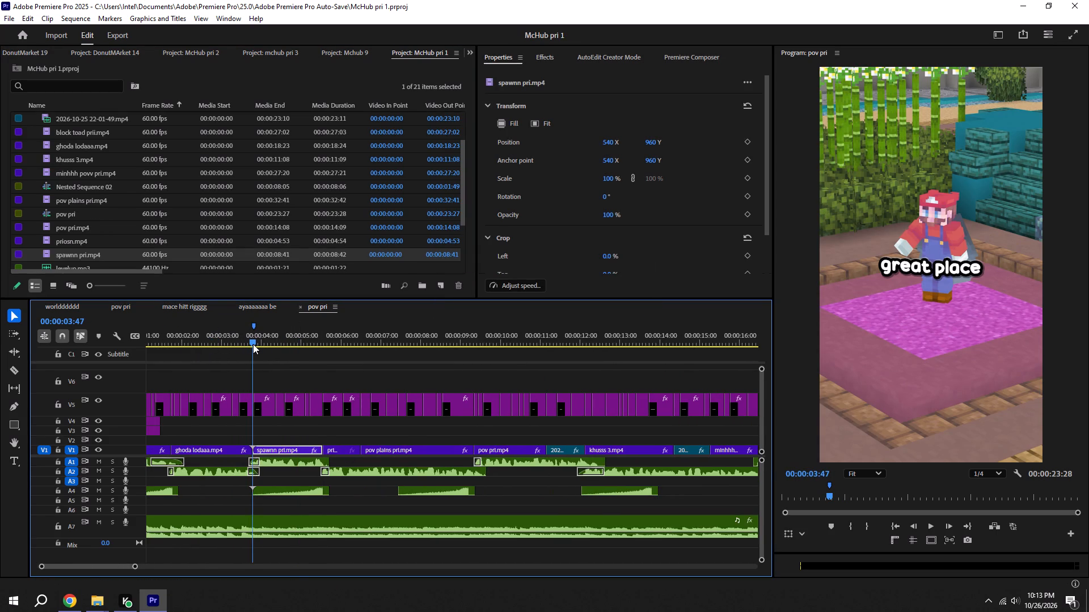
scroll(268, 417, up, 11)
key(ctrl+s)
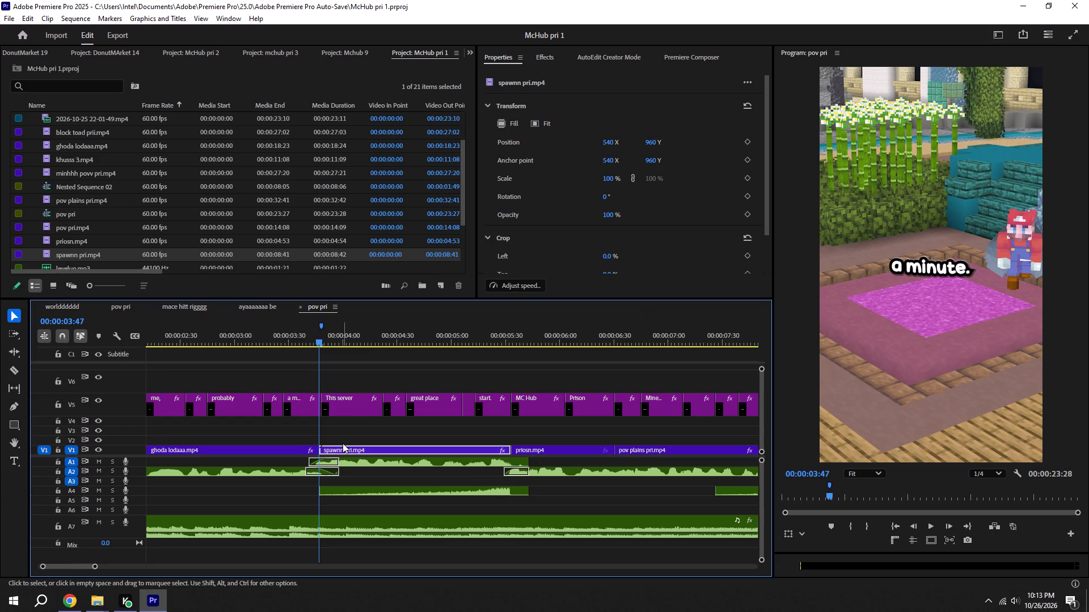
click(342, 445)
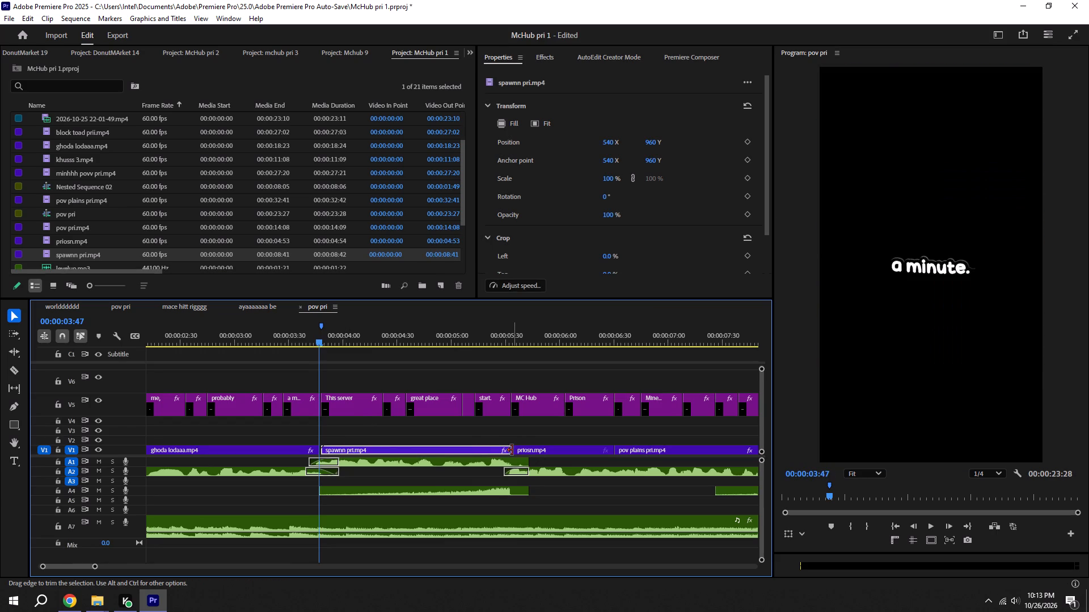
key(ctrl+z)
click(507, 449)
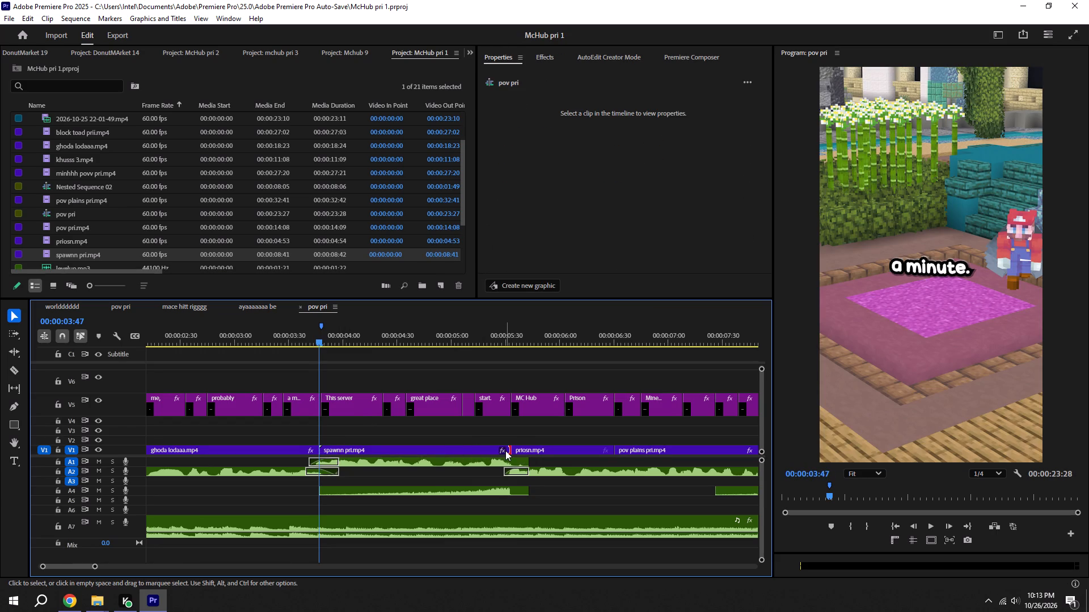
drag(506, 450, 496, 450)
click(449, 452)
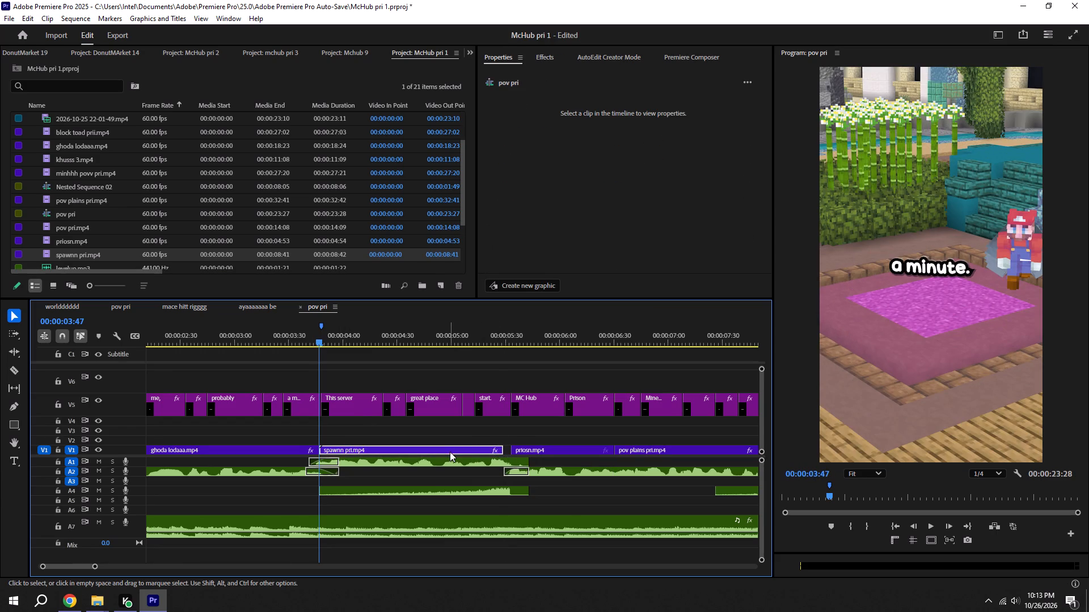
drag(318, 448, 349, 453)
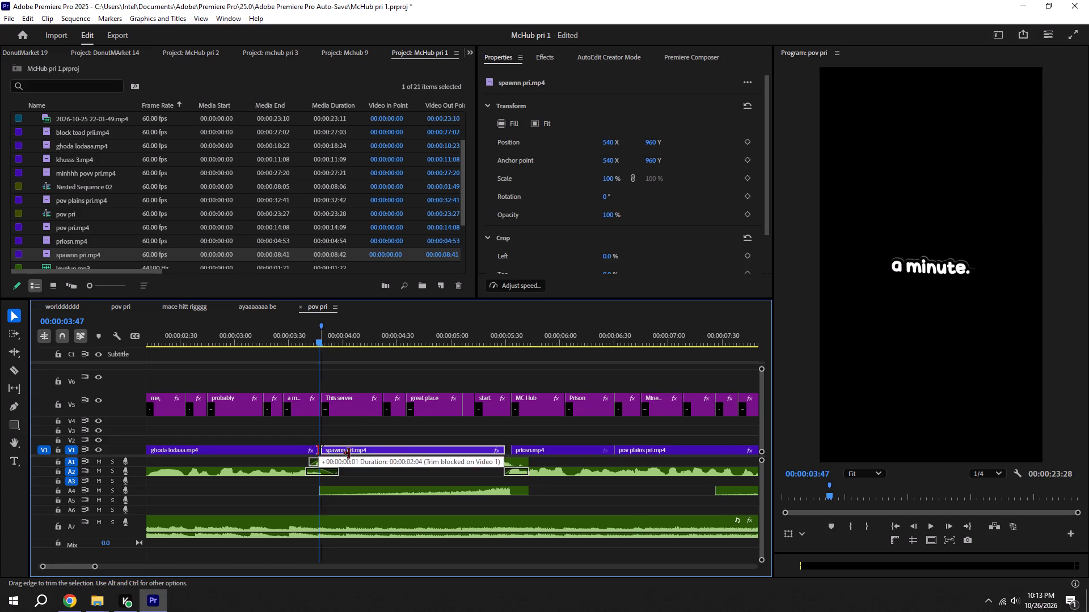
drag(349, 453, 399, 456)
key(ctrl+s)
drag(501, 449, 561, 449)
key(ctrl+s)
Play pov pri from the inserted spawnn pri.mp4 clip onward to check the footage, saving the project along the way.
alt+scroll(547, 448, down, 3)
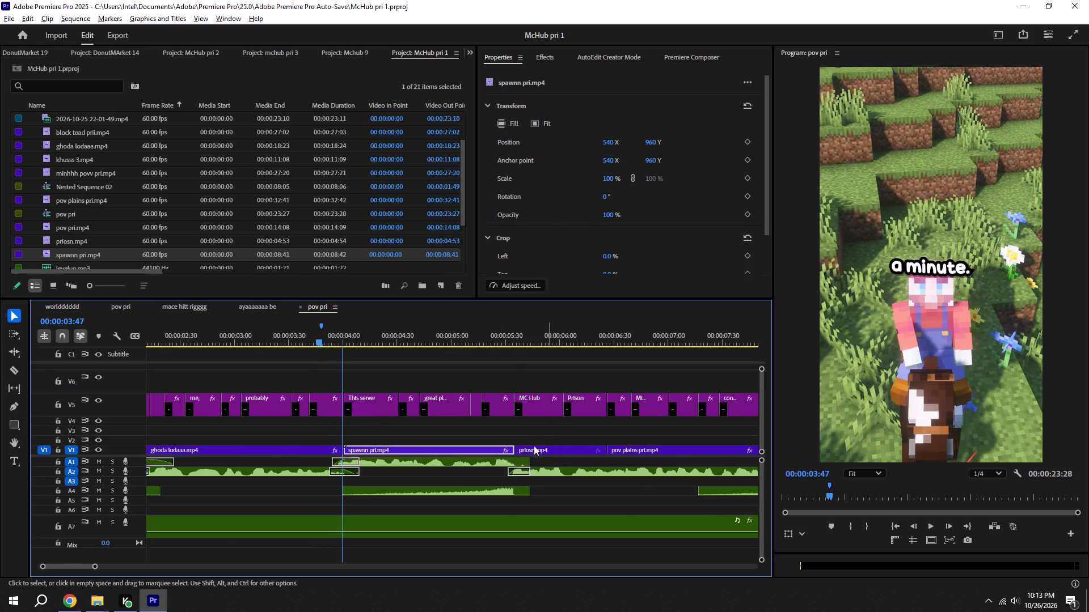
alt+scroll(534, 445, down, 4)
key(space)
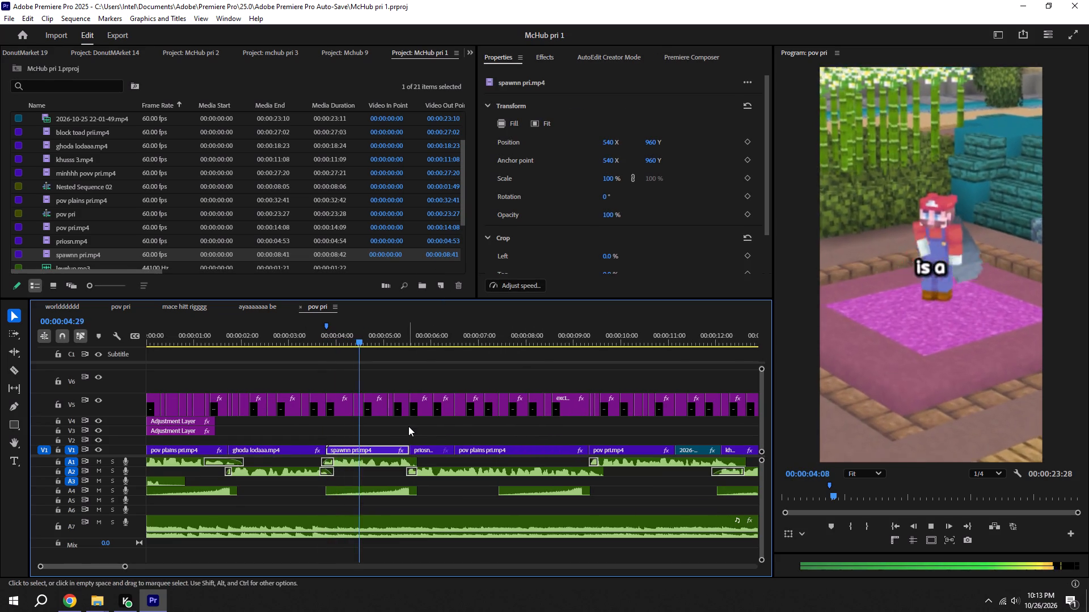
alt+scroll(408, 426, down, 5)
key(ctrl+s)
scroll(408, 426, down, 6)
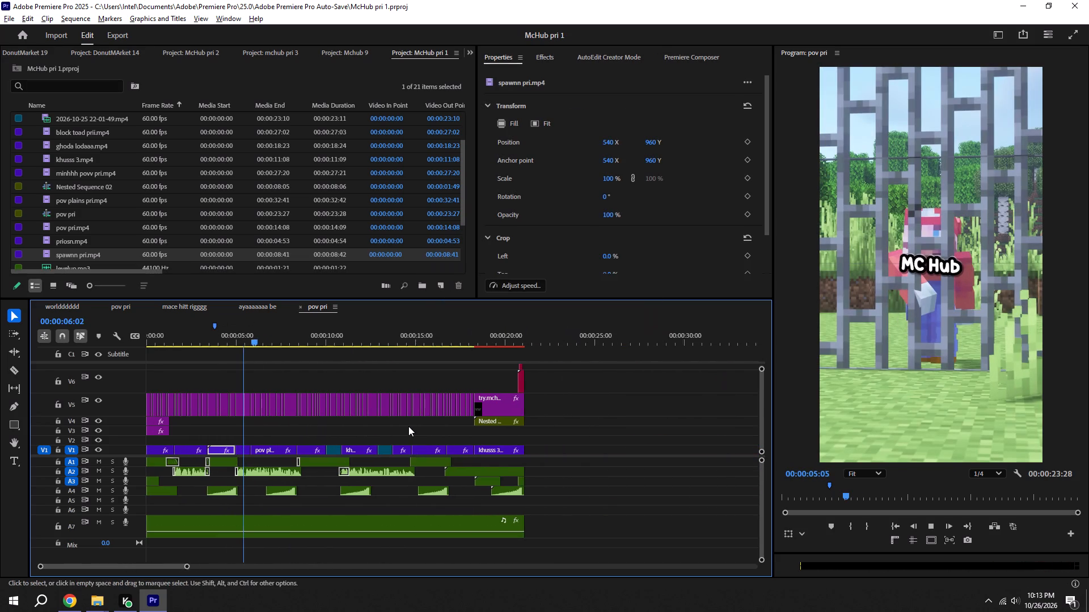
key(space)
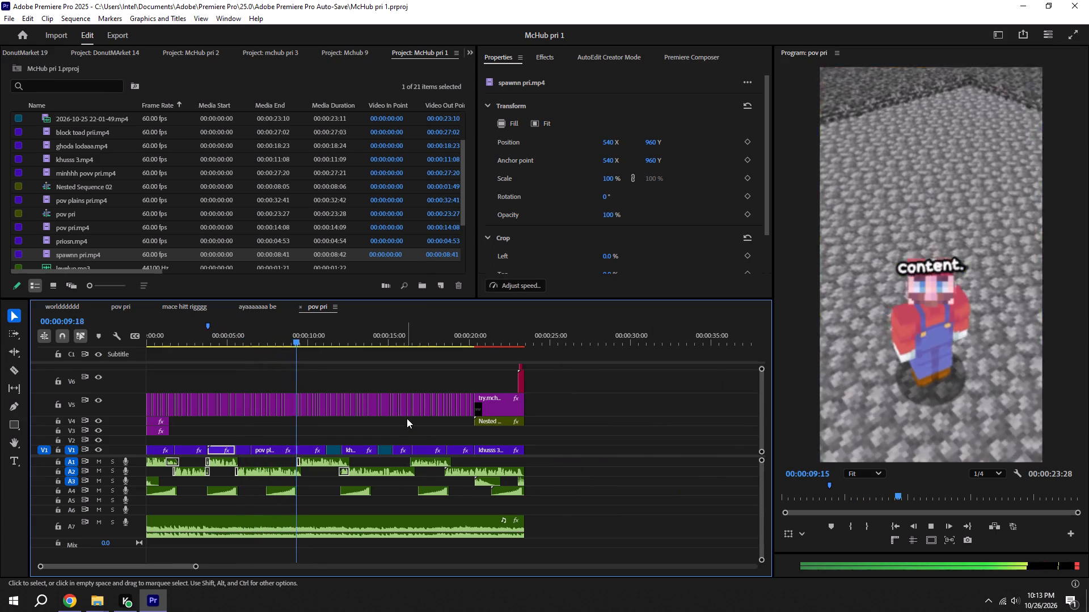
key(ctrl+s)
key(space)
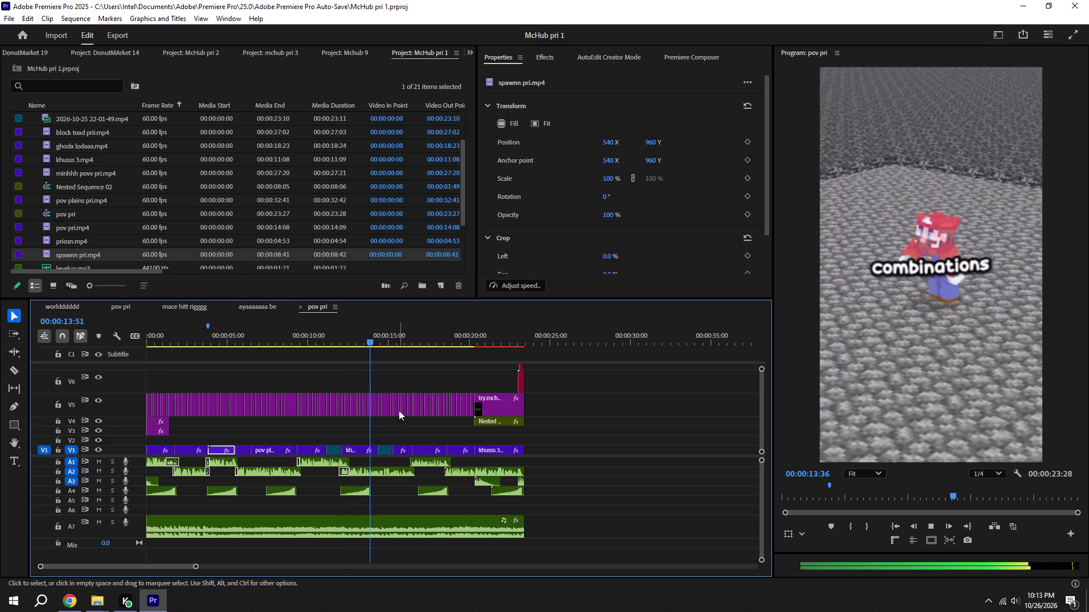
key(ctrl+s)
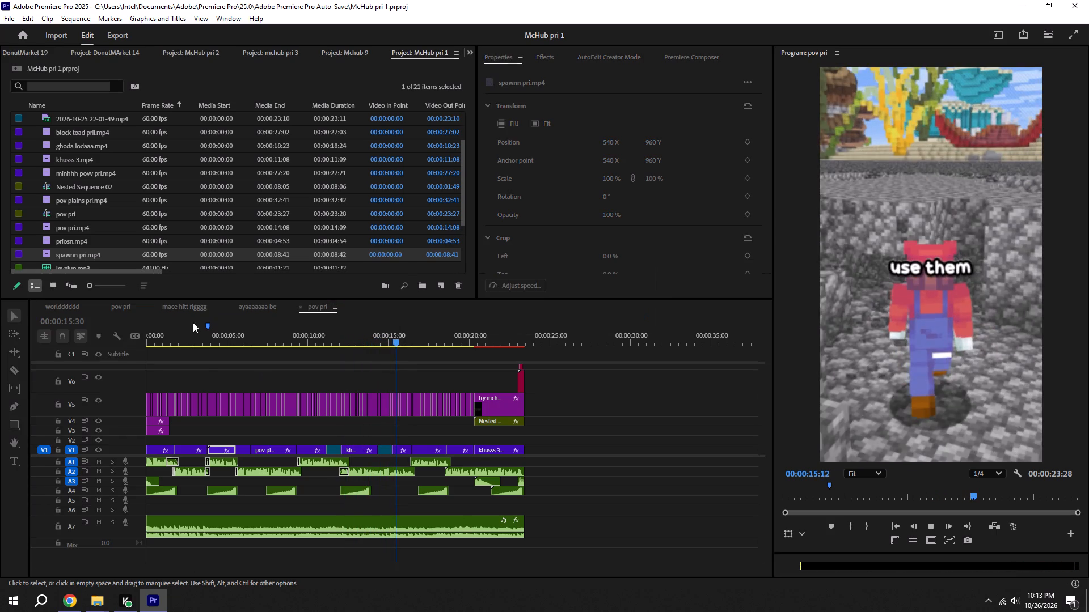
Play pov pri again from 00:00:00:00 to review the V1 footage against the captions up to about 00:00:19:50.
shift+click(207, 322)
drag(186, 331, 114, 331)
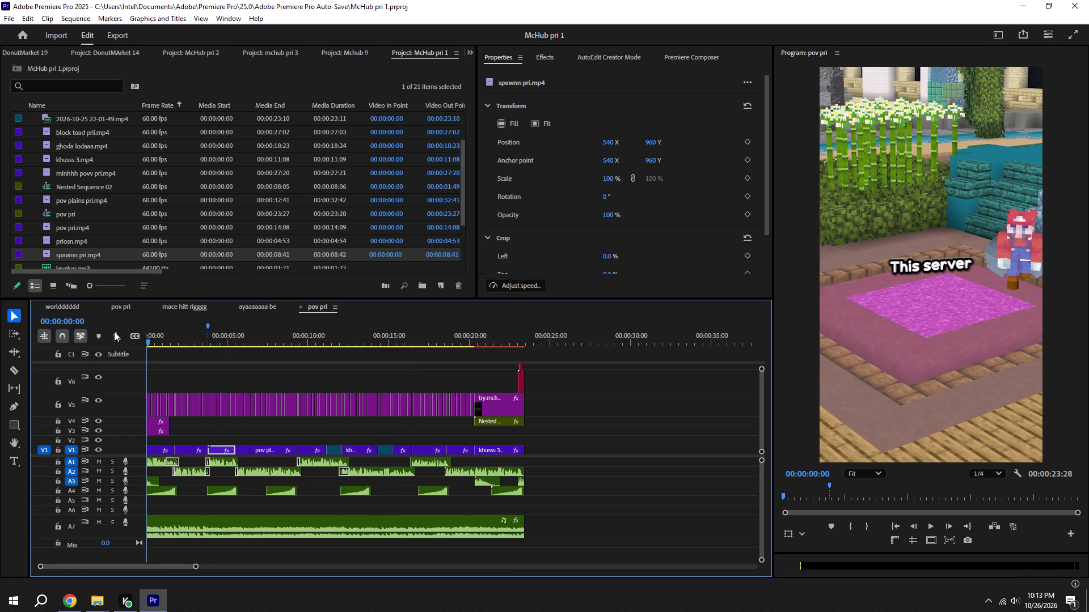
drag(114, 331, 8, 331)
alt+scroll(147, 432, up, 10)
key(space)
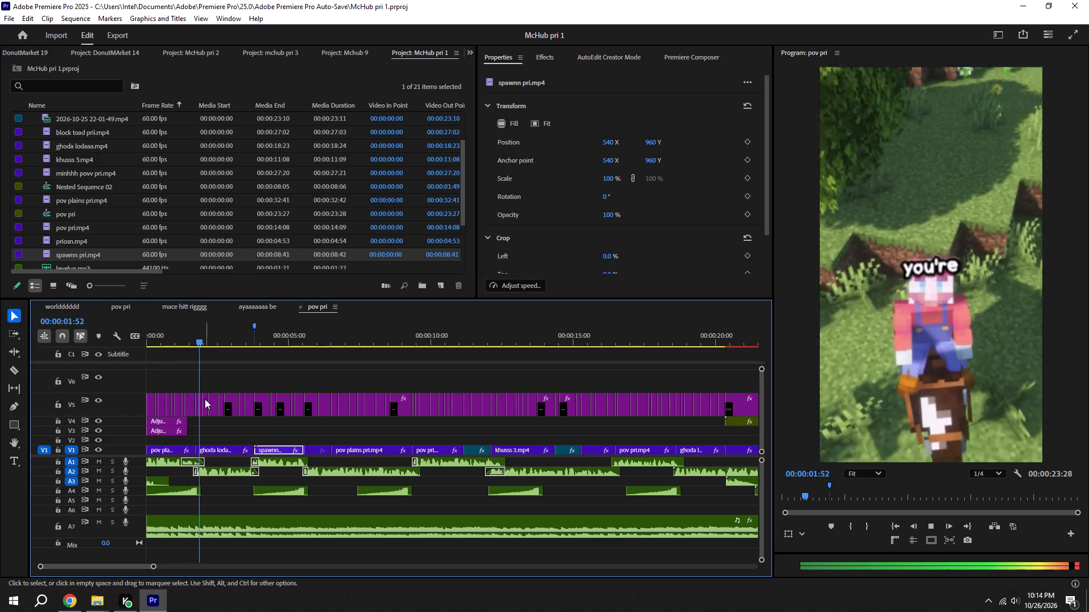
key(space)
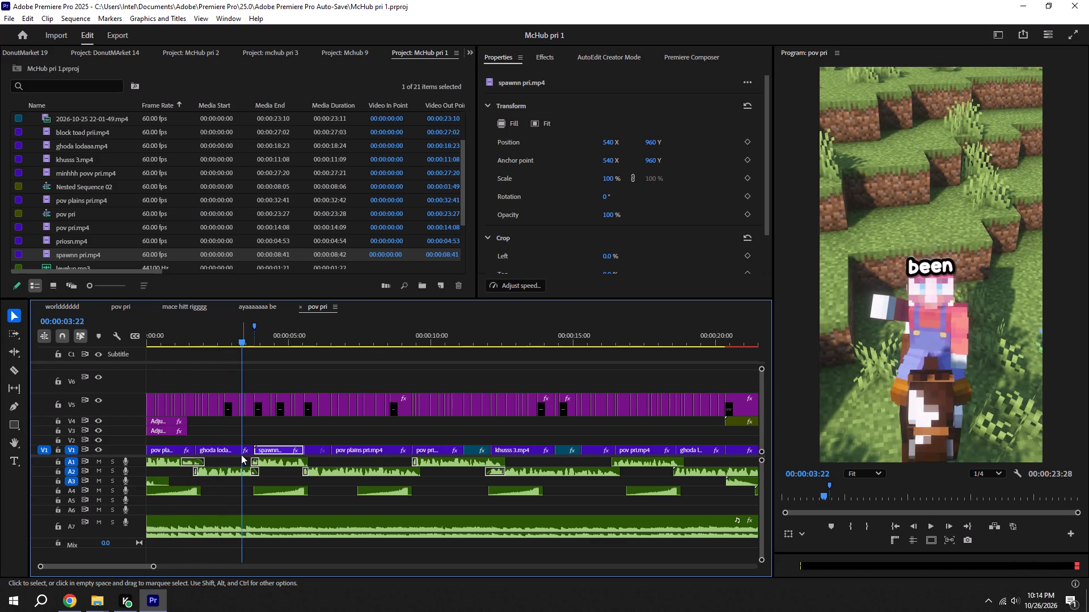
key(space)
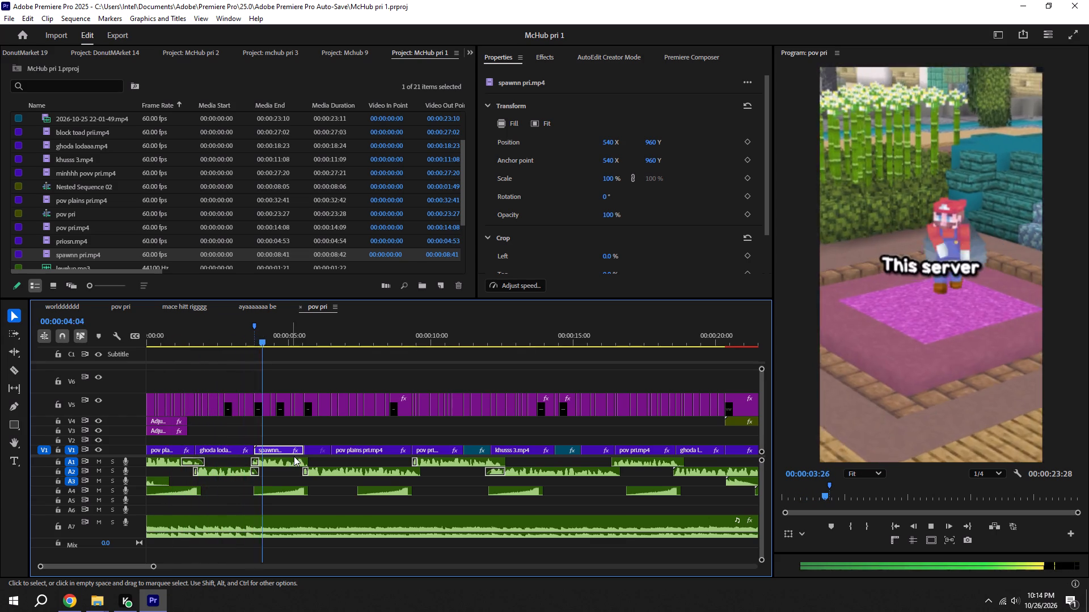
key(space)
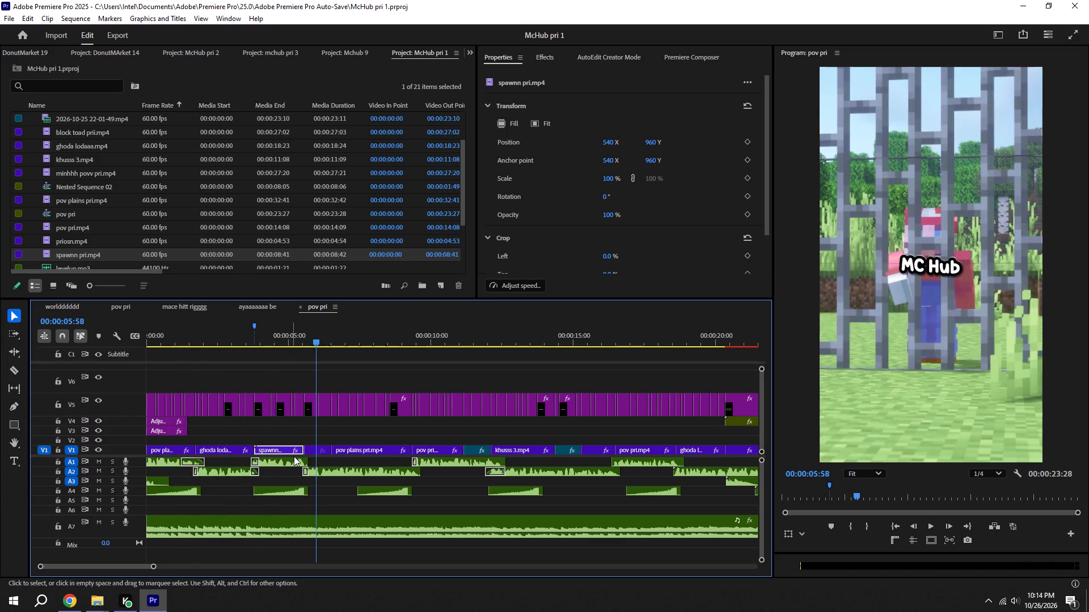
key(space)
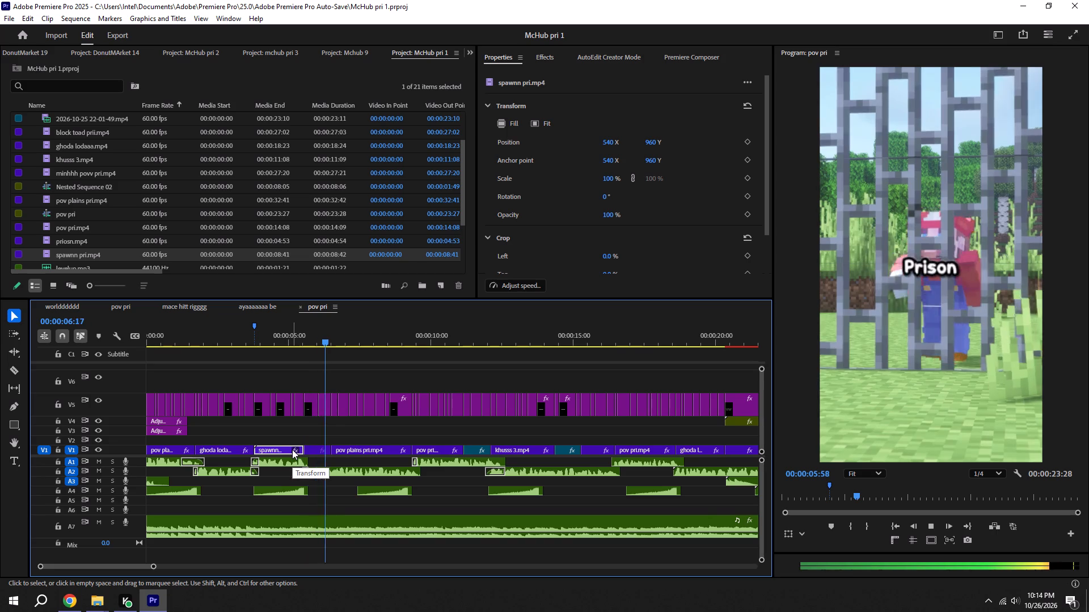
key(space)
key(space)
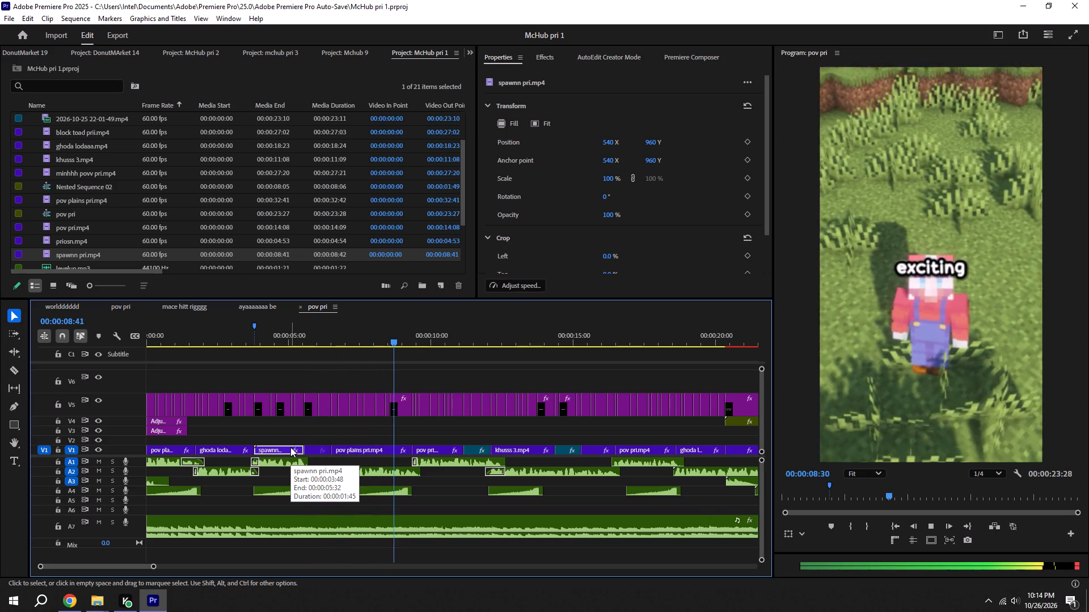
key(space)
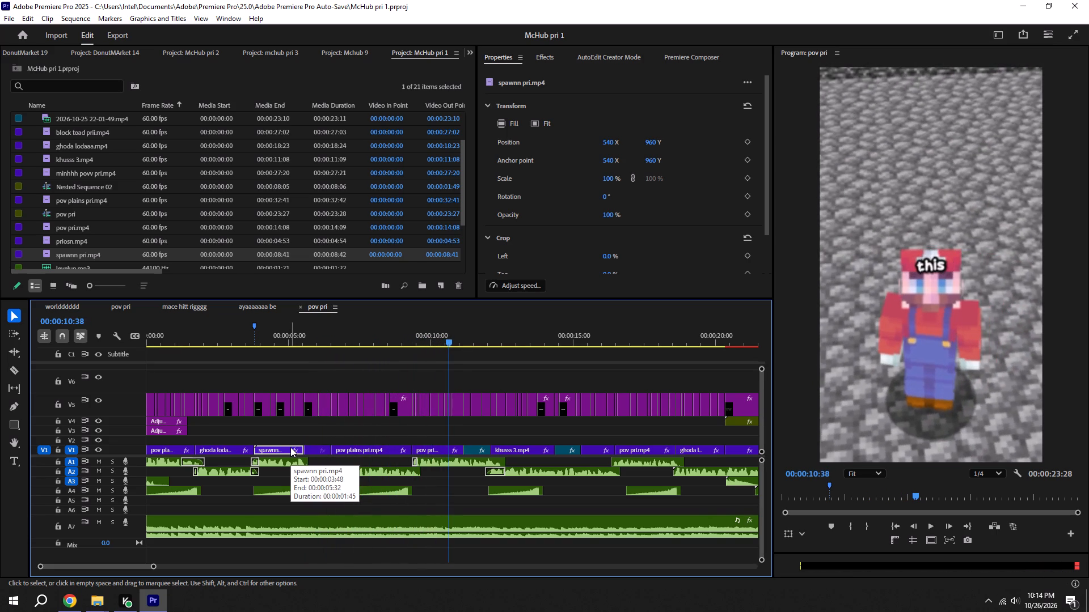
key(space)
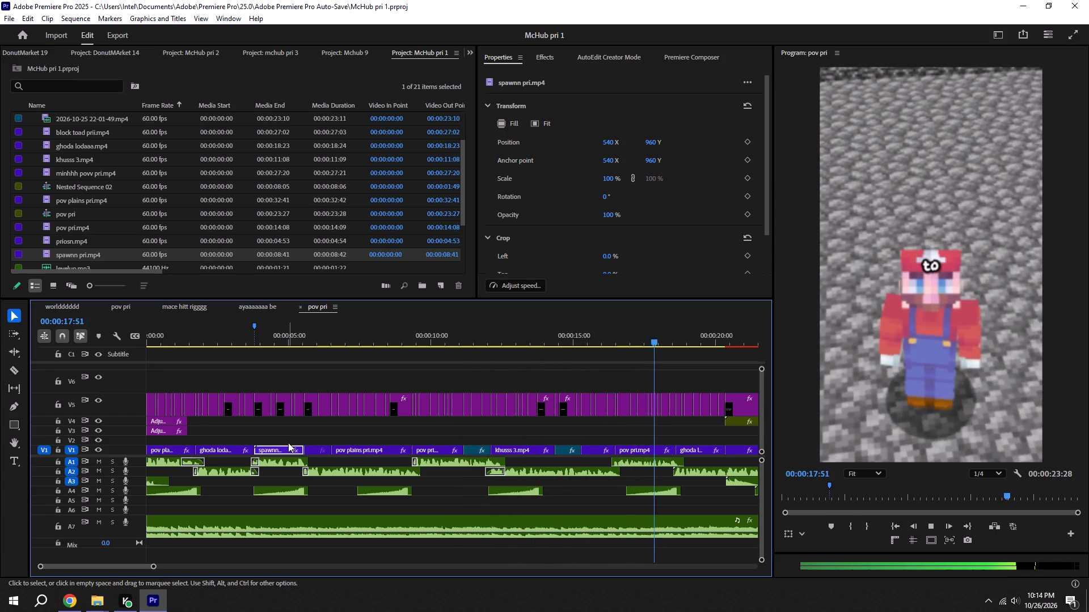
key(space)
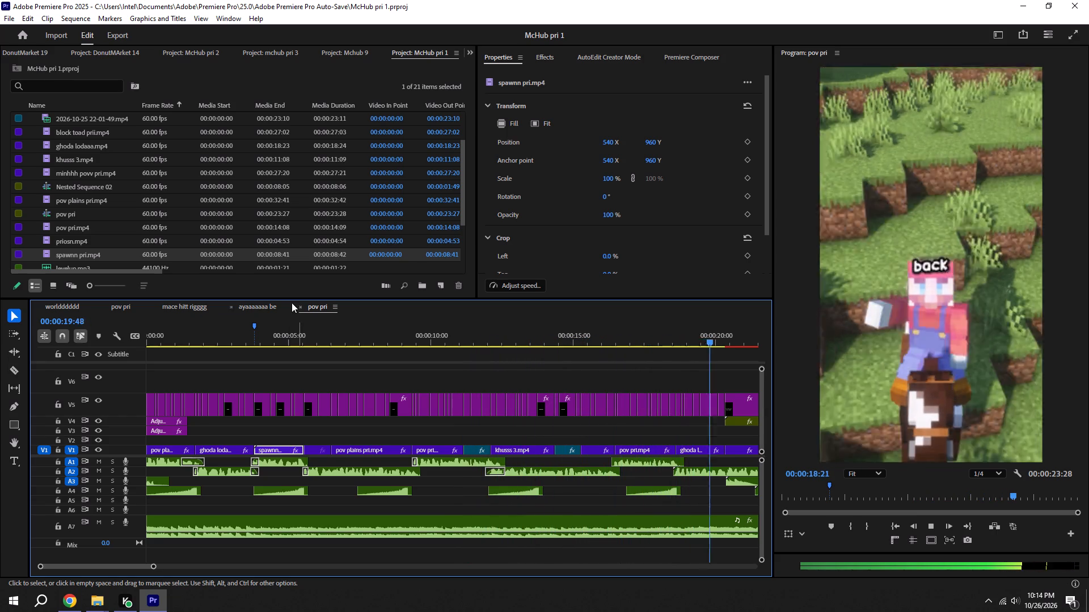
Delete the ghoda lodaaa.mp4 clip on V1 at 00:00:19:50 and save the project.
alt+scroll(541, 419, down, 5)
click(457, 450)
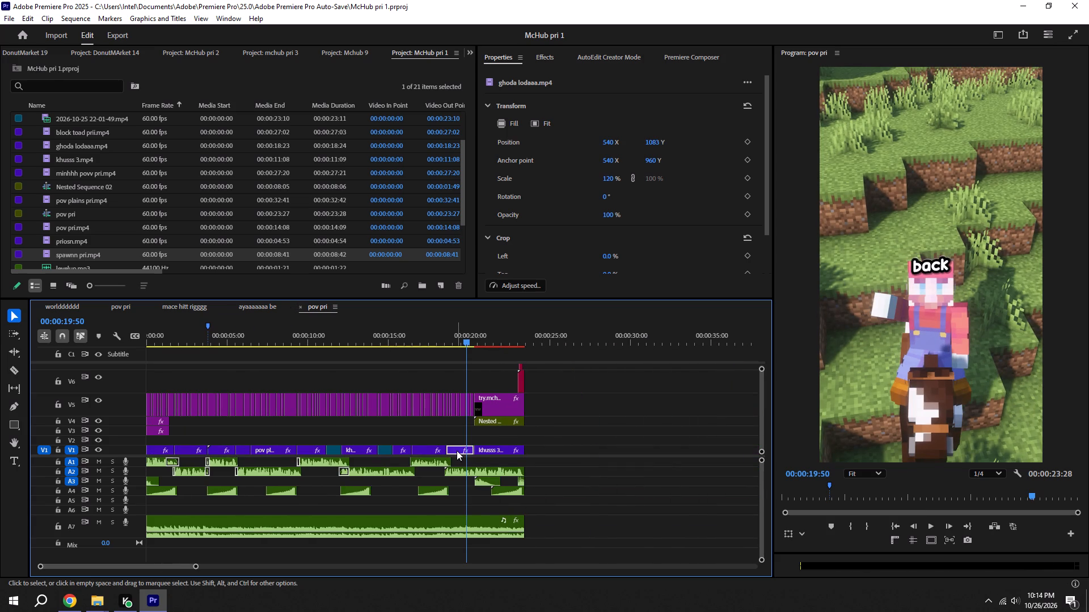
key(BackSpace)
key(ctrl+s)
Duplicate the spawnn pri.mp4 clip from 00:00:03:48 on V1 onto V2 above the gap before khusss 3.mp4.
alt+scroll(268, 414, up, 6)
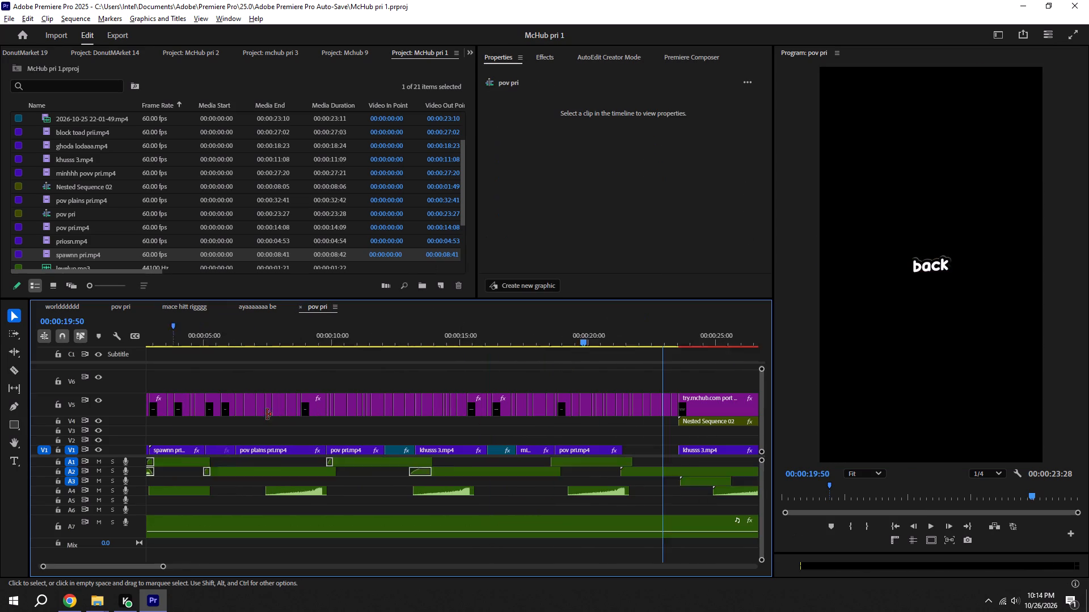
scroll(187, 461, up, 6)
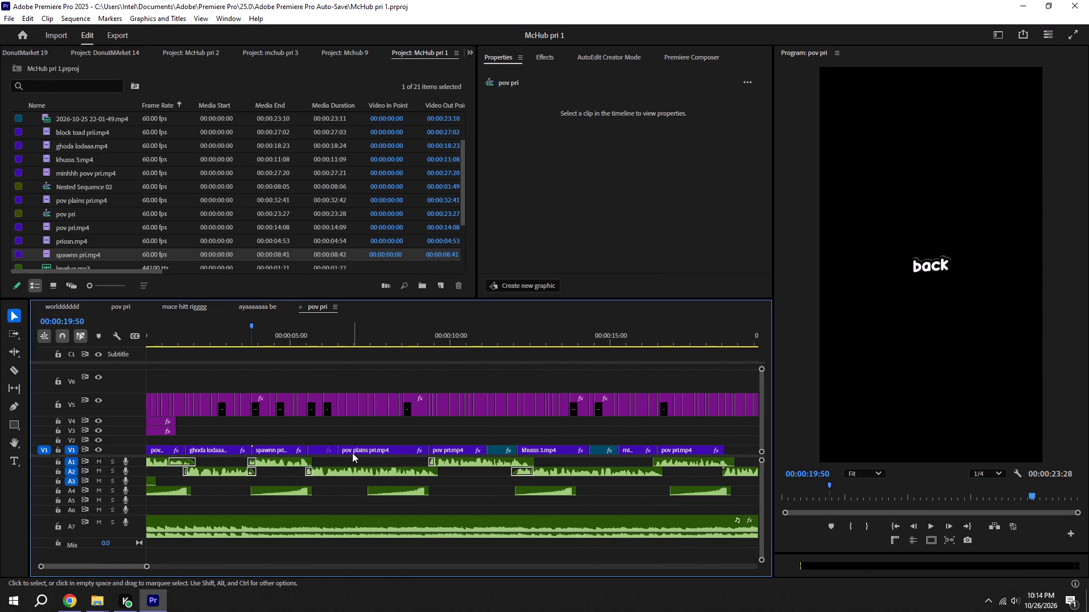
alt+scroll(352, 453, up, 4)
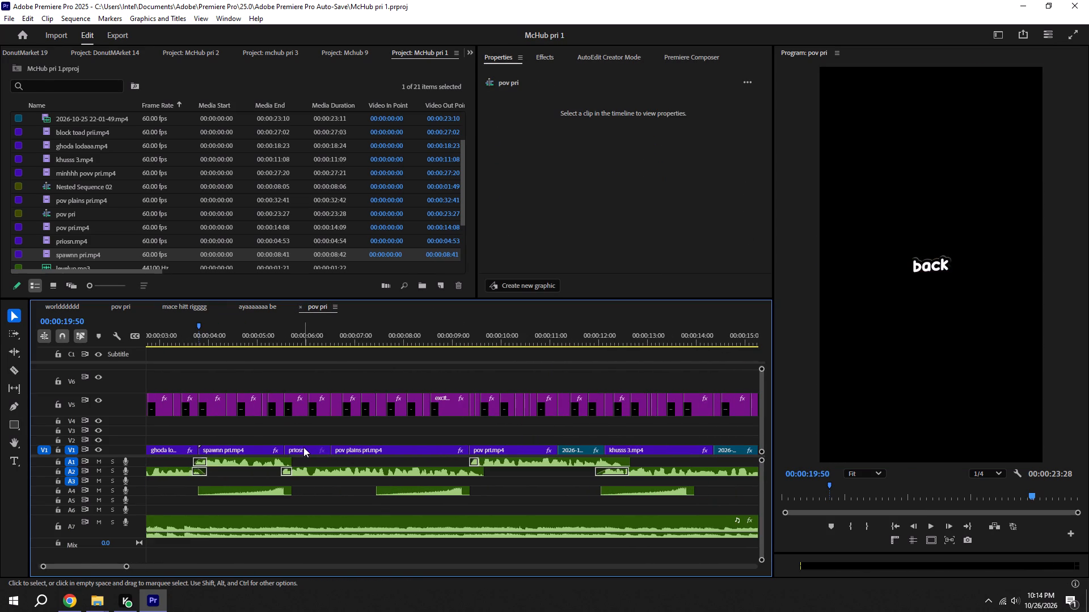
alt+scroll(252, 447, down, 10)
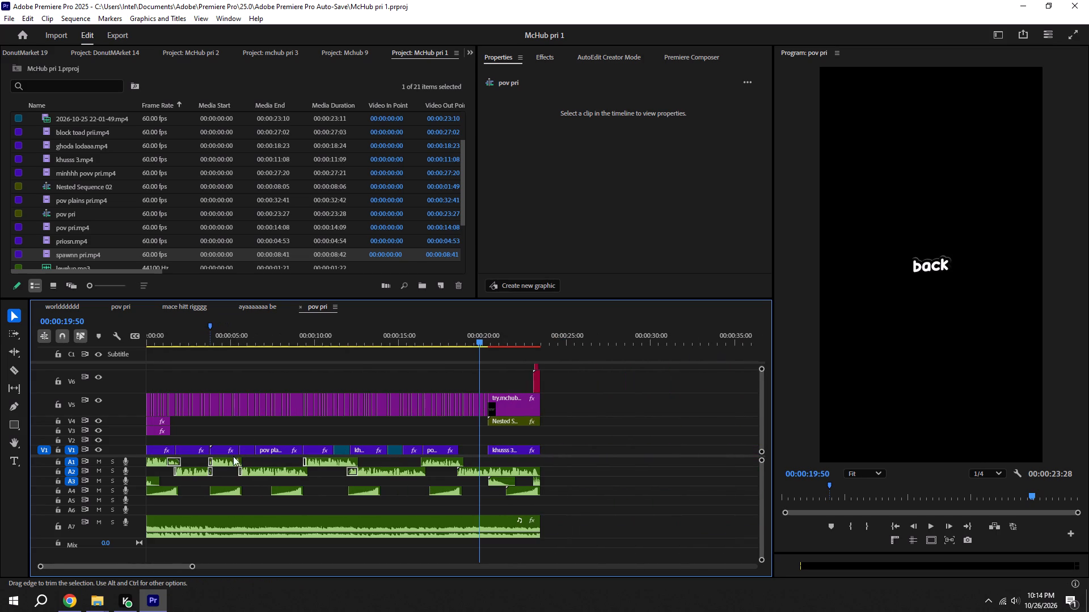
alt+drag(229, 452, 478, 439)
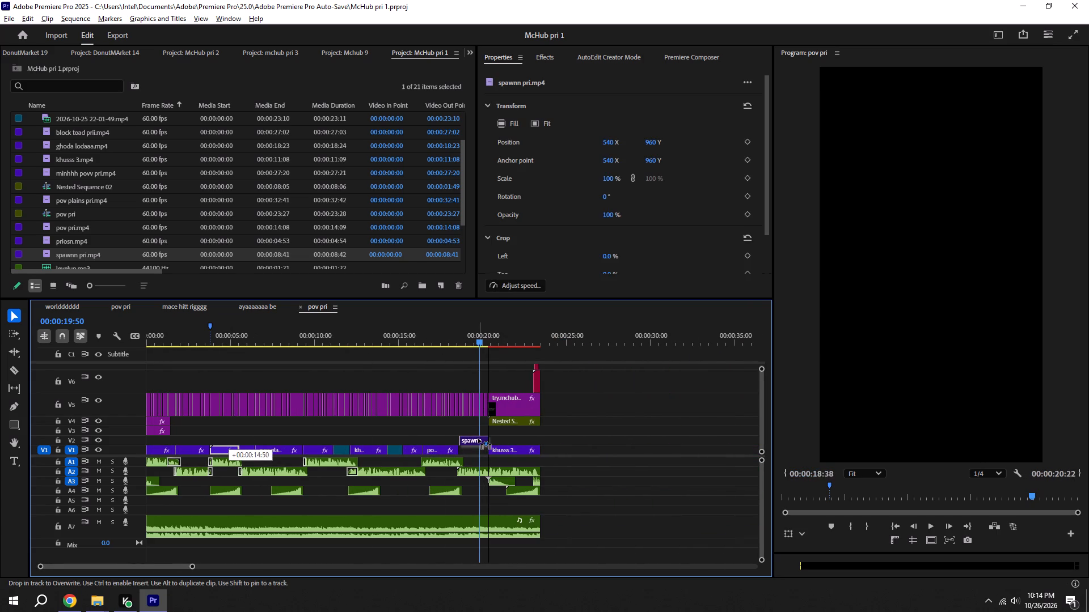
alt+drag(478, 439, 476, 438)
Fit the duplicated spawnn pri.mp4 to the gap, move it down to V1 starting at 00:00:18:36, and save.
alt+scroll(476, 438, up, 8)
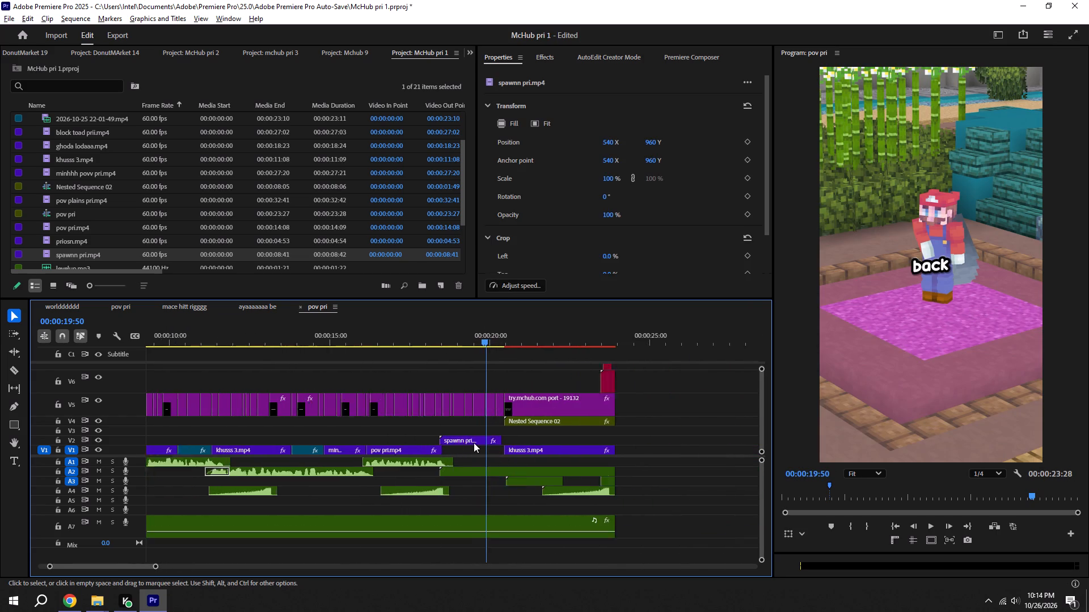
alt+scroll(474, 443, up, 7)
drag(445, 441, 450, 441)
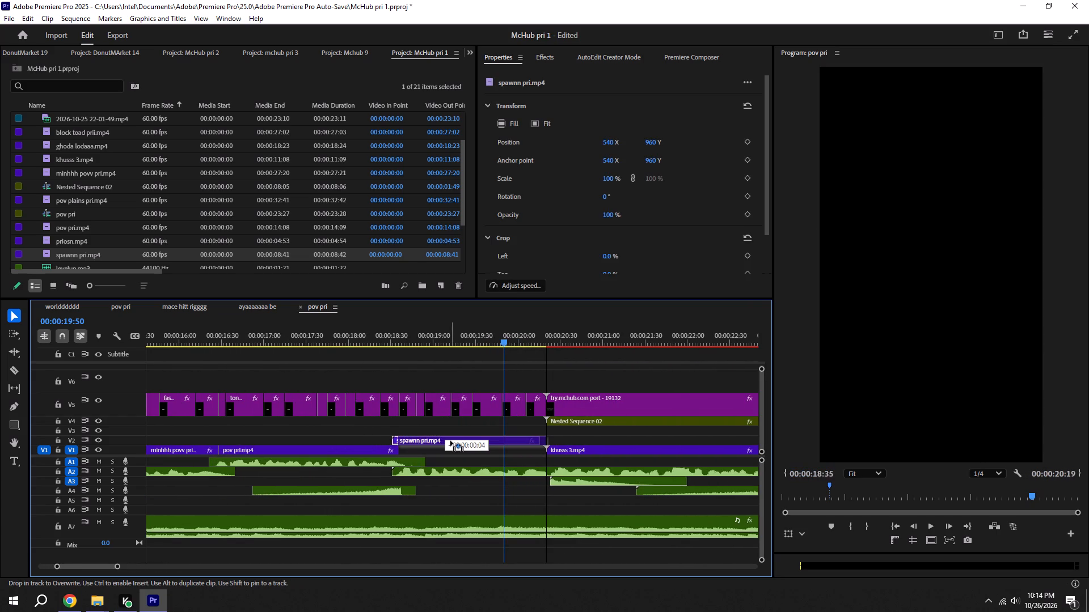
drag(450, 441, 451, 441)
drag(451, 441, 451, 441)
drag(451, 441, 453, 441)
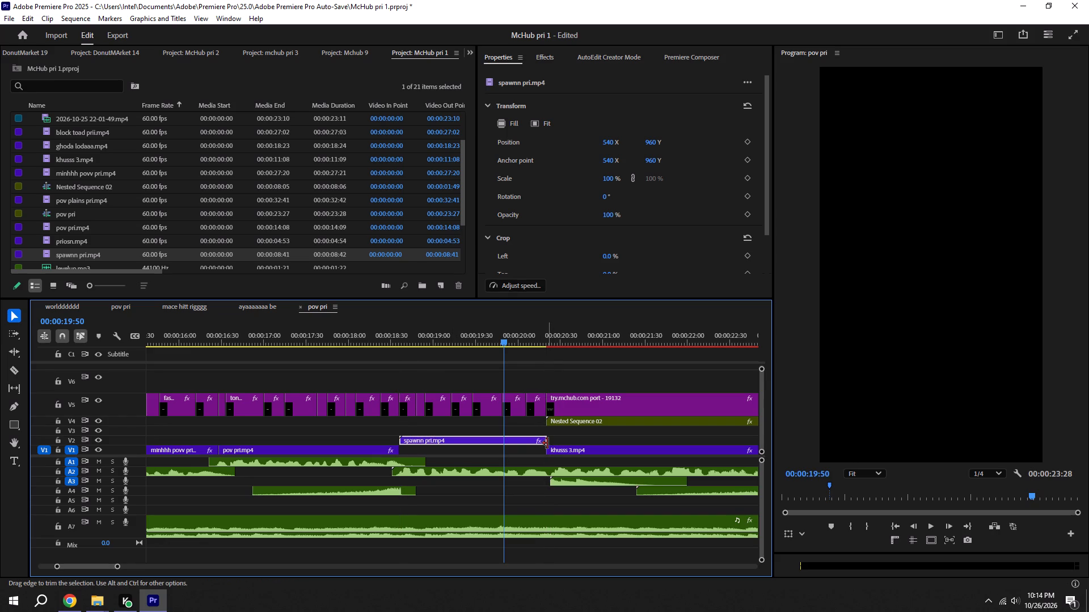
click(547, 443)
drag(522, 442, 521, 448)
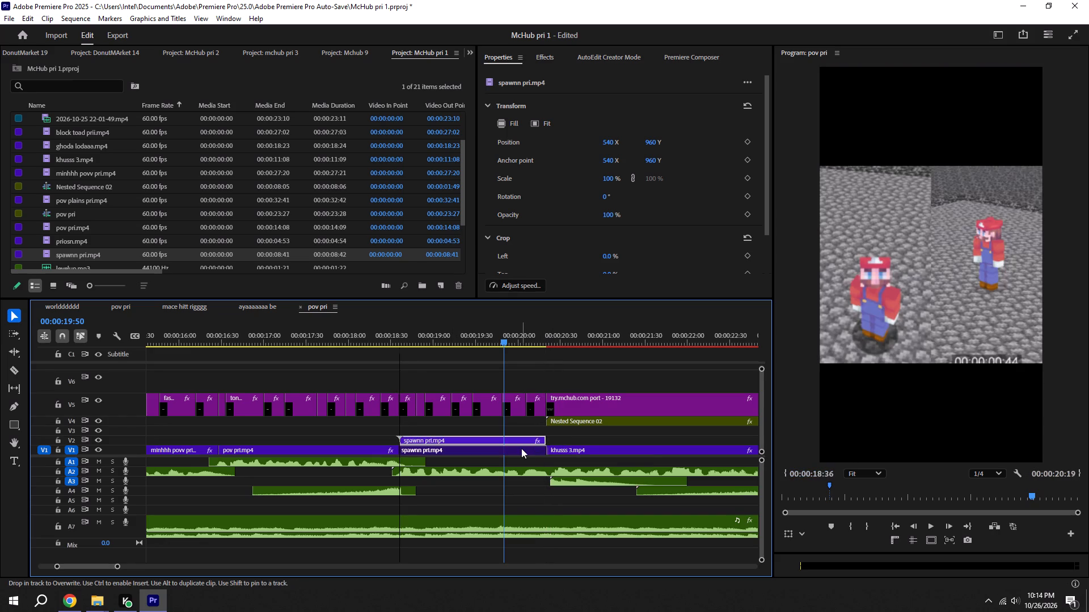
key(ctrl+s)
Adjust the V1 cut so the duplicated spawnn pri.mp4 meets khusss 3.mp4, and save the project.
shift+click(395, 341)
drag(547, 454, 562, 456)
key(ctrl+z)
click(541, 448)
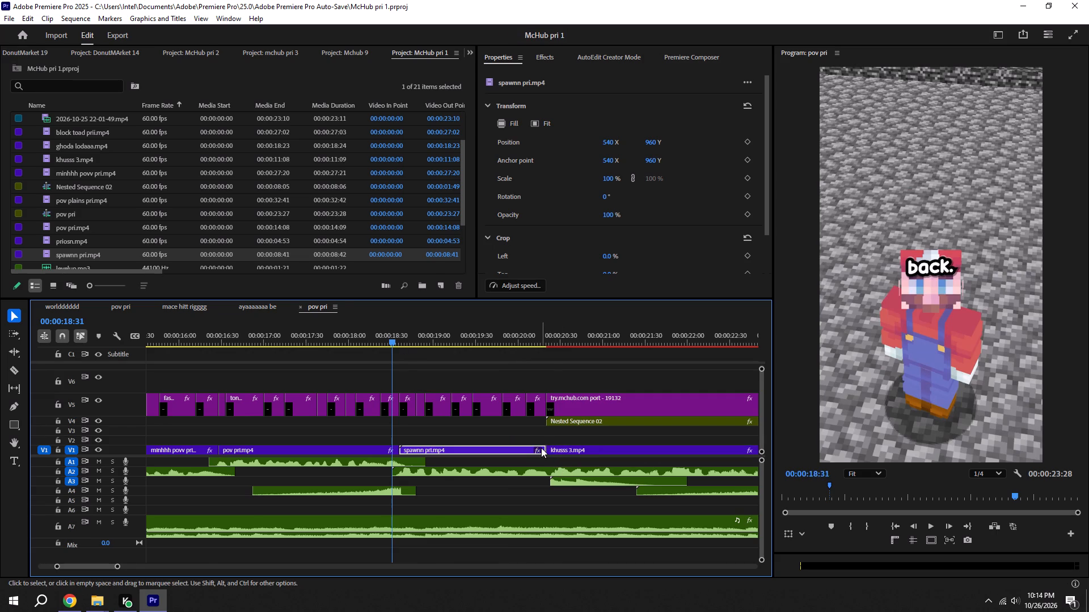
drag(546, 451, 538, 453)
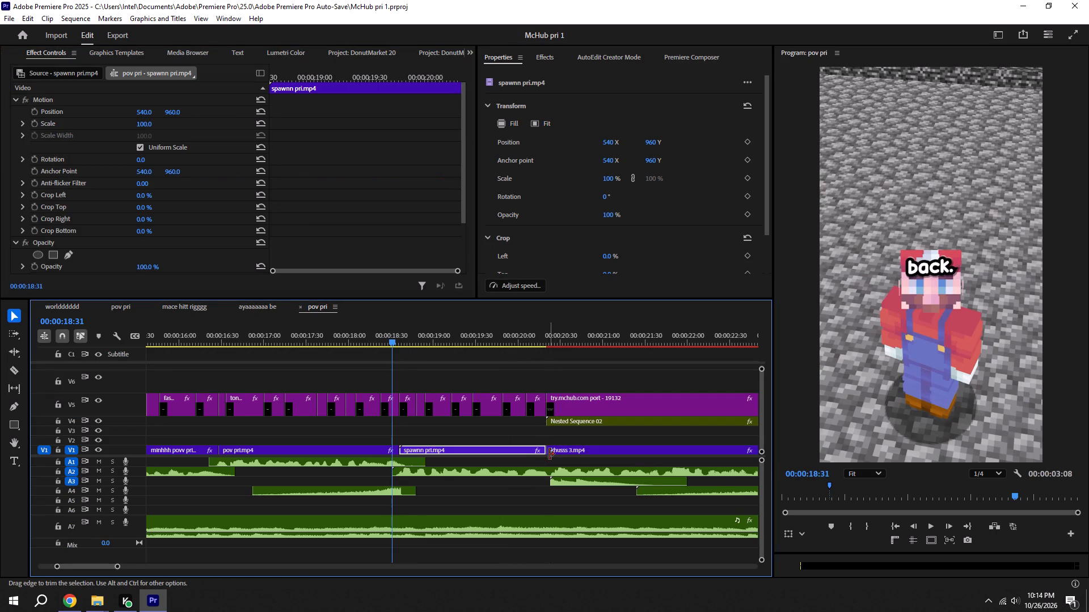
drag(544, 450, 566, 454)
key(ctrl+s)
Play pov pri from 00:00:18:31 through the duplicated clip and again from the start to check the footage, saving along the way.
key(space)
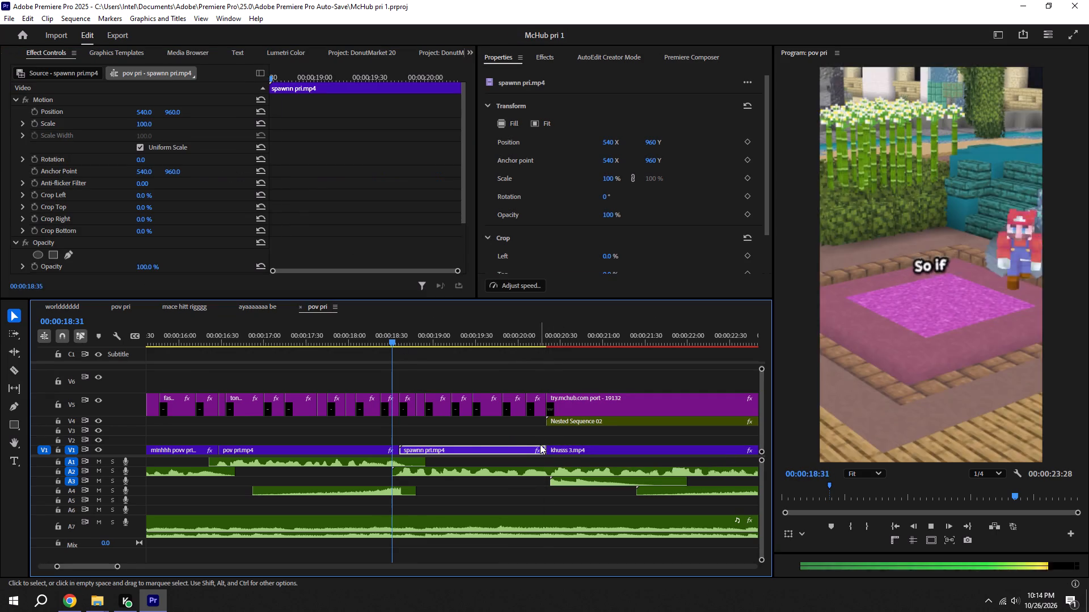
alt+scroll(540, 444, down, 5)
key(ctrl+s)
alt+scroll(472, 426, down, 6)
key(ctrl+s)
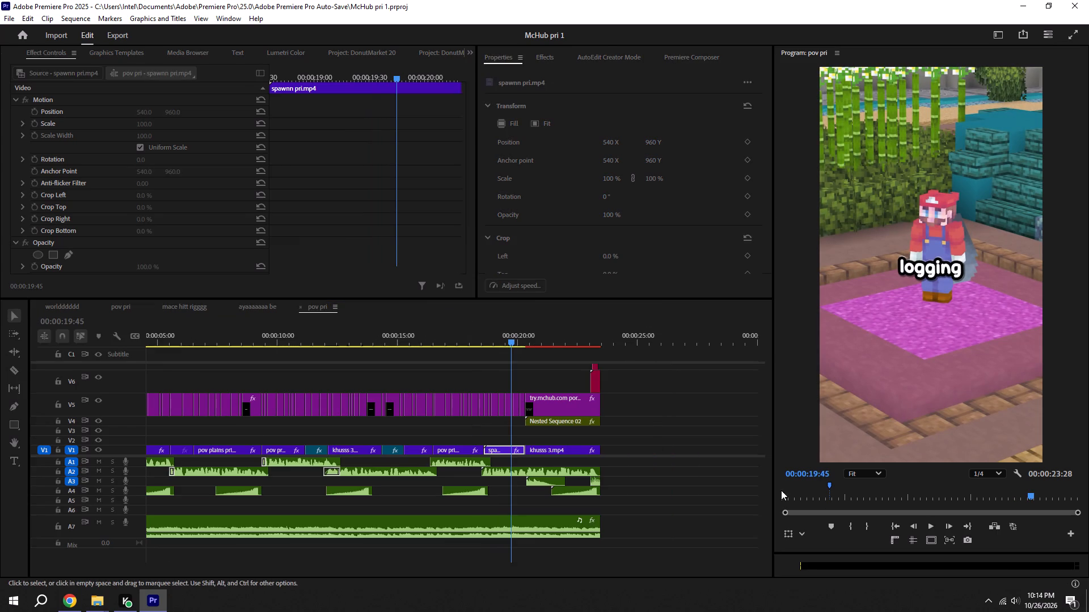
click(890, 523)
alt+scroll(615, 463, down, 8)
click(556, 448)
key(space)
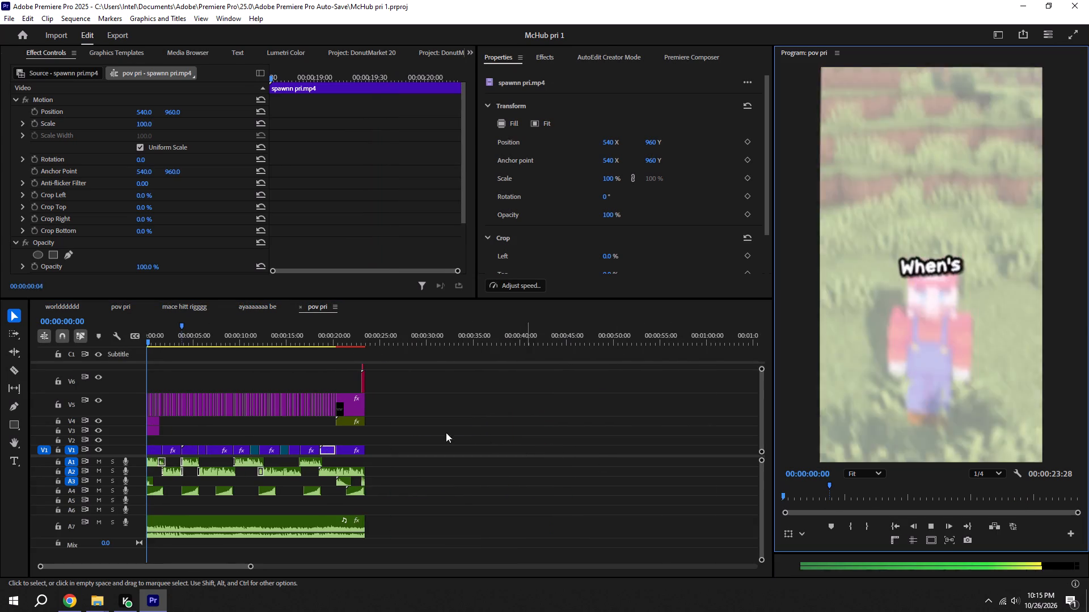
key(ctrl+s)
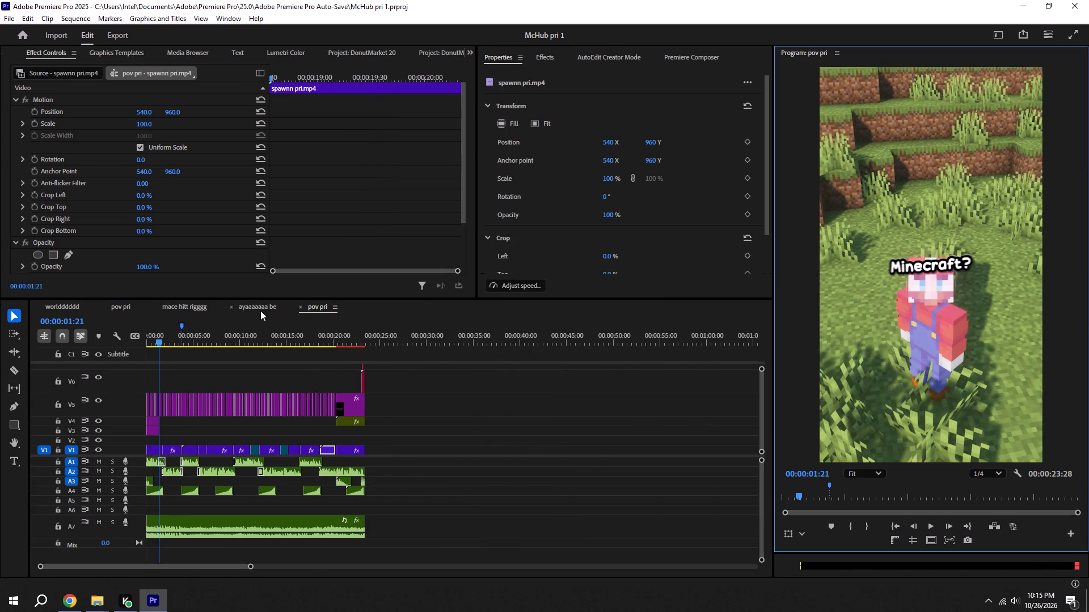
Close the open ayaaaaaaa be sequence.
click(260, 311)
click(230, 309)
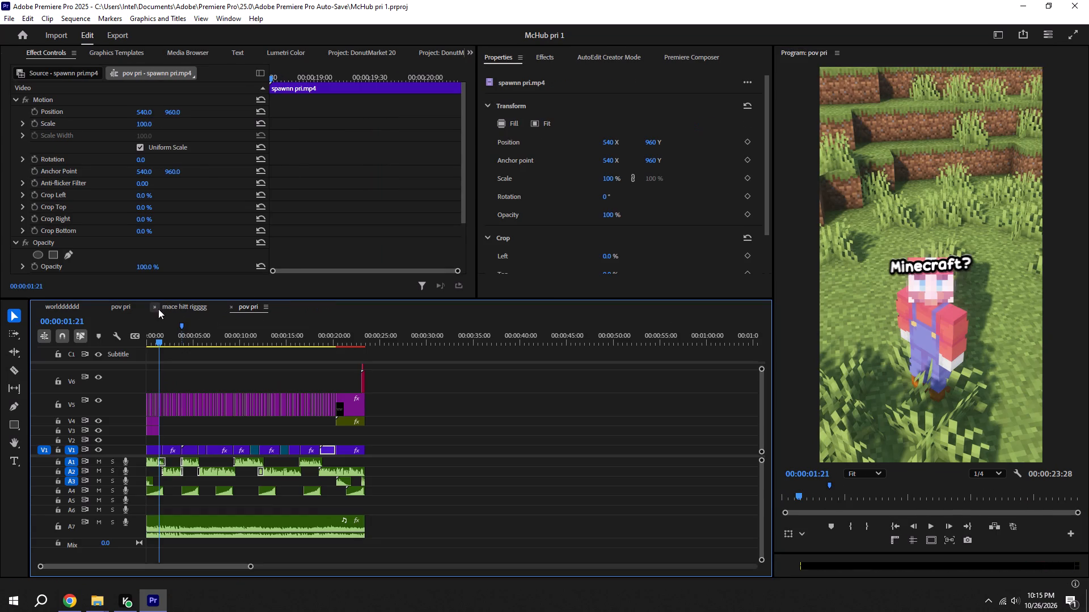
Review mchub pri 3's pov pri sequence in full, replay its opening up to 00:00:04:35, and save that project.
click(126, 308)
drag(185, 334, 16, 364)
key(space)
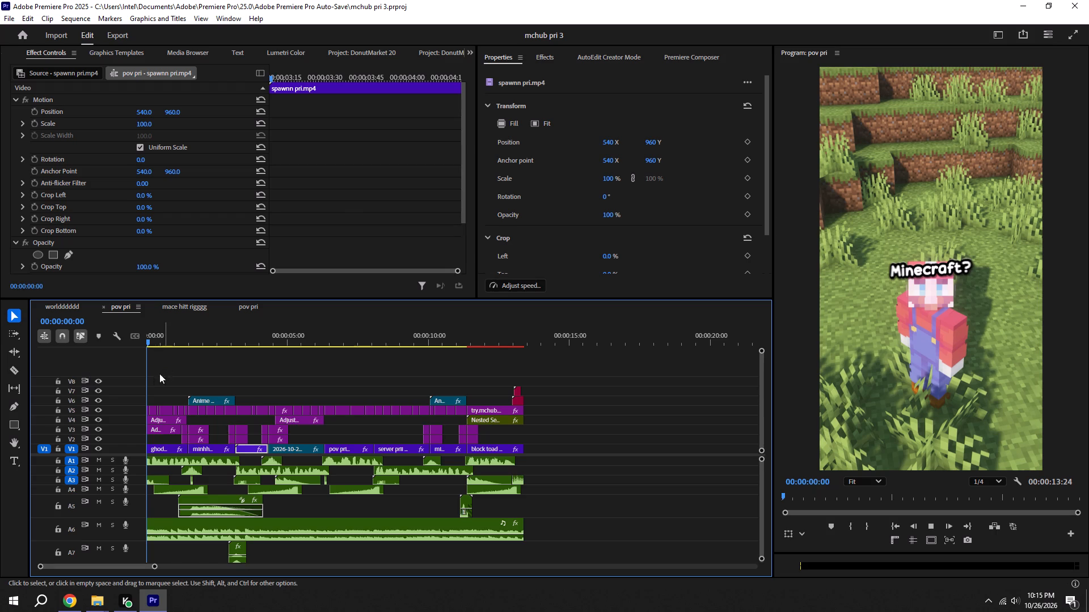
alt+scroll(181, 380, down, 4)
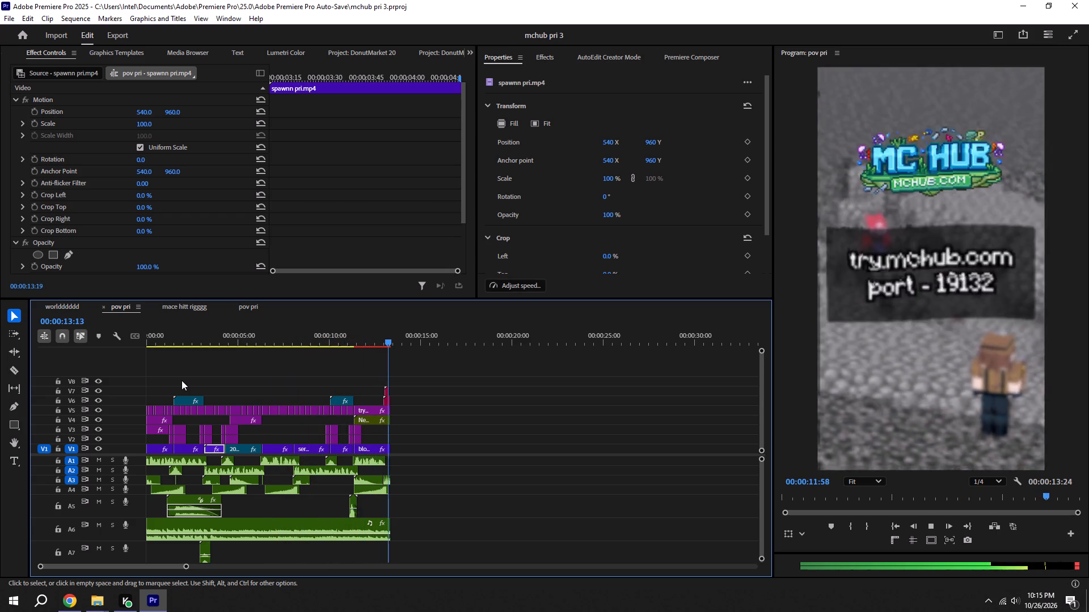
key(space)
alt+scroll(187, 436, up, 4)
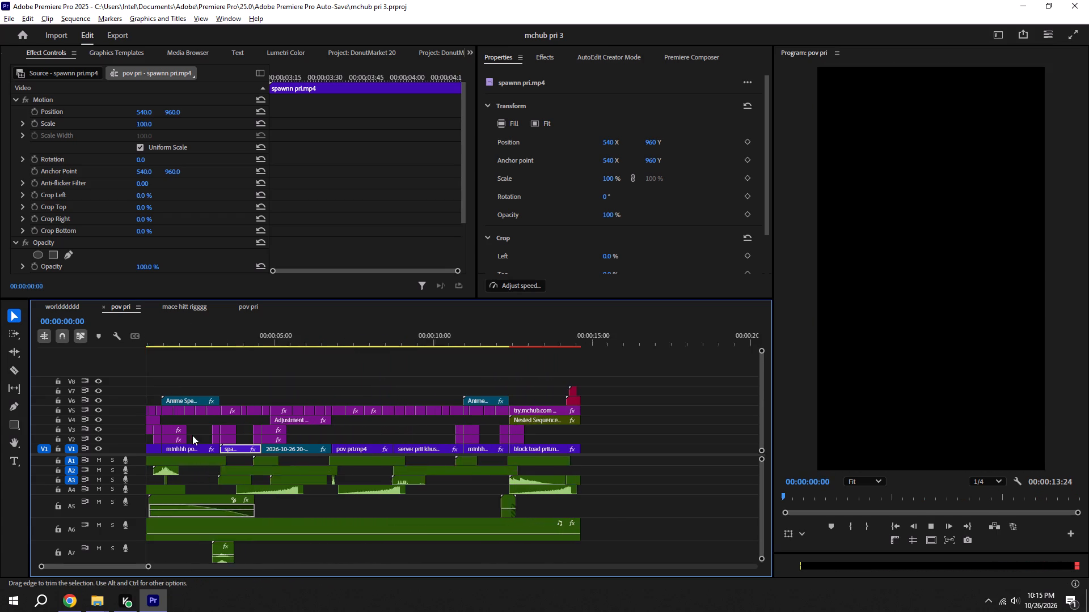
alt+scroll(192, 435, up, 6)
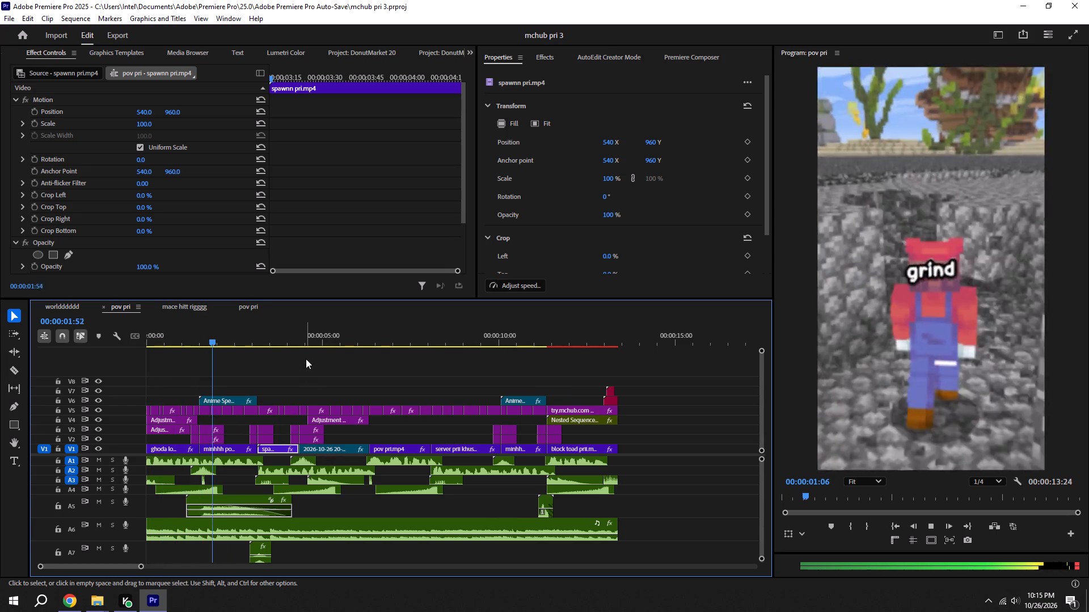
key(space)
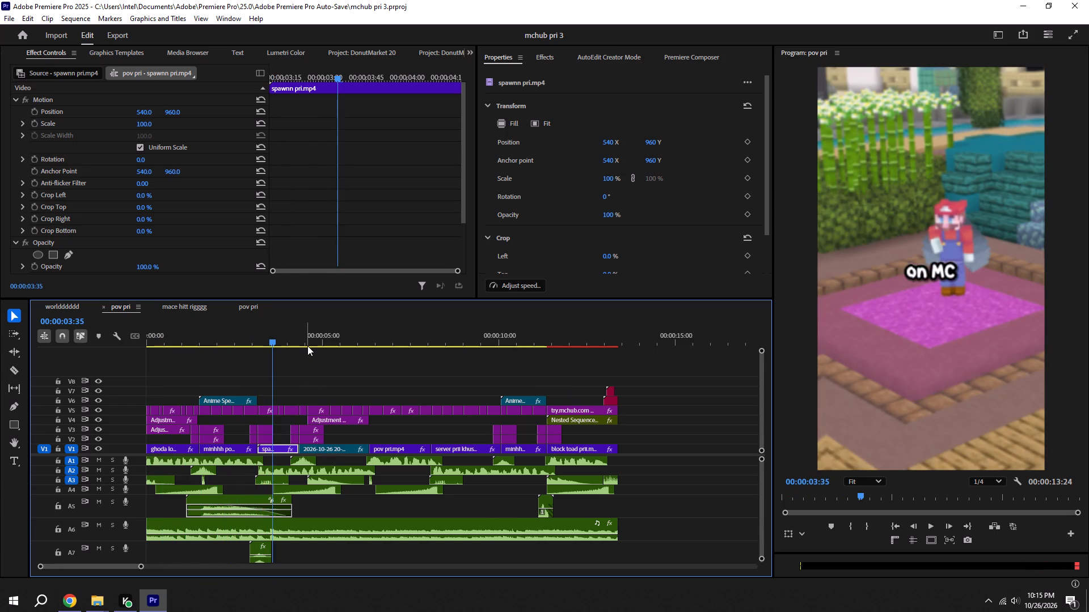
key(space)
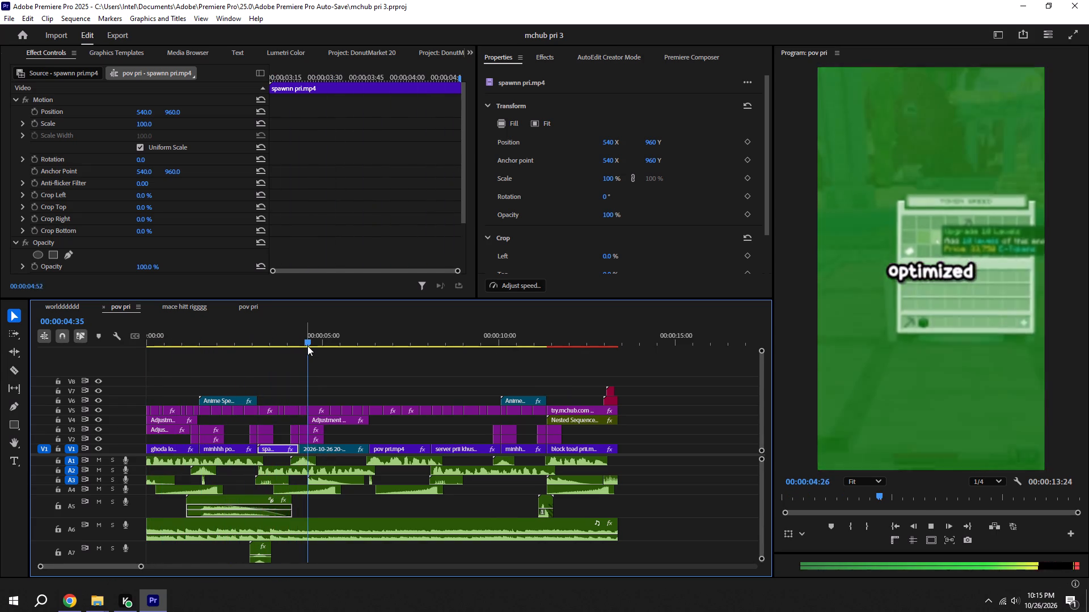
key(ctrl+s)
shift+drag(319, 339, 310, 339)
key(ctrl+s)
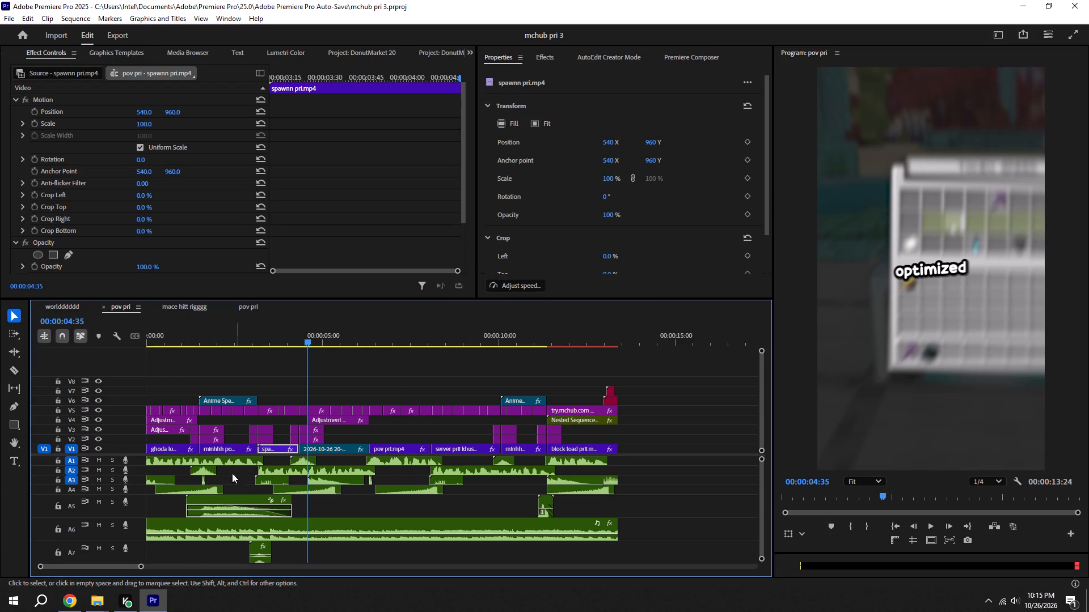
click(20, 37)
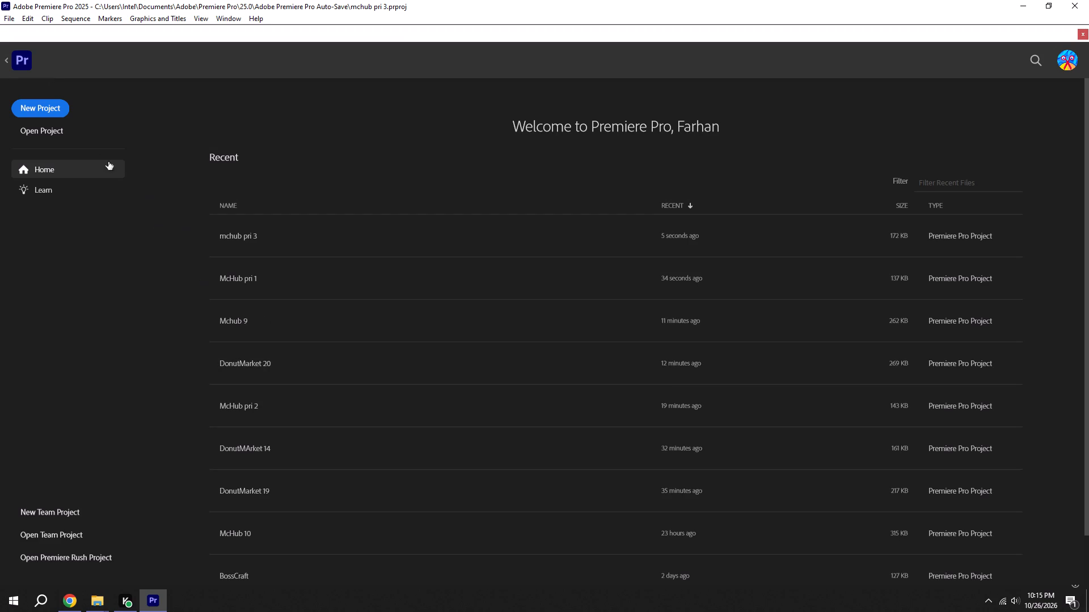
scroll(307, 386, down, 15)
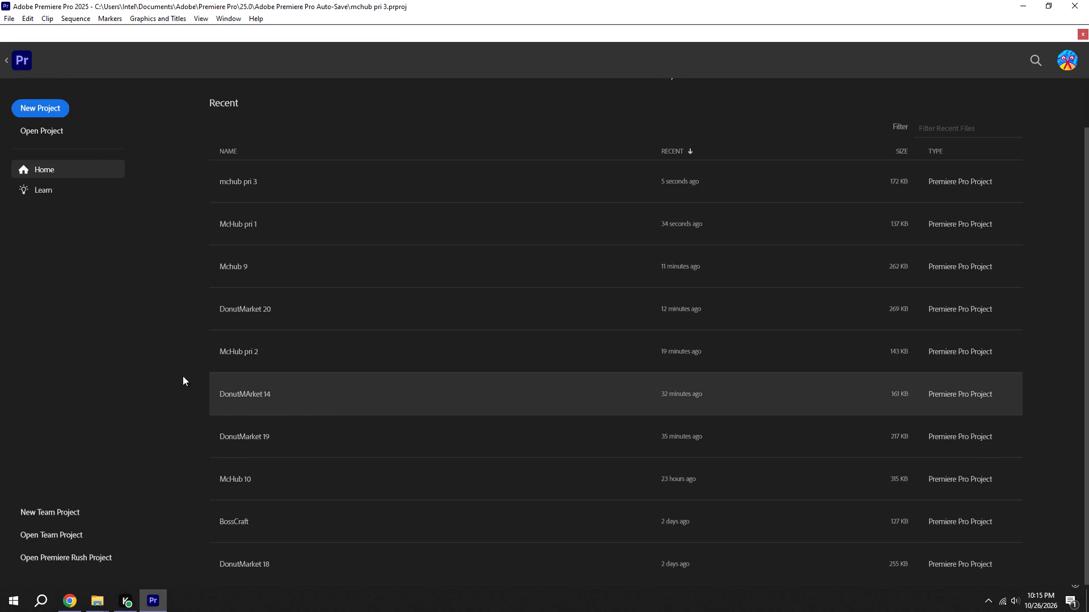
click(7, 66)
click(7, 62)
Open the McHub 4.prproj project from the Adobe Premiere Pro Auto-Save folder.
click(5, 15)
click(29, 45)
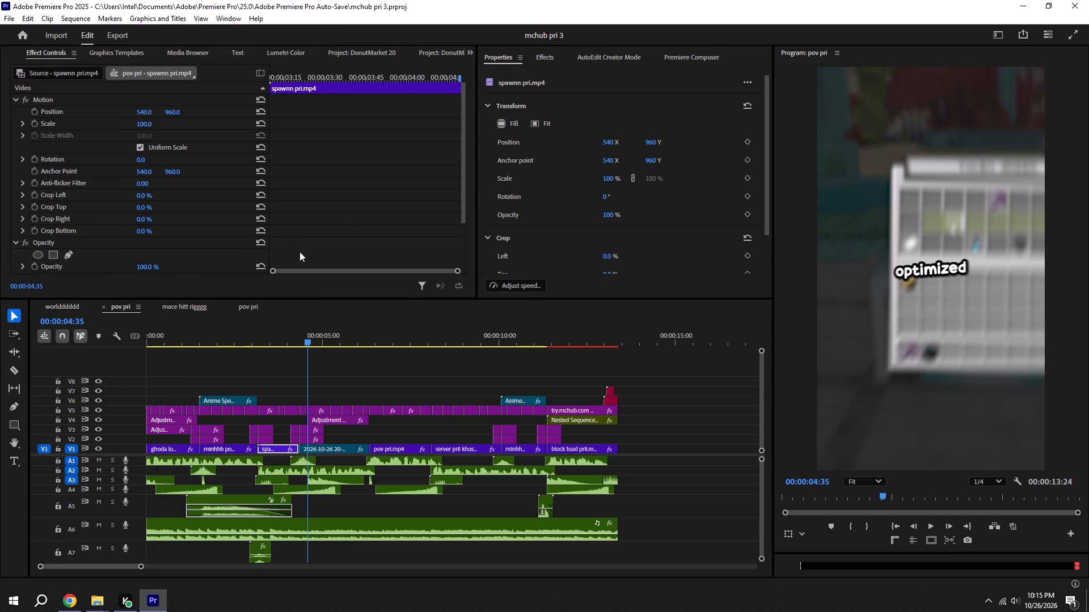
scroll(204, 186, down, 9)
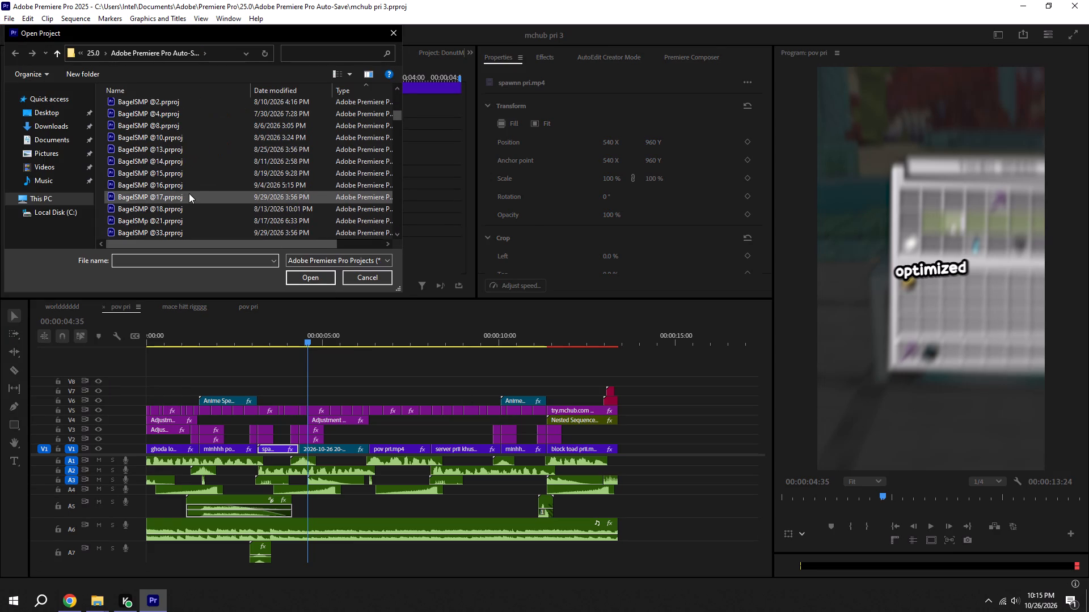
scroll(189, 193, down, 20)
scroll(189, 193, down, 17)
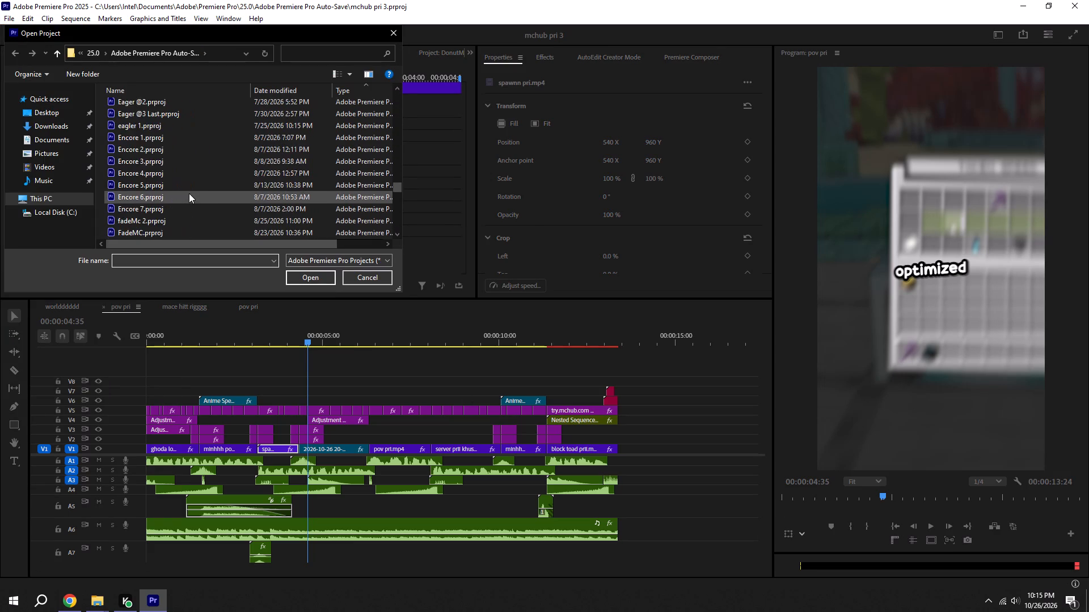
scroll(189, 193, down, 9)
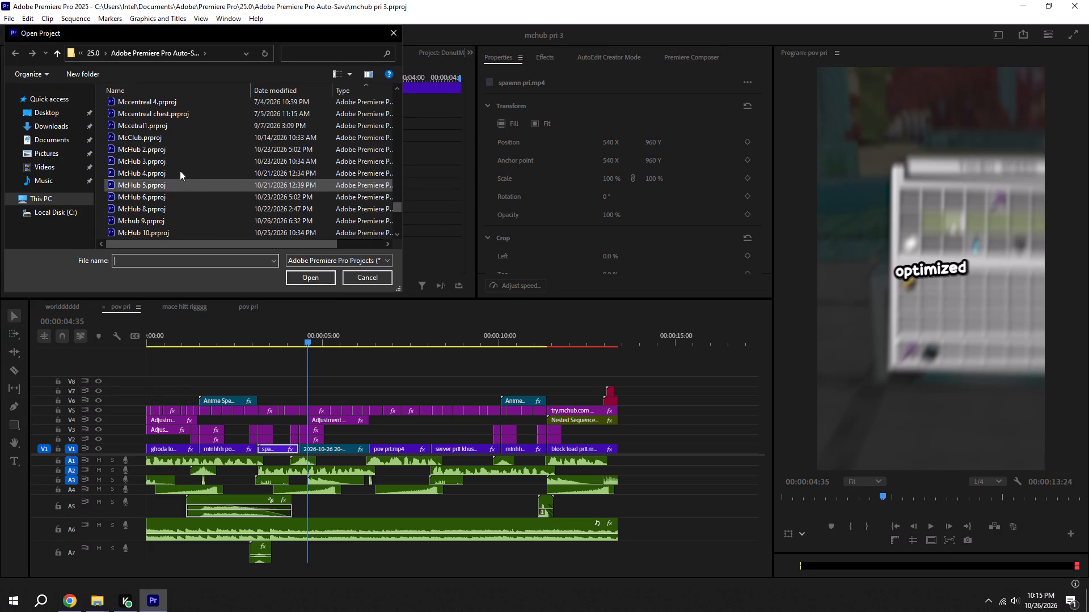
click(180, 171)
click(306, 275)
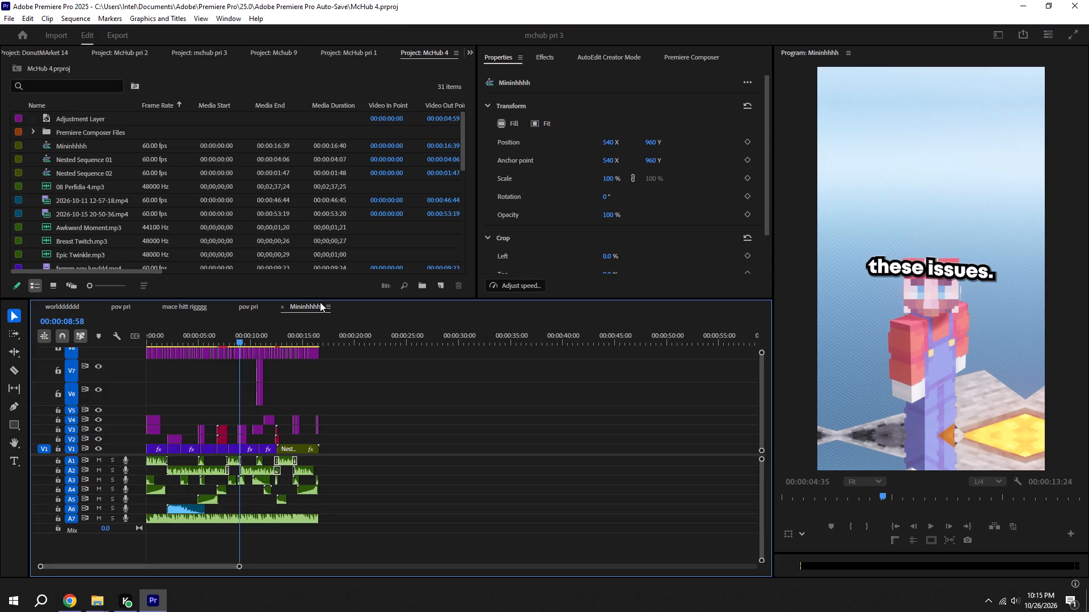
Play the Mininhhhh sequence from 00:00:12:32 to examine the Nested Sequence 01 footage, and save McHub 4.
alt+scroll(259, 420, up, 17)
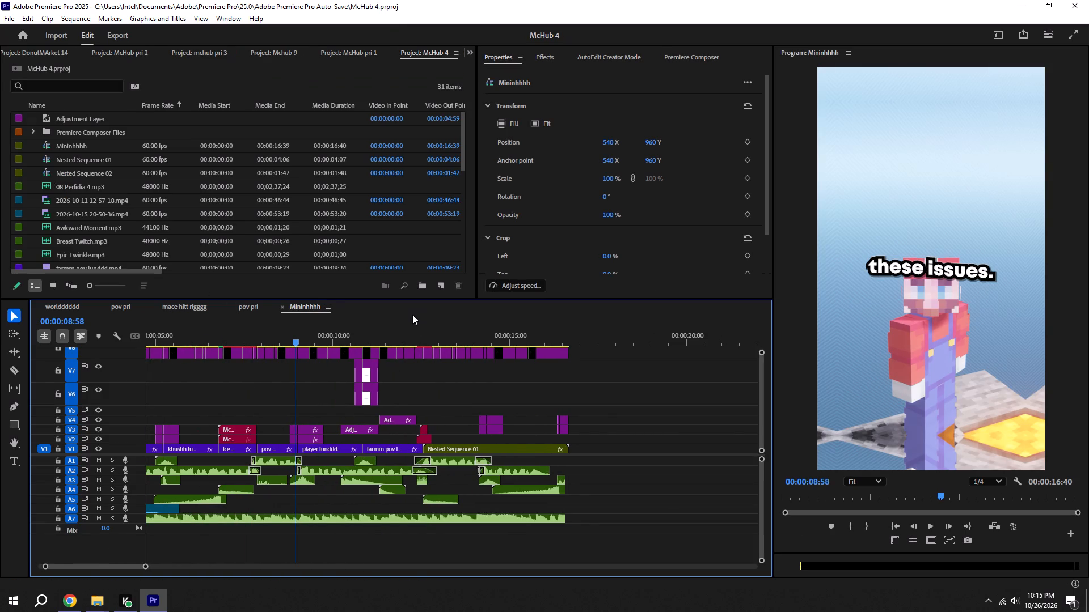
shift+drag(416, 328, 424, 338)
key(space)
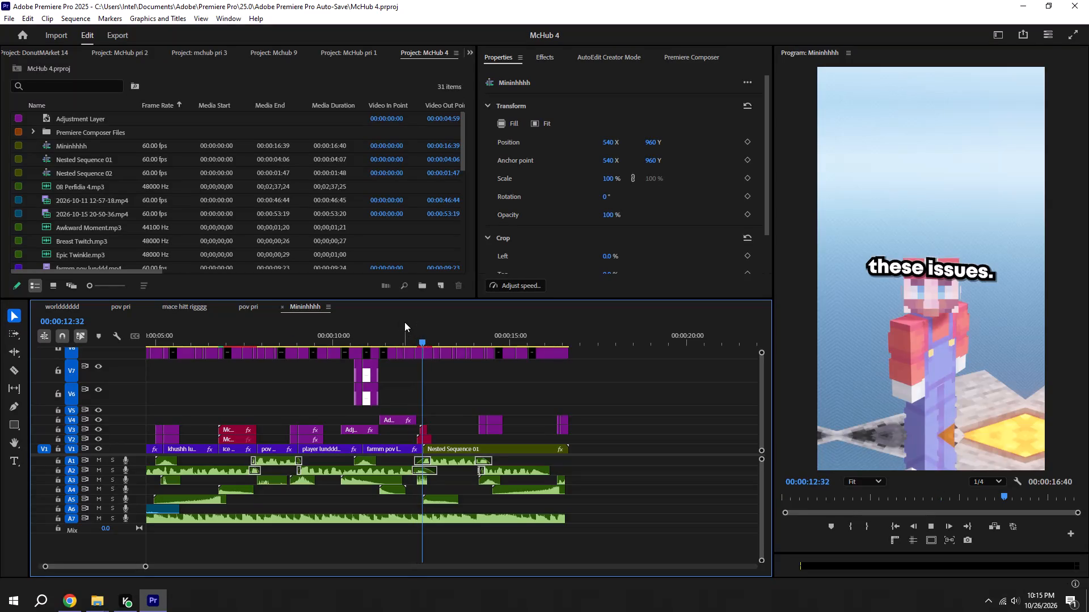
key(space)
alt+scroll(269, 372, down, 6)
key(ctrl+s)
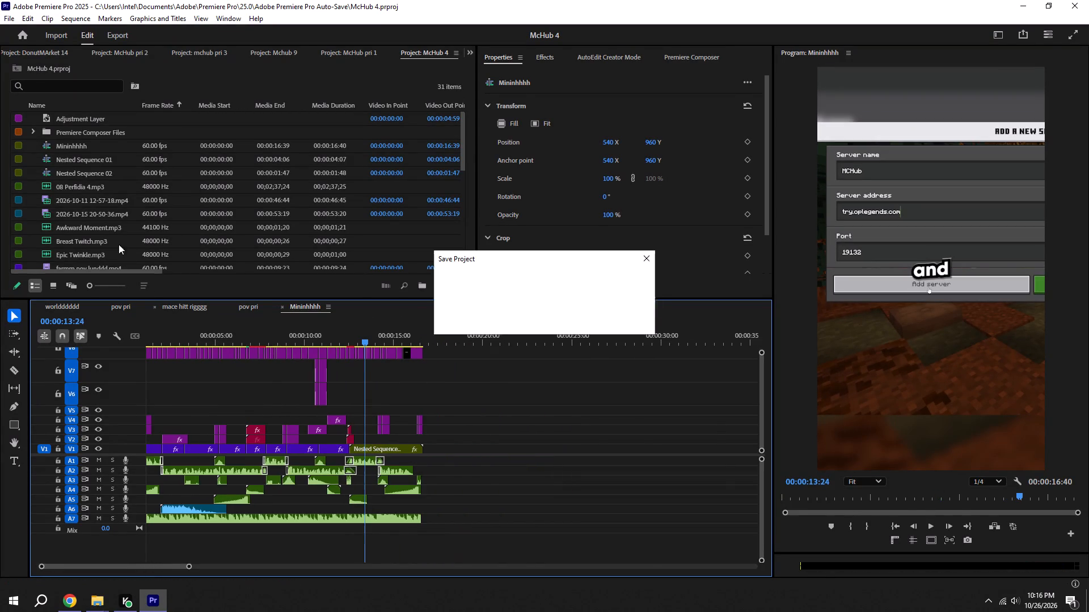
Open the McHub 2.prproj project from the Adobe Premiere Pro Auto-Save folder.
click(15, 20)
click(60, 47)
scroll(300, 224, down, 4)
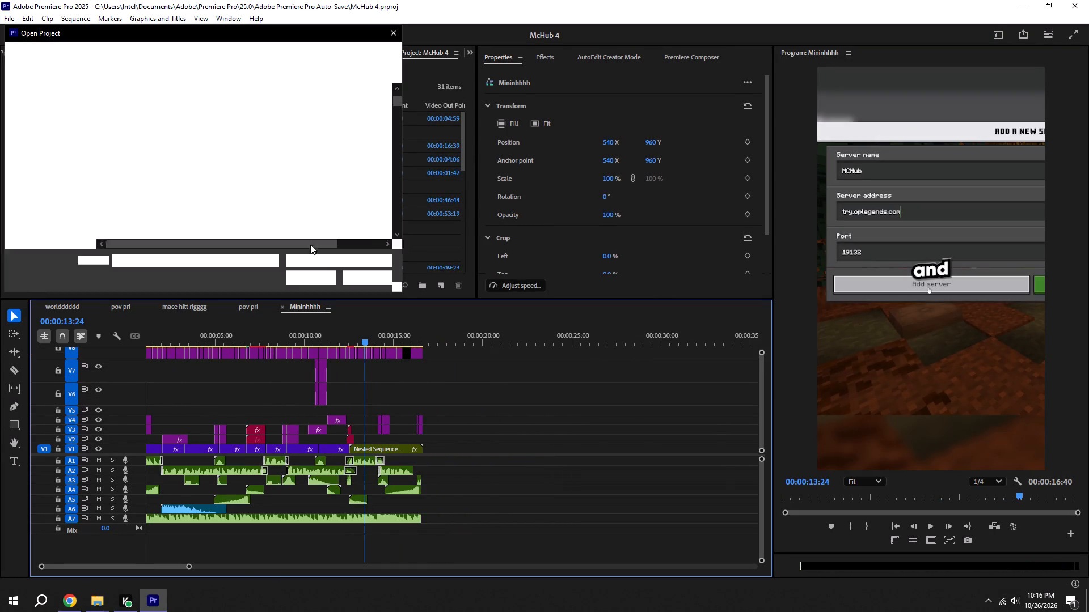
scroll(310, 244, down, 20)
scroll(310, 244, down, 20)
scroll(310, 244, down, 1)
scroll(230, 186, down, 18)
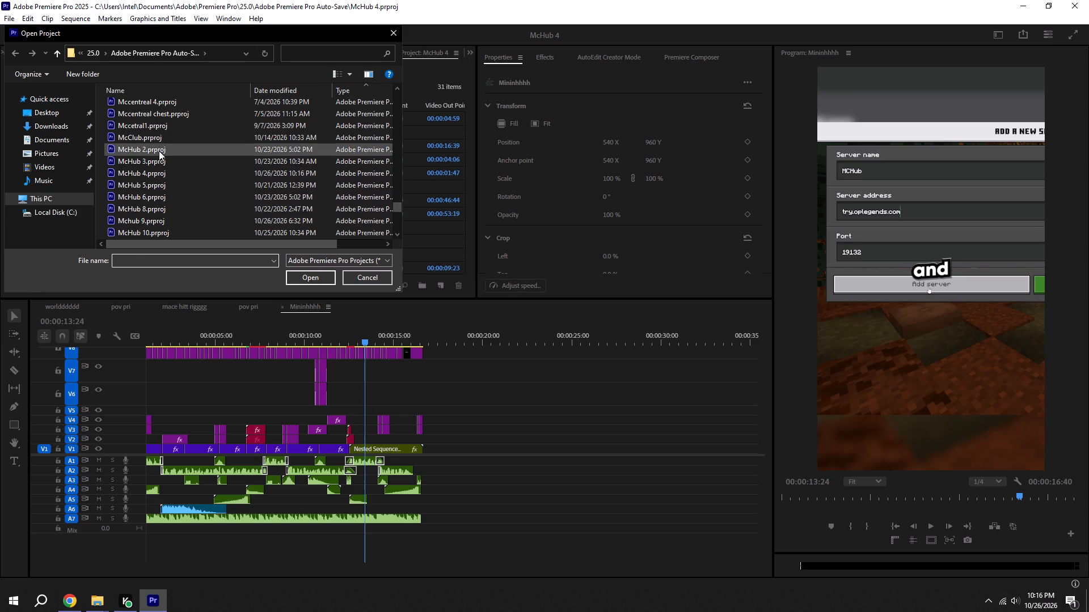
click(159, 155)
click(301, 276)
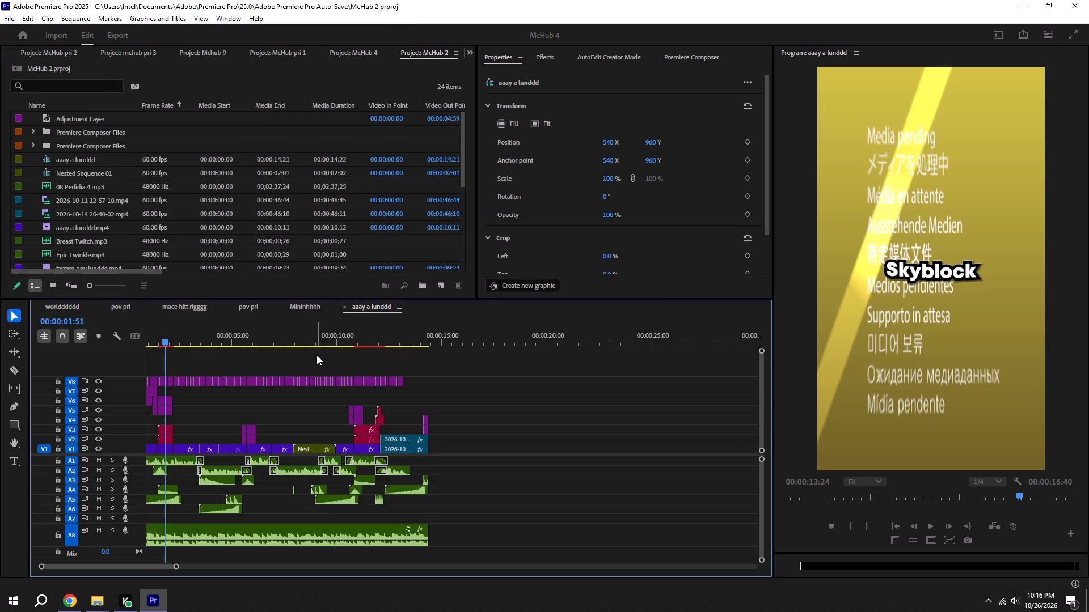
Play the aaay a lunddd sequence's Nested Sequence section up to about 00:00:09:36, and save McHub 2.
shift+click(290, 339)
key(space)
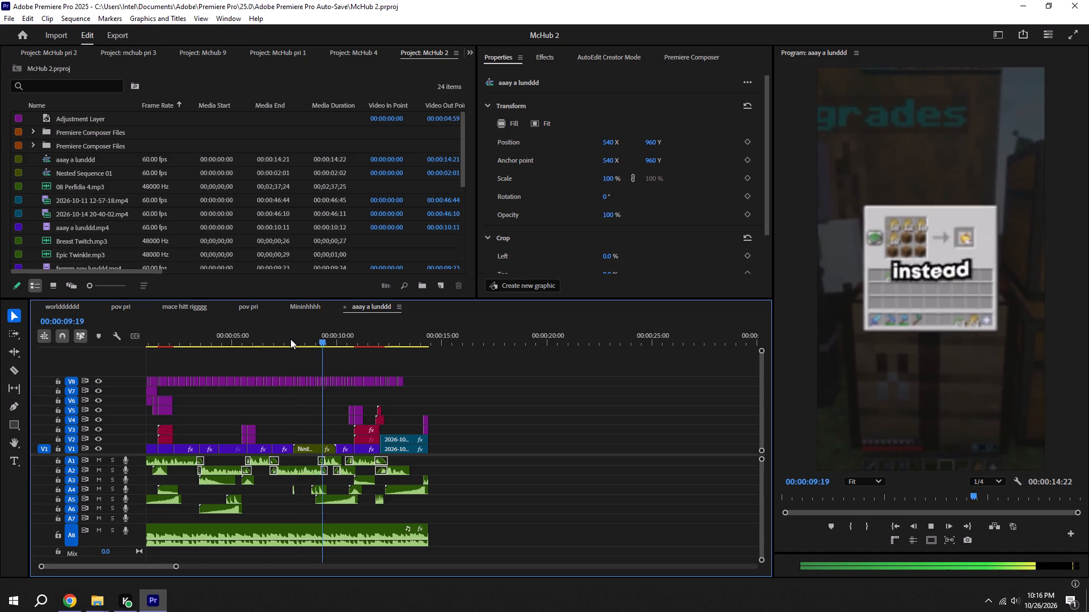
key(ctrl+s)
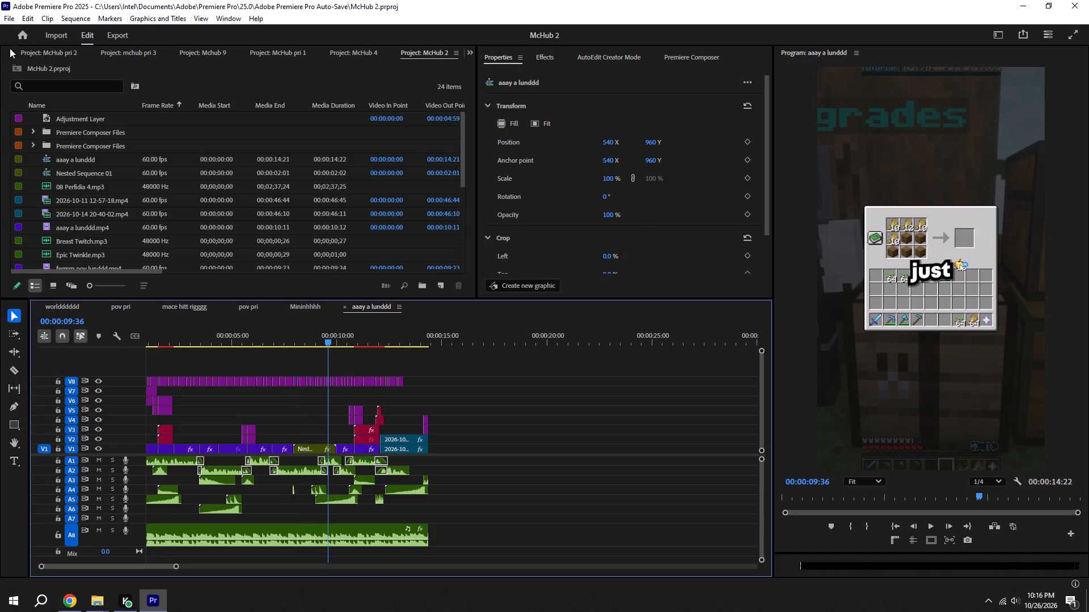
Open the McHub 3.prproj project from the Adobe Premiere Pro Auto-Save folder.
click(19, 38)
click(11, 56)
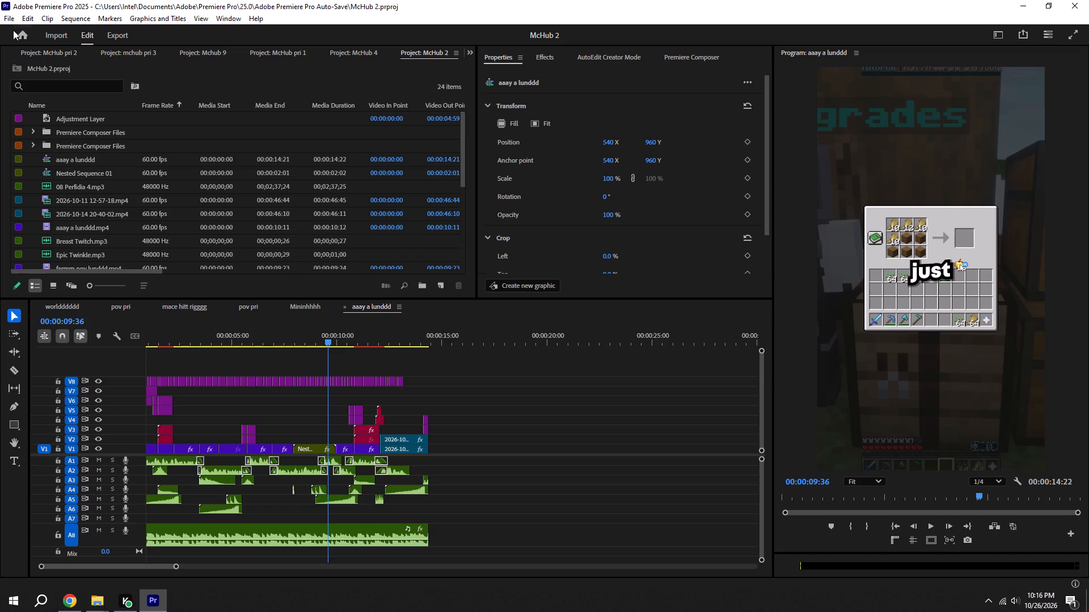
click(15, 20)
click(54, 45)
scroll(299, 273, down, 17)
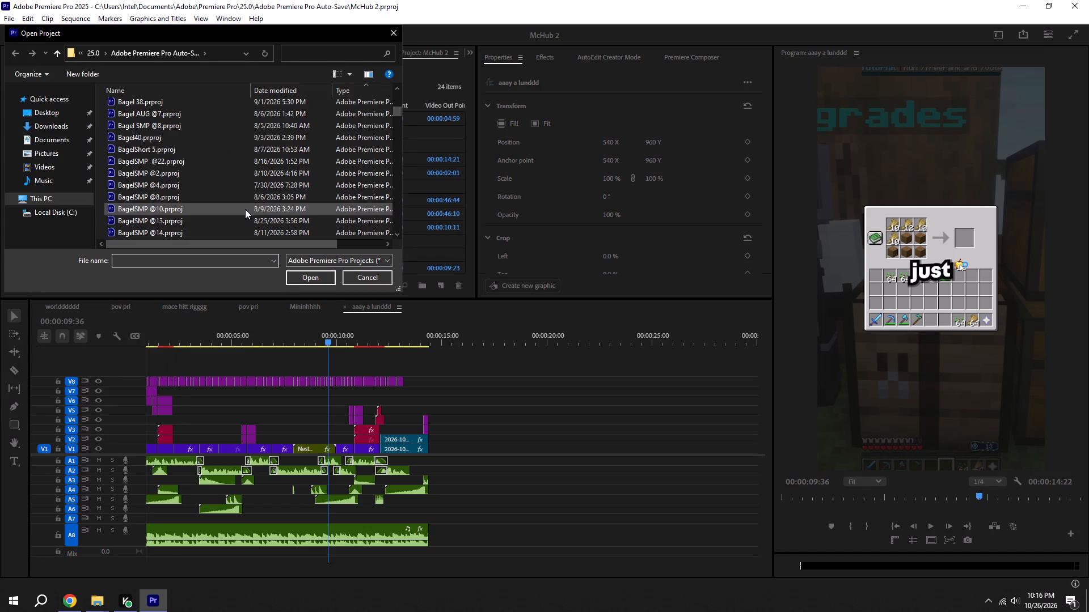
scroll(245, 209, down, 20)
scroll(245, 209, down, 18)
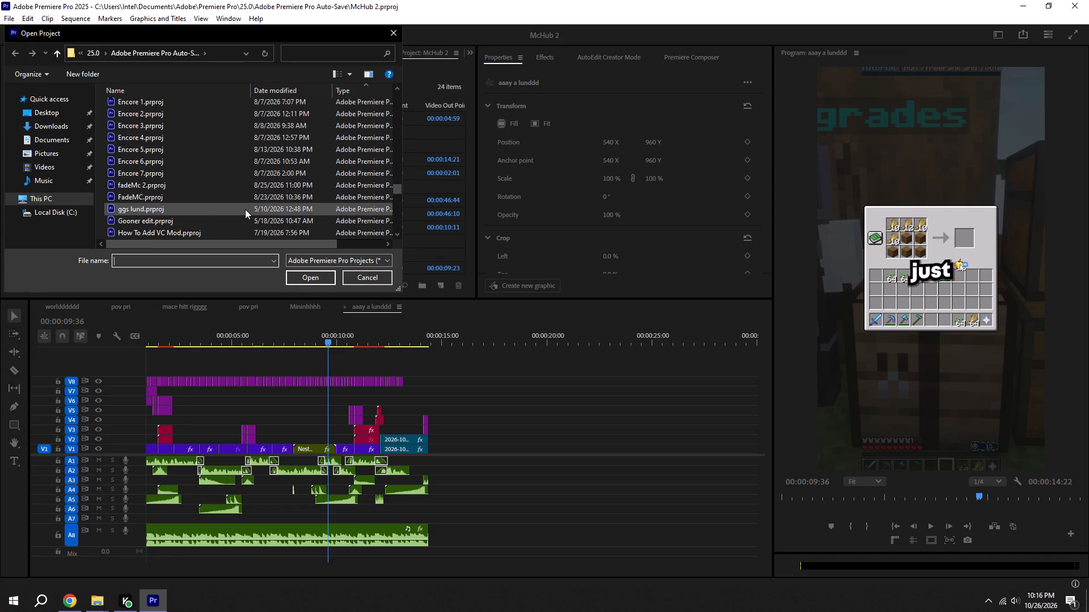
scroll(245, 209, down, 8)
scroll(138, 109, up, 2)
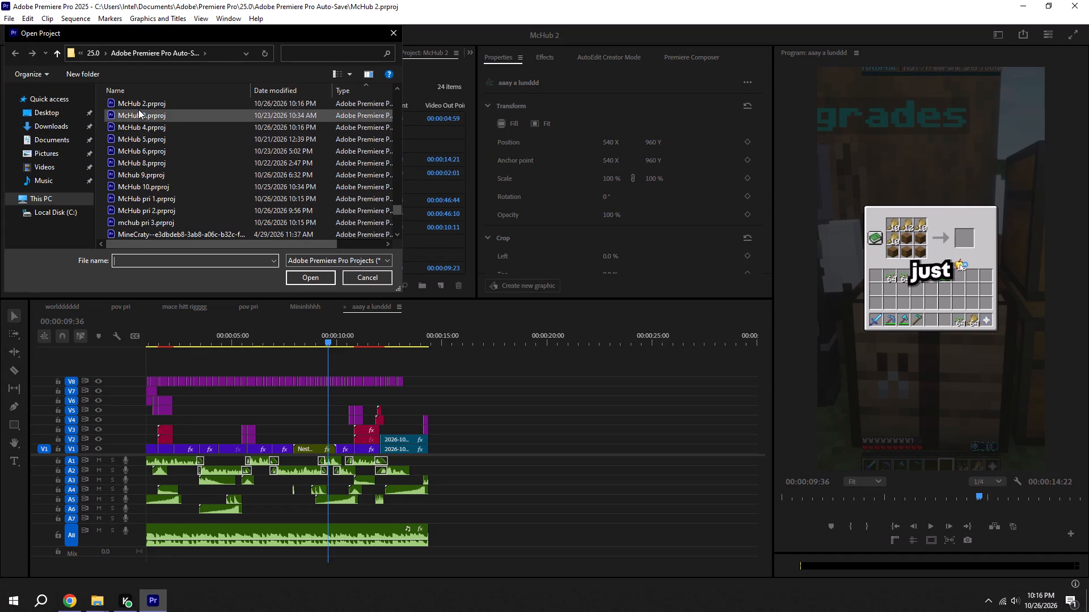
click(162, 149)
click(302, 277)
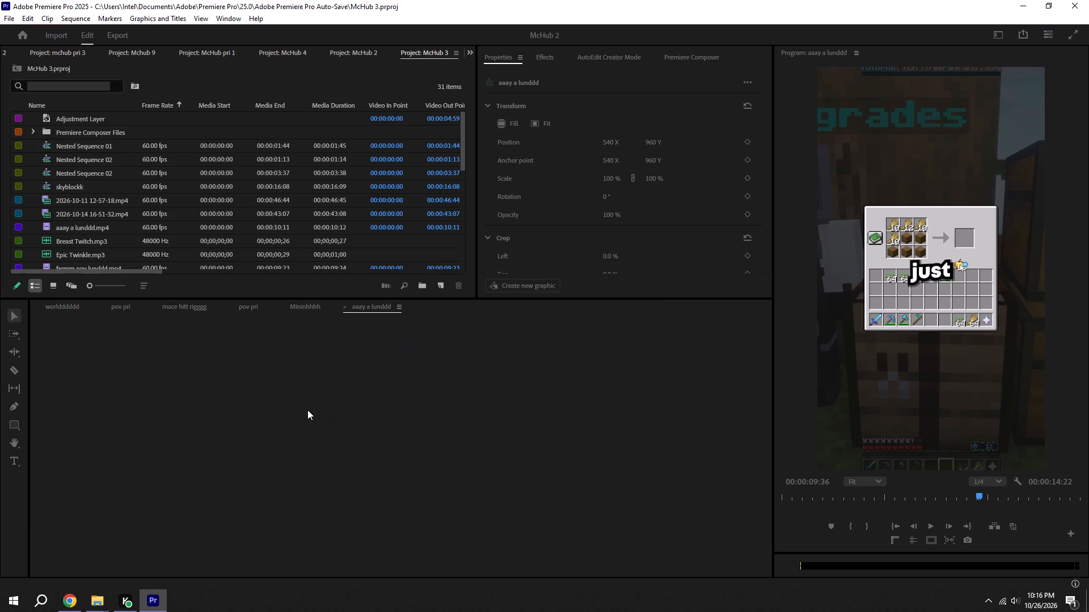
Play the second half of the skyblockk sequence up to about 00:00:13:23, and save McHub 3.
alt+scroll(411, 454, down, 5)
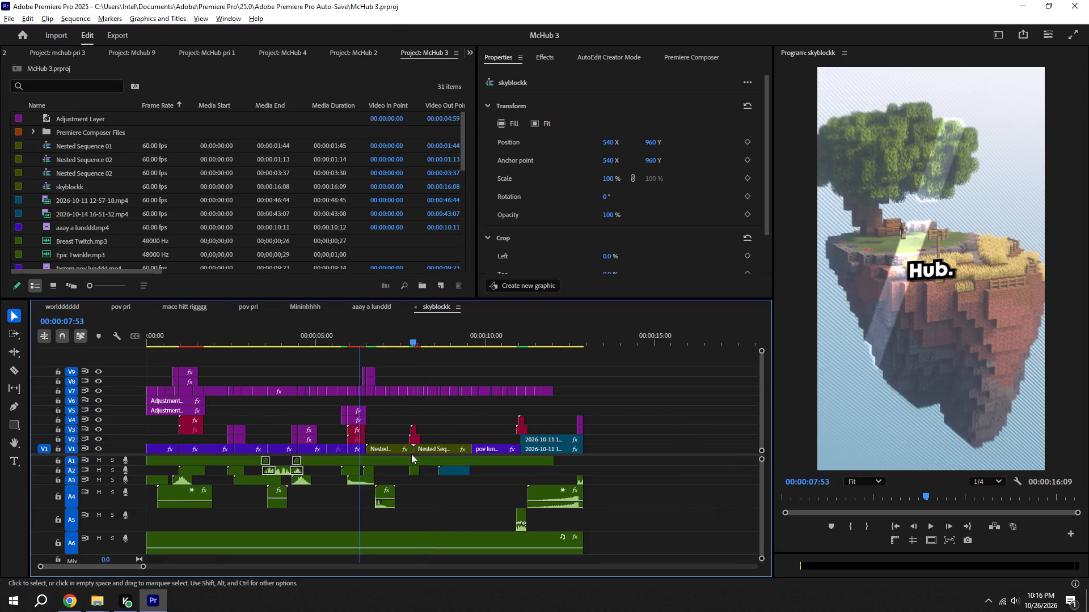
key(space)
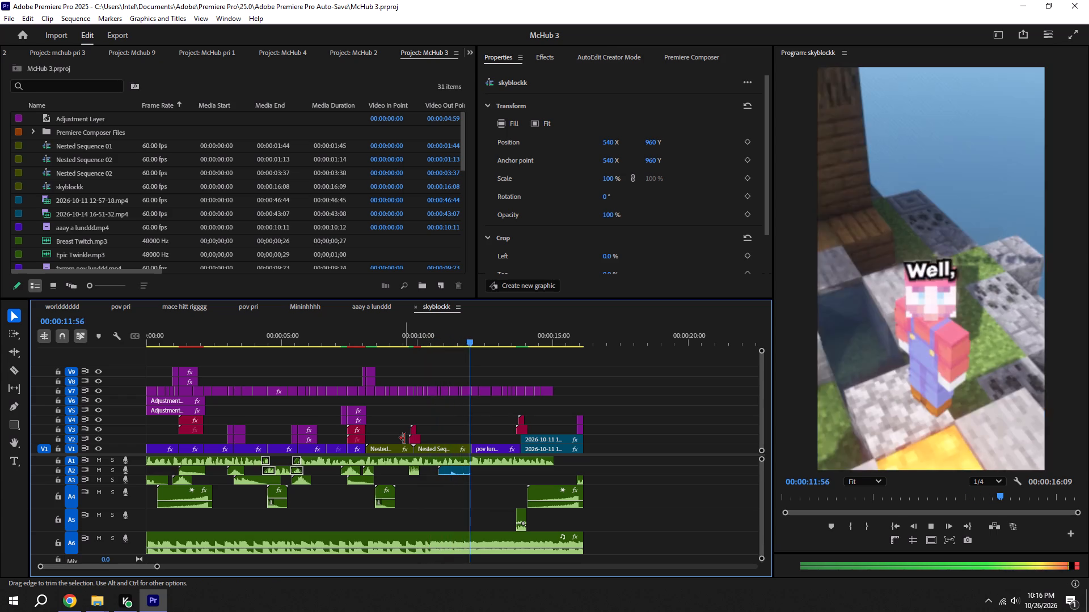
key(ctrl+s)
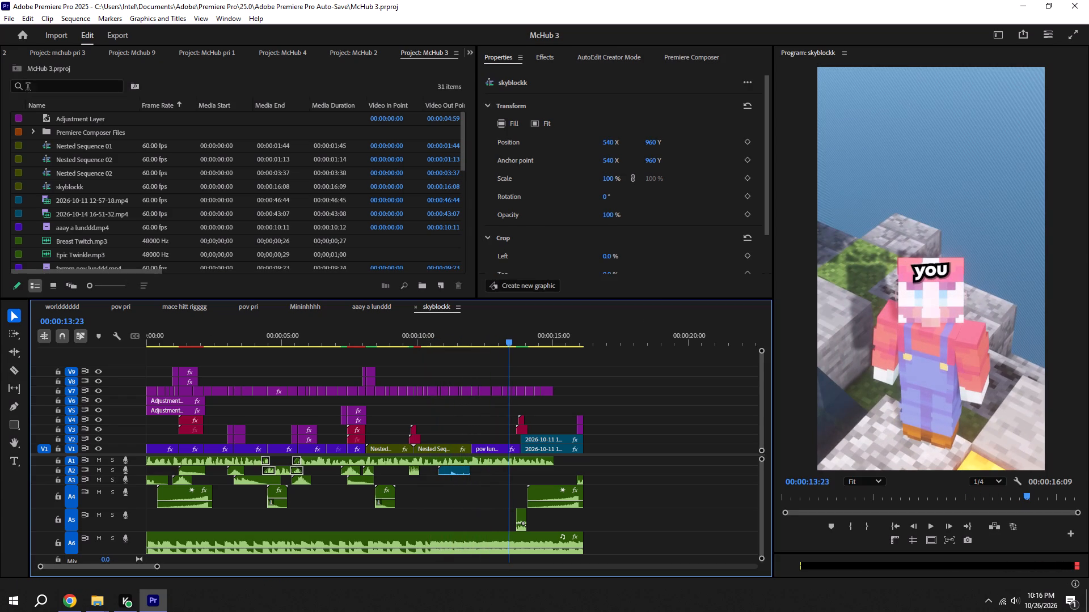
Open the McClub.prproj project from the Adobe Premiere Pro Auto-Save folder.
click(8, 21)
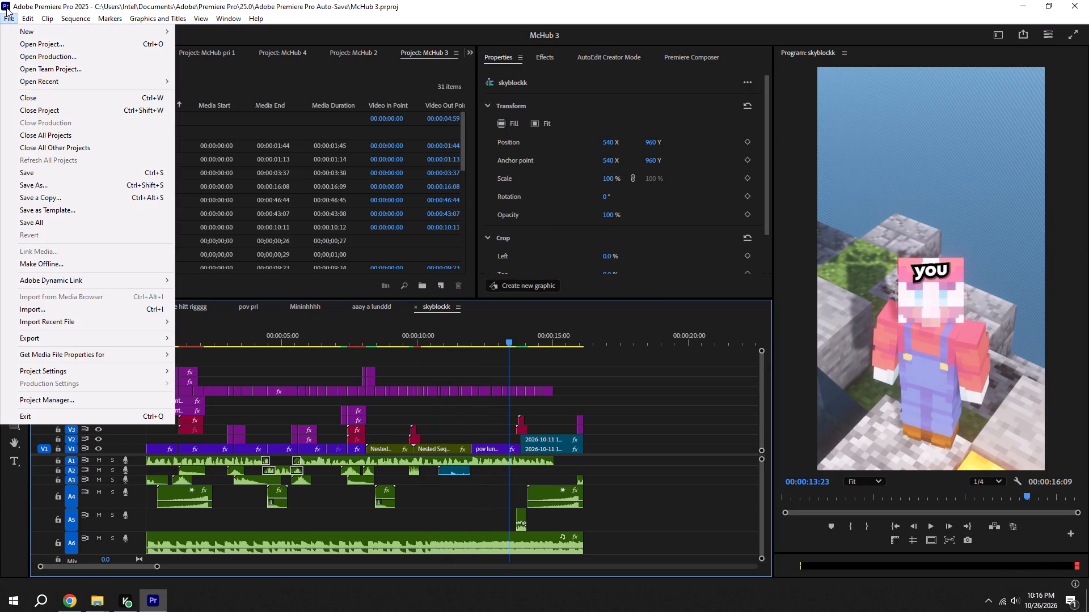
click(29, 40)
scroll(230, 180, down, 7)
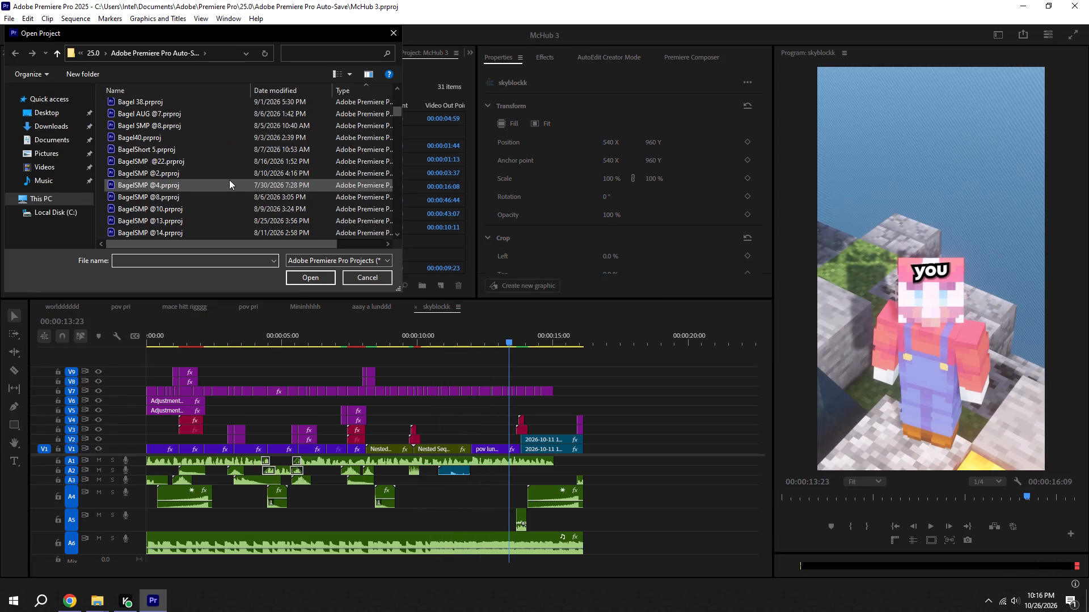
scroll(229, 180, down, 20)
scroll(229, 180, down, 2)
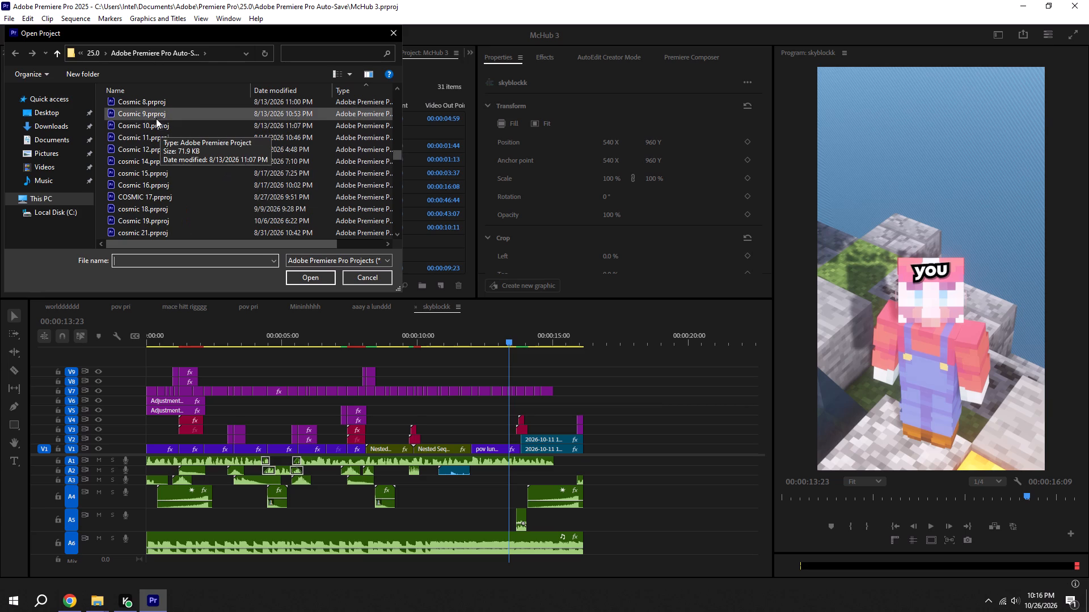
scroll(155, 118, down, 4)
scroll(174, 201, down, 5)
scroll(157, 149, down, 4)
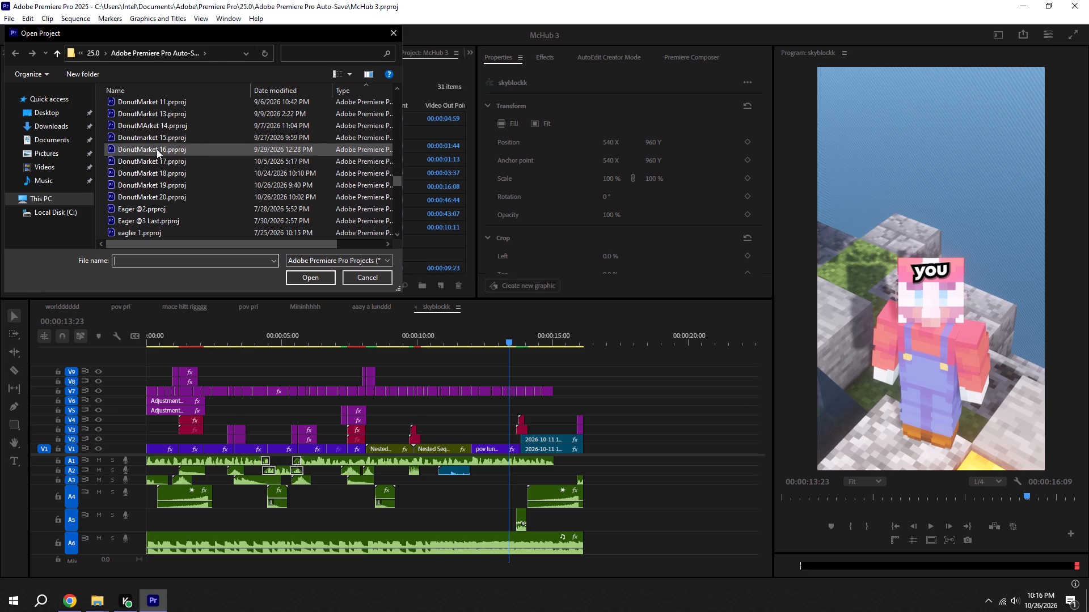
scroll(164, 189, down, 7)
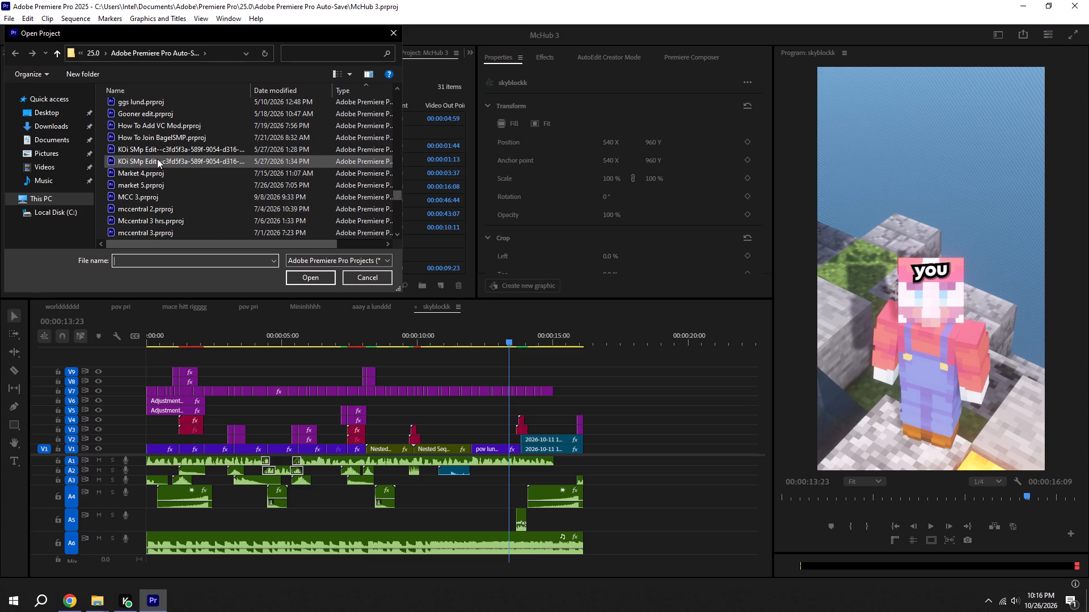
scroll(157, 159, down, 5)
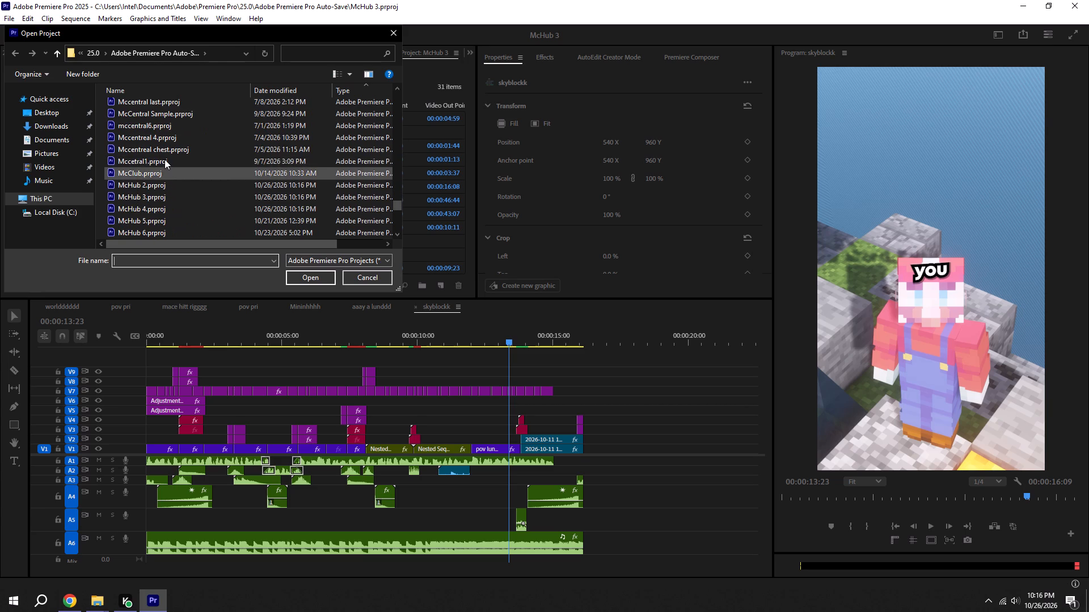
click(167, 169)
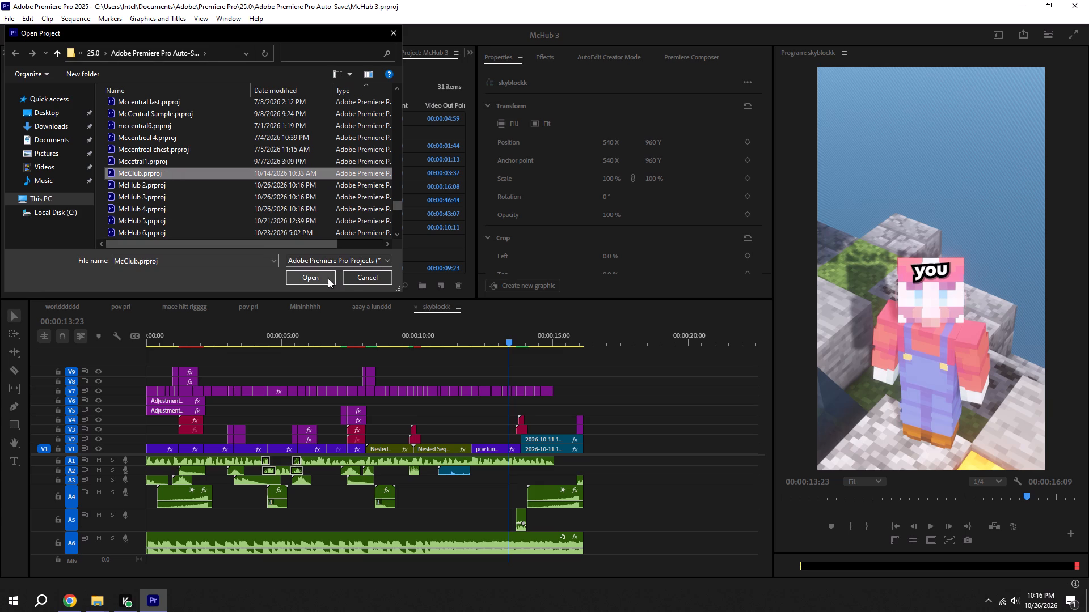
click(194, 220)
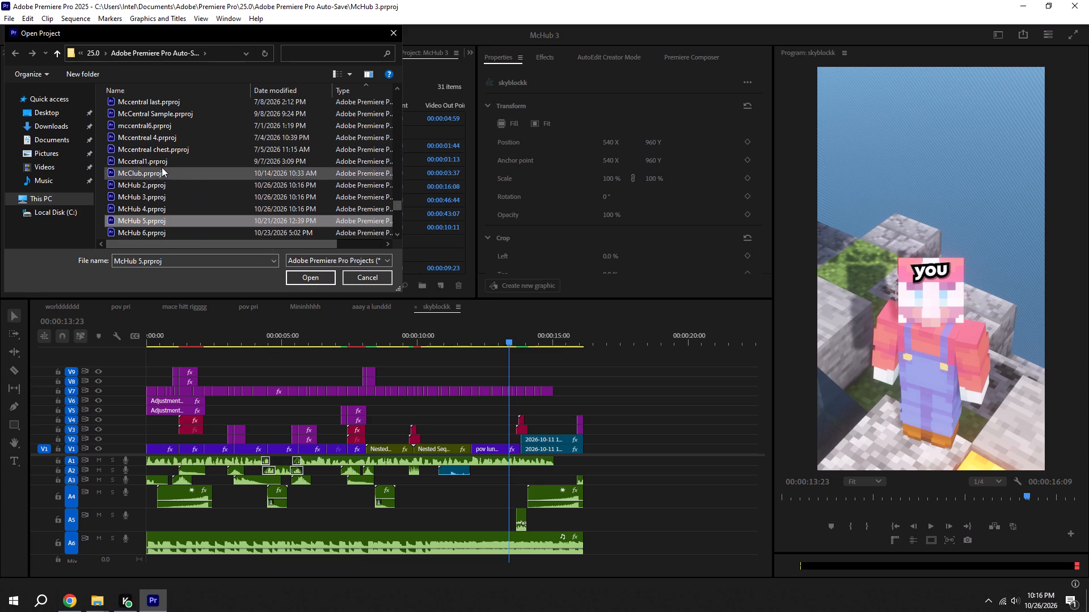
click(155, 173)
double_click(312, 270)
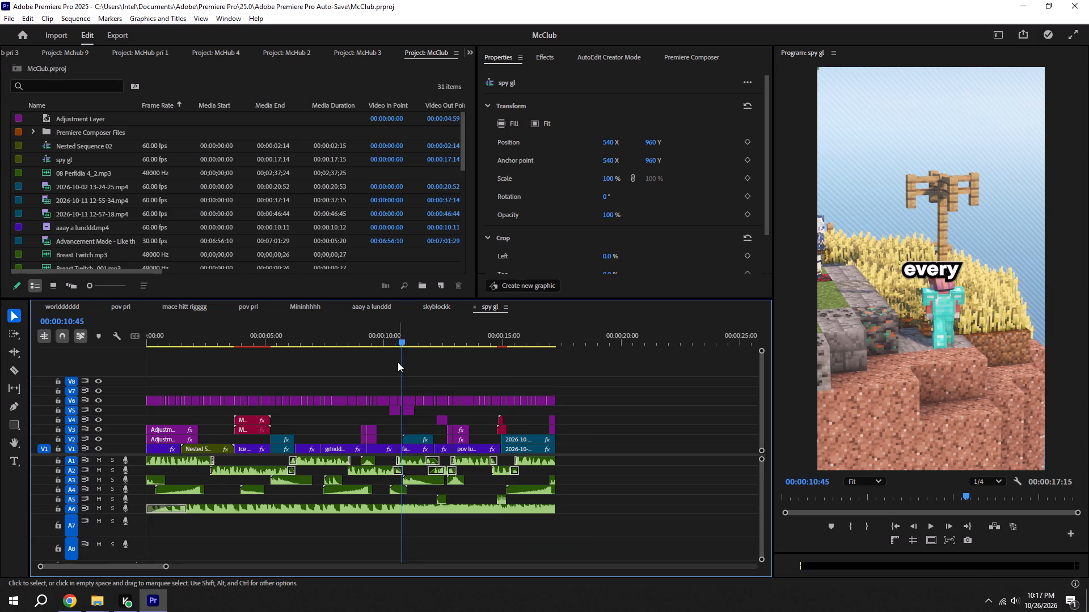
Play the spy gl sequence from 00:00:10:45 to the like-the-video overlay, and copy that Advancement Made clip from V2.
key(space)
key(space)
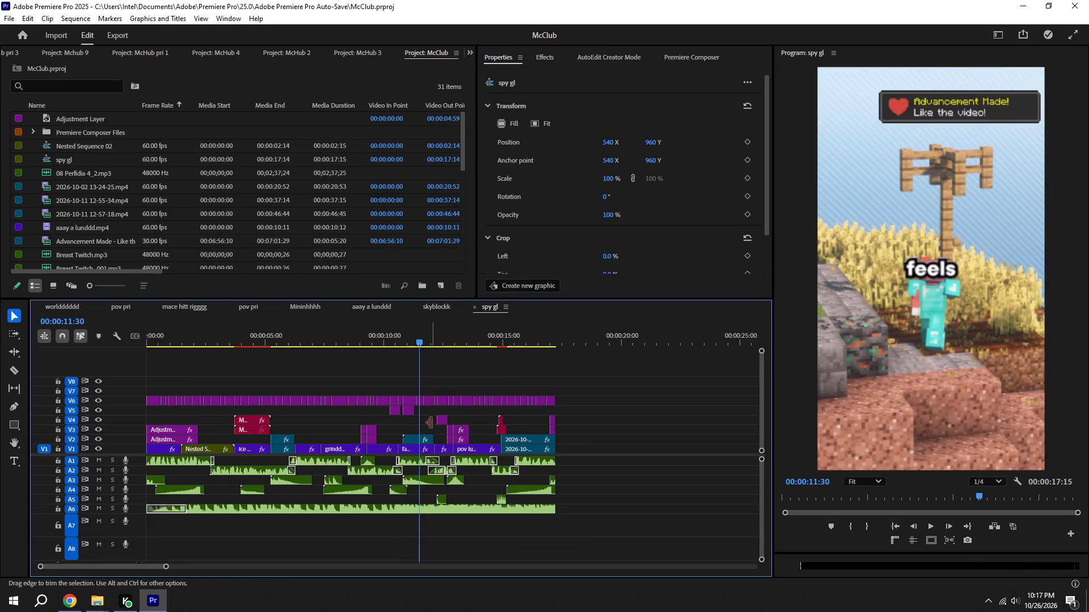
click(417, 436)
key(ctrl+c)
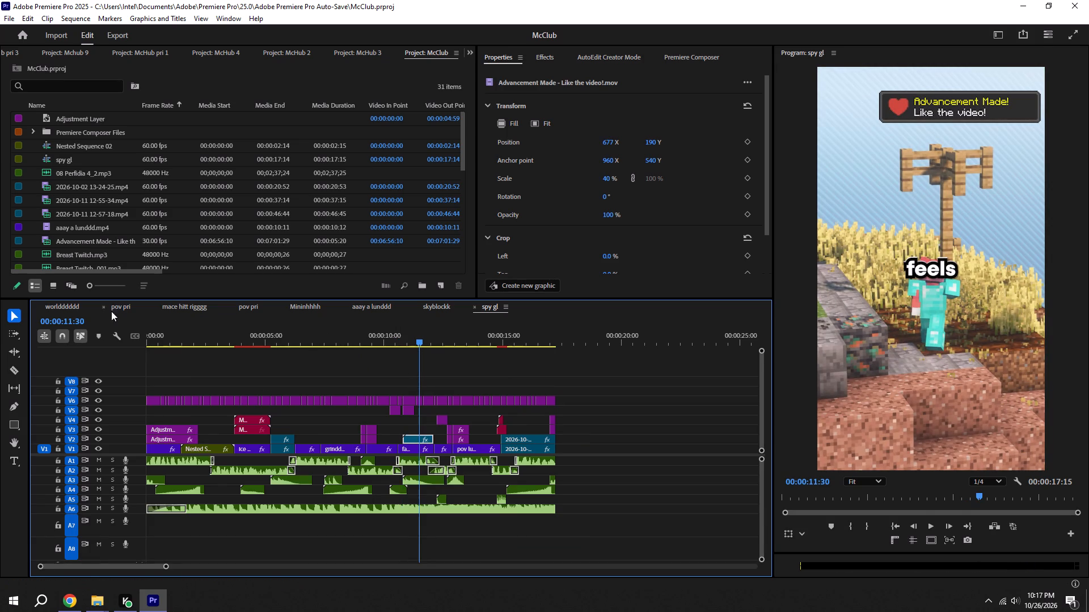
Paste the Advancement Made overlay into mchub pri 3's pov pri, place it on V6 at the Adjustment Layer's start near 00:00:04:35, and save.
click(136, 313)
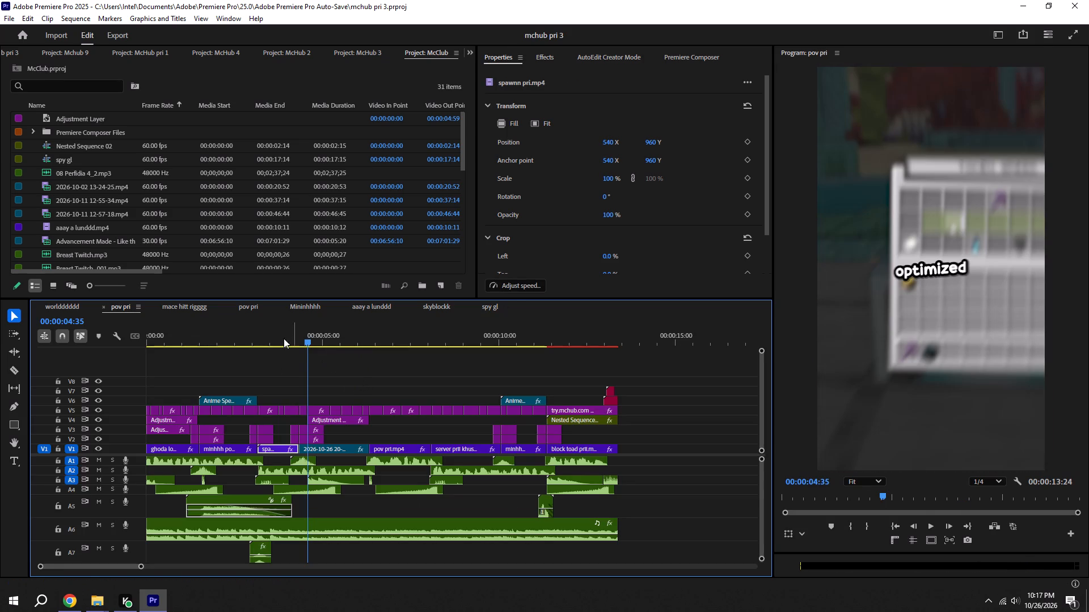
alt+scroll(286, 337, down, 11)
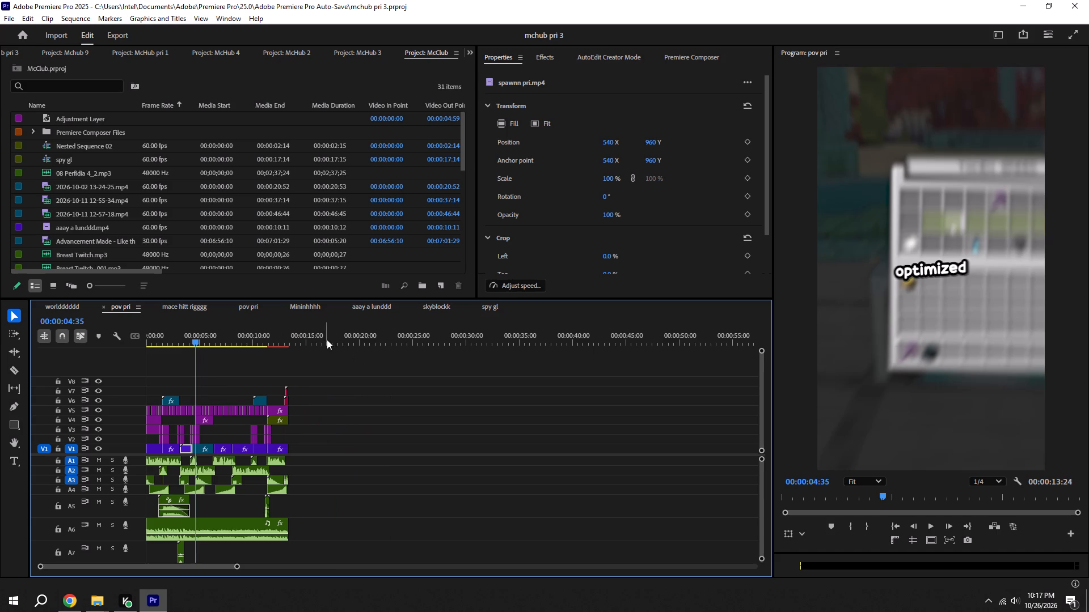
click(332, 339)
key(ctrl+v)
alt+scroll(315, 431, up, 15)
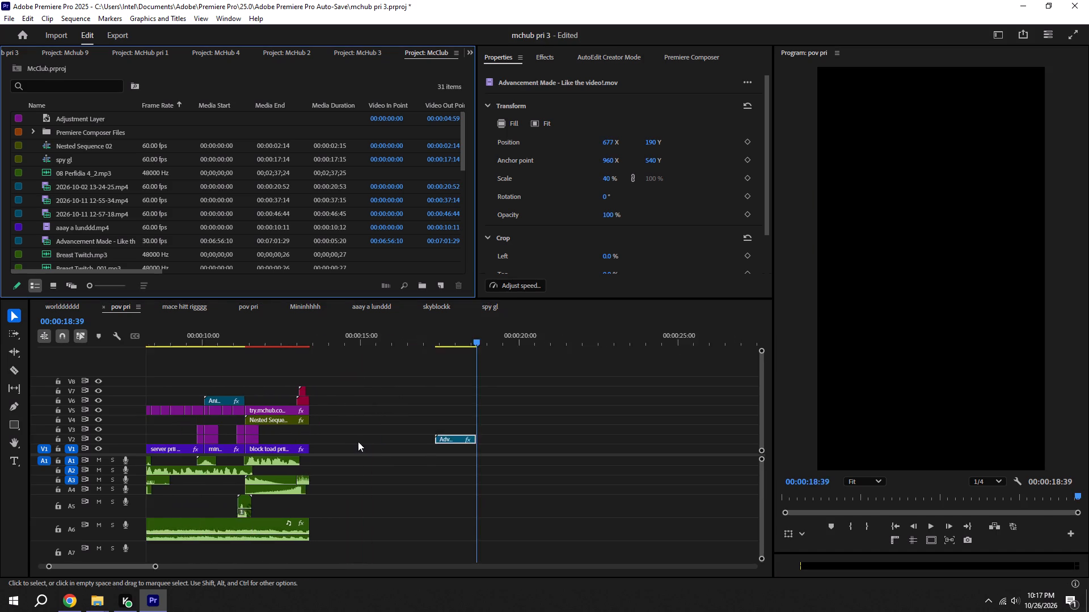
alt+scroll(358, 441, up, 13)
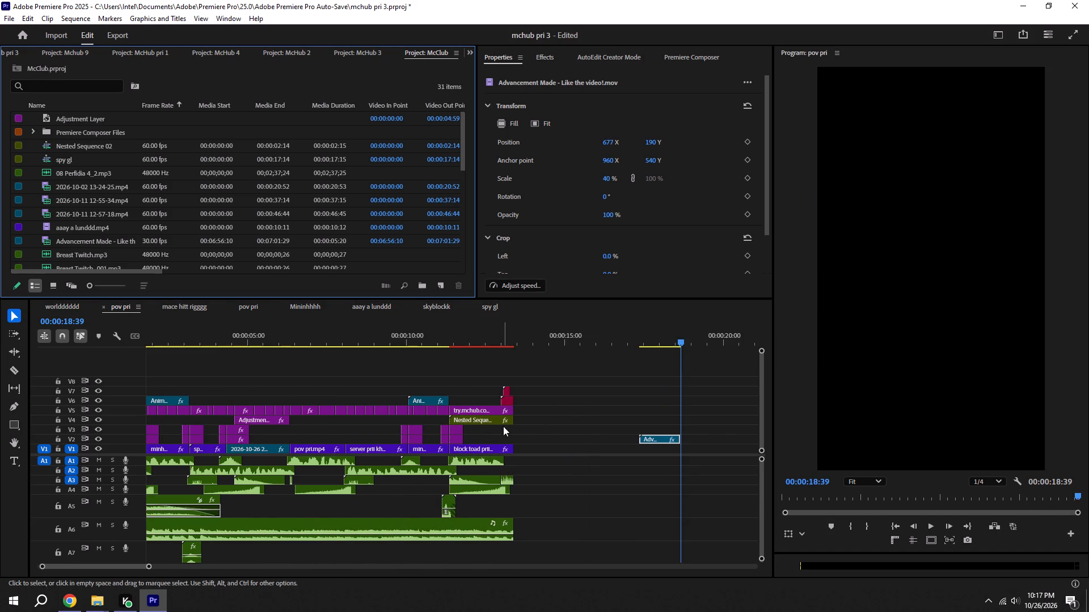
drag(653, 440, 251, 396)
key(ctrl+s)
Play pov pri from just before the Advancement Made overlay to about 00:00:06:19 to check it, saving mchub pri 3.
shift+click(214, 339)
key(space)
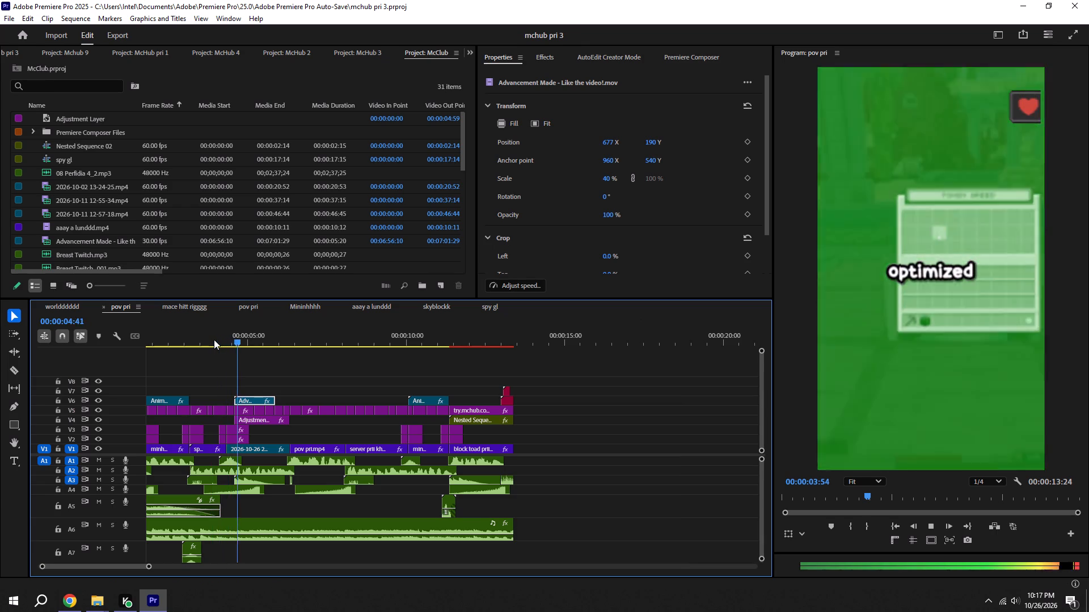
key(space)
key(ctrl+s)
key(space)
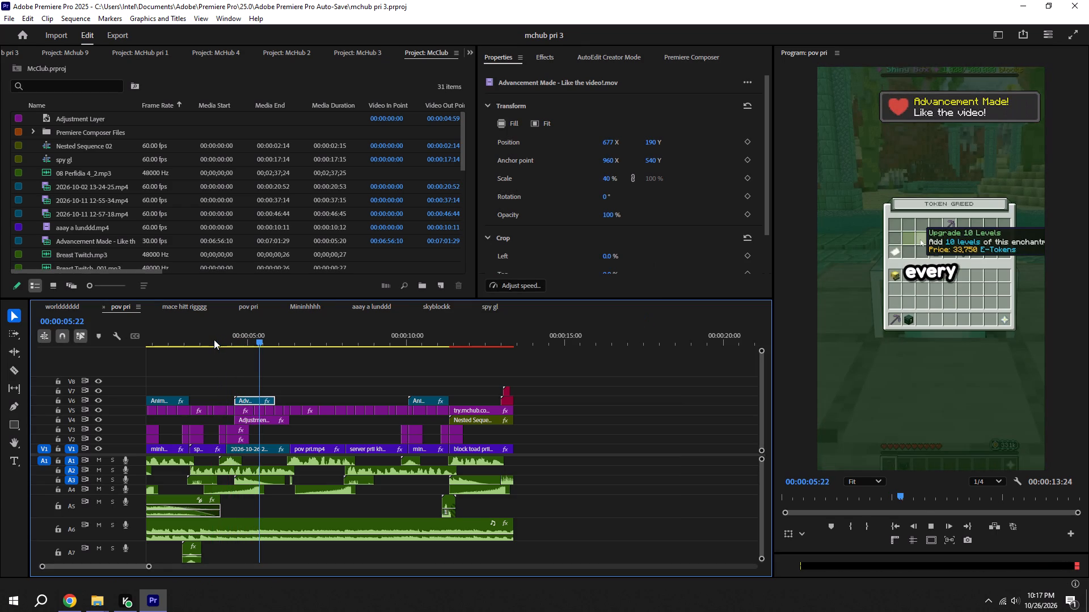
key(ctrl+s)
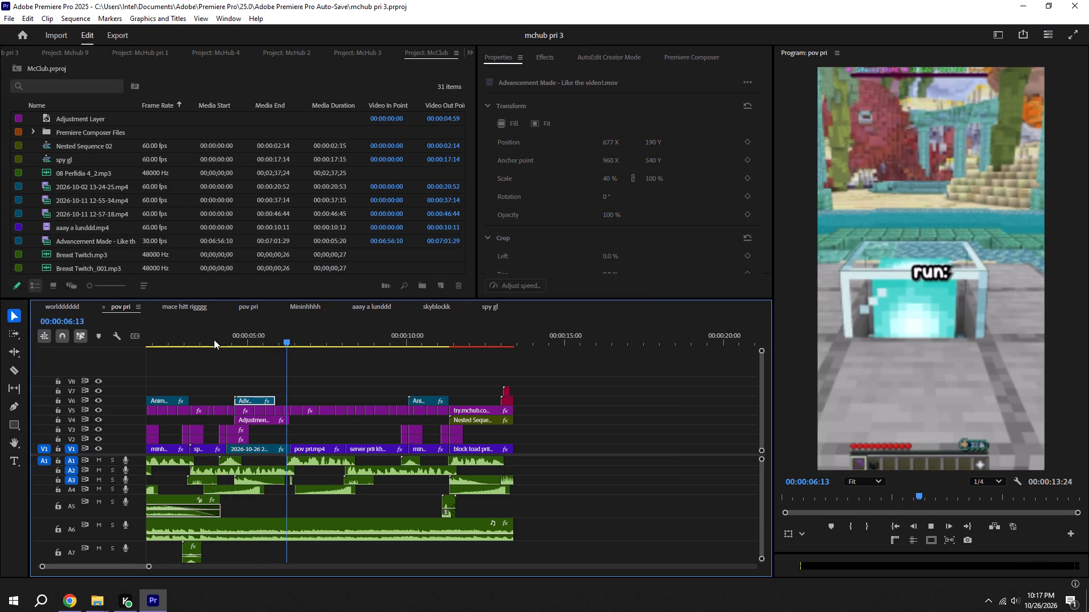
Extend the end of the Advancement Made overlay on V6 to the playhead at 00:00:06:19.
alt+scroll(305, 403, up, 5)
drag(254, 400, 256, 400)
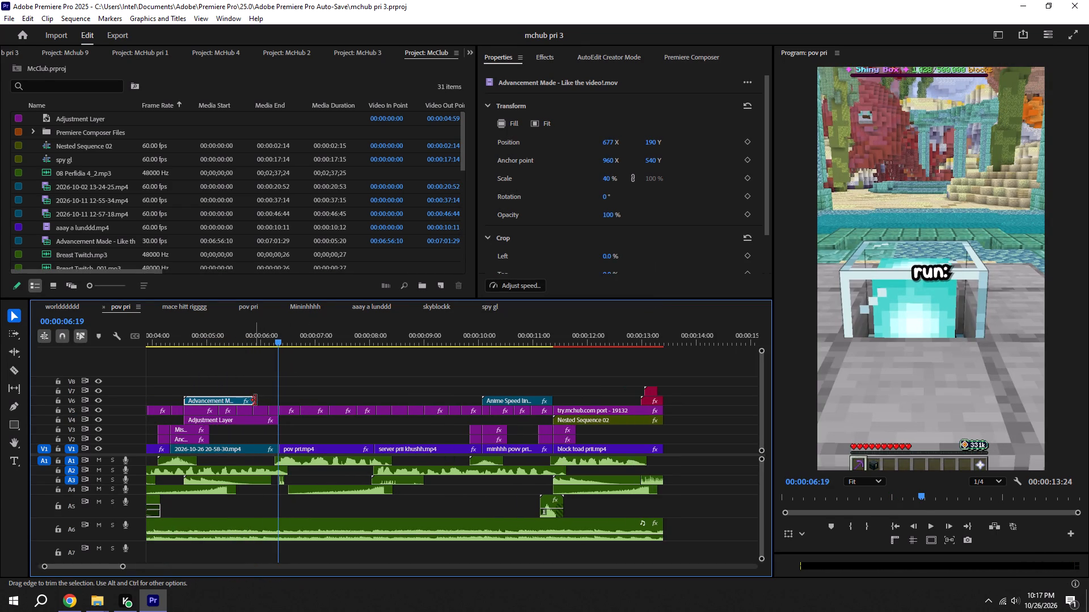
drag(256, 400, 280, 403)
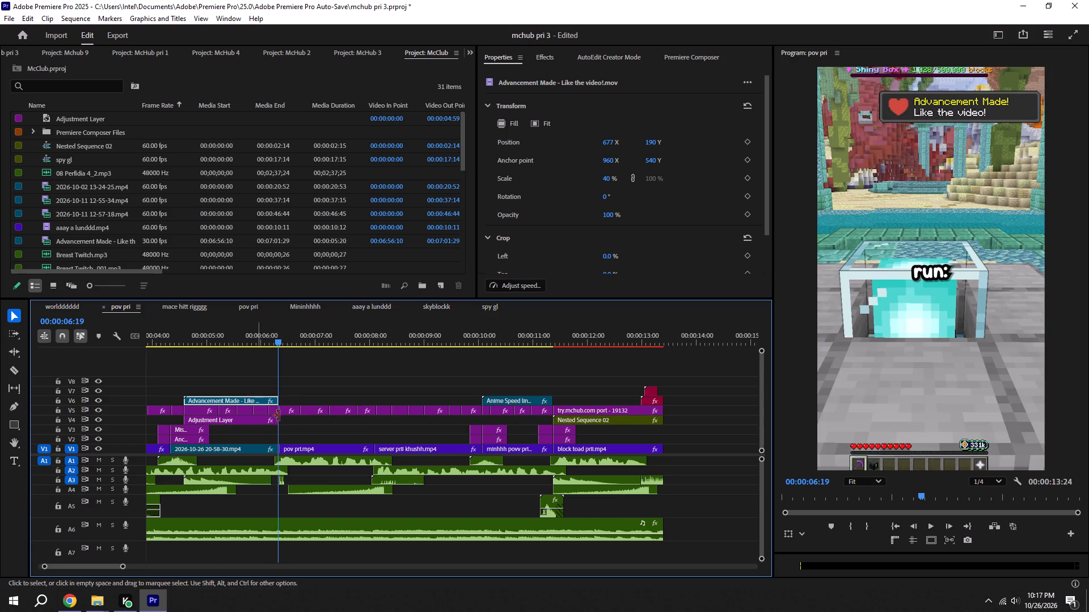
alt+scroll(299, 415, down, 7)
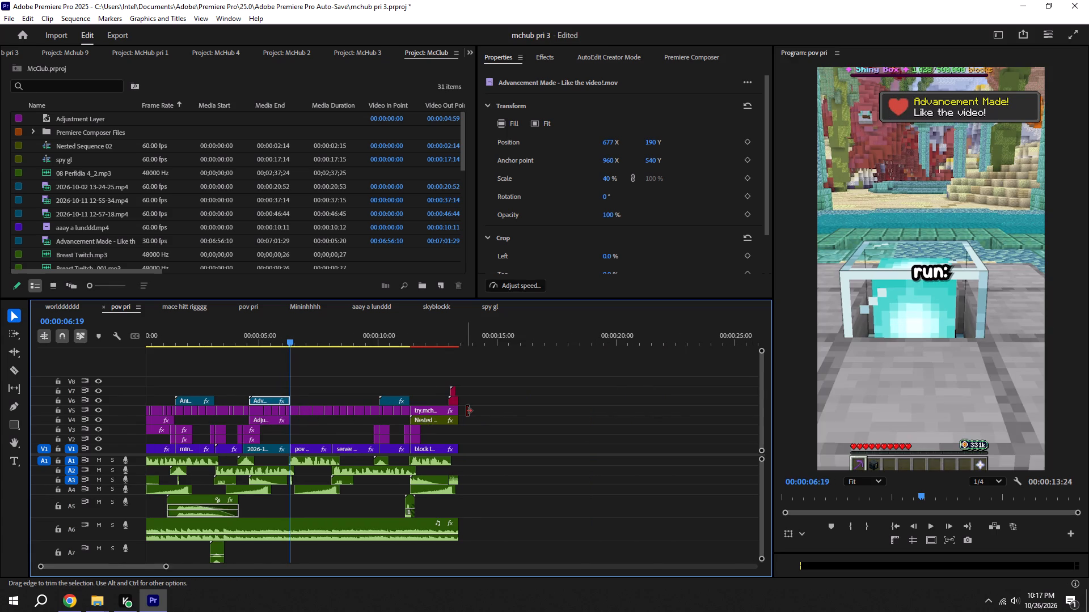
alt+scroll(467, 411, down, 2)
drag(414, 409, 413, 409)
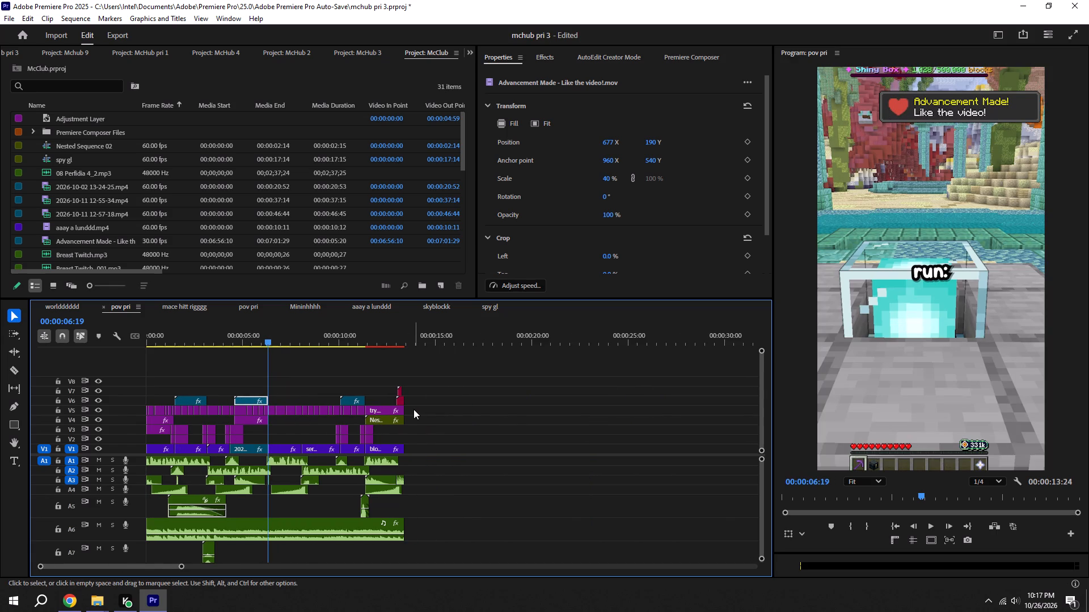
Move all the caption clips in pov pri from V5 up to a new V9 track, keeping their timing.
drag(413, 409, 211, 414)
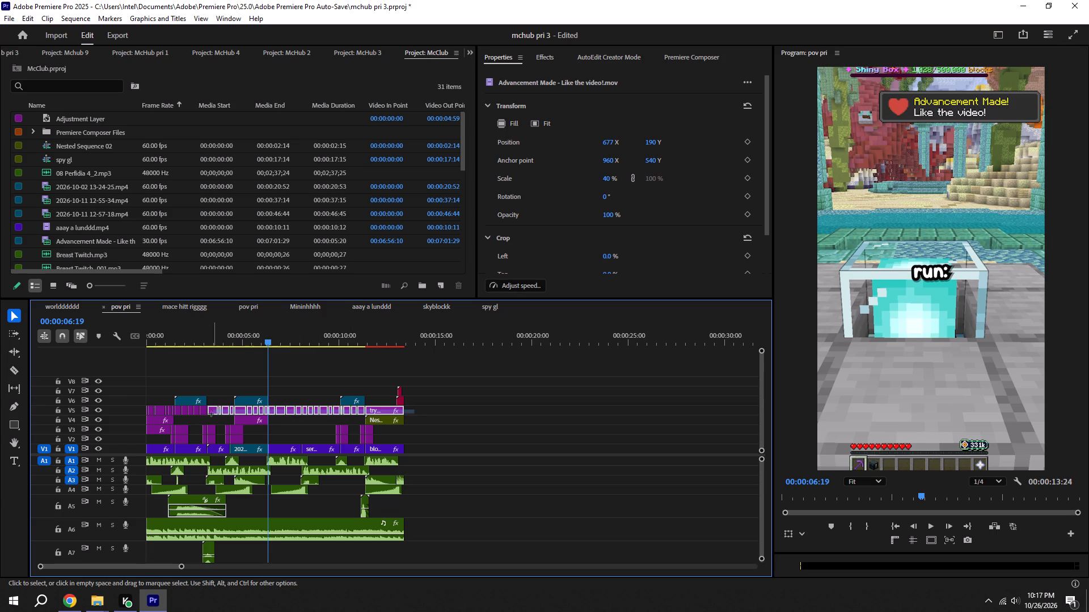
drag(211, 414, 126, 413)
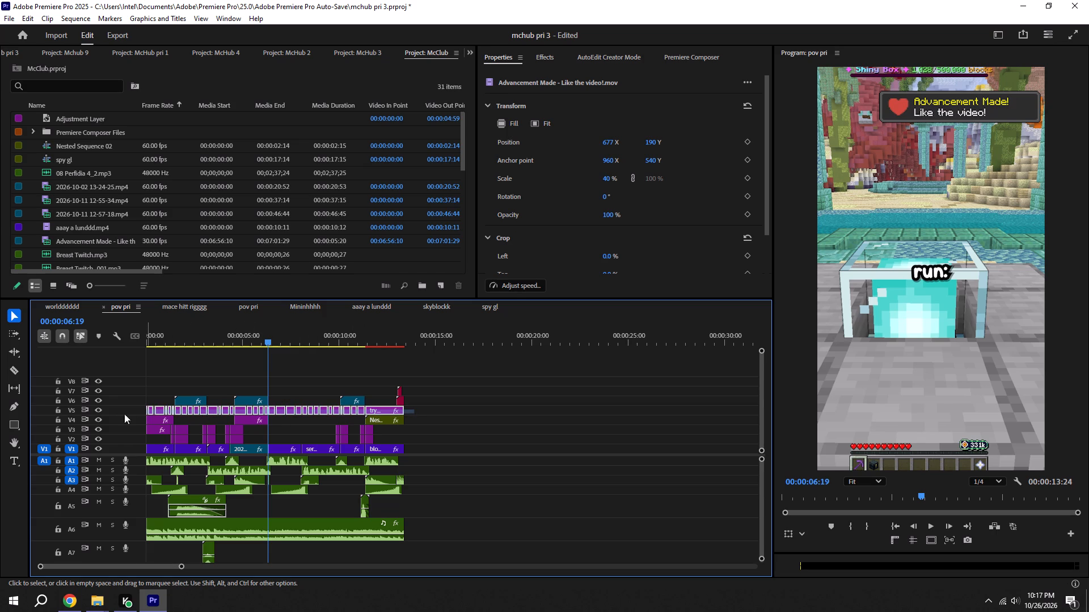
drag(240, 411, 230, 376)
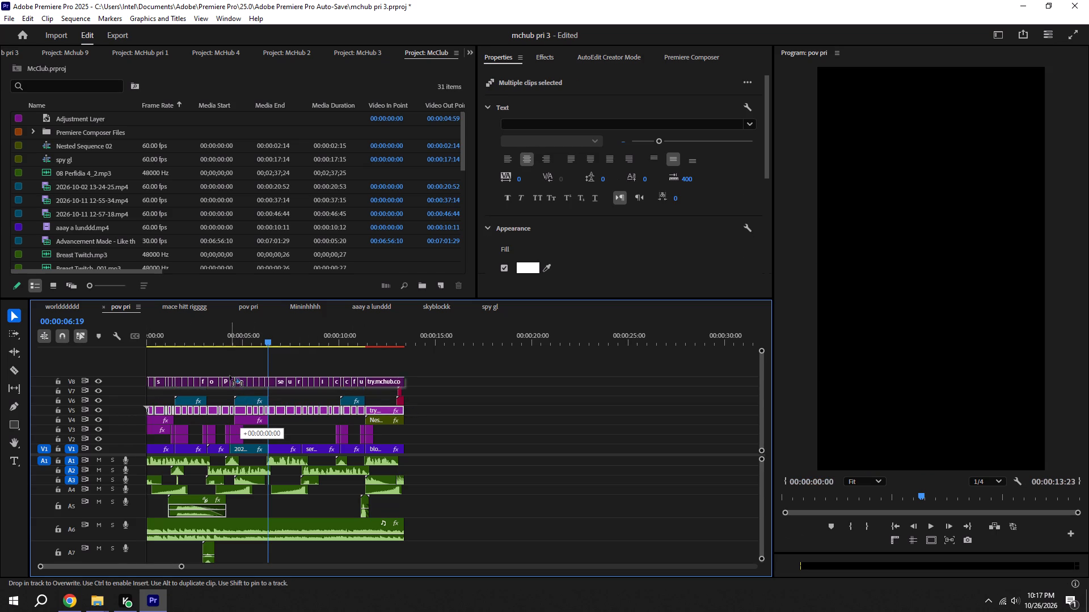
drag(230, 376, 220, 374)
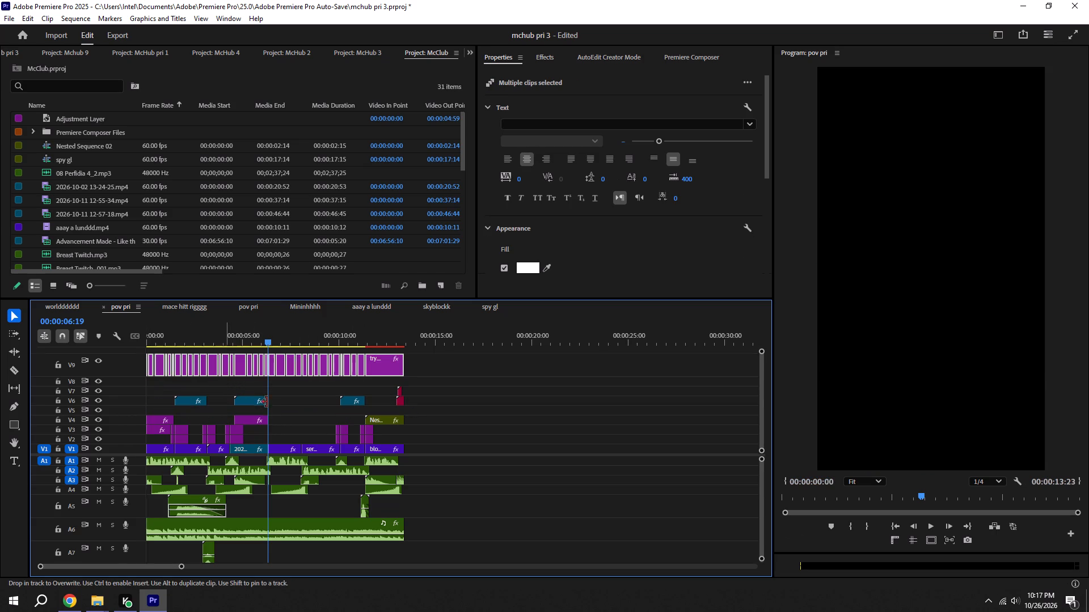
Move the Advancement Made overlay from V6 down to V5, directly above the Adjustment Layer, and save the project.
alt+scroll(261, 422, up, 15)
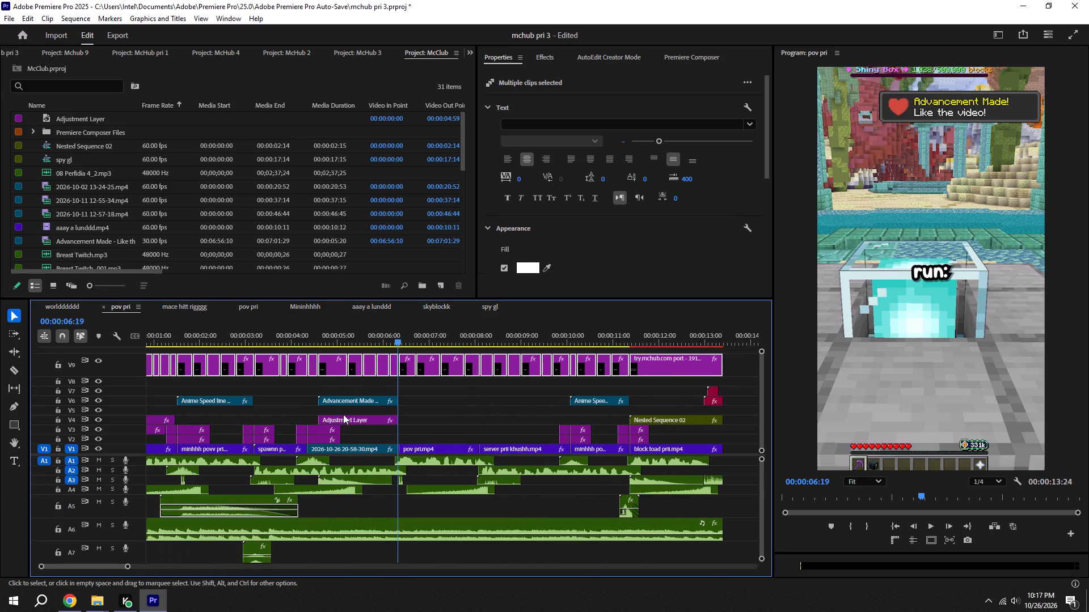
drag(341, 402, 338, 412)
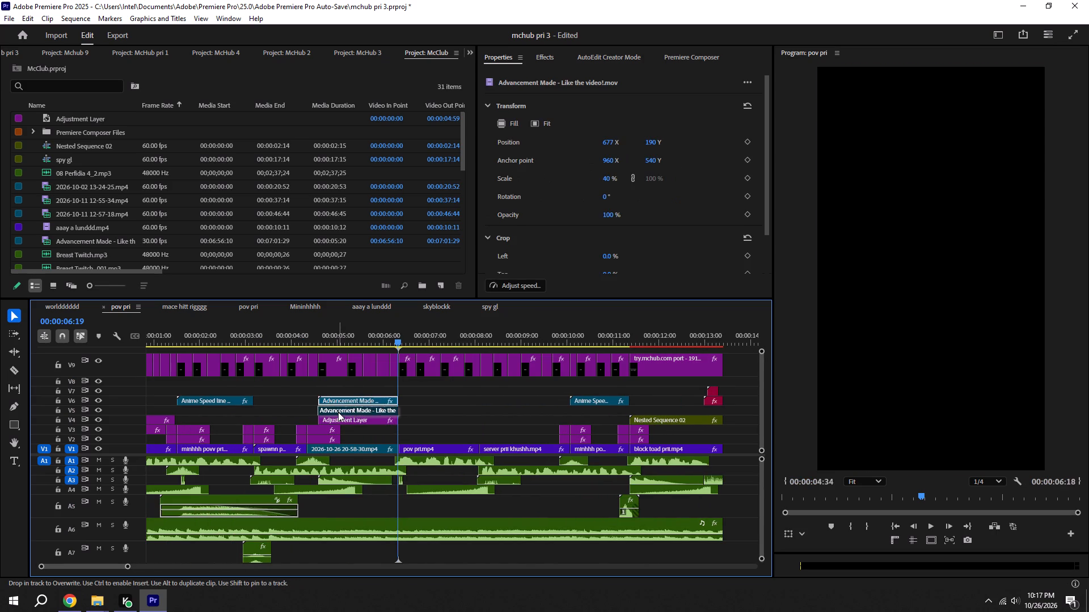
shift+drag(392, 335, 398, 335)
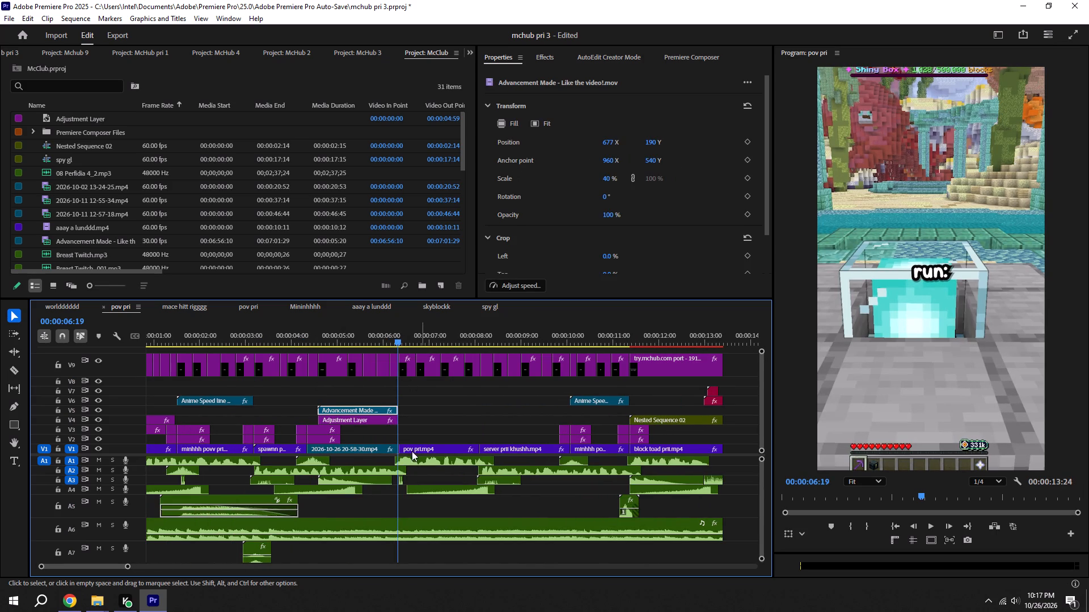
key(ctrl+s)
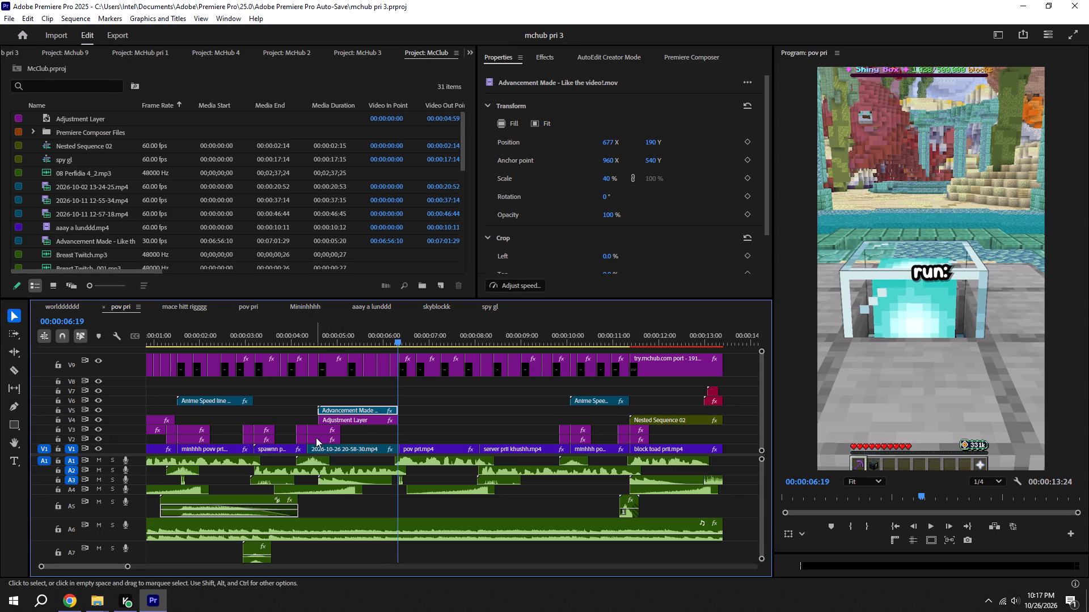
Restack the clips near 00:00:04:35: Adjustment Layer on V2, Advancement Made on V3, and the transition clips above them on V4 and V5; save.
click(316, 437)
drag(316, 437, 313, 397)
click(352, 414)
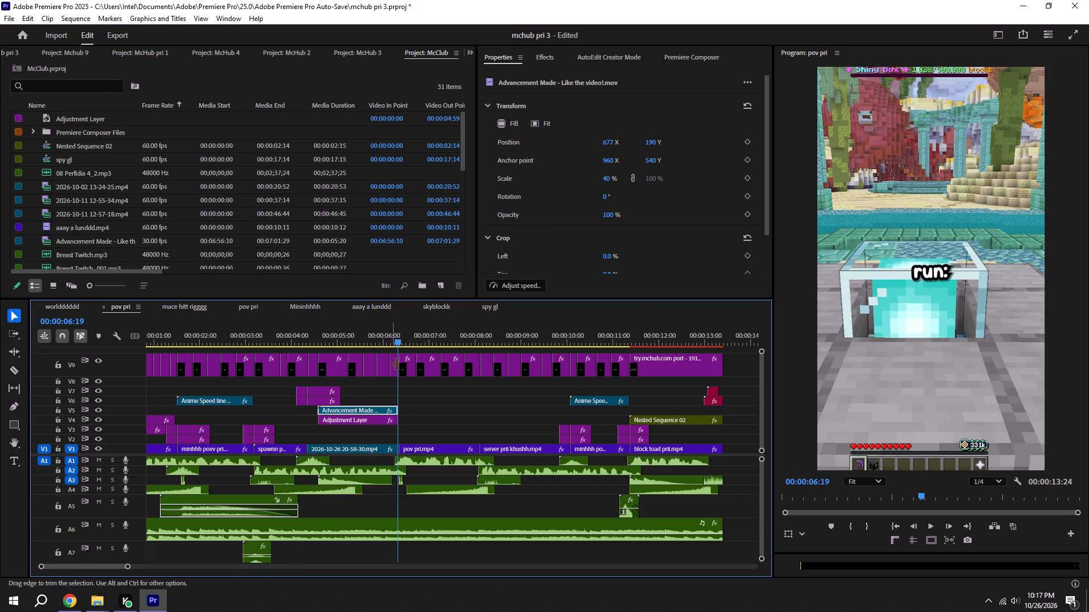
click(440, 411)
drag(370, 431, 368, 407)
drag(366, 411, 368, 423)
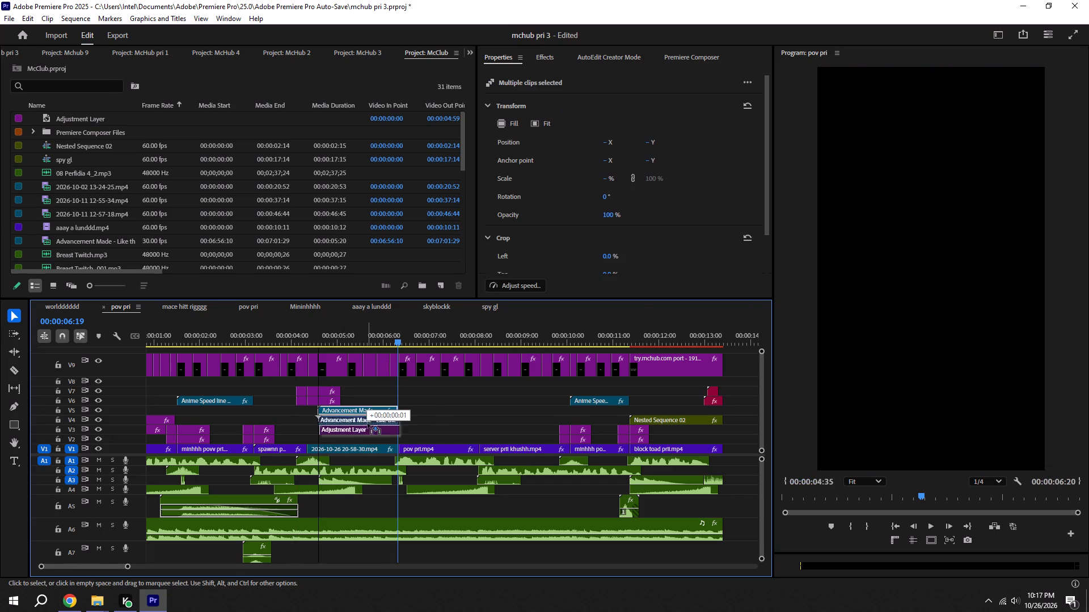
drag(368, 423, 368, 431)
drag(317, 393, 316, 409)
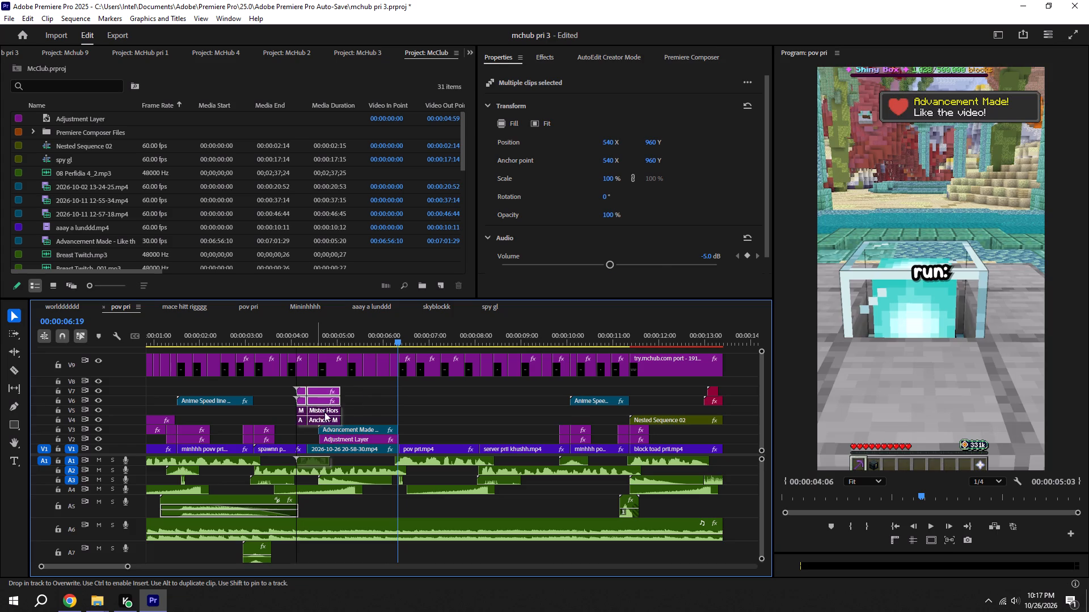
key(ctrl+s)
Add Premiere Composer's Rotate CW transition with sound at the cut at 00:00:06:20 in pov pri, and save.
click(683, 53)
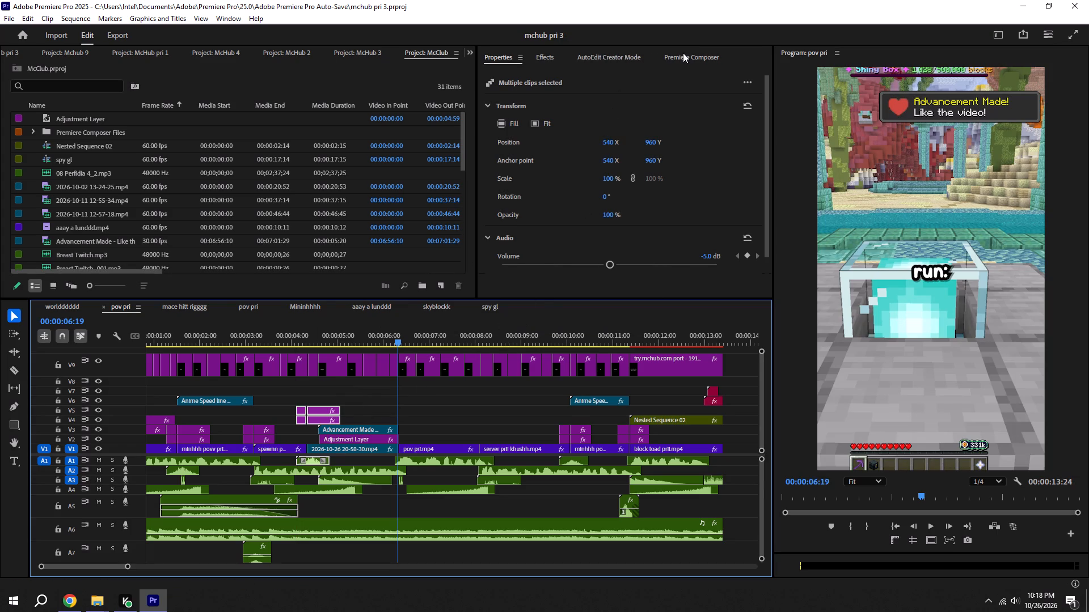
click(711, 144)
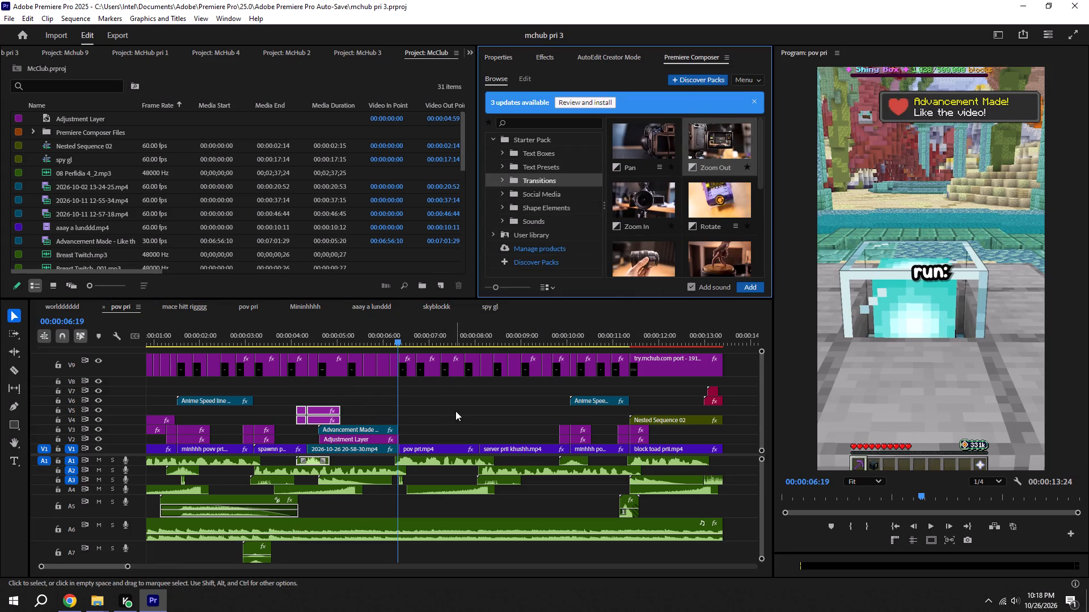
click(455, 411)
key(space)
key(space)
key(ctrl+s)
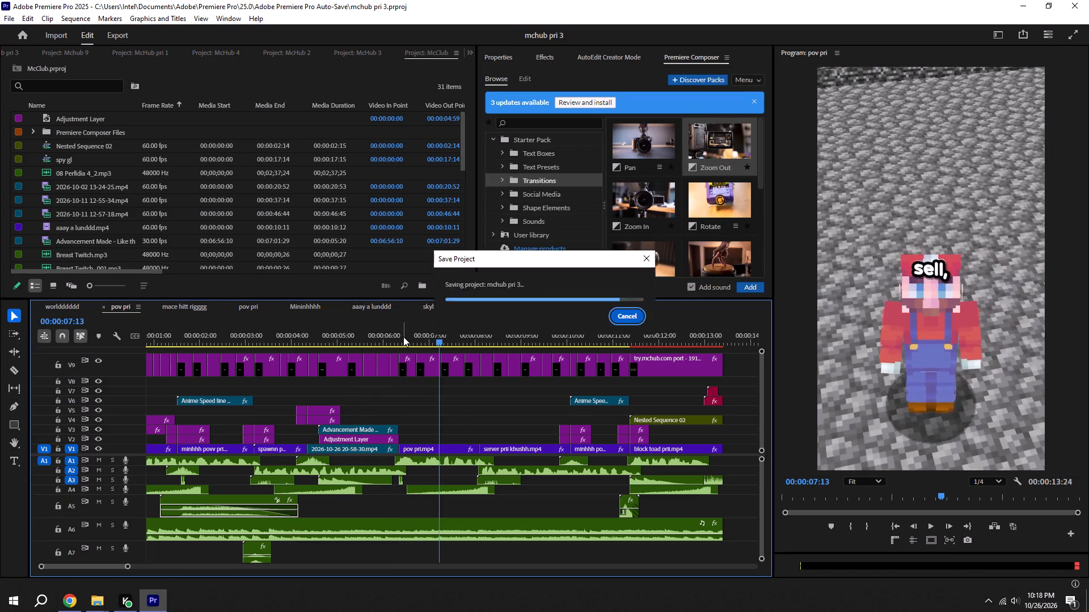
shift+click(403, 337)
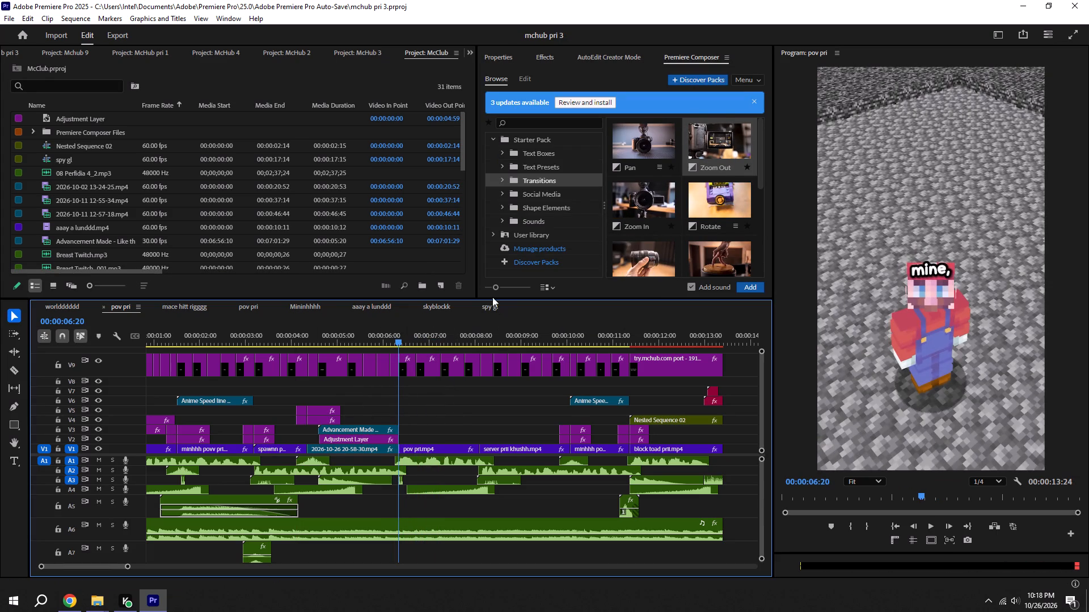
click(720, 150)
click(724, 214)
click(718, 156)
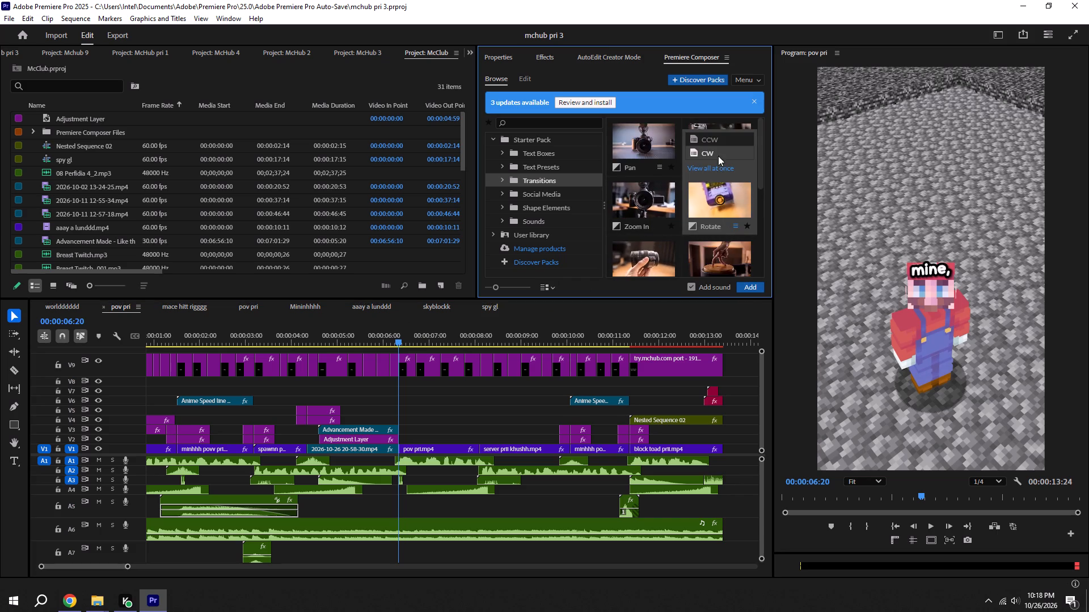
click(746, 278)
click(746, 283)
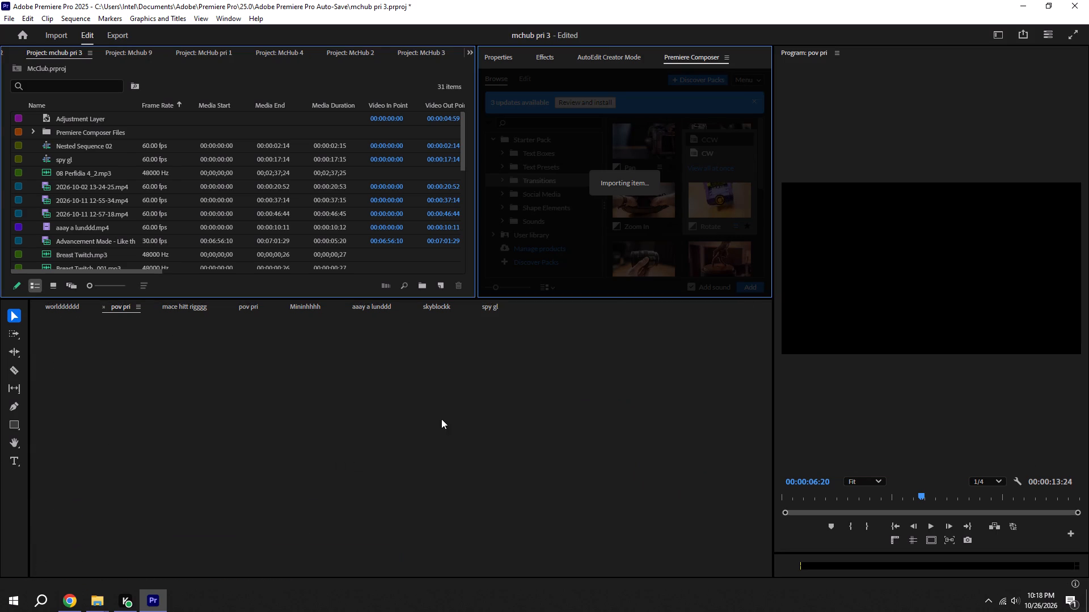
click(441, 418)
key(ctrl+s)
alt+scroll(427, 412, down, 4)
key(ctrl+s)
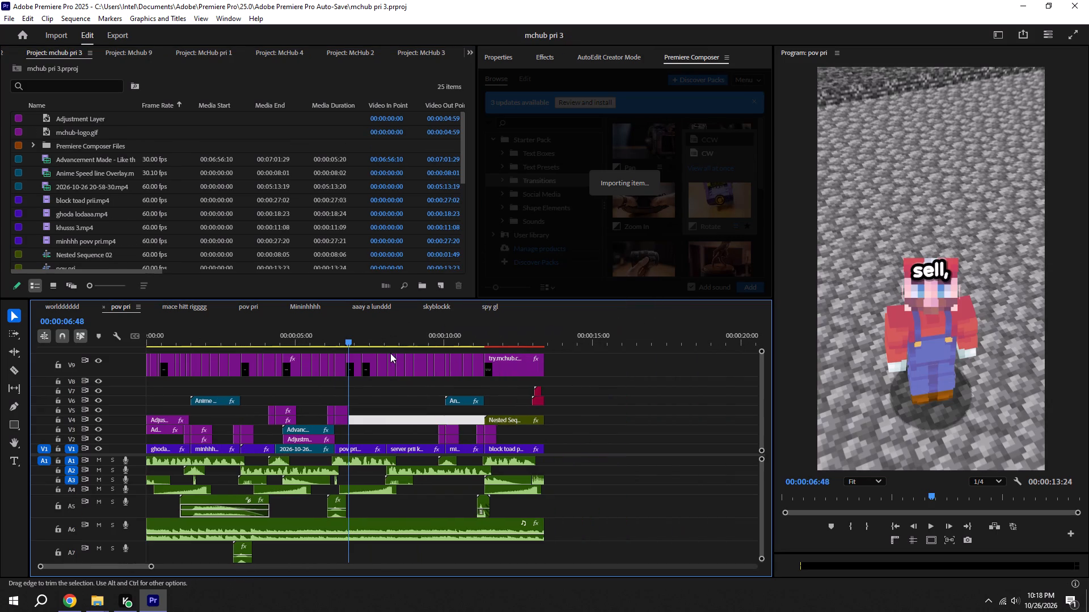
Play pov pri from the beginning through to its end to review the edit.
drag(347, 344, 44, 351)
key(space)
click(385, 416)
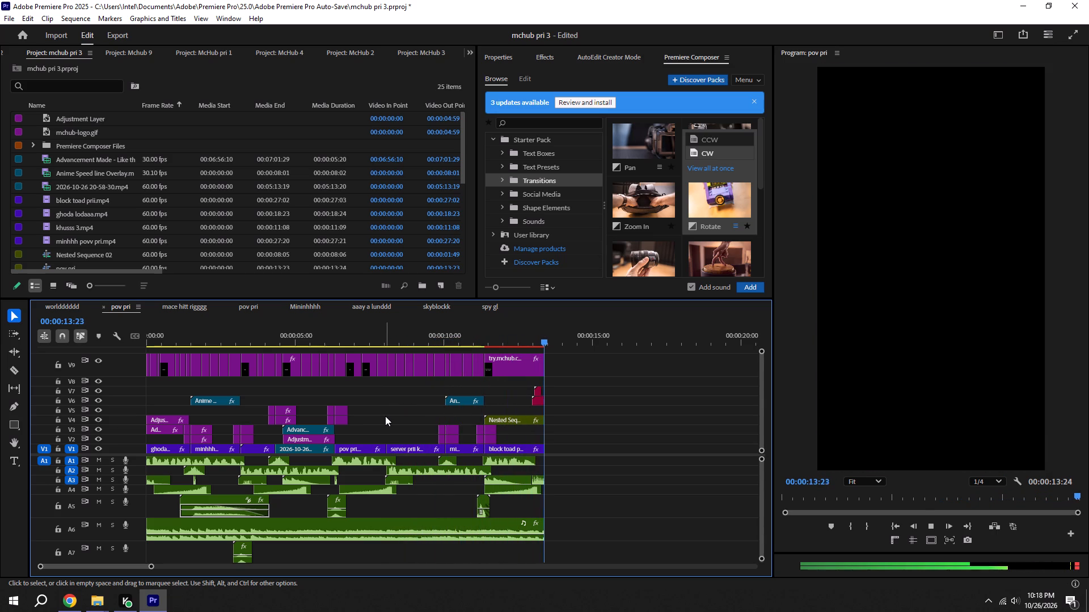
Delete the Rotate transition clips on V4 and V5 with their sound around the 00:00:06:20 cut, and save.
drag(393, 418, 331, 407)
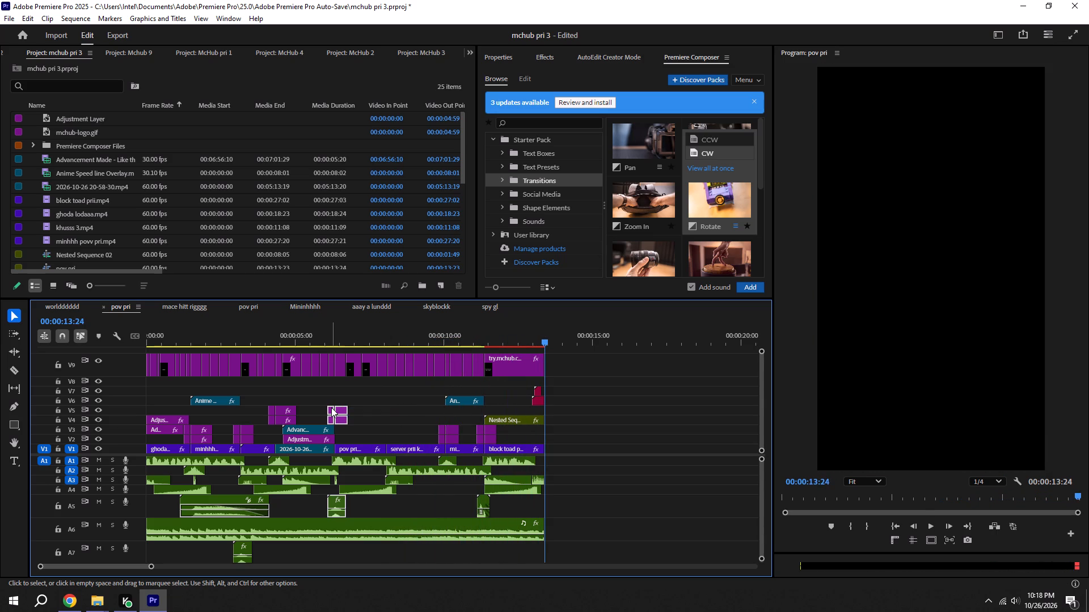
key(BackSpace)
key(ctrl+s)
Play pov pri over the Advancement Made overlay and the cut that follows it, checking the section and saving.
shift+click(318, 331)
key(space)
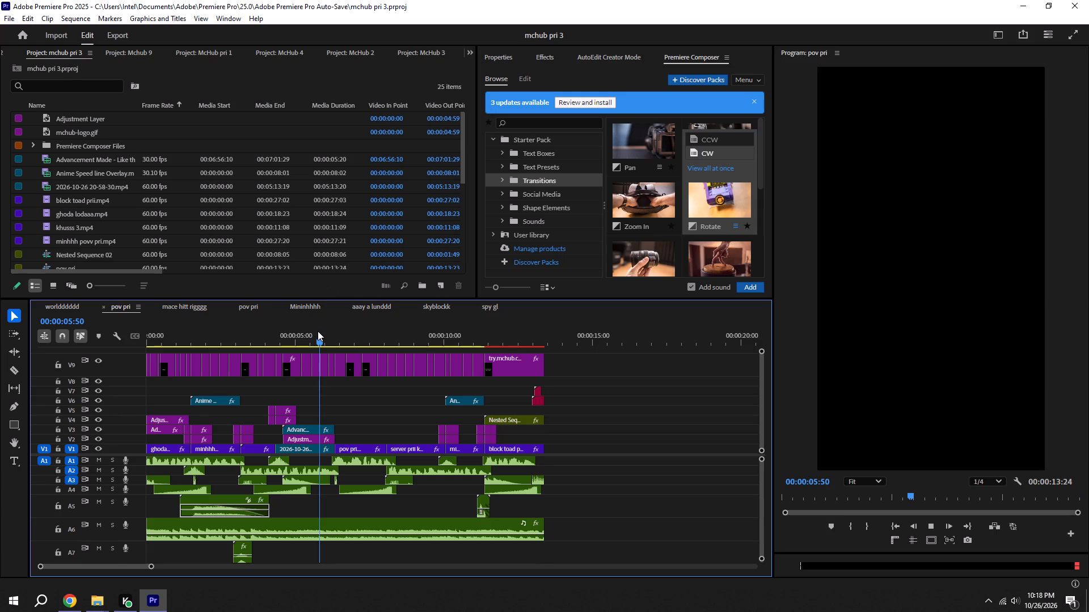
key(space)
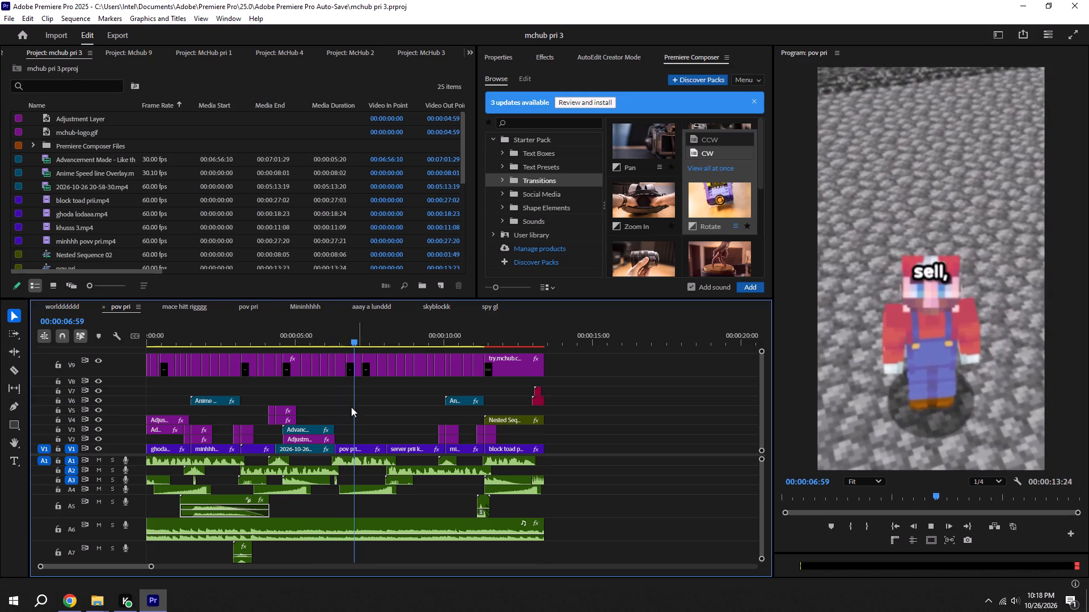
shift+drag(319, 343, 288, 341)
key(space)
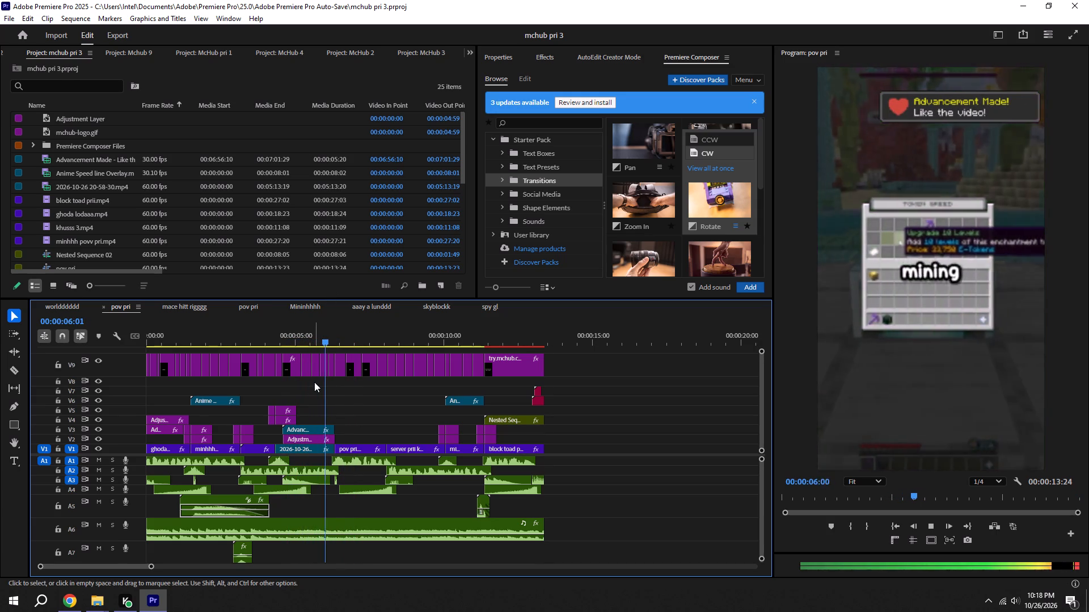
key(ctrl+s)
Search the effects for "slide rig" and apply the Malice Slide Out Right Slow preset to the Advancement Made overlay on V3.
click(537, 59)
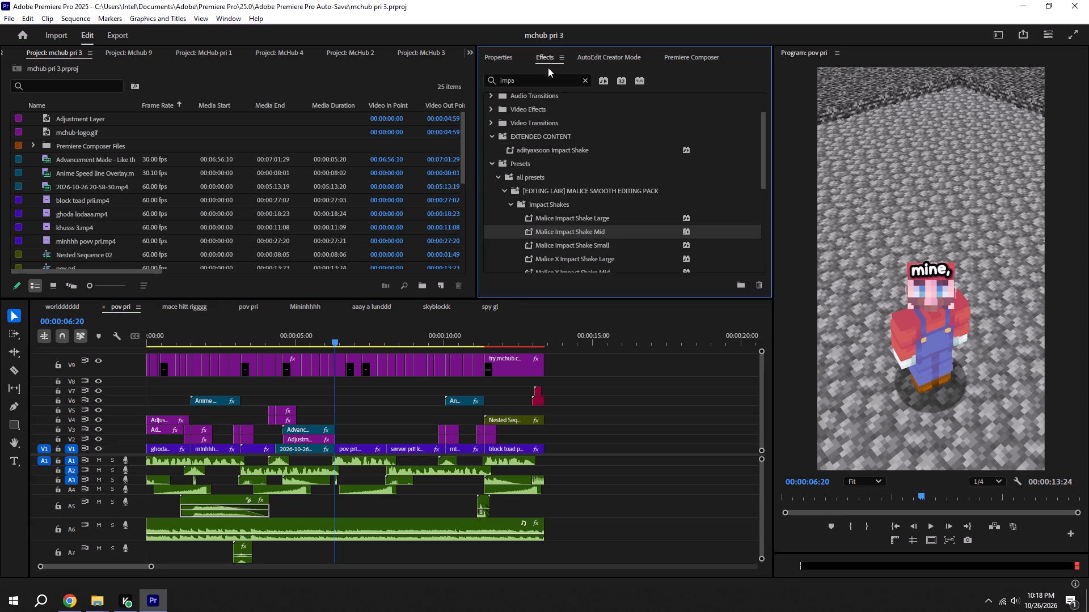
drag(542, 78, 353, 104)
key(BackSpace)
text(slide)
key(space)
key(e)
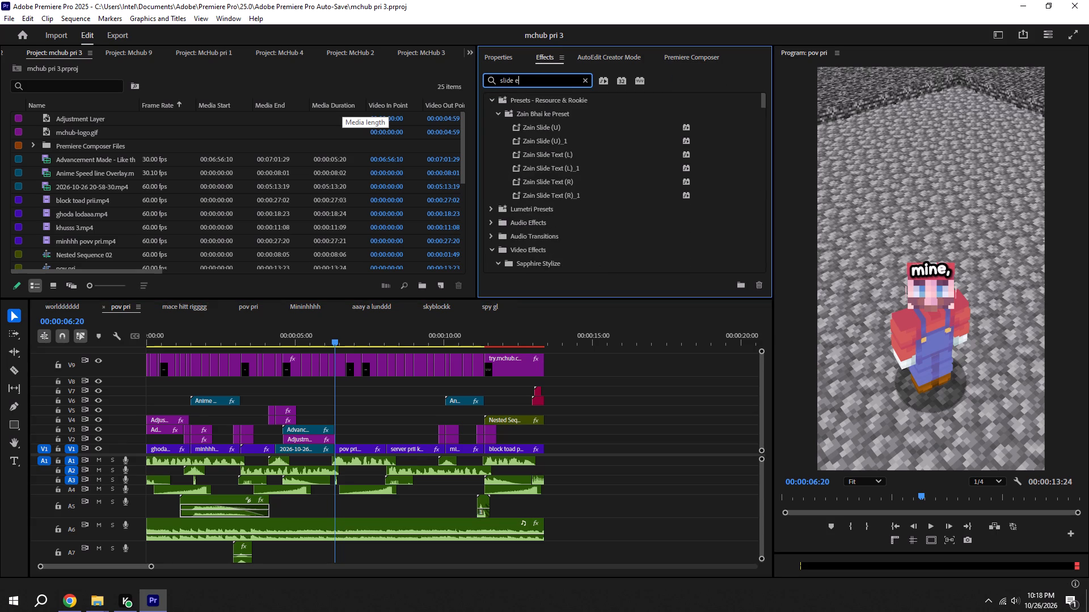
key(BackSpace)
text(rig)
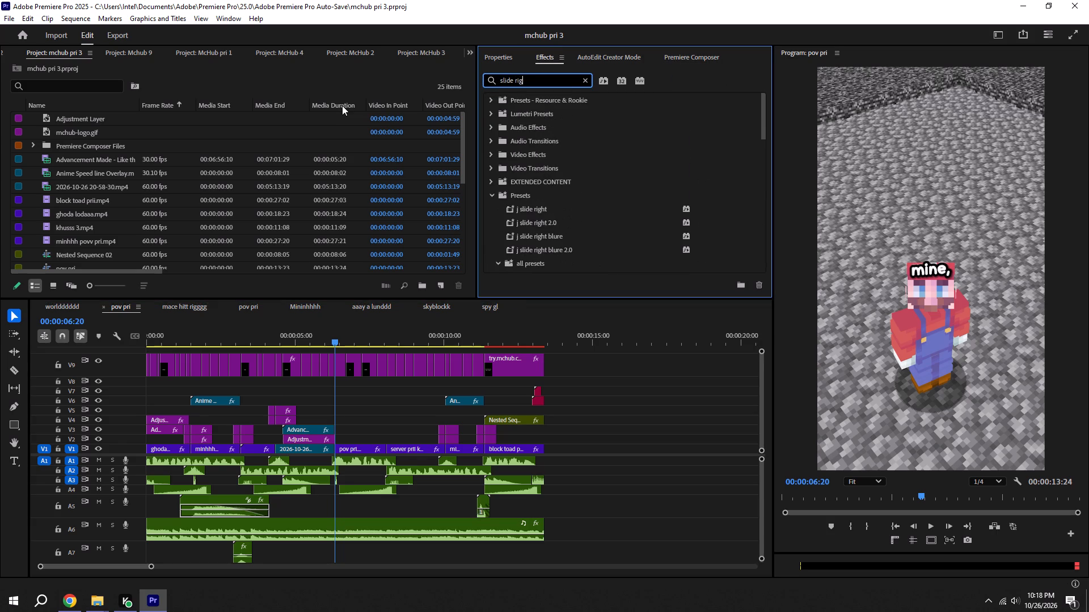
scroll(634, 190, down, 6)
scroll(644, 259, down, 5)
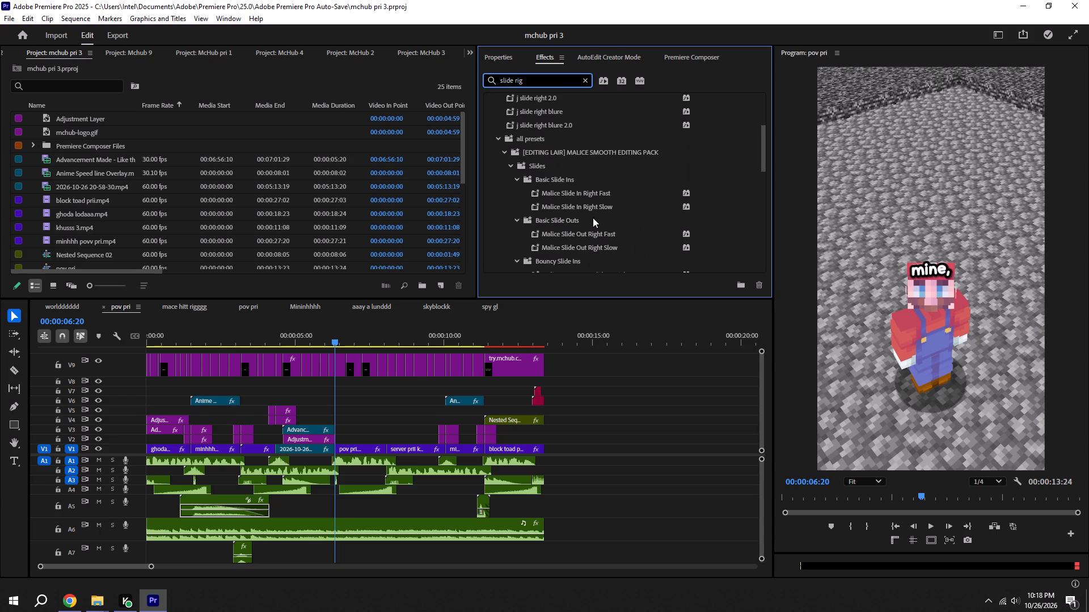
drag(607, 248, 354, 413)
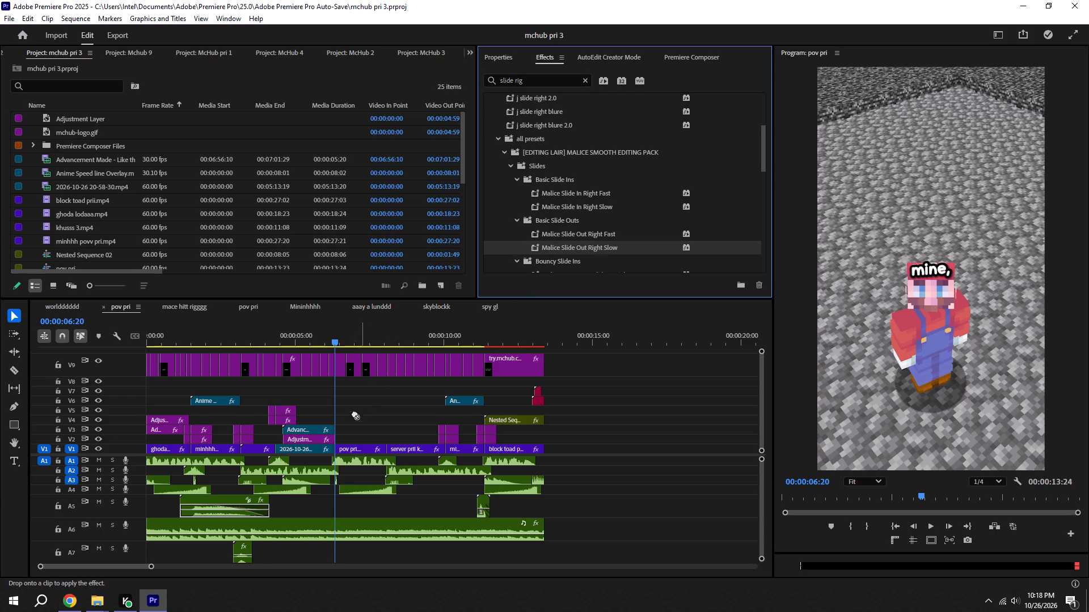
drag(354, 413, 324, 429)
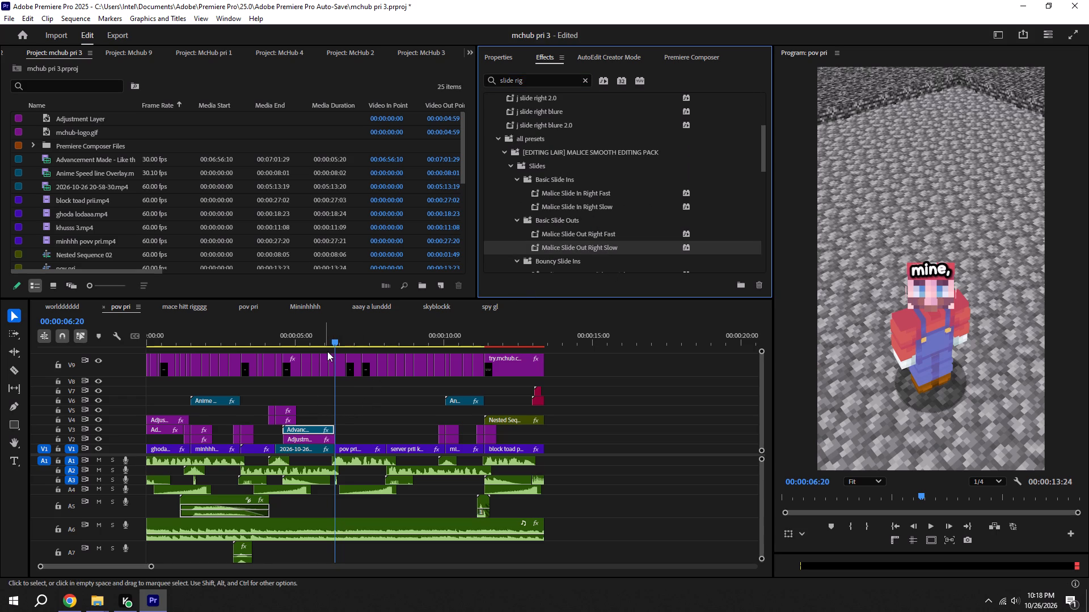
Play pov pri from the start of the Advancement Made overlay to 00:00:05:49 to check the slide-out.
drag(324, 340, 286, 340)
key(space)
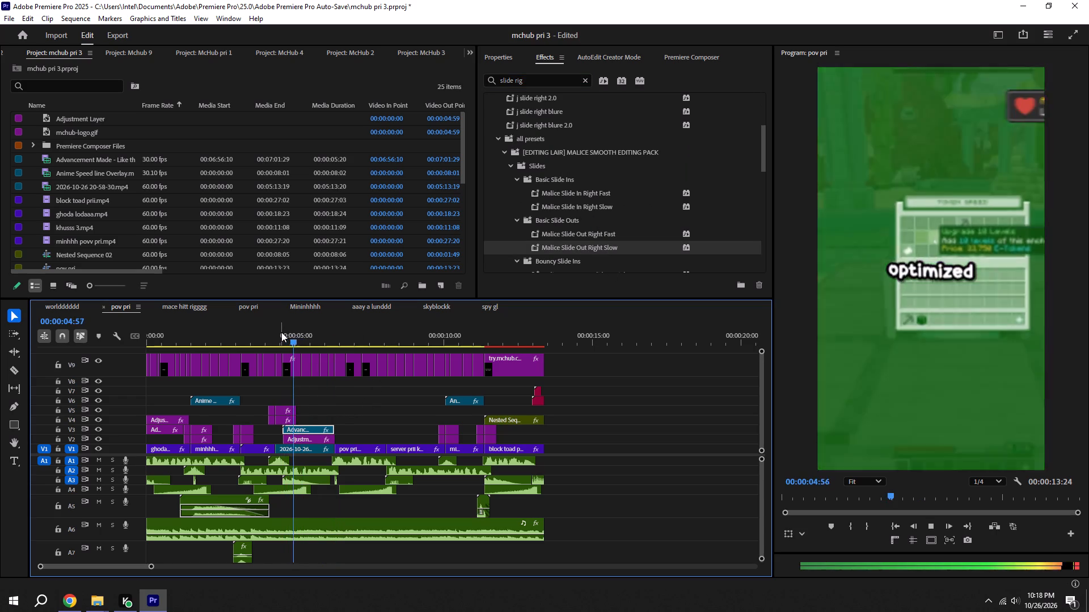
key(space)
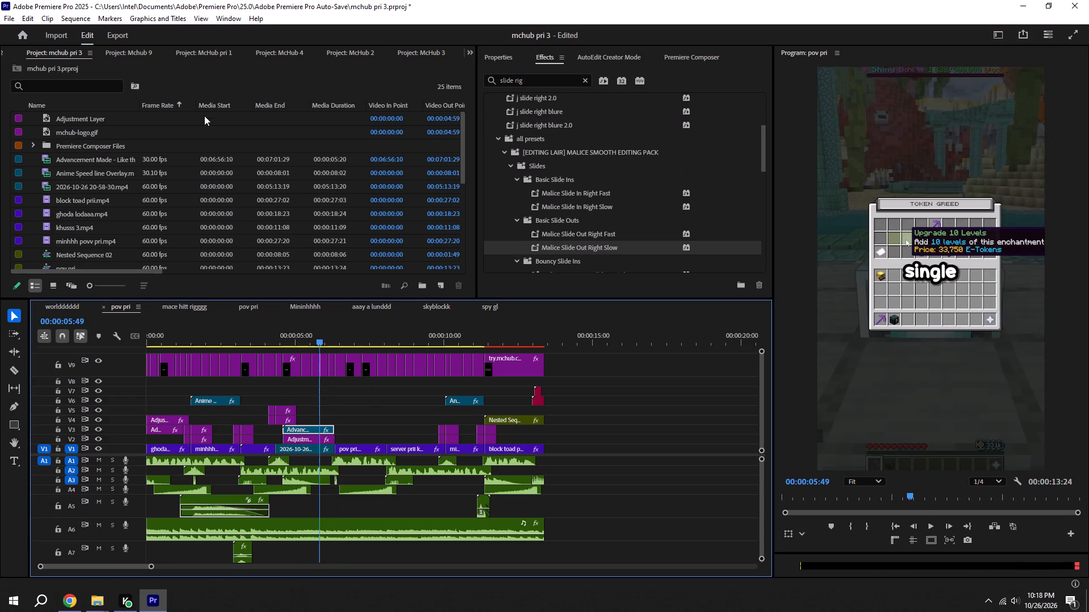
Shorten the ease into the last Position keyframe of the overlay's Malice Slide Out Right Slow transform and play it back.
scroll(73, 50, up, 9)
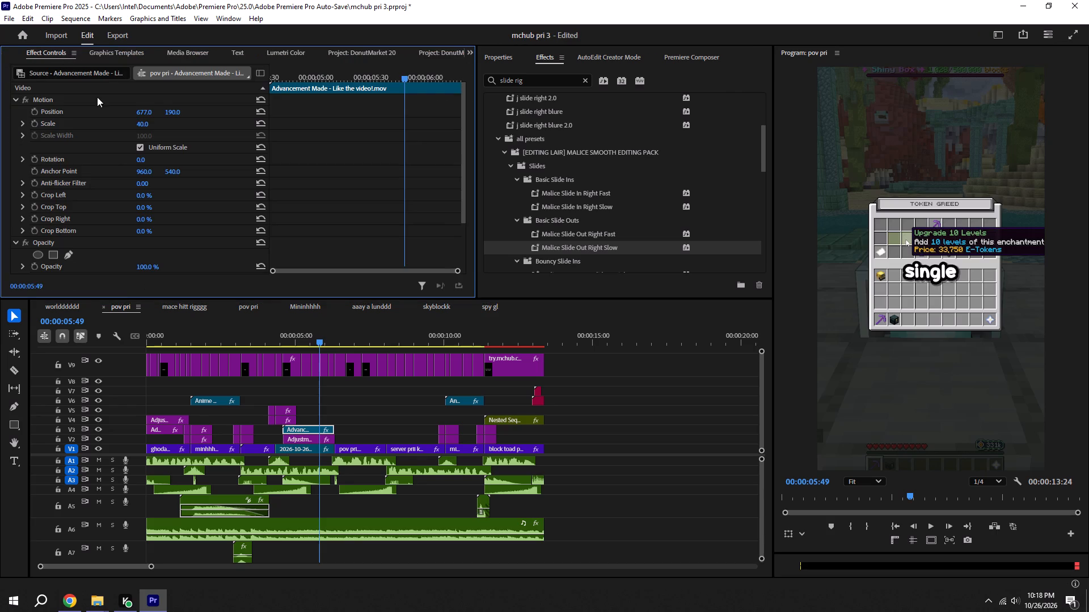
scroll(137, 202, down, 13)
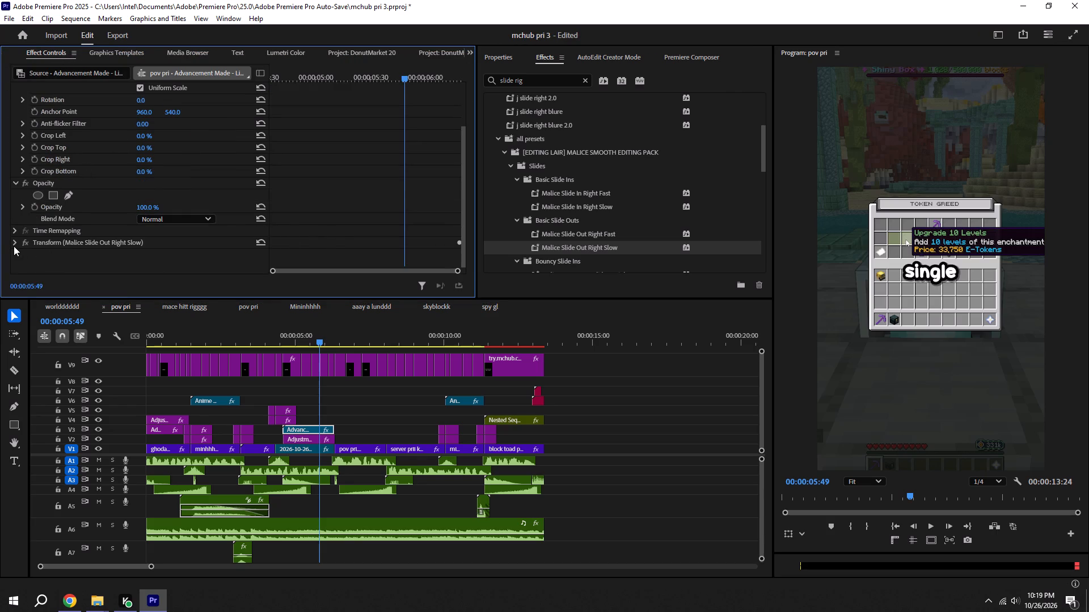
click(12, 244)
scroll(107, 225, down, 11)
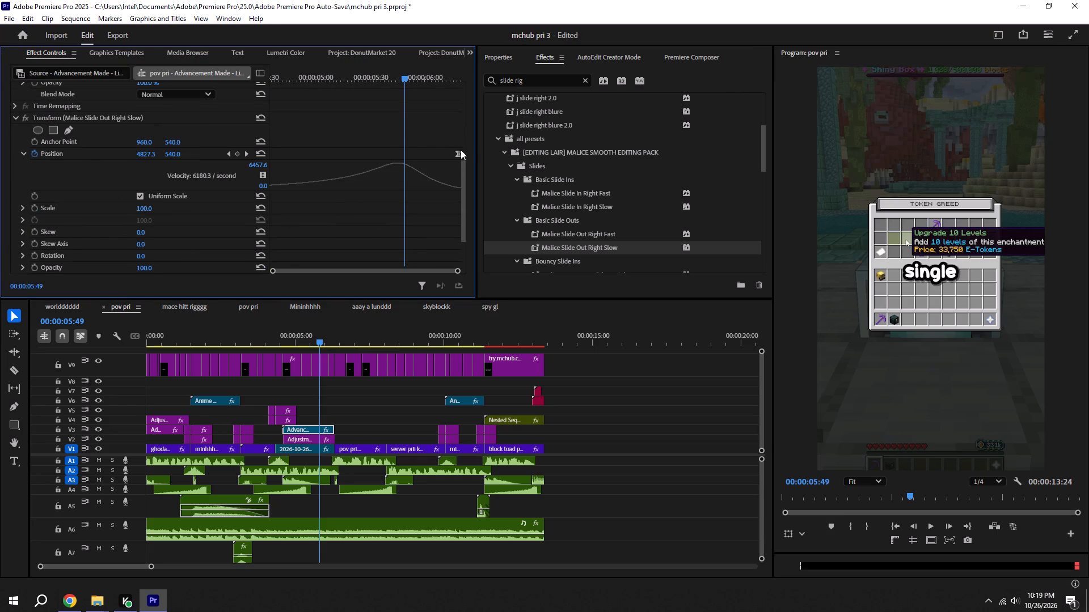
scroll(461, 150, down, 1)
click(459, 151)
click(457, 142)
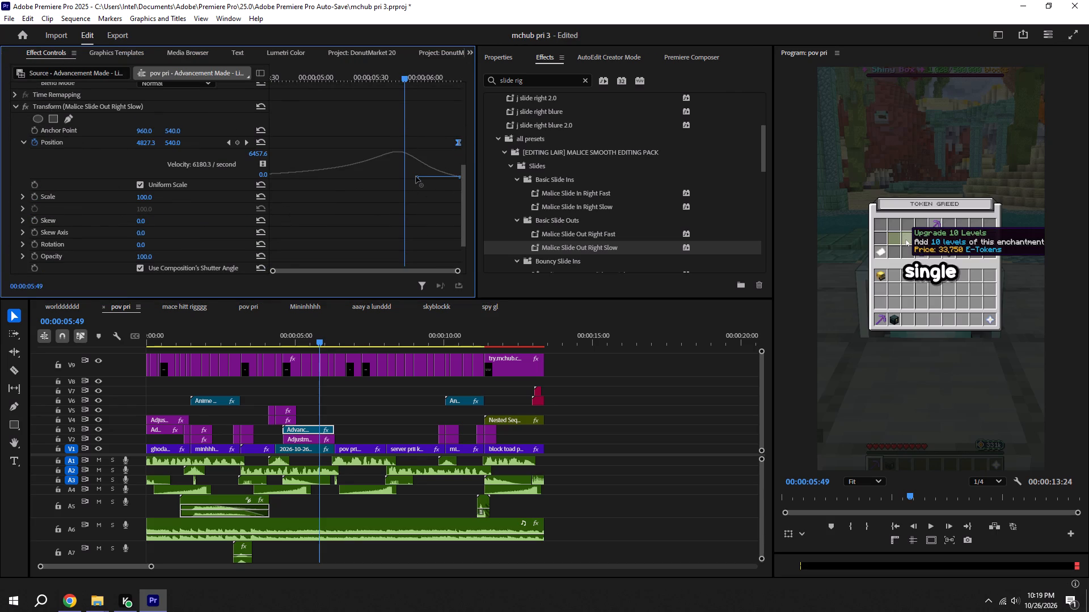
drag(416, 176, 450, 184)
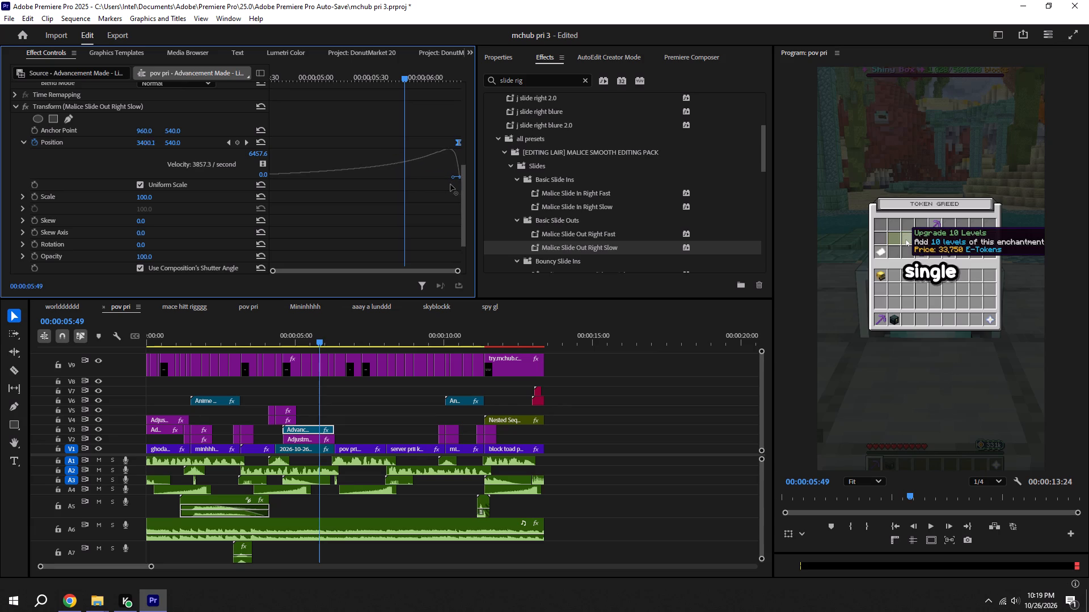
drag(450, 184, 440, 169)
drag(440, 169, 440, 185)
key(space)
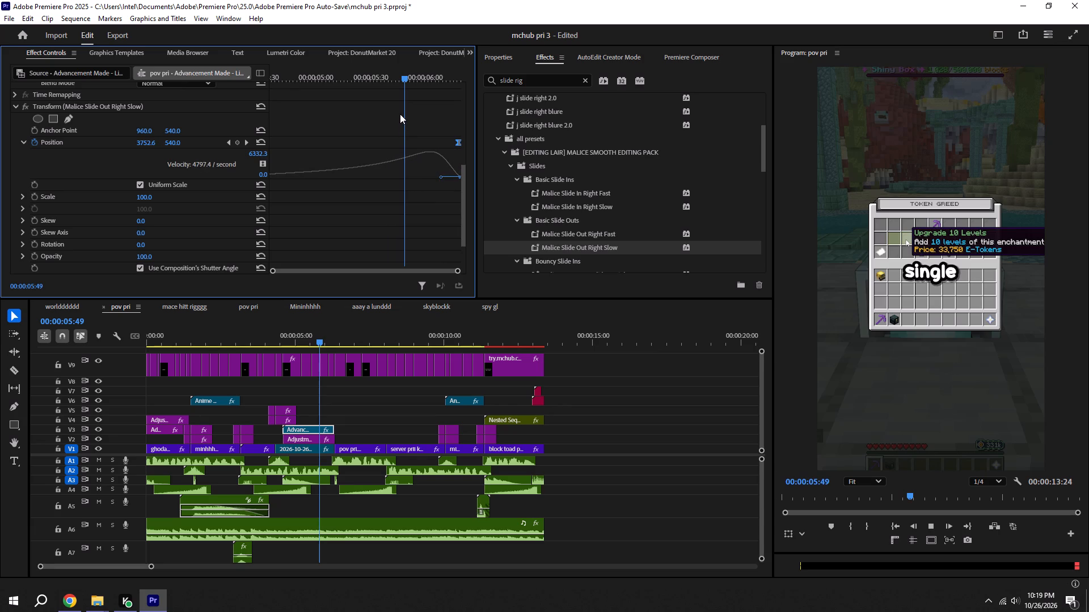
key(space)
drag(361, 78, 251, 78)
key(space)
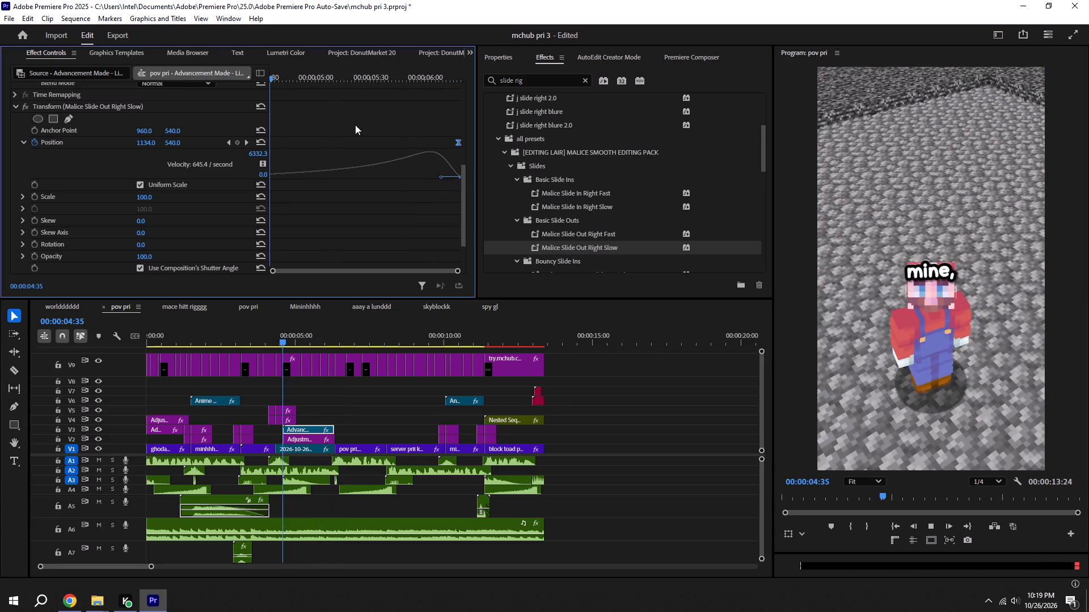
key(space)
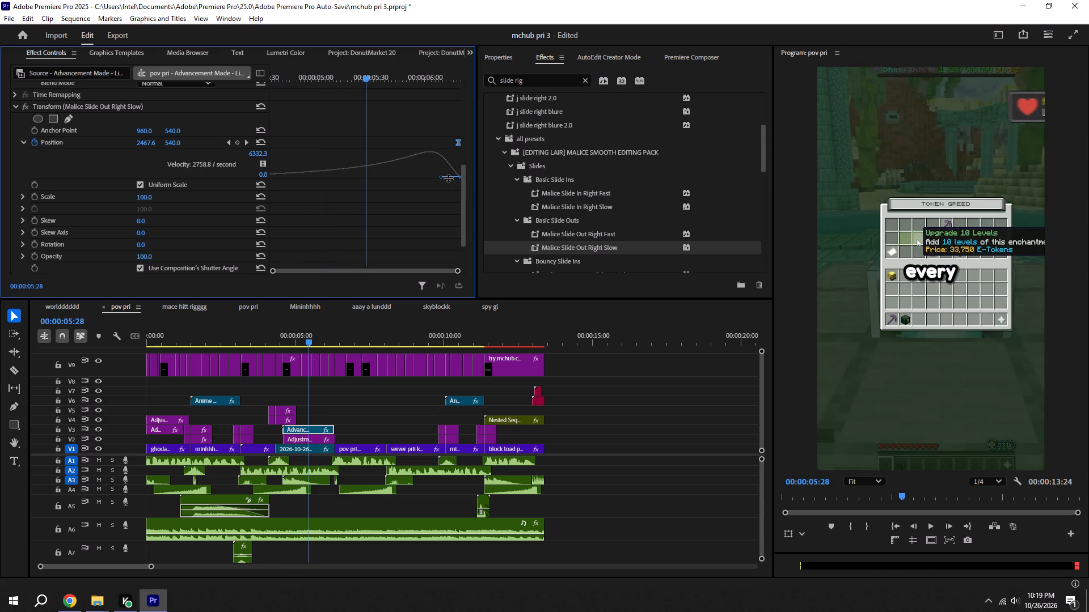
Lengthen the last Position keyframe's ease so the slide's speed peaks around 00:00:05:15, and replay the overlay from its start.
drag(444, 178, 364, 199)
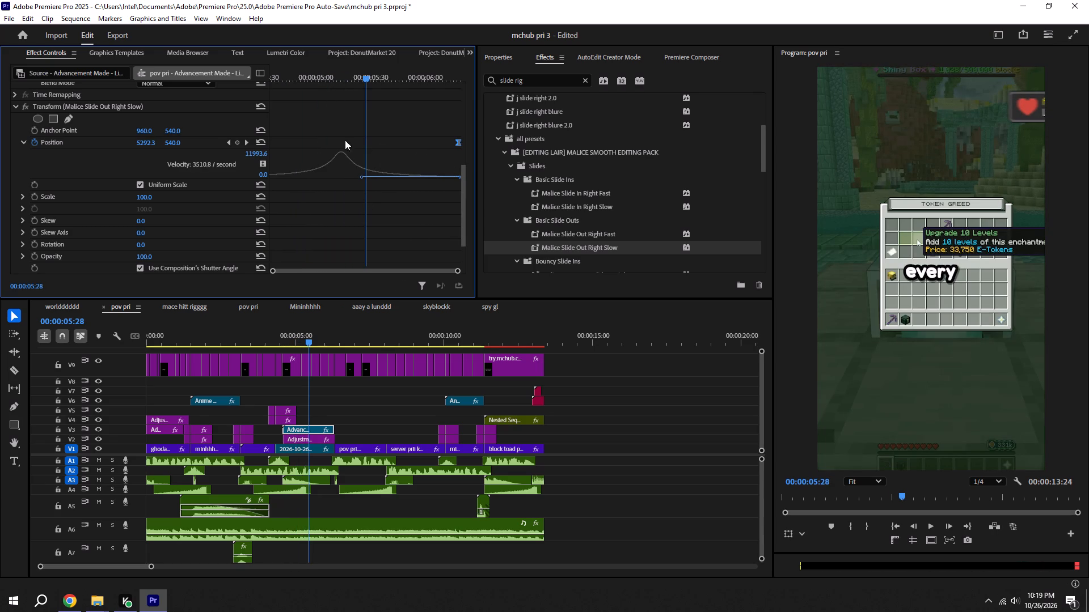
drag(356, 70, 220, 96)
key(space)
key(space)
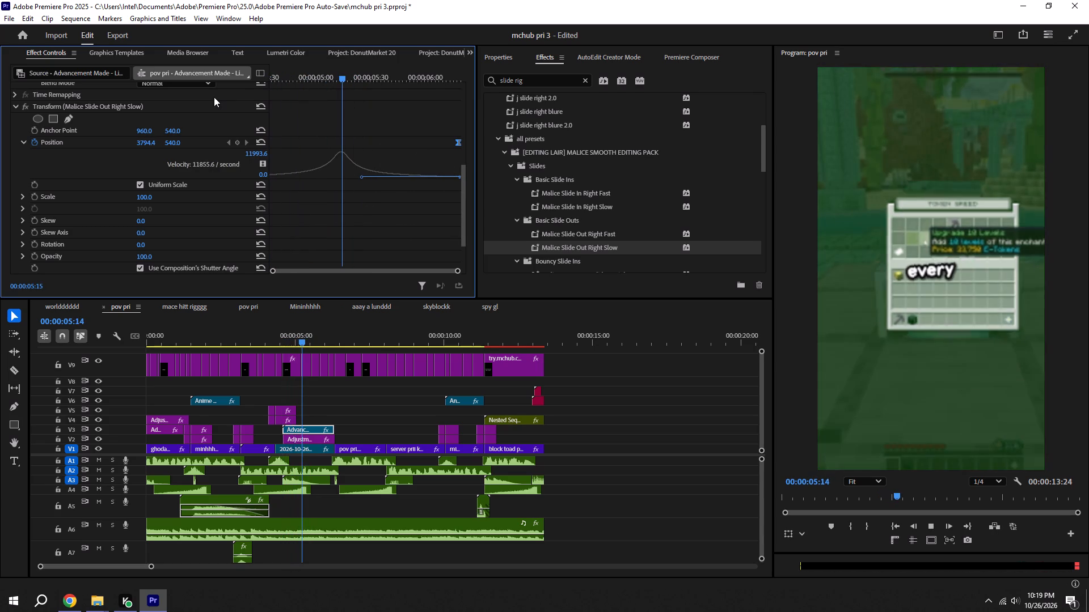
Undo the Malice Slide Out Right Slow preset, apply Malice Slide Out Right Fast to the Advancement Made overlay on V3, and save.
key(ctrl+z)
key(ctrl+z)
key(ctrl+z)
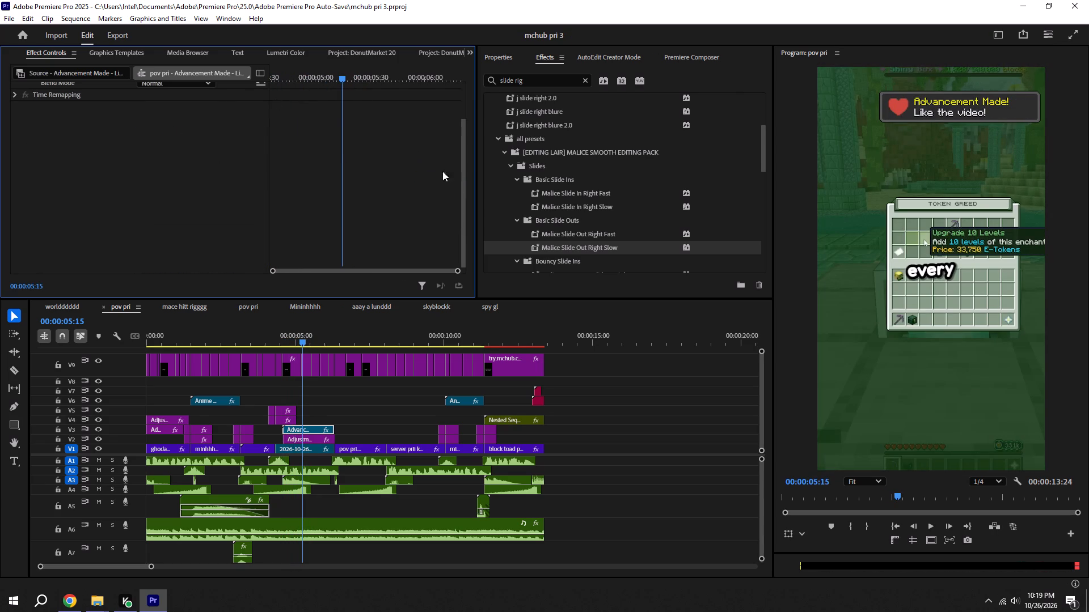
drag(586, 237, 316, 427)
click(354, 415)
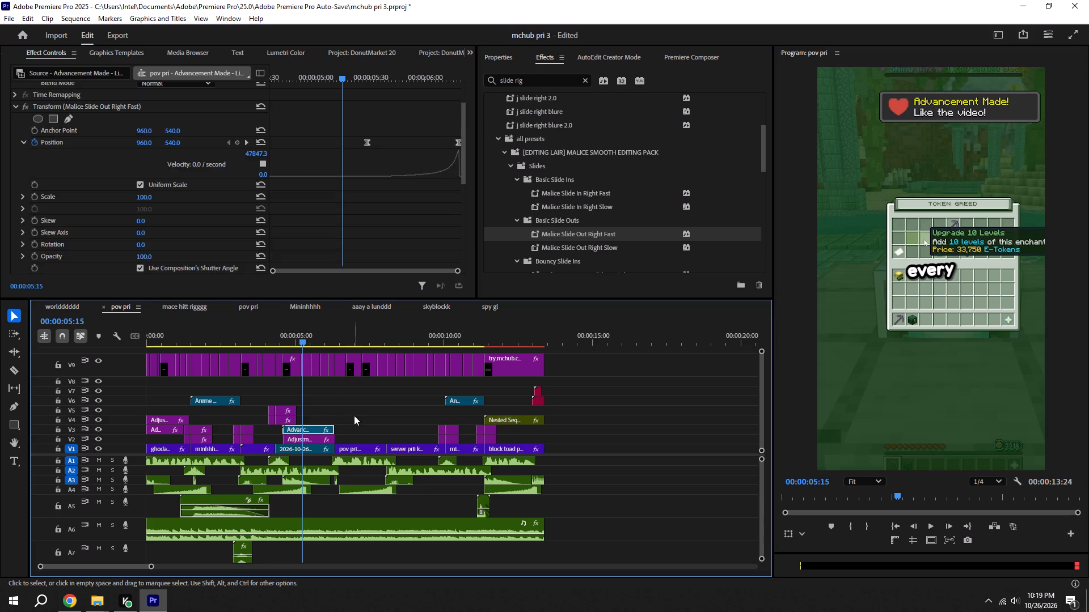
key(space)
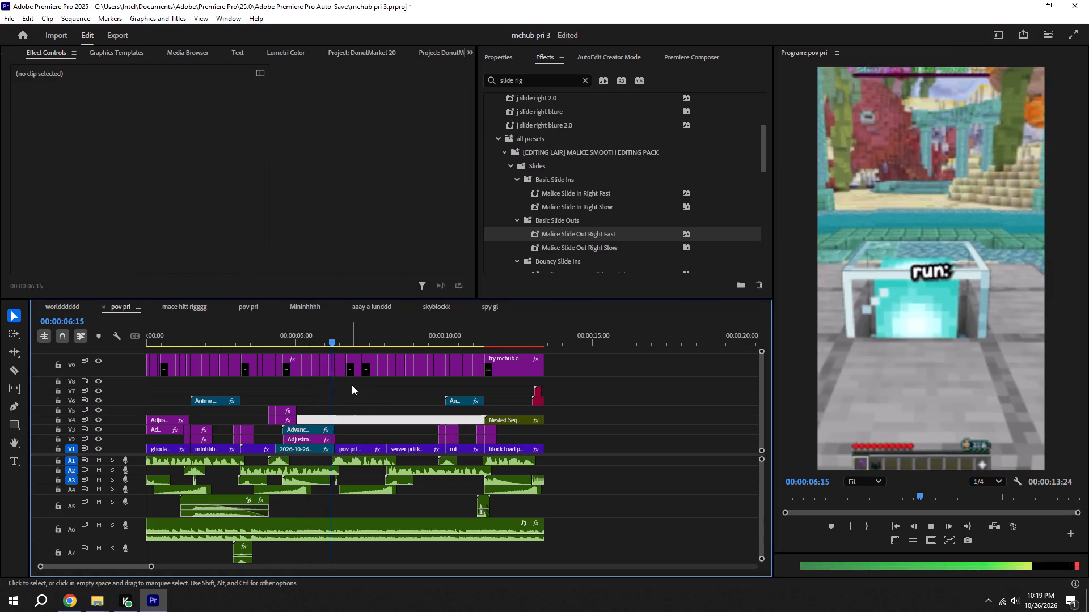
key(ctrl+s)
Play pov pri from just before the Advancement Made overlay to about 00:00:08:45 to check the fast slide-out.
drag(285, 336, 257, 348)
key(space)
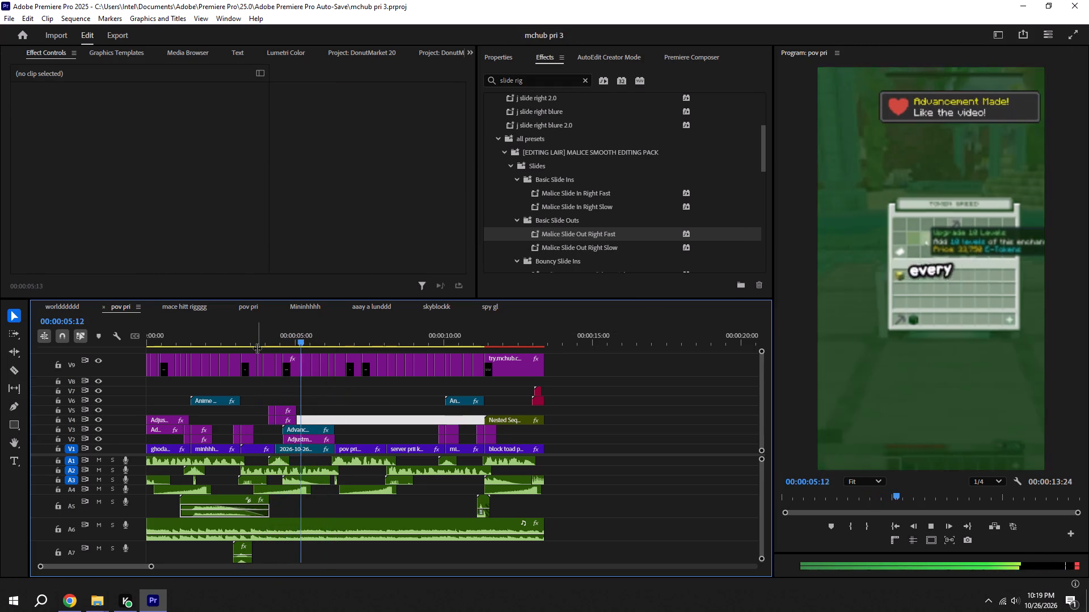
key(space)
key(space)
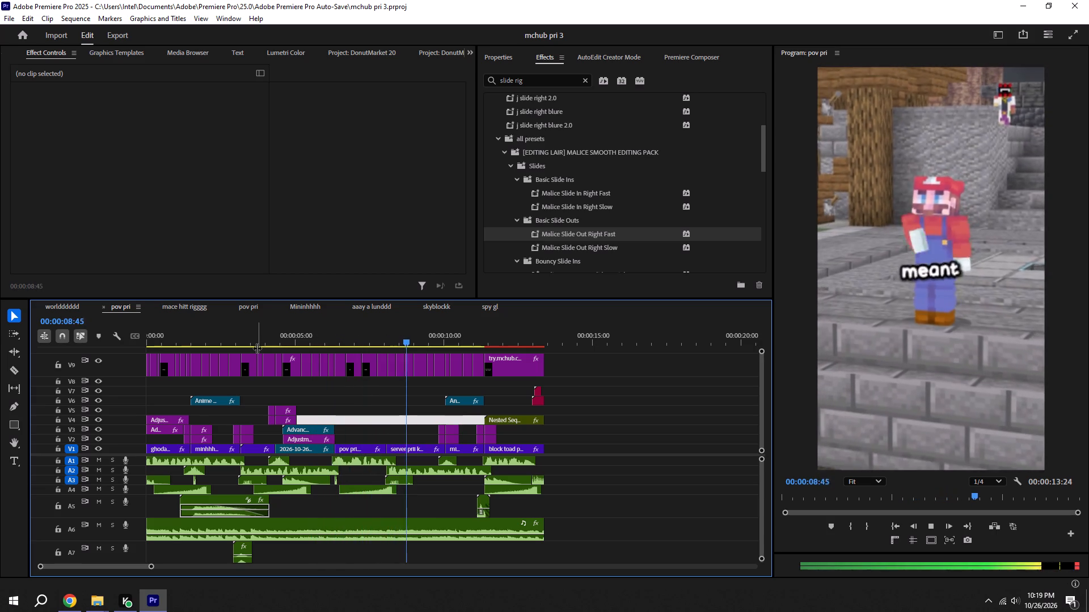
key(space)
Play pov pri from the beginning to 00:00:03:43 to review the opening captions and transitions.
drag(243, 328, 35, 350)
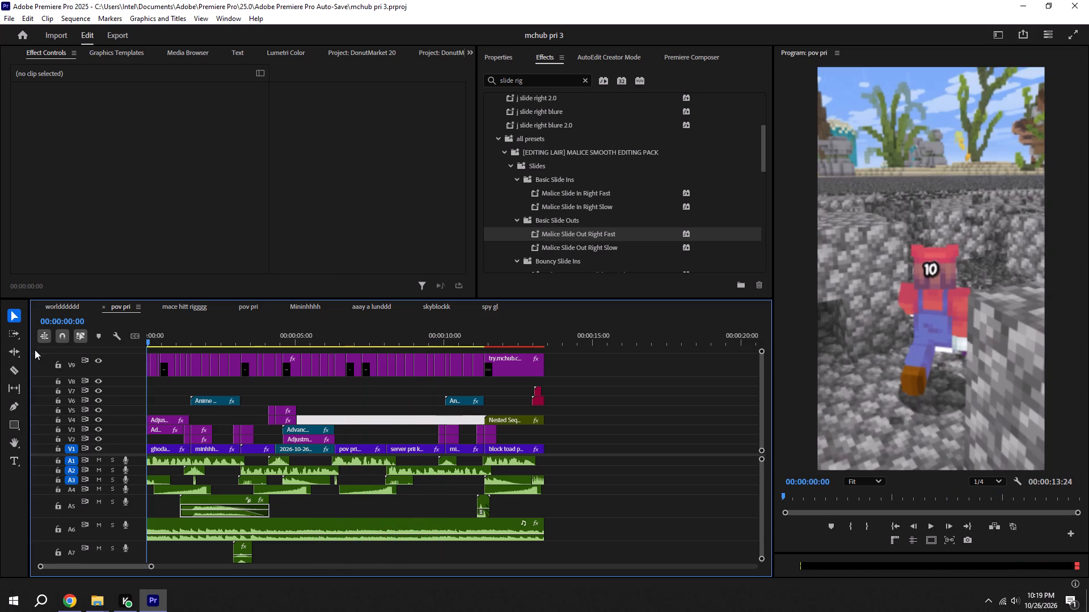
drag(35, 350, 33, 350)
key(space)
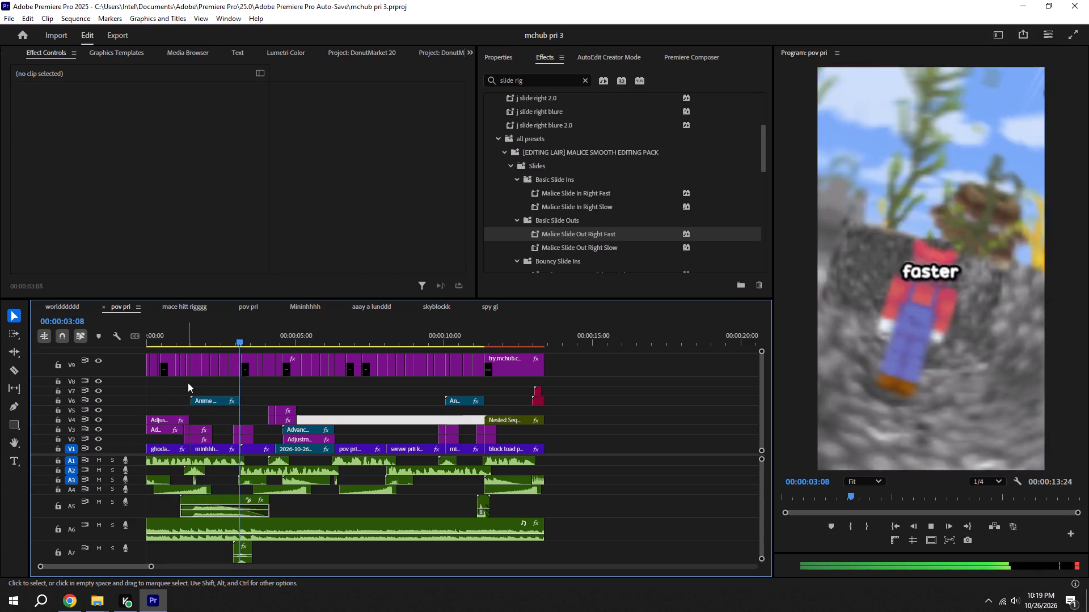
key(space)
key(space)
key(space)
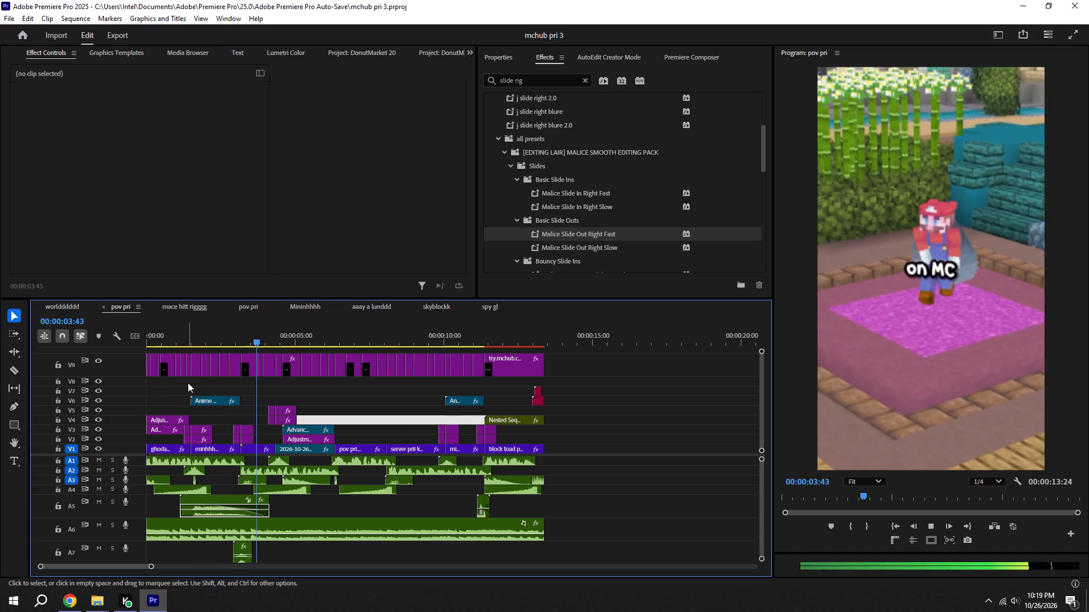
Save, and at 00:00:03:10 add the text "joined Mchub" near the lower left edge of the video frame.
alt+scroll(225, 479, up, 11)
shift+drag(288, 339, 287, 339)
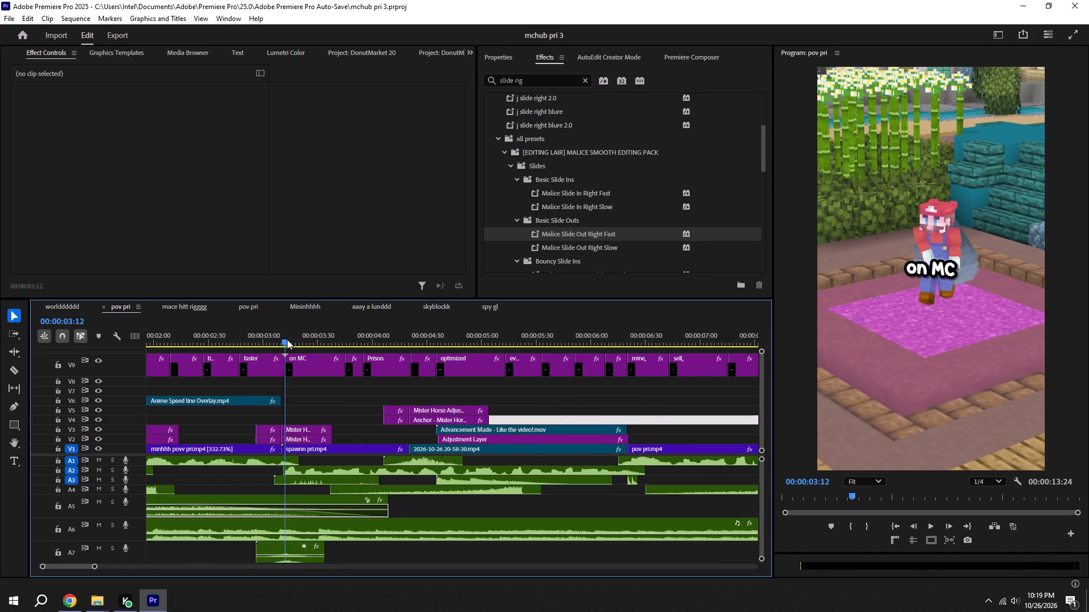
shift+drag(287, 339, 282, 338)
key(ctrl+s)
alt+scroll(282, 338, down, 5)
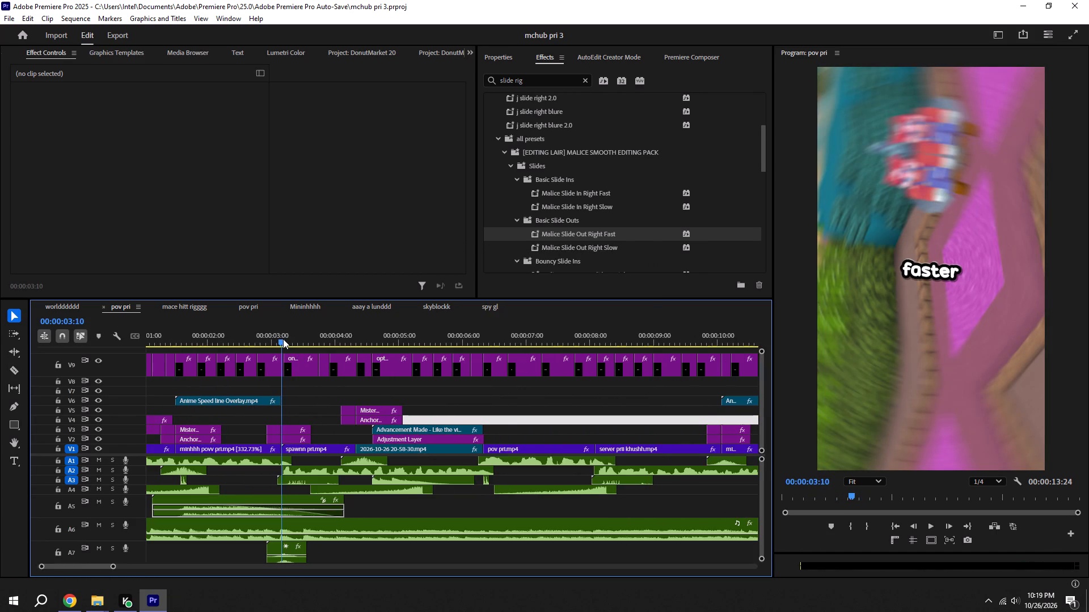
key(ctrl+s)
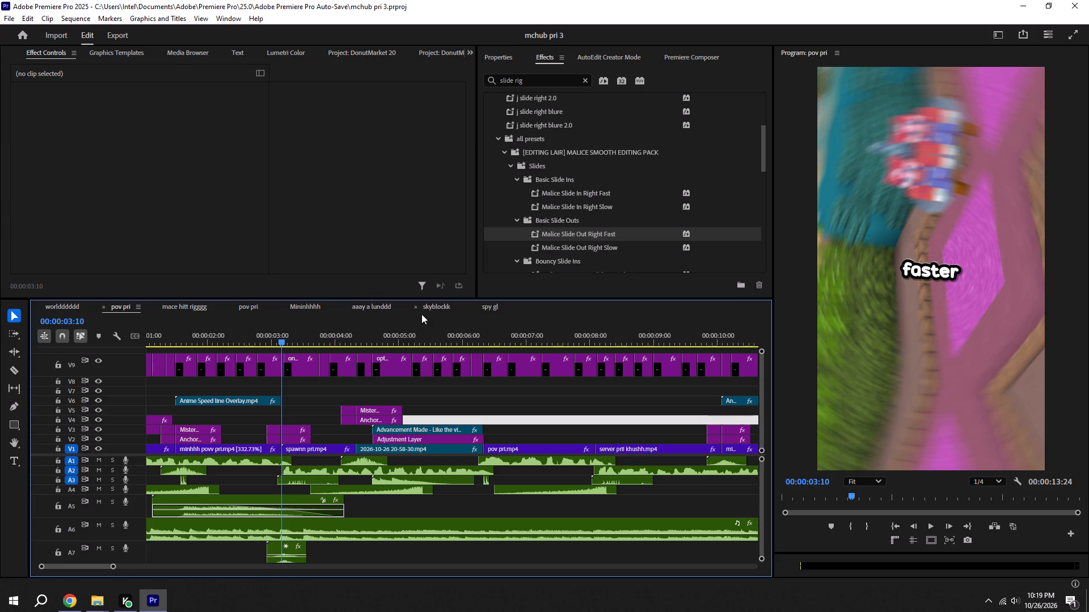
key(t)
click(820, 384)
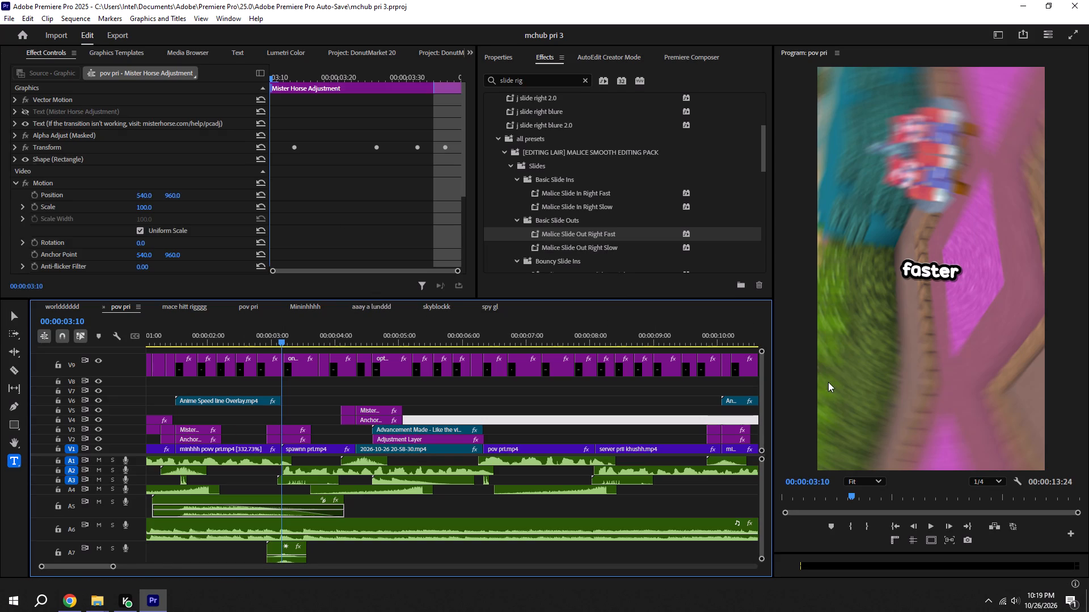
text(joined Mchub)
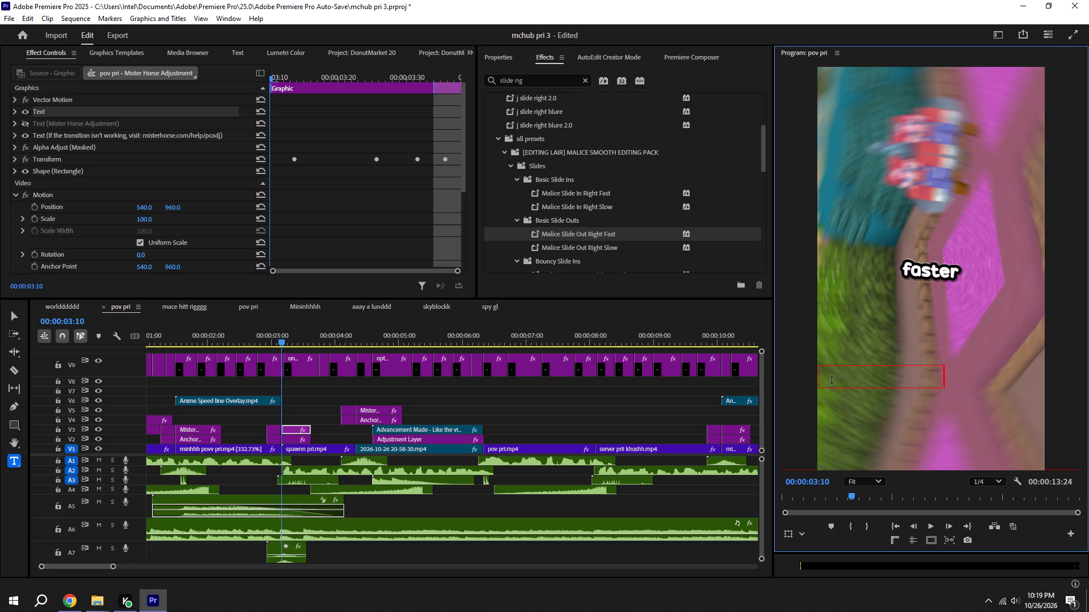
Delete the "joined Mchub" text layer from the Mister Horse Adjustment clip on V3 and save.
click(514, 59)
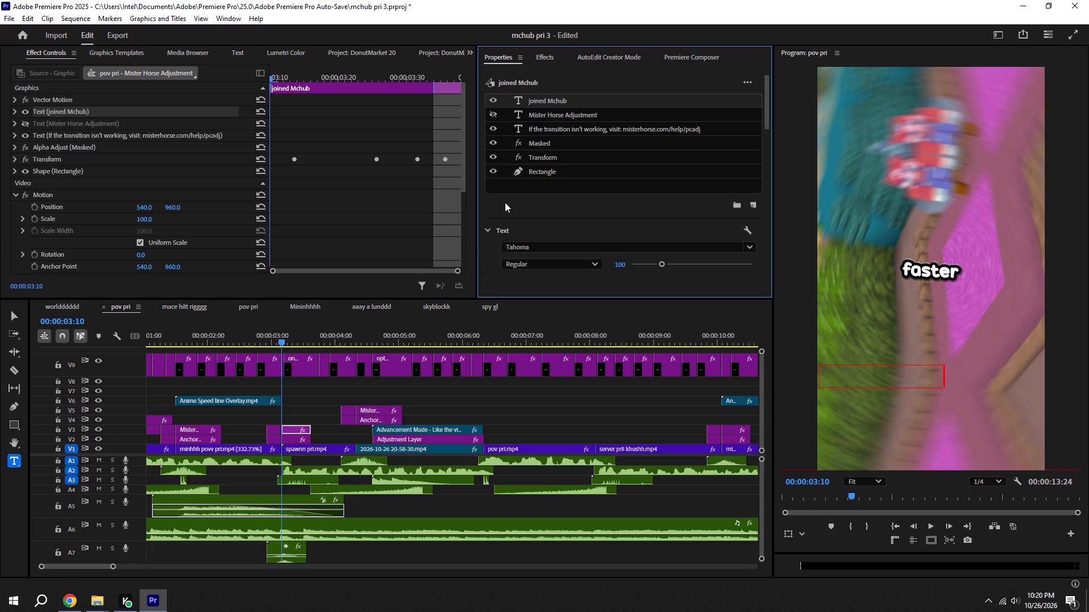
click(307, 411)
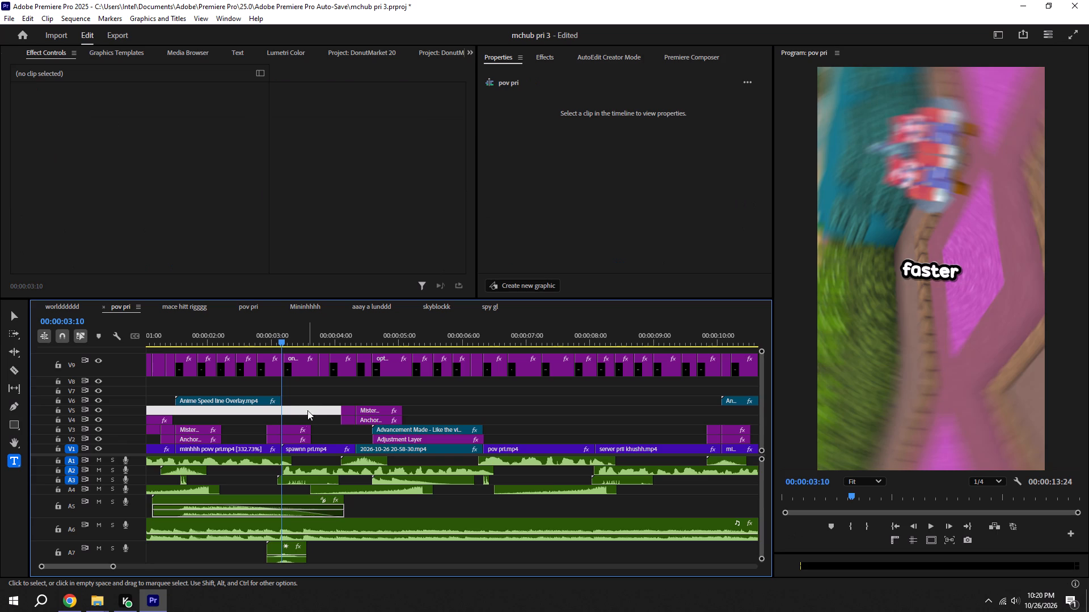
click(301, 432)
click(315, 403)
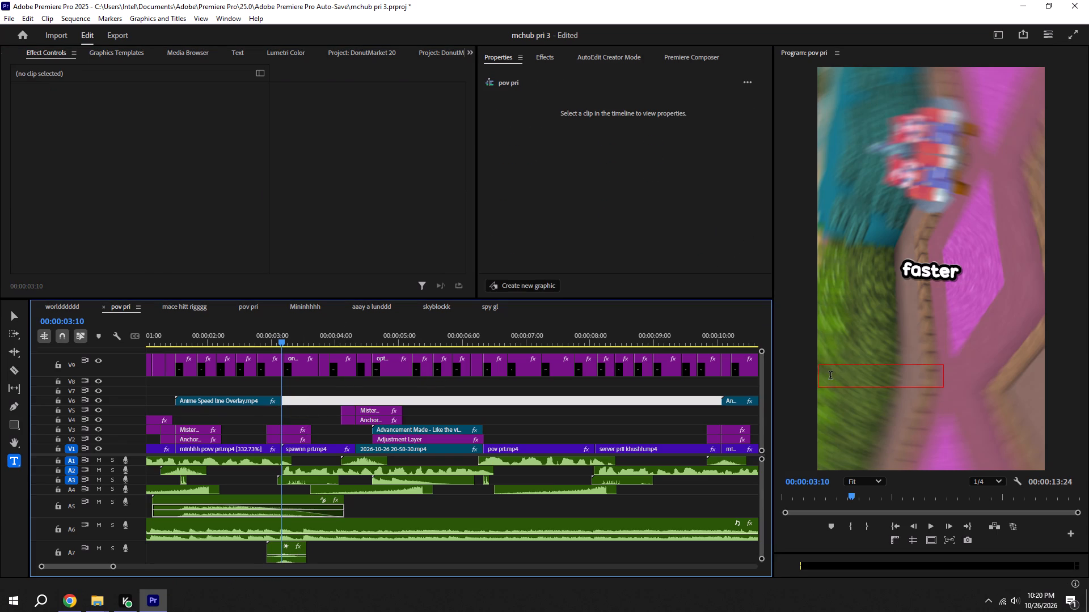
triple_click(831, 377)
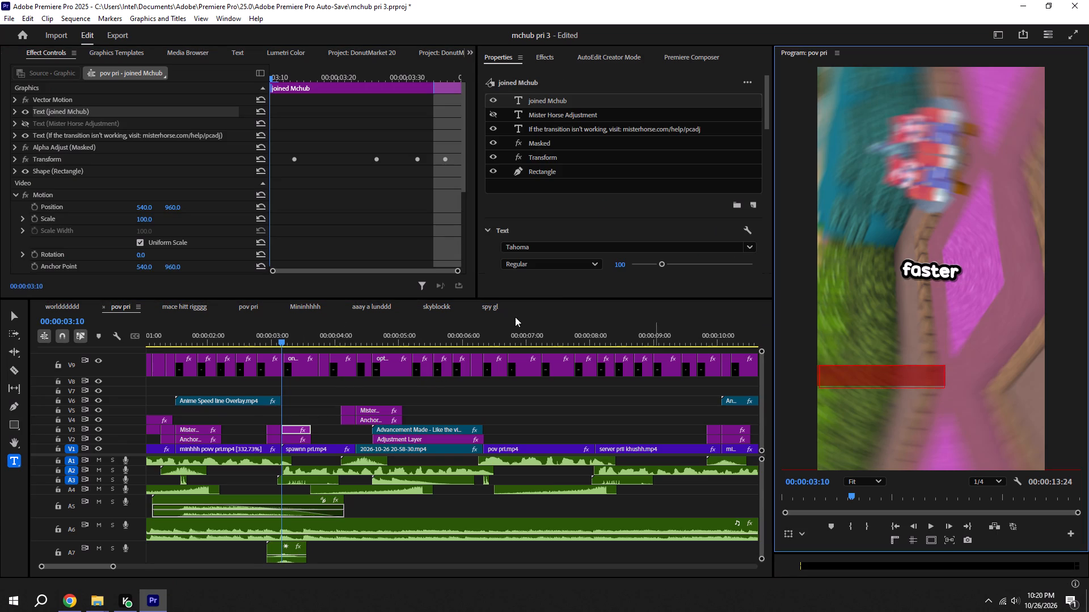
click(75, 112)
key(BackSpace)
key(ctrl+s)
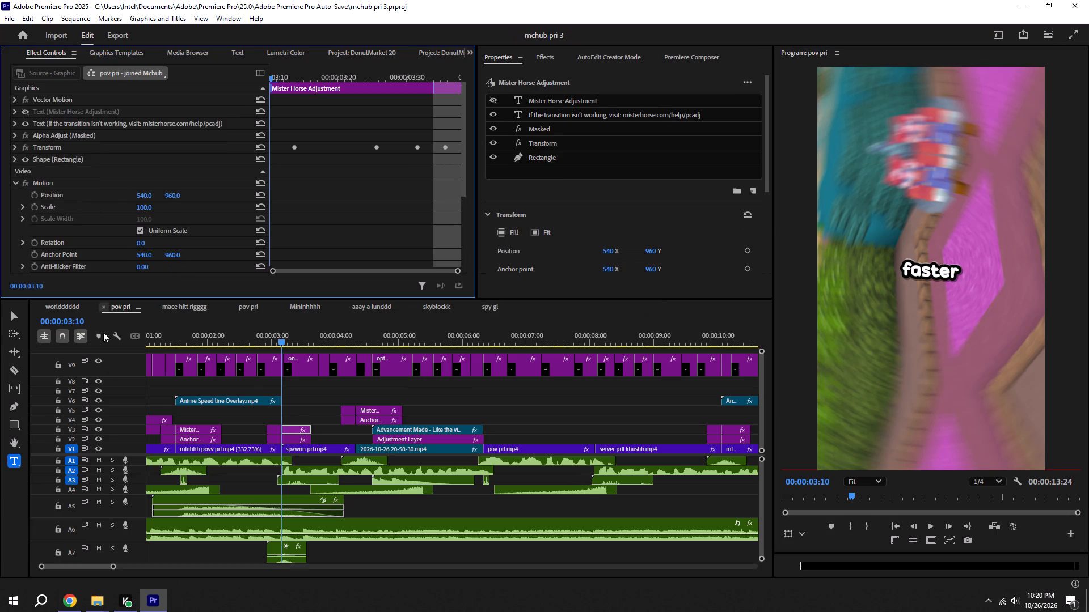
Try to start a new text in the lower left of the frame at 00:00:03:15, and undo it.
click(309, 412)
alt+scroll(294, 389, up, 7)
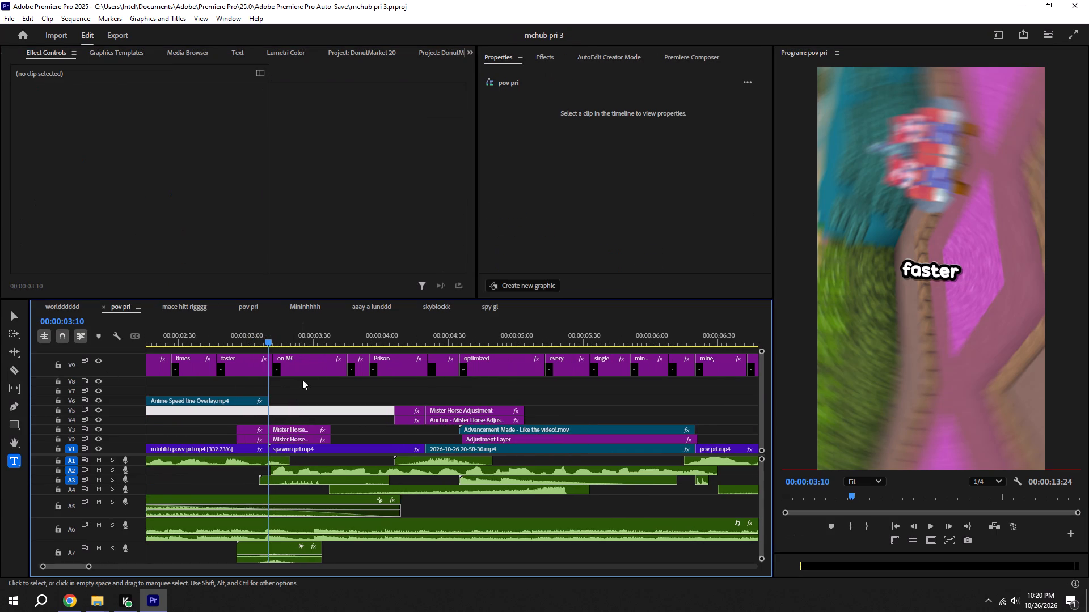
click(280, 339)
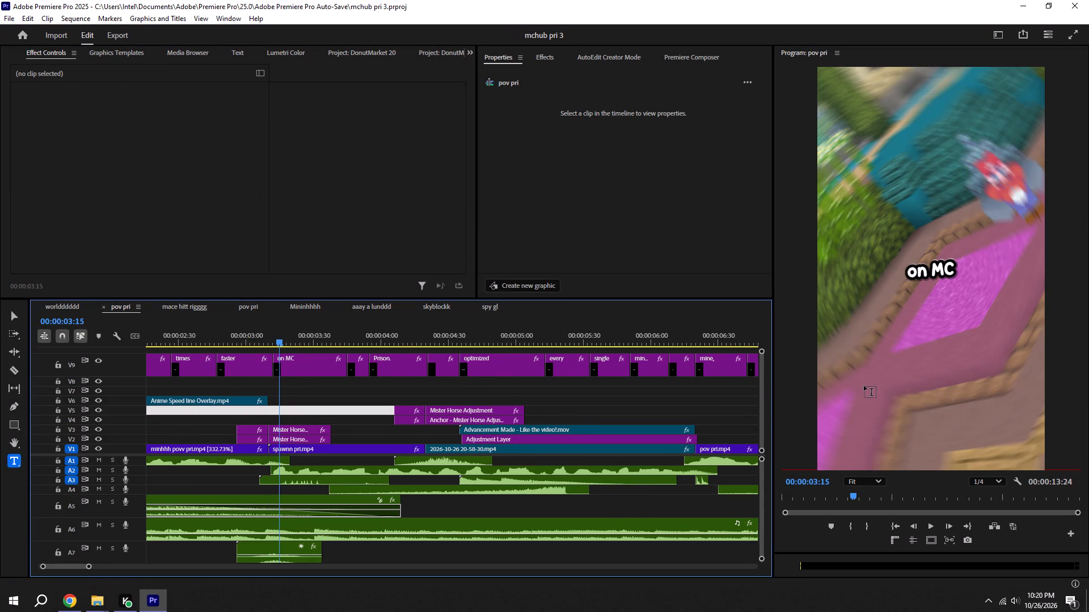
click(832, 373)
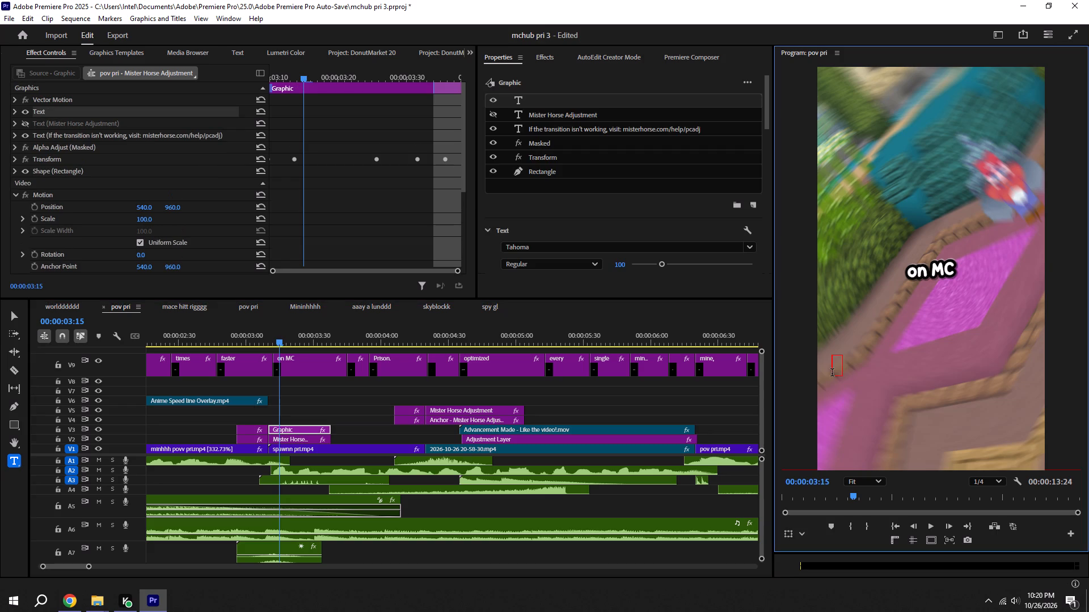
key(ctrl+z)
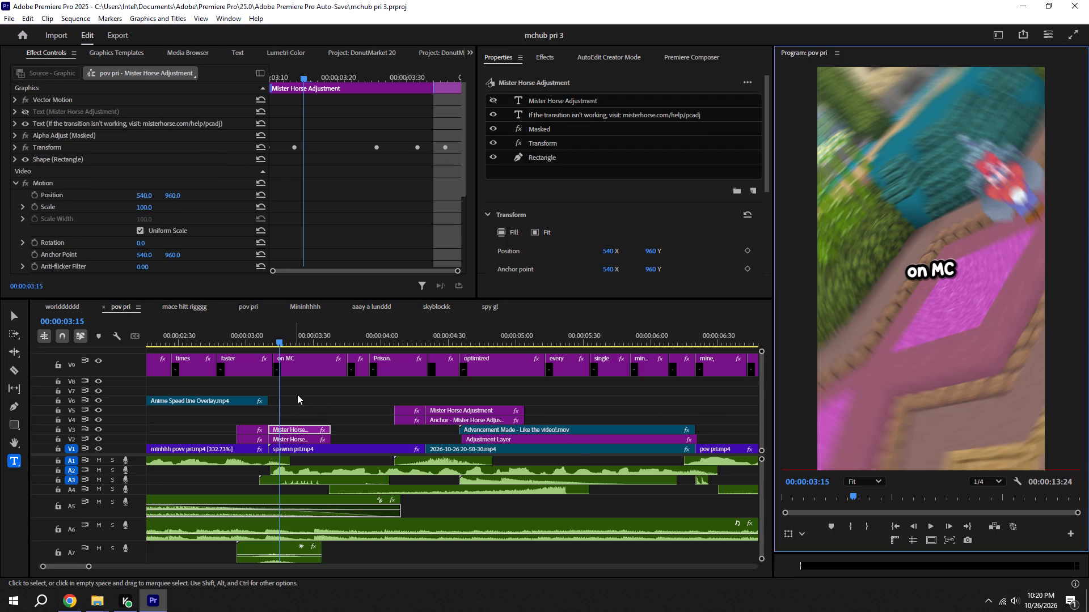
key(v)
Duplicate the "on MC" caption clip onto V4, directly above the Mister Horse Adjustment clips near 00:00:03:12.
alt+scroll(303, 449, down, 5)
click(313, 409)
click(313, 408)
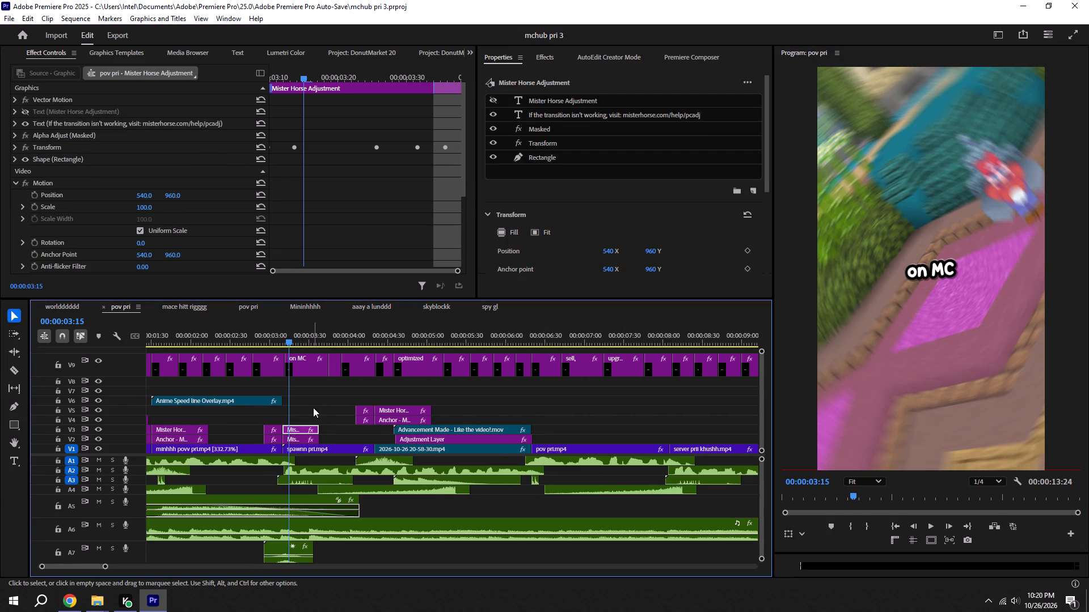
alt+scroll(312, 402, down, 3)
click(17, 456)
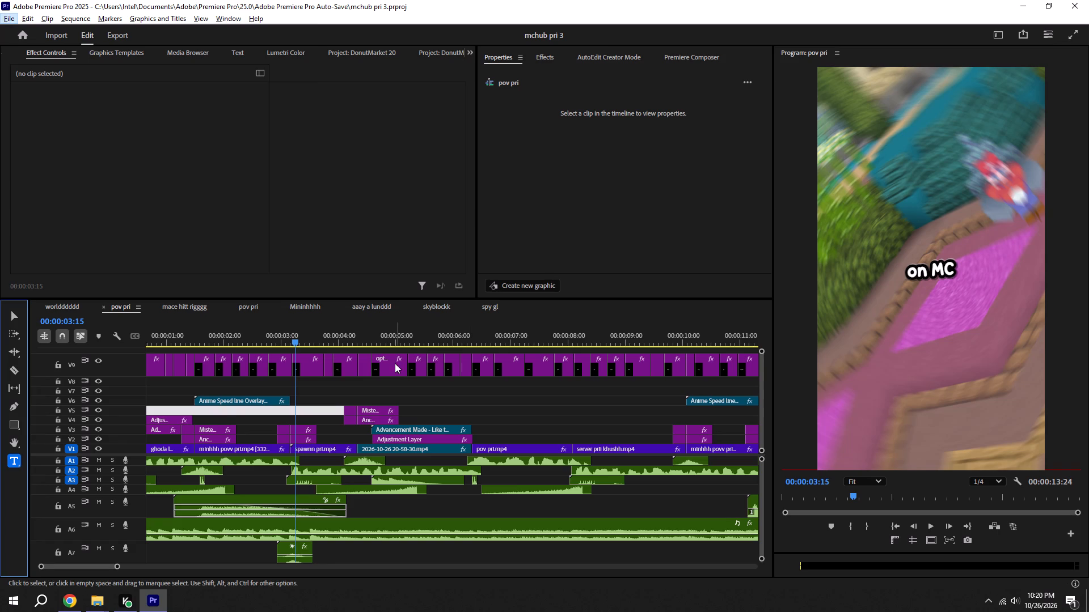
key(v)
alt+scroll(289, 433, up, 9)
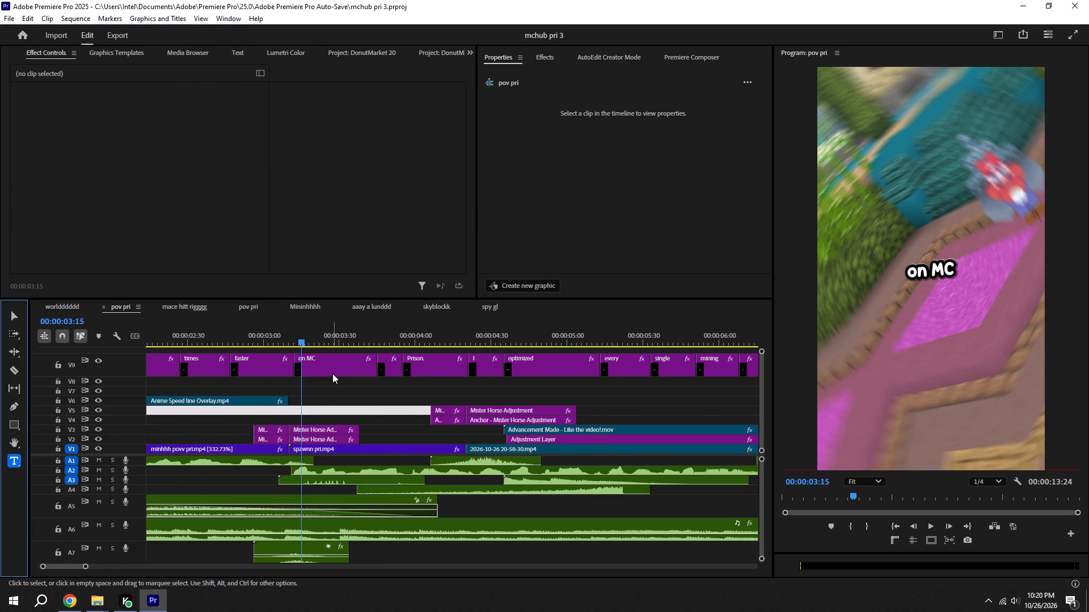
key(v)
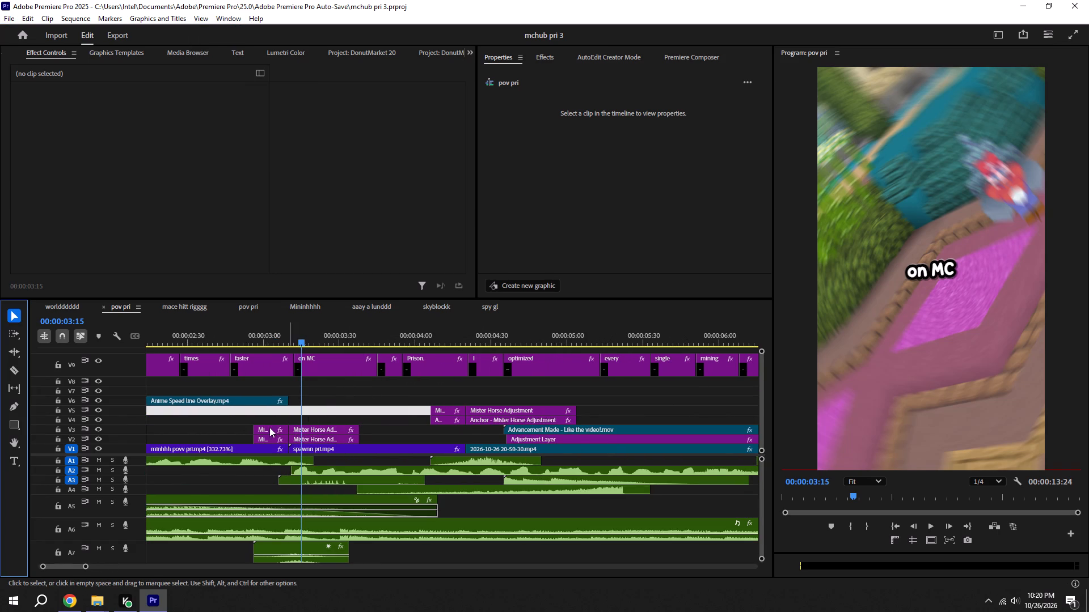
click(322, 402)
drag(325, 366, 340, 406)
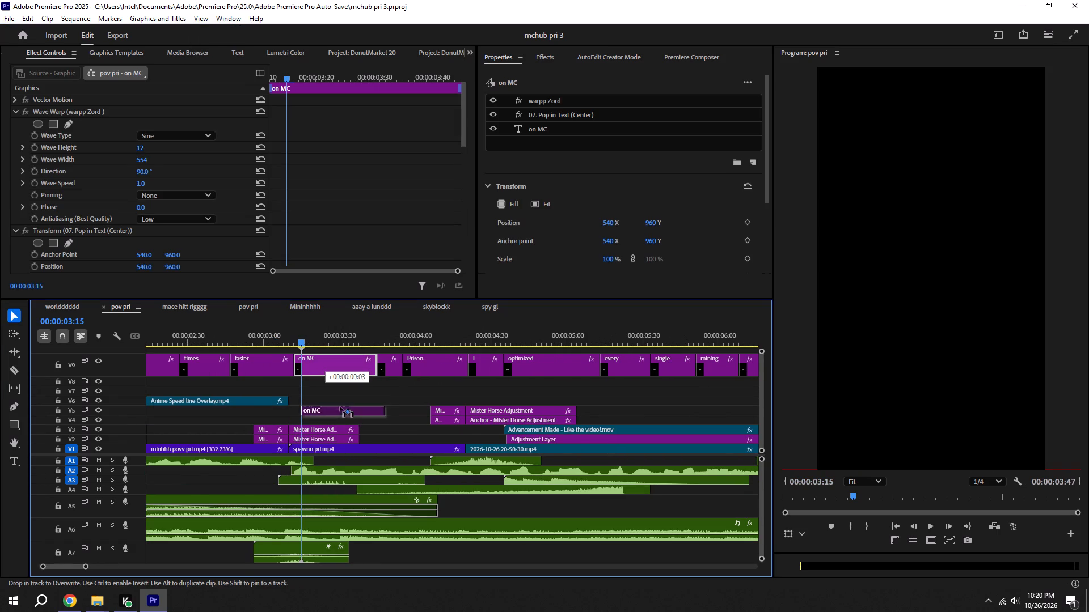
drag(340, 406, 309, 422)
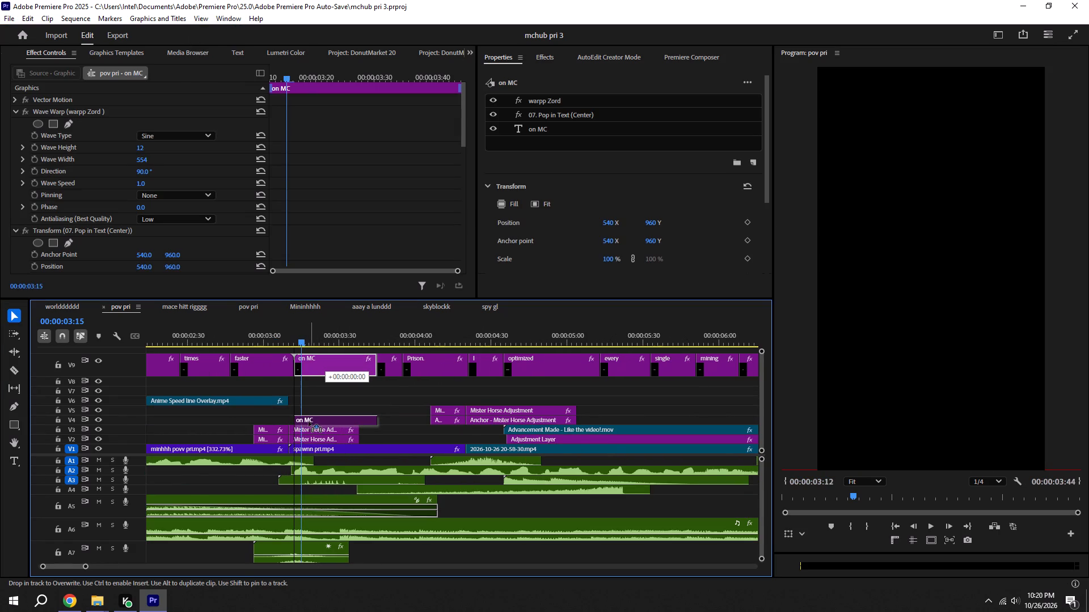
drag(309, 422, 307, 422)
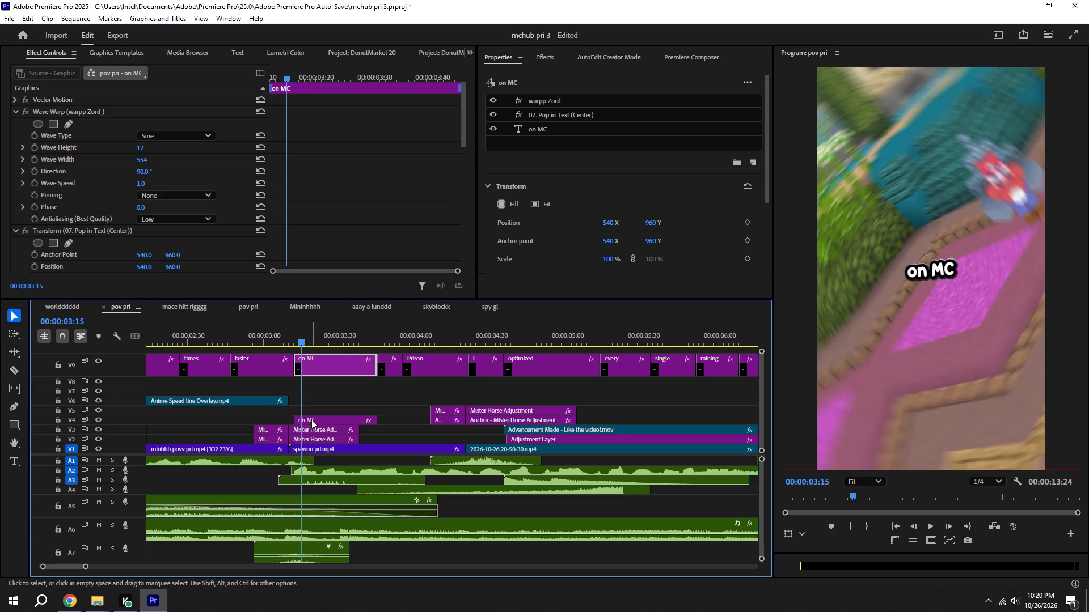
Align the V4 "on MC" copy's start and end with the Mister Horse Adjustment clip beneath it, and save.
drag(316, 419, 310, 419)
drag(369, 418, 360, 419)
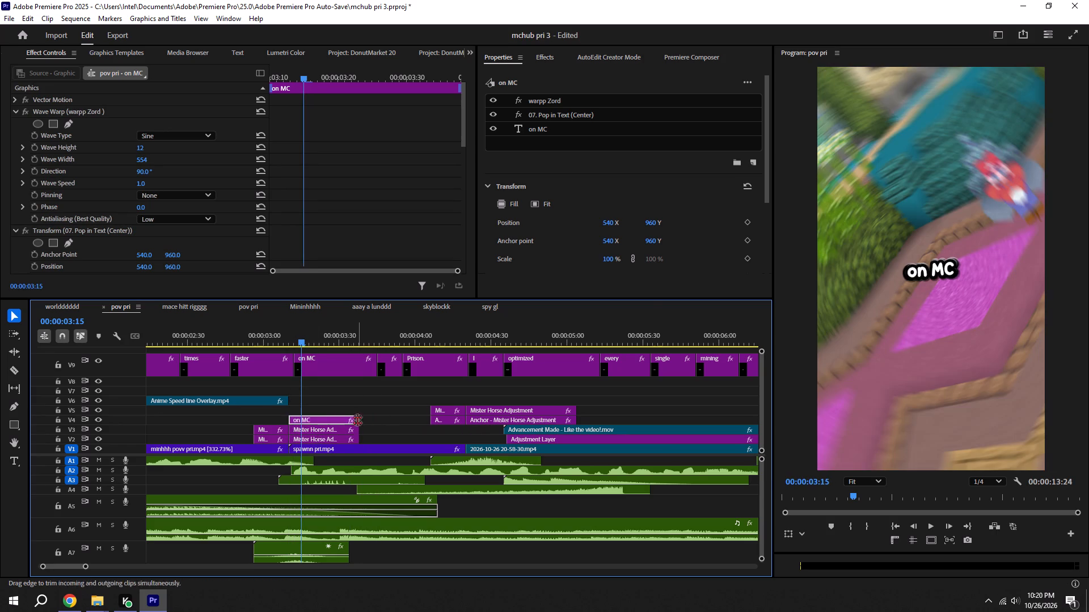
key(ctrl+s)
At 00:00:03:11, delete the "07. Pop in Text (Center)" effect from the V4 "on MC" clip and save.
shift+click(297, 339)
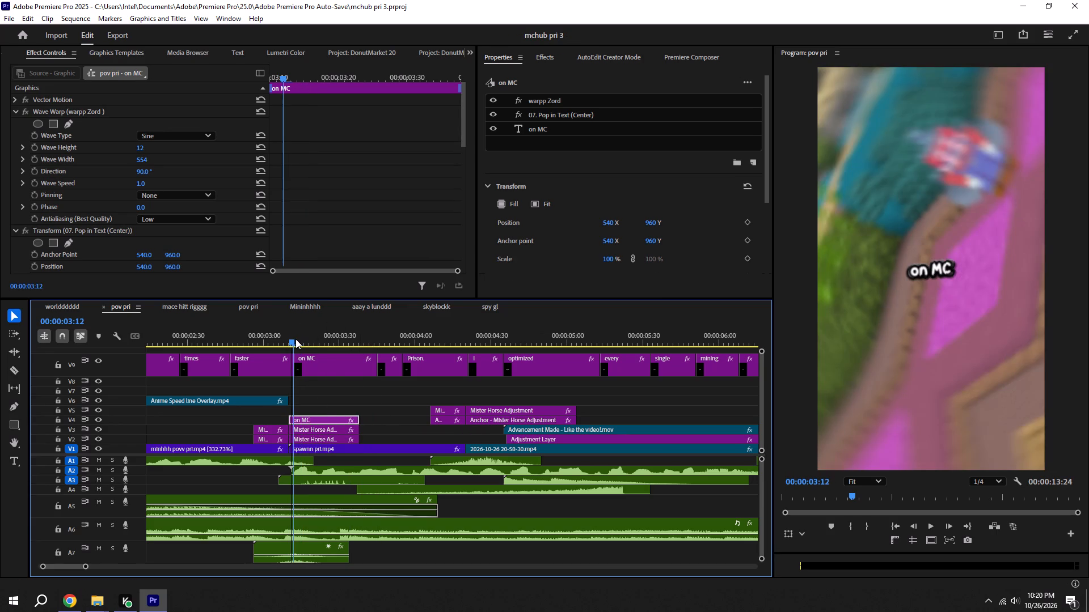
double_click(569, 111)
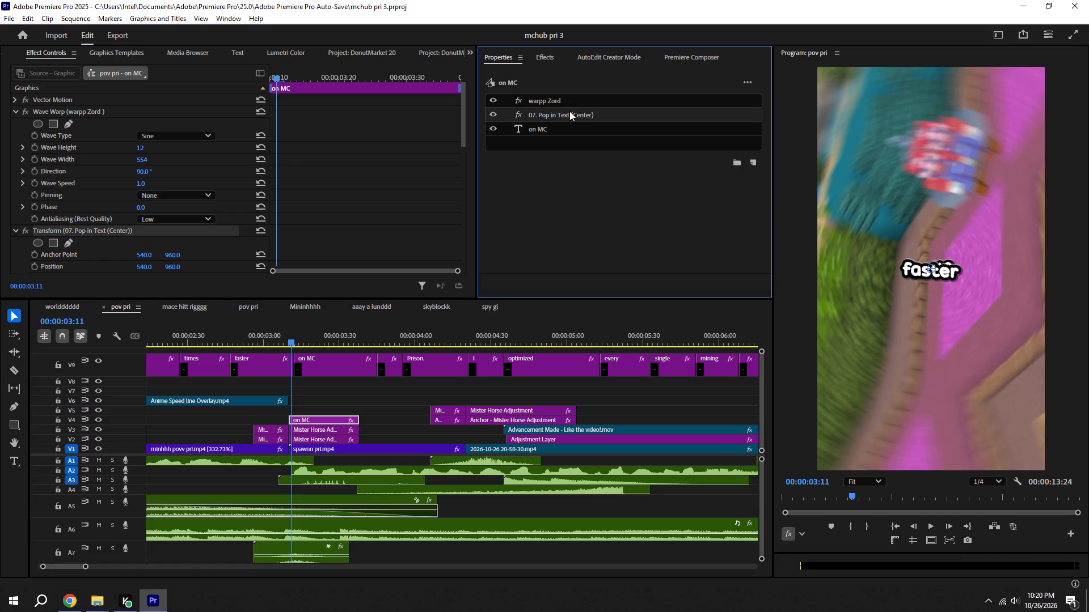
key(BackSpace)
key(ctrl+s)
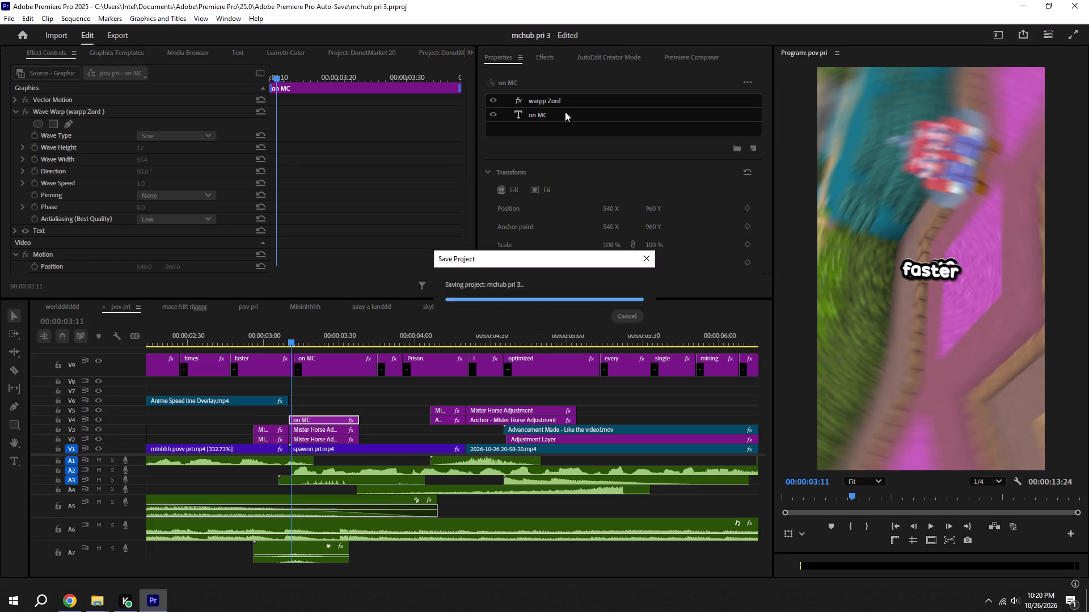
Set the font of the V4 "on MC" text to Minecraft Medium and save.
click(565, 112)
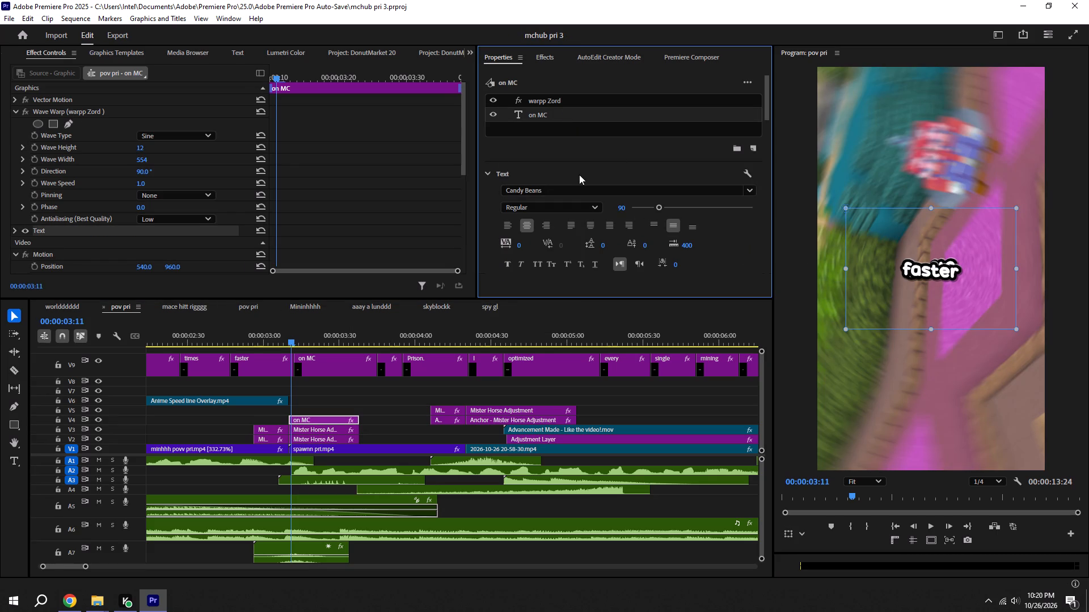
scroll(565, 264, down, 11)
scroll(565, 162, up, 2)
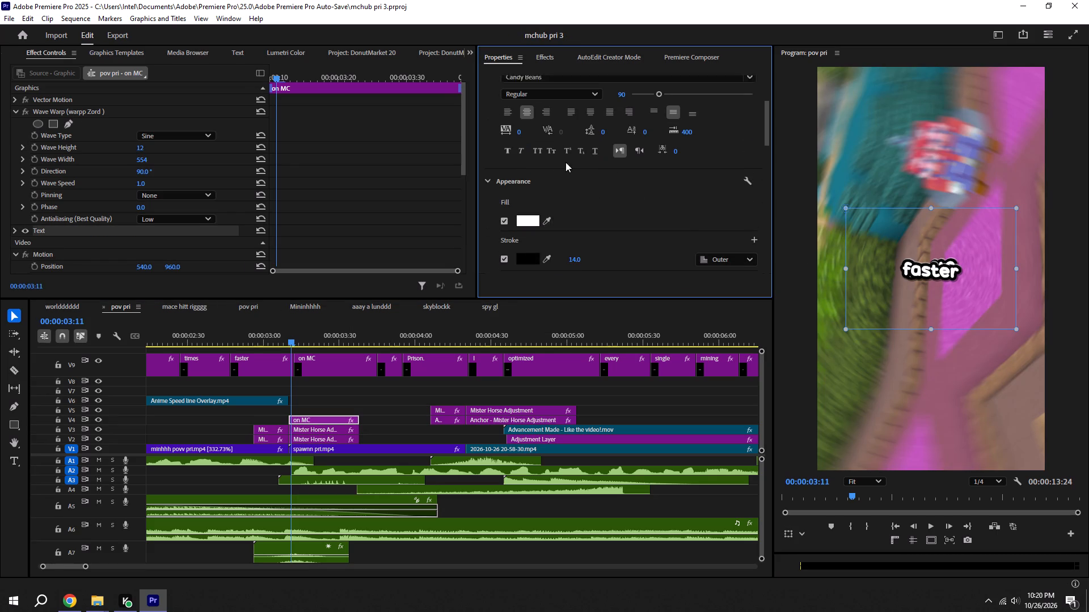
scroll(565, 162, up, 7)
scroll(627, 194, up, 4)
scroll(617, 220, down, 4)
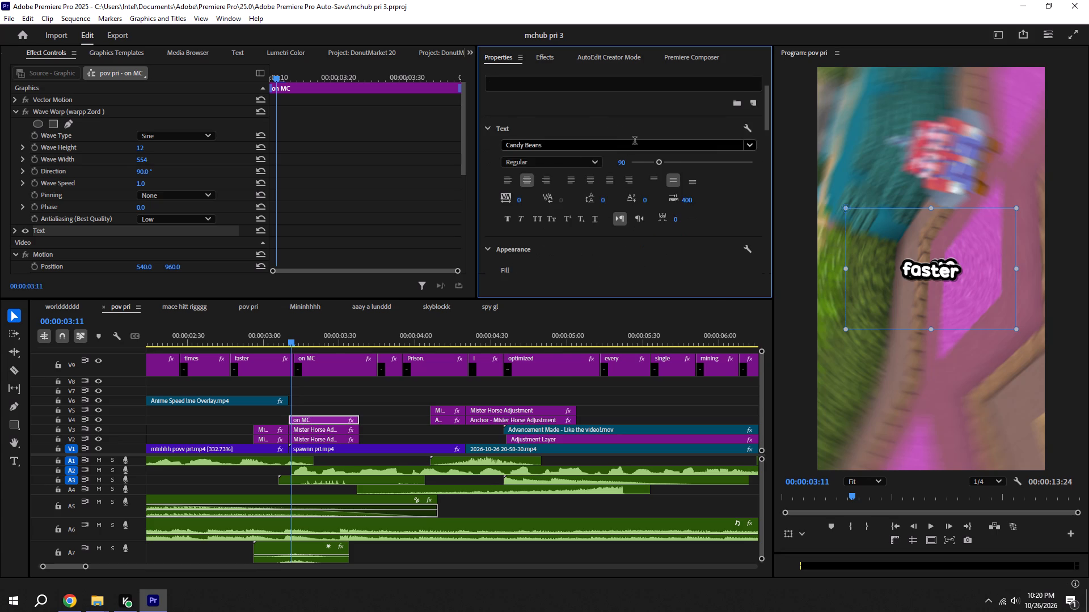
click(635, 142)
scroll(585, 295, down, 20)
scroll(585, 295, down, 15)
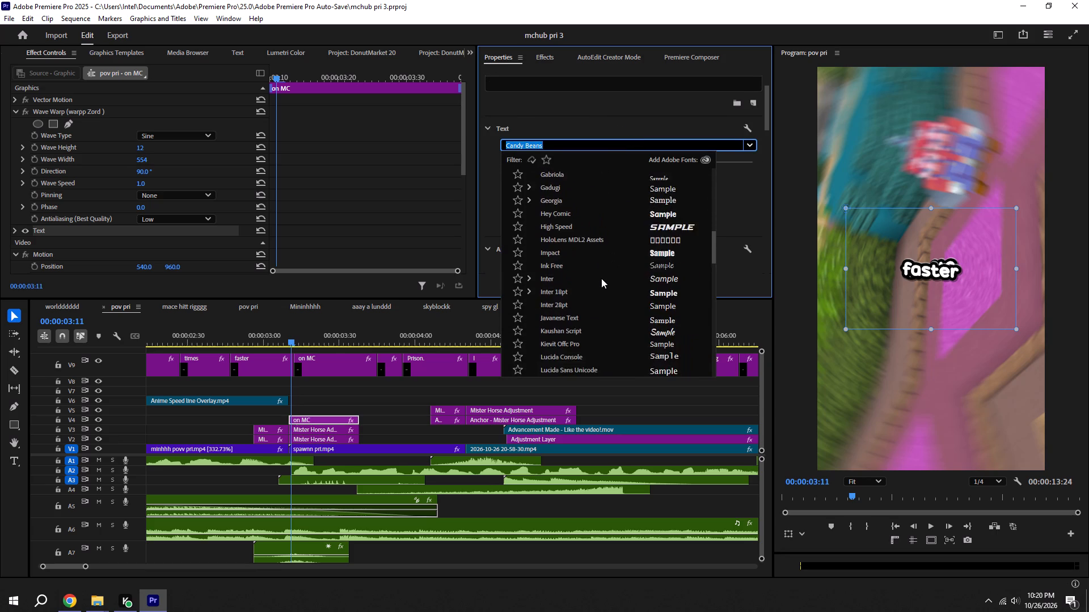
scroll(601, 278, down, 20)
scroll(601, 278, down, 20)
scroll(601, 278, down, 8)
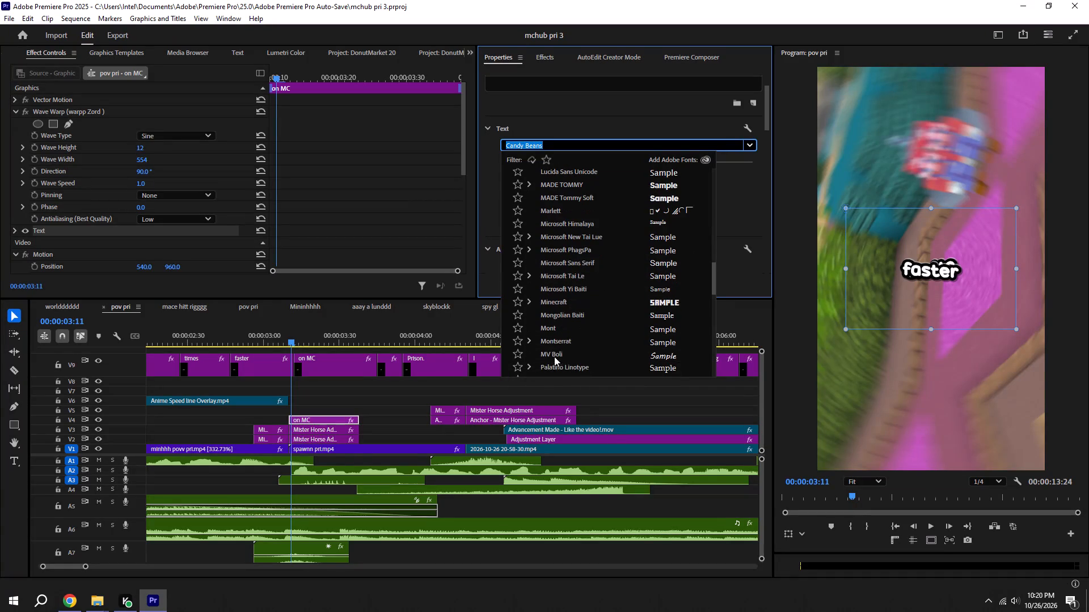
scroll(542, 270, down, 14)
scroll(542, 271, up, 17)
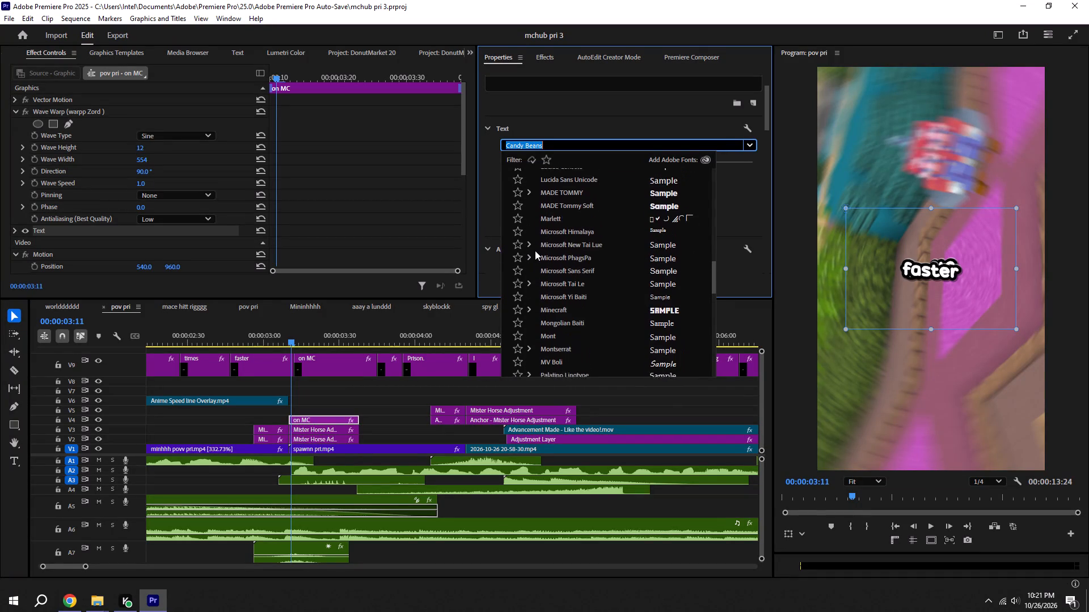
scroll(534, 233, up, 4)
scroll(534, 233, down, 4)
click(531, 313)
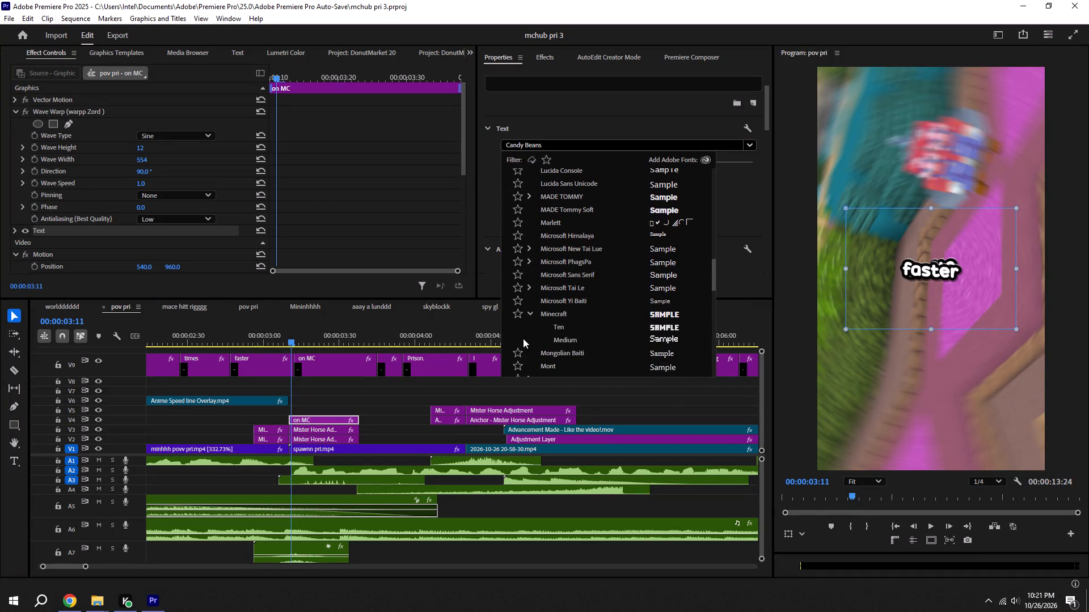
click(573, 338)
key(ctrl+s)
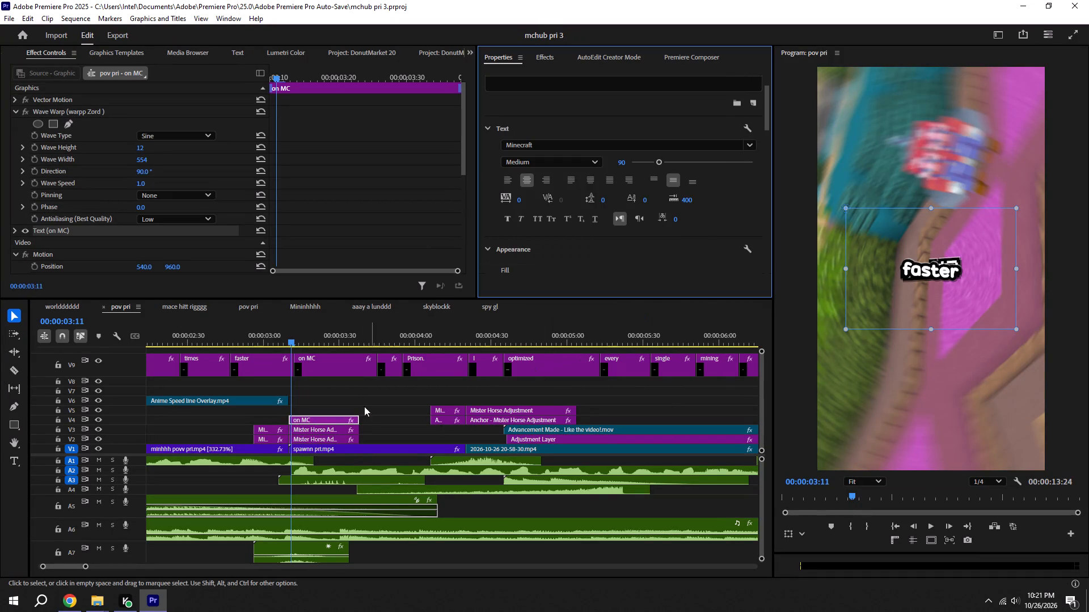
Lower the V4 "on MC" text in the frame by setting its Vector Motion vertical position to 1602.
scroll(645, 244, up, 5)
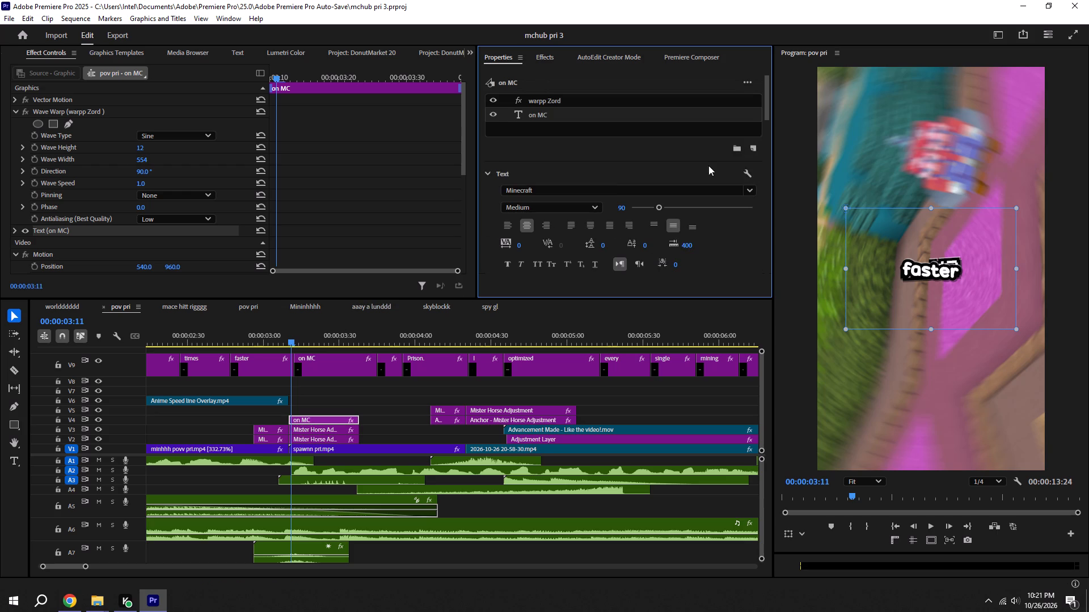
scroll(717, 150, up, 3)
scroll(688, 261, down, 13)
scroll(643, 258, down, 10)
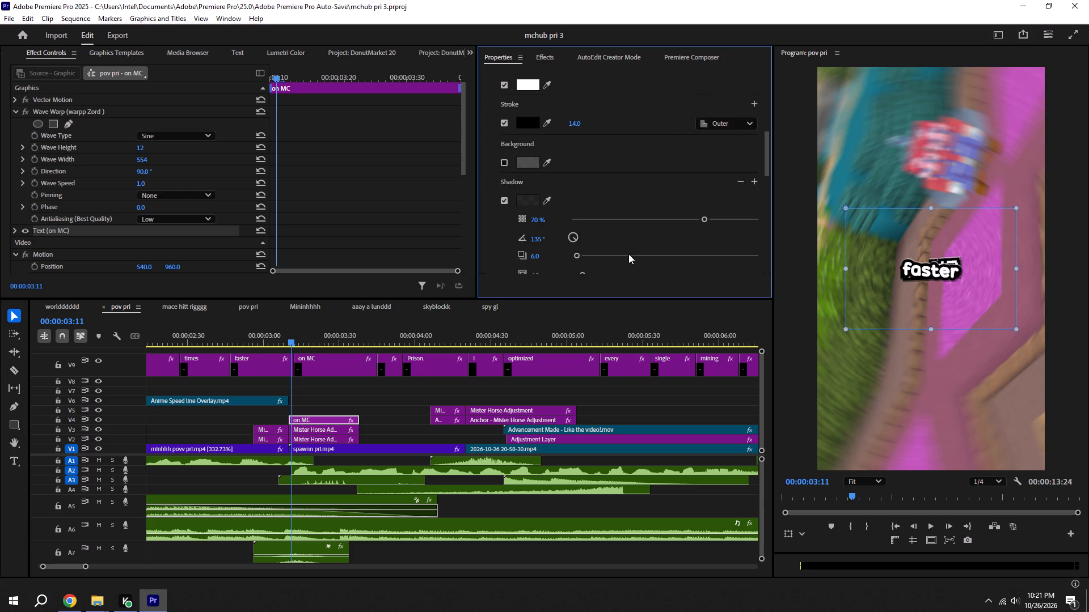
scroll(628, 254, down, 16)
scroll(476, 241, down, 6)
scroll(148, 182, up, 6)
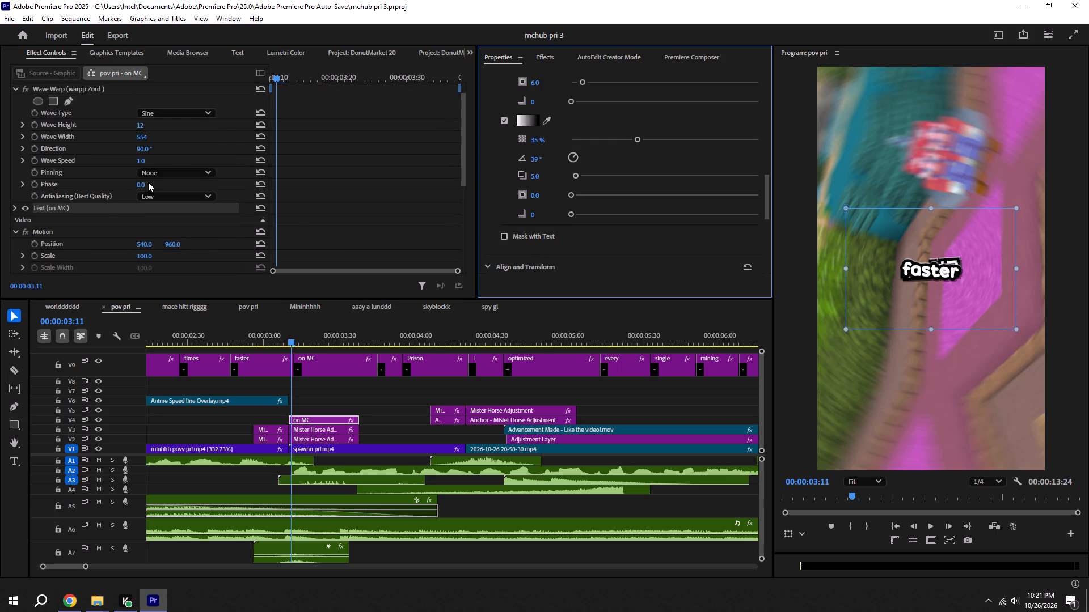
scroll(148, 182, up, 6)
scroll(99, 123, up, 5)
click(13, 99)
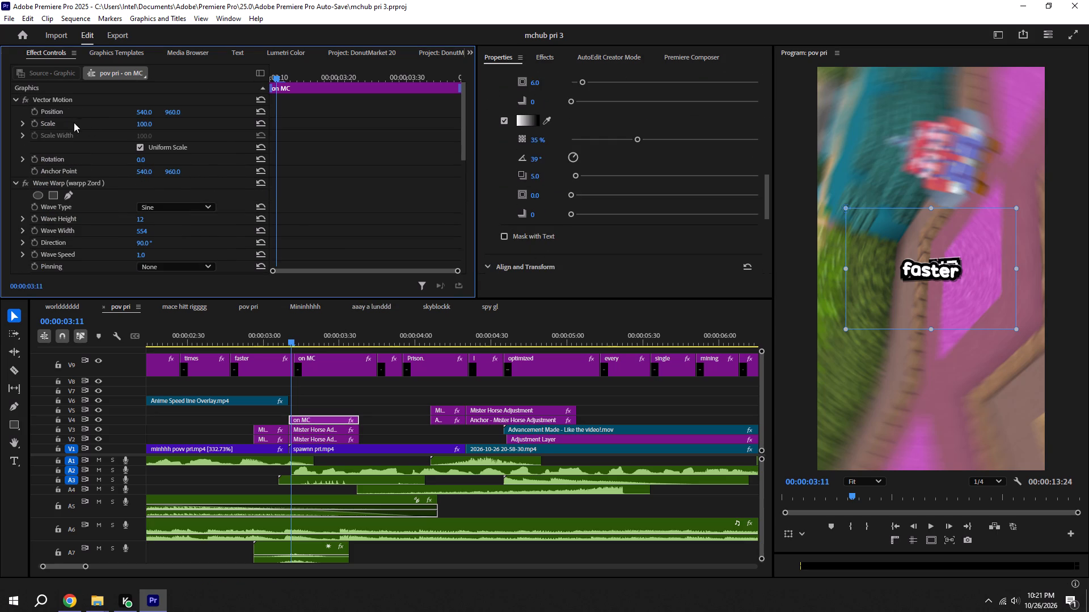
drag(171, 110, 537, 177)
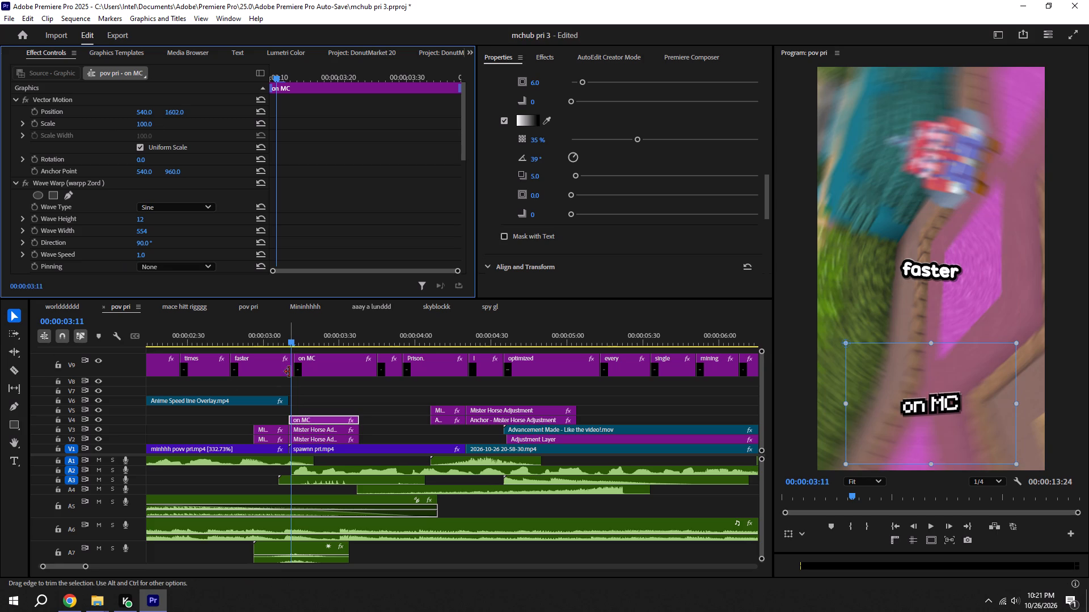
Delete the "warpp Zord" effect from the V4 "on MC" clip and save.
scroll(557, 162, up, 16)
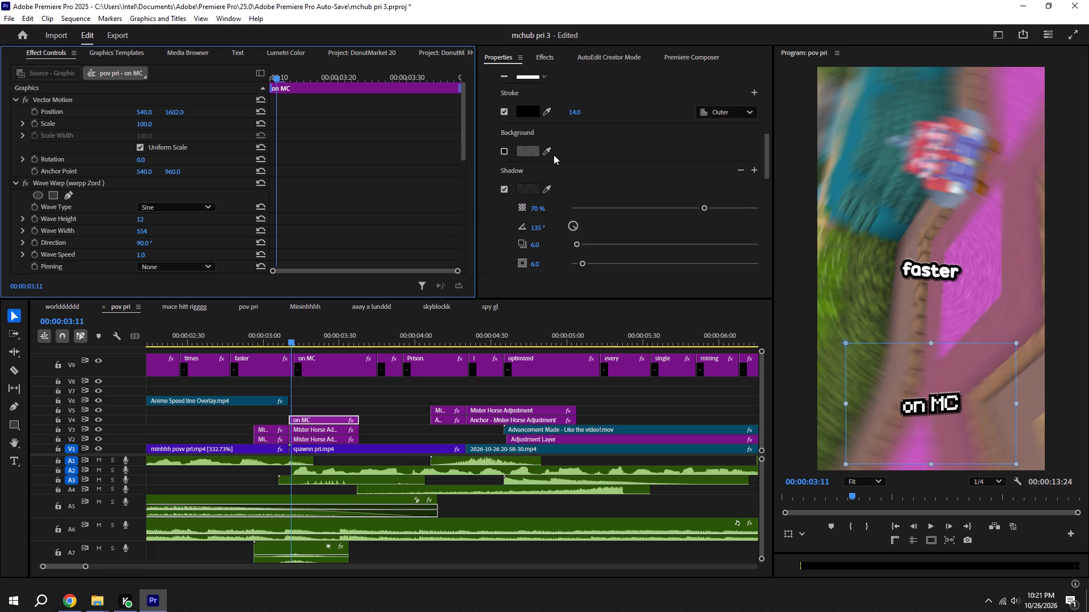
scroll(495, 172, up, 20)
scroll(514, 112, up, 5)
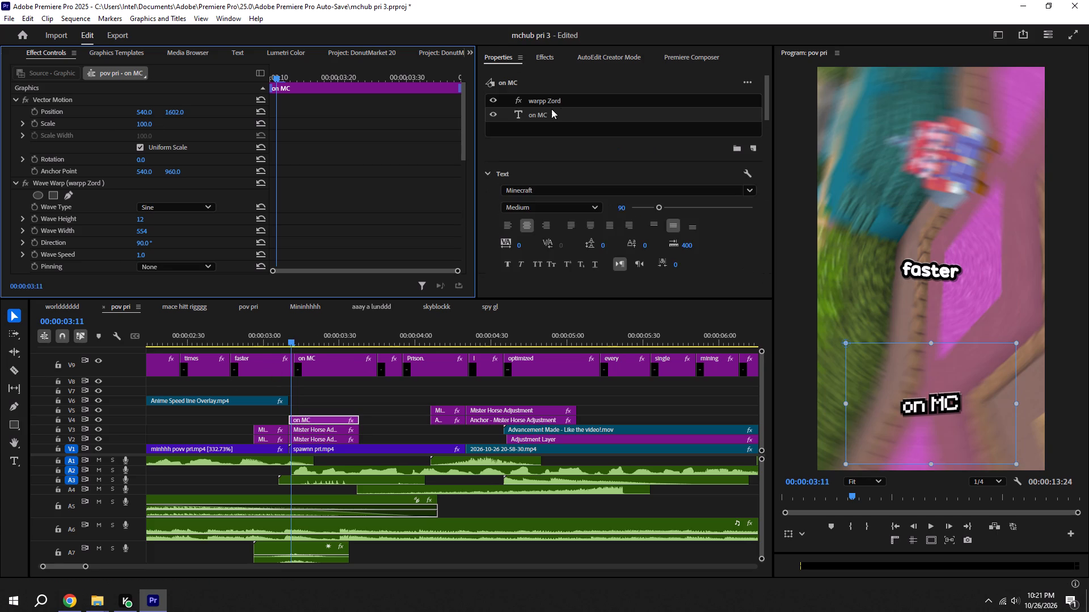
click(560, 103)
key(BackSpace)
key(ctrl+s)
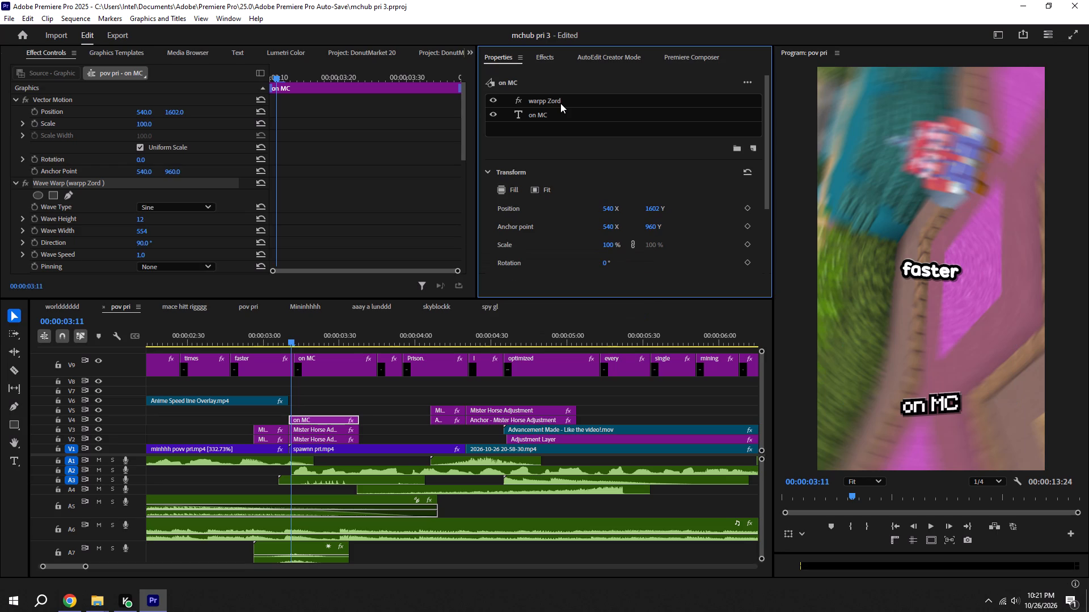
click(560, 103)
key(BackSpace)
key(ctrl+s)
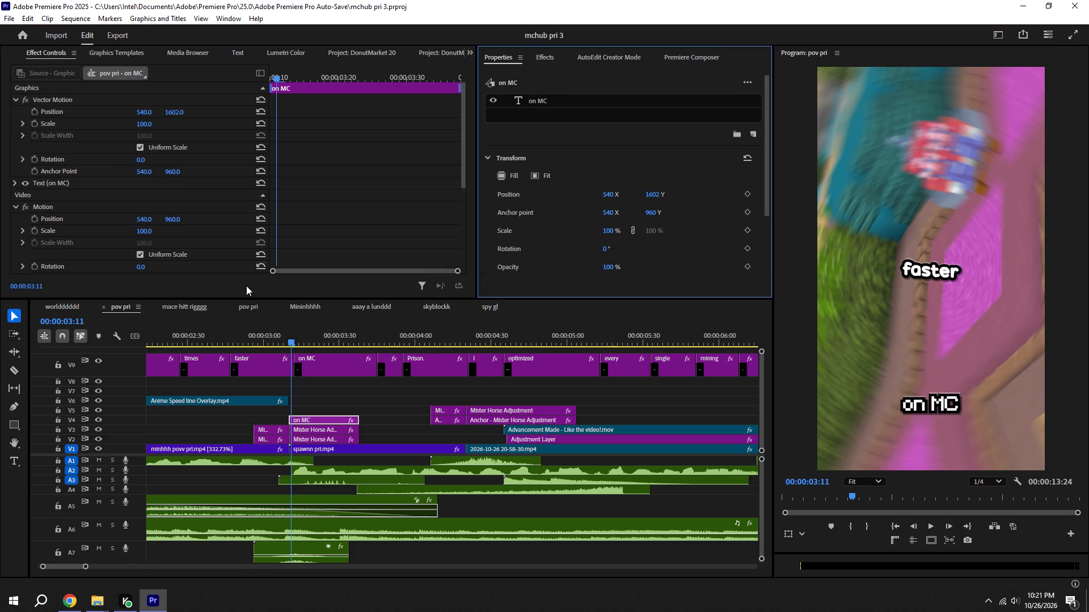
Enable a background on the V4 "on MC" text, set the background opacity to 90%, and save.
scroll(204, 184, down, 3)
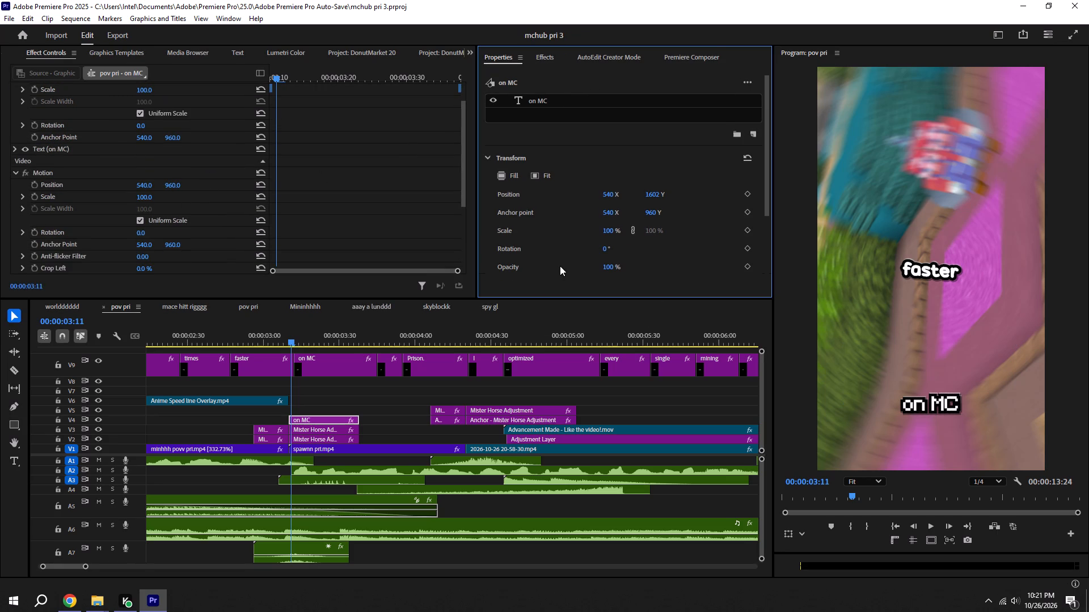
scroll(559, 265, down, 19)
scroll(548, 208, up, 11)
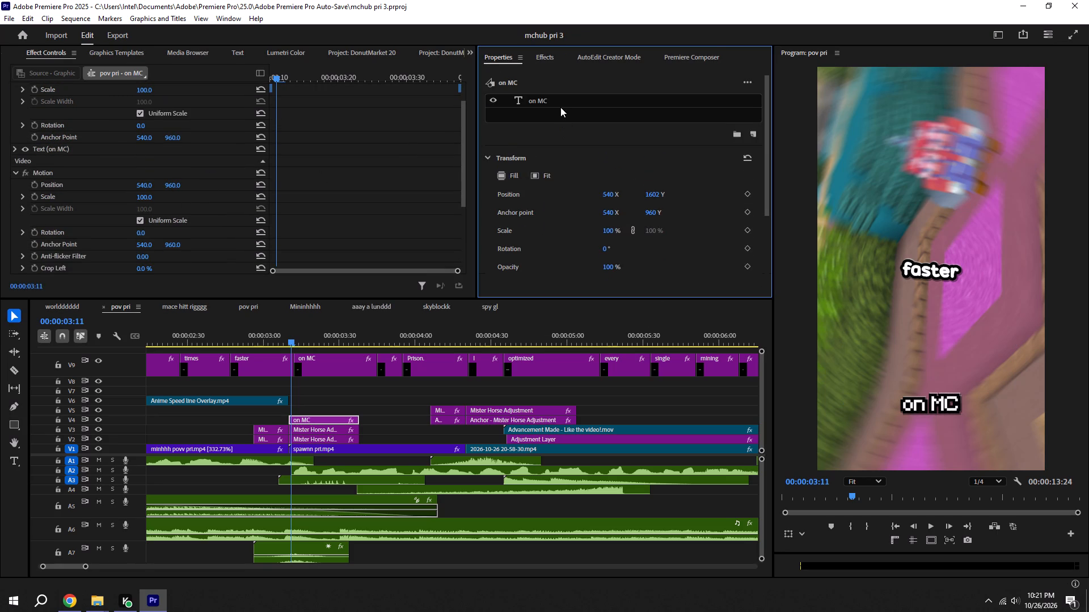
double_click(559, 103)
scroll(564, 182, down, 5)
scroll(569, 229, down, 13)
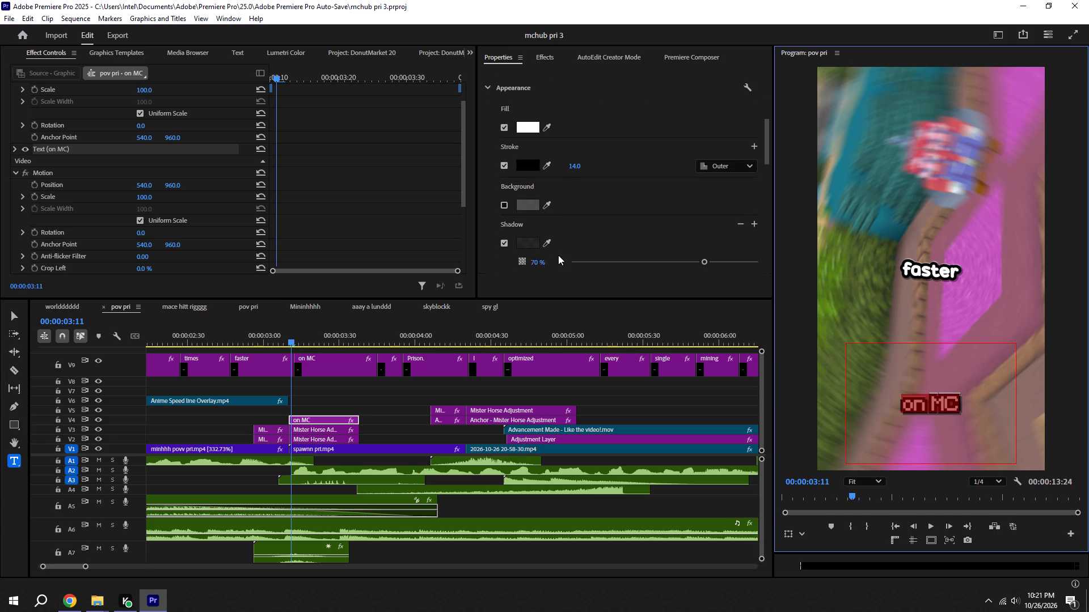
scroll(558, 255, down, 2)
click(508, 174)
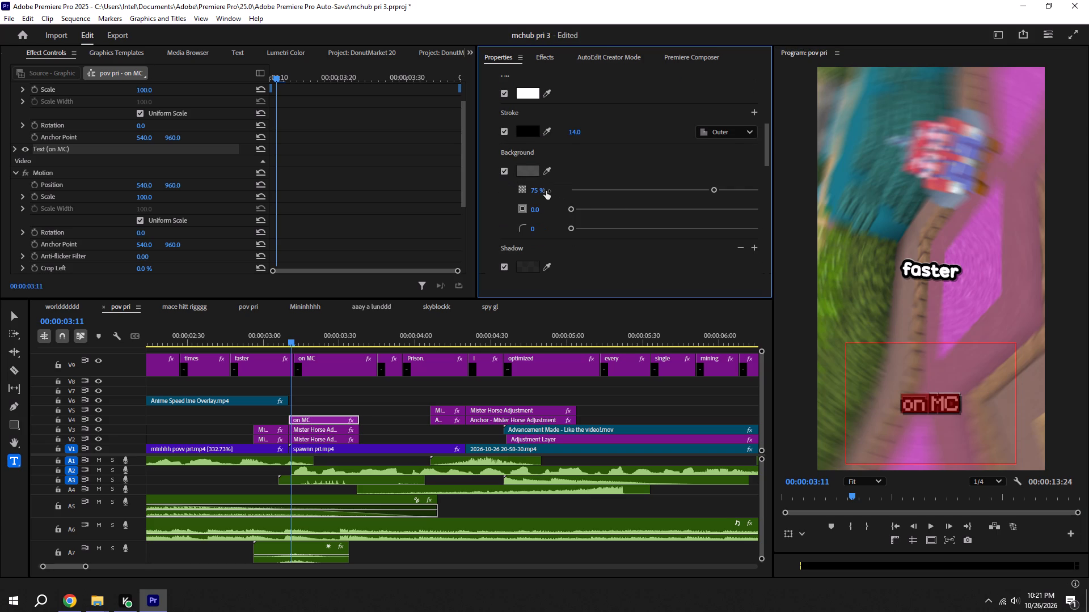
click(544, 190)
text(90)
key(ctrl+Return)
key(ctrl+s)
scroll(550, 195, down, 3)
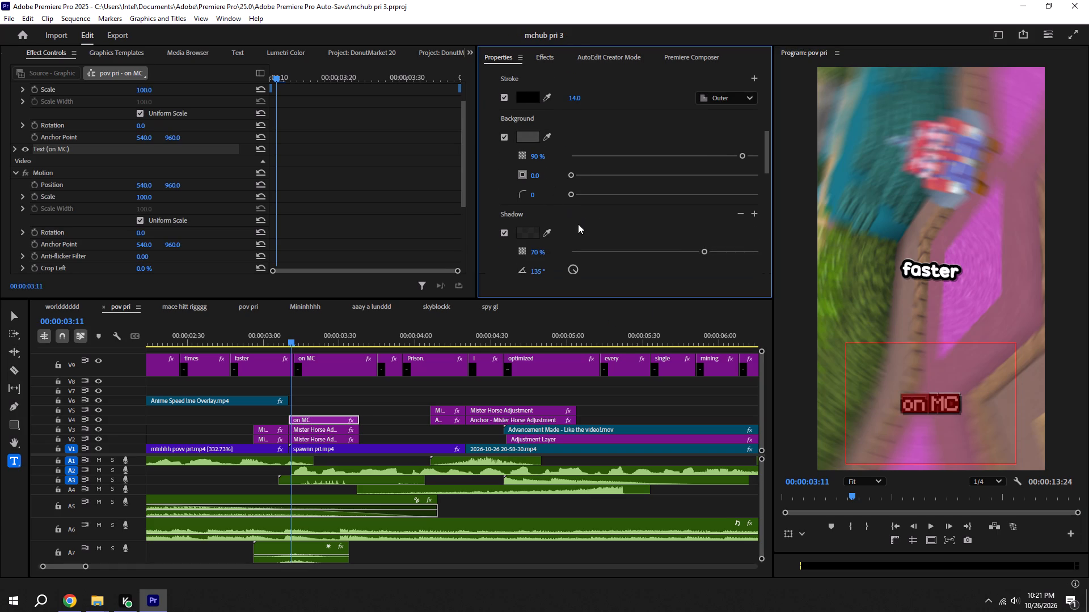
scroll(578, 224, down, 4)
scroll(555, 178, up, 2)
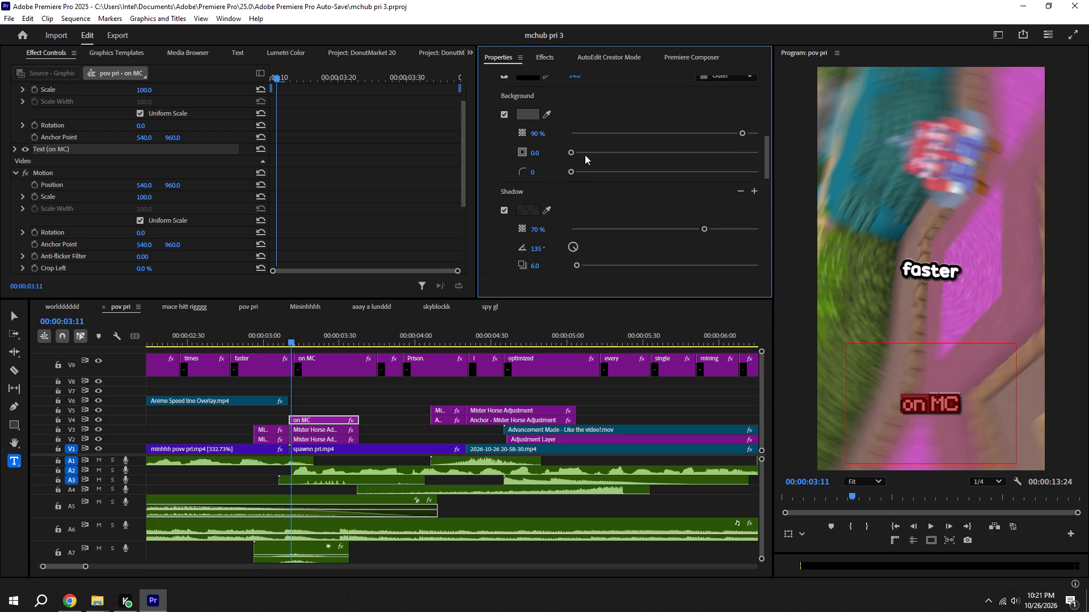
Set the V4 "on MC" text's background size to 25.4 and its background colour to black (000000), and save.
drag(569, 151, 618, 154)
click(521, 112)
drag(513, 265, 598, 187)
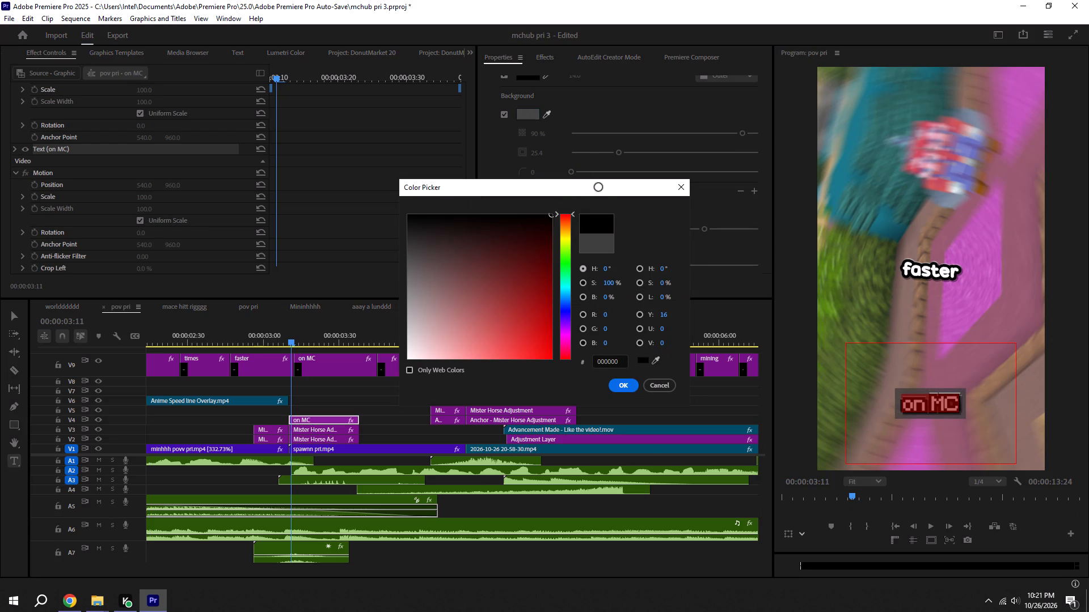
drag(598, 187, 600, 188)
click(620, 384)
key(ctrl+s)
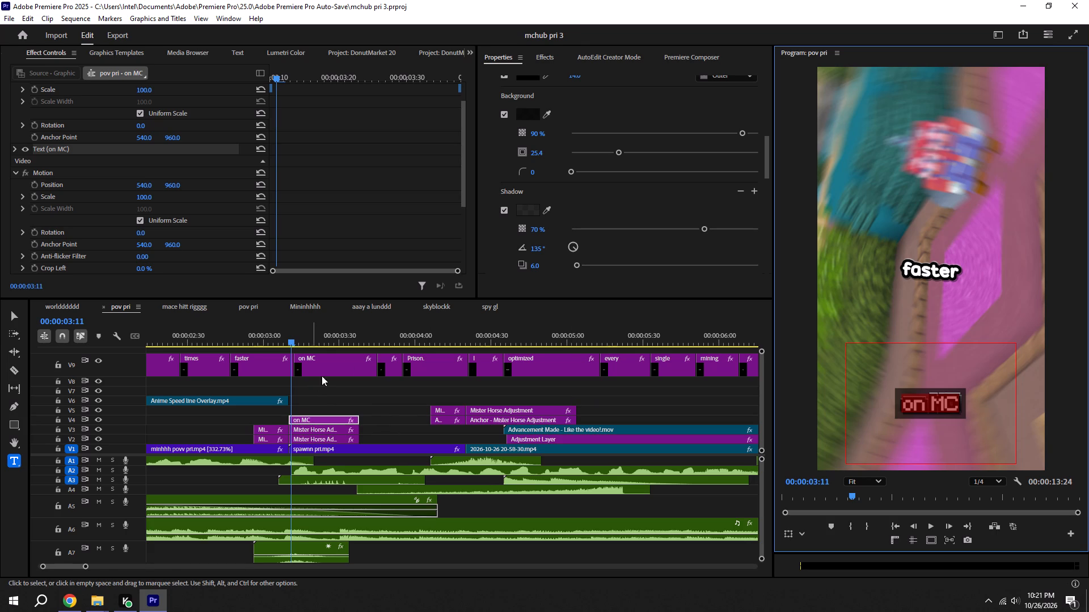
Turn off the background of the V4 "on MC" text.
click(508, 119)
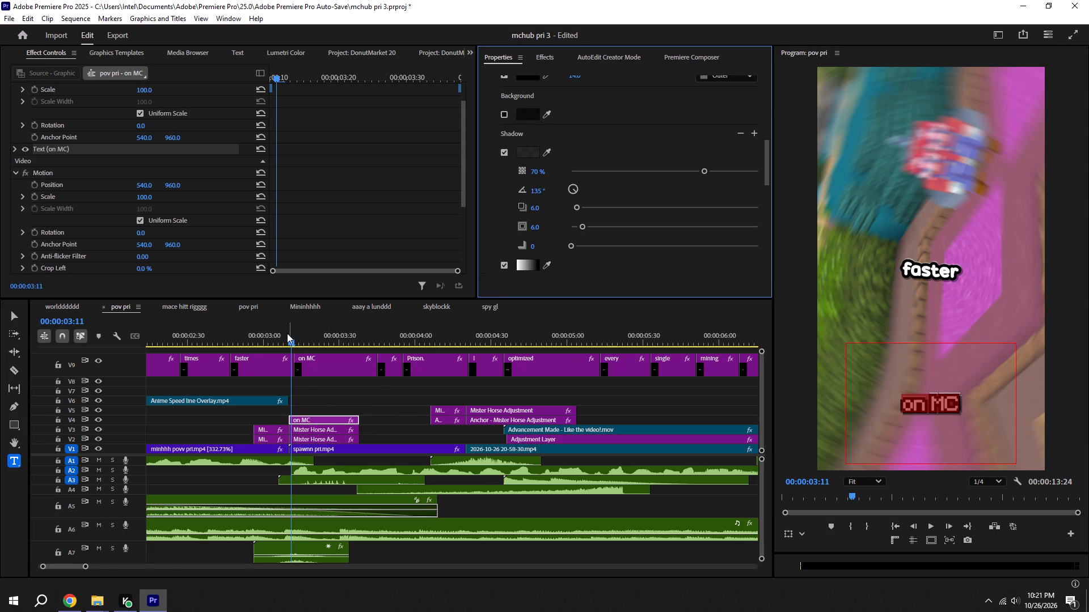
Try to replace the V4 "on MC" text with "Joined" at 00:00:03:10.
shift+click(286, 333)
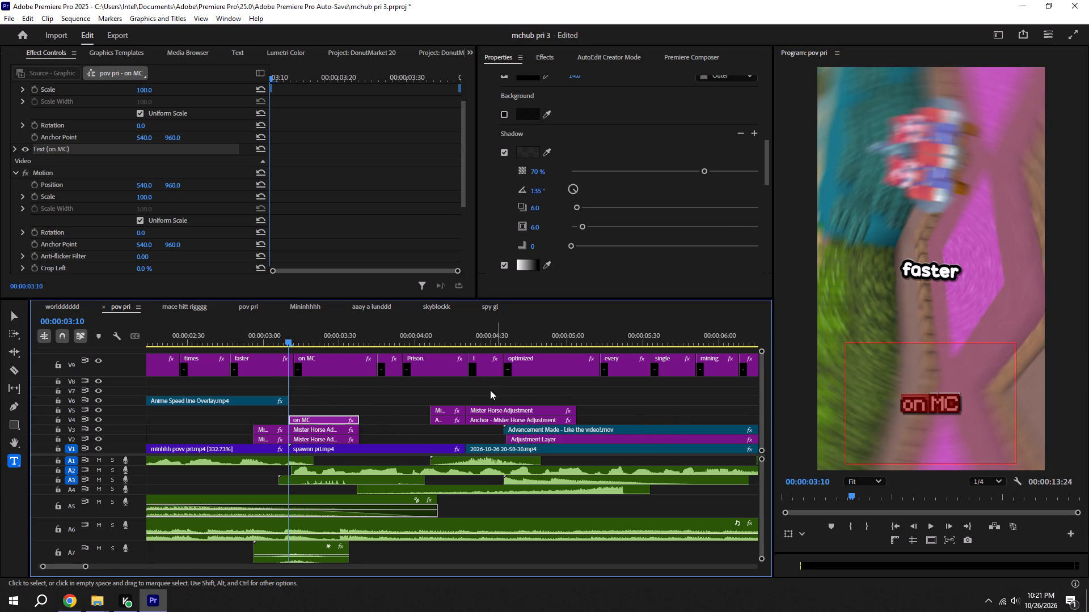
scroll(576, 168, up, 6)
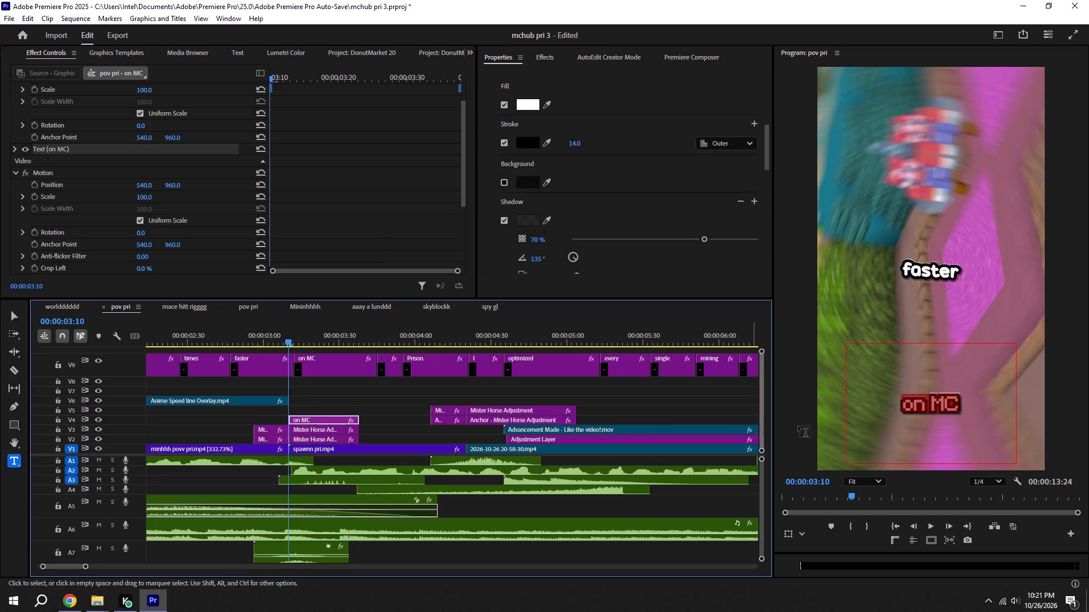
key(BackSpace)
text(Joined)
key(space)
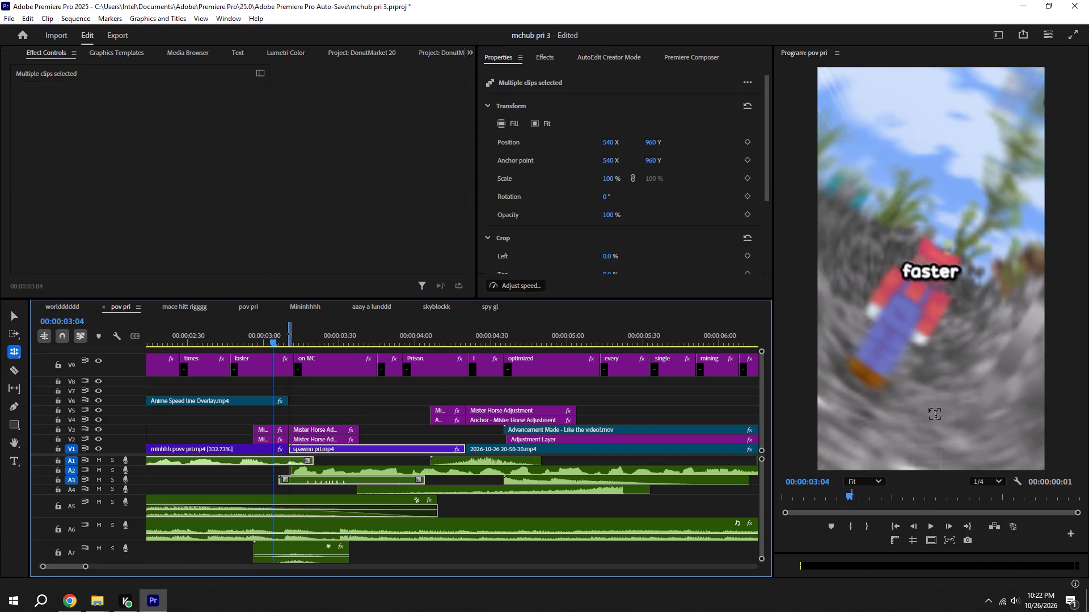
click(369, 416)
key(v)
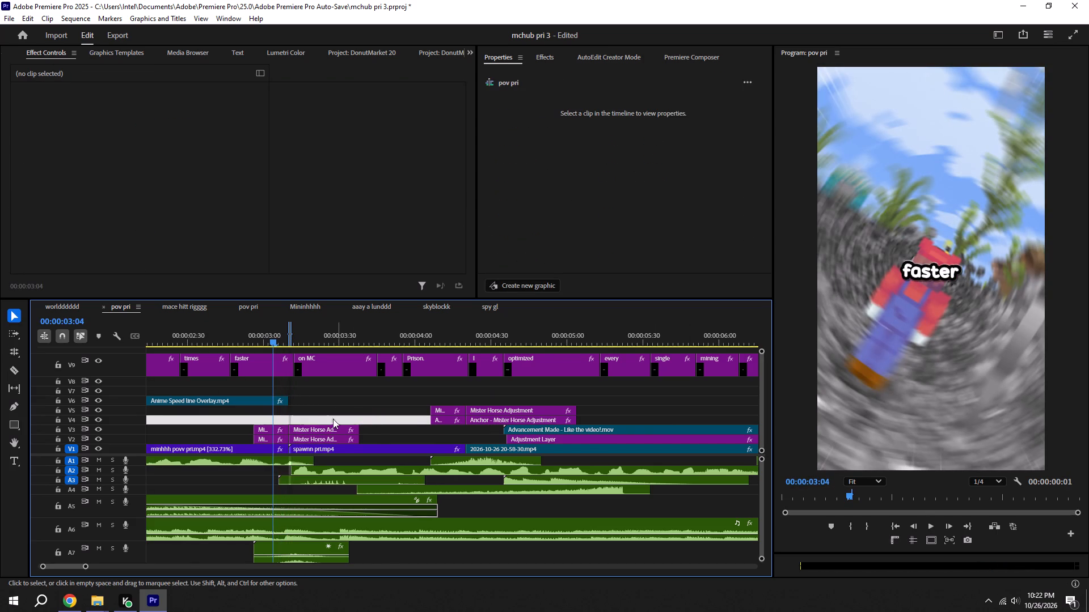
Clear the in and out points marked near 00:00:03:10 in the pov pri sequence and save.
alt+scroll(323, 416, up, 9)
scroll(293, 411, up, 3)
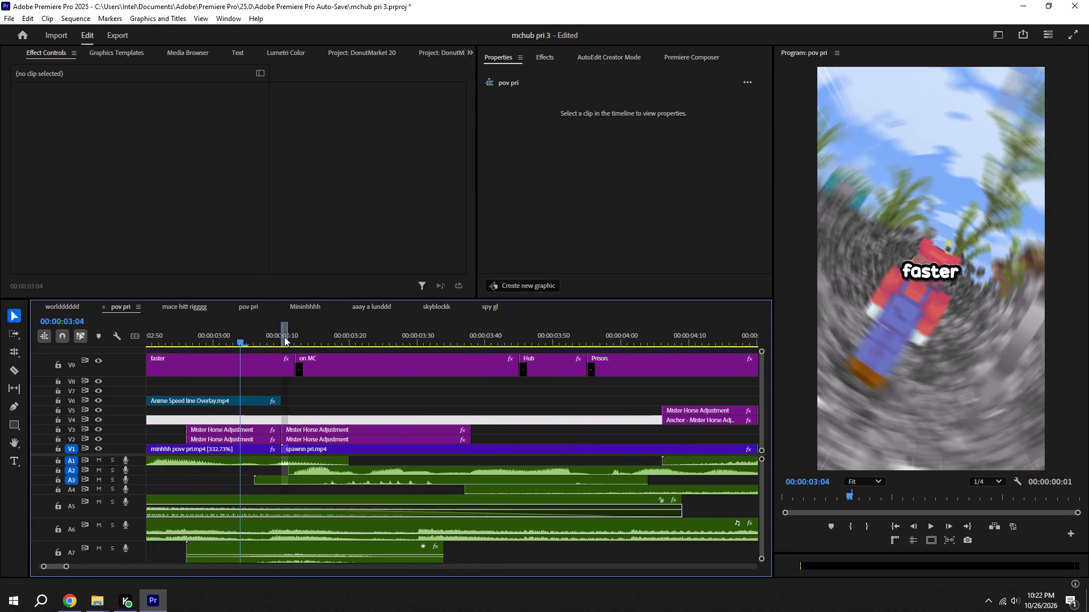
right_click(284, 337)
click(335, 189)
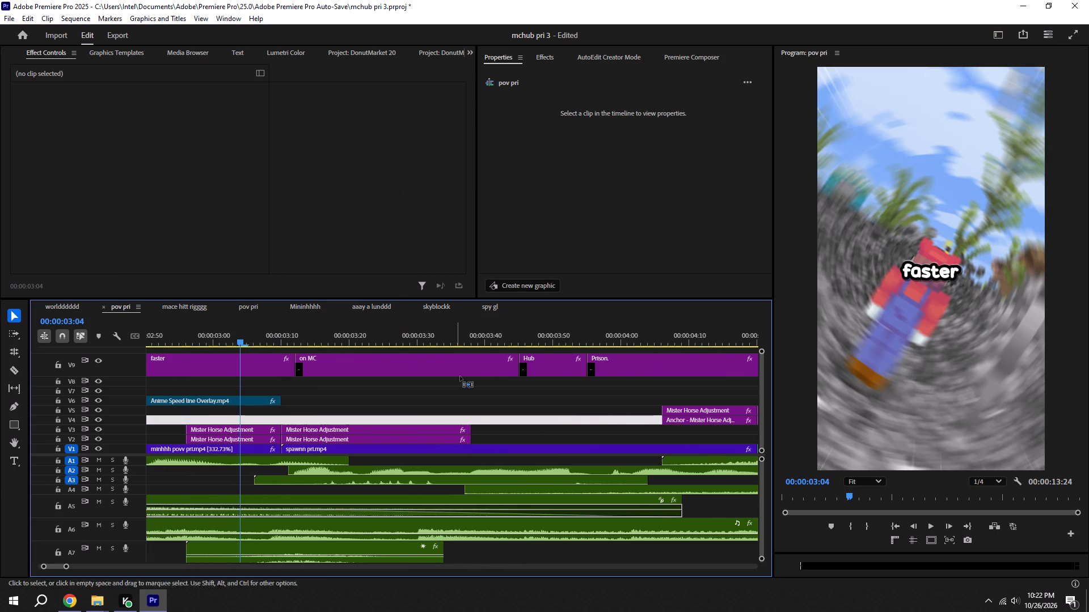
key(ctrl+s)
Play back the sequence around the spawn clip and the "optimized" caption to review it, saving the project.
key(space)
alt+scroll(369, 401, down, 5)
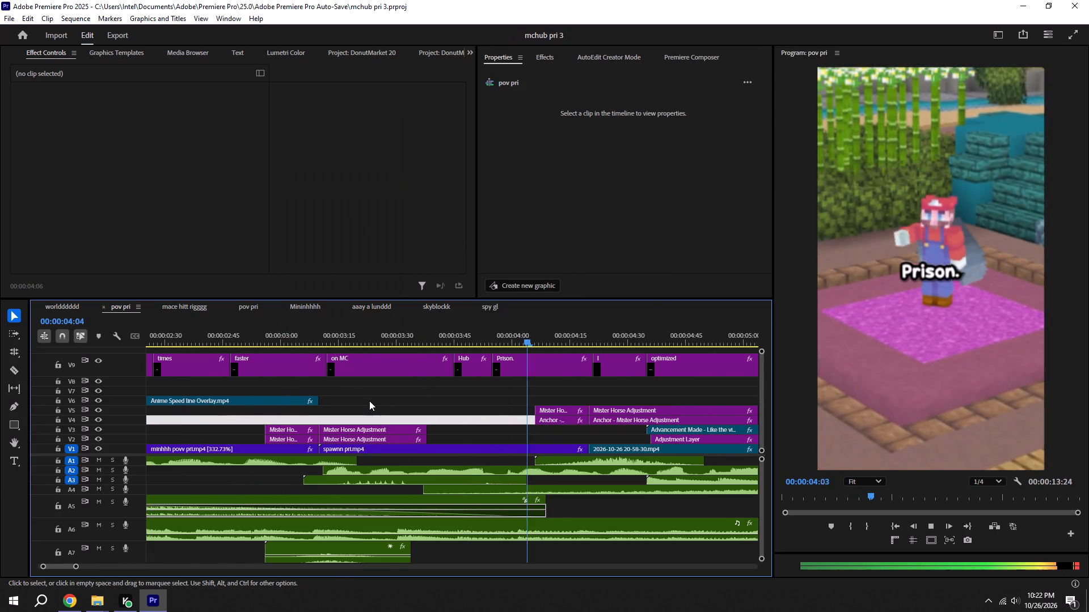
key(ctrl+s)
alt+scroll(367, 401, down, 5)
drag(341, 336, 280, 336)
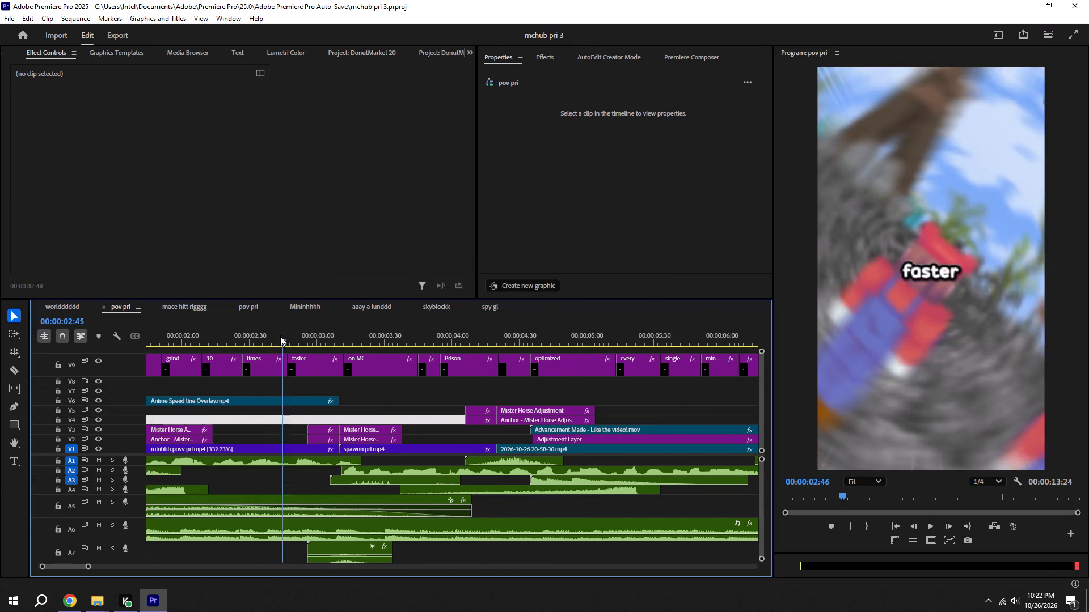
drag(280, 336, 203, 335)
key(space)
scroll(195, 334, down, 5)
alt+scroll(195, 334, down, 5)
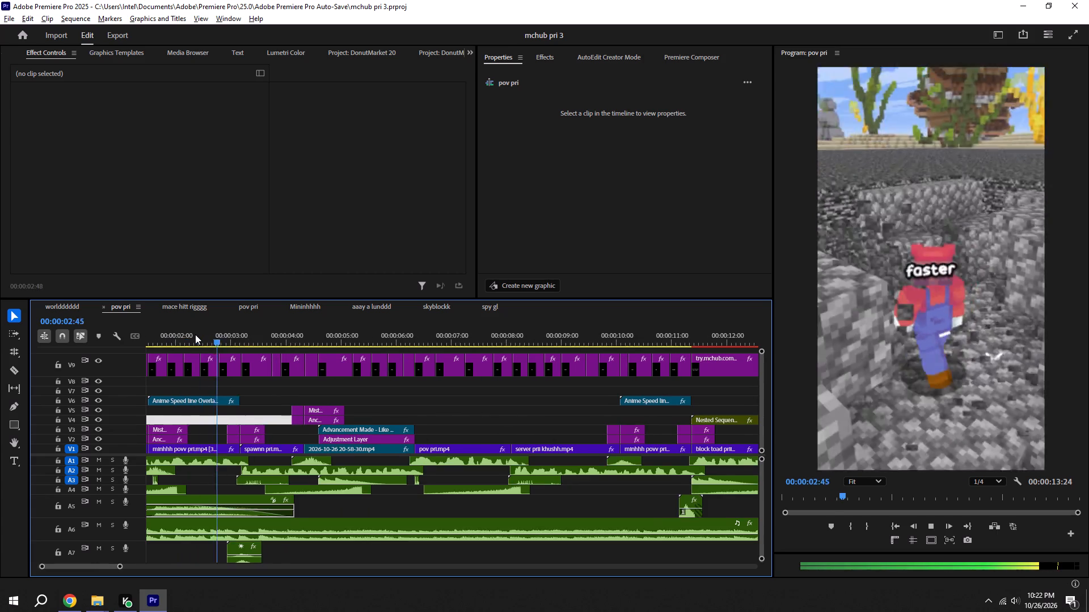
alt+scroll(195, 334, down, 2)
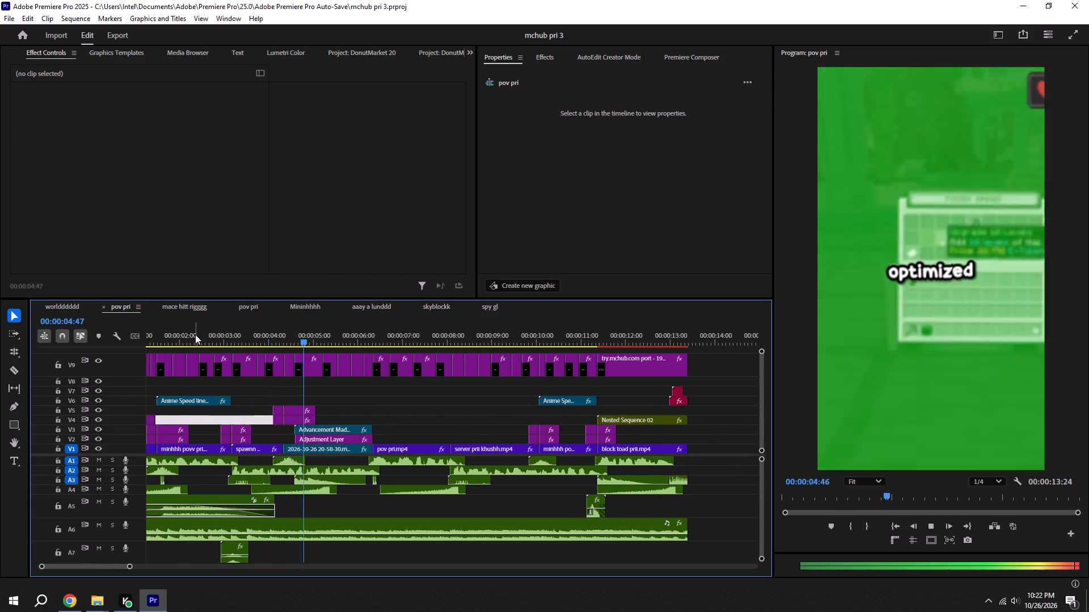
key(space)
key(ctrl+s)
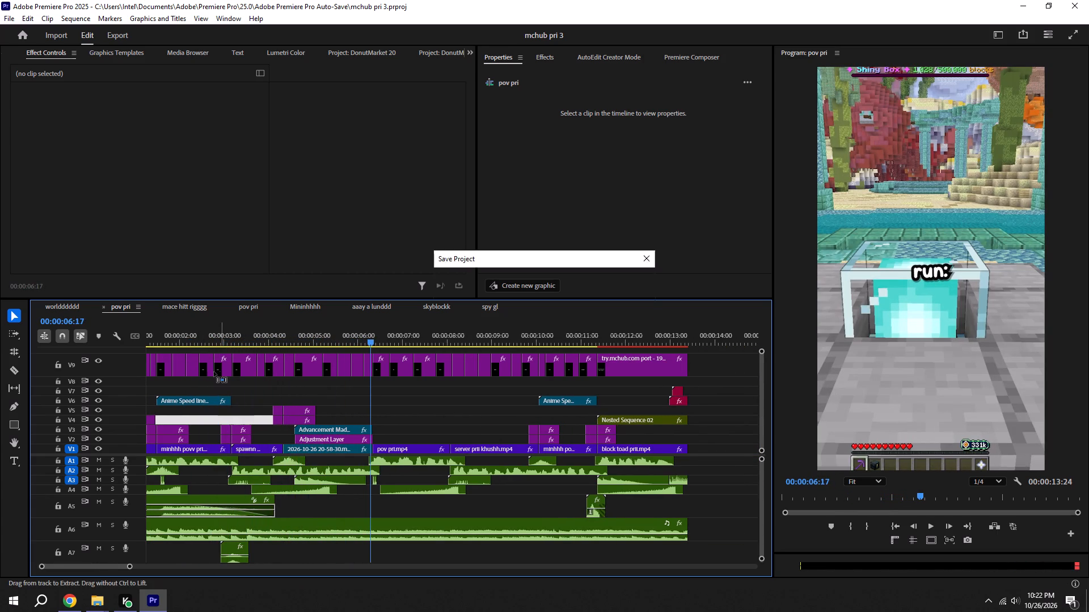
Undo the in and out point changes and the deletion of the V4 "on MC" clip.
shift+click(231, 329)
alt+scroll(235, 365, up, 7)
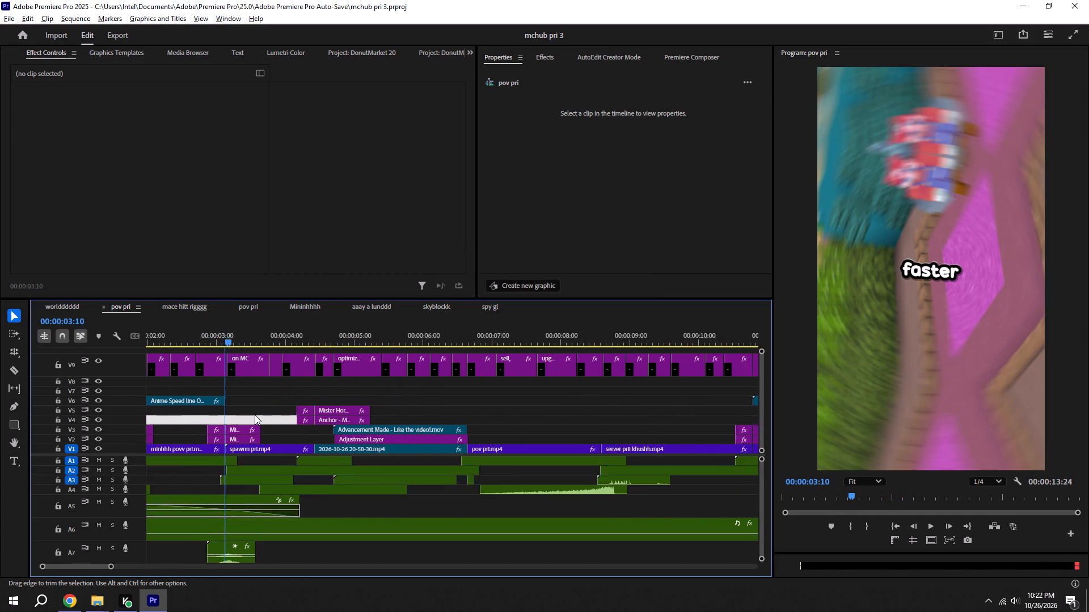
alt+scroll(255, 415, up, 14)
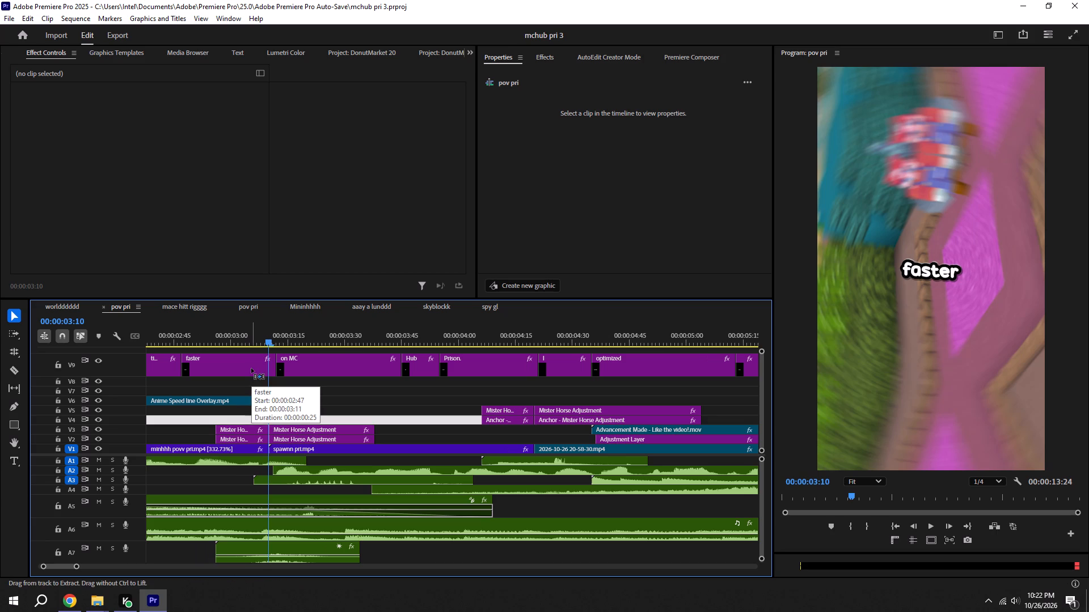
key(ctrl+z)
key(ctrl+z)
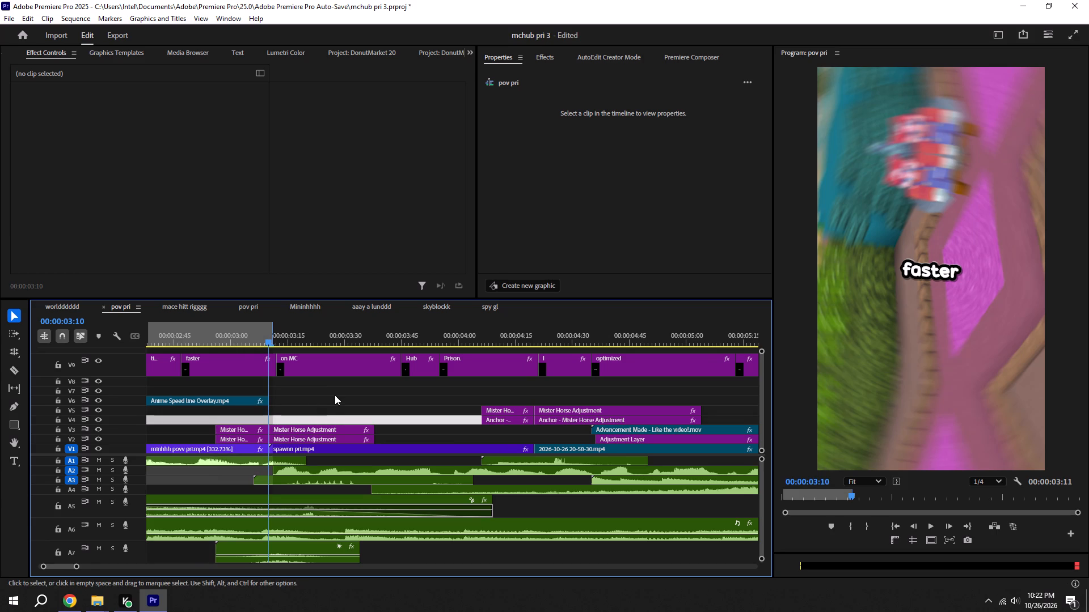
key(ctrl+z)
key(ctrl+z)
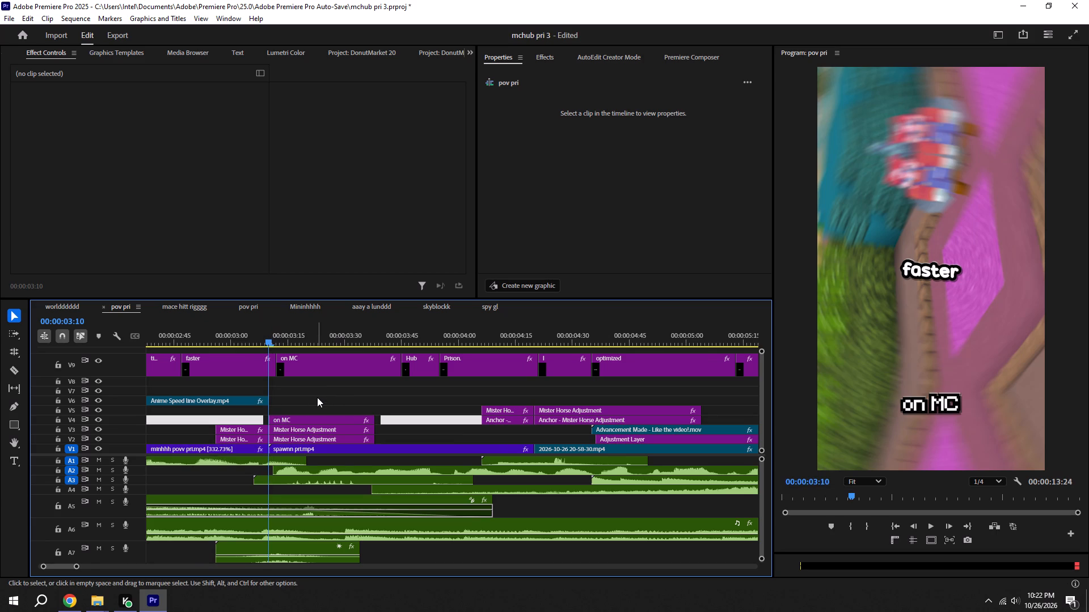
Replace the V4 "on MC" text with "Joined McHub" and save.
double_click(931, 412)
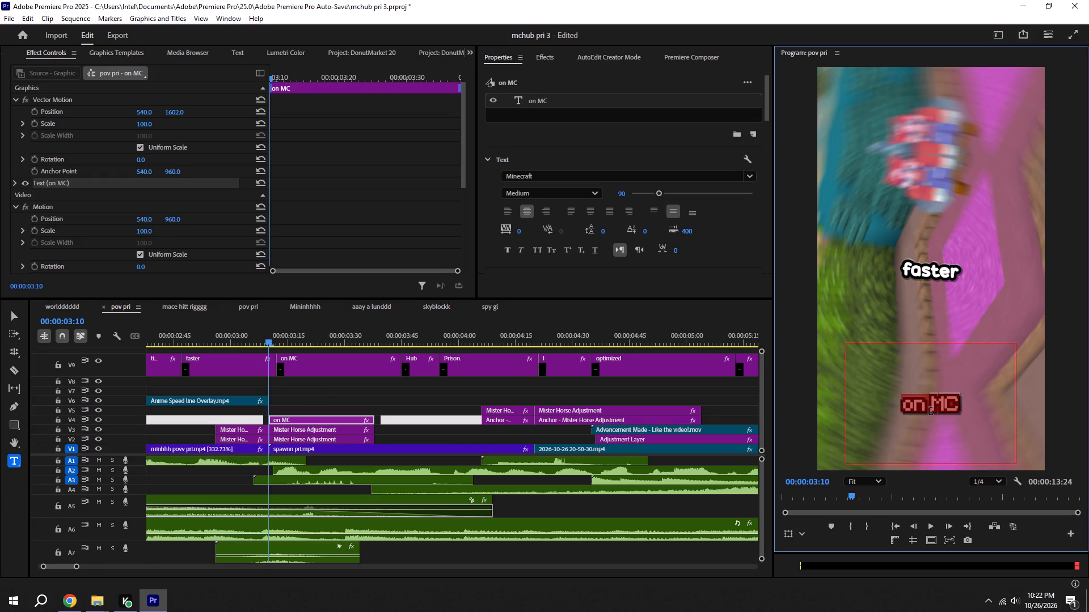
key(BackSpace)
text(Joined)
key(space)
text(McHub)
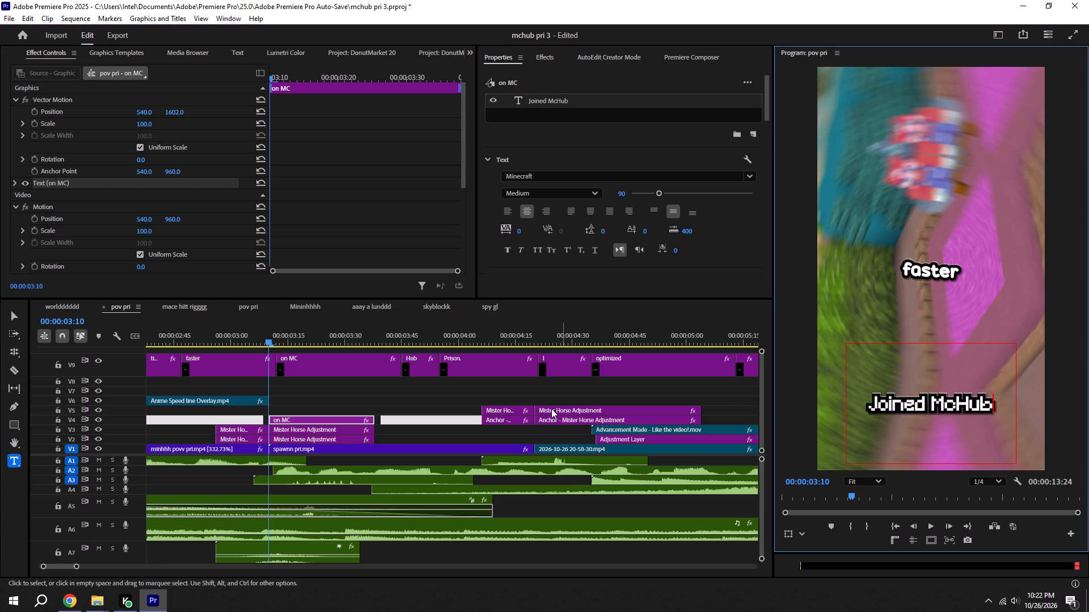
key(ctrl+s)
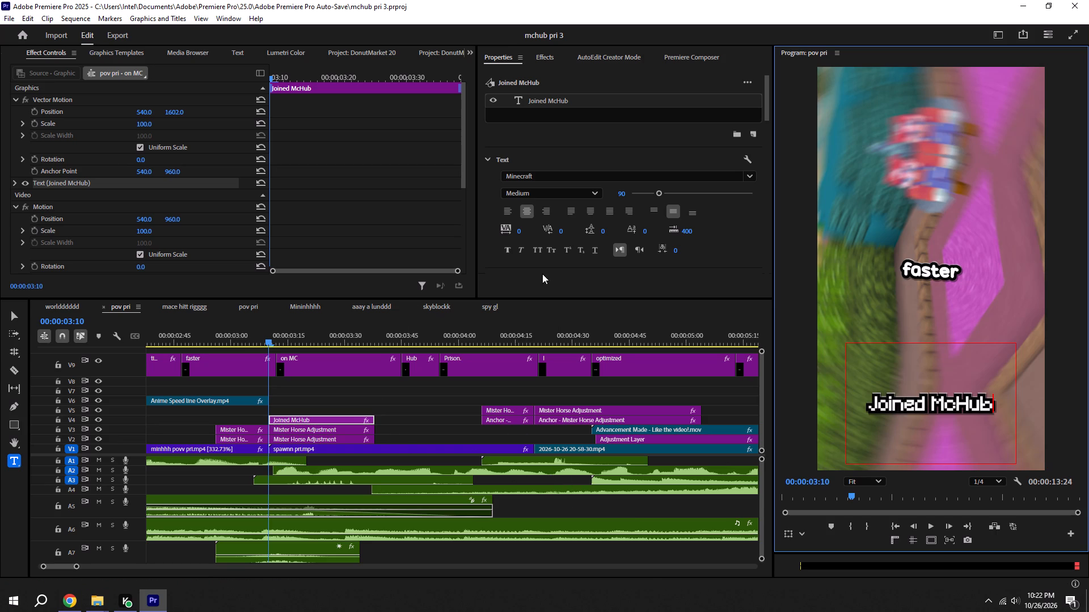
Search the effects for "slide up", apply the Malice Bouncy Slide In Up preset to the V4 "Joined McHub" clip, and preview it.
click(539, 55)
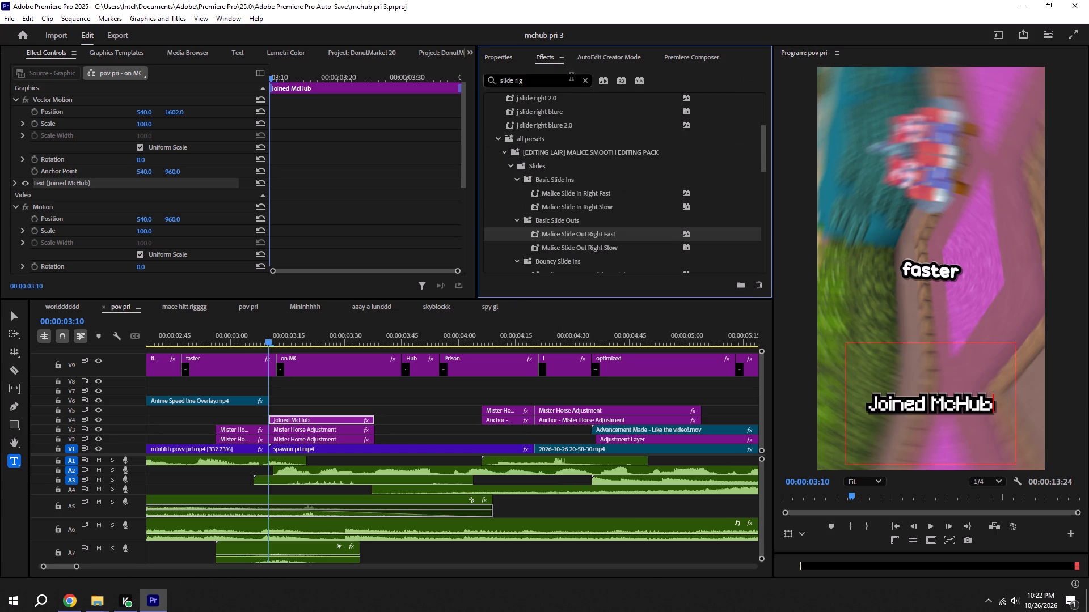
drag(546, 78, 425, 79)
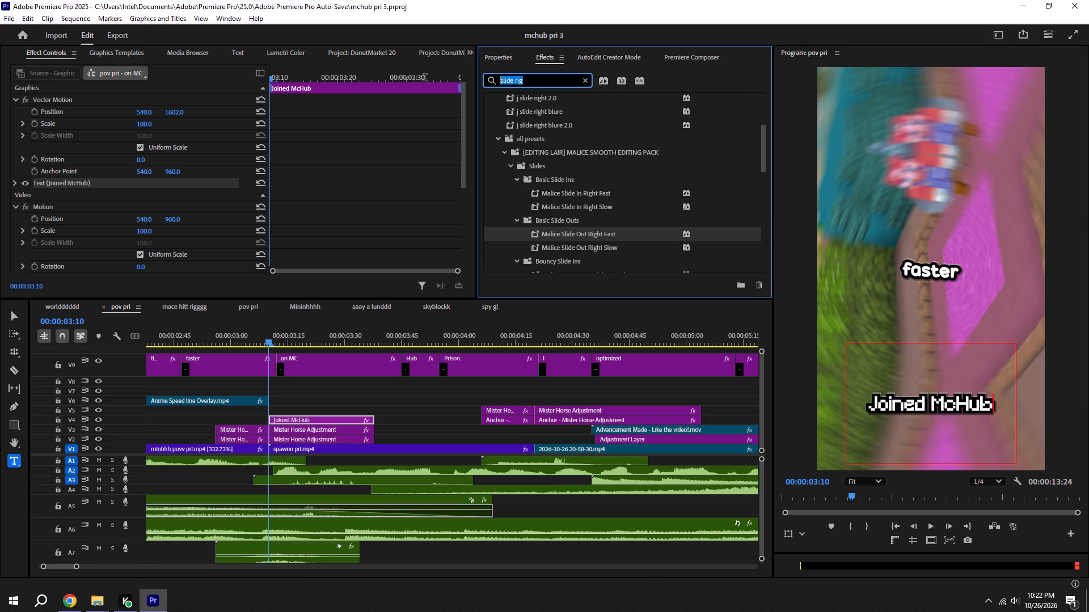
drag(425, 79, 424, 79)
key(BackSpace)
text(slide)
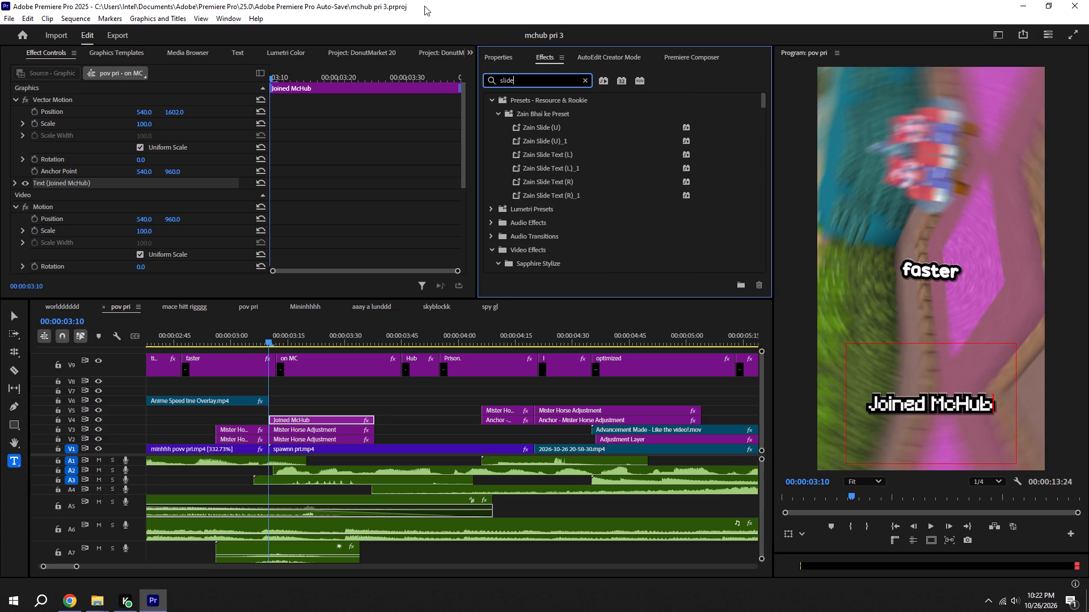
scroll(632, 177, down, 17)
key(space)
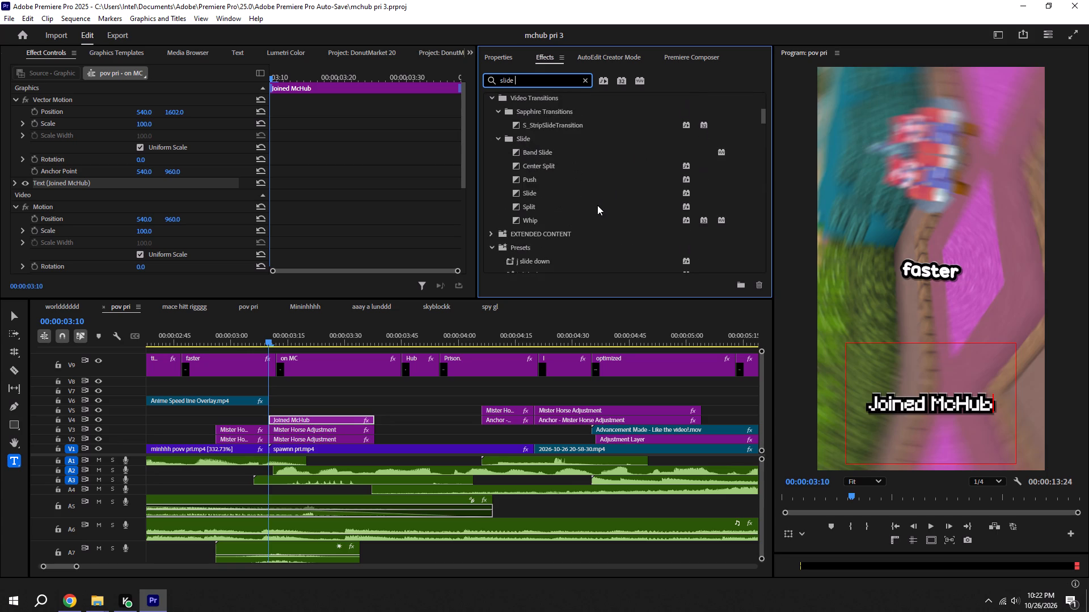
text(up)
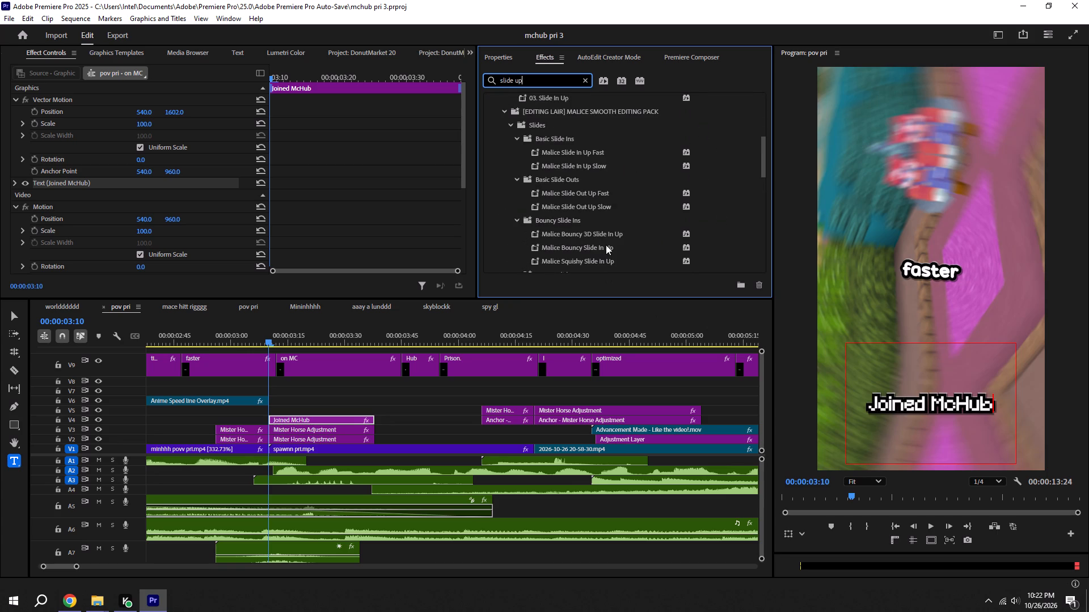
drag(598, 246, 303, 416)
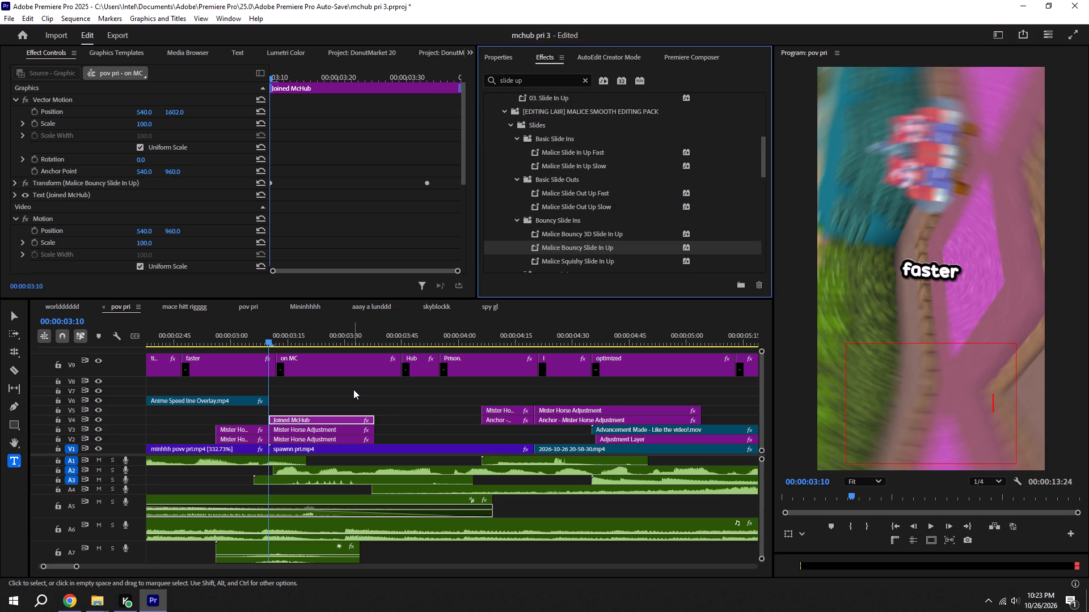
key(space)
key(space)
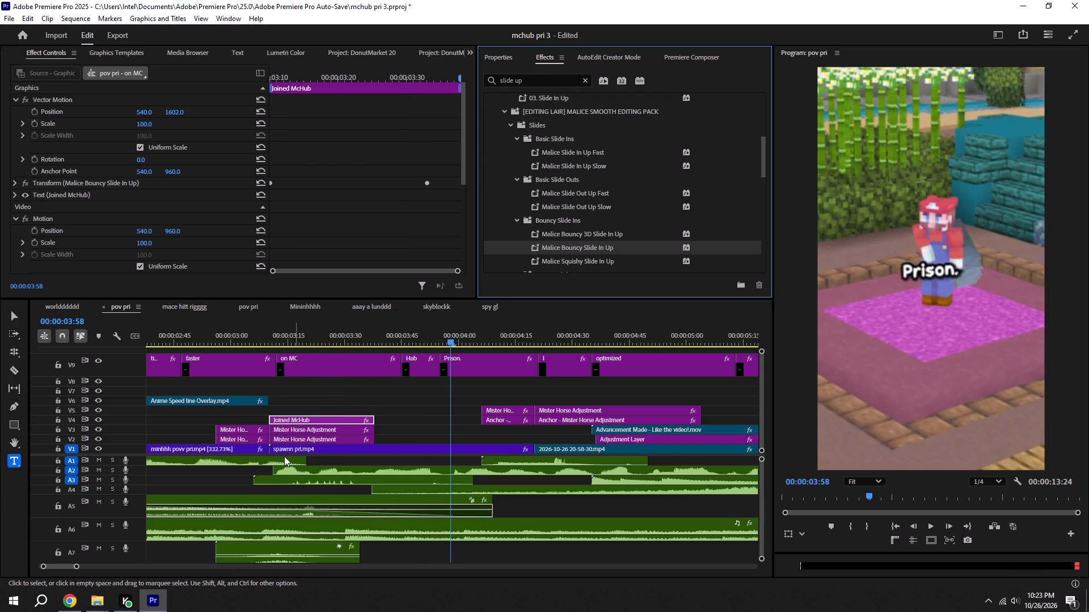
Extend the end of the V4 "Joined McHub" clip to the Anchor adjustment clip on the same track and preview it.
shift+click(272, 340)
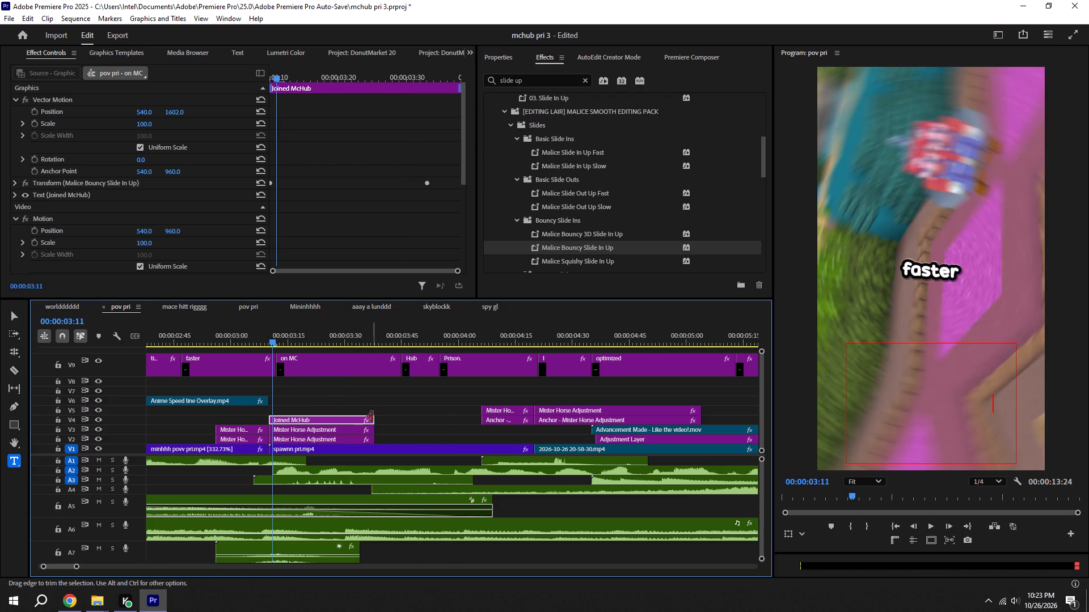
drag(372, 416, 533, 442)
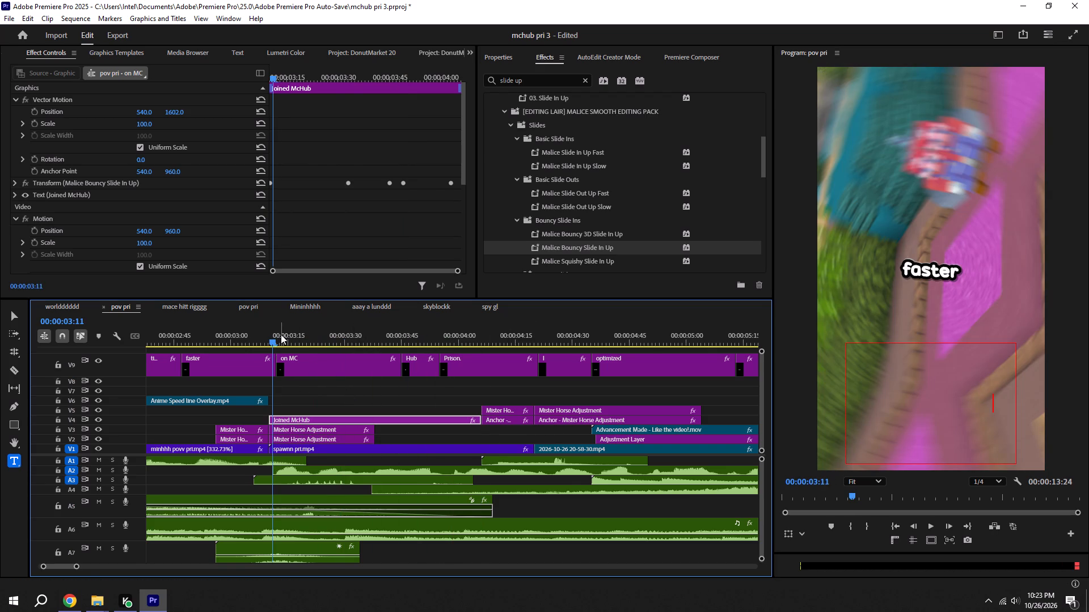
key(space)
key(space)
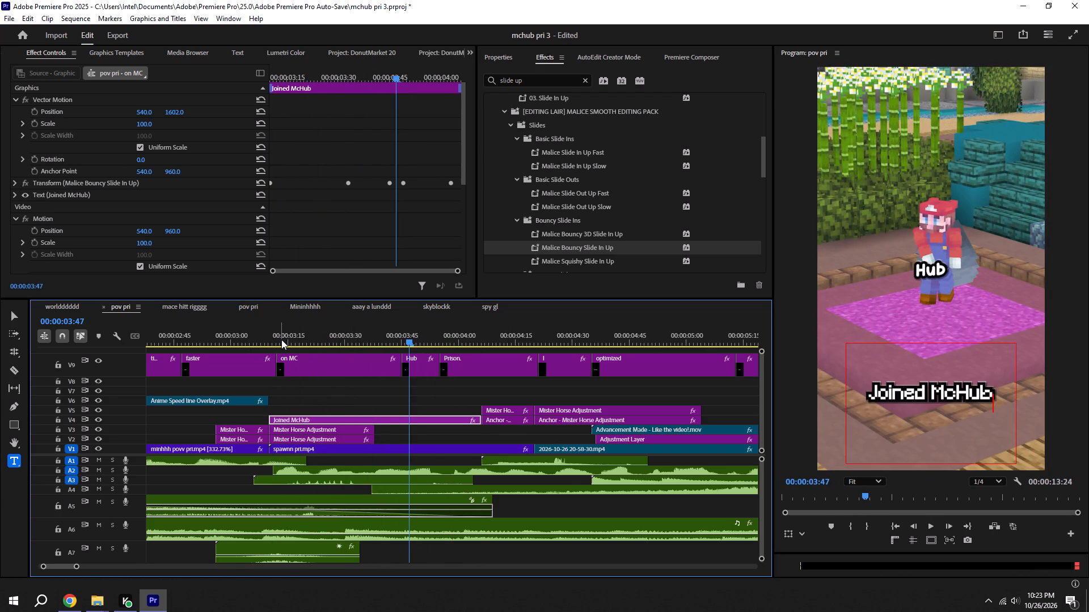
Shift the V4 "Joined McHub" clip a few frames earlier, extend its end back to the Anchor adjustment clip, and play back from 00:00:02:58.
drag(306, 423, 279, 418)
drag(456, 423, 544, 423)
shift+drag(247, 333, 231, 333)
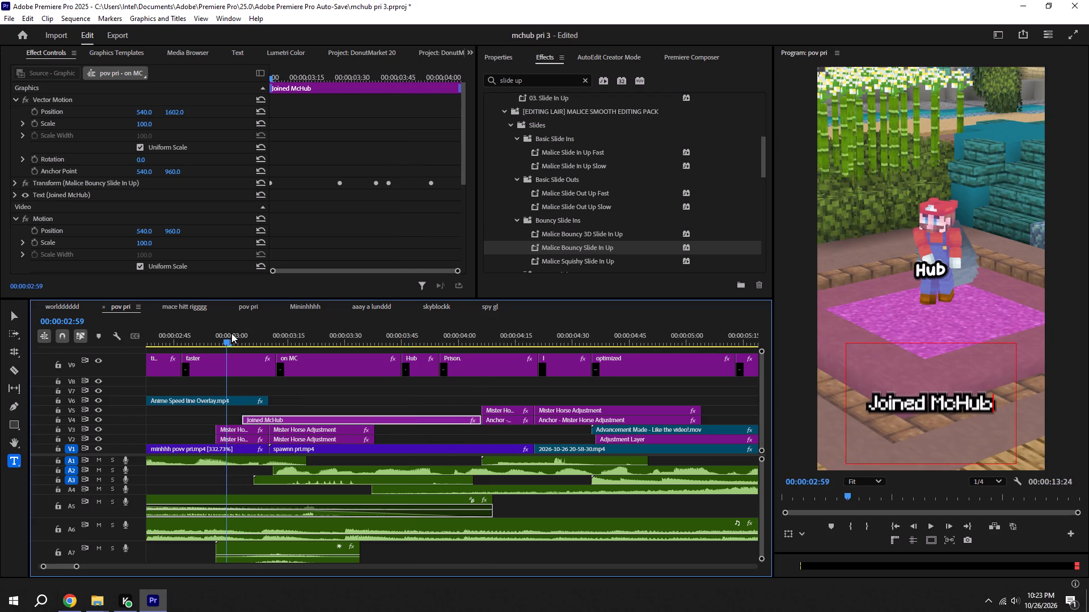
shift+drag(231, 333, 230, 333)
key(space)
key(space)
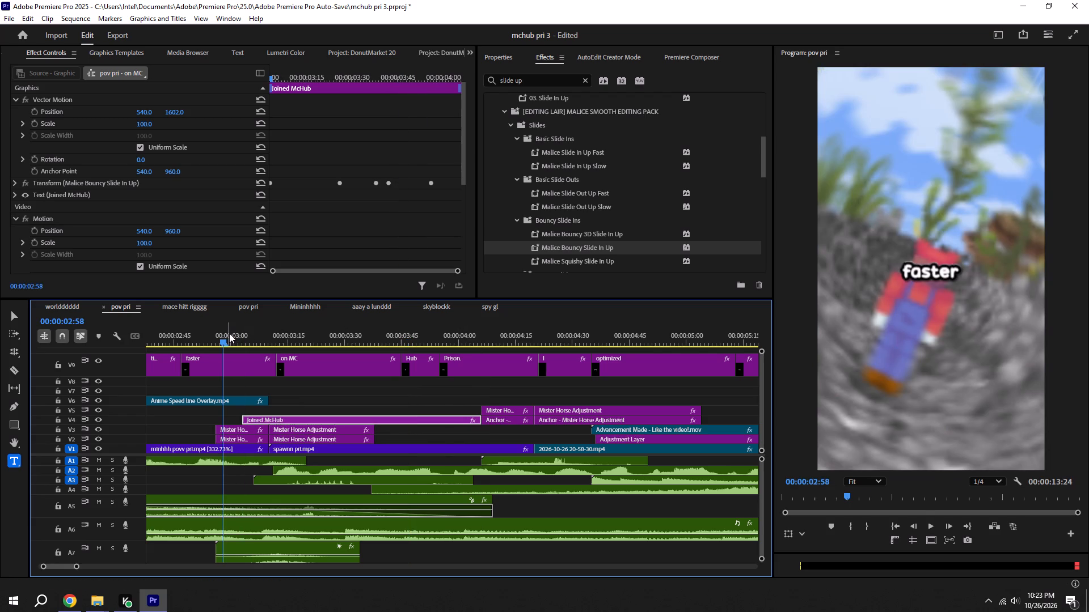
key(space)
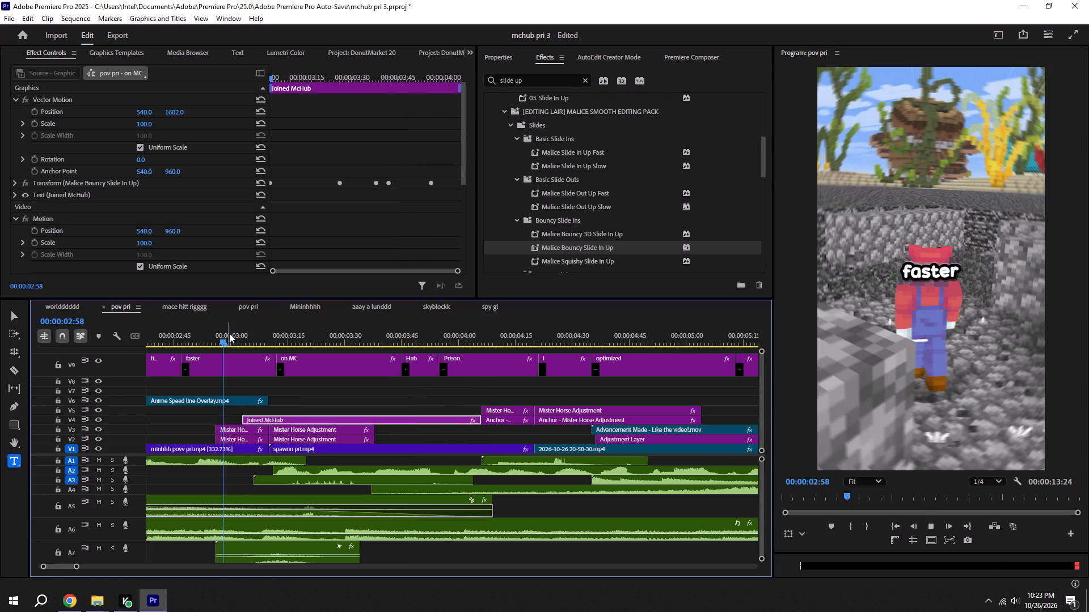
Preview the "Joined McHub" text, and move the four Mister Horse adjustment clips from V4 and V5 up to V6 and V7.
key(space)
key(space)
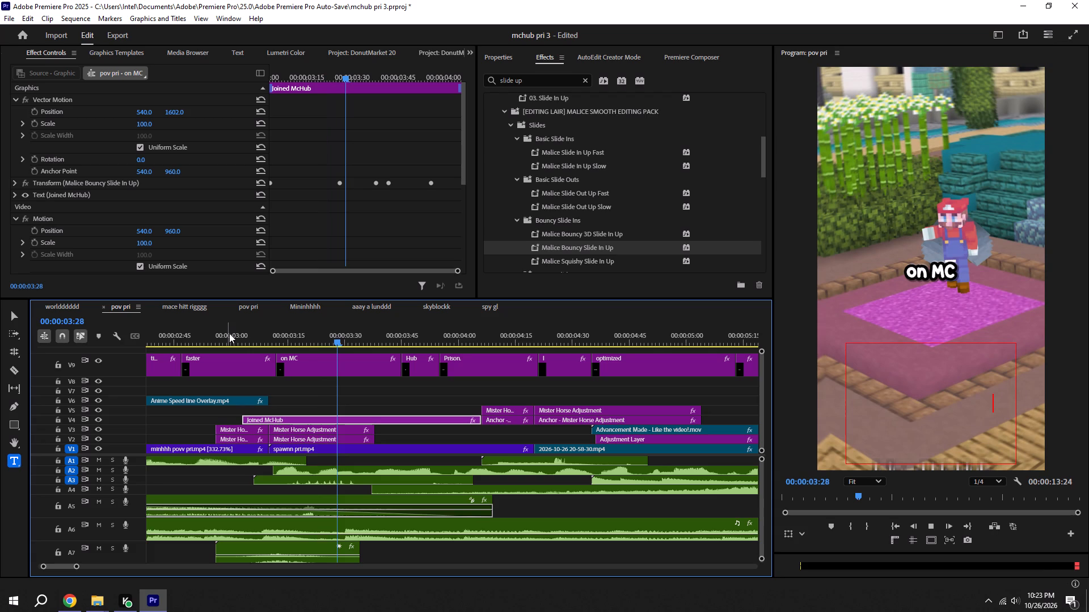
key(space)
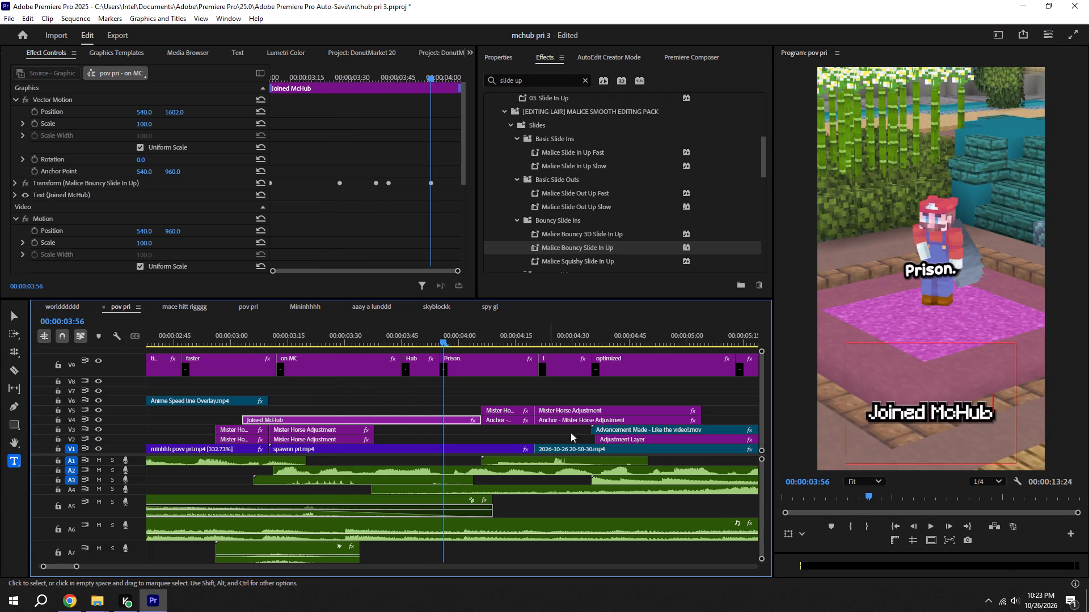
drag(568, 431, 538, 408)
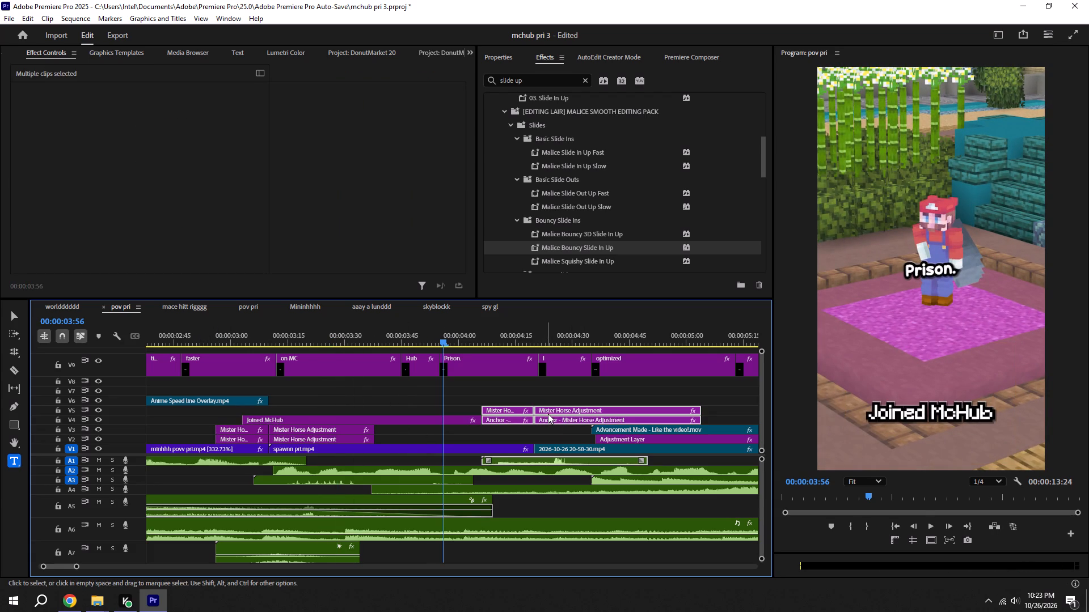
drag(548, 414, 538, 392)
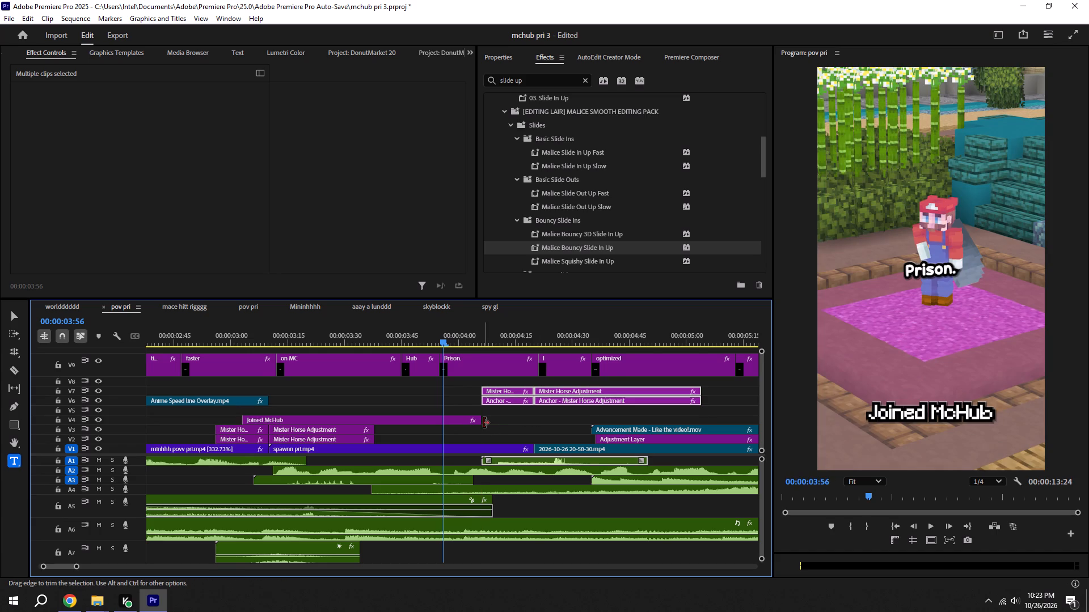
Extend the end of the V4 "Joined McHub" clip to the end of spawn pri.mp4, preview it, and save.
drag(484, 423, 533, 421)
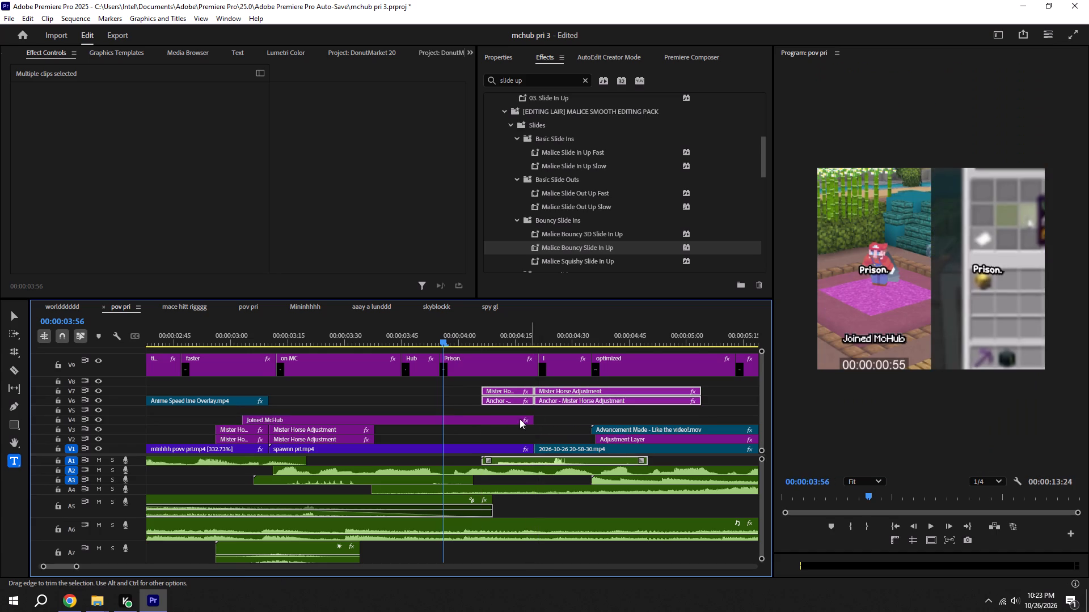
key(space)
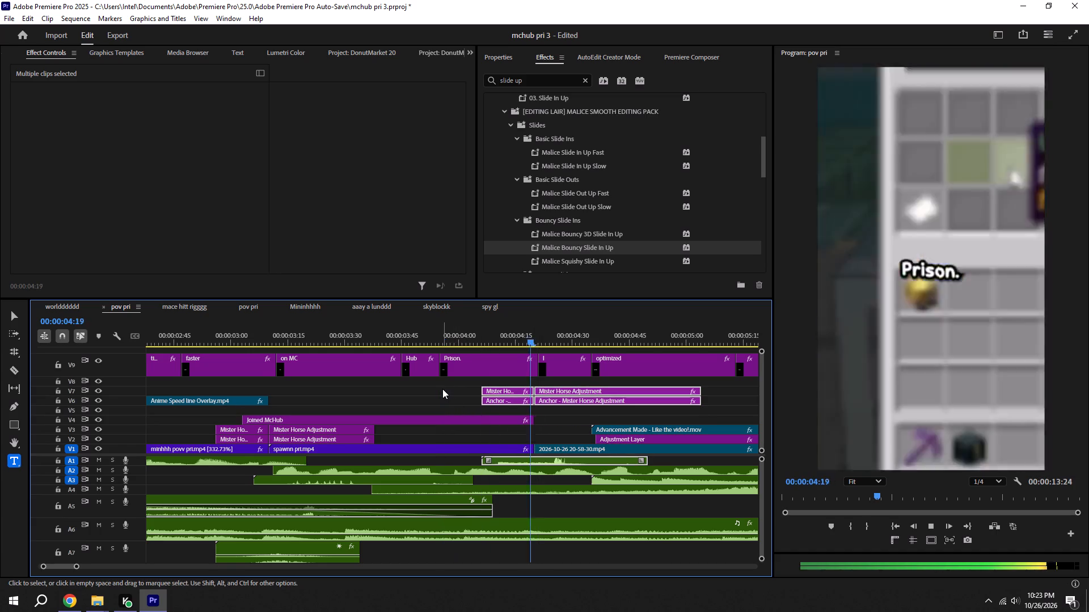
key(ctrl+s)
shift+drag(253, 331, 241, 331)
key(space)
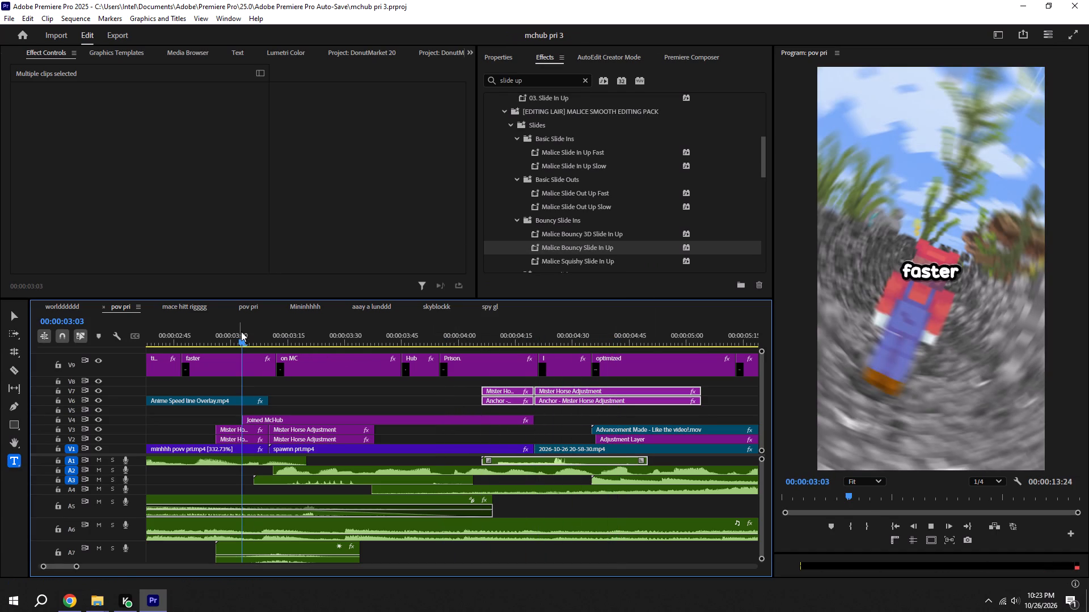
key(space)
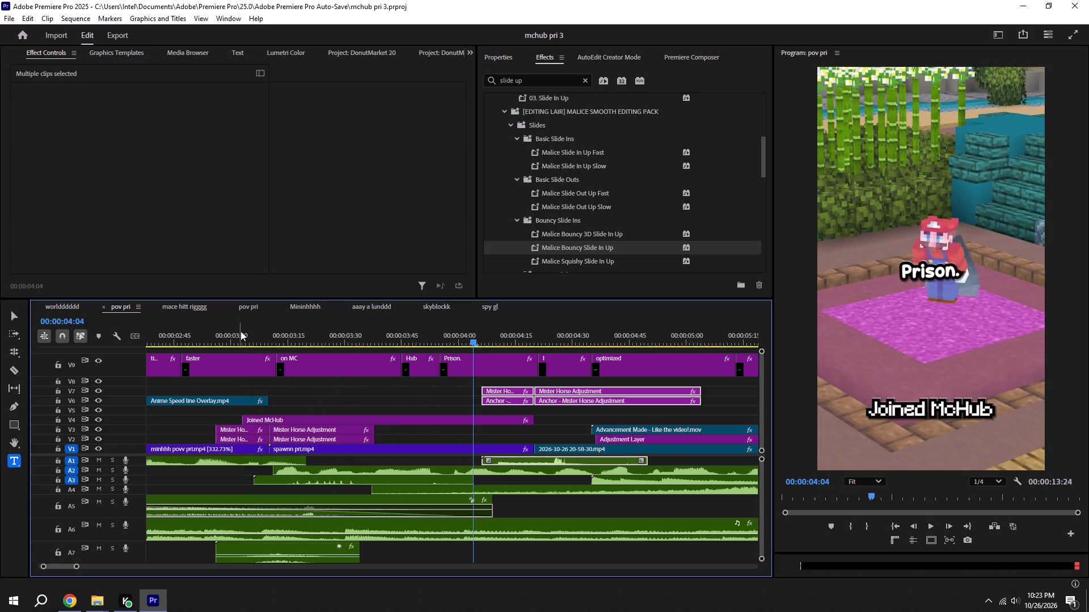
key(space)
key(ctrl+s)
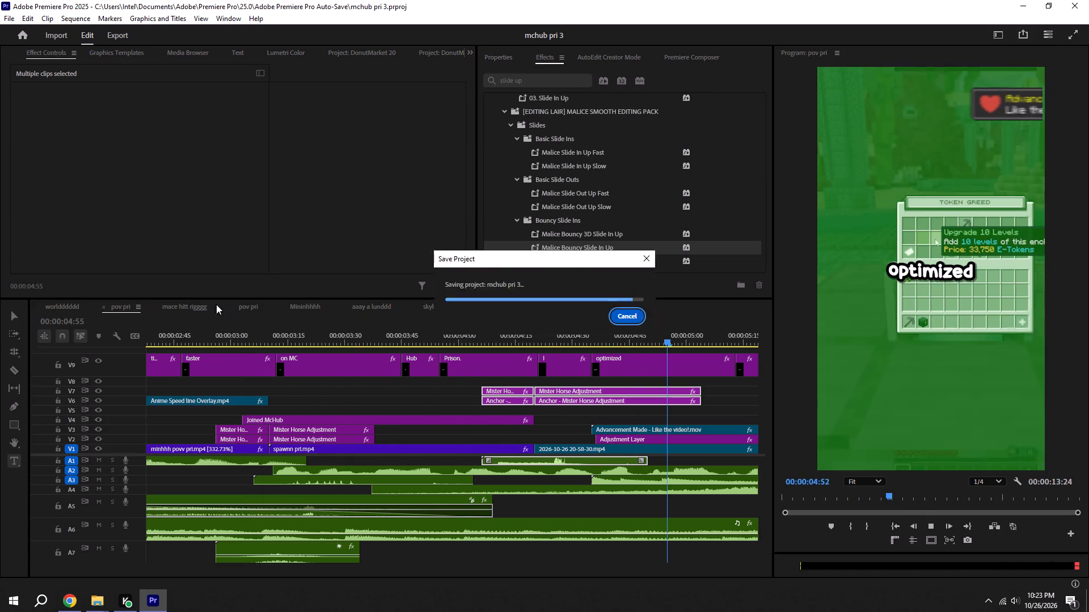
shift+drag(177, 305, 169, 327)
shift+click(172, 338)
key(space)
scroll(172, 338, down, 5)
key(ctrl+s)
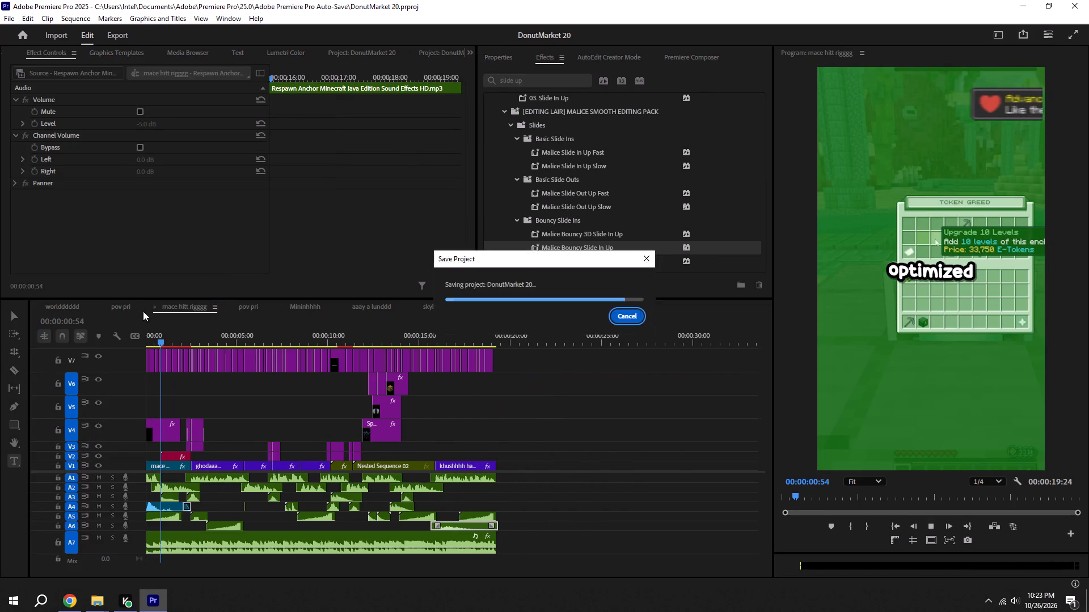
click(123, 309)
Set the Vector Motion vertical position of the V4 "Joined McHub" text to 1510, save, and preview it from its start.
drag(181, 328, 111, 339)
alt+scroll(243, 376, down, 8)
key(space)
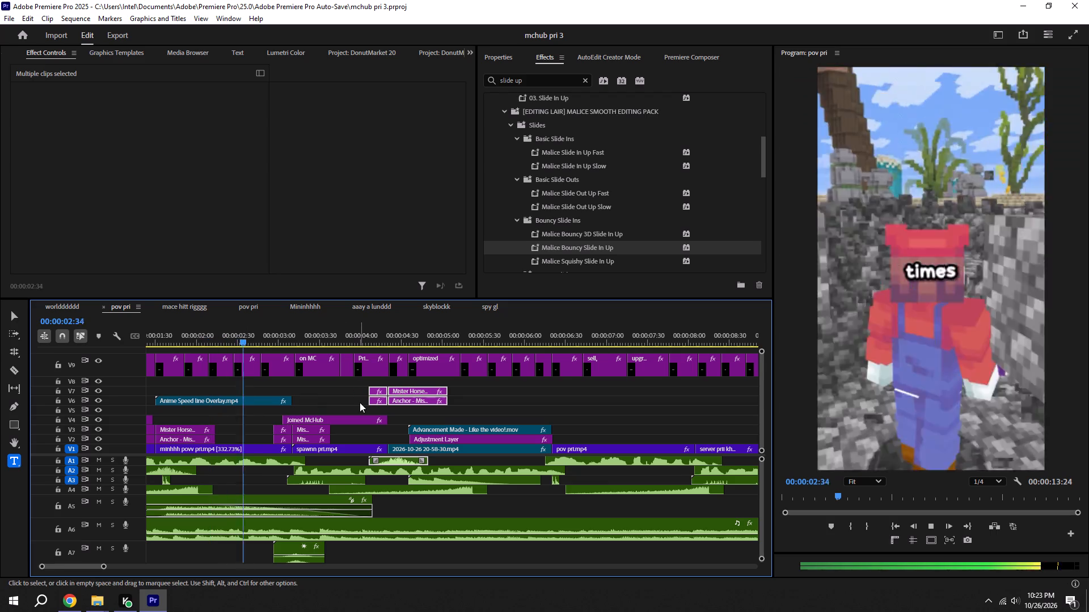
key(space)
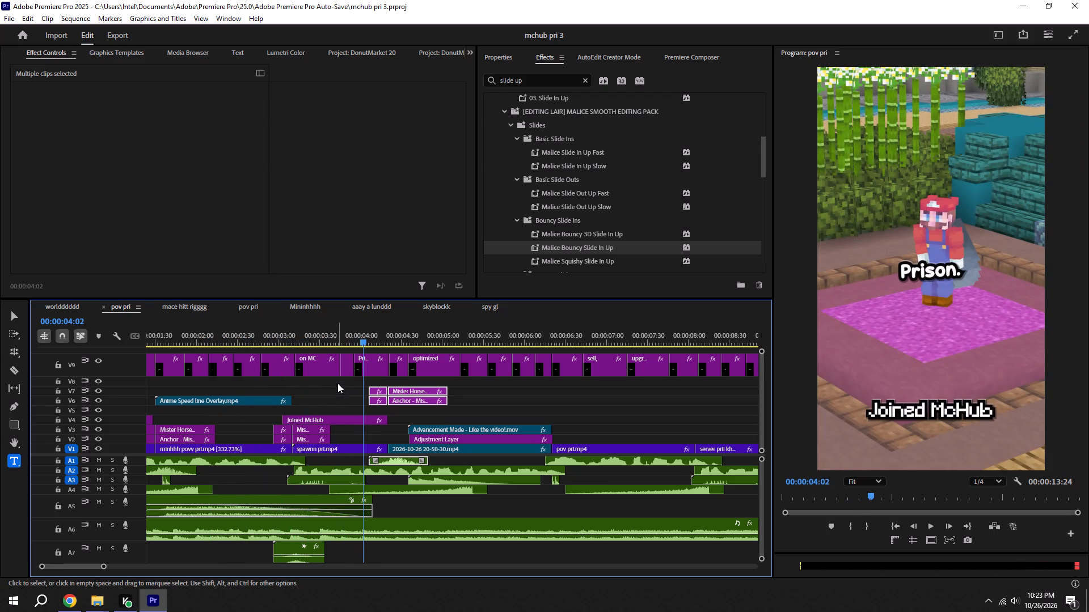
click(358, 423)
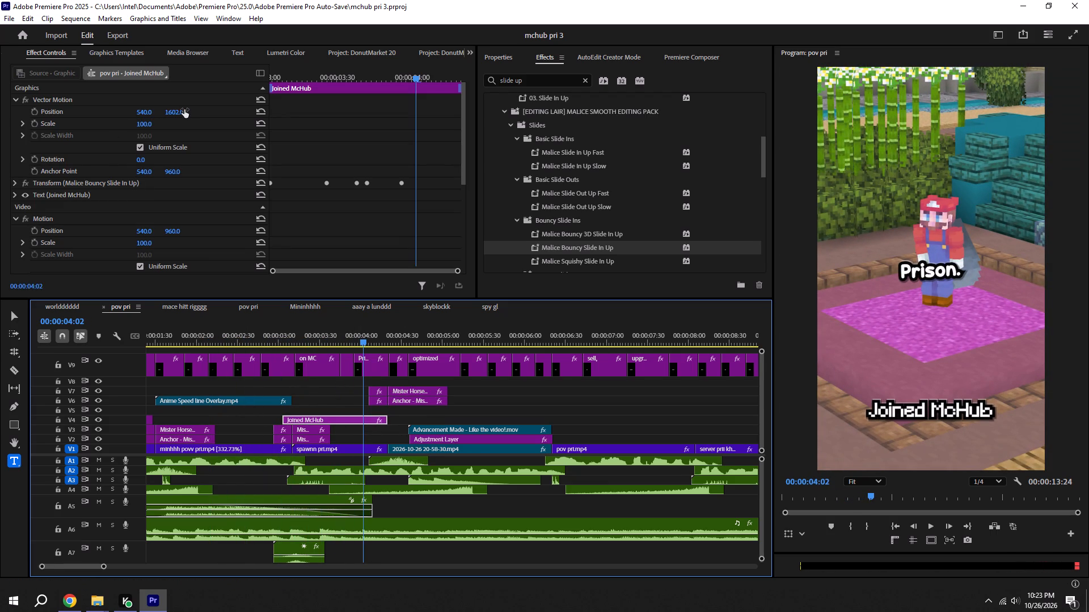
drag(183, 110, 149, 120)
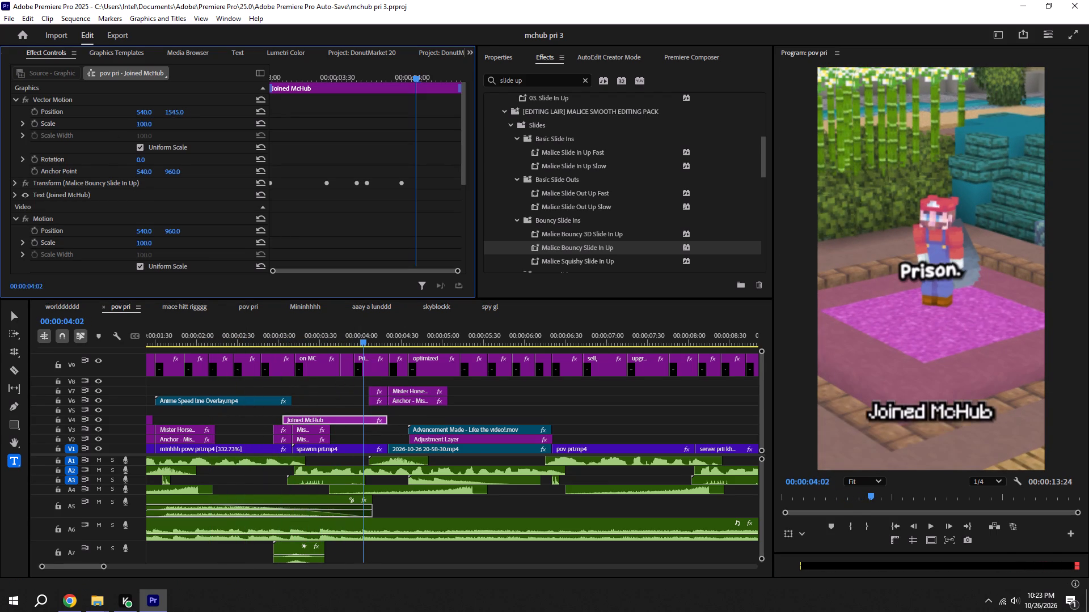
drag(149, 120, 131, 121)
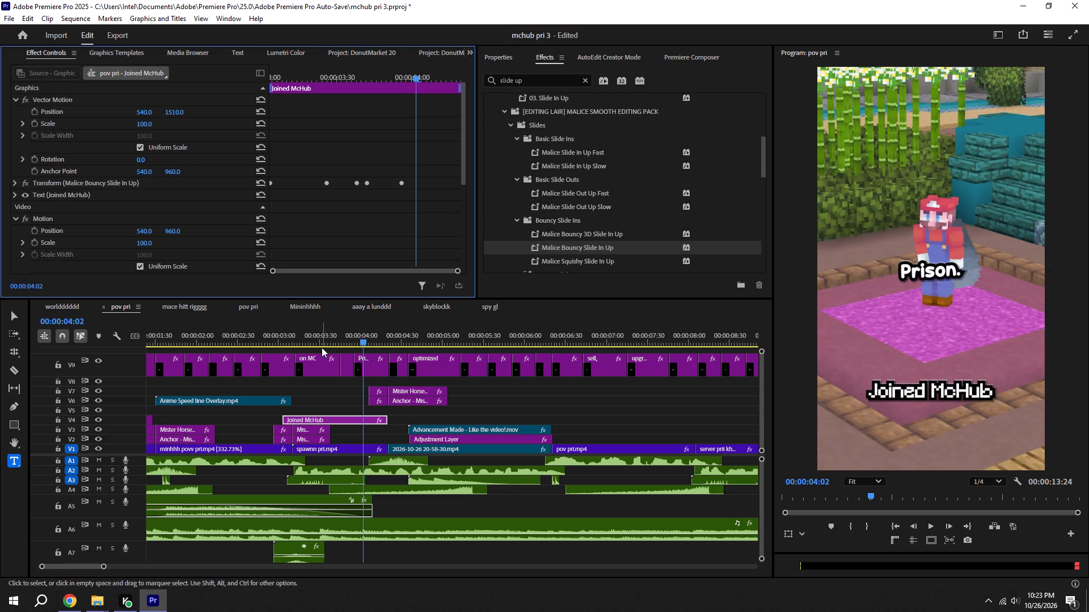
key(ctrl+s)
shift+drag(278, 339, 286, 337)
key(space)
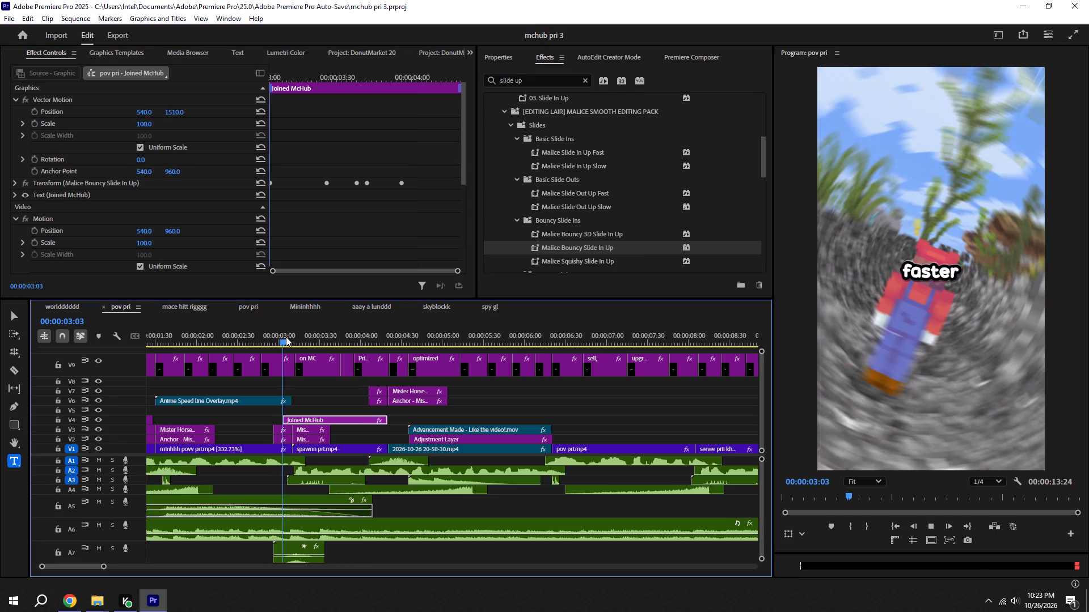
key(space)
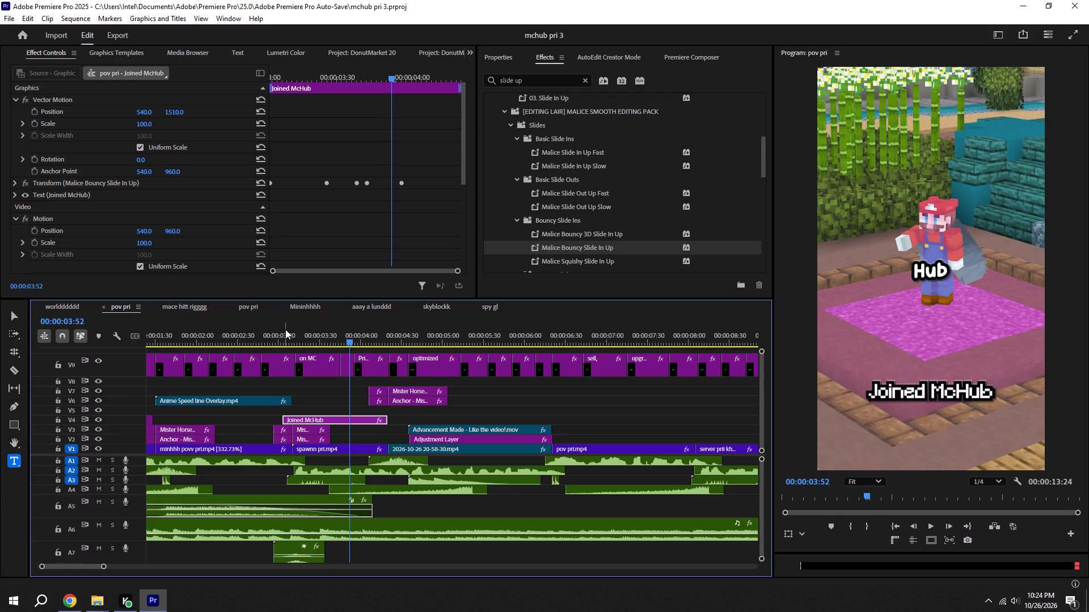
Remove the Malice Bouncy Slide In Up effect from the "Joined McHub" clip and save.
scroll(125, 222, down, 5)
click(89, 122)
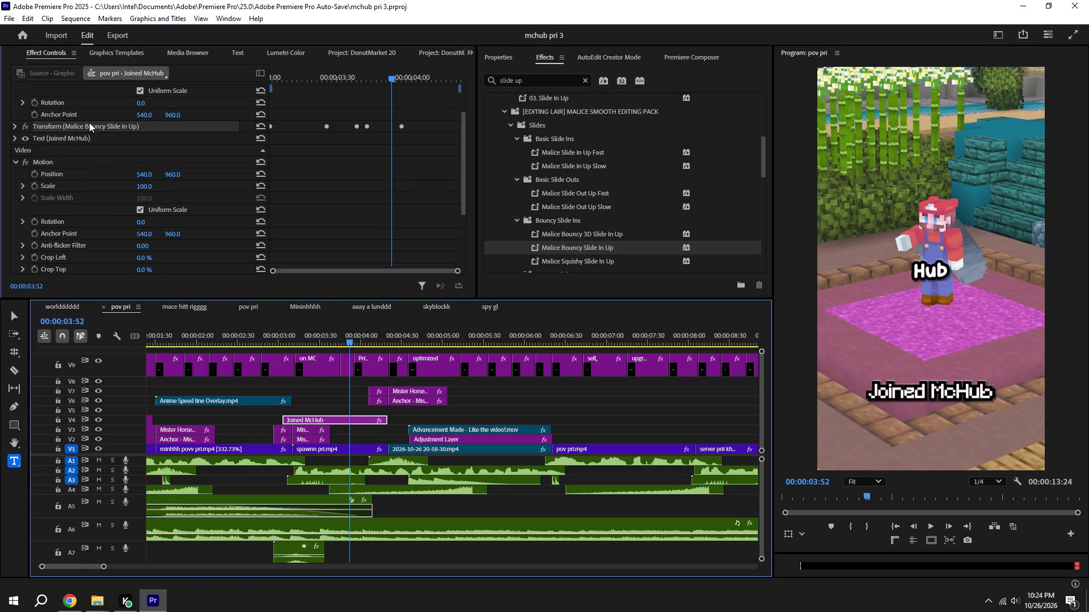
key(BackSpace)
key(ctrl+s)
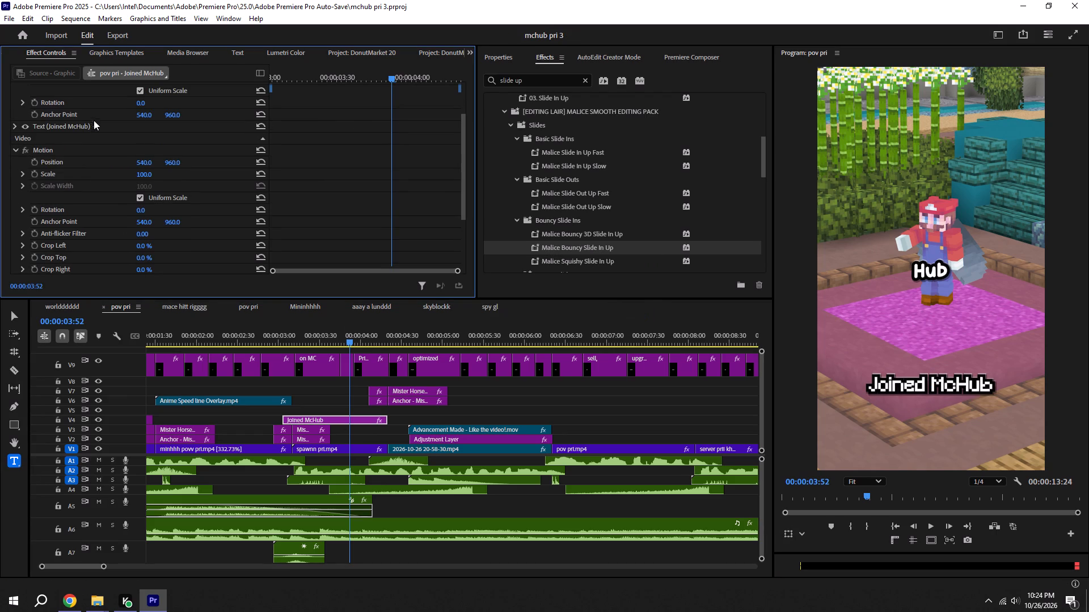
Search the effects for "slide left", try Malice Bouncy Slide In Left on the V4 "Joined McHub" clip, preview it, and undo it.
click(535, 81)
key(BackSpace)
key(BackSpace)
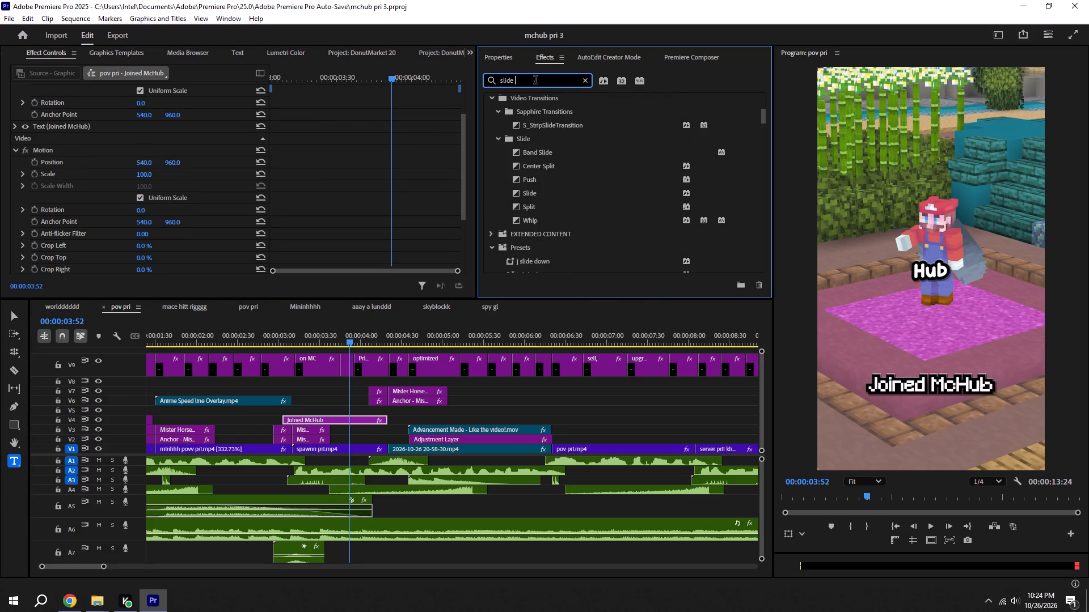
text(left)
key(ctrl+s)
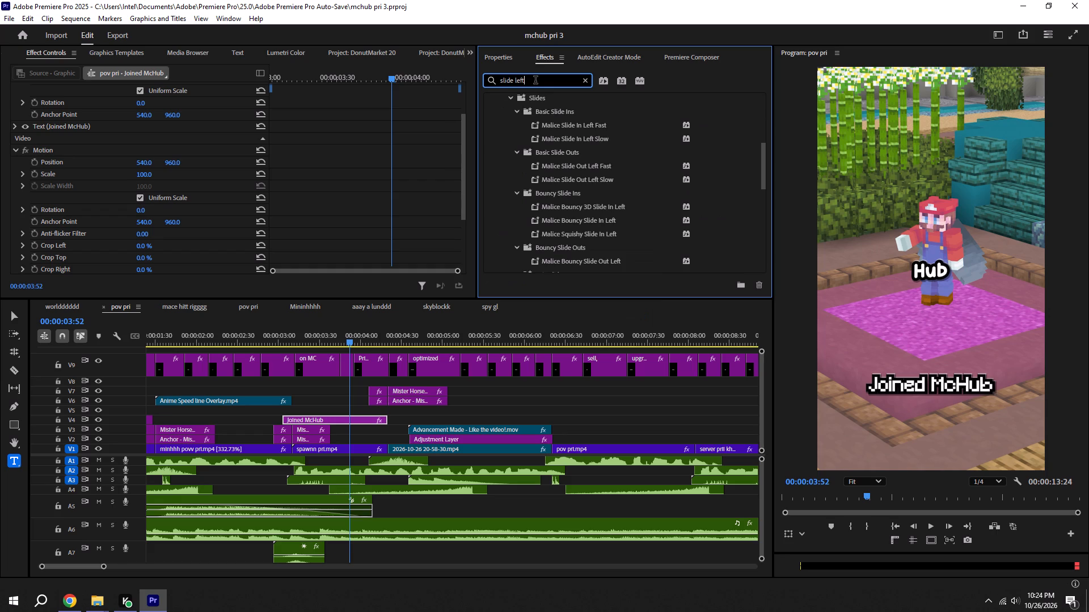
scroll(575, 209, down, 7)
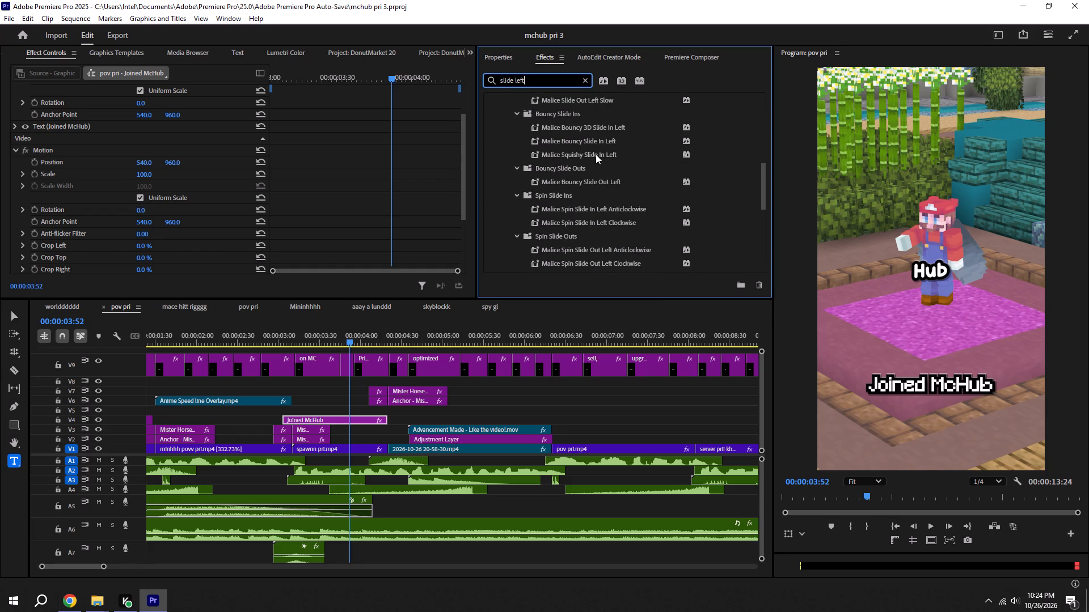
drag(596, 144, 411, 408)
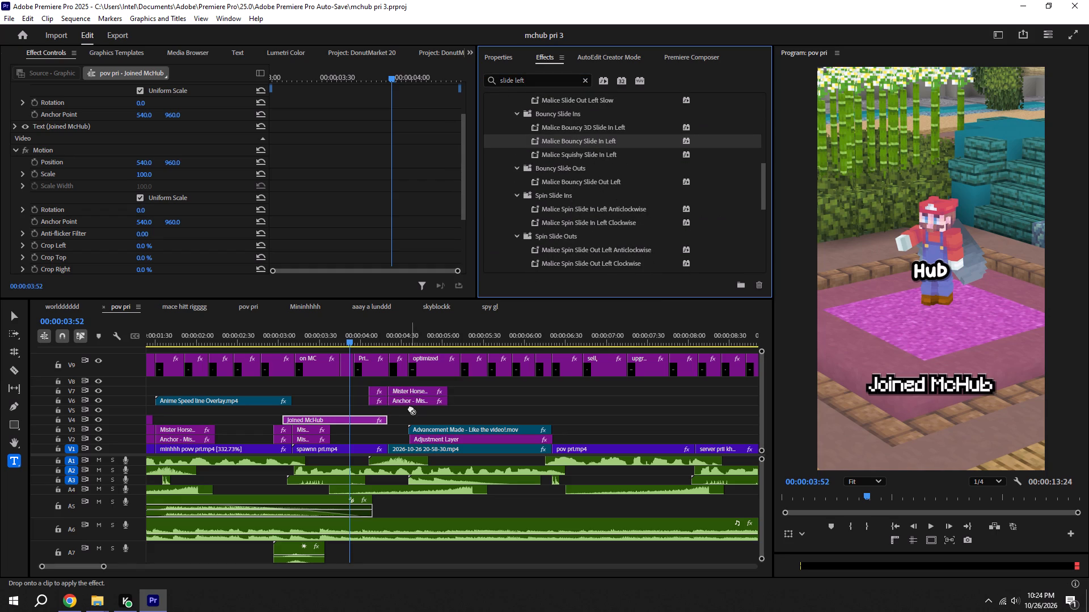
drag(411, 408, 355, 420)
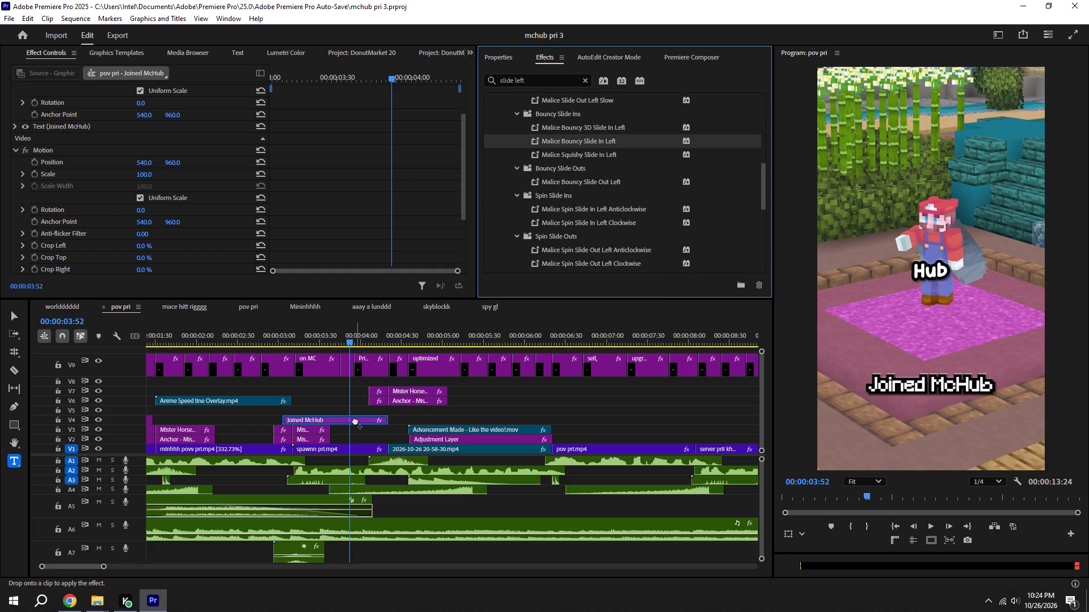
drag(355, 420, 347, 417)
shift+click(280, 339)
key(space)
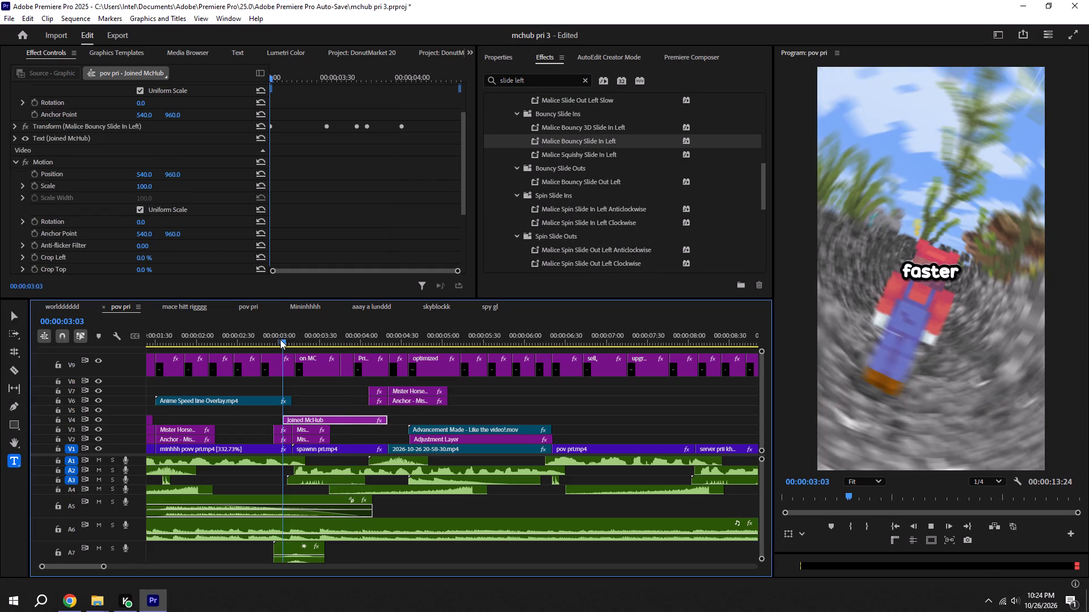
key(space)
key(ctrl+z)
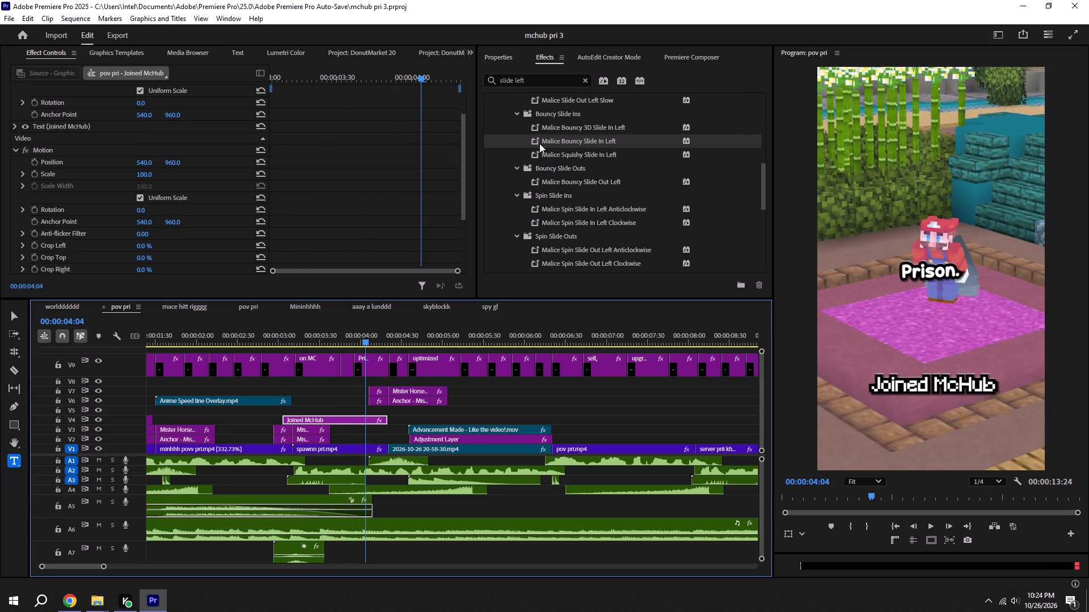
Search the effects for "slide right", apply Malice Bouncy Slide In Right to the V4 "Joined McHub" clip, preview it, and save.
click(532, 80)
key(BackSpace)
key(BackSpace)
key(BackSpace)
key(BackSpace)
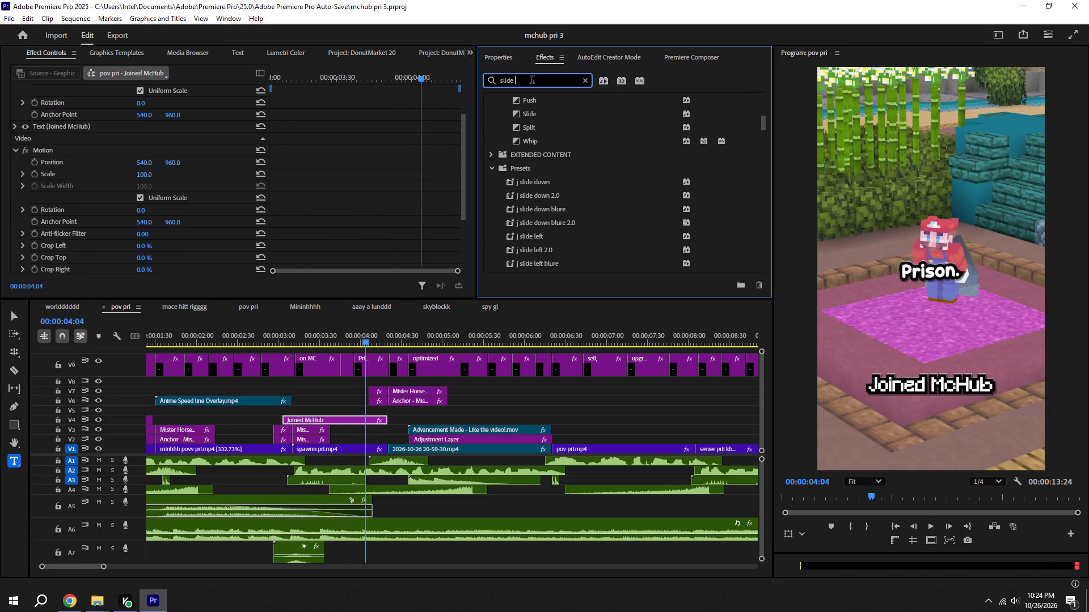
text(right)
key(ctrl+s)
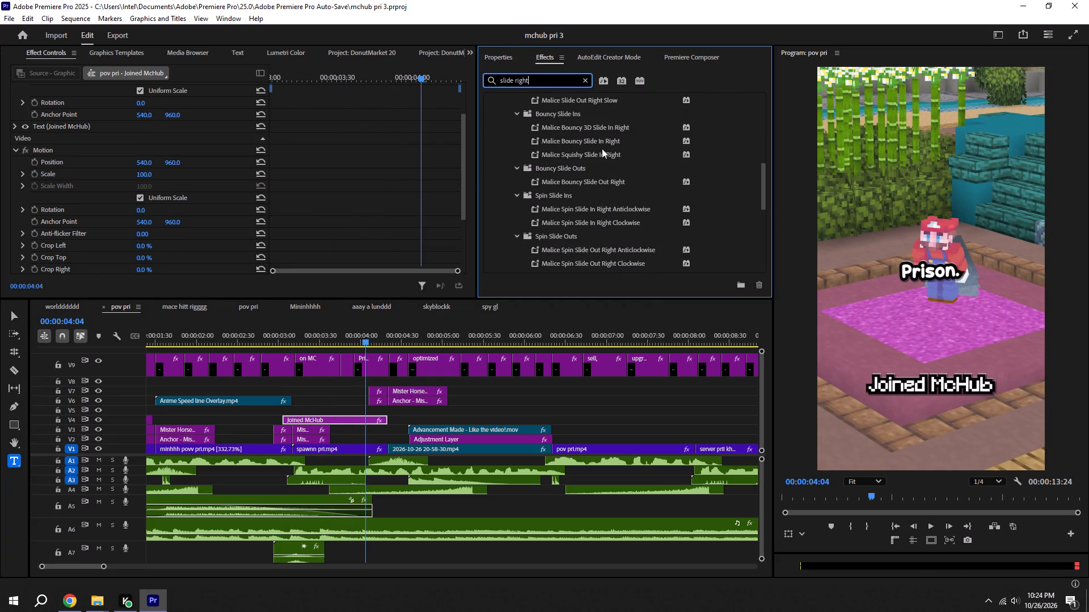
drag(584, 140, 339, 421)
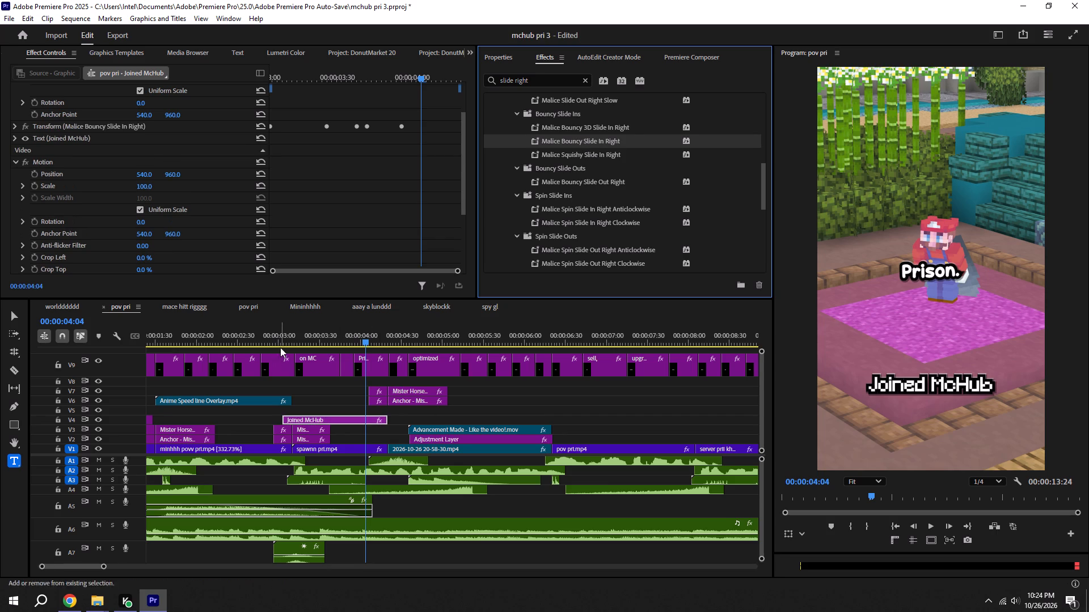
shift+click(280, 341)
key(space)
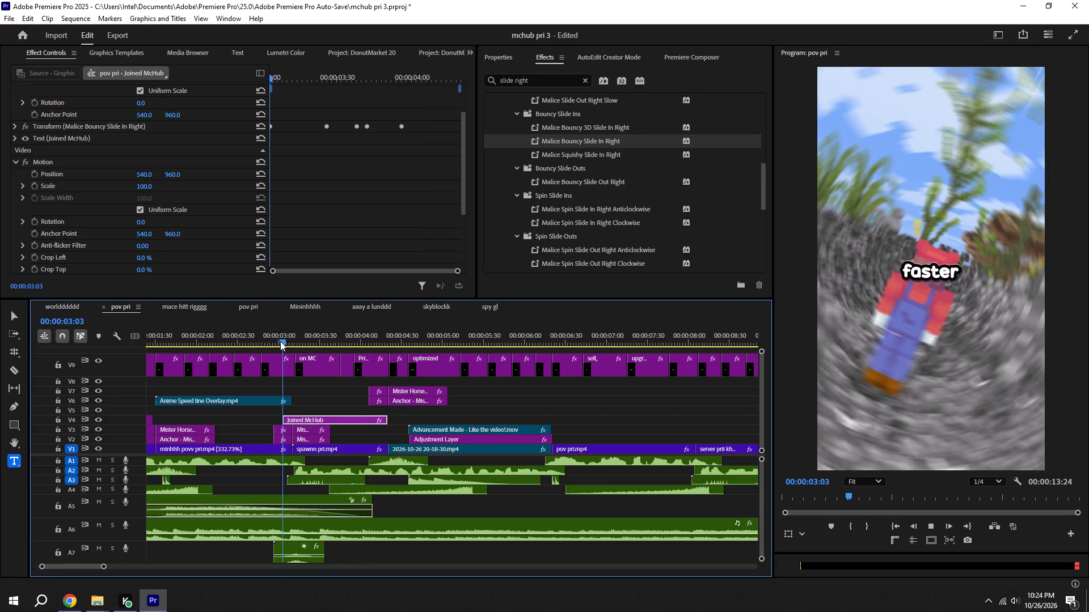
key(space)
key(ctrl+s)
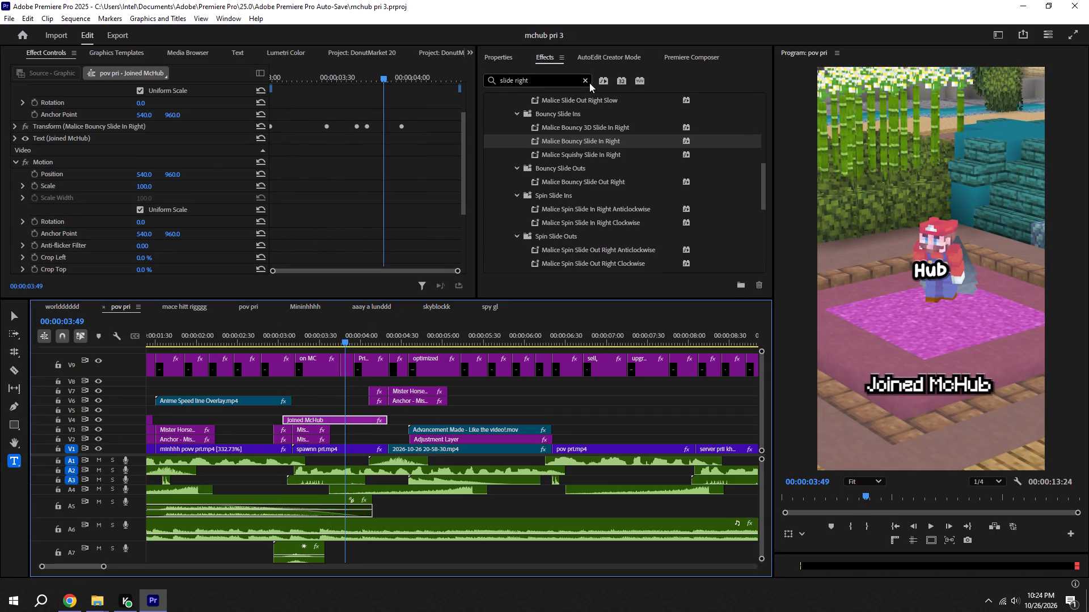
Set the font size of the "Joined McHub" text layer to 80 and save.
click(496, 57)
click(574, 110)
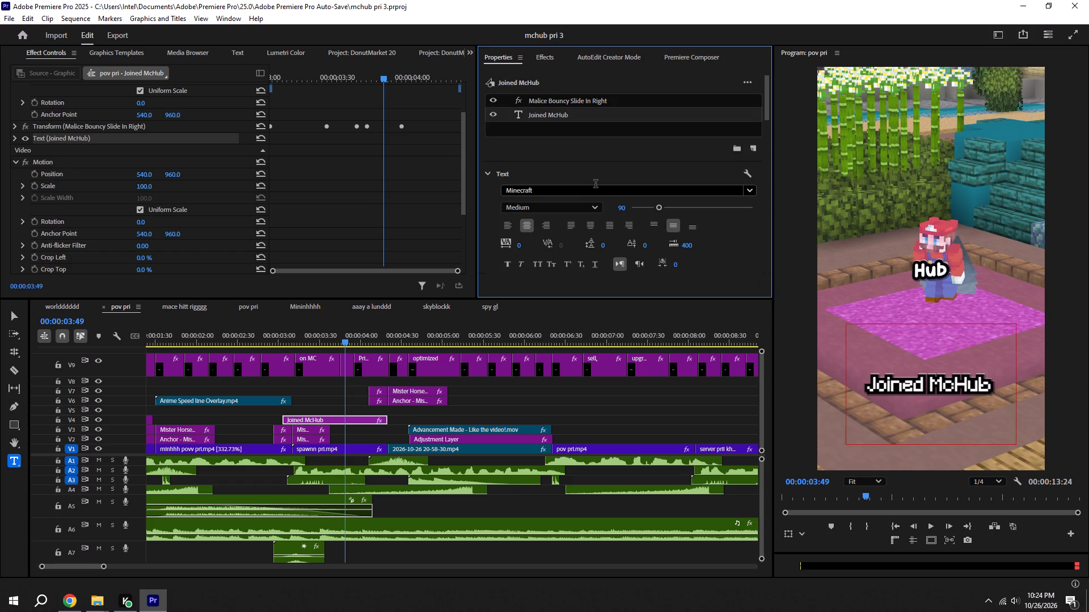
click(618, 209)
text(80)
key(Return)
key(ctrl+s)
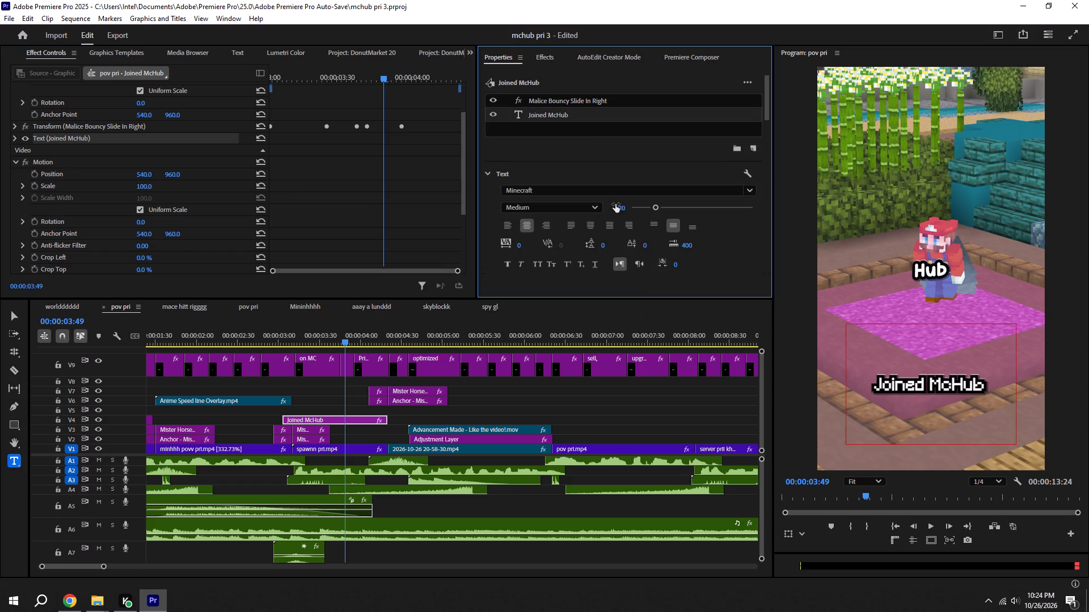
scroll(589, 241, down, 5)
scroll(178, 163, up, 10)
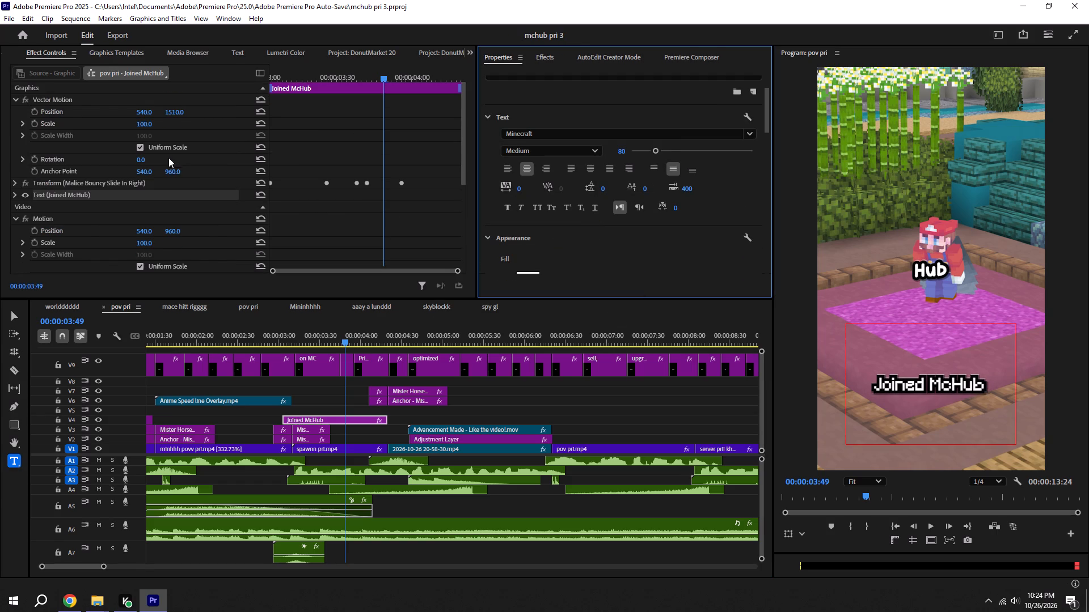
Set the "Joined McHub" clip's Vector Motion horizontal position to 323, preview the slide-in, and save.
drag(142, 110, 44, 124)
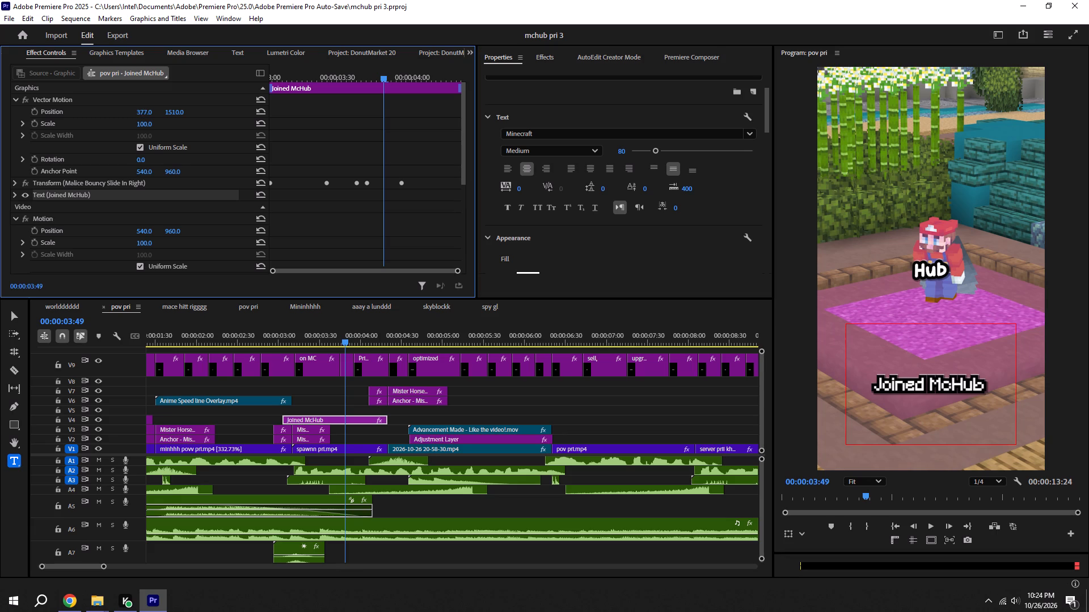
drag(44, 124, 233, 137)
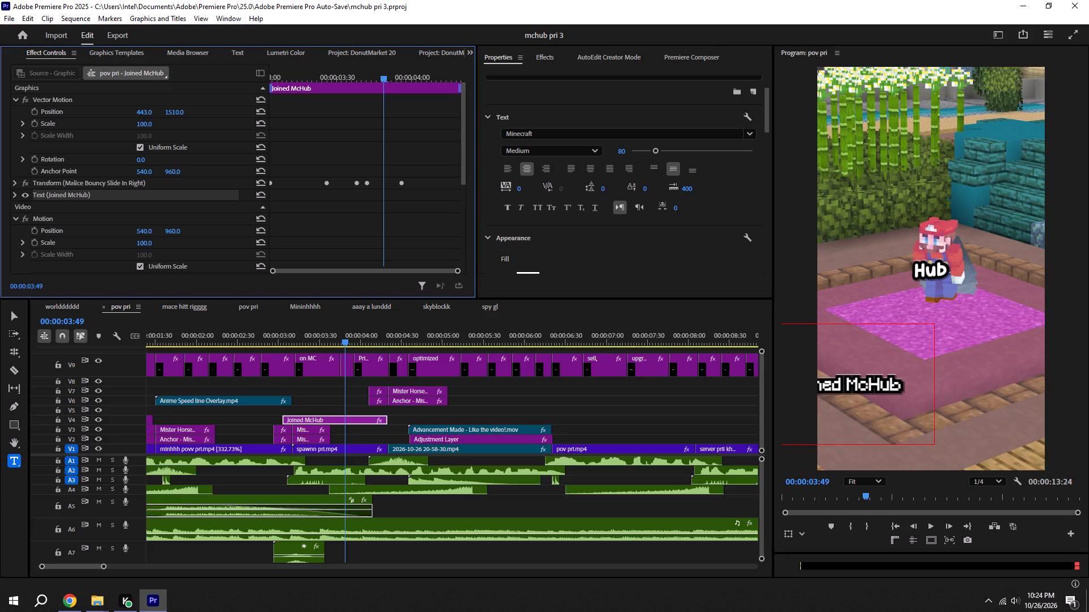
drag(233, 137, 188, 137)
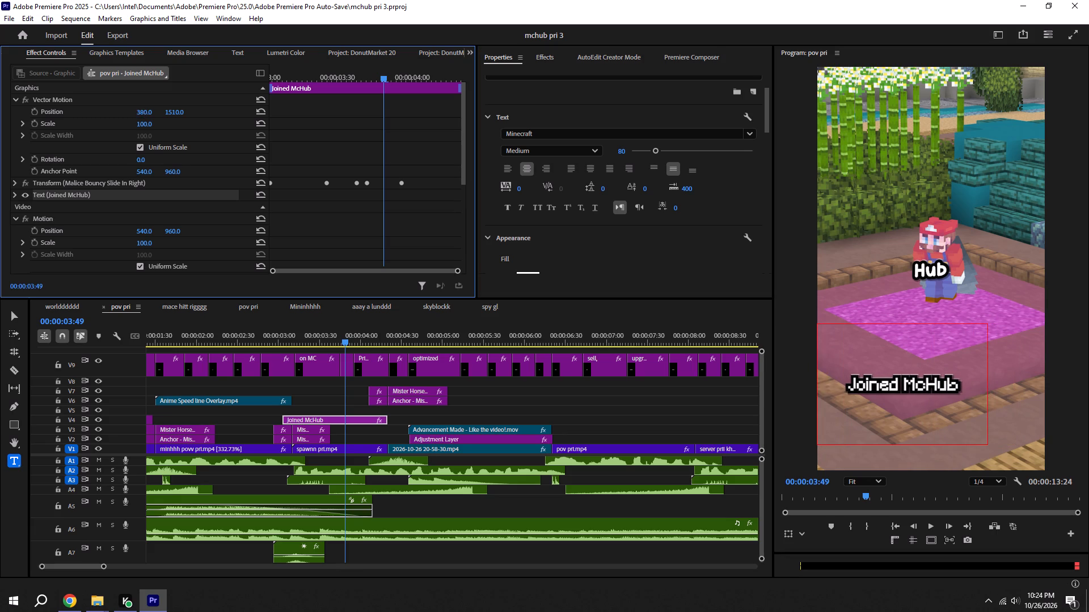
drag(188, 137, 164, 137)
key(ctrl+s)
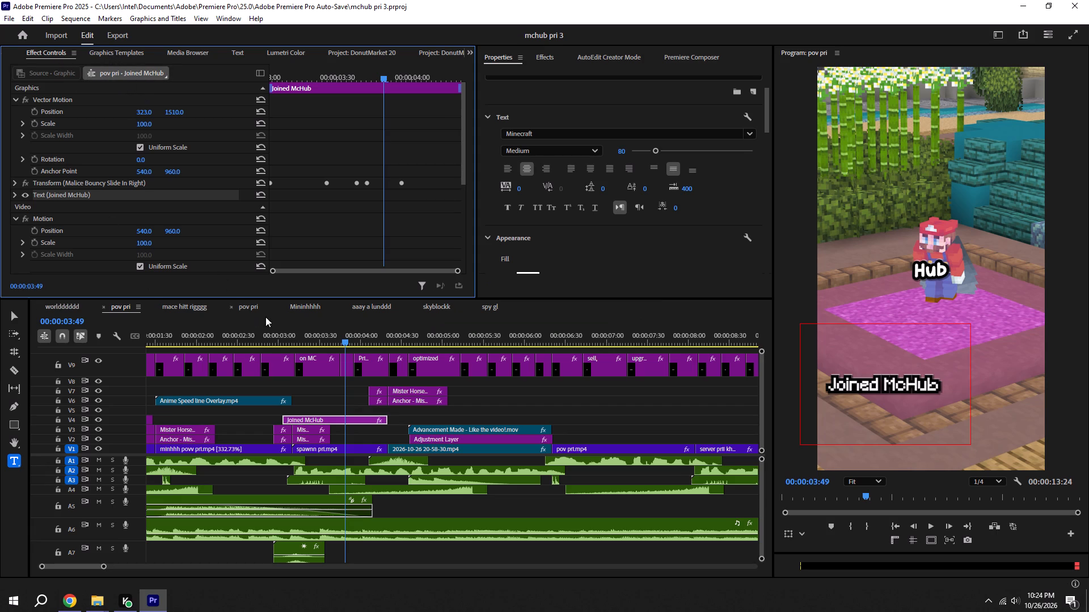
shift+click(261, 345)
click(321, 392)
key(space)
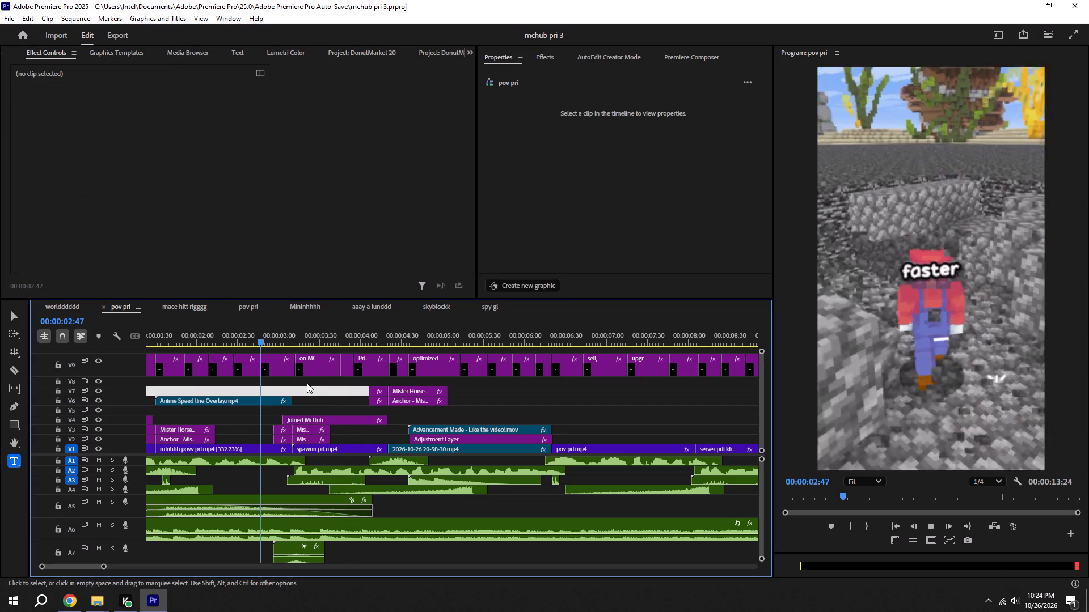
key(space)
key(ctrl+s)
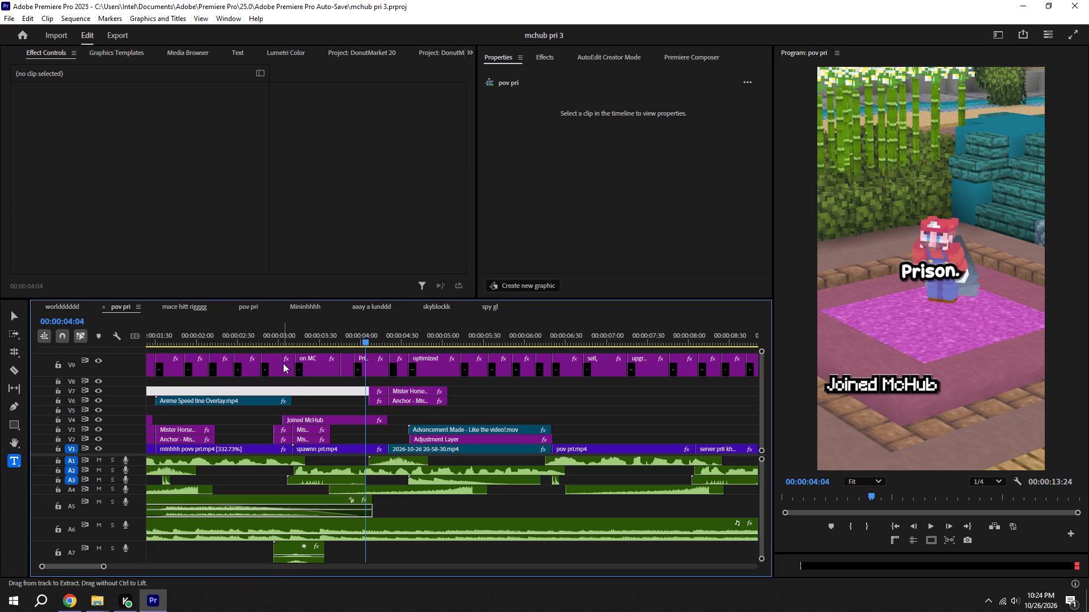
Turn off the stroke on the "Joined McHub" text layer and save the project.
click(331, 421)
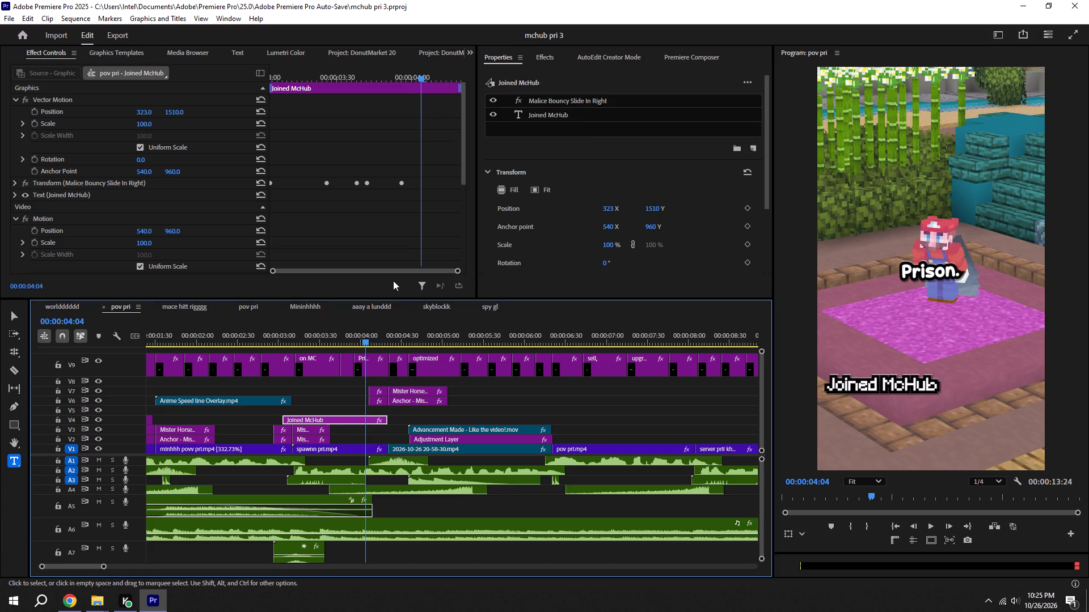
scroll(580, 148, down, 12)
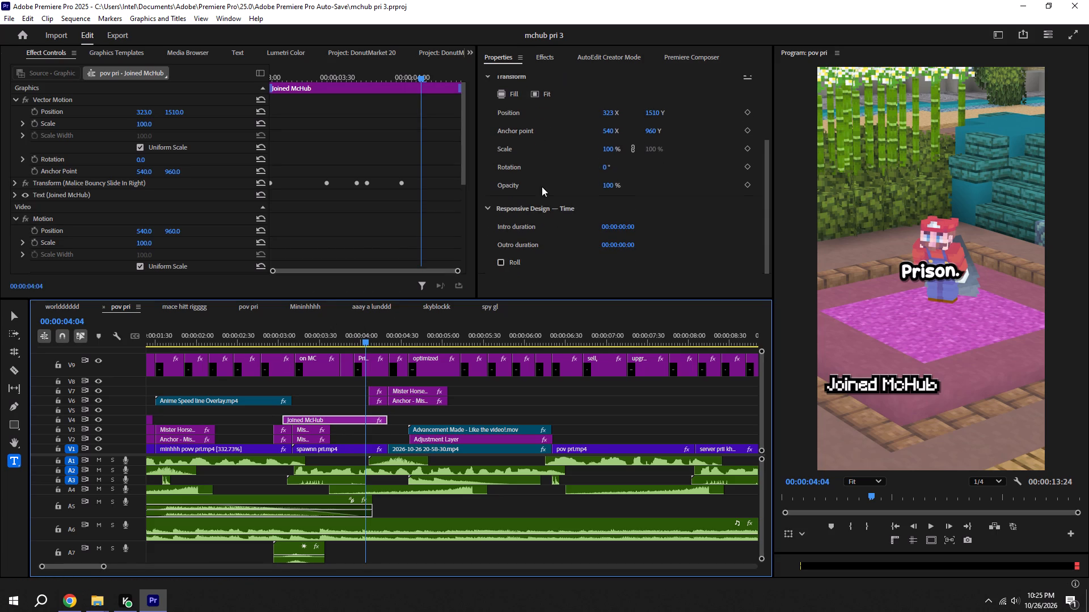
scroll(542, 188, up, 11)
double_click(556, 112)
double_click(572, 118)
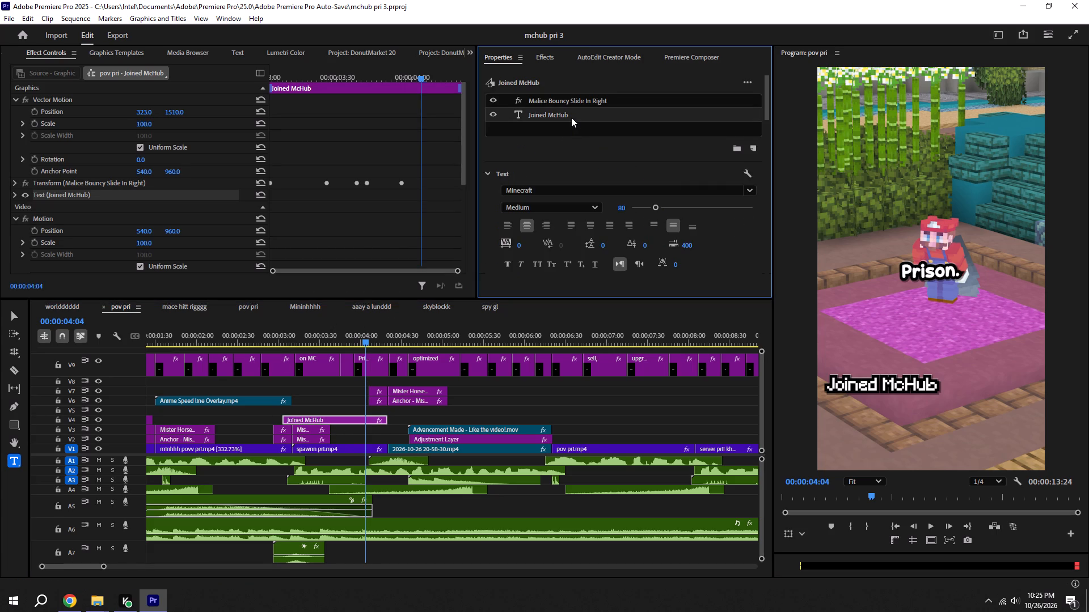
scroll(569, 156, down, 16)
click(502, 196)
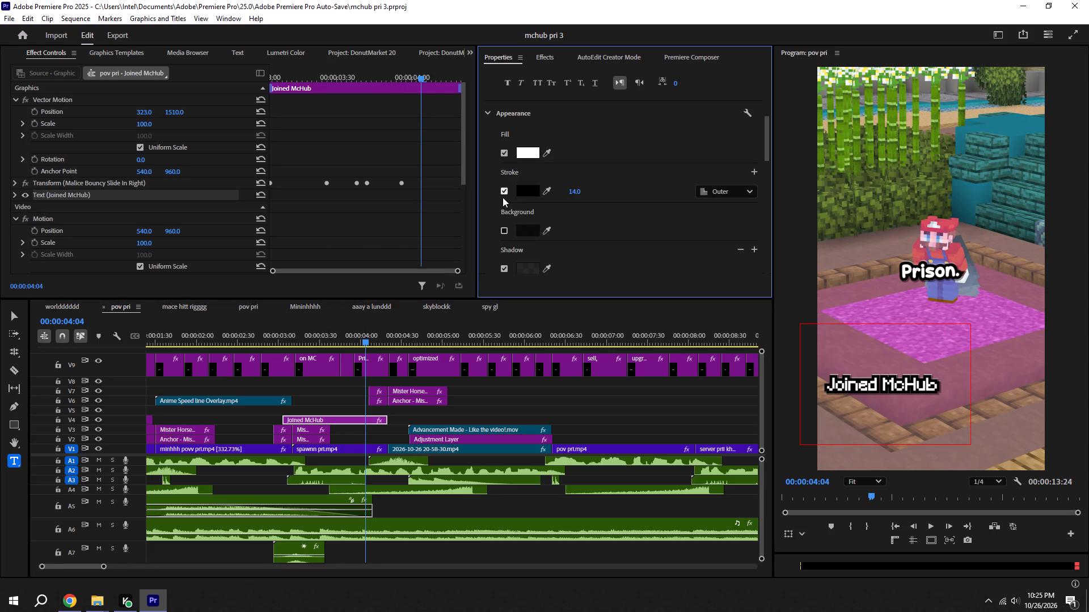
scroll(508, 227, down, 6)
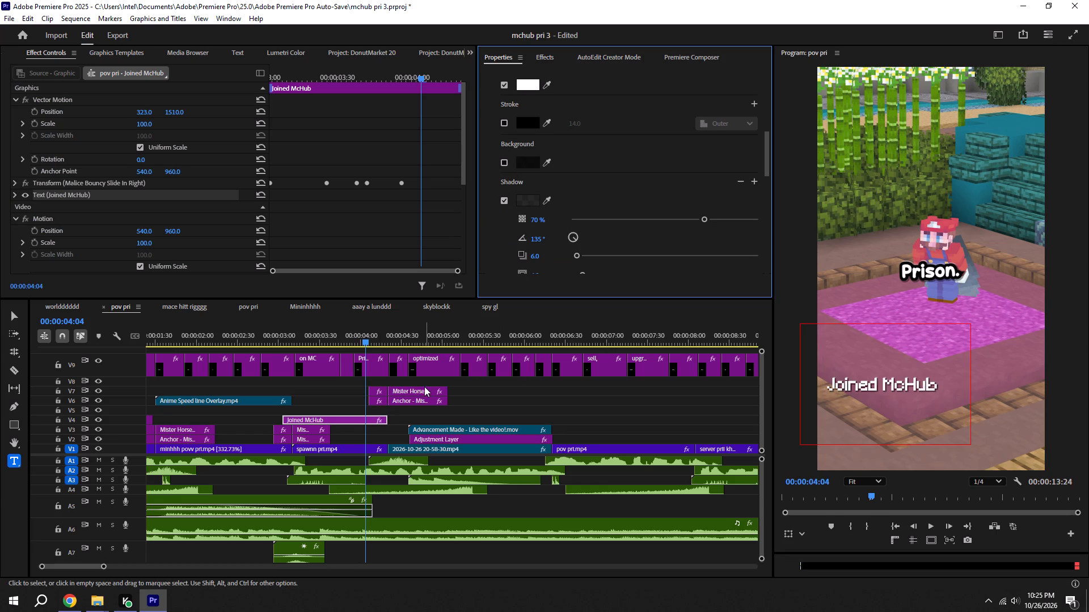
key(ctrl+s)
At 00:00:03:46, draw a thin rectangle over the "Joined McHub" text, from the frame's left edge to just past the text.
shift+click(288, 334)
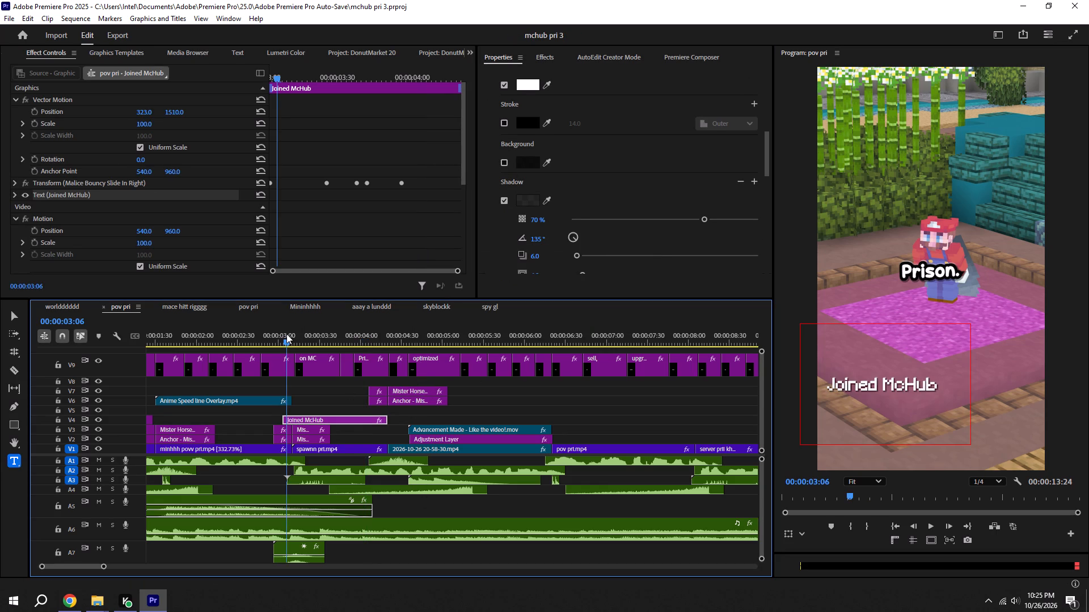
click(328, 406)
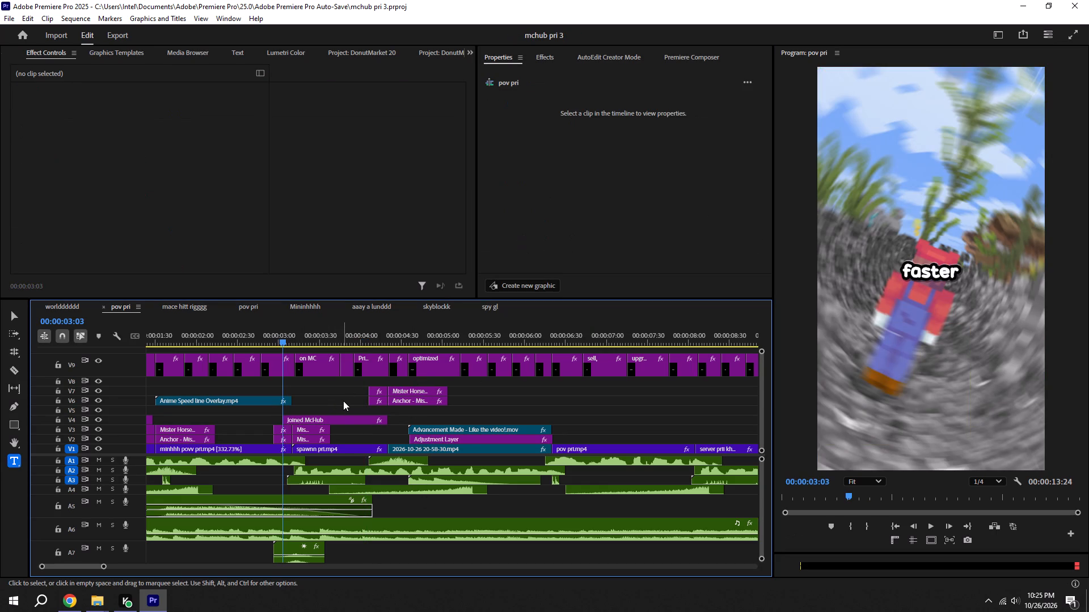
key(v)
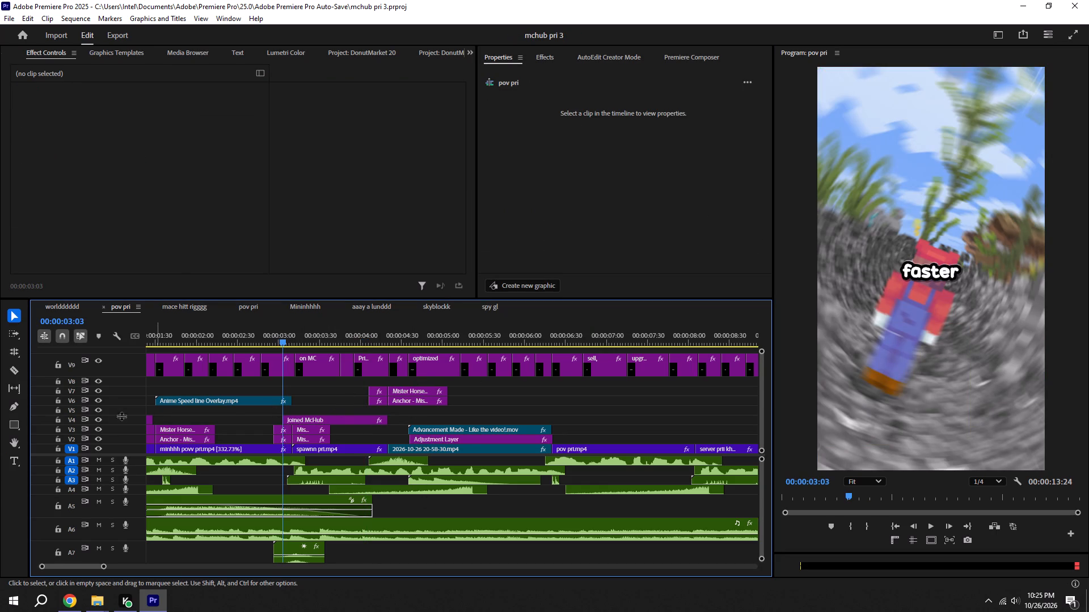
click(15, 423)
click(301, 338)
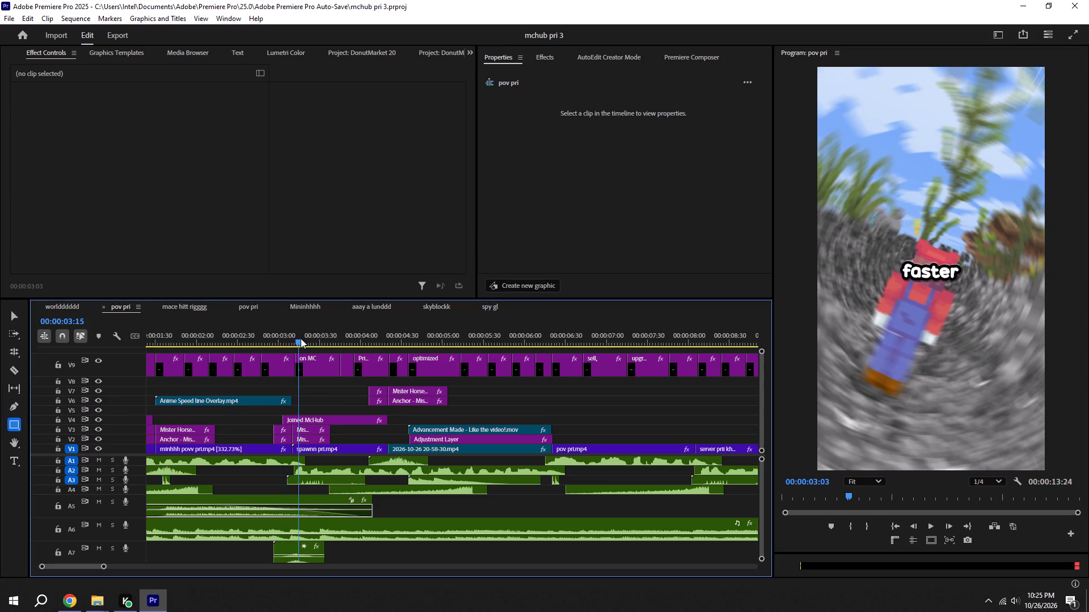
key(space)
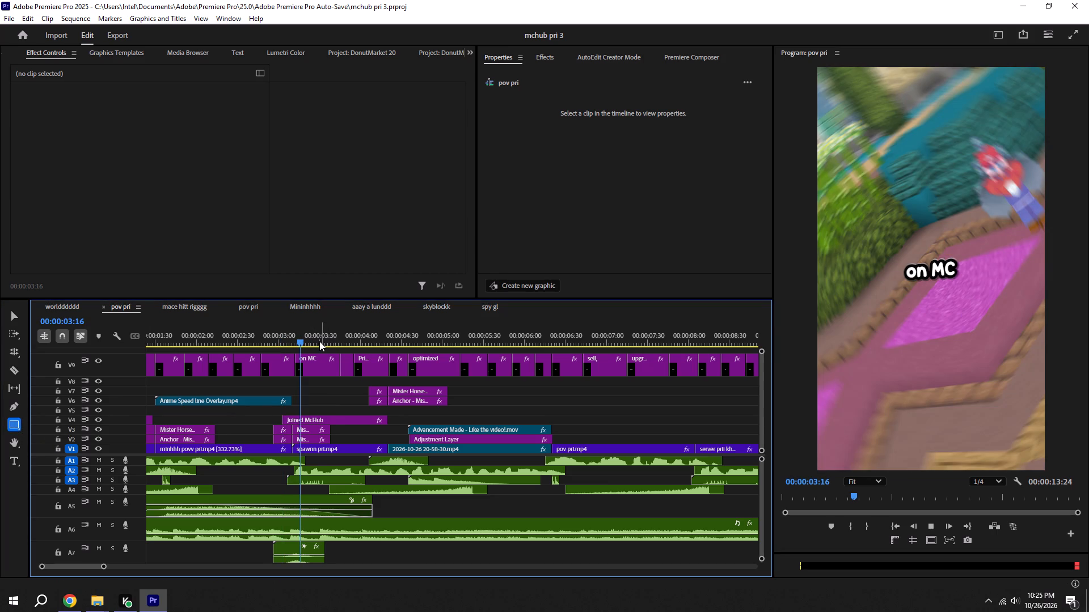
key(space)
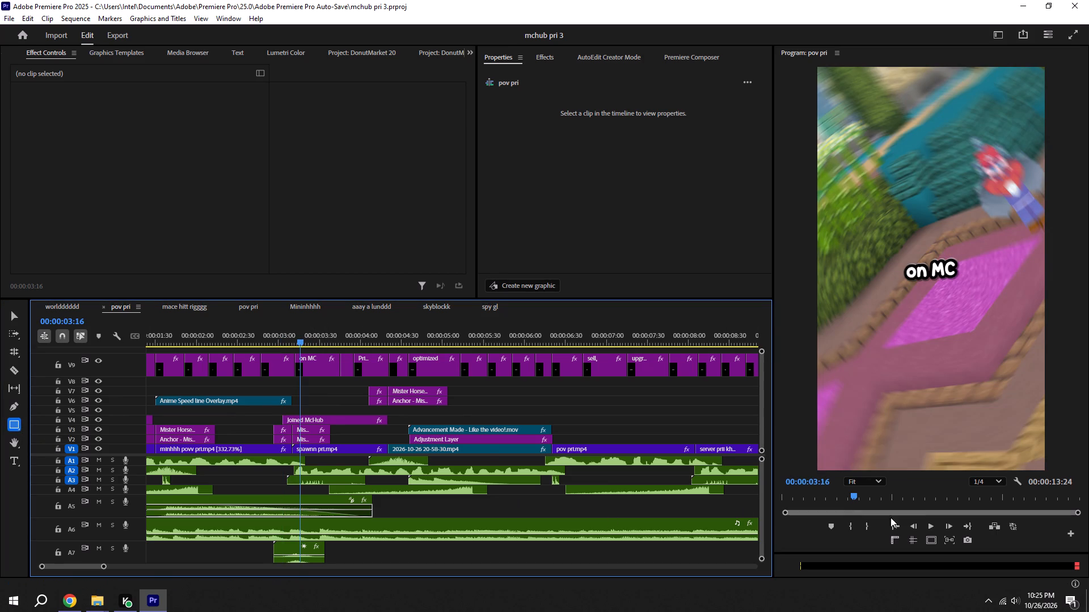
click(935, 524)
click(934, 524)
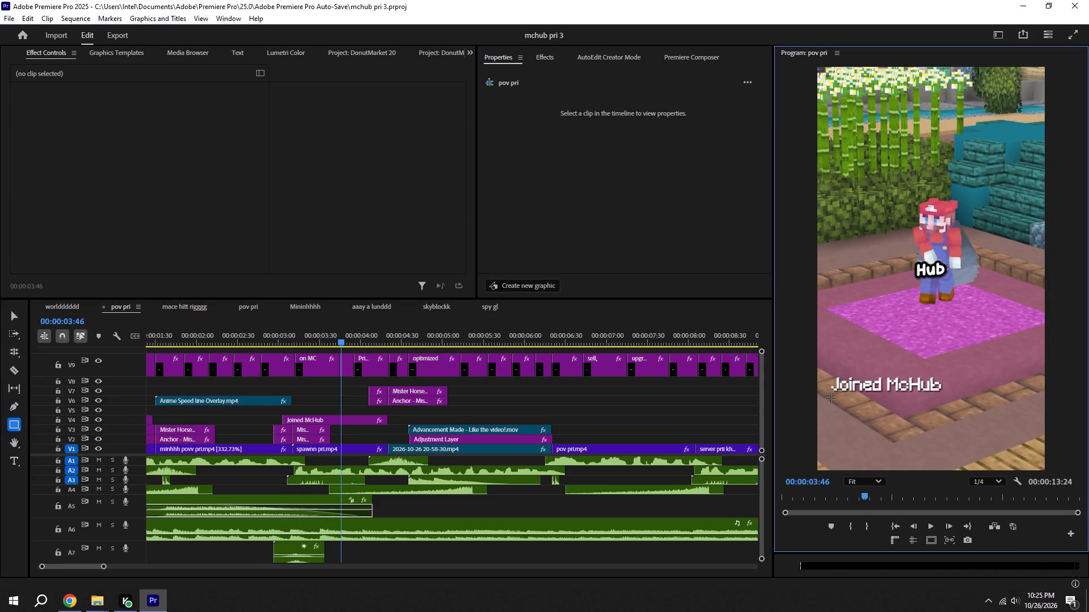
drag(814, 375, 972, 394)
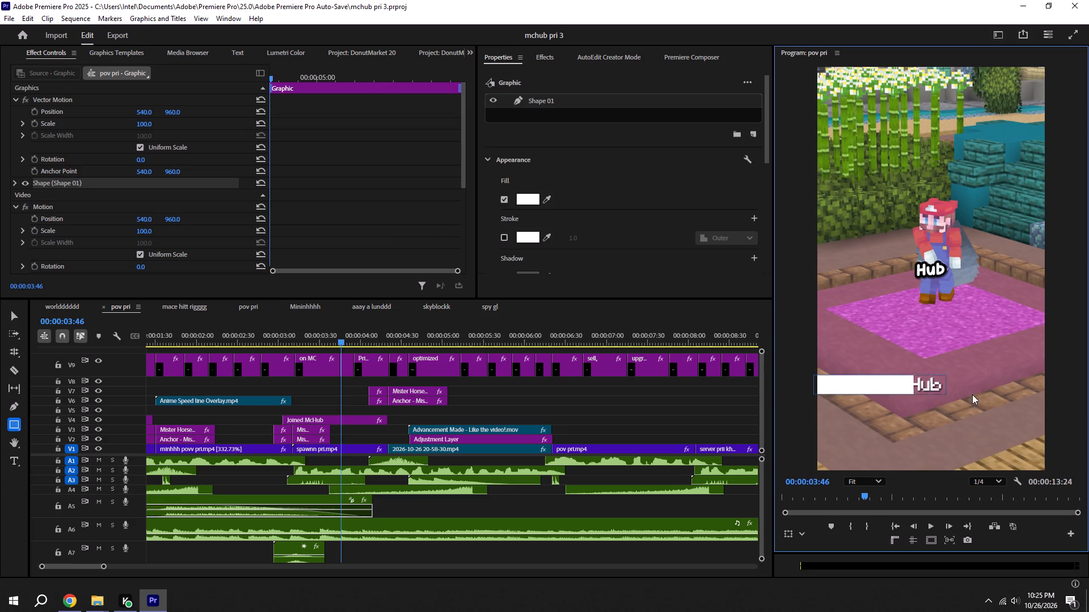
drag(972, 394, 977, 396)
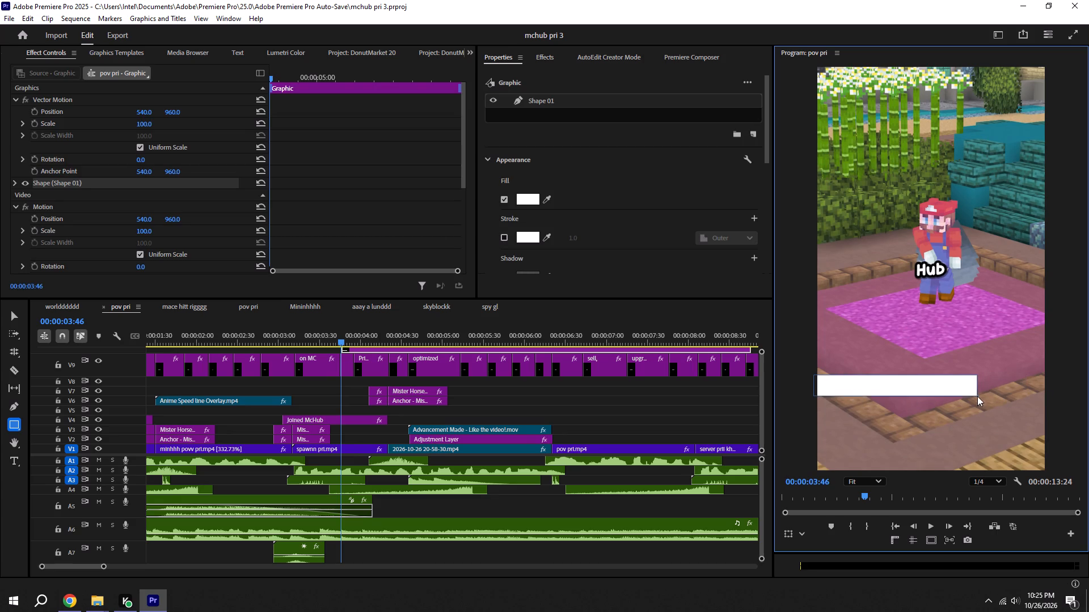
drag(977, 396, 972, 392)
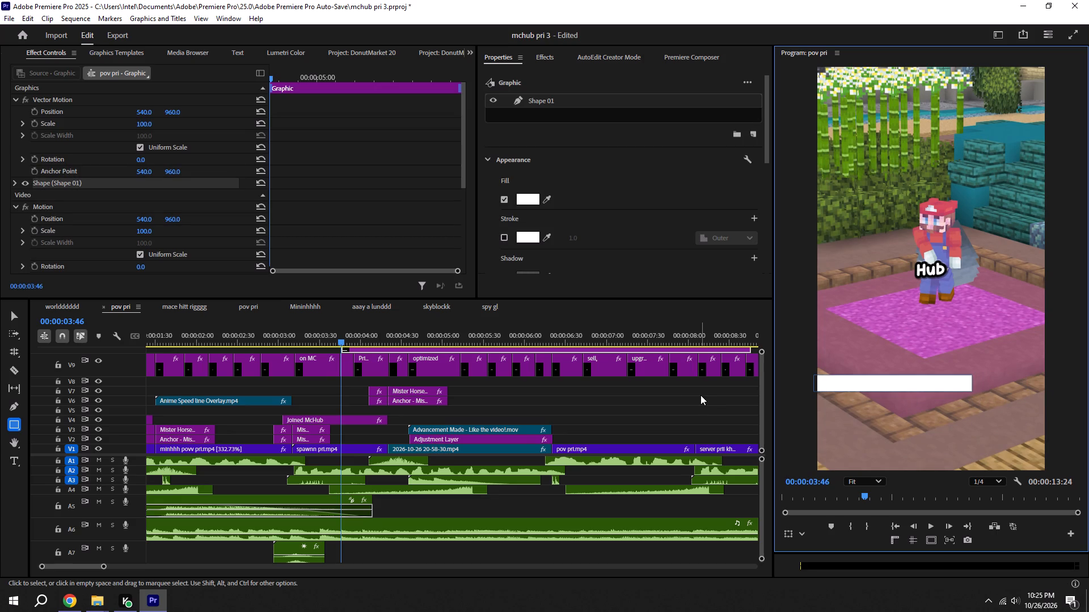
Change the new rectangle's fill color to solid black.
click(526, 202)
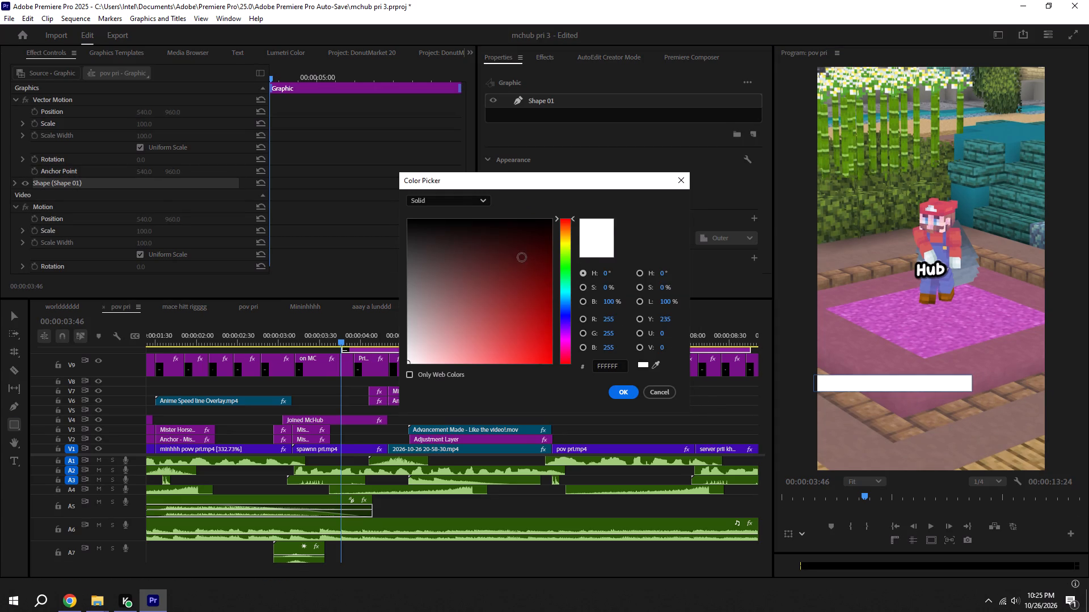
drag(518, 253, 255, 181)
click(610, 393)
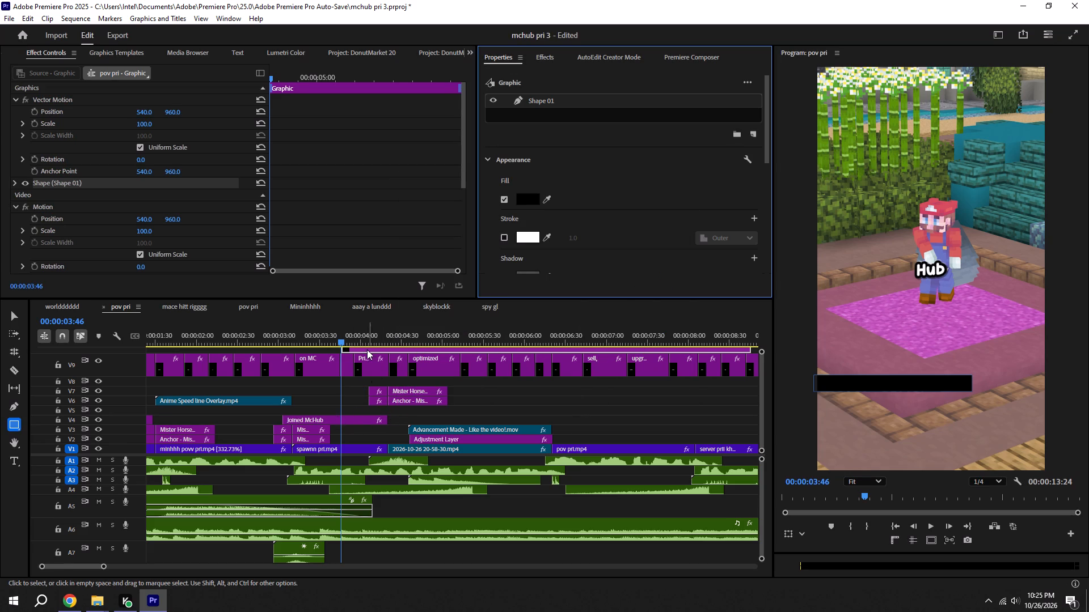
Place the rectangle's Graphic clip on V5, trim both ends to match the "Joined McHub" clip on V4, and save.
drag(367, 348, 364, 402)
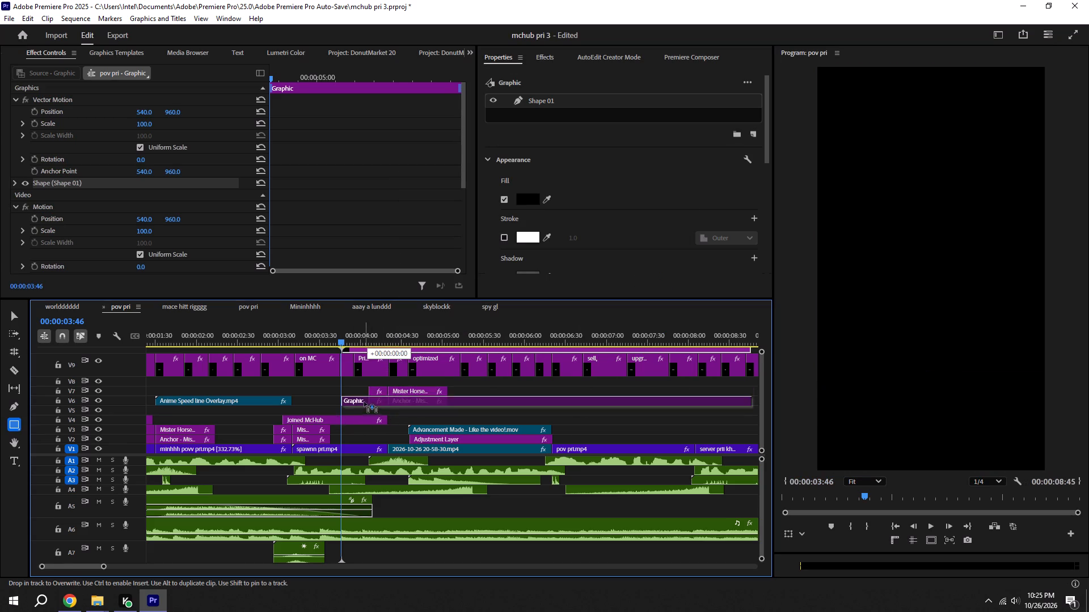
drag(364, 402, 364, 411)
alt+scroll(402, 407, down, 4)
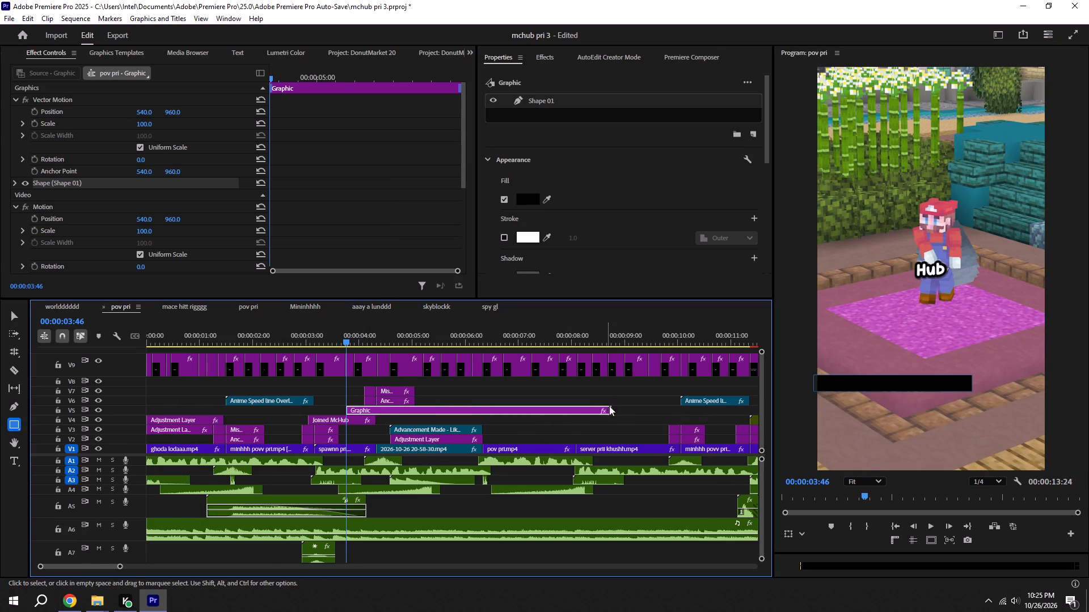
drag(610, 408, 378, 420)
alt+scroll(341, 416, up, 4)
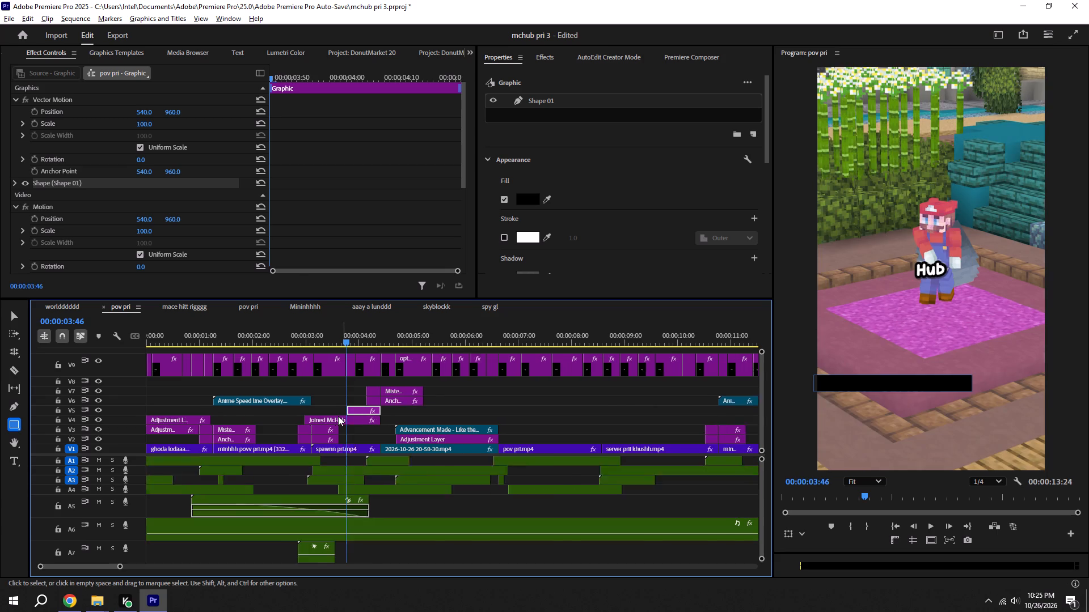
drag(353, 407, 290, 411)
key(ctrl+s)
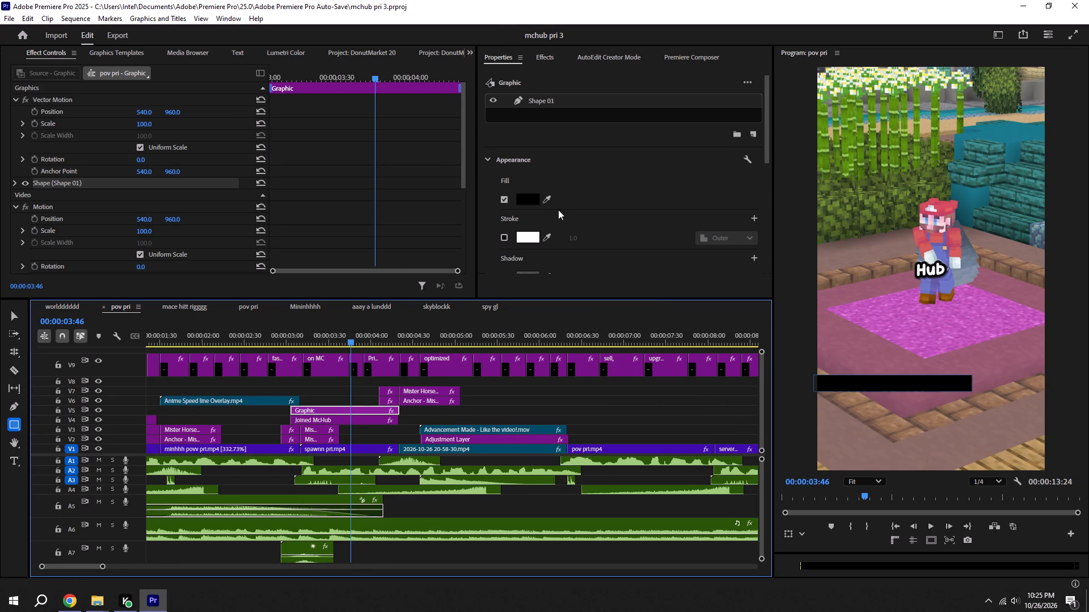
Set the opacity of the V5 rectangle Graphic clip to 50%.
scroll(601, 260, down, 5)
scroll(585, 252, up, 5)
scroll(88, 206, down, 2)
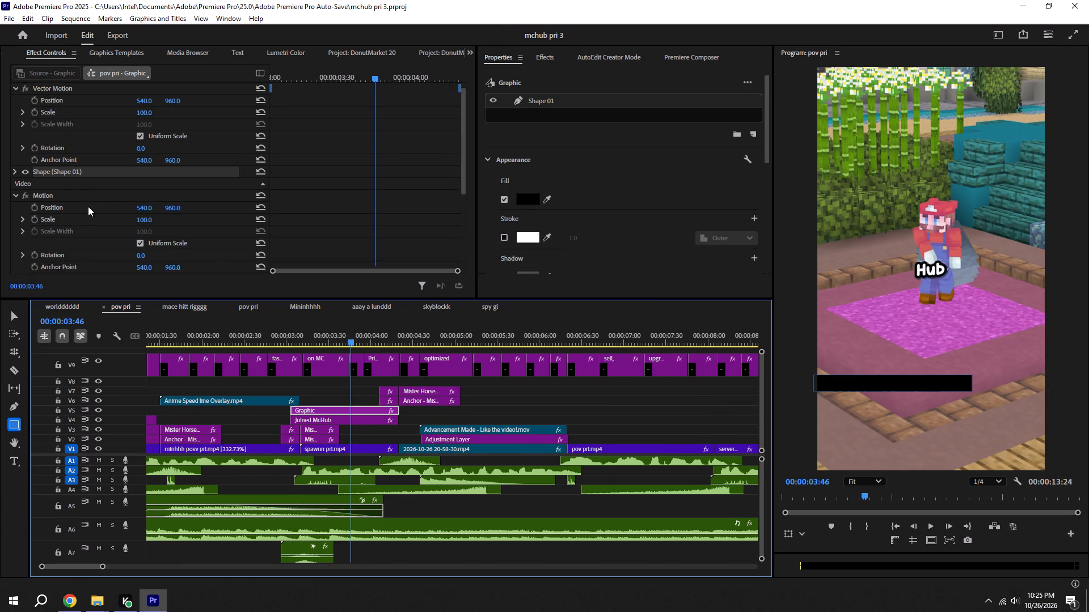
scroll(88, 206, down, 8)
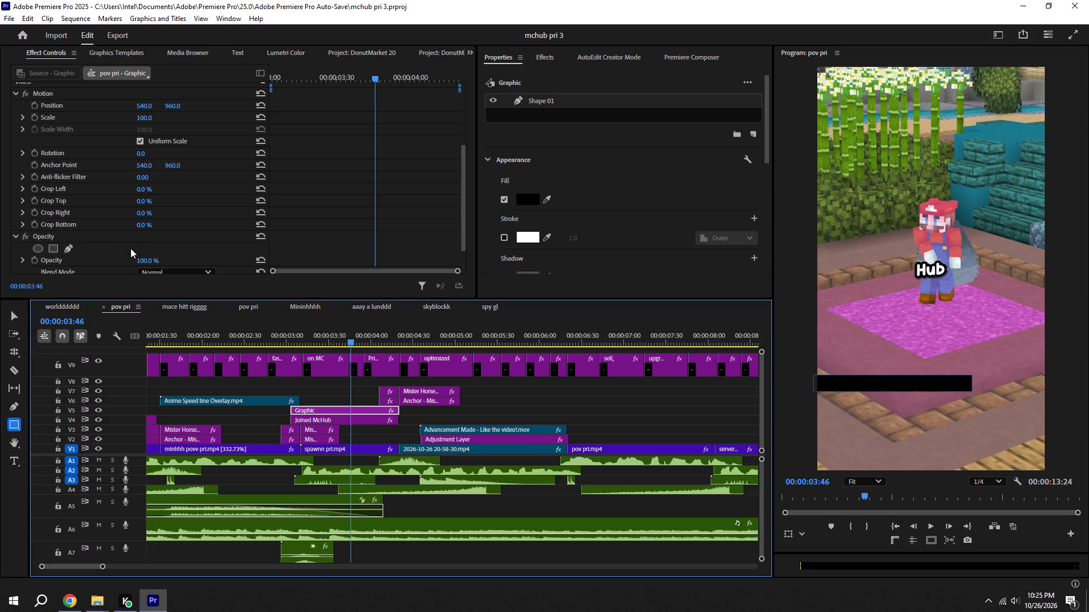
drag(150, 261, 121, 260)
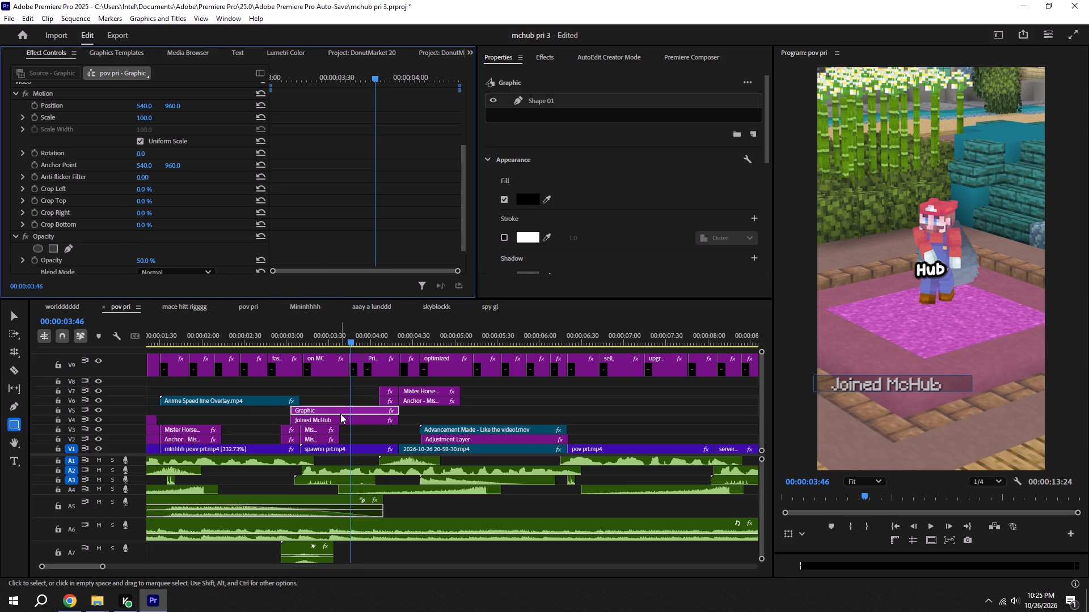
Move the "Joined McHub" clip from V4 to V8, above the rectangle, keeping its timing.
click(340, 417)
drag(339, 416, 339, 386)
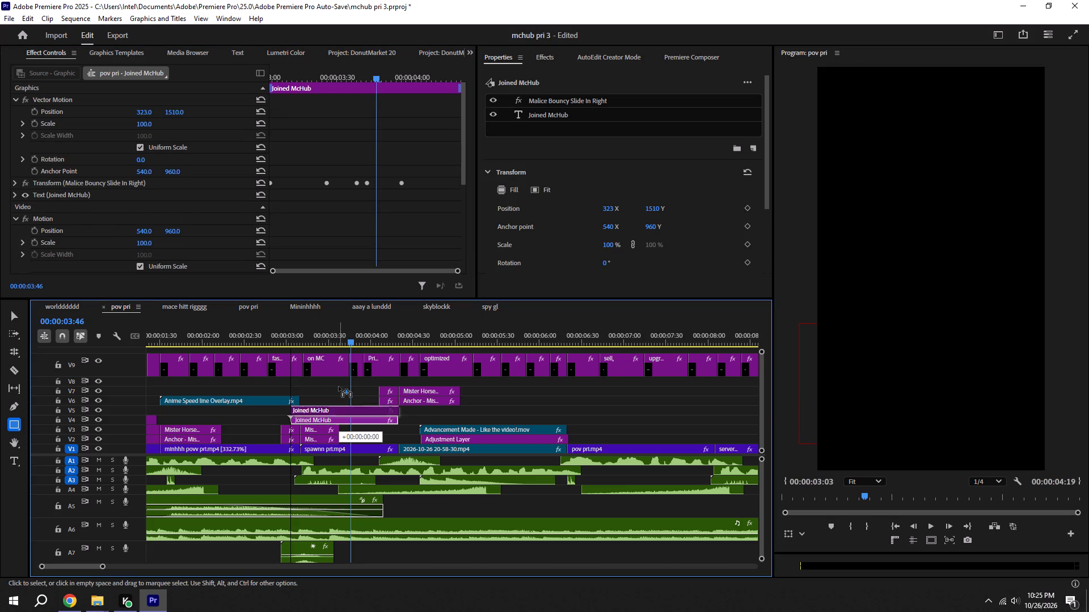
drag(339, 386, 336, 385)
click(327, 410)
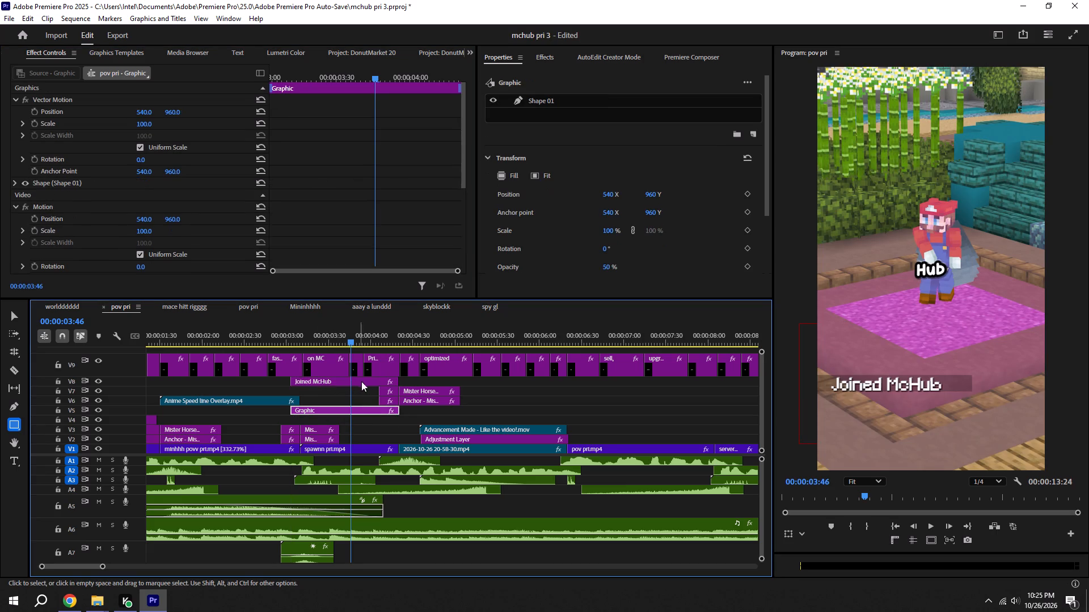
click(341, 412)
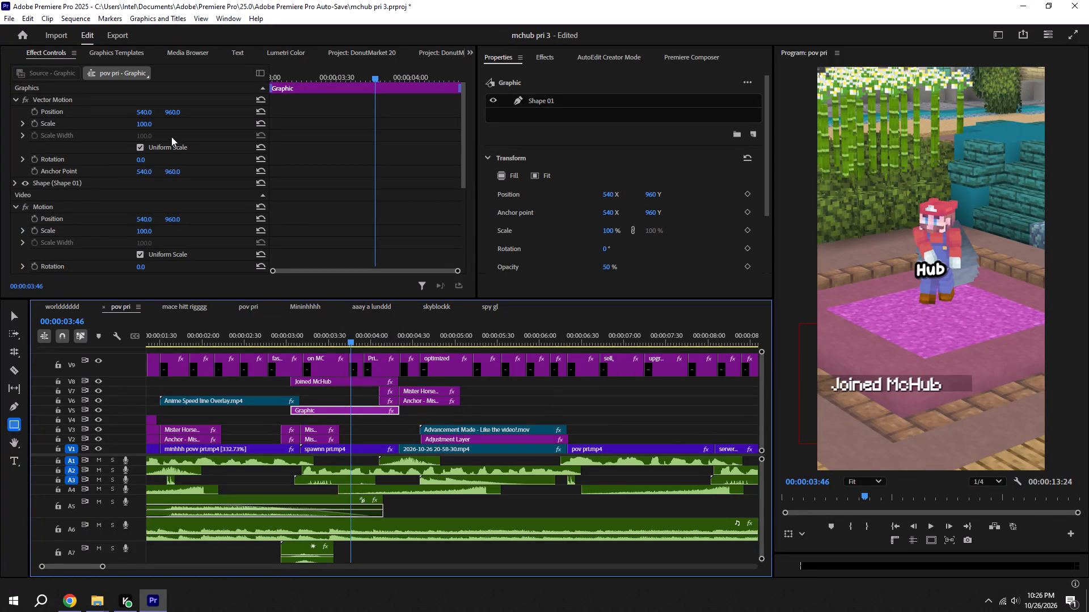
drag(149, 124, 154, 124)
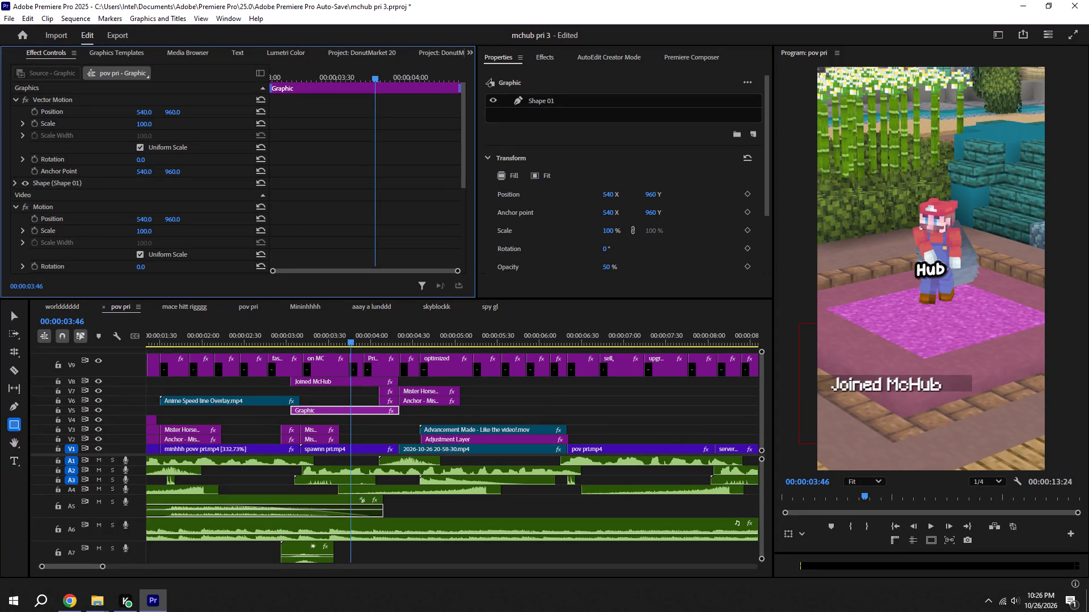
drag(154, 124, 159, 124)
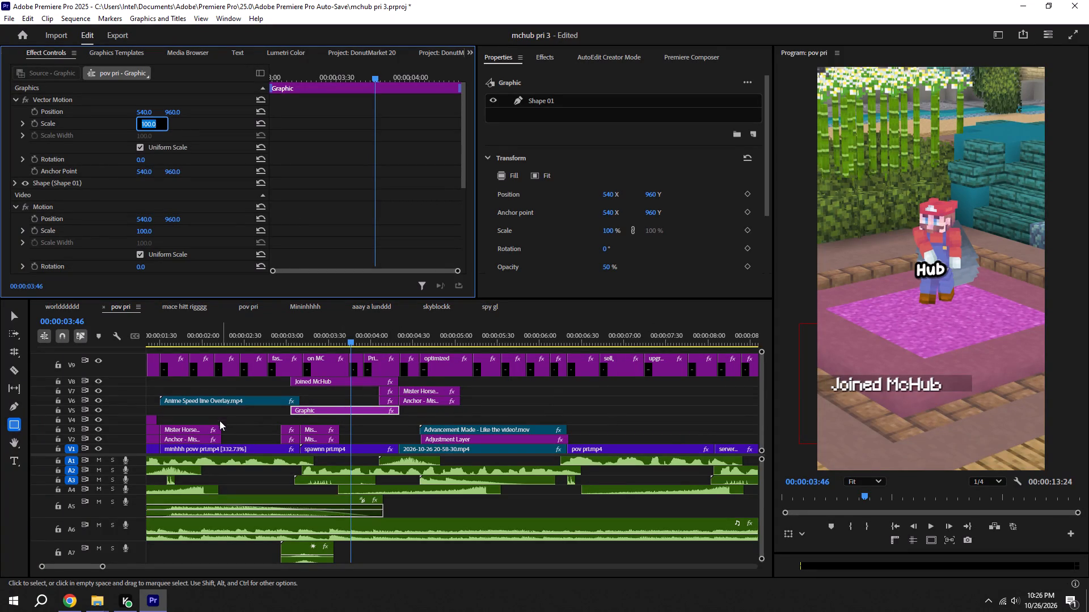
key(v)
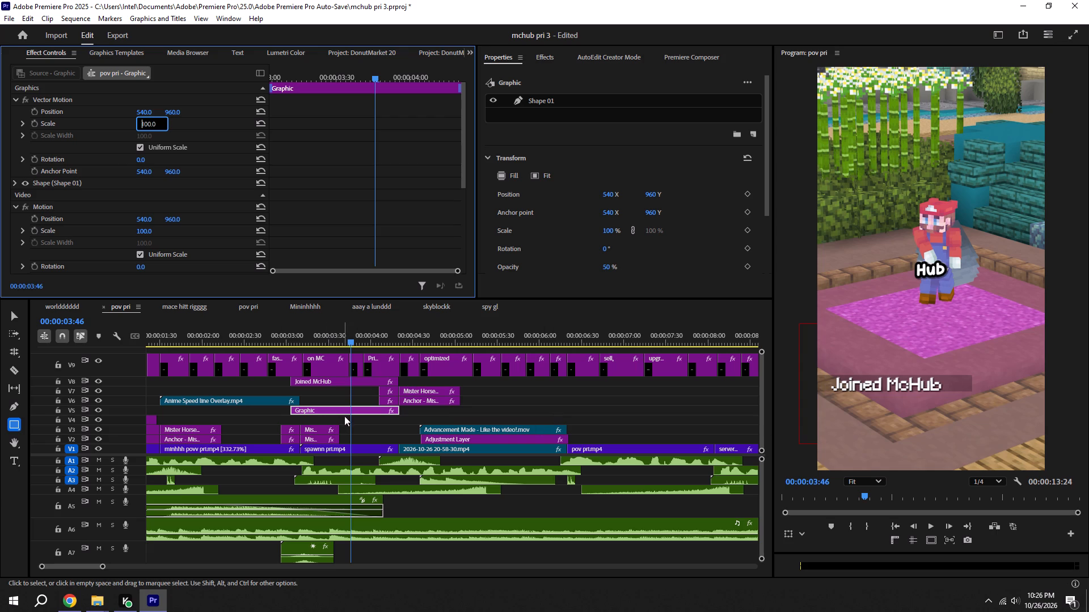
Set the V5 black rectangle Graphic's Vector Motion Position Y to 968 to align it behind the "Joined McHub" text, and save.
click(341, 406)
click(341, 406)
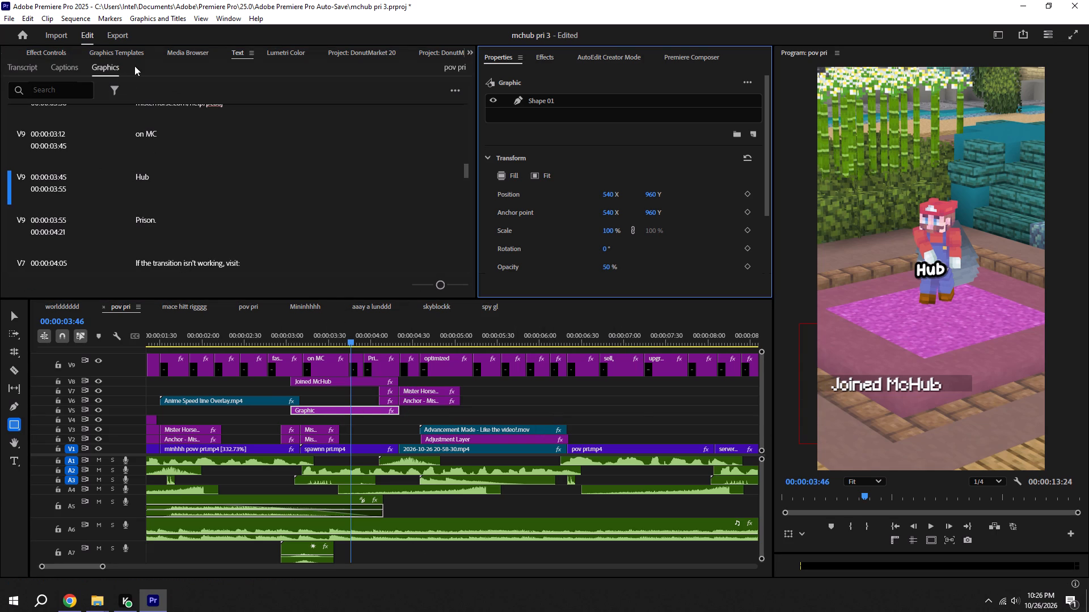
click(65, 53)
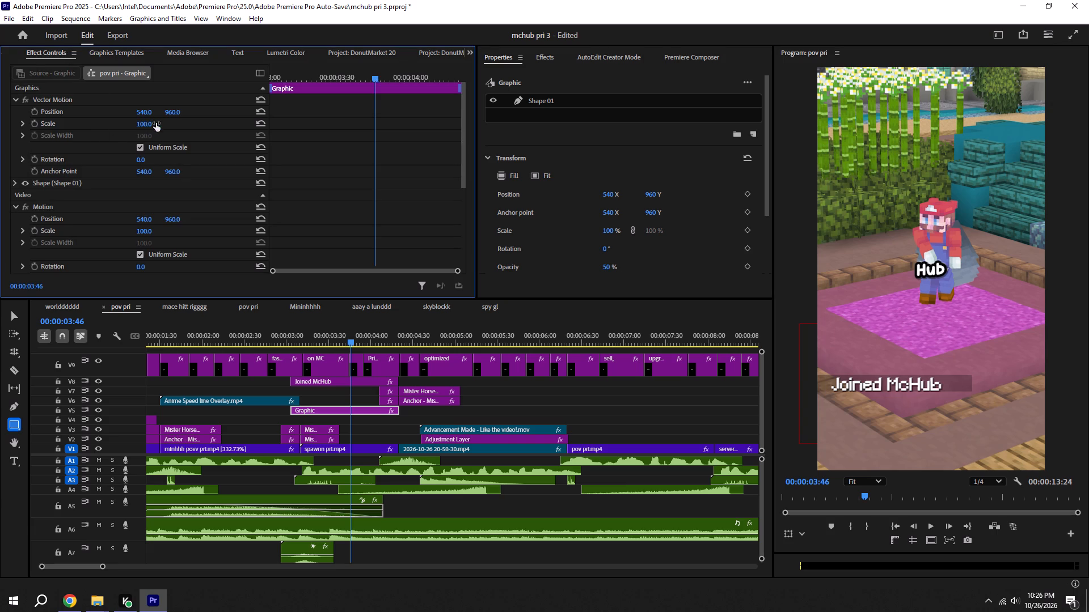
drag(178, 111, 181, 111)
drag(181, 111, 251, 121)
drag(251, 121, 242, 131)
drag(242, 131, 243, 131)
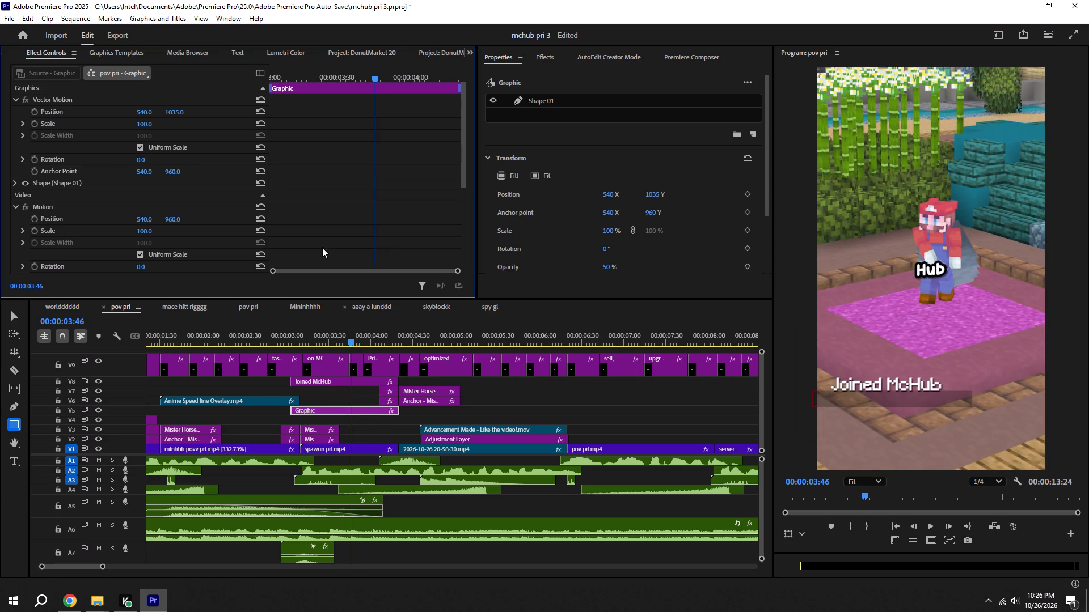
drag(178, 108, 145, 107)
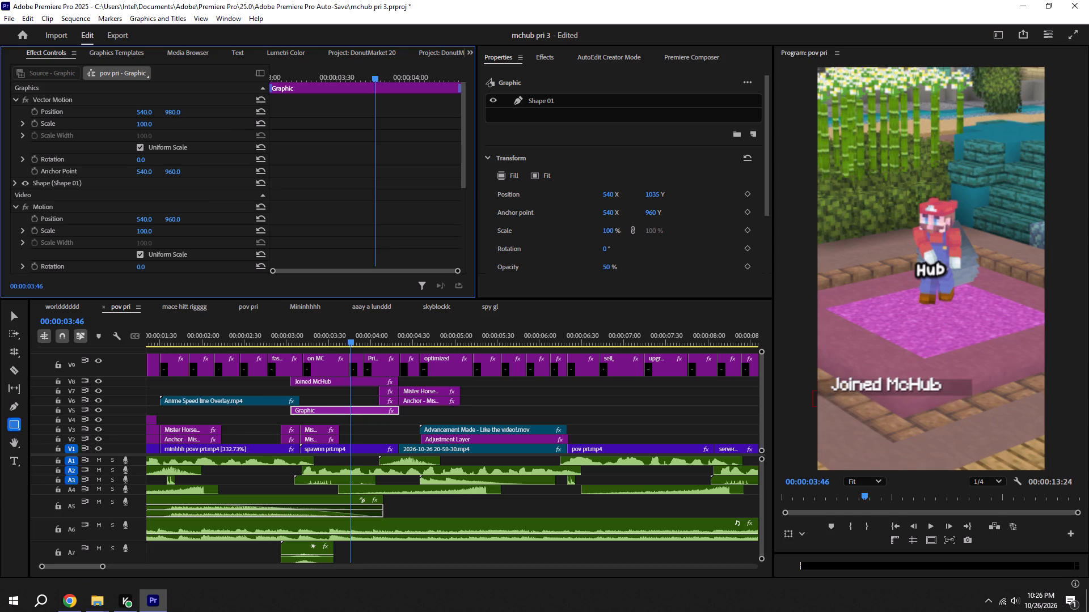
drag(145, 107, 139, 107)
drag(139, 107, 135, 107)
drag(135, 107, 137, 107)
drag(137, 107, 138, 107)
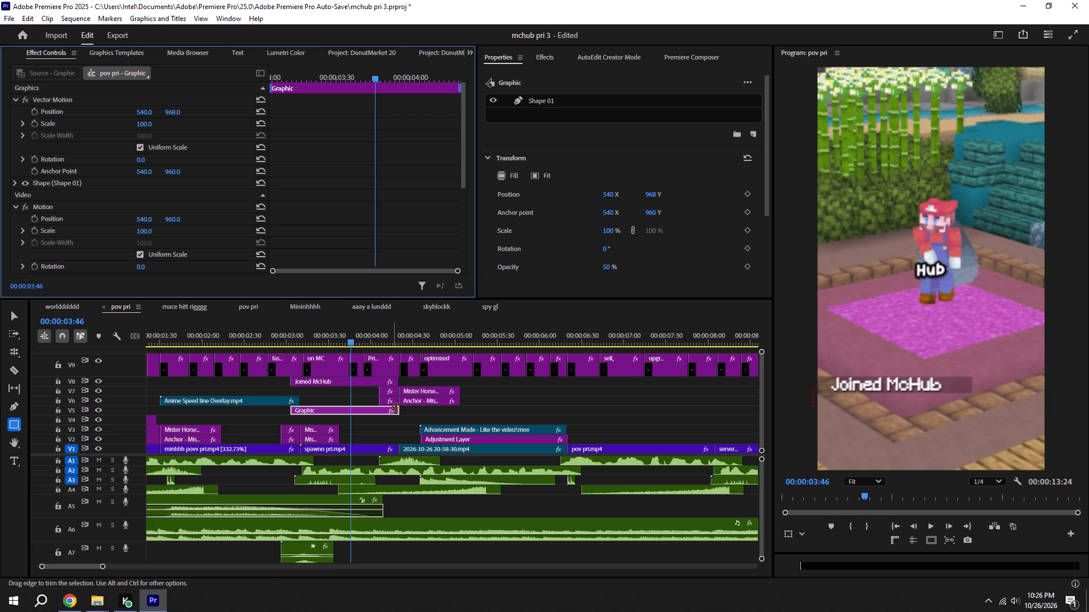
key(ctrl+s)
Play back the section from about 00:00:02:47 to check how the "Joined McHub" text and its bar appear together.
shift+click(284, 338)
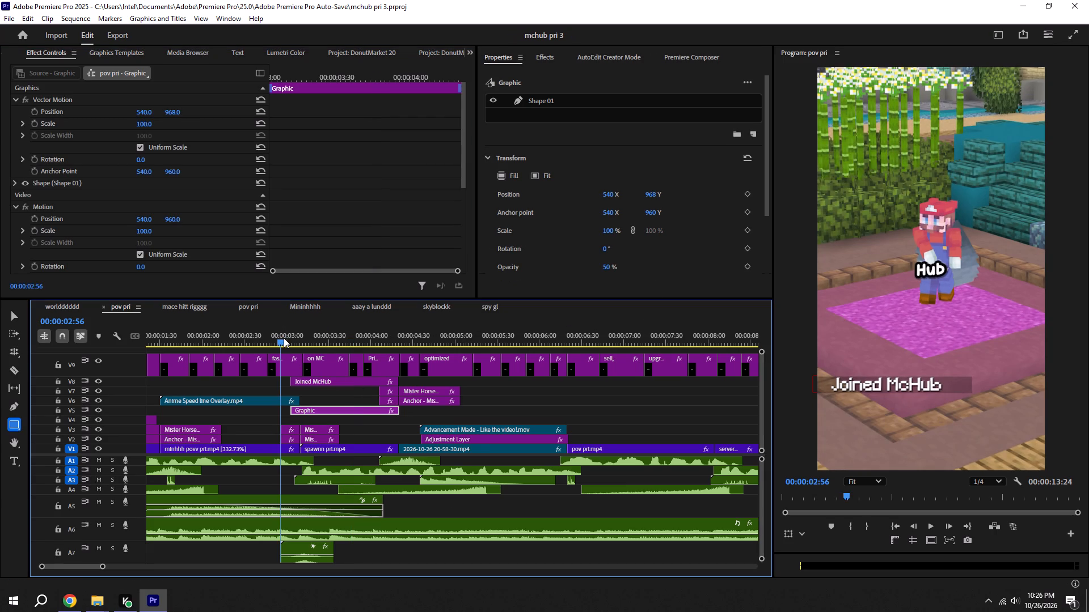
click(372, 426)
key(space)
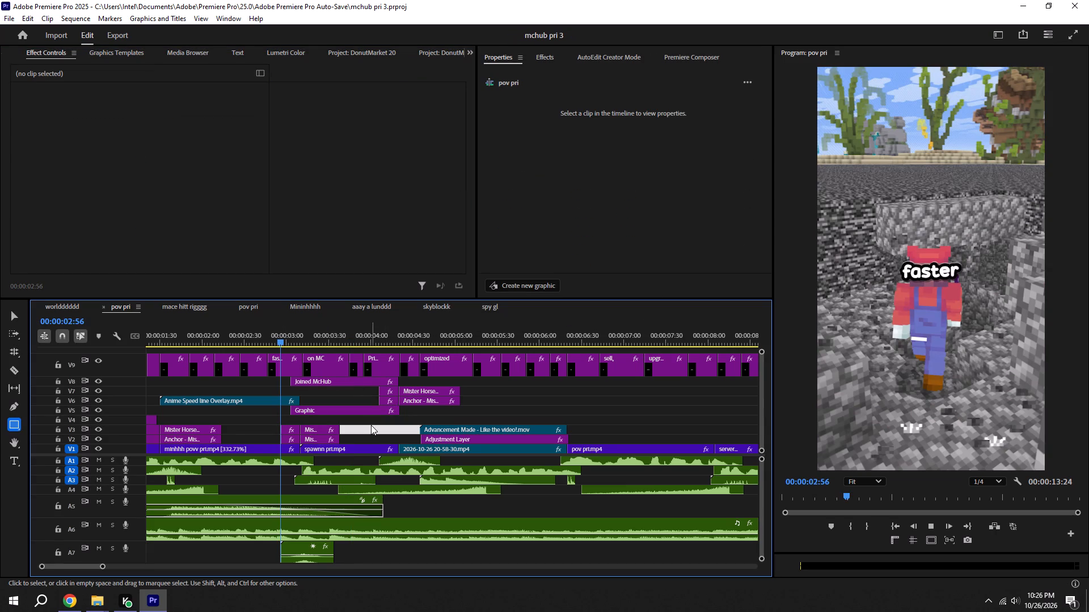
key(space)
key(ctrl+s)
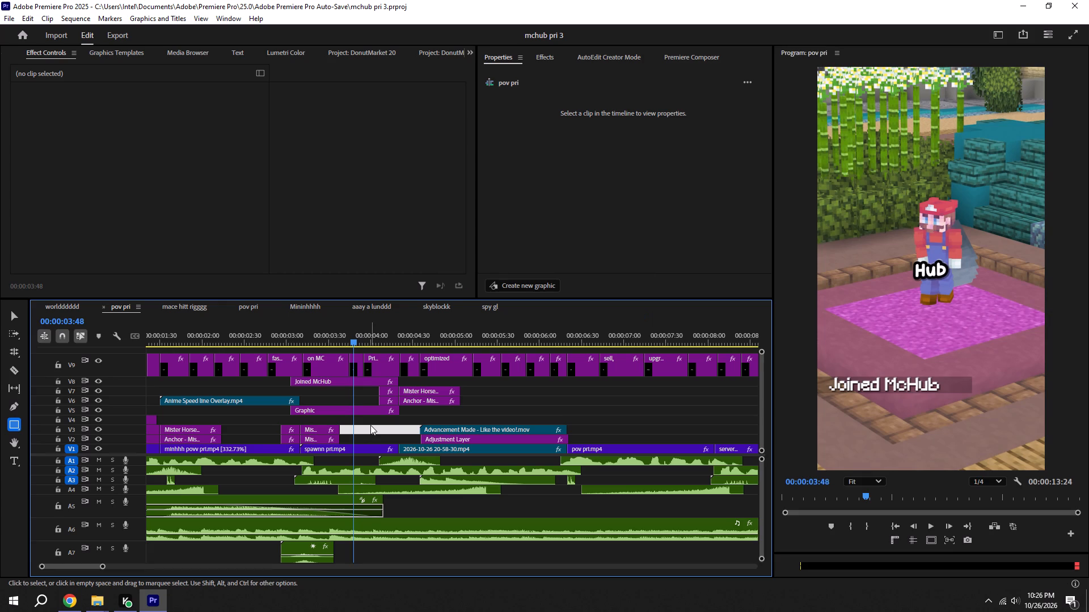
shift+drag(283, 335, 273, 335)
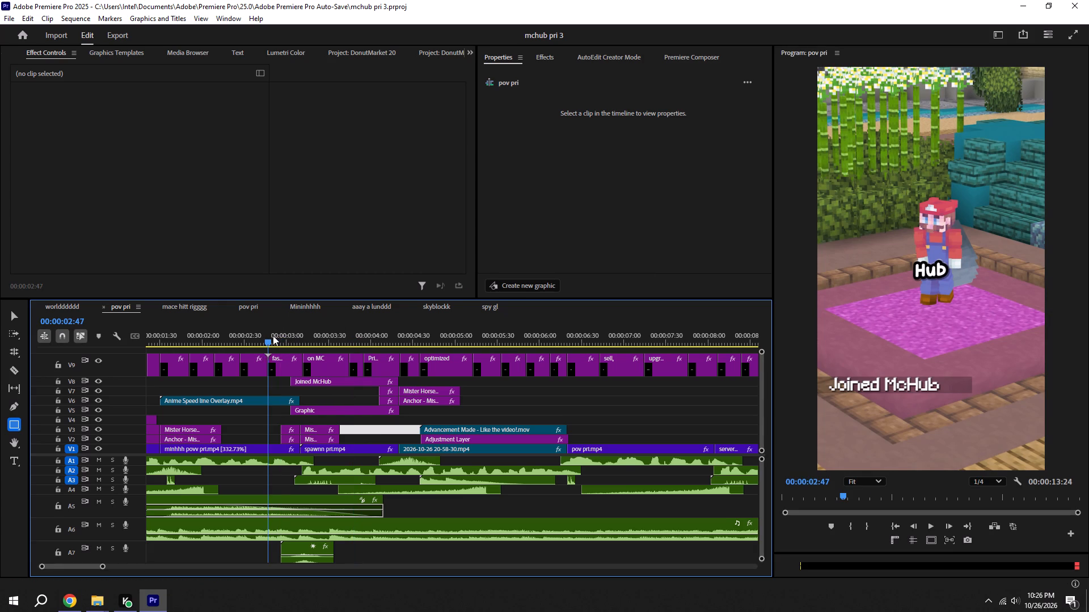
shift+drag(273, 335, 273, 335)
key(space)
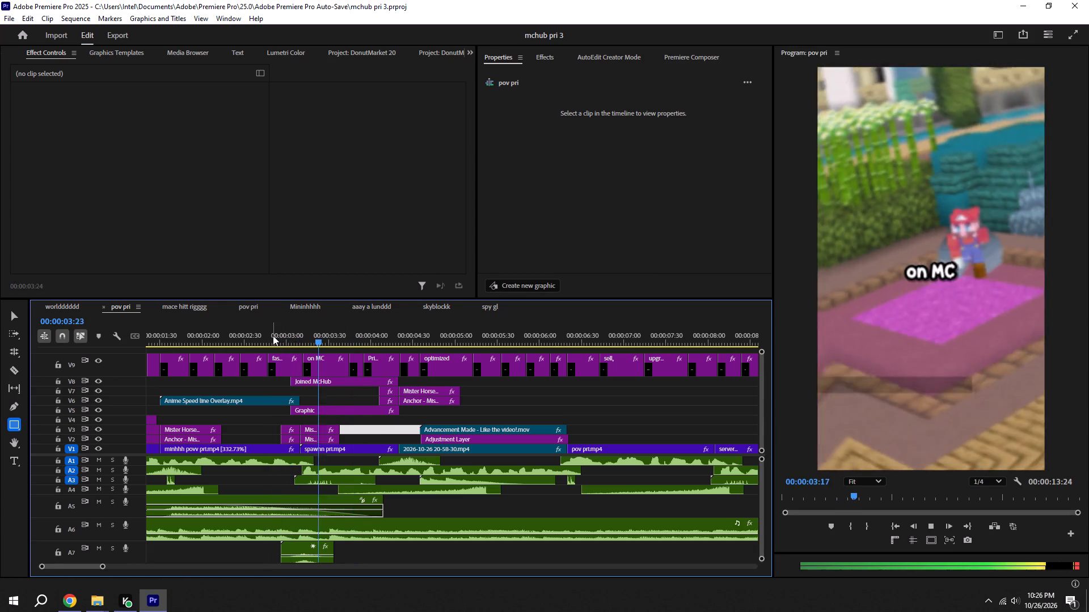
key(ctrl+s)
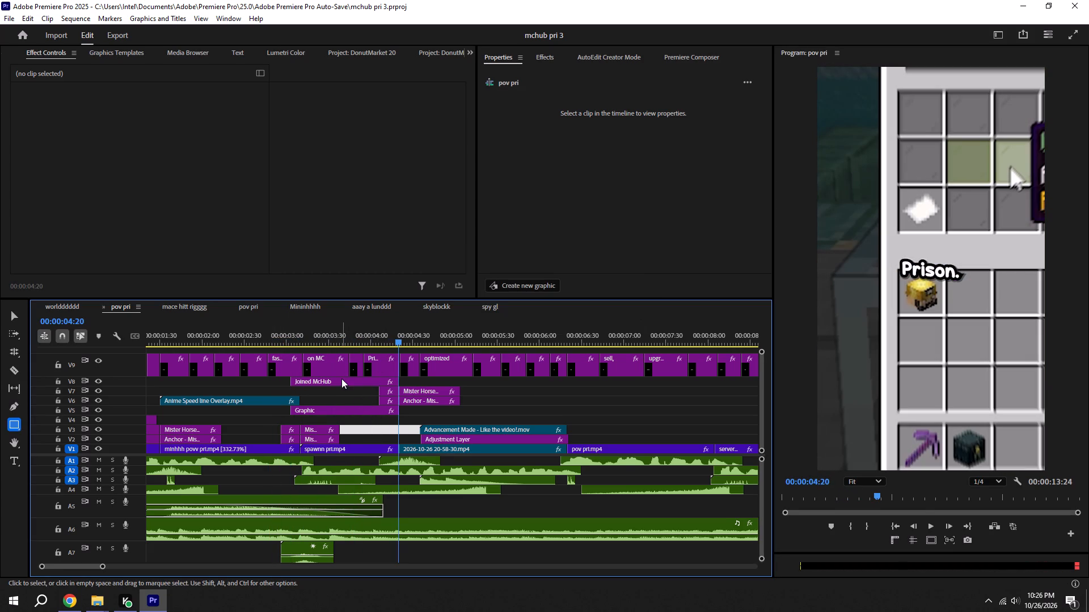
Move the Graphic clip down to V4 and the "Joined McHub" clip down to V5, keeping their timing, and save.
drag(341, 407, 342, 418)
drag(324, 384, 325, 389)
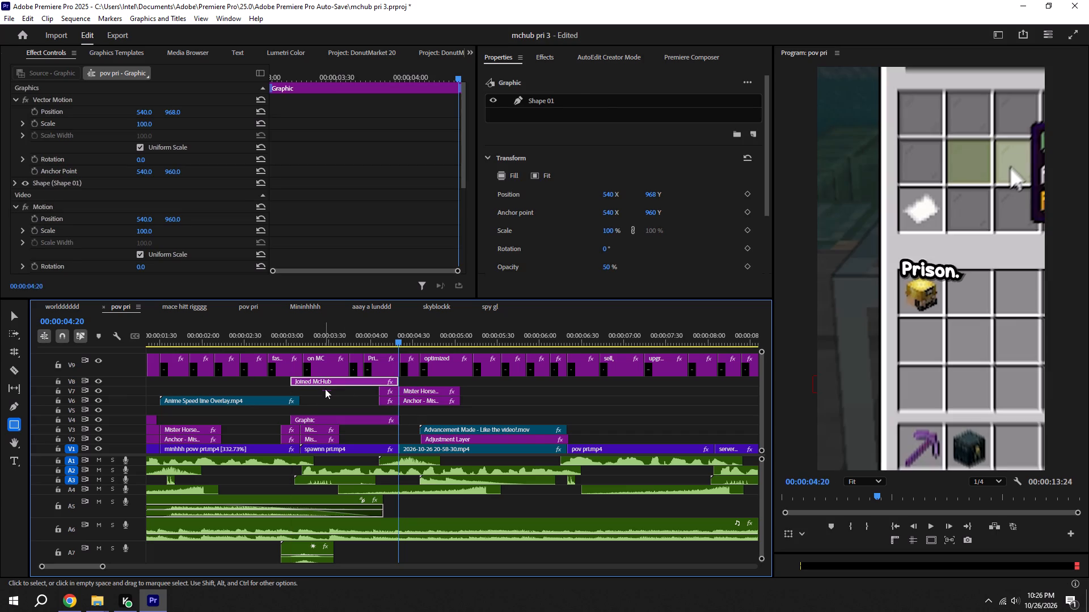
drag(325, 389, 328, 411)
key(ctrl+s)
Review the pov pri sequence by playing it from just before the "Joined McHub" overlay to about 00:00:10:23, and save.
shift+click(282, 331)
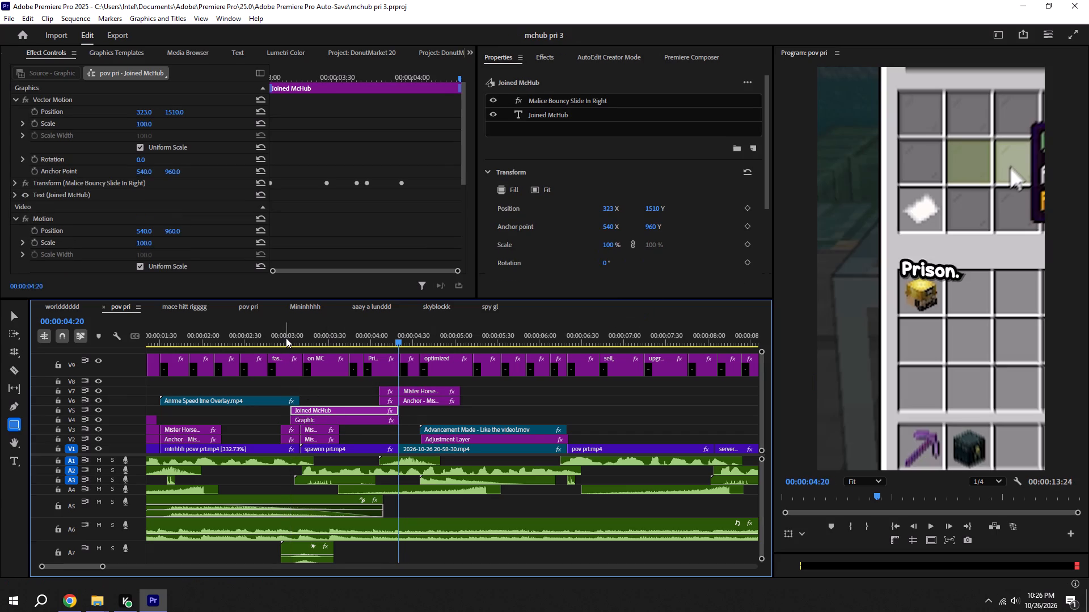
key(space)
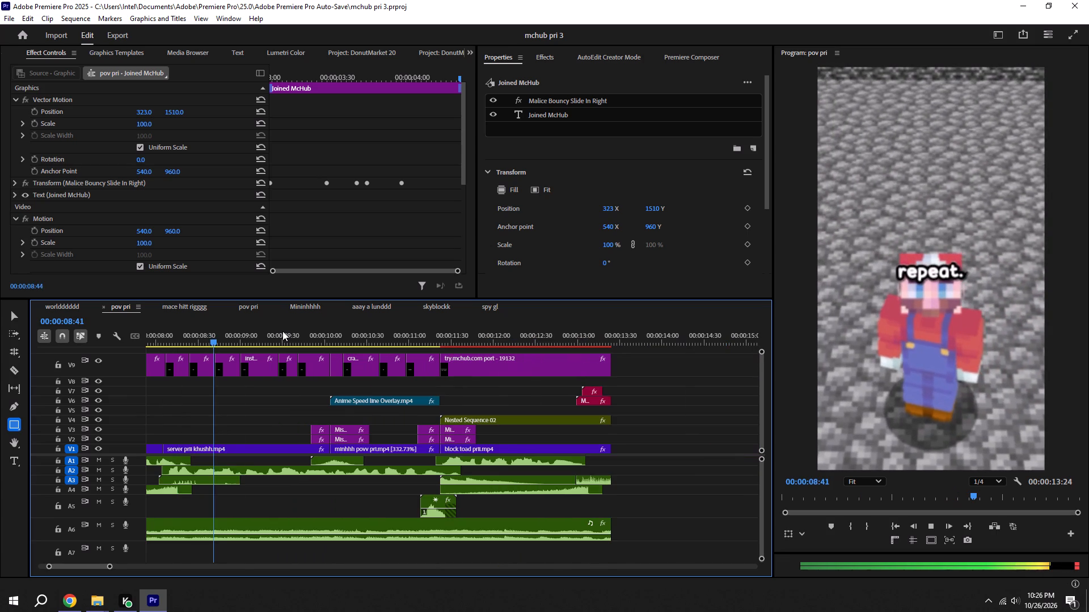
key(ctrl+s)
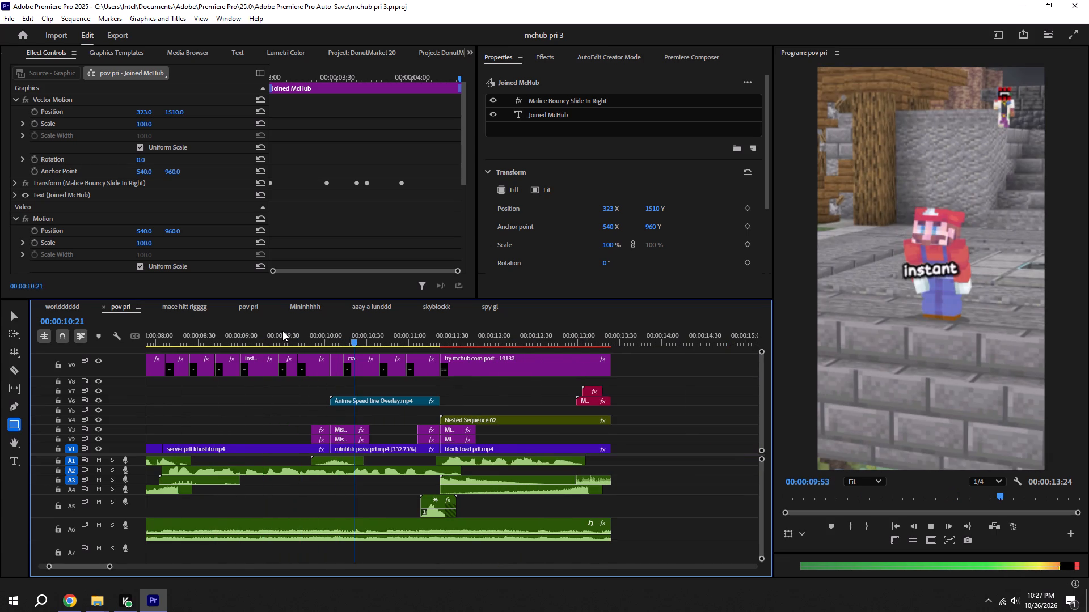
alt+scroll(309, 345, down, 11)
key(ctrl+s)
alt+scroll(361, 414, down, 4)
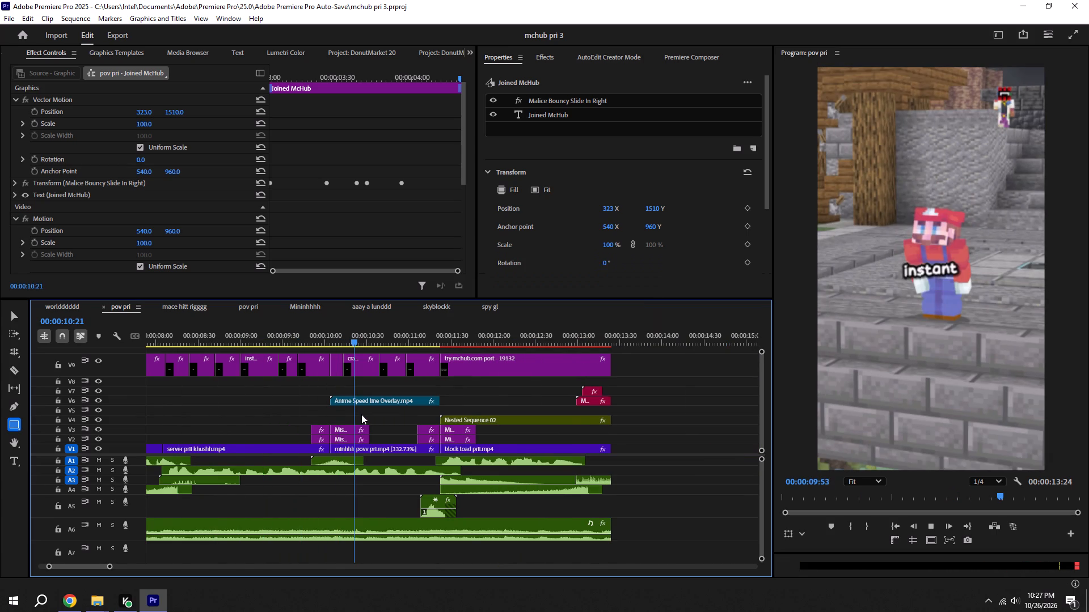
key(ctrl+s)
scroll(361, 414, down, 4)
key(ctrl+s)
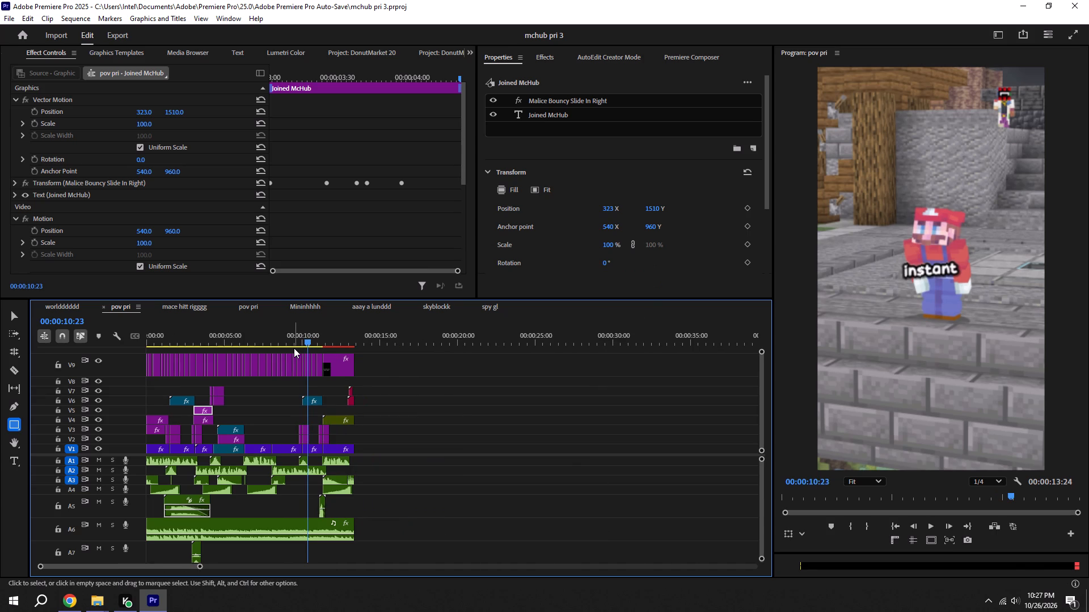
key(ctrl+s)
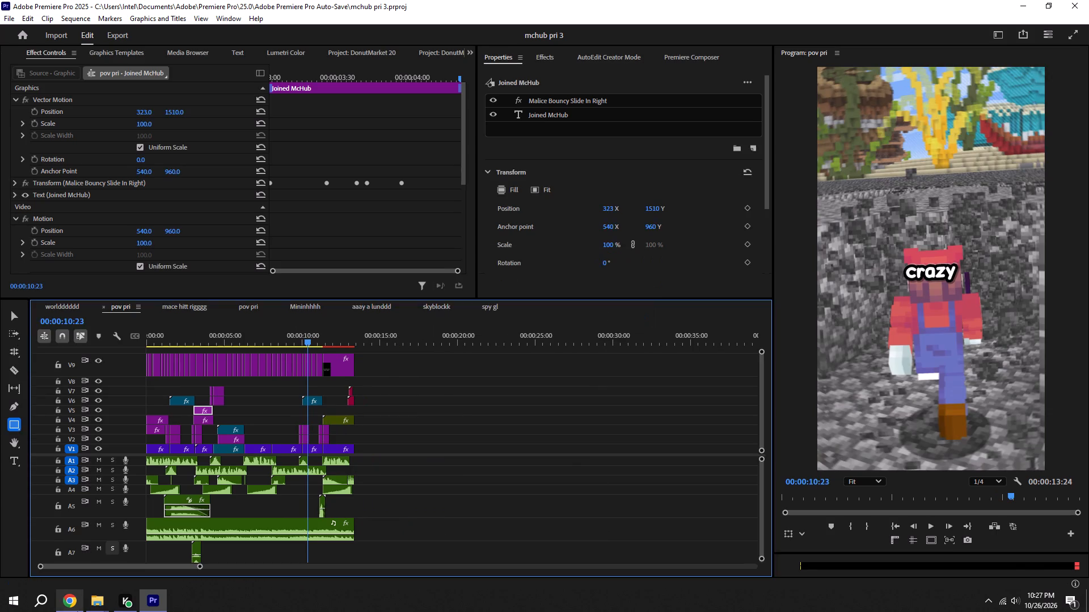
Switch to Google Chrome and search for "mcicon" in a new tab.
click(77, 611)
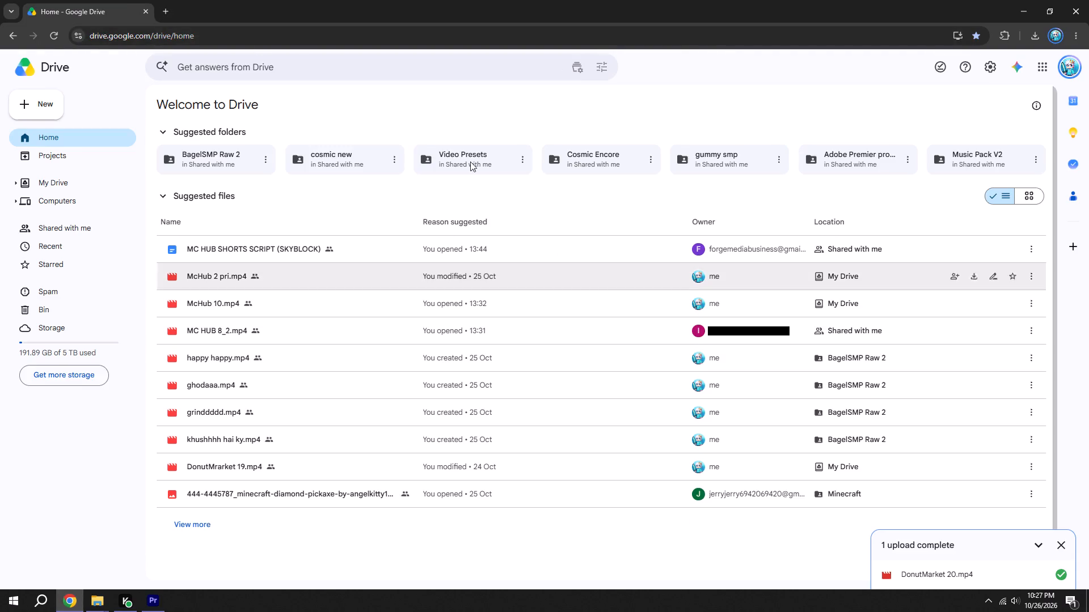
click(163, 11)
click(180, 33)
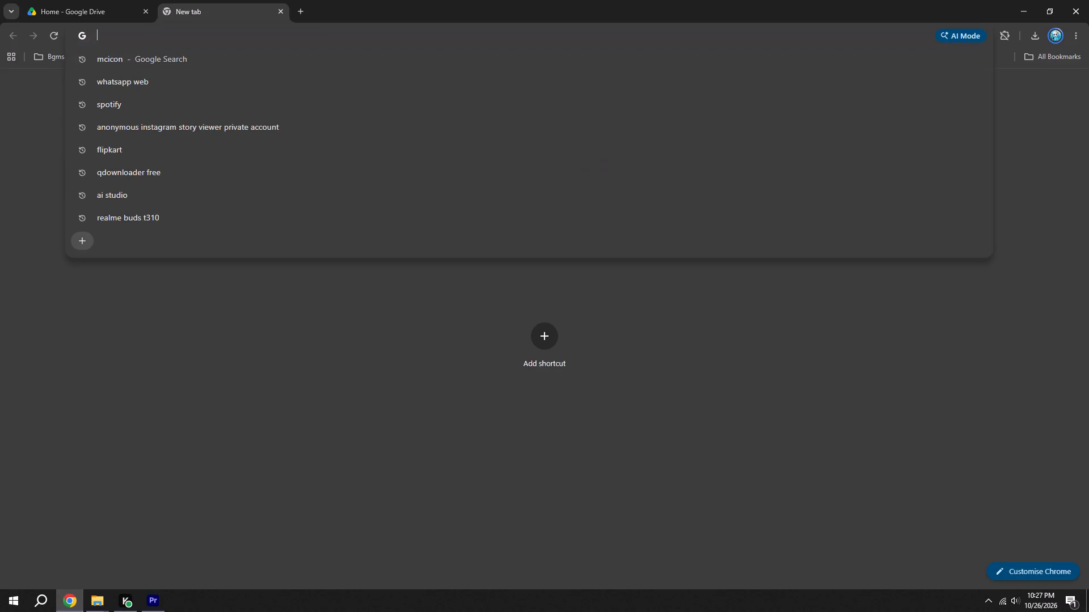
text(mcicon)
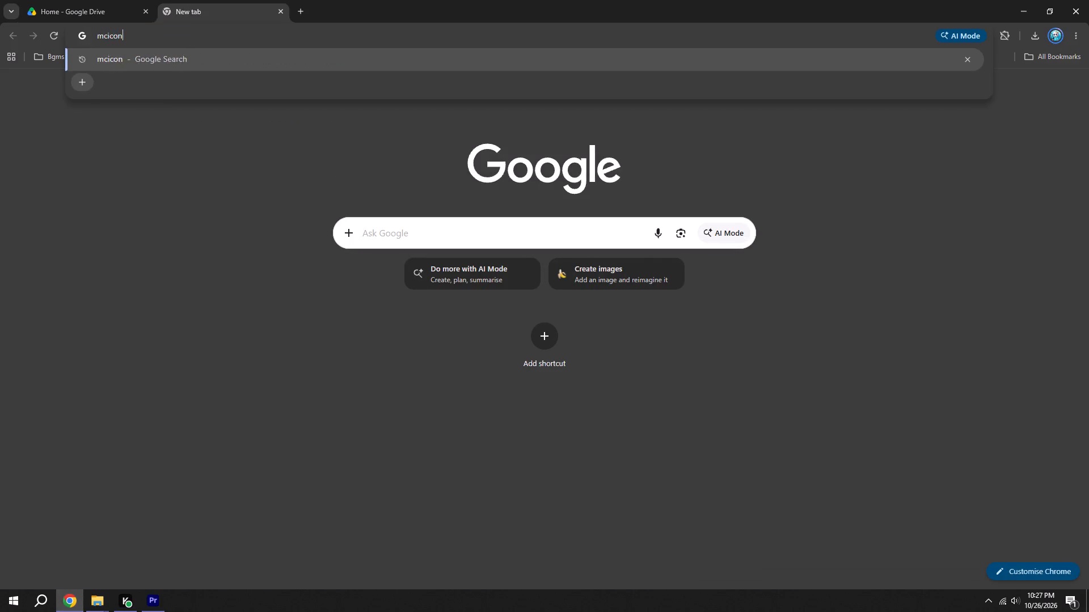
key(Return)
key(ctrl+s)
click(394, 11)
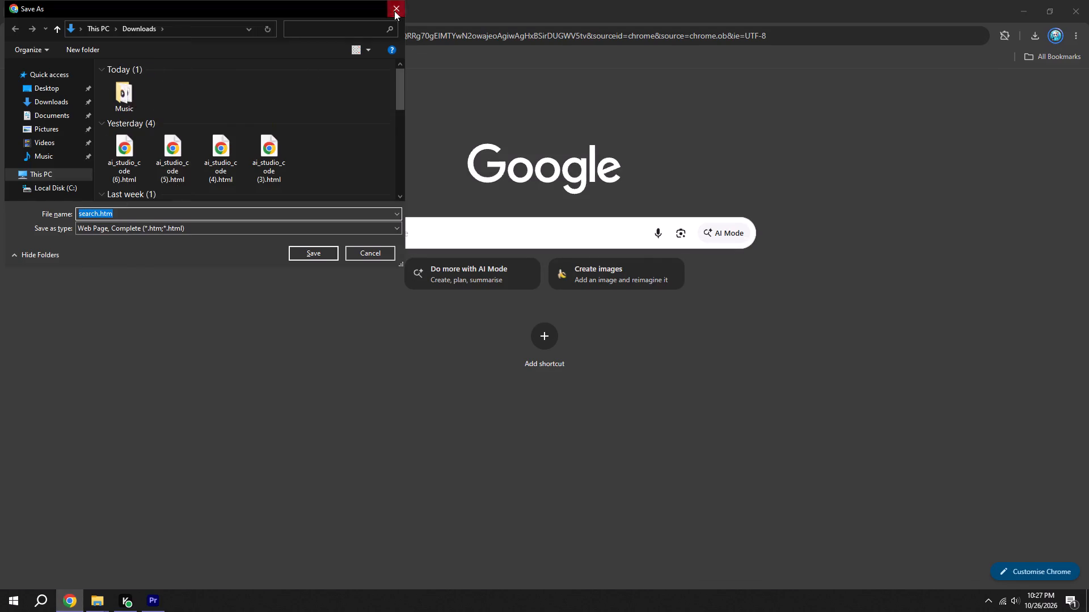
click(184, 198)
Switch to Premiere Pro, play the pov pri sequence from about 00:00:06:53 to 00:00:08:43, return to 00:00:08:05, and save.
click(155, 602)
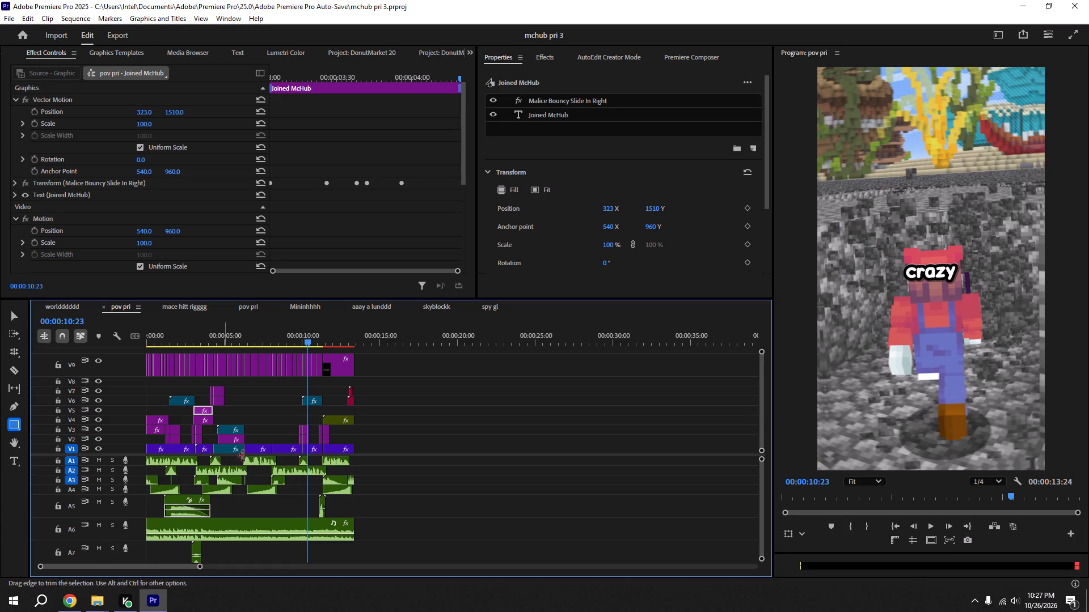
alt+scroll(255, 393, up, 10)
key(ctrl+s)
shift+drag(304, 328, 302, 330)
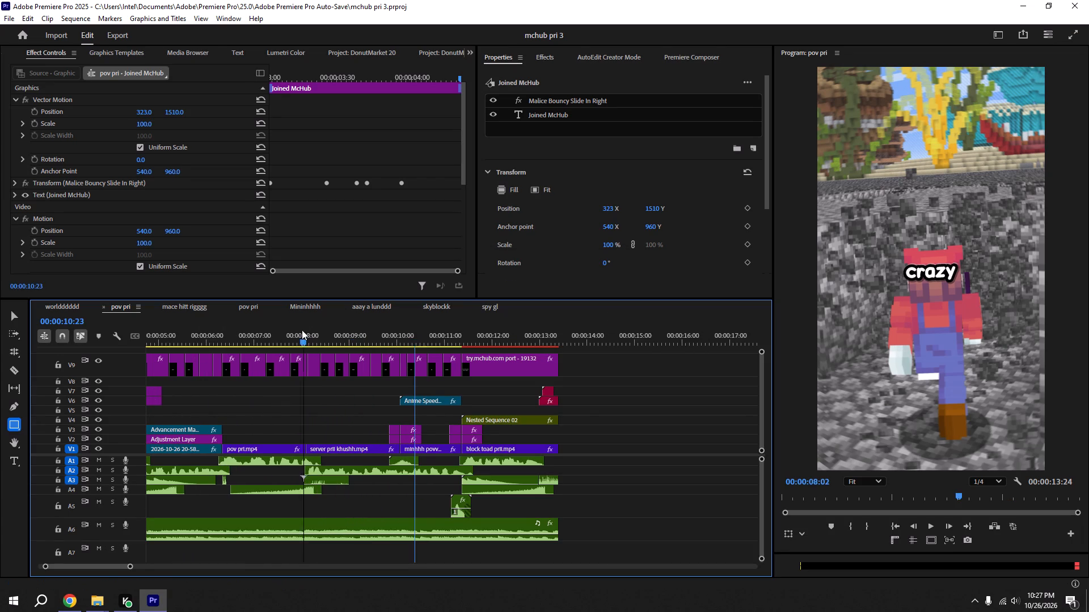
shift+drag(302, 330, 250, 343)
key(space)
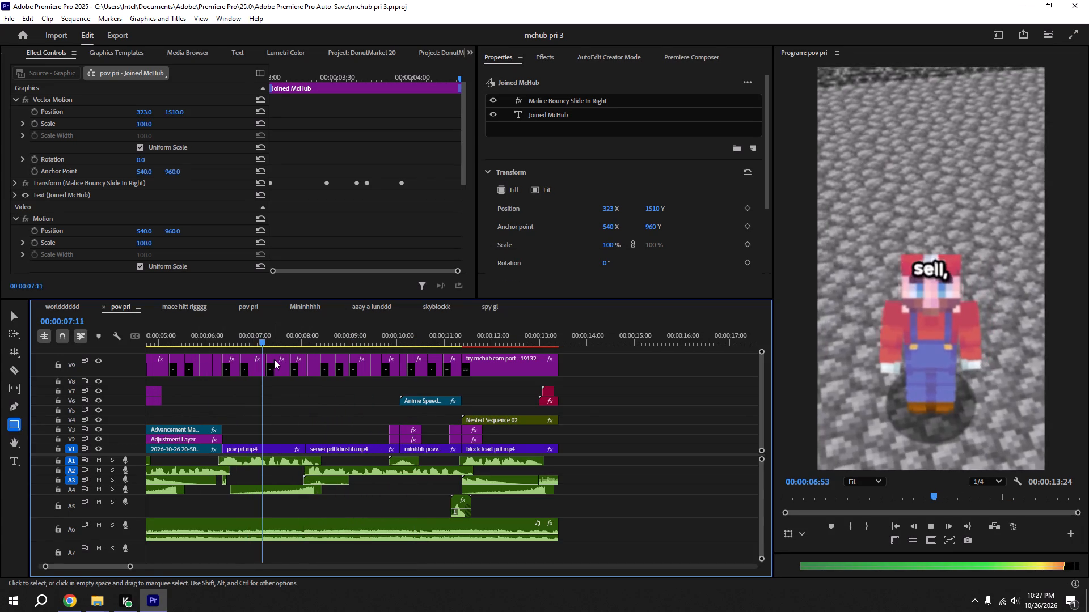
key(ctrl+s)
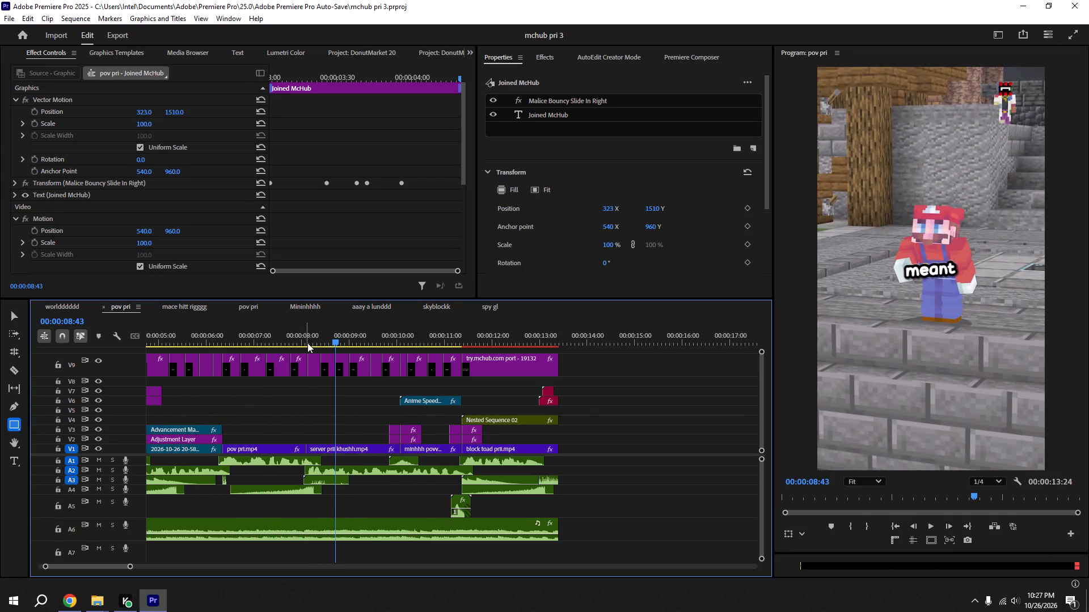
shift+click(307, 343)
alt+scroll(307, 348, down, 5)
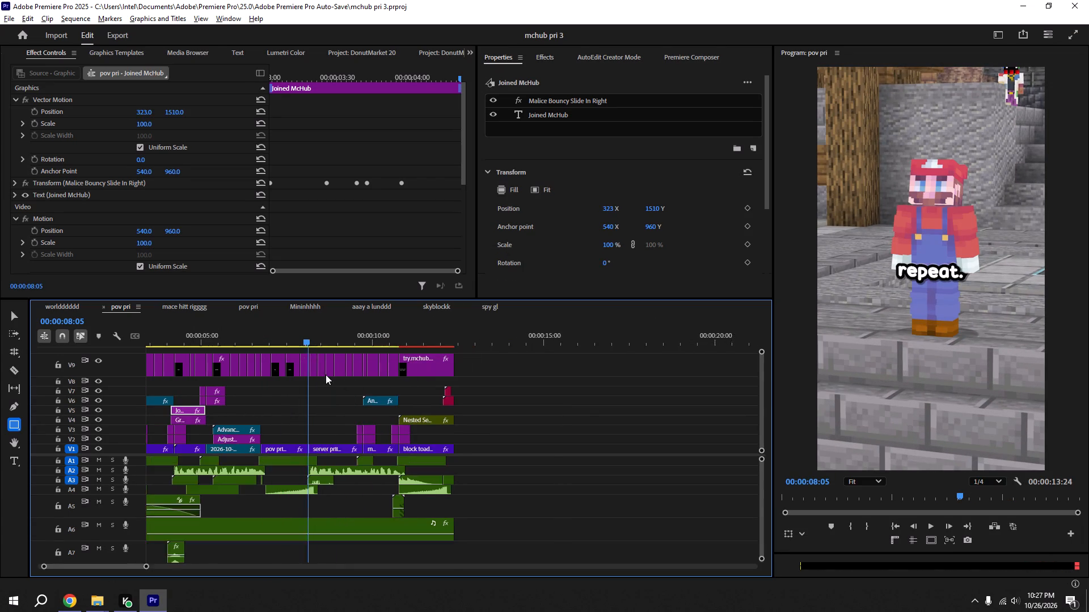
alt+scroll(326, 375, down, 6)
key(ctrl+s)
scroll(341, 447, up, 5)
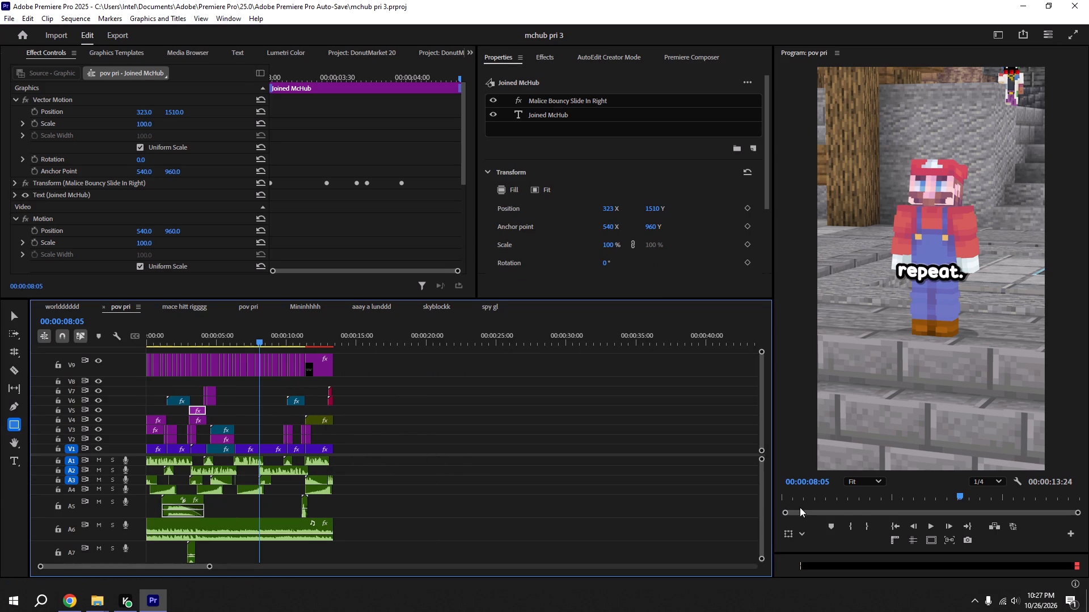
Switch to Google Chrome, dismiss the Save As dialog, search for "mcicon" and open the Vault - ccLeaf icons site.
click(77, 608)
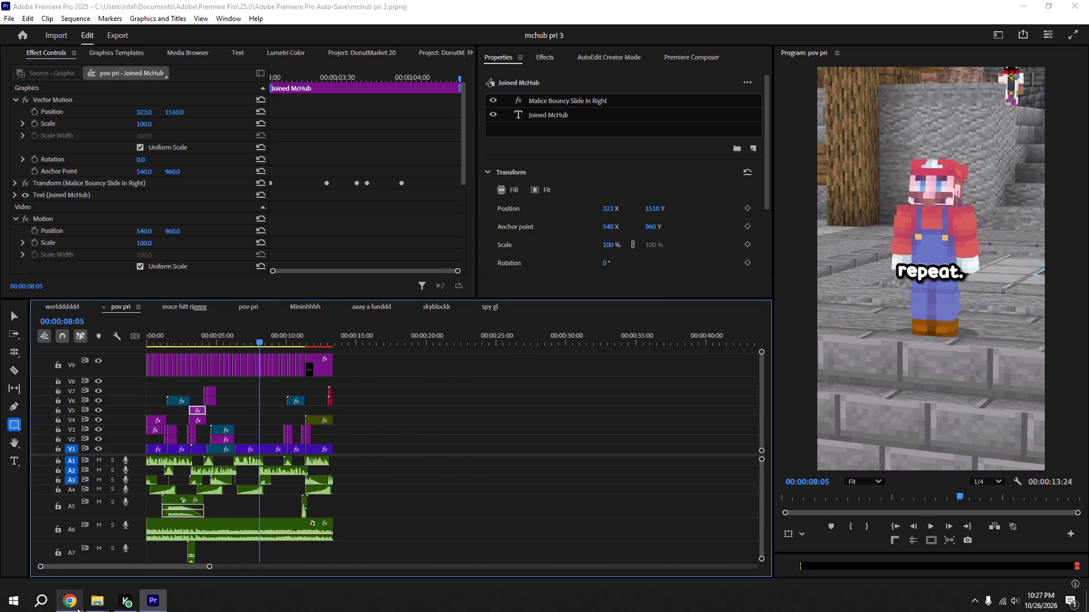
click(239, 166)
click(421, 228)
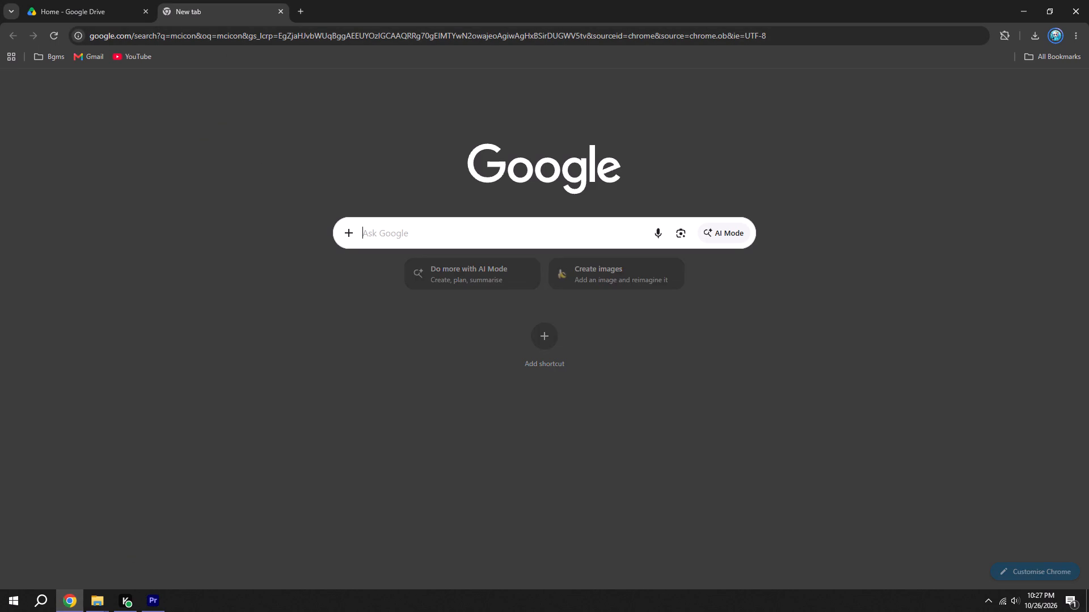
click(407, 280)
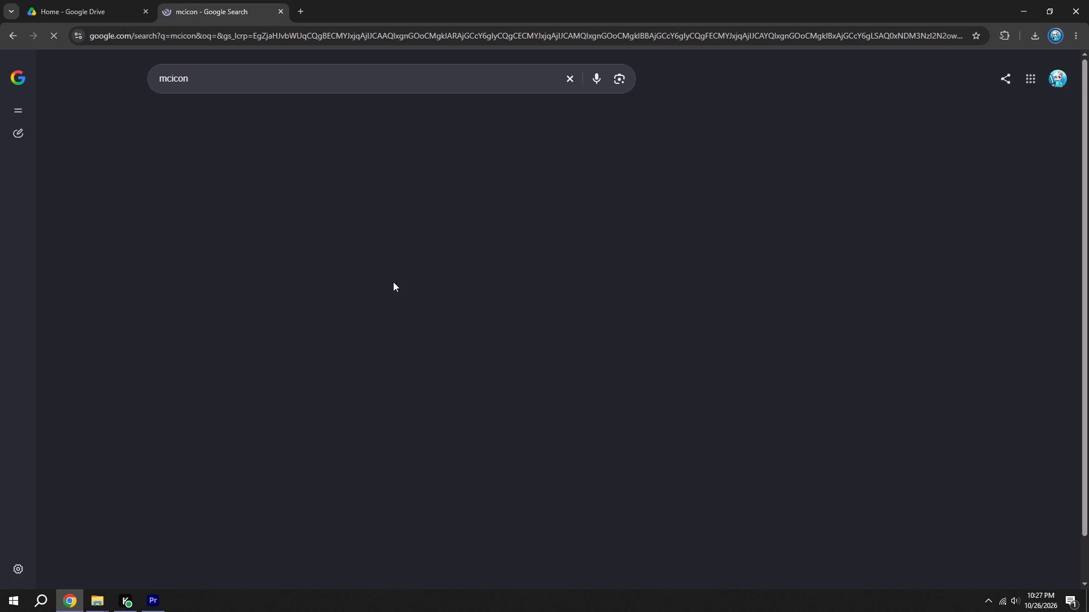
click(184, 254)
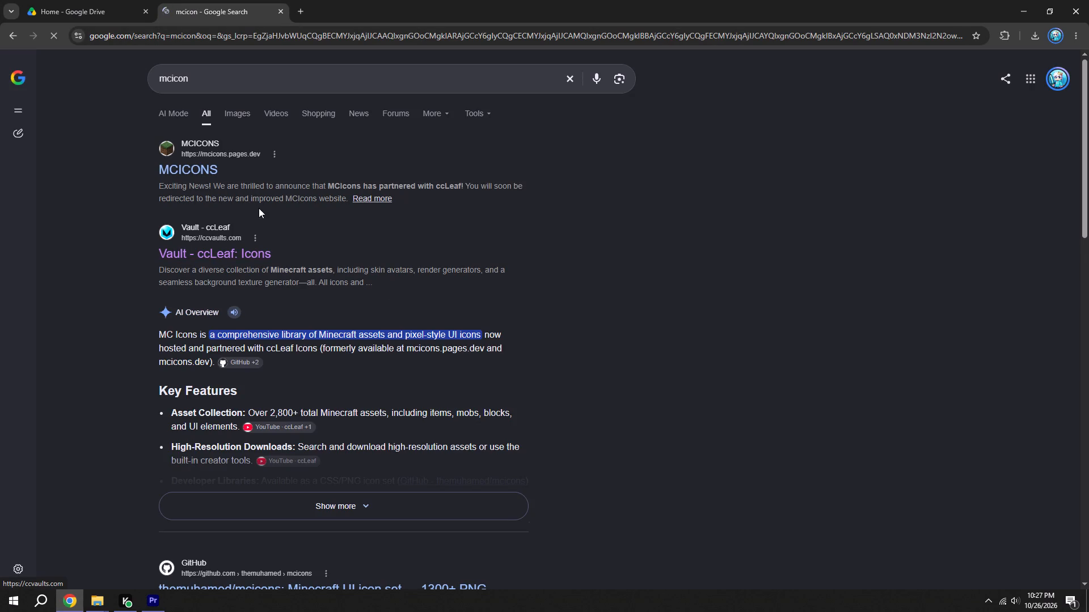
Search the Vault icon library for "pickaxe" and download the Netherite Pickaxe image.
click(470, 219)
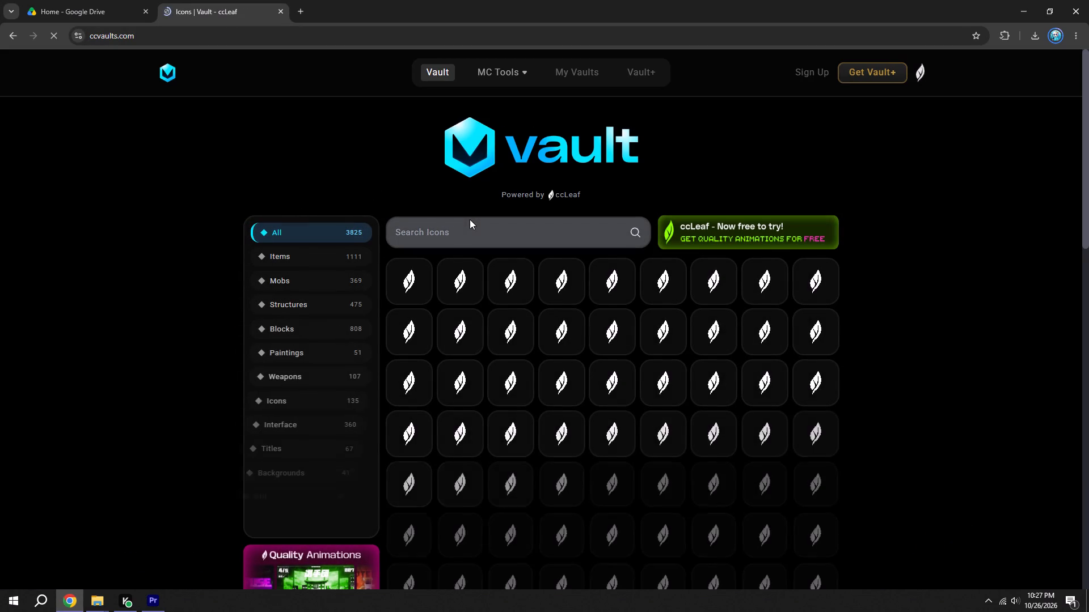
click(468, 226)
text(pickaxe)
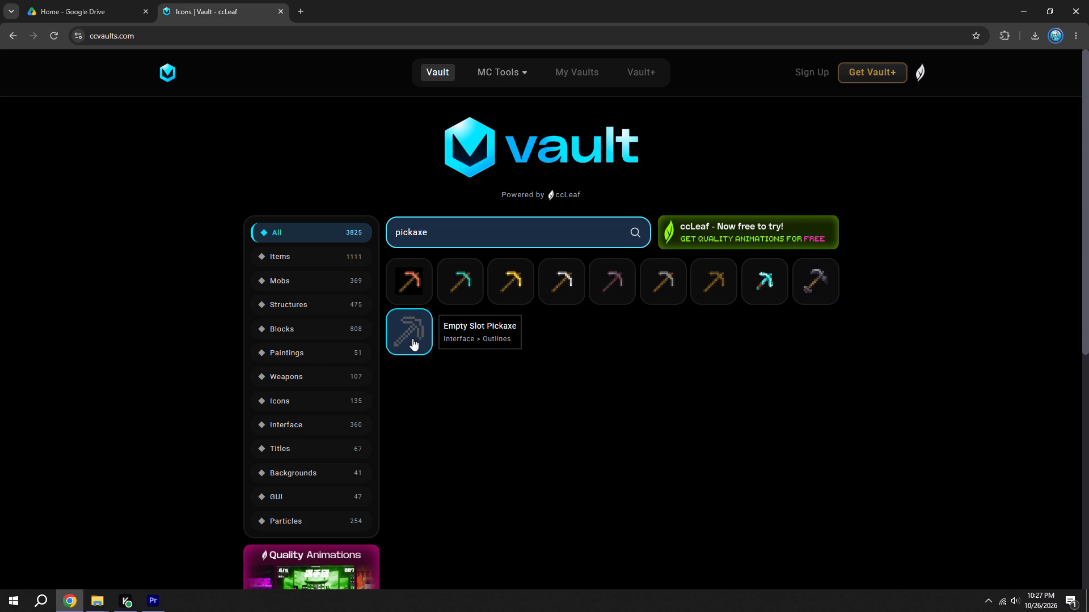
click(611, 286)
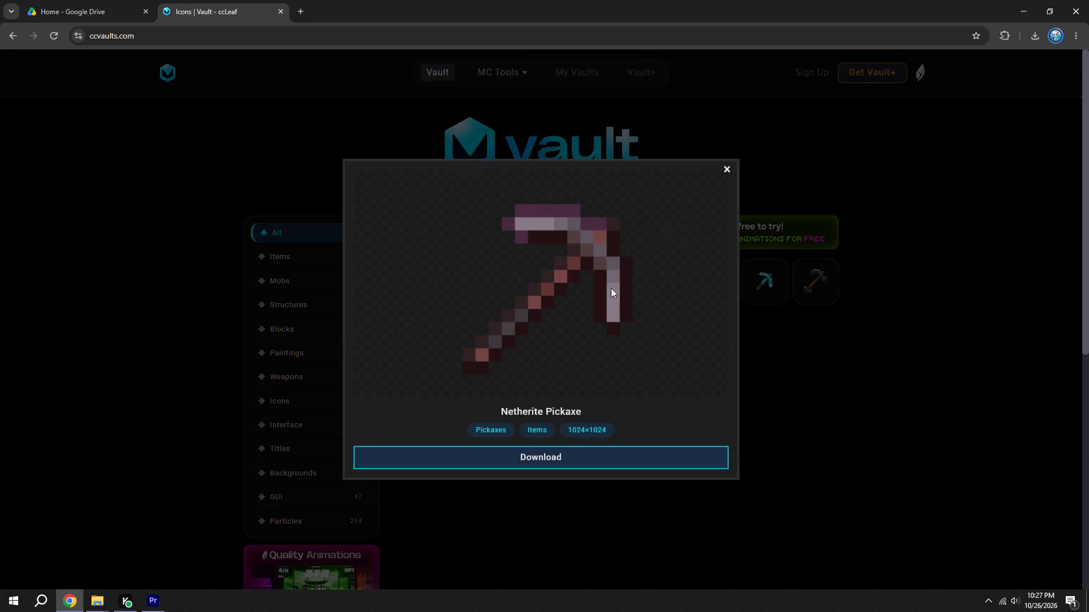
click(573, 448)
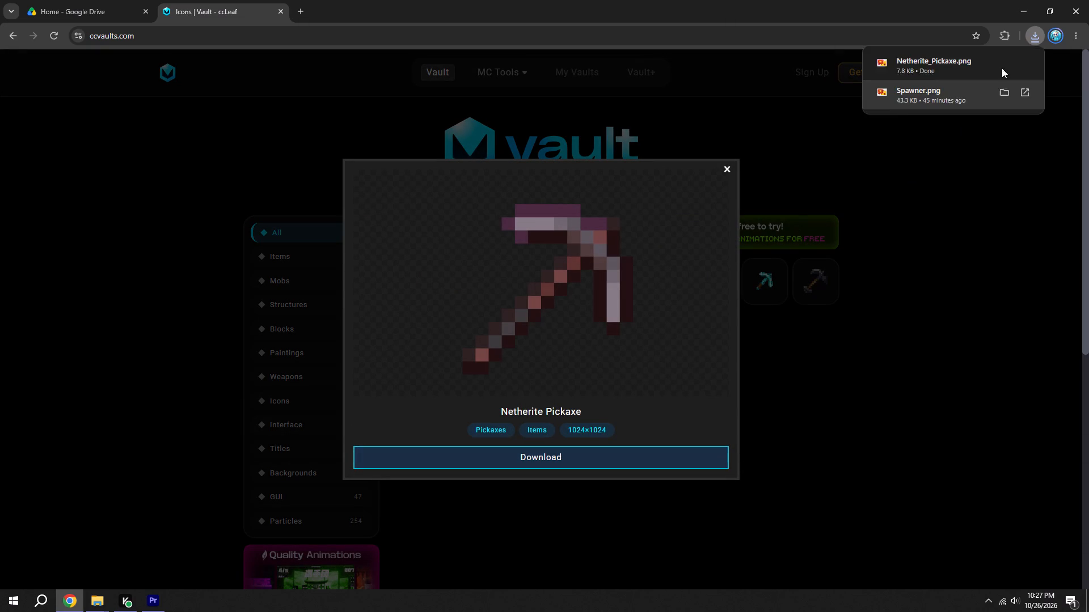
Show the downloaded Netherite_Pickaxe.png in its folder and add it to the pov pri timeline on V1, in the empty space after the edit.
click(1001, 66)
click(1088, 0)
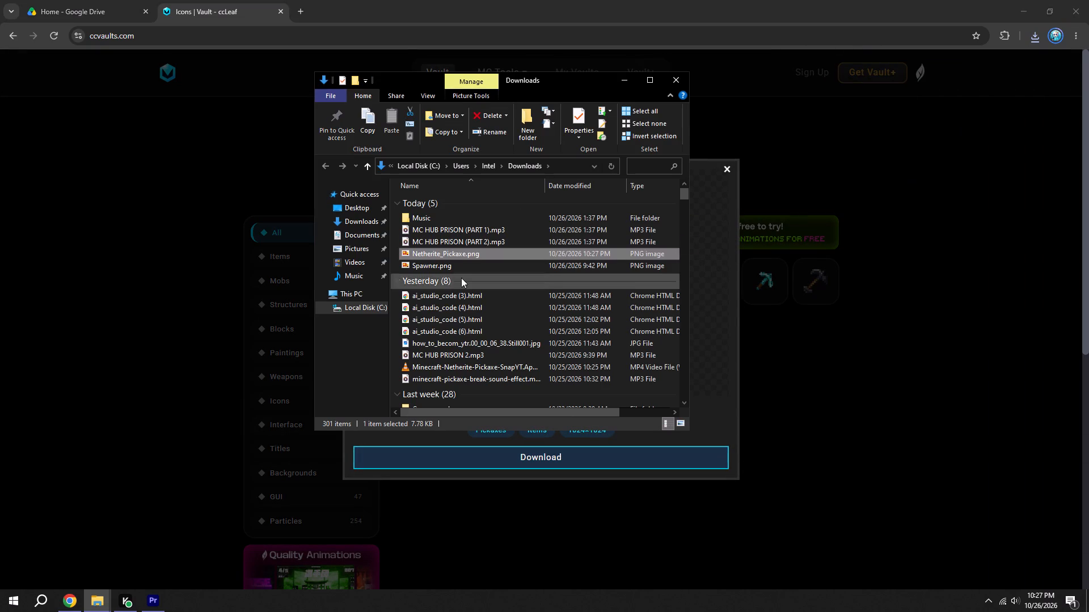
click(1002, 0)
click(1014, 2)
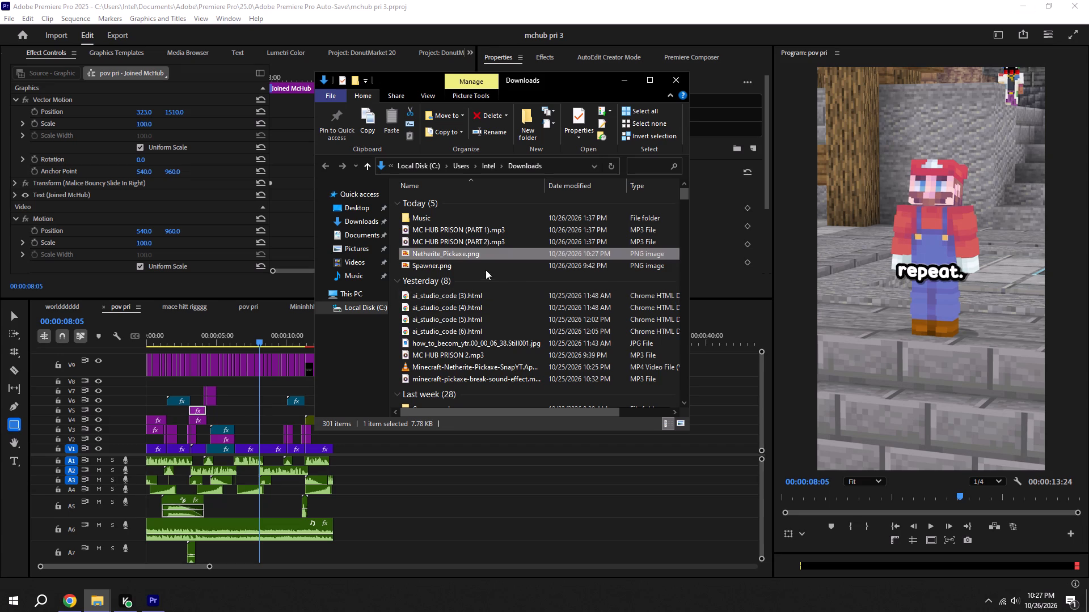
drag(469, 253, 248, 386)
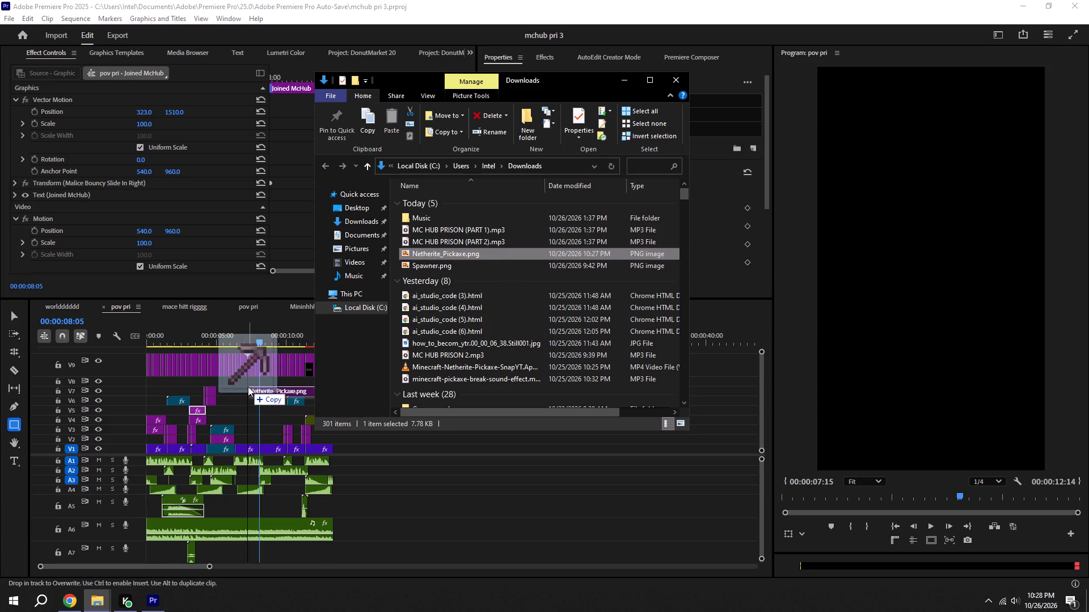
drag(248, 386, 455, 458)
click(453, 462)
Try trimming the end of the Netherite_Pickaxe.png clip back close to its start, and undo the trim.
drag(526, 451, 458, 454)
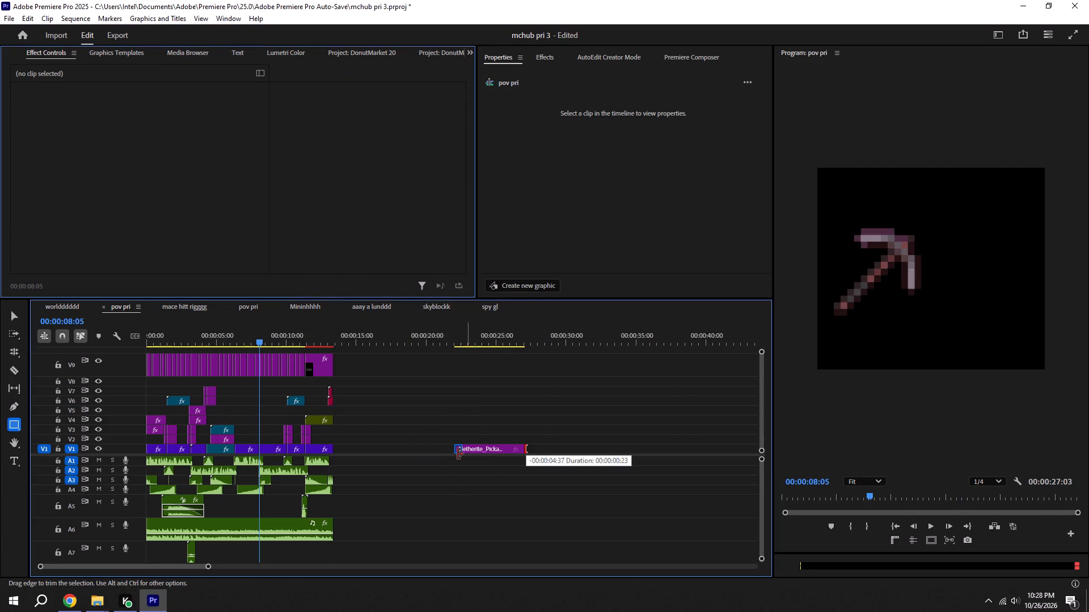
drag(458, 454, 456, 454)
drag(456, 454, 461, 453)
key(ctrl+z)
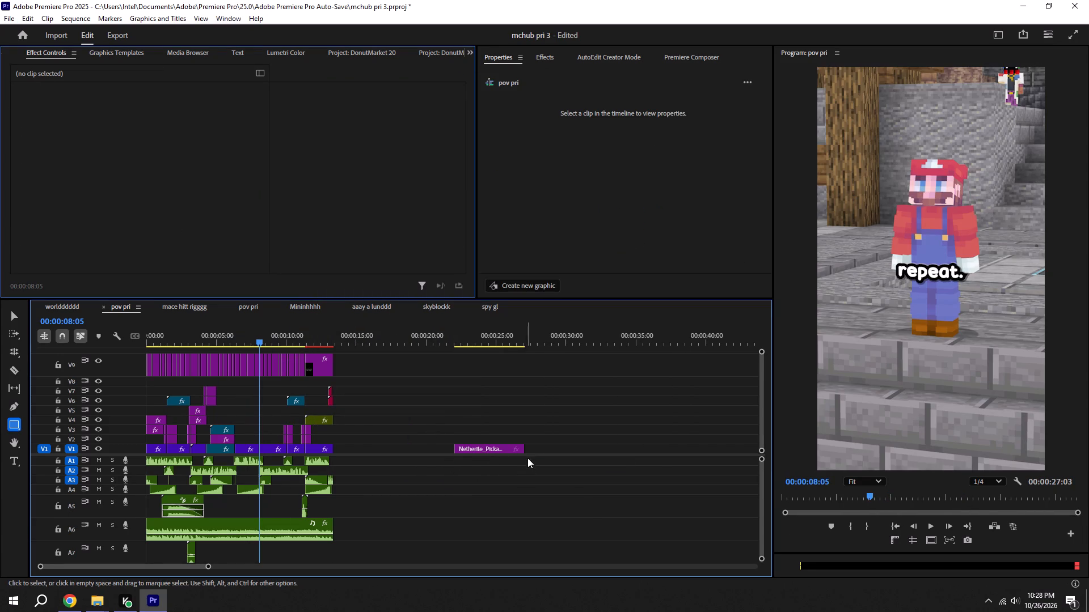
Shorten the Netherite_Pickaxe.png clip to just over one second and move it onto V2, starting at 00:00:08:05.
drag(526, 446, 473, 452)
alt+scroll(450, 453, up, 16)
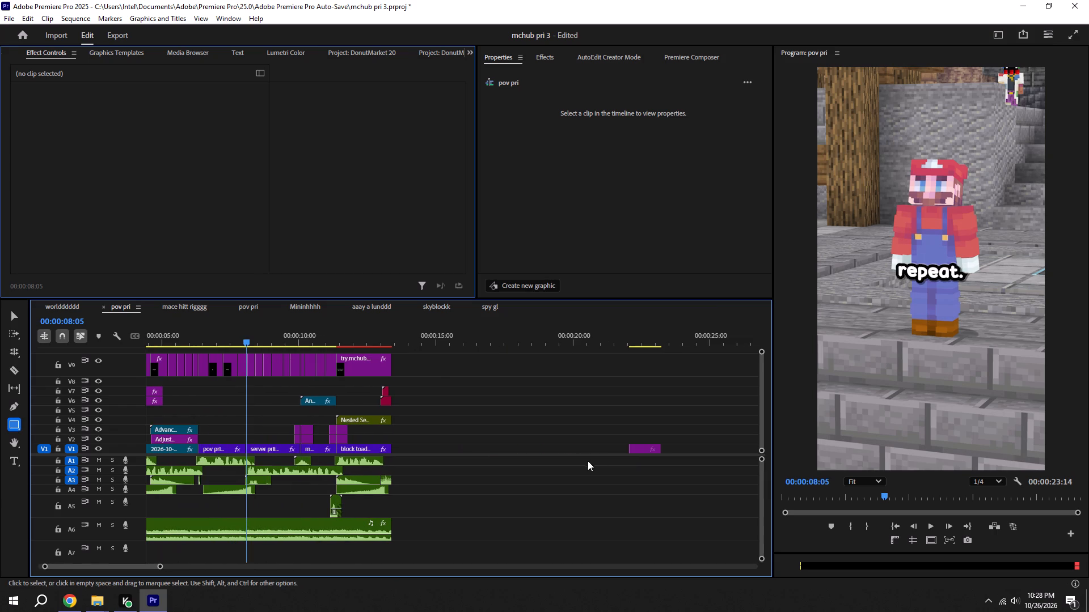
drag(646, 450, 265, 439)
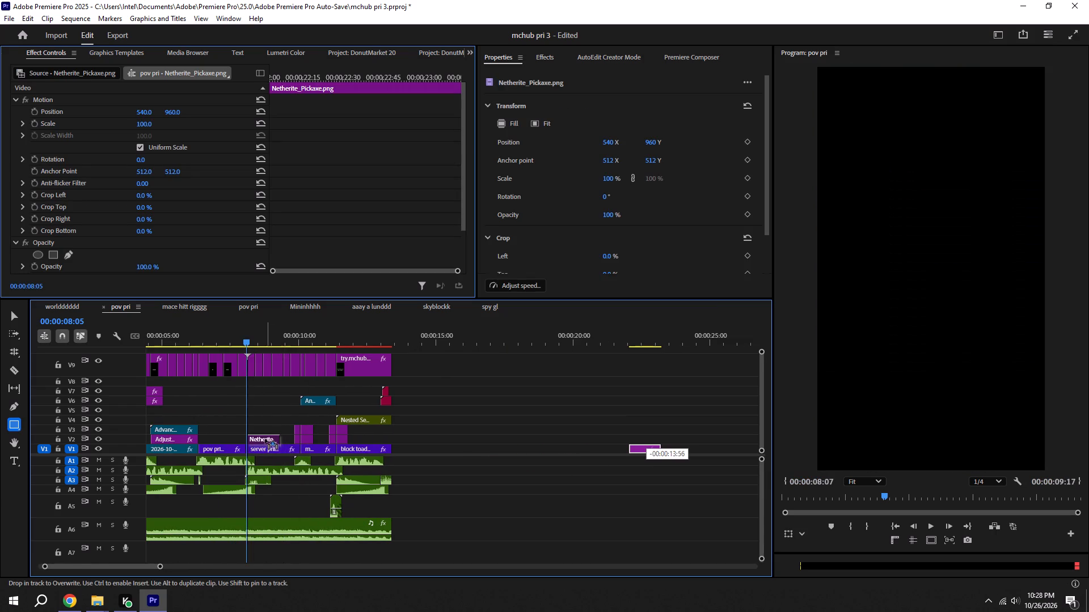
drag(265, 439, 263, 439)
Play the pickaxe section to about 00:00:08:28, set the Netherite_Pickaxe.png clip's scale to 53%, and save.
alt+scroll(262, 439, up, 10)
key(space)
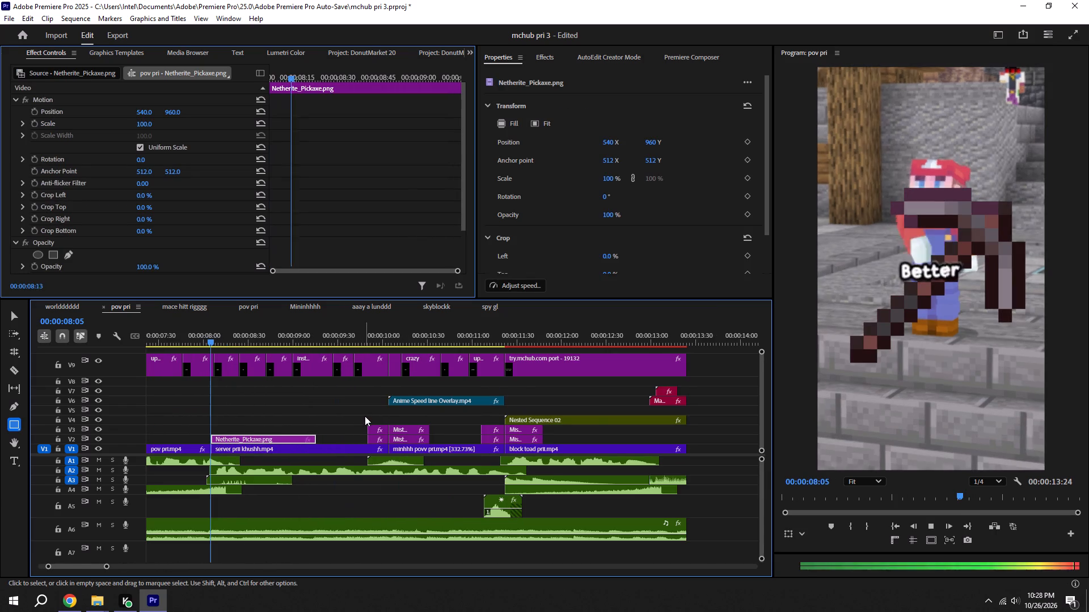
key(space)
drag(608, 178, 602, 178)
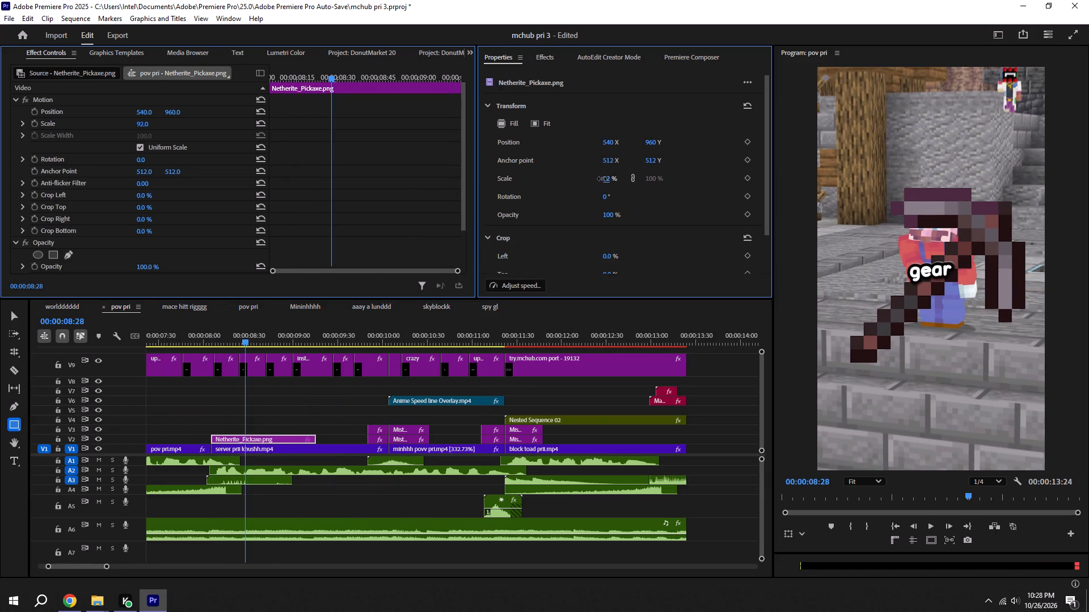
drag(602, 178, 585, 178)
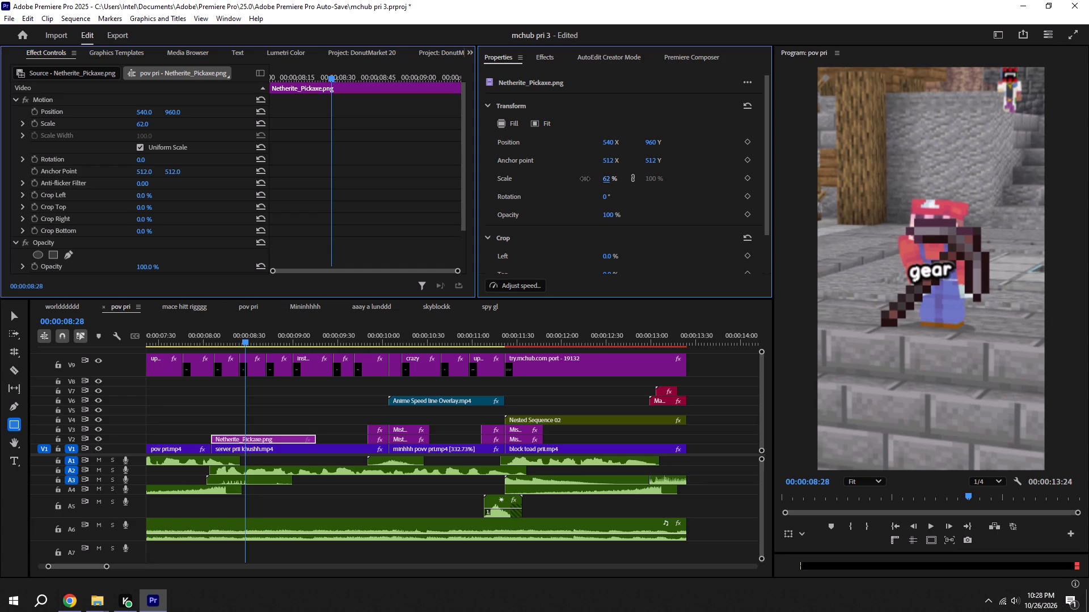
drag(585, 178, 580, 178)
key(ctrl+s)
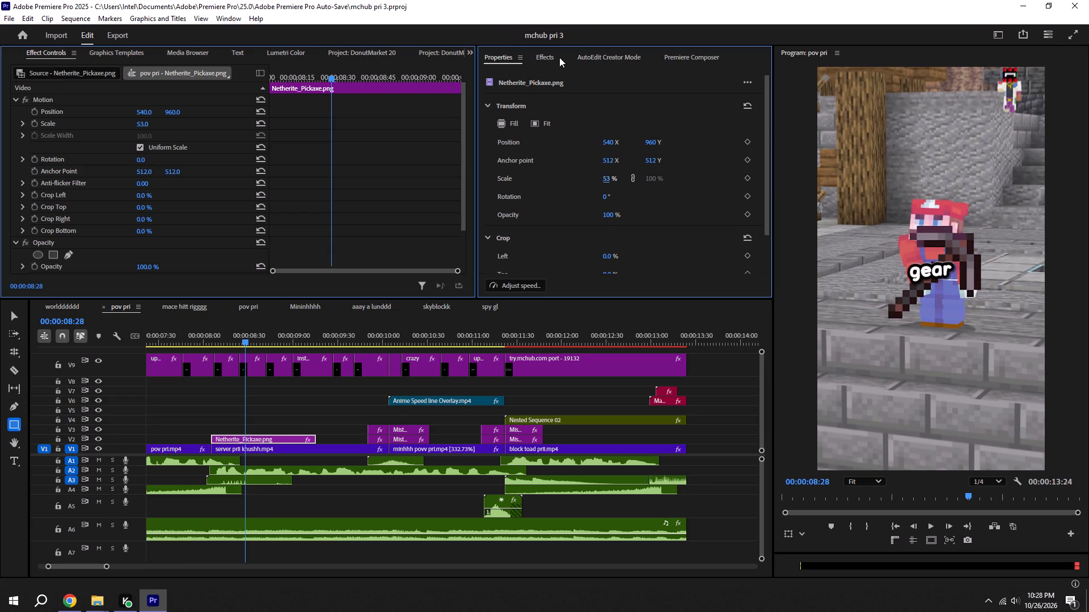
Search the effects for "slide up", save, and find the Bouncy Slide Ins presets in the results.
click(557, 57)
drag(544, 81, 306, 82)
key(BackSpace)
text(slide up)
key(ctrl+s)
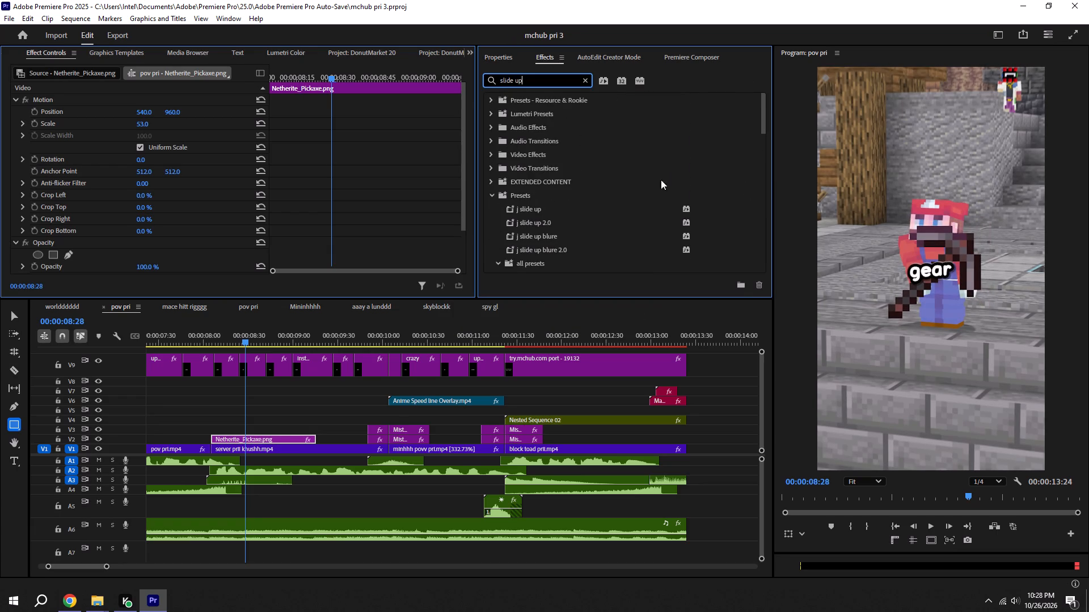
scroll(622, 210, down, 19)
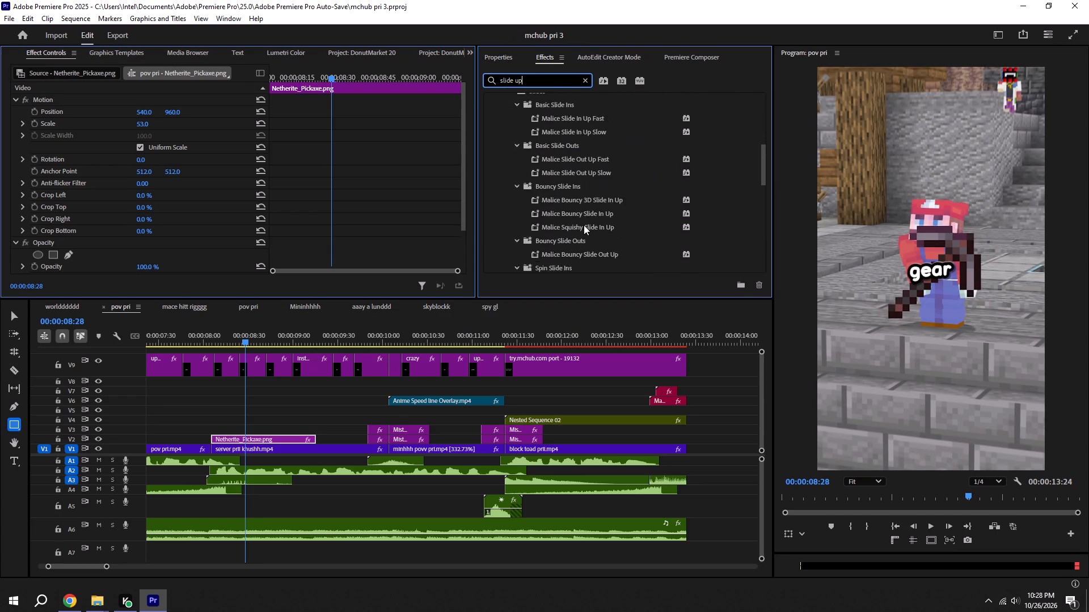
scroll(584, 225, down, 1)
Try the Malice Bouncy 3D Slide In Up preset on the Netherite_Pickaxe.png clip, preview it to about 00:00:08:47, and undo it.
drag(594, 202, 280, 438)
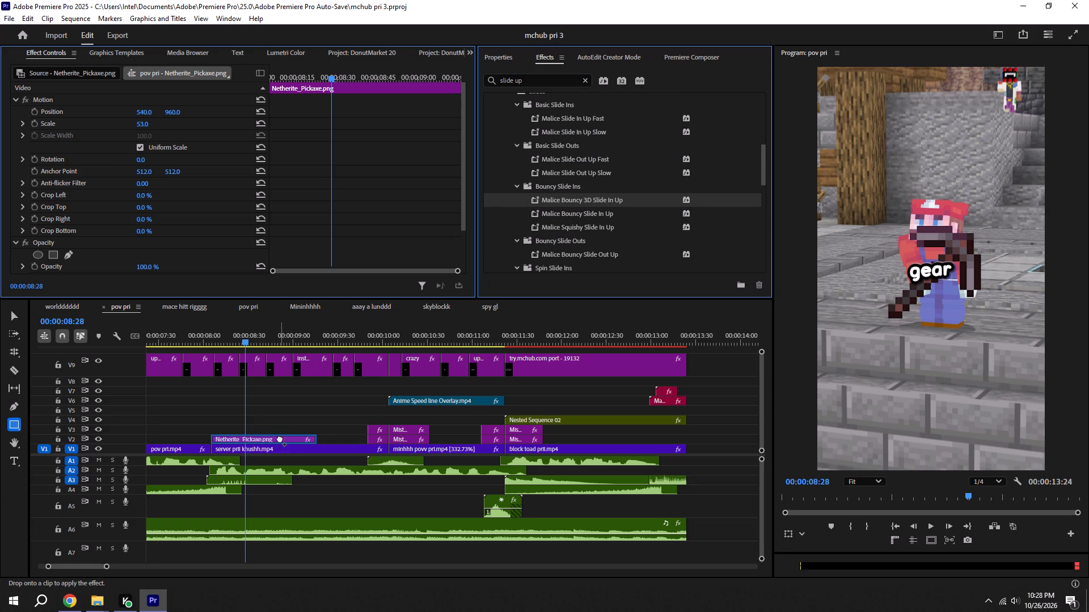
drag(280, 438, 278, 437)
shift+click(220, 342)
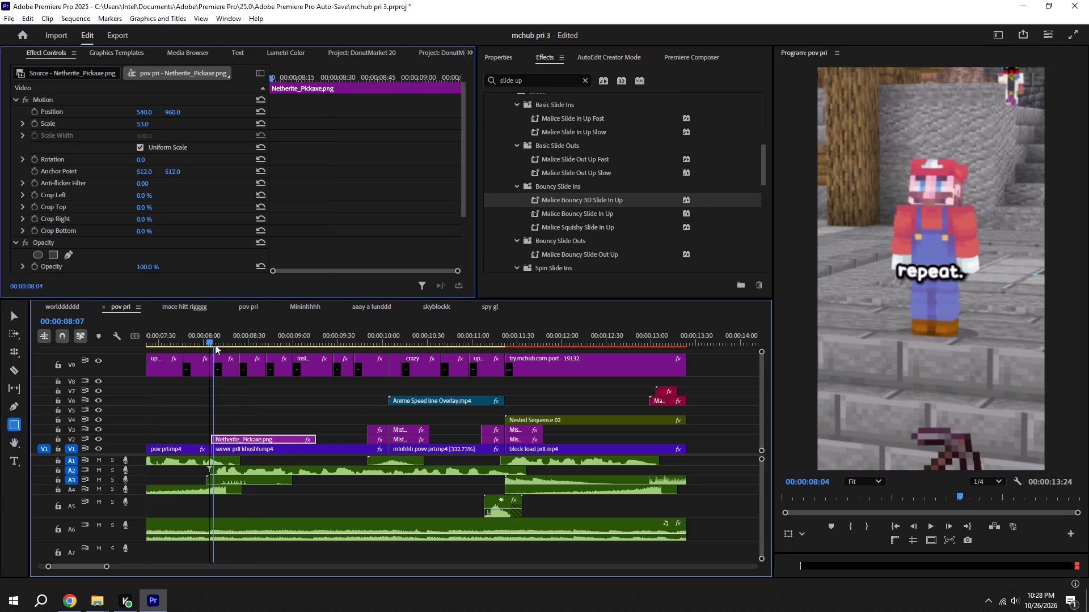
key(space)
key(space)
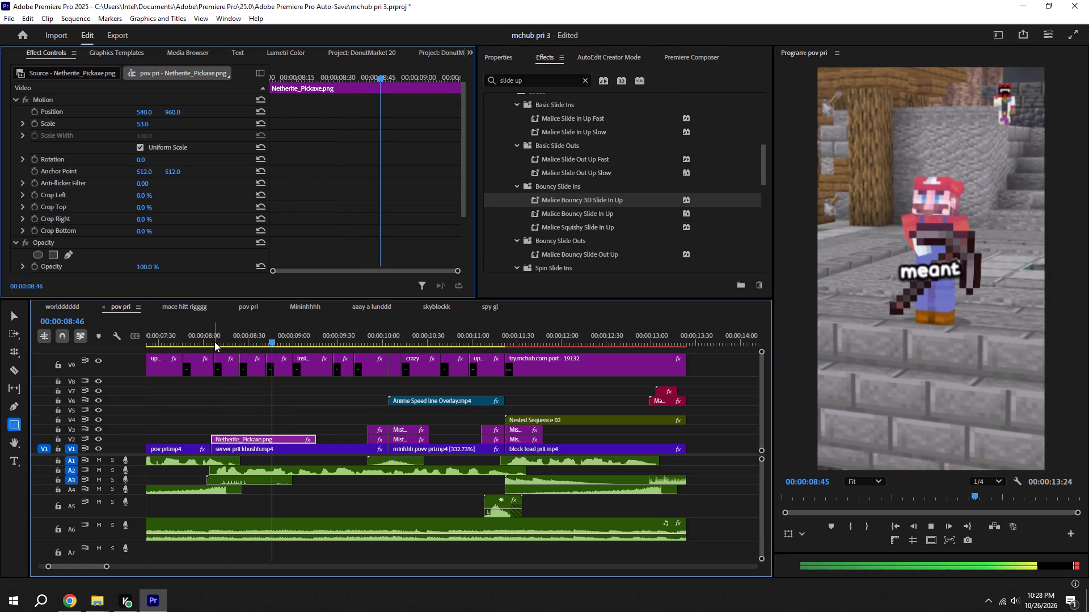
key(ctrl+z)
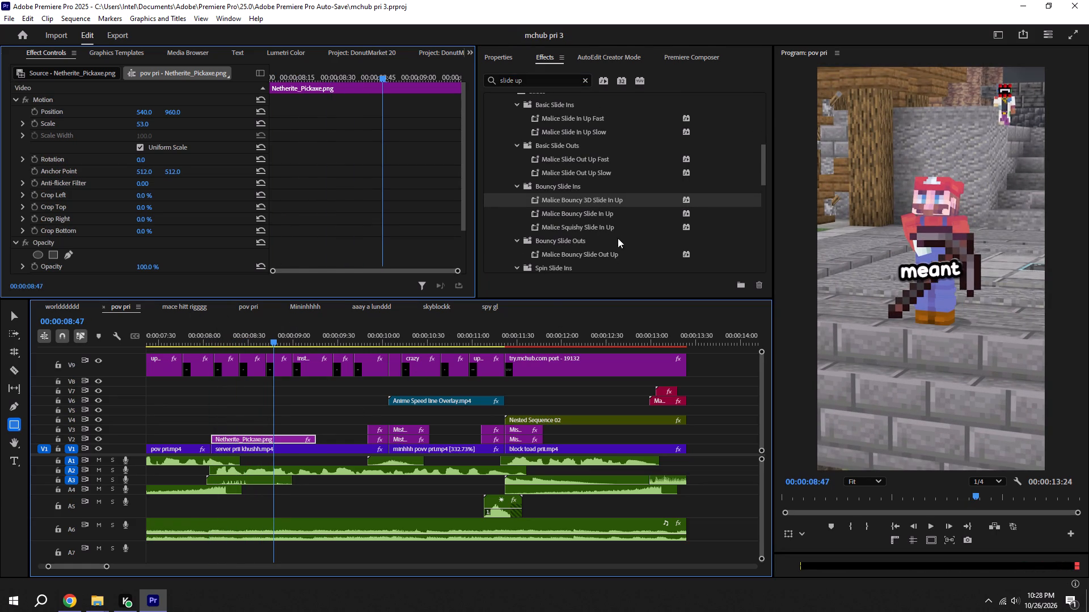
Apply the Malice Bouncy Slide In Up preset to the Netherite_Pickaxe.png clip and preview it from 00:00:08:05 to about 00:00:08:37.
drag(598, 216, 564, 223)
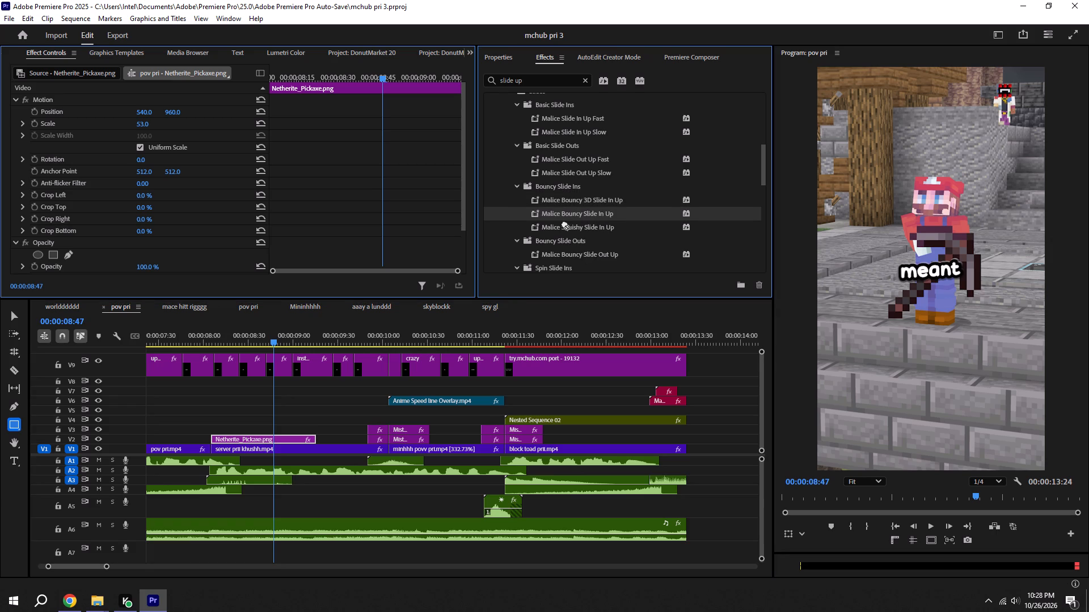
drag(564, 223, 252, 439)
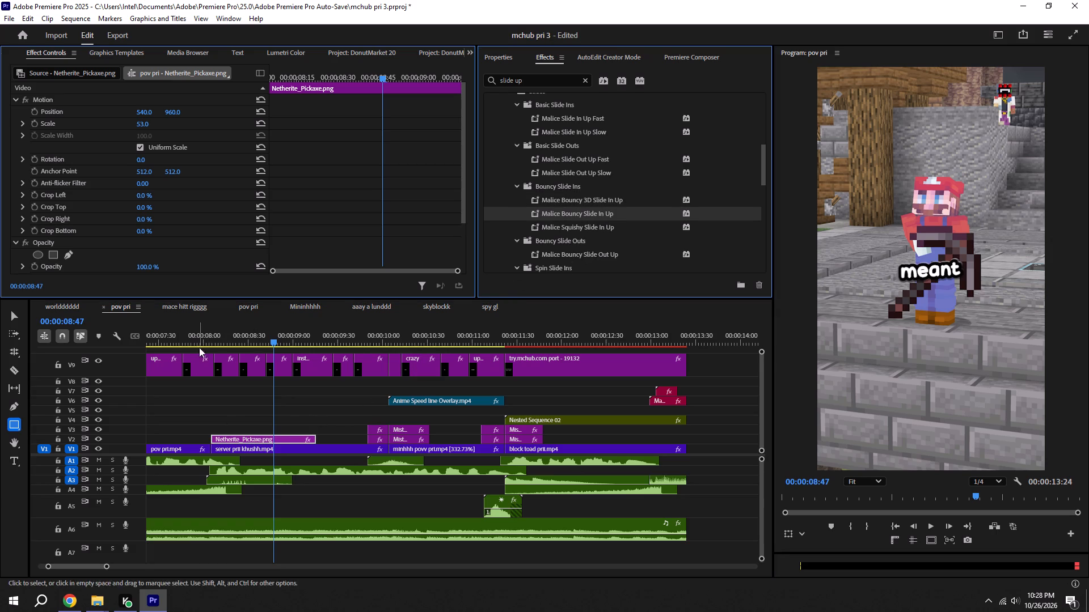
shift+click(212, 335)
key(space)
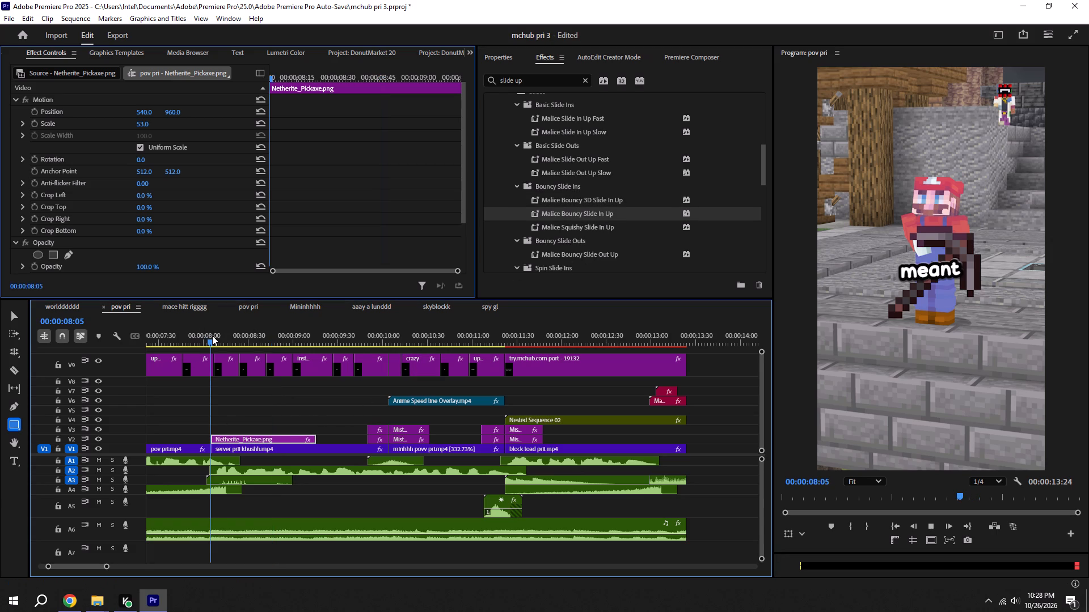
key(space)
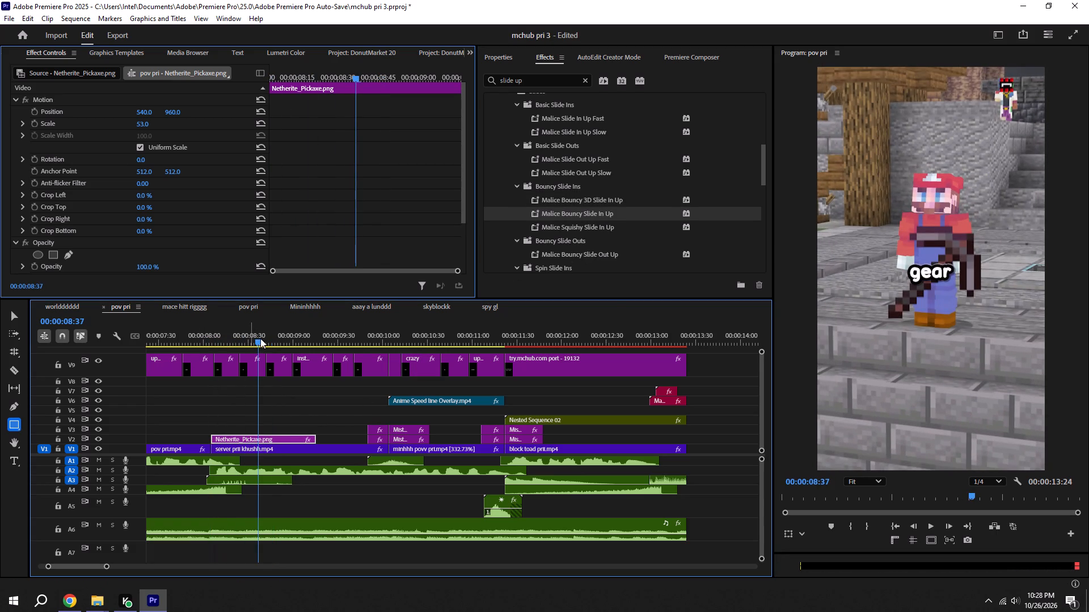
Replace the Malice Bouncy Slide In Up preset on the Netherite_Pickaxe.png clip with Malice Squishy Slide In Up, and save.
key(ctrl+z)
drag(582, 229, 282, 432)
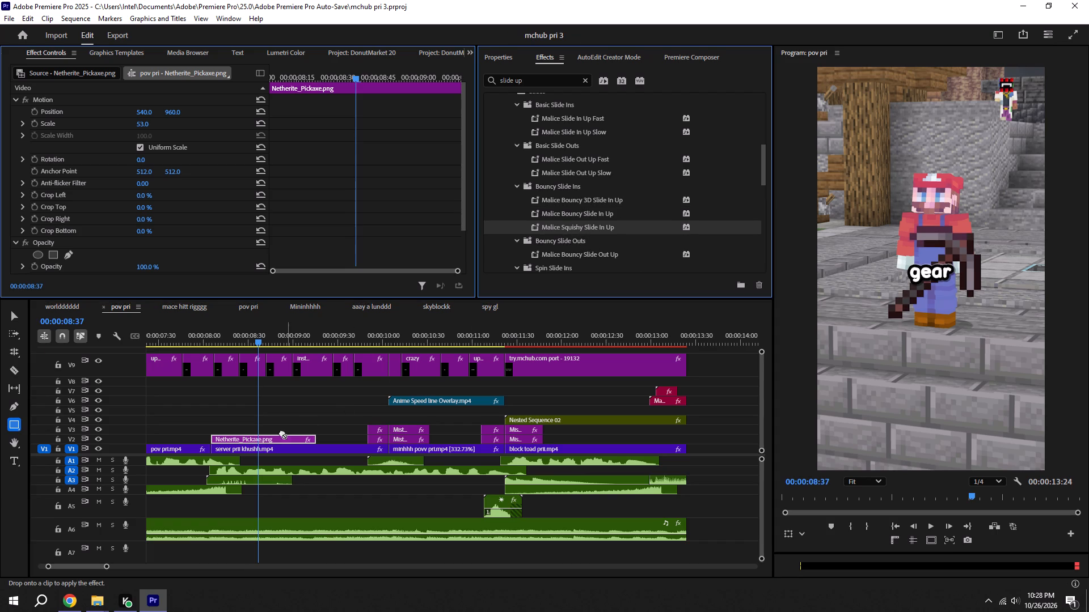
drag(282, 432, 270, 437)
key(ctrl+s)
Preview the pickaxe animation from 00:00:08:05 to about 00:00:08:56 and return the playhead to 00:00:08:07.
shift+click(214, 337)
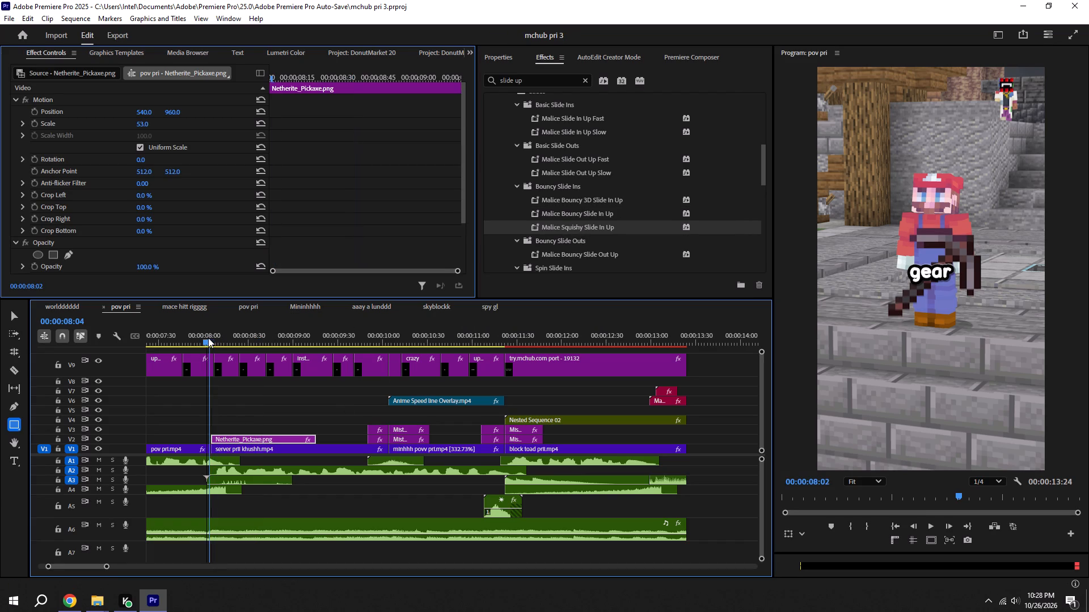
key(space)
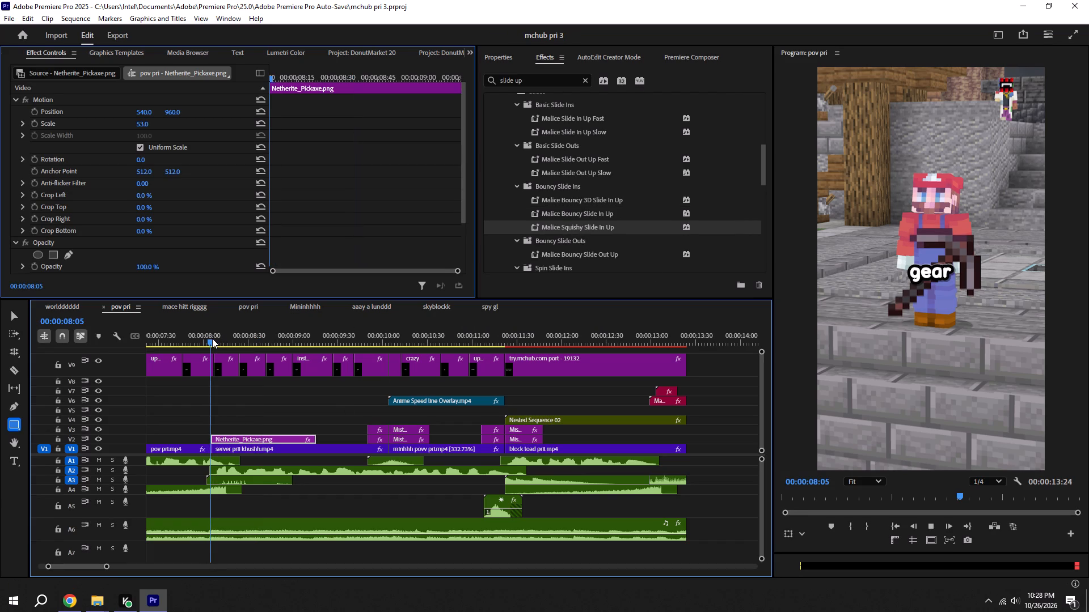
key(space)
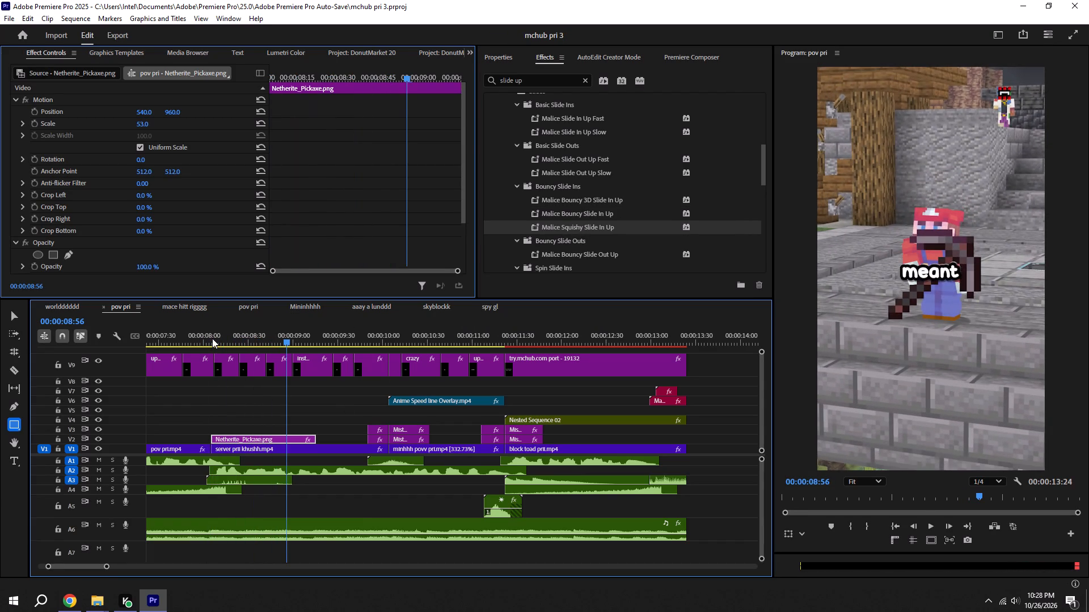
key(space)
key(space)
shift+click(215, 342)
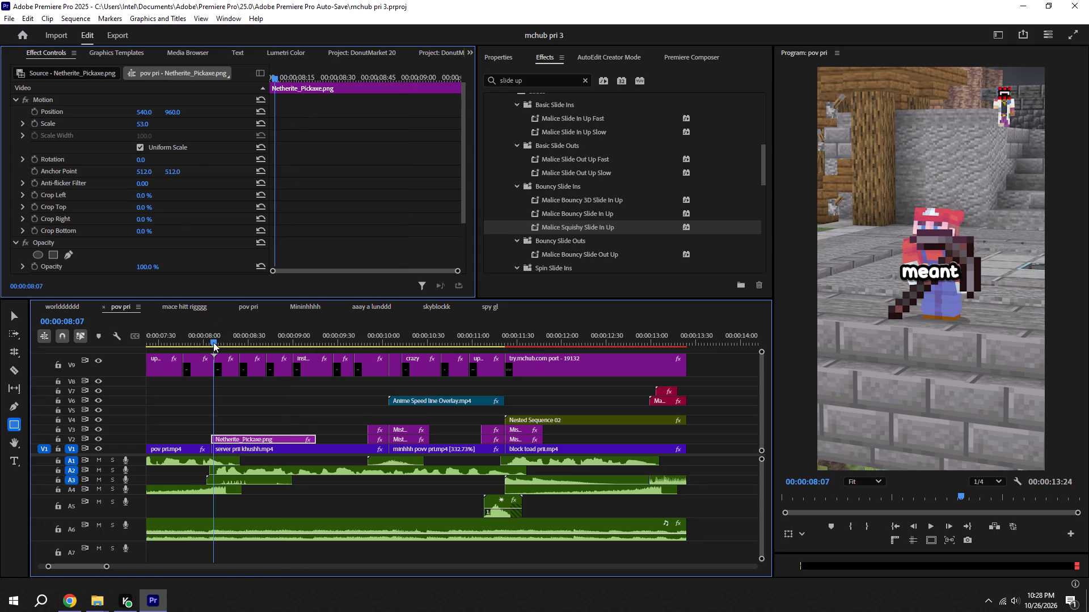
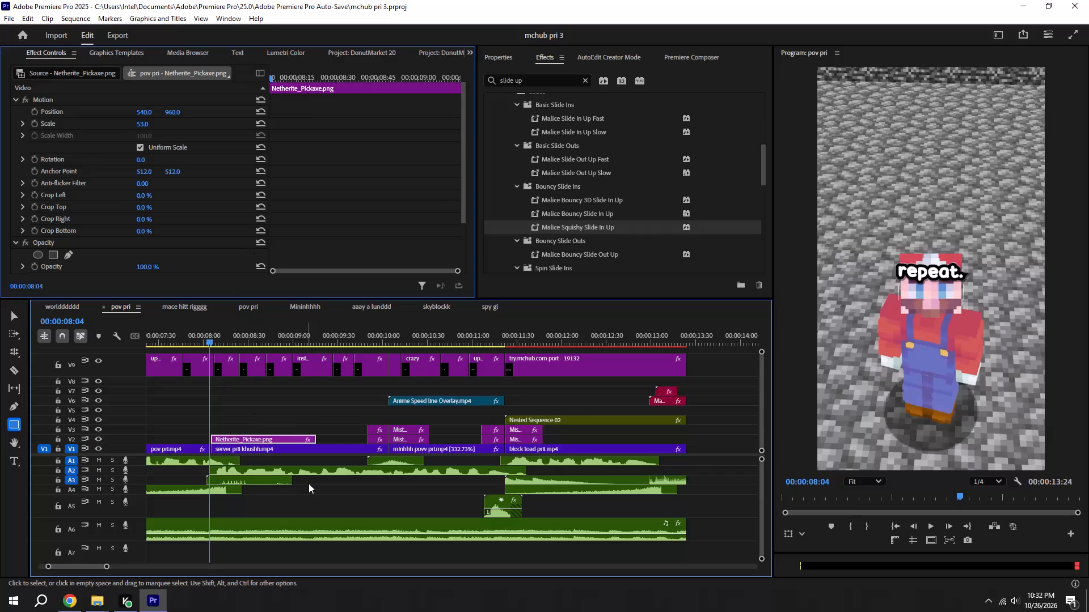
Play back the Netherite_Pickaxe.png section from 00:00:08:04 to review its slide-in animation, saving the project.
scroll(309, 483, down, 10)
key(ctrl+s)
key(space)
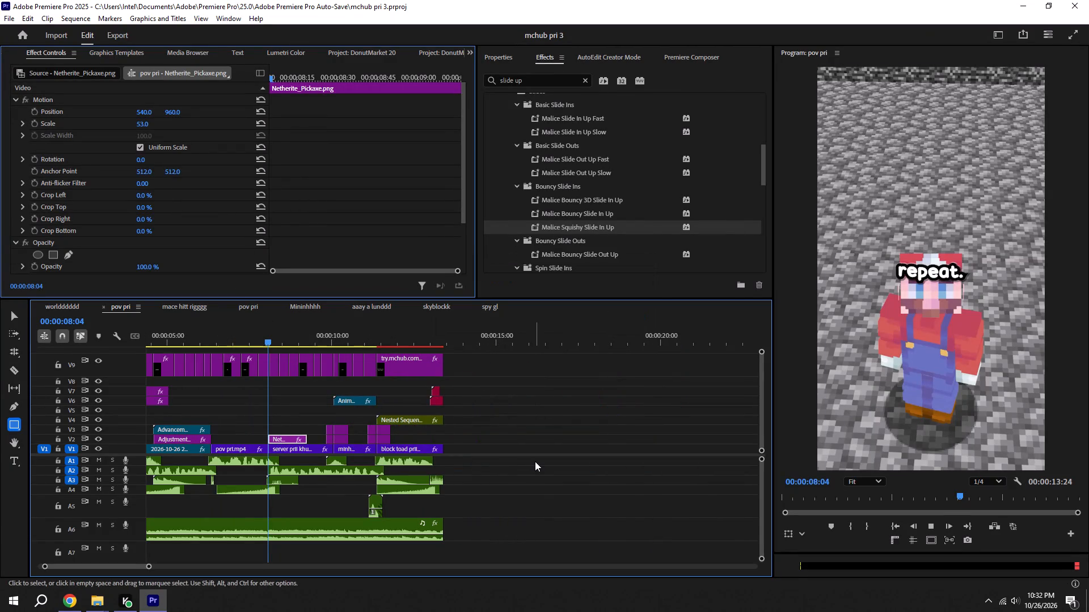
key(space)
key(ctrl+s)
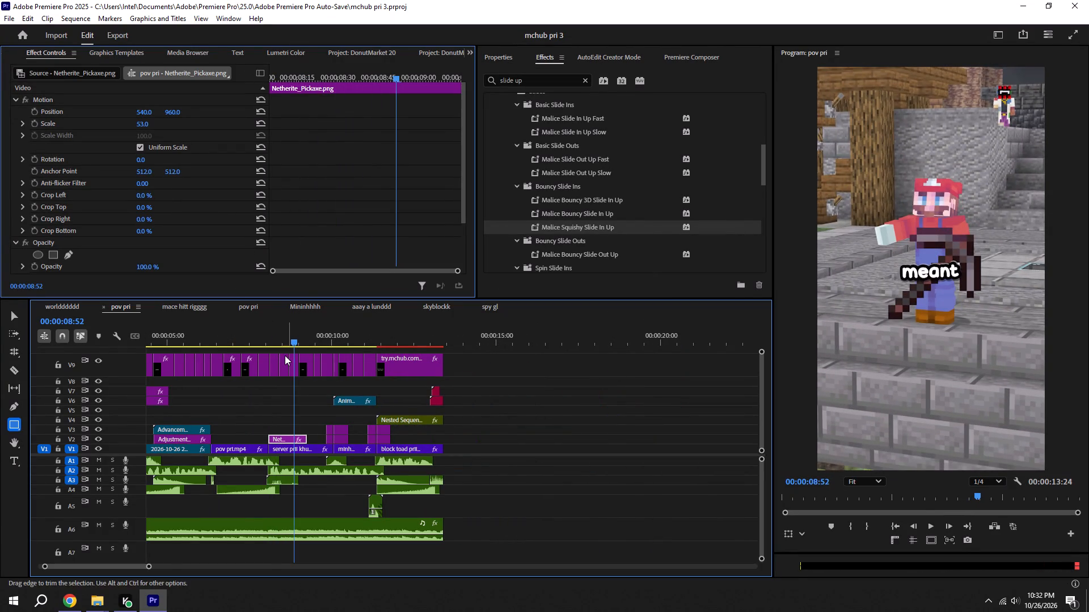
shift+drag(283, 355, 277, 351)
key(ctrl+z)
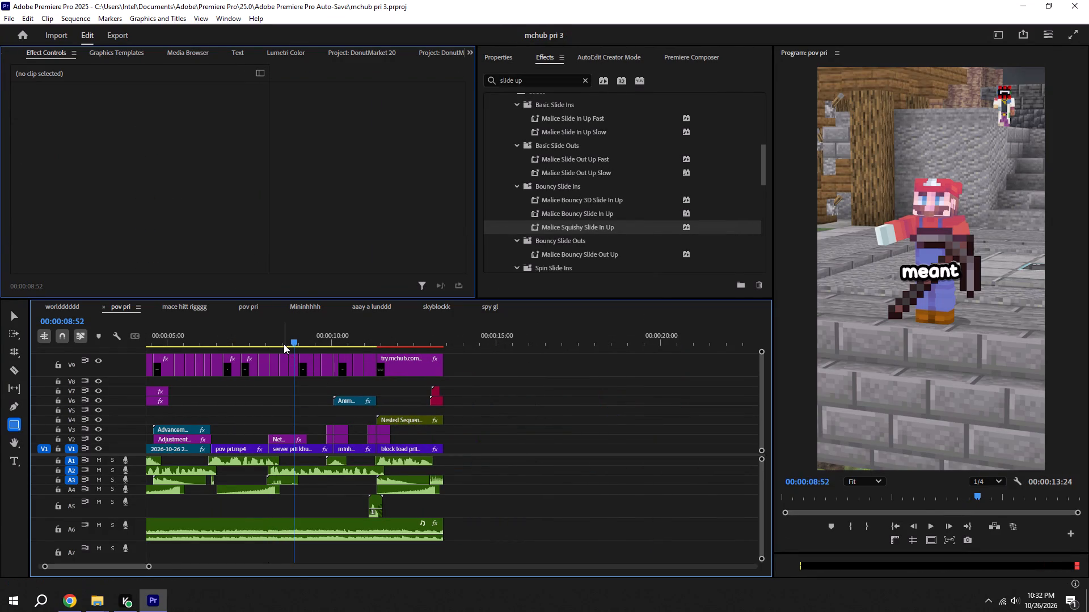
shift+click(269, 334)
click(286, 439)
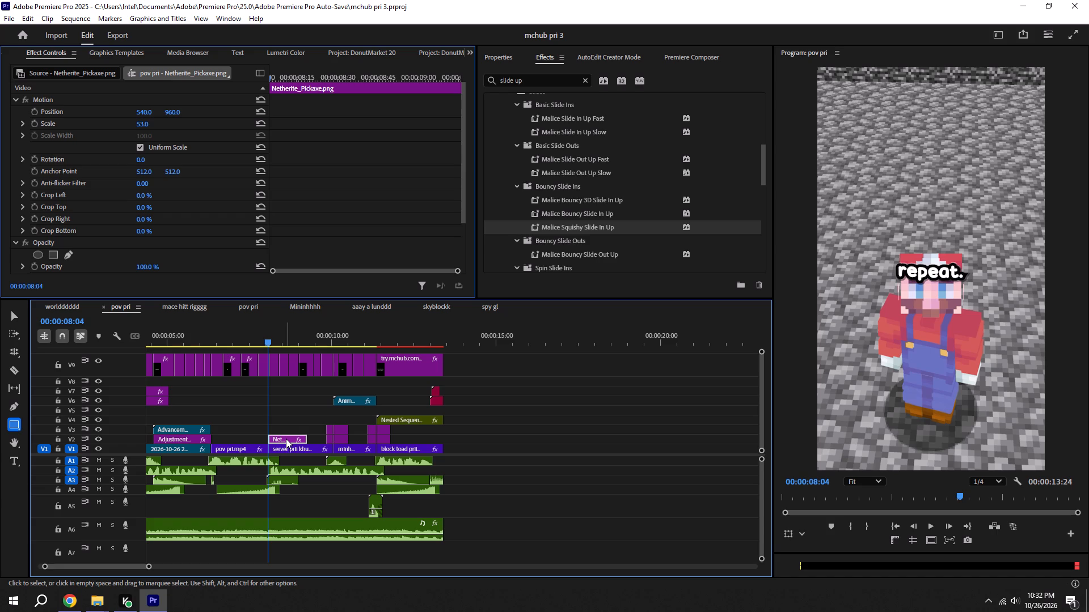
click(297, 405)
alt+scroll(292, 415, up, 4)
key(ctrl+s)
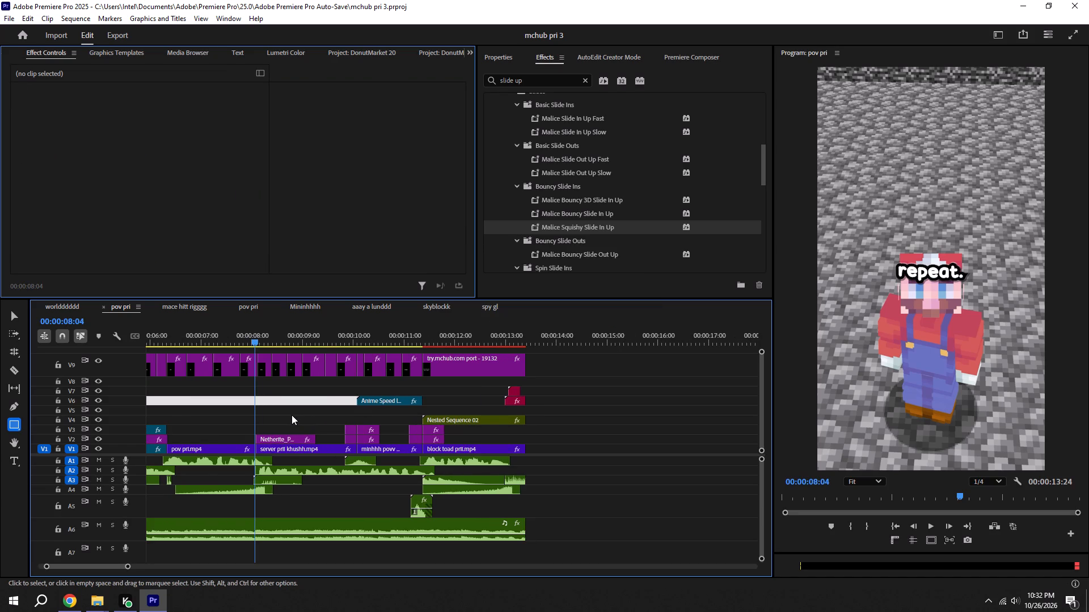
key(space)
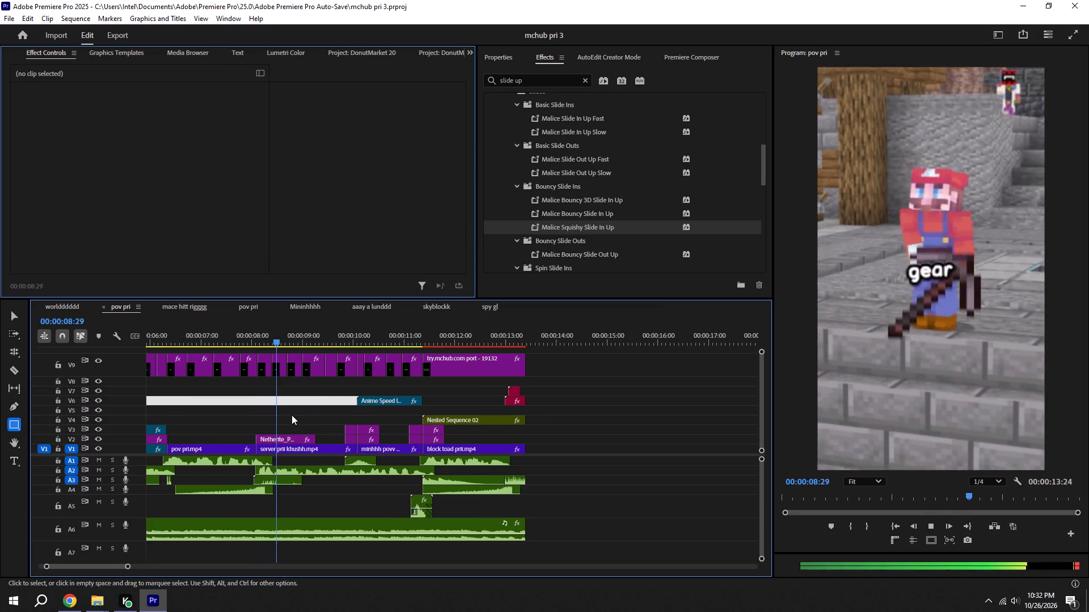
key(space)
key(ctrl+s)
shift+click(261, 326)
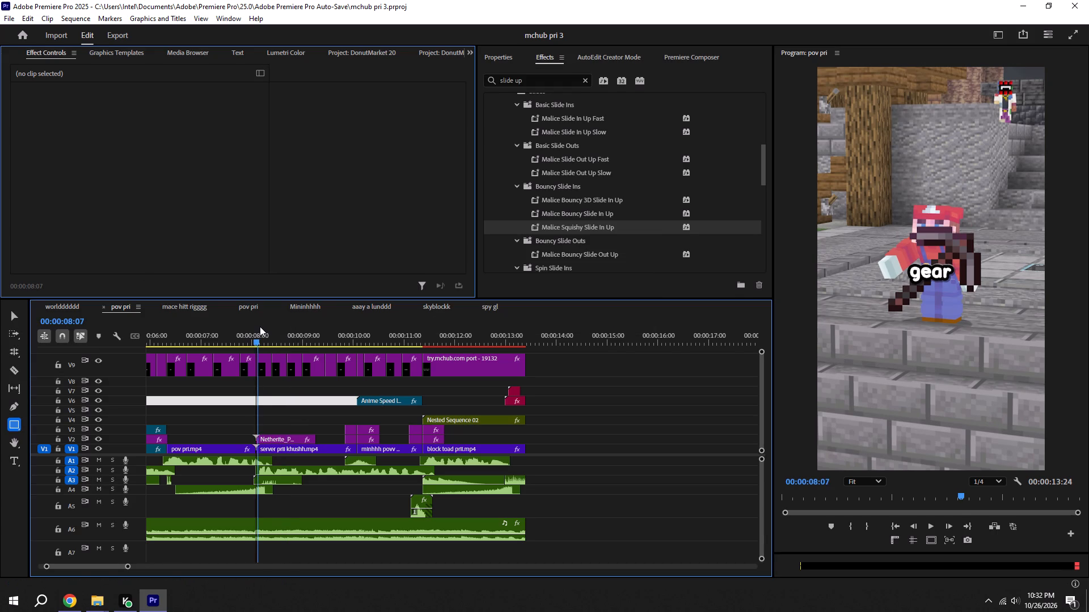
Enable Rotation keyframing on the Netherite_Pickaxe.png clip and set the starting keyframe at 00:00:08:05 to 10°.
click(288, 442)
scroll(75, 127, down, 5)
scroll(92, 231, up, 5)
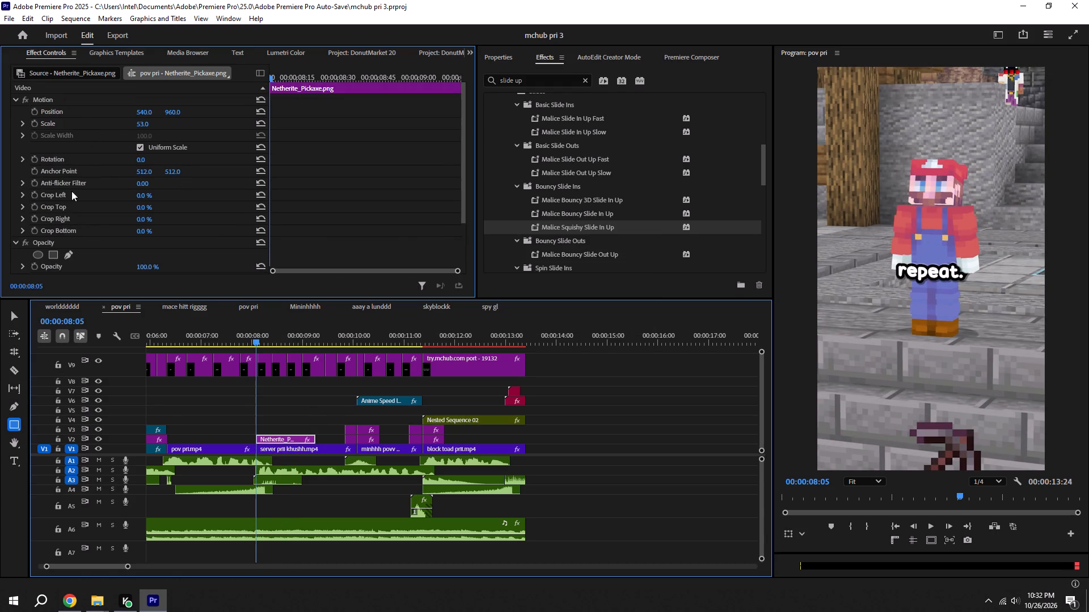
scroll(53, 241, down, 5)
scroll(64, 208, up, 4)
scroll(41, 138, up, 4)
click(32, 156)
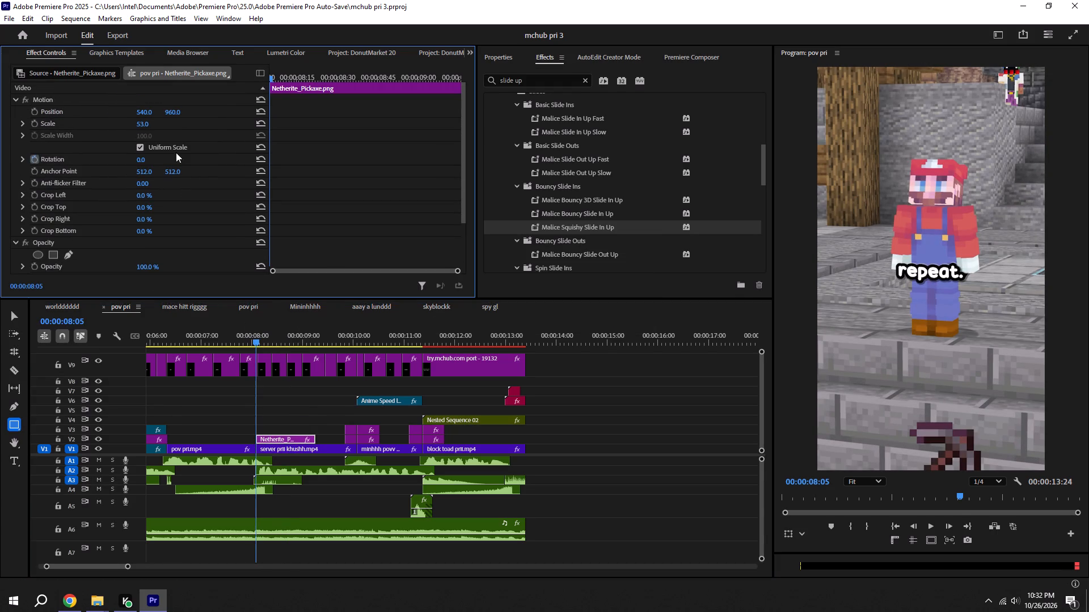
drag(150, 160, 148, 160)
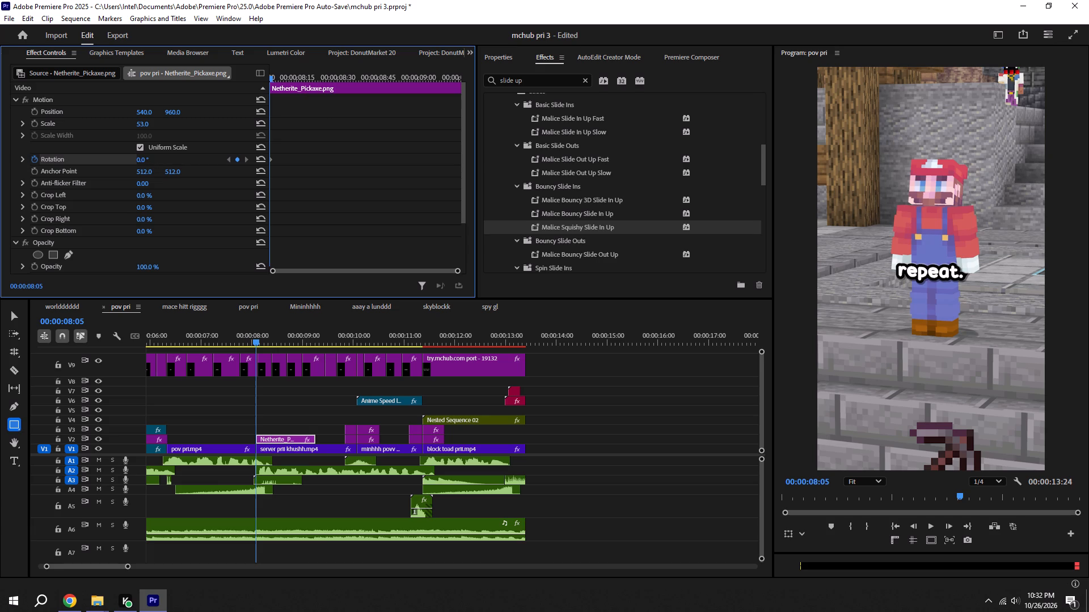
drag(148, 160, 135, 160)
click(161, 159)
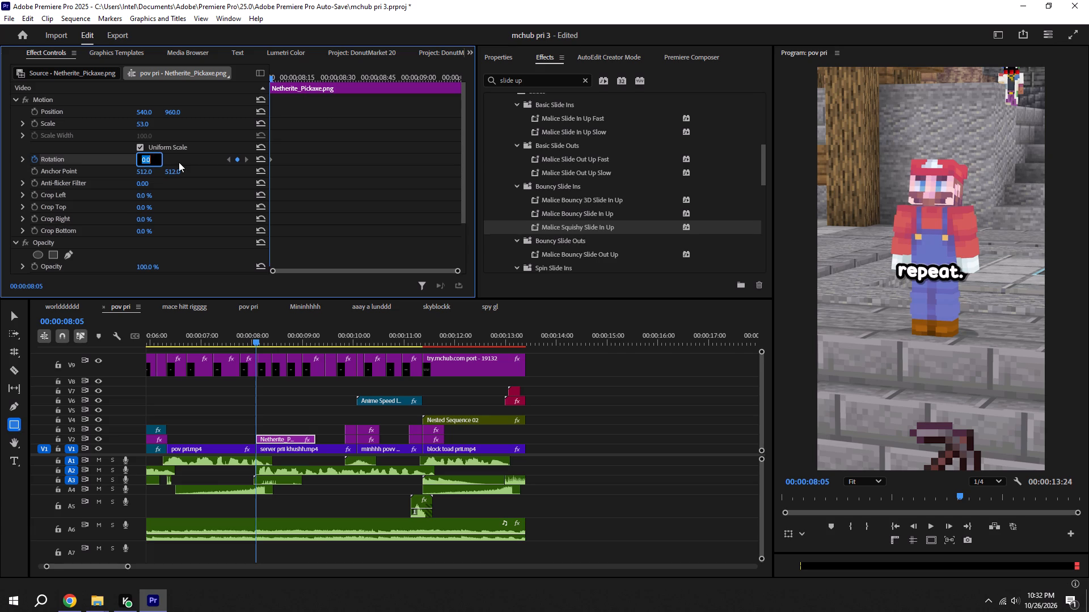
click(179, 162)
drag(154, 160, 174, 160)
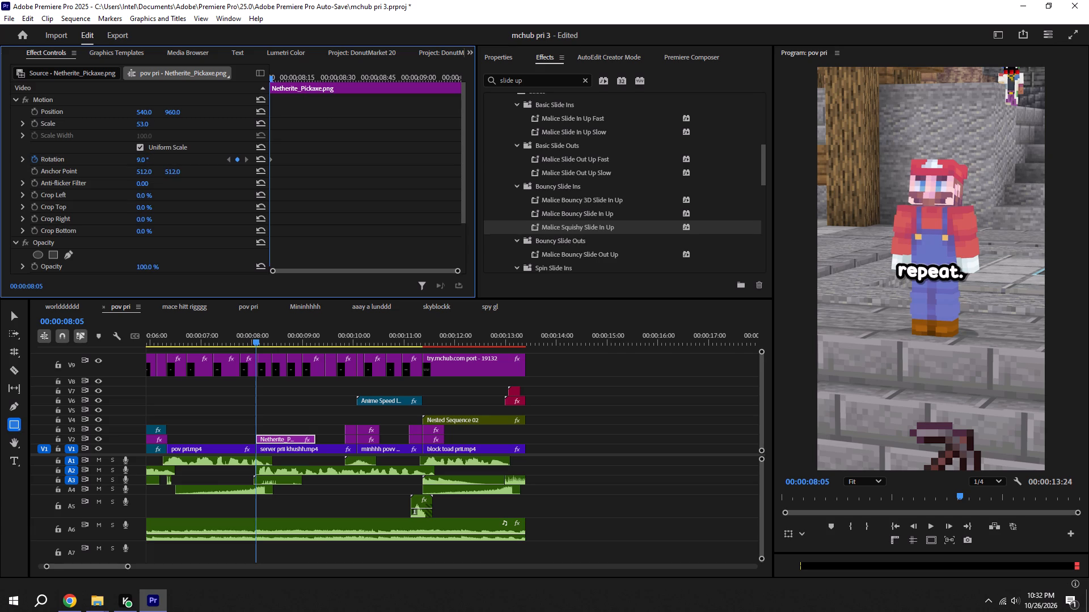
drag(174, 160, 174, 160)
Add a second Rotation keyframe to the pickaxe at 00:00:08:21 with a value of 0°.
click(315, 75)
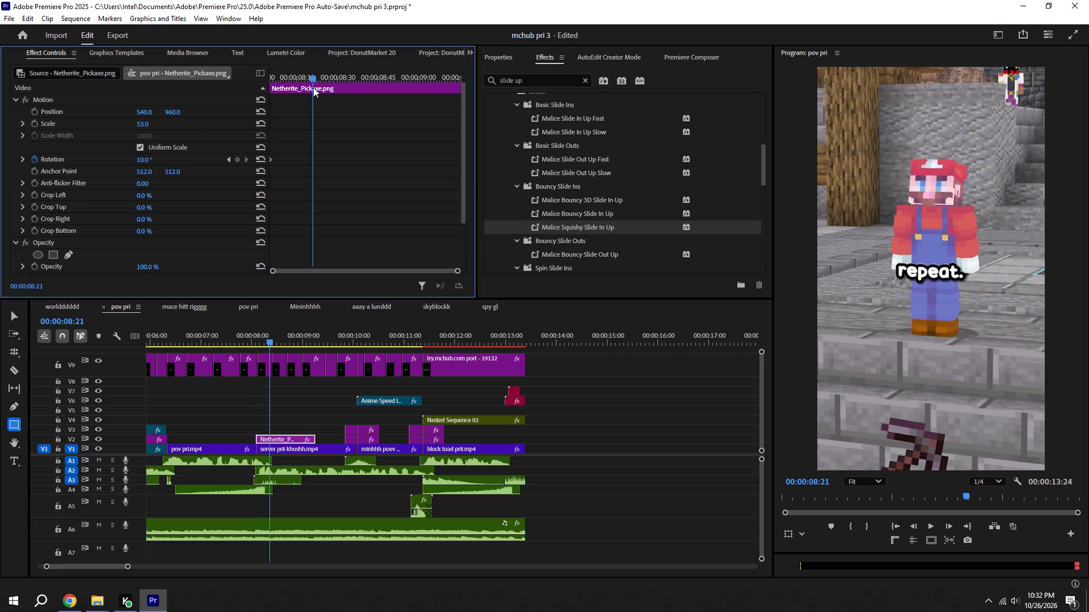
click(238, 158)
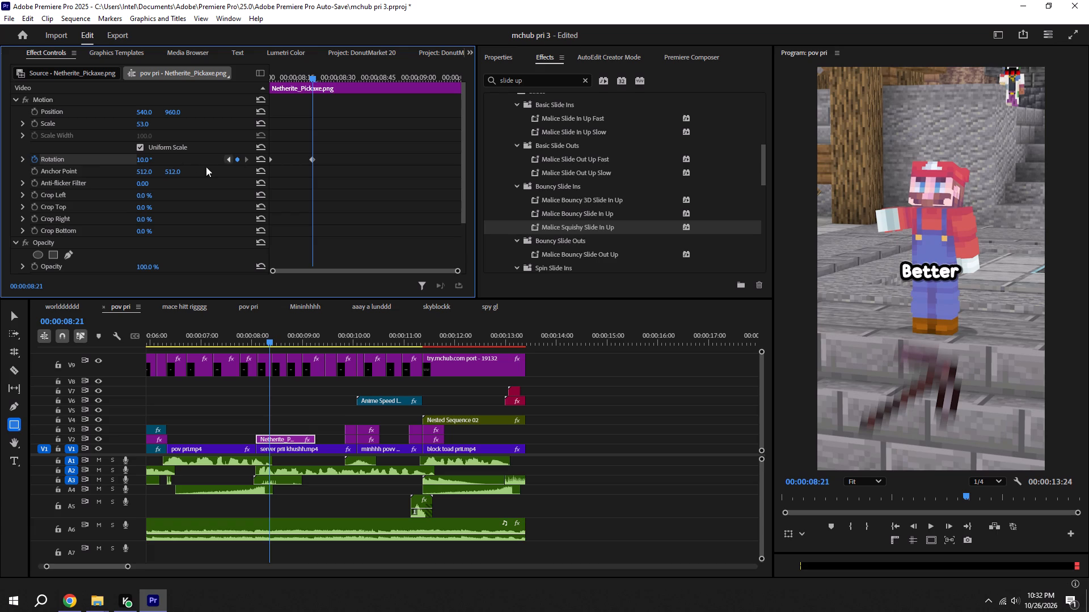
click(264, 159)
Apply easing to both Rotation keyframes of the pickaxe clip and save the project.
drag(335, 177, 214, 148)
drag(359, 178, 188, 141)
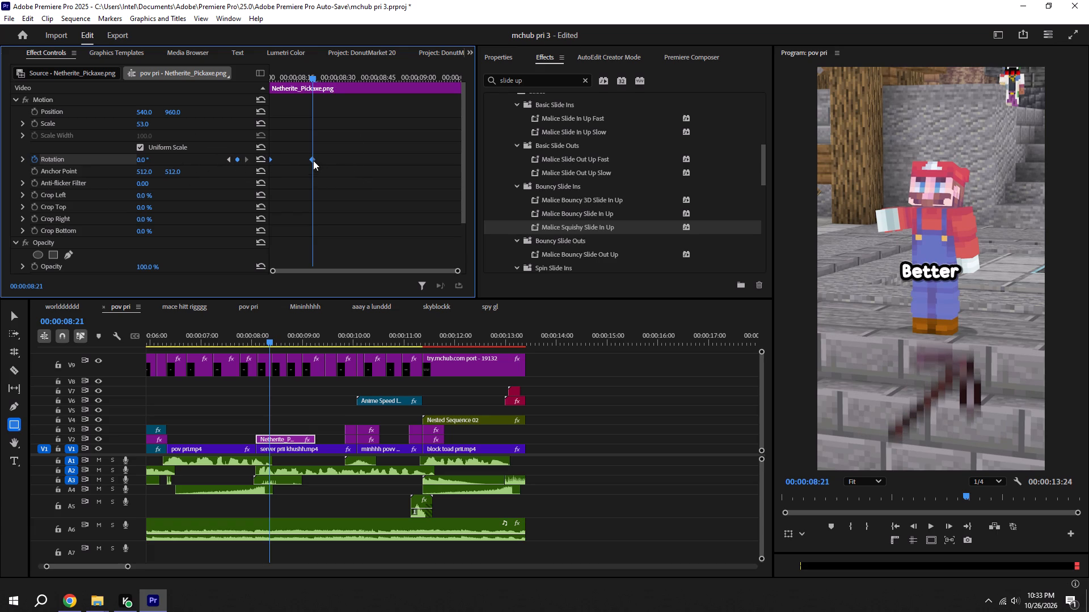
right_click(313, 160)
click(360, 324)
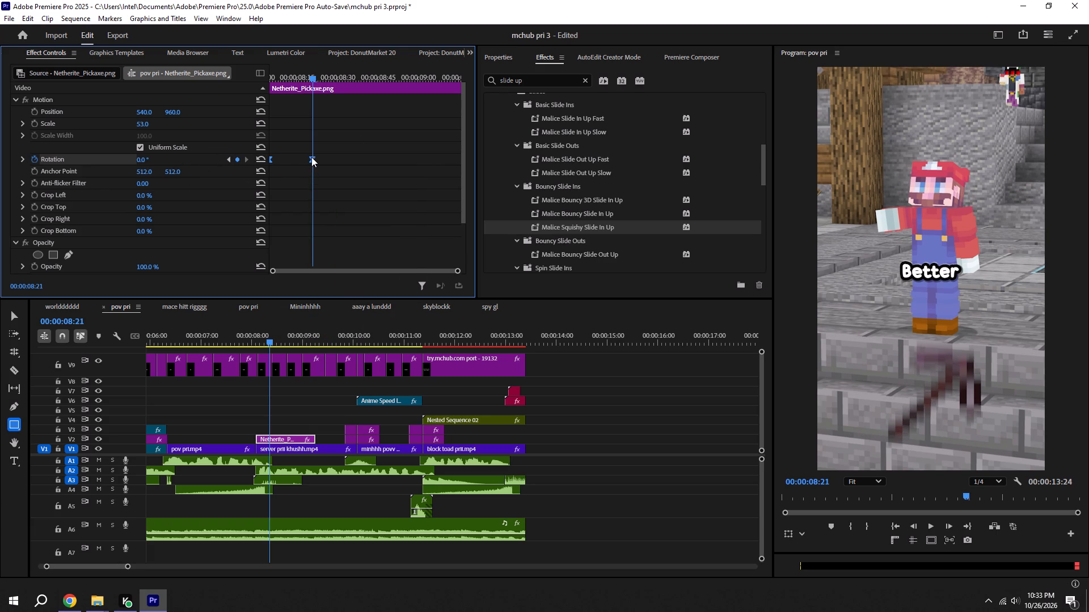
right_click(311, 157)
click(340, 330)
click(349, 210)
key(ctrl+s)
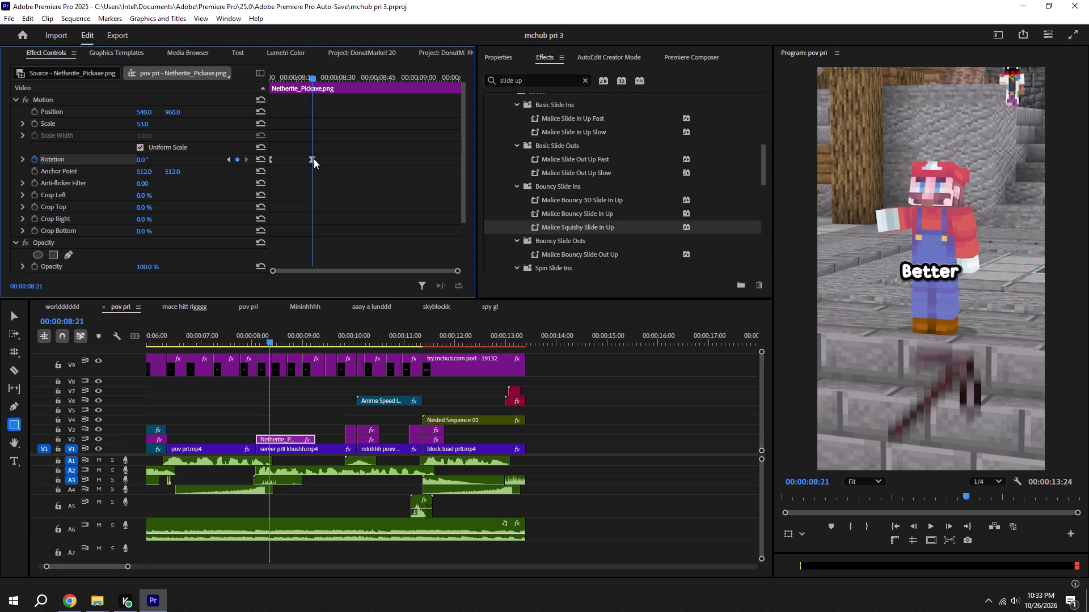
Move the pickaxe's second Rotation keyframe to 00:00:08:40 and preview the slower rotation.
drag(314, 159, 335, 161)
shift+drag(312, 76, 192, 79)
scroll(301, 257, down, 6)
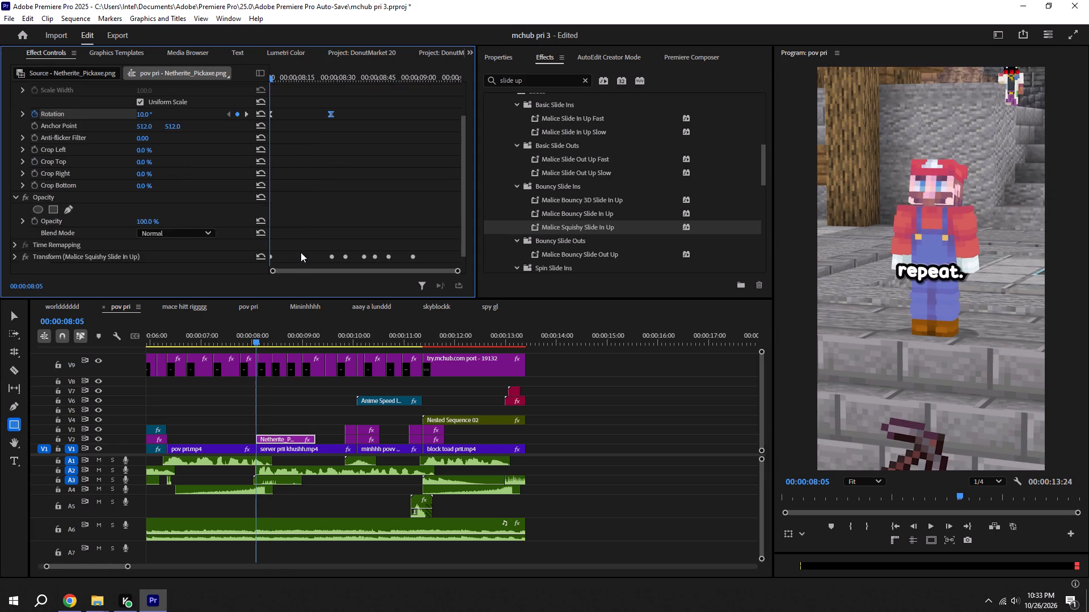
shift+drag(344, 72, 368, 77)
scroll(318, 157, up, 5)
drag(333, 154, 337, 155)
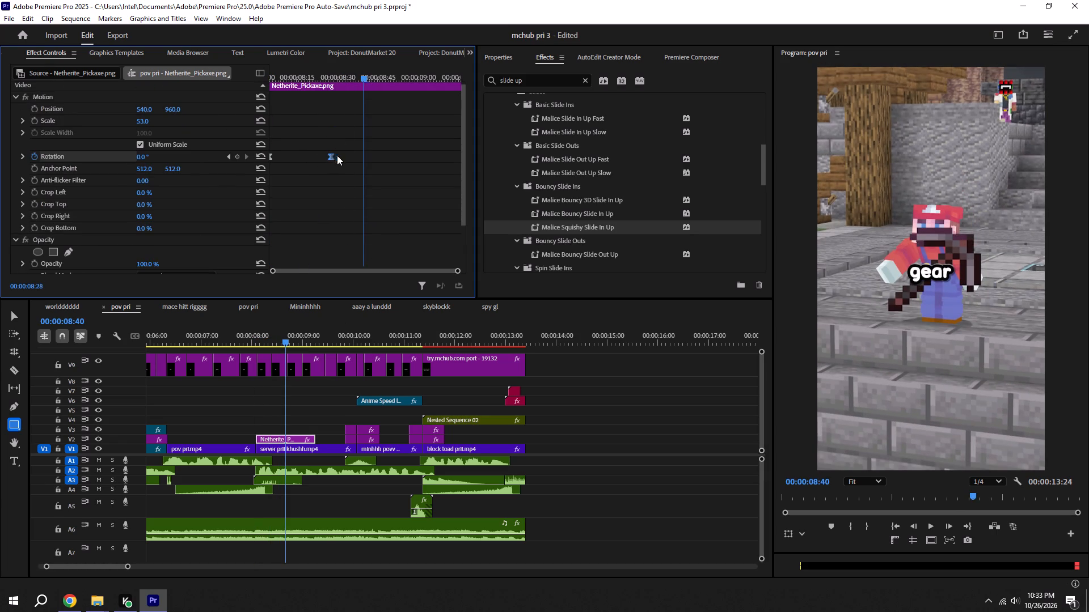
drag(337, 155, 363, 156)
drag(411, 185, 408, 177)
drag(362, 74, 140, 99)
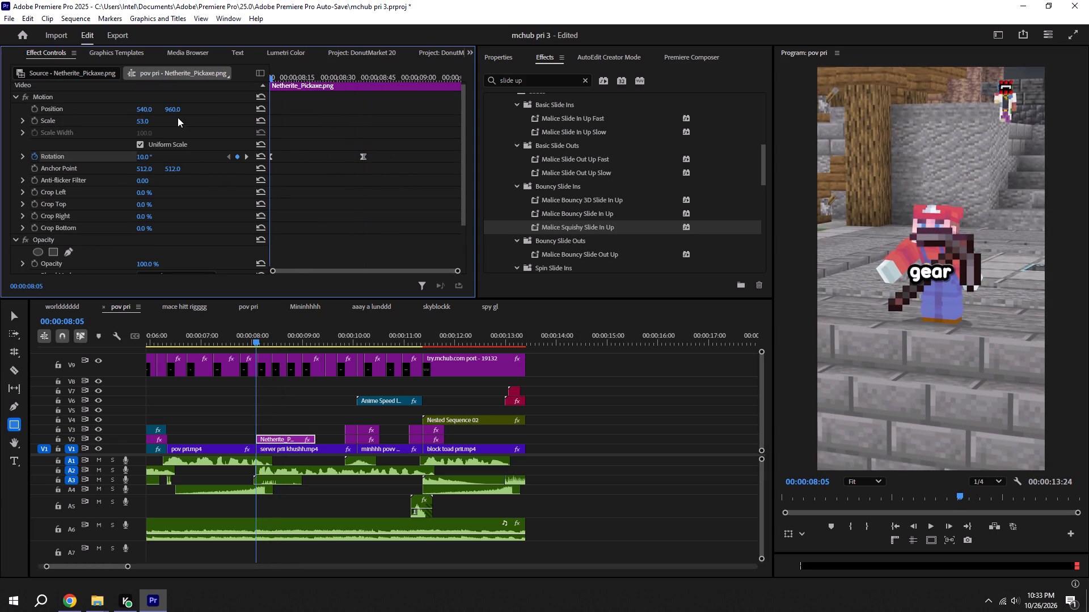
key(space)
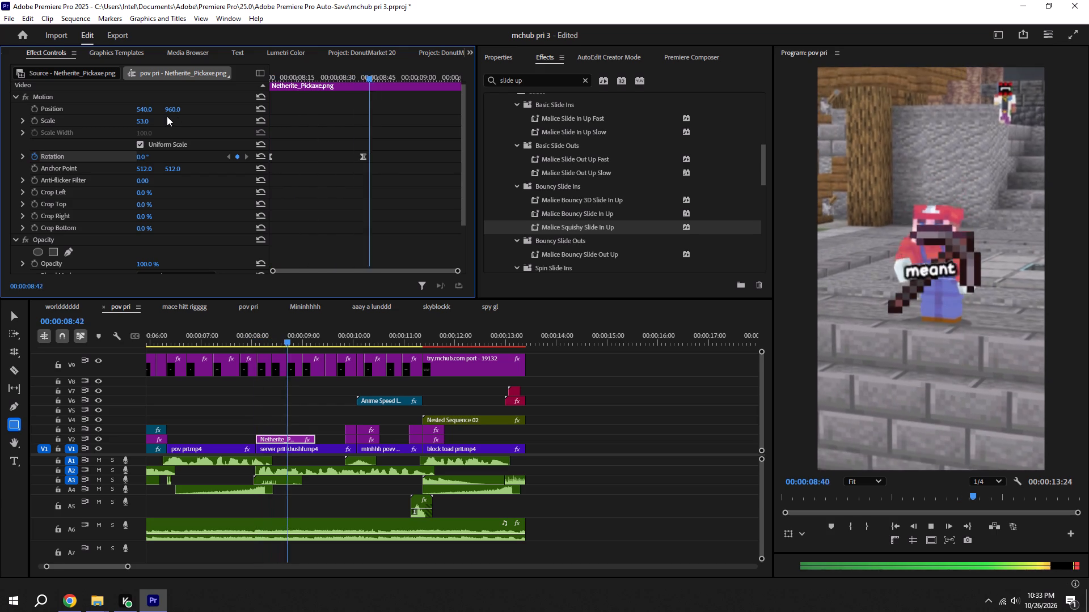
key(space)
click(314, 176)
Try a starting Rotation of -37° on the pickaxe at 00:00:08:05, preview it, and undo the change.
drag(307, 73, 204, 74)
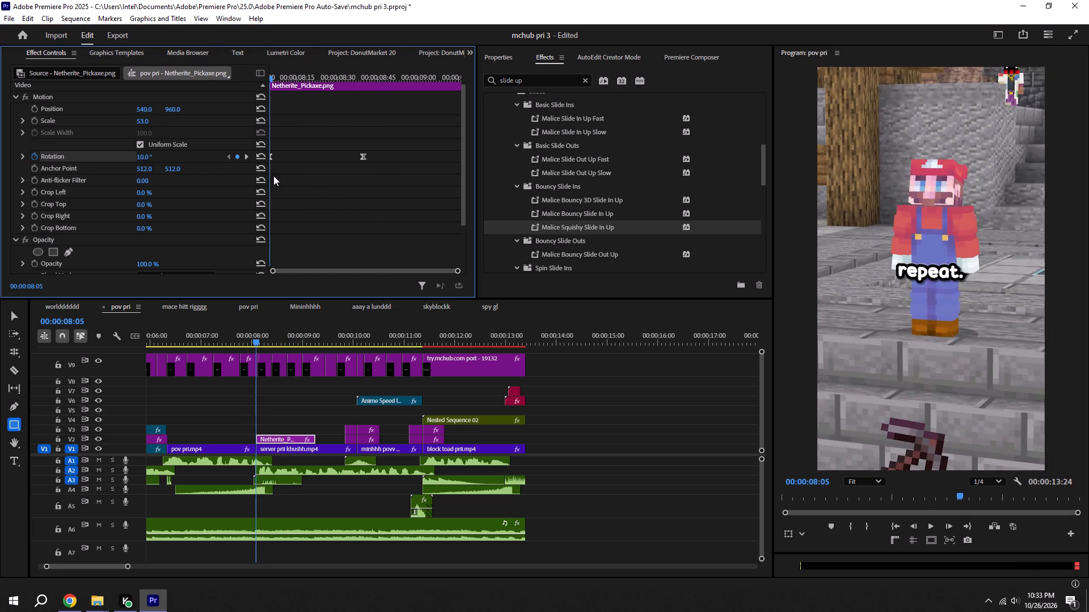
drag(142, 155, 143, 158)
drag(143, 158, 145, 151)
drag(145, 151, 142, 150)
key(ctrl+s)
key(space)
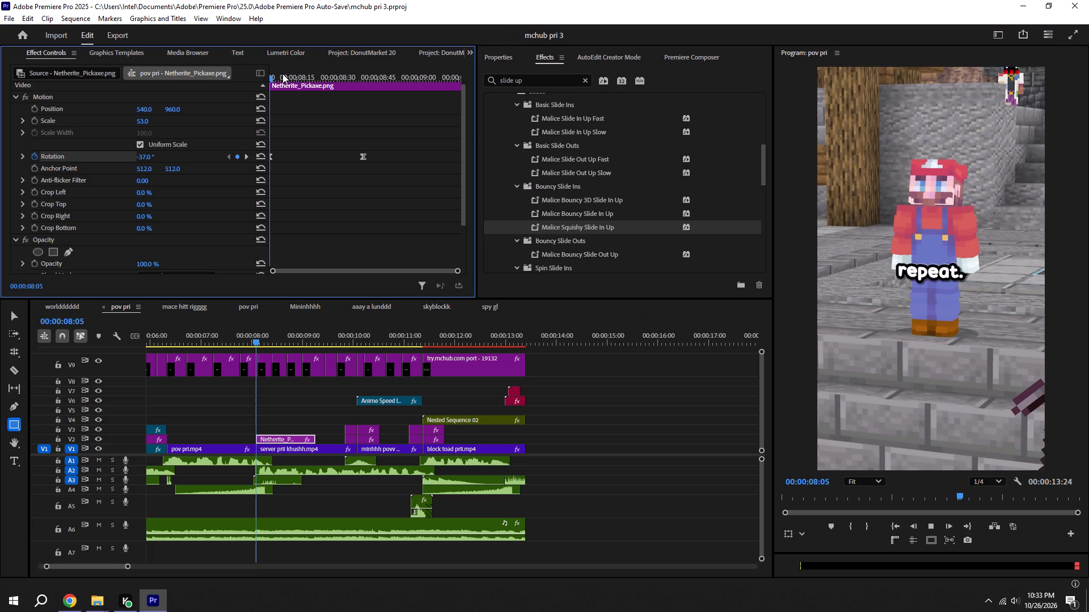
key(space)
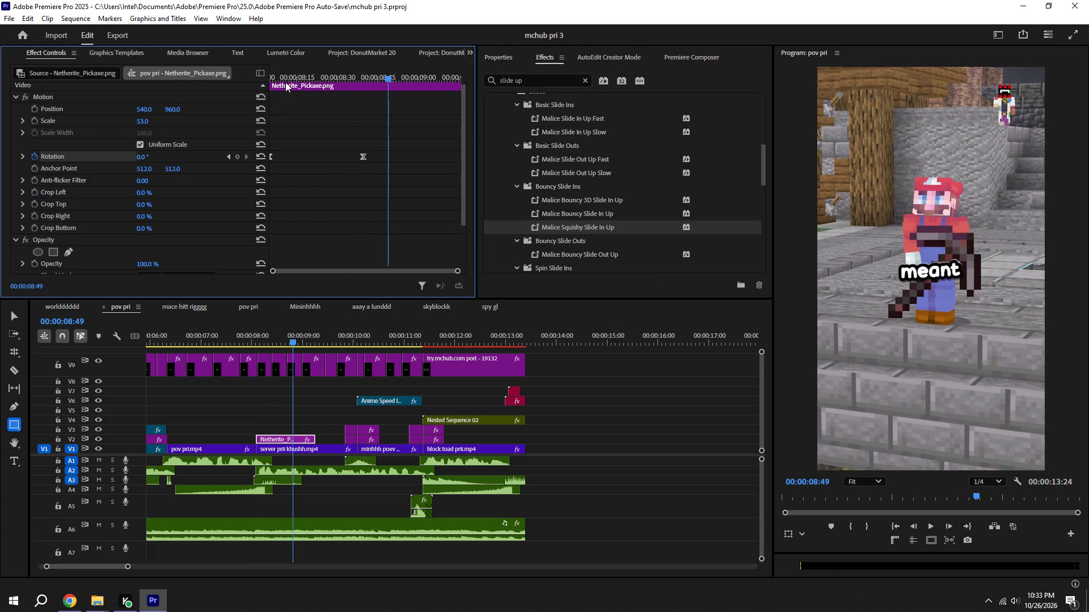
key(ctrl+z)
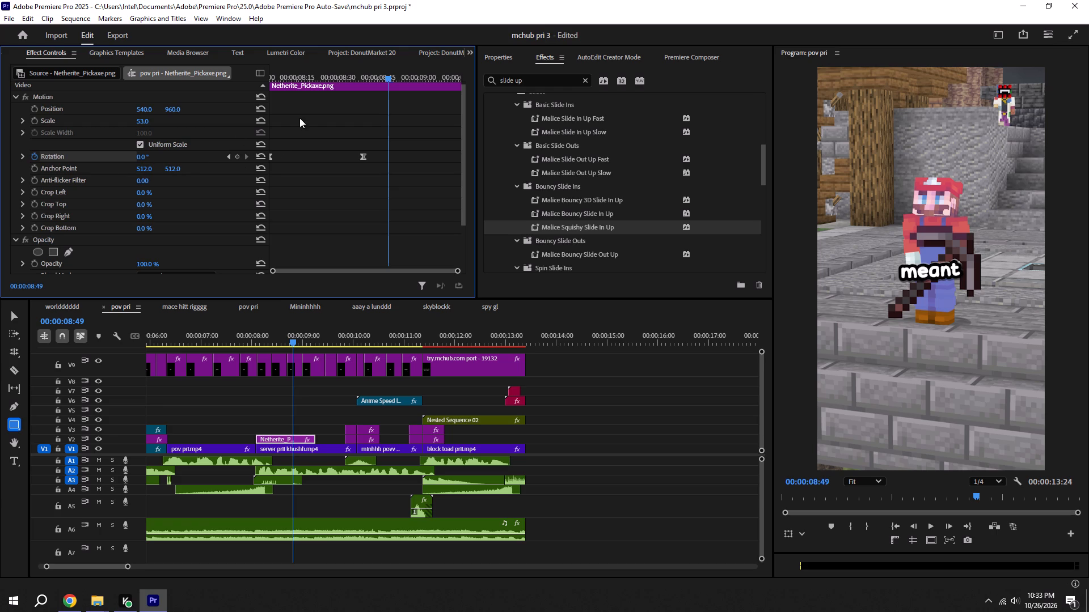
Set the pickaxe's starting Rotation keyframe at 00:00:08:05 to 3° and save the project.
drag(298, 73, 278, 71)
click(145, 155)
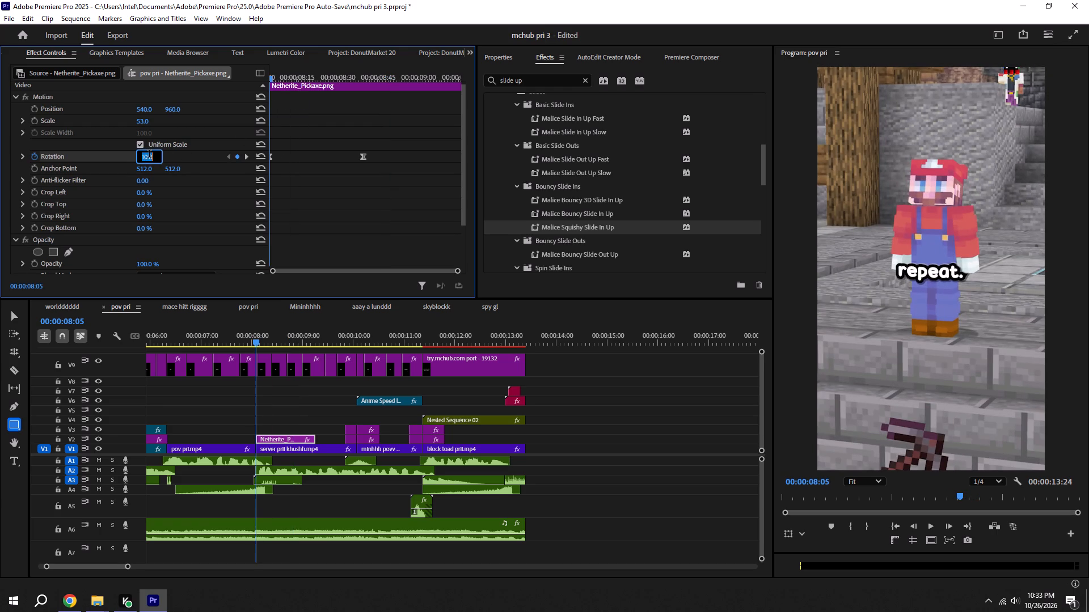
key(BackSpace)
key(3)
key(Return)
key(ctrl+s)
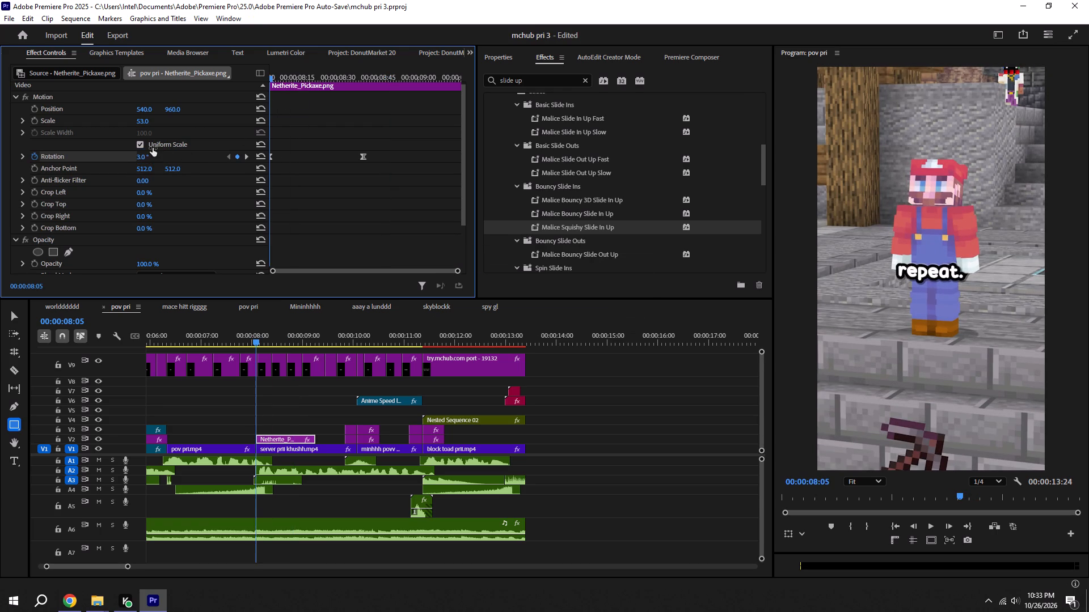
Play back the sequence from 00:00:08:05 to review the pickaxe's rotation and its exit, saving the project.
click(381, 189)
key(space)
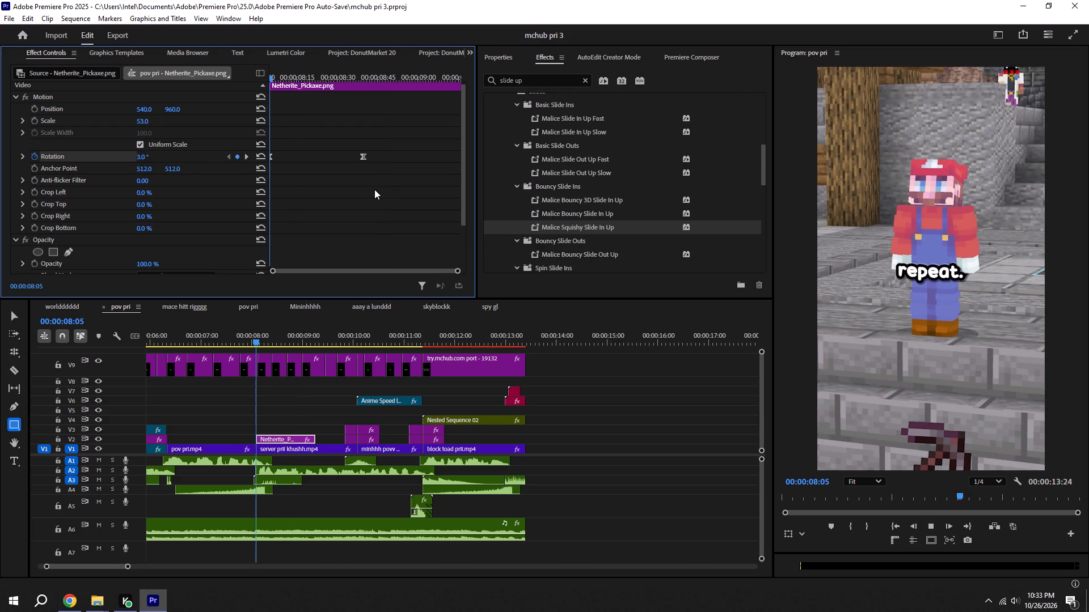
key(space)
key(ctrl+s)
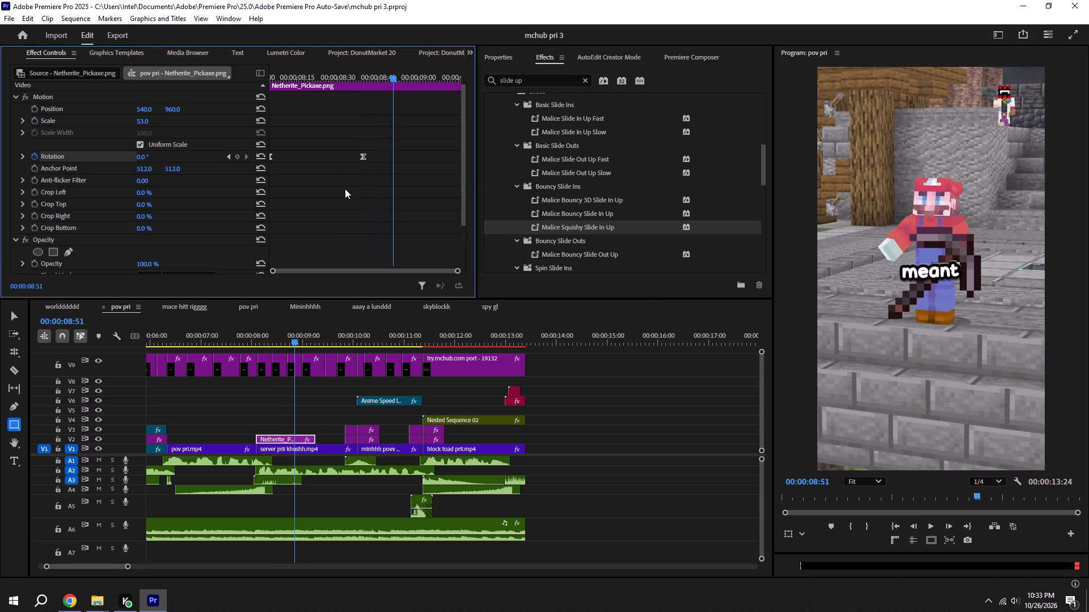
key(space)
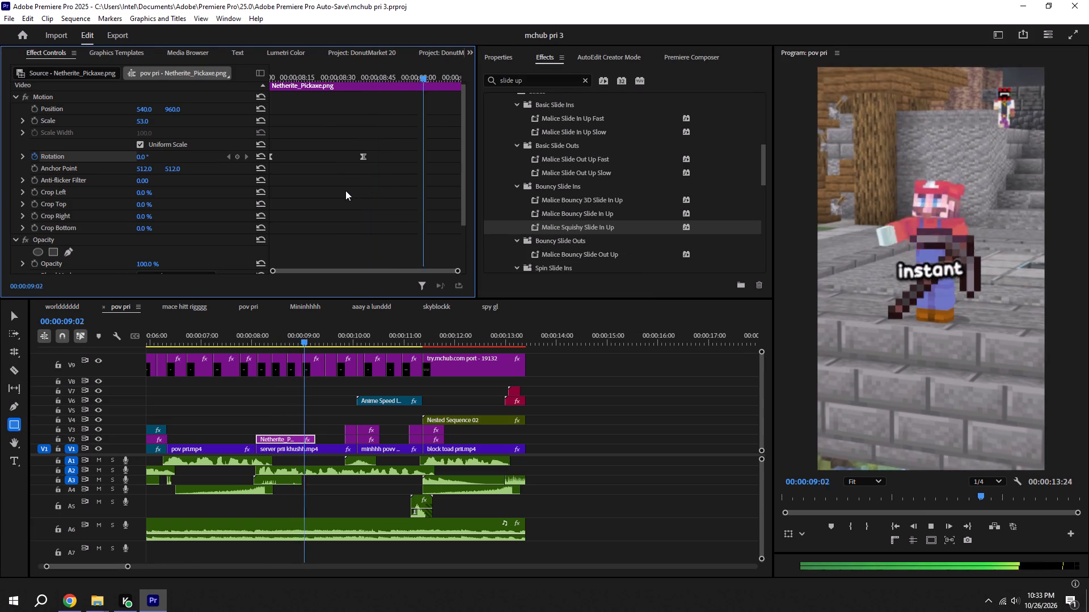
key(ctrl+s)
Extend the end of the Netherite_Pickaxe.png clip on V2 to meet the next clip at about 00:00:09:53.
drag(315, 440, 347, 440)
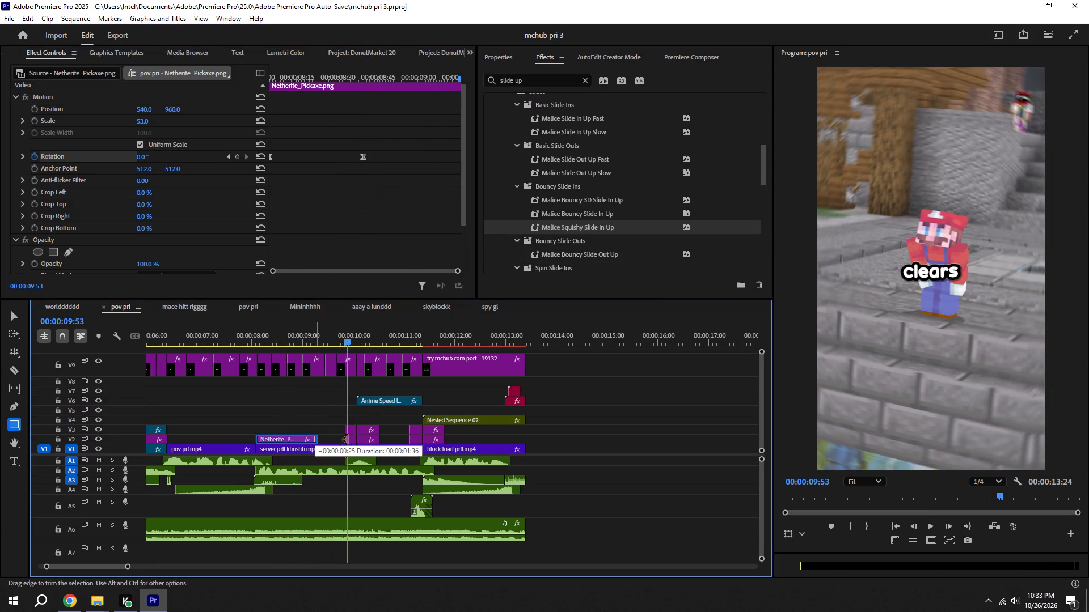
drag(347, 440, 360, 440)
Move the stacked overlay clips starting at about 00:00:09:53 up one track, from V2 and V3 to V3 and V4.
drag(365, 437, 365, 435)
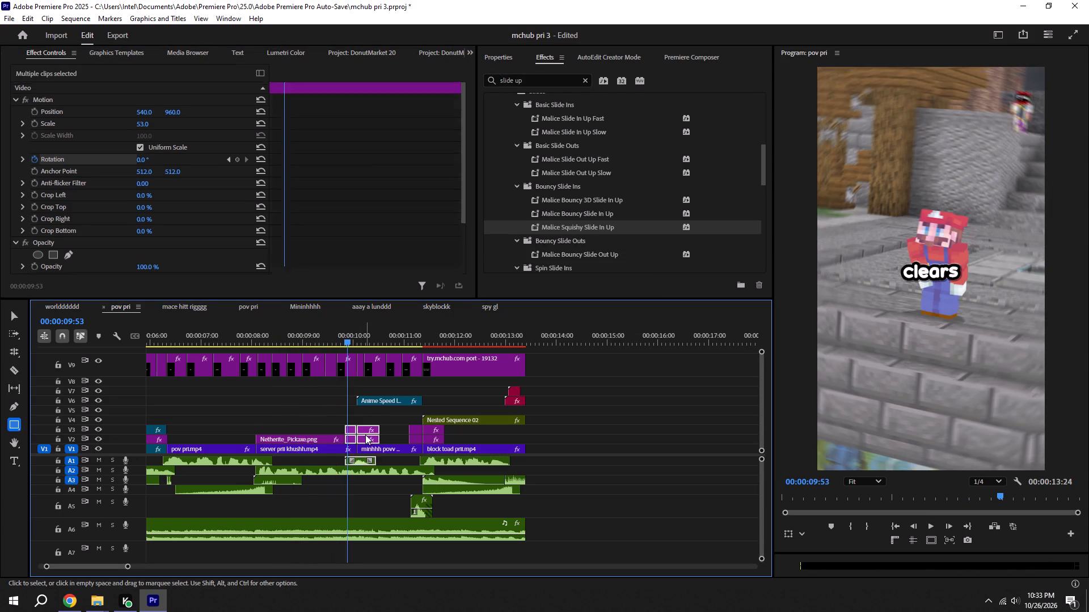
drag(365, 435, 365, 428)
Extend the end of the Netherite_Pickaxe.png clip on V2 to match the end of server pri khushh.mp4, and save the project.
drag(345, 437, 352, 442)
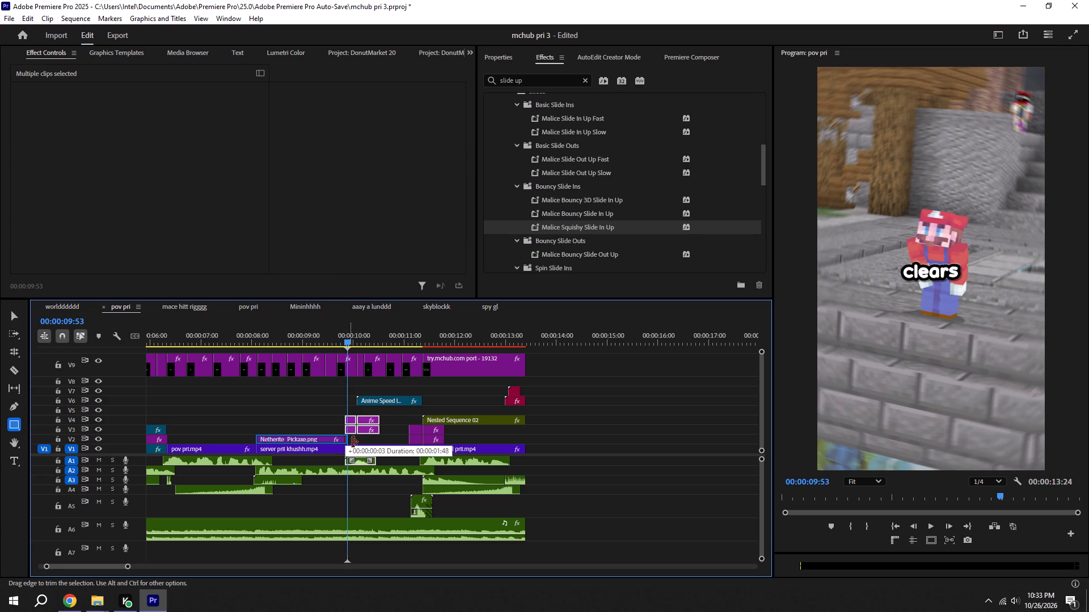
drag(352, 442, 354, 442)
key(ctrl+s)
Play back the extended pickaxe section through the next cut, save the project, and return the playhead to 00:00:08:04.
shift+drag(243, 337, 250, 341)
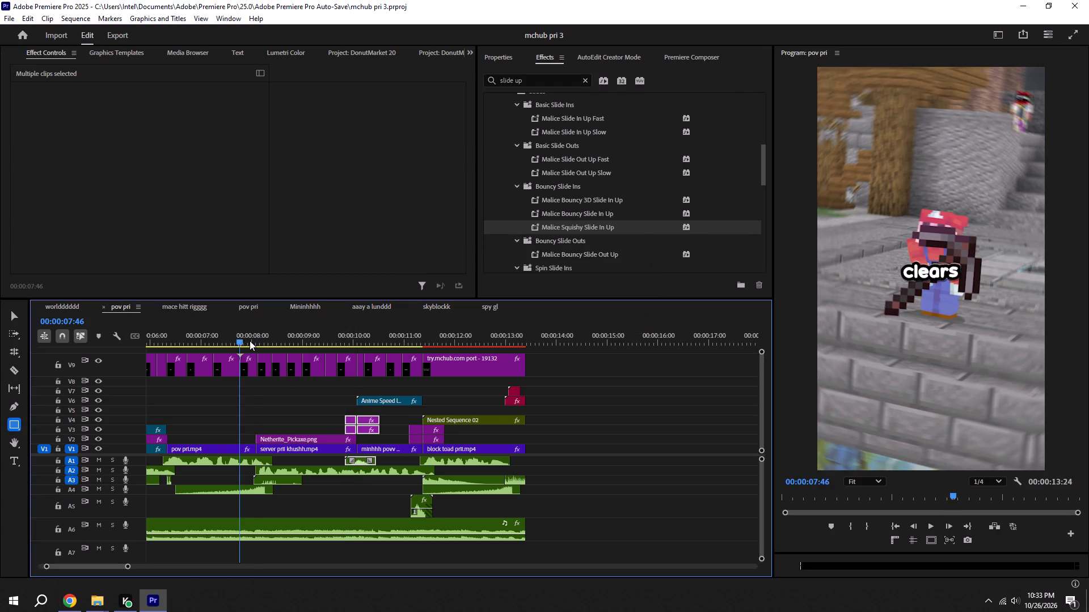
shift+drag(250, 341, 258, 341)
key(space)
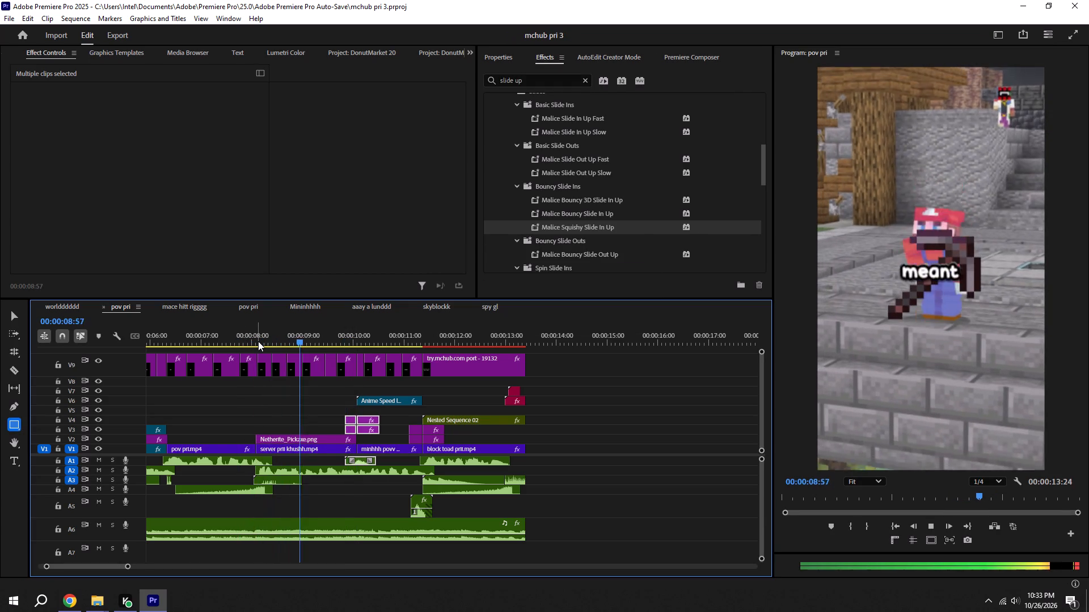
key(space)
key(ctrl+s)
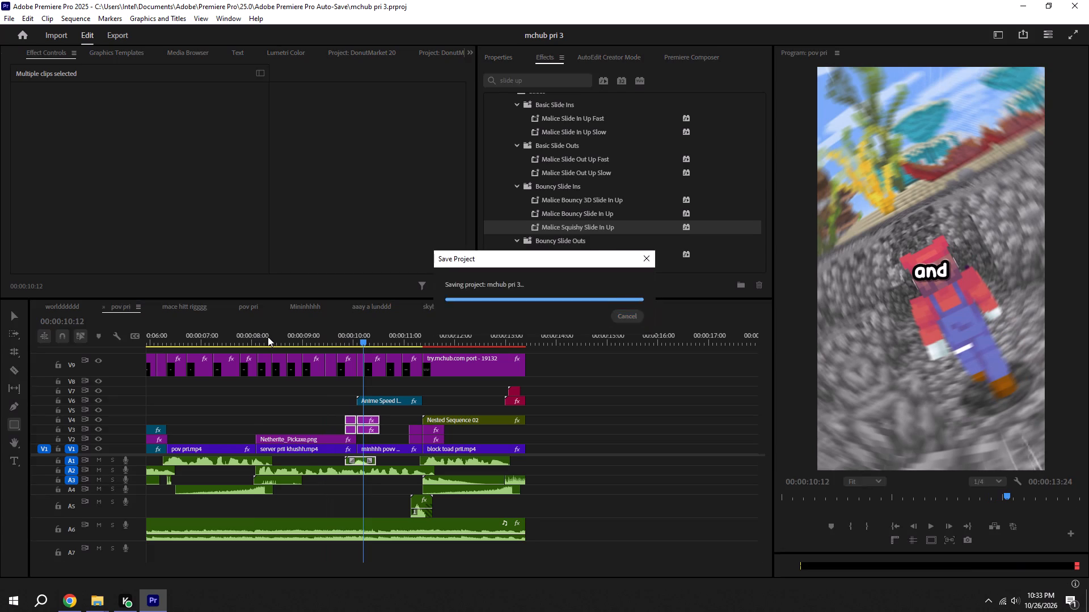
shift+click(253, 336)
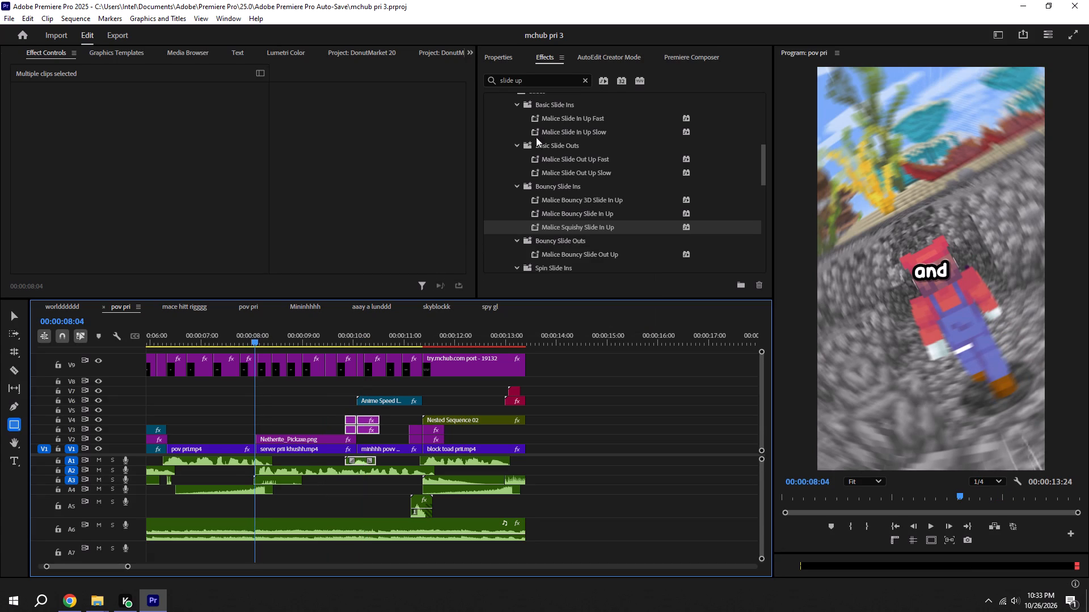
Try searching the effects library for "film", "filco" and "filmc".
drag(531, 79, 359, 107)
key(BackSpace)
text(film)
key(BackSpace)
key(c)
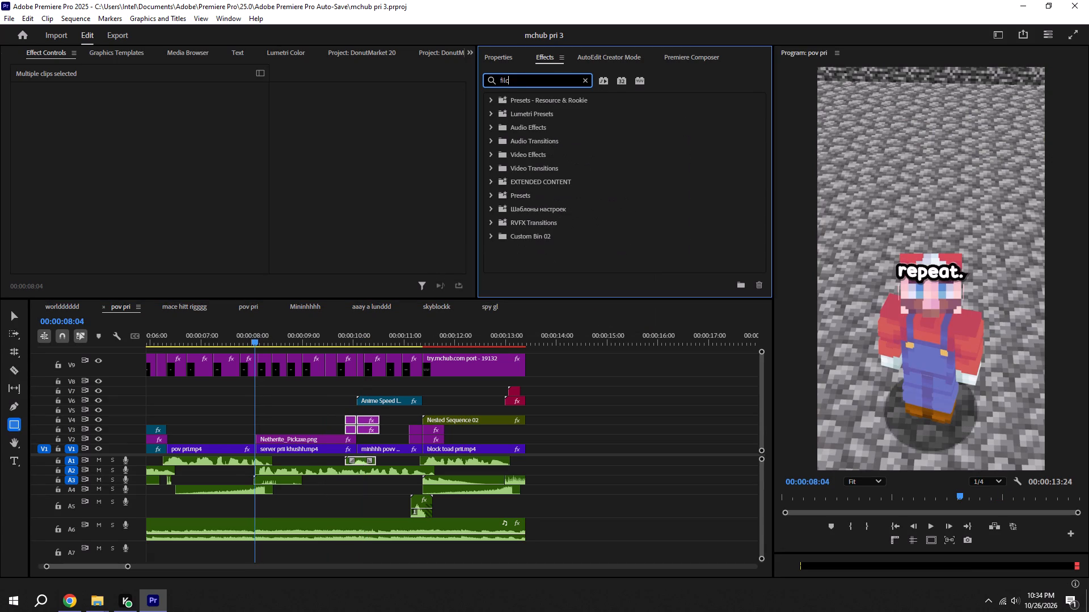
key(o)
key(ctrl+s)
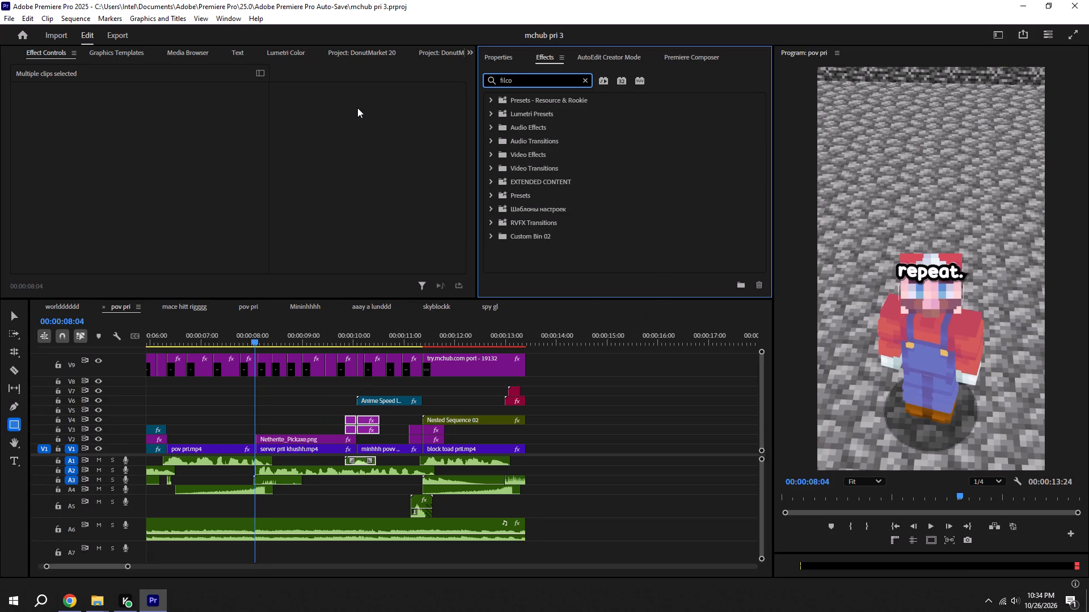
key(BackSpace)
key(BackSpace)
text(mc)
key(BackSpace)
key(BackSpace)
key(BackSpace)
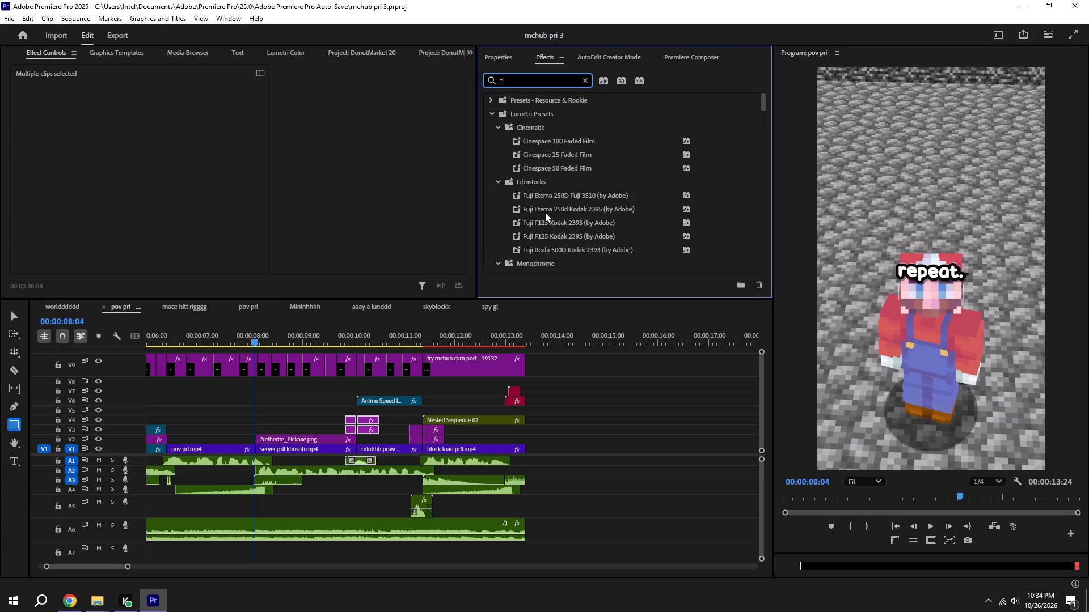
Search the effects library for "wigg" and browse to the Wiggles & Zooms presets.
key(BackSpace)
key(BackSpace)
key(BackSpace)
text(wigg)
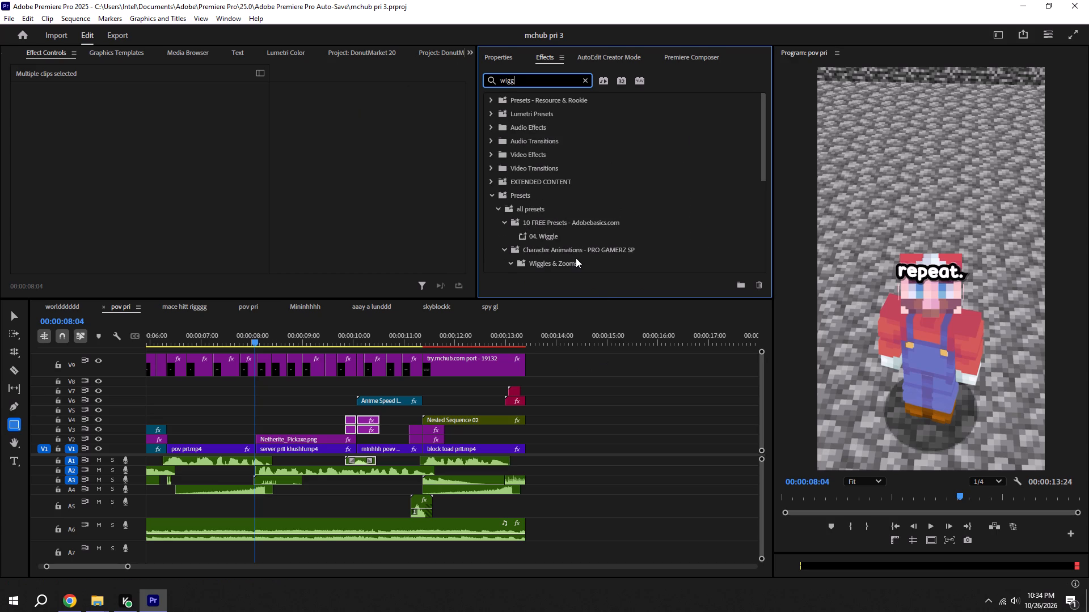
scroll(576, 258, down, 7)
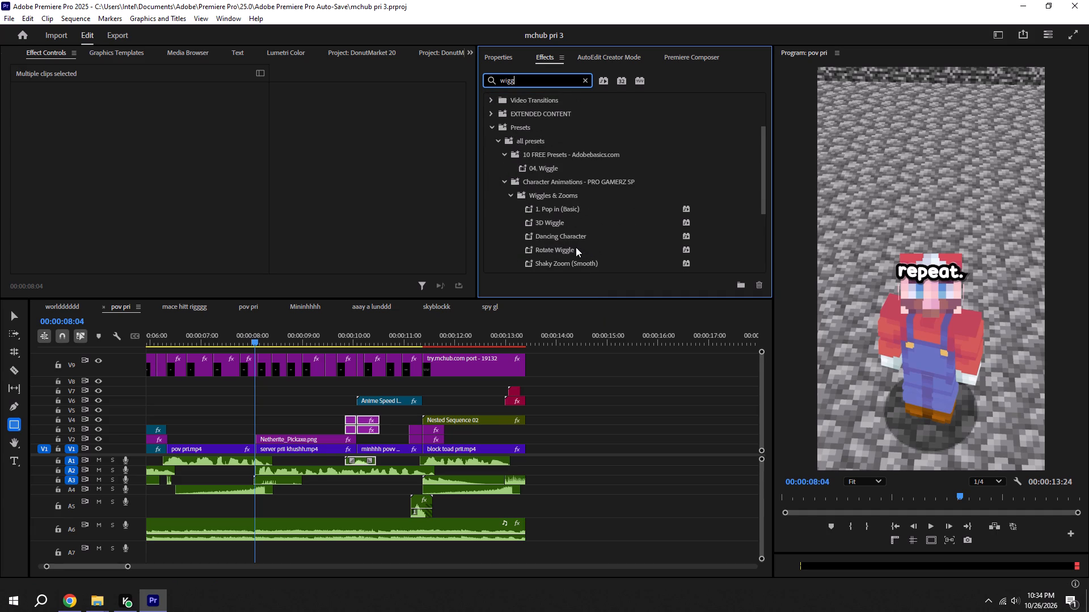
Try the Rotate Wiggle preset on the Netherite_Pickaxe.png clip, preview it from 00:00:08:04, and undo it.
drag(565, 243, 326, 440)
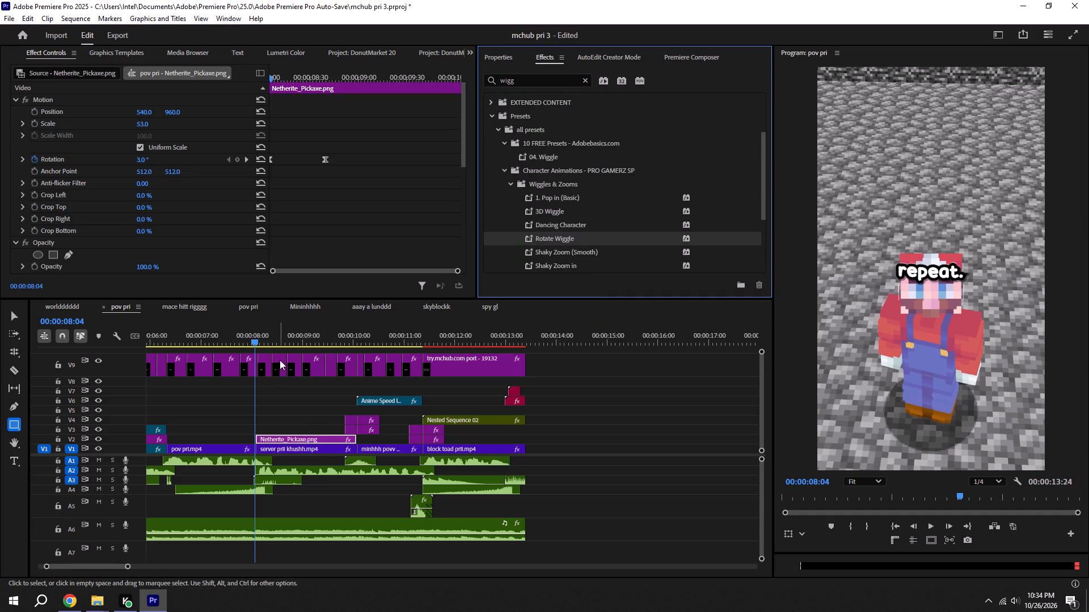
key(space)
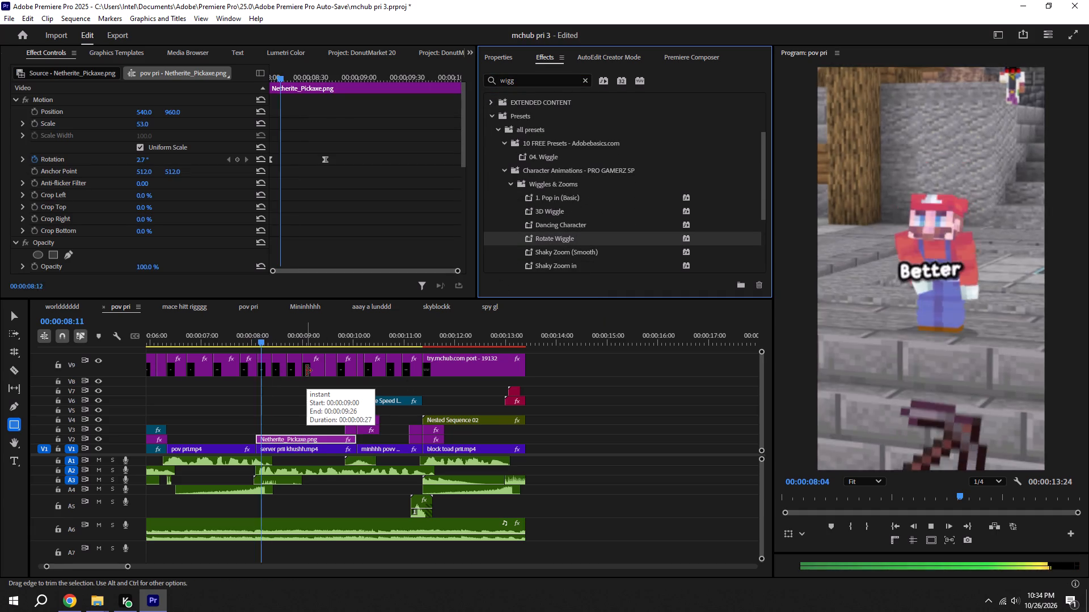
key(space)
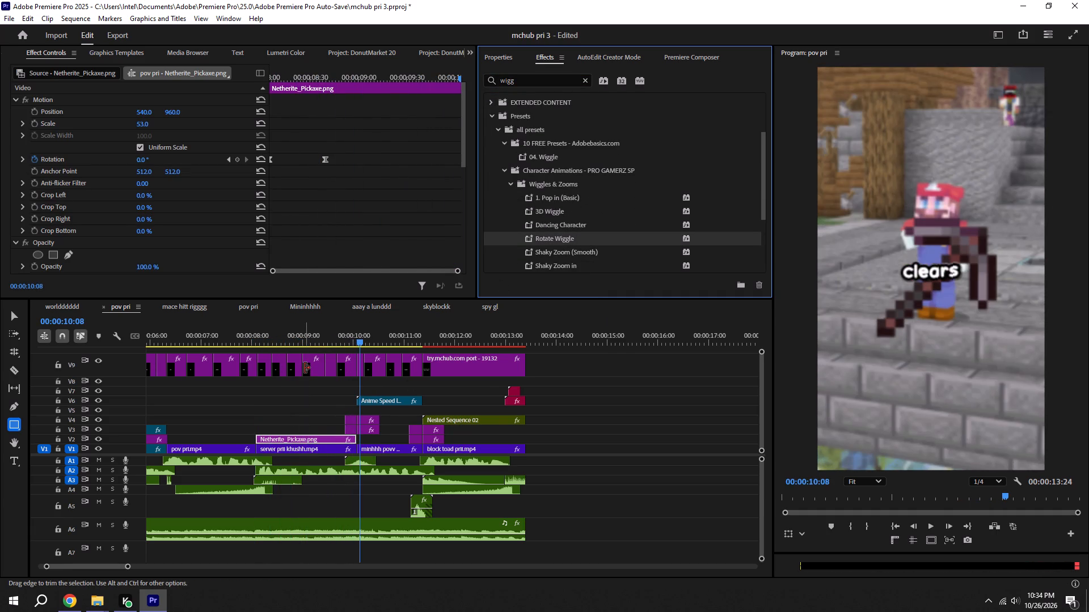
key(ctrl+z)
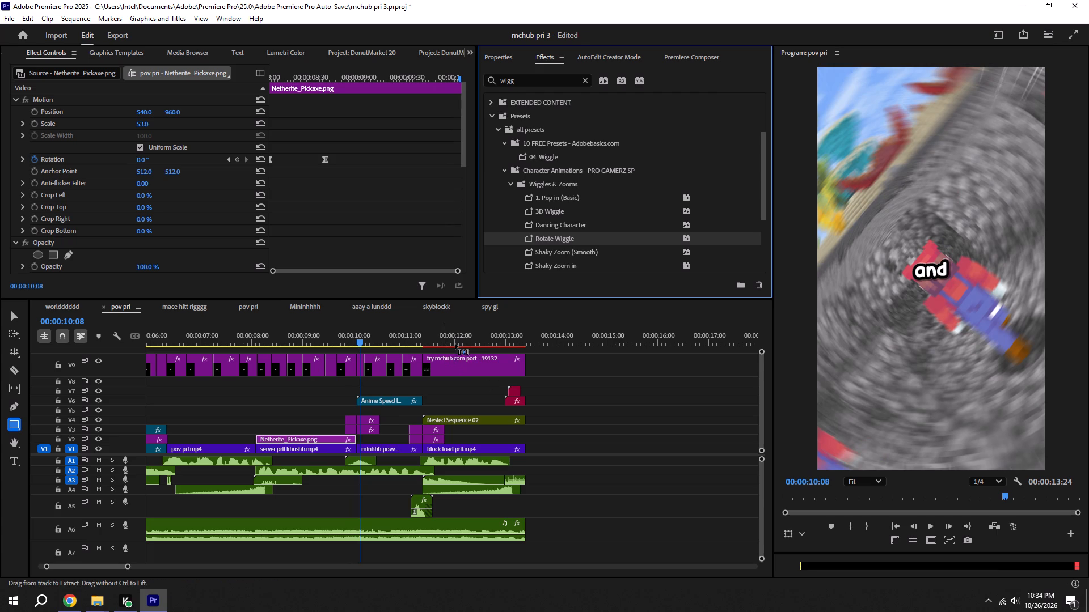
Apply the Shaky Zoom (Smooth) preset to the Netherite_Pickaxe.png clip on V2 and play the clip back from its start.
drag(569, 250, 322, 435)
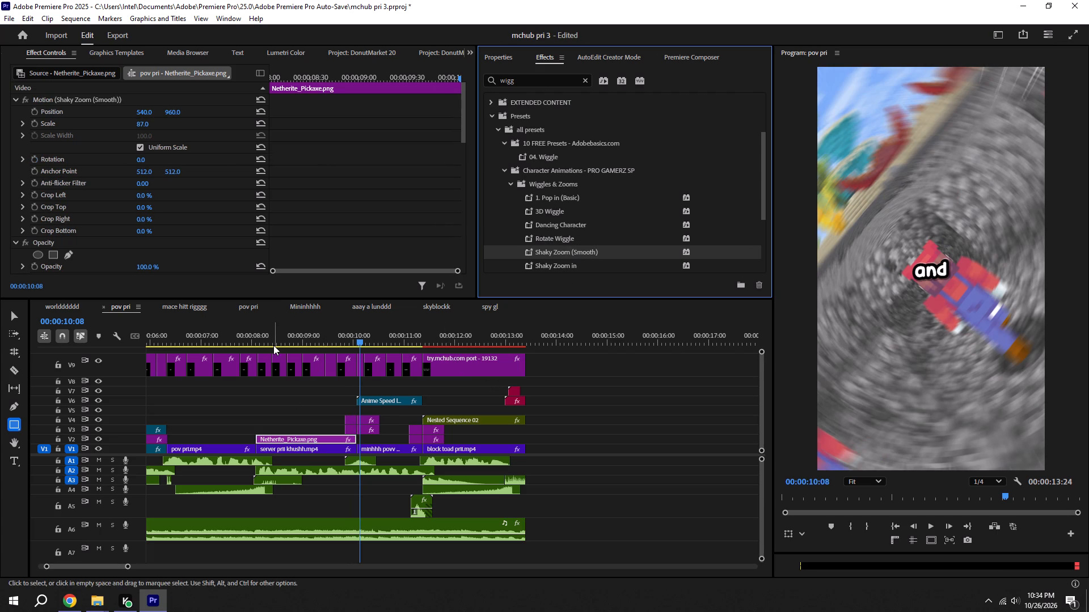
shift+click(259, 331)
key(space)
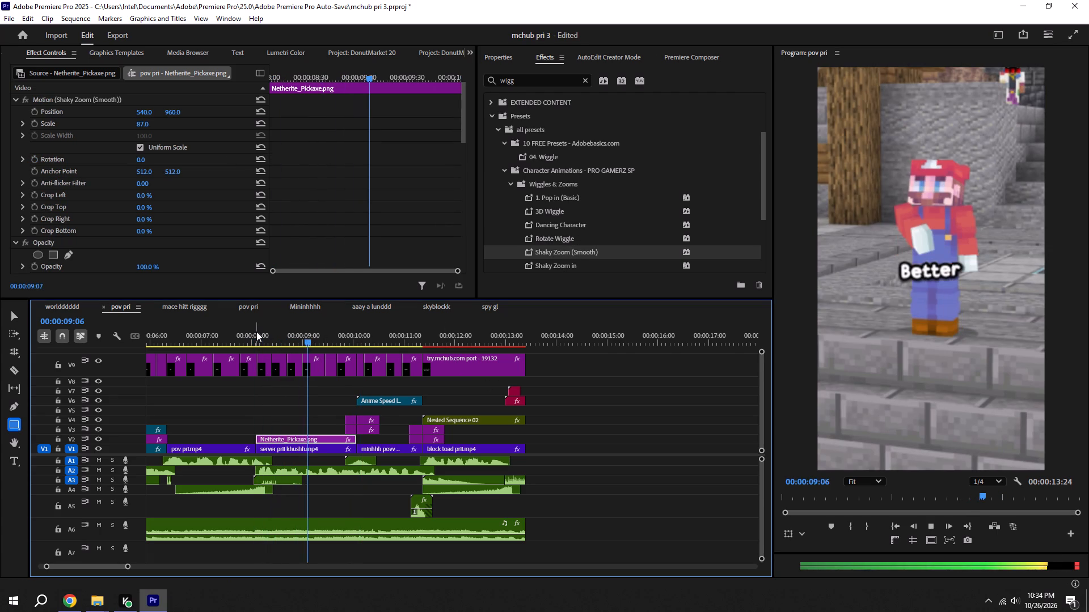
key(space)
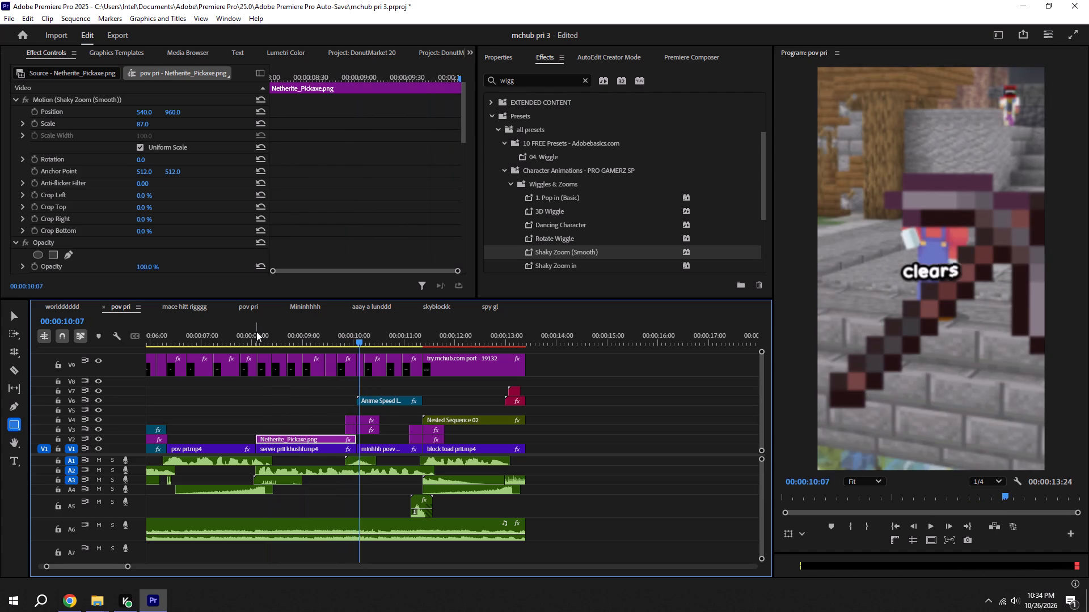
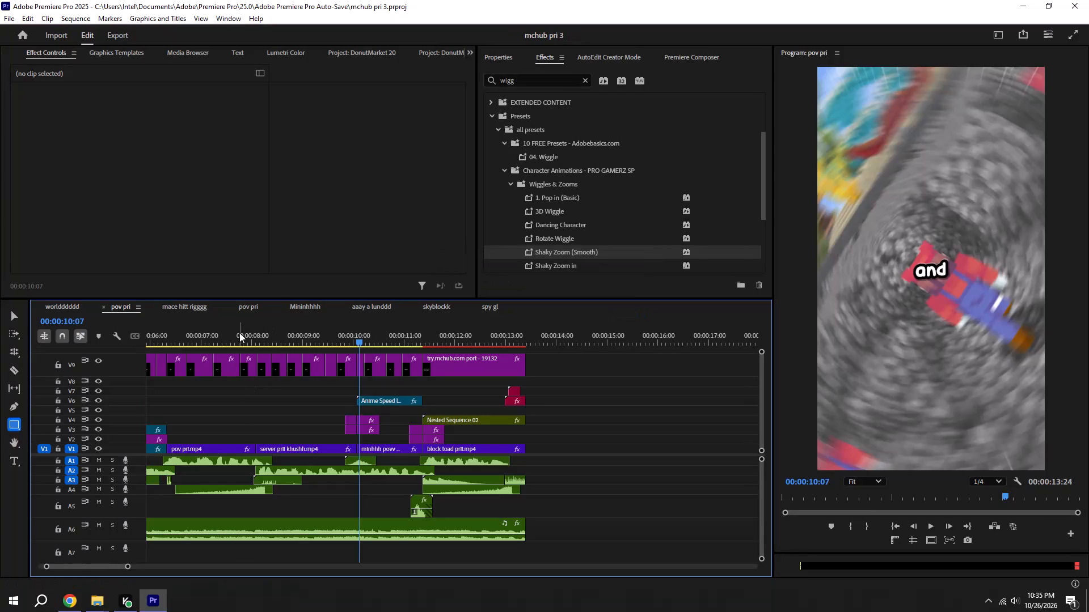
Play back the closing part of the pov pri sequence from shortly before 00:00:08:00 and save the project.
shift+click(239, 333)
alt+scroll(237, 337, down, 5)
key(ctrl+s)
alt+scroll(372, 429, down, 5)
key(space)
click(396, 429)
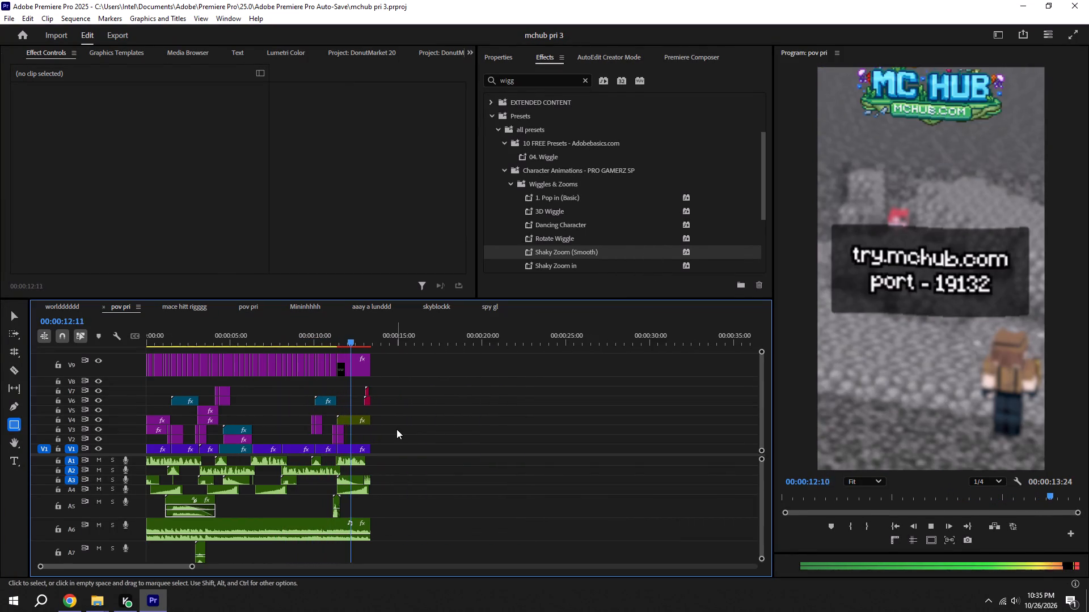
key(space)
key(ctrl+s)
alt+scroll(398, 429, down, 5)
key(ctrl+s)
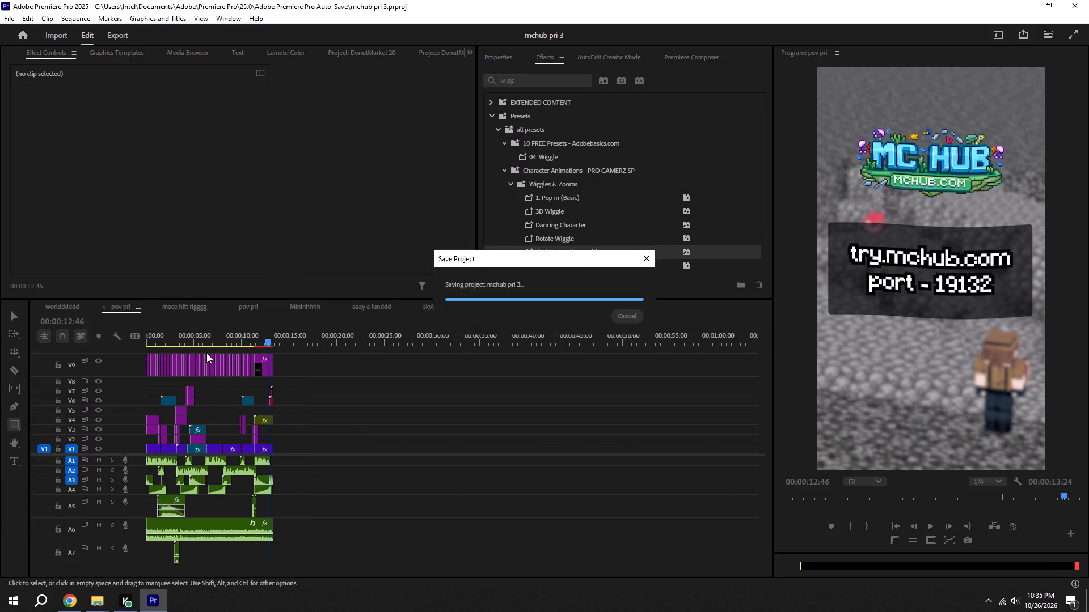
Play the pov pri sequence from its start through to the MC Hub end card and save the project.
drag(227, 336, 24, 346)
key(space)
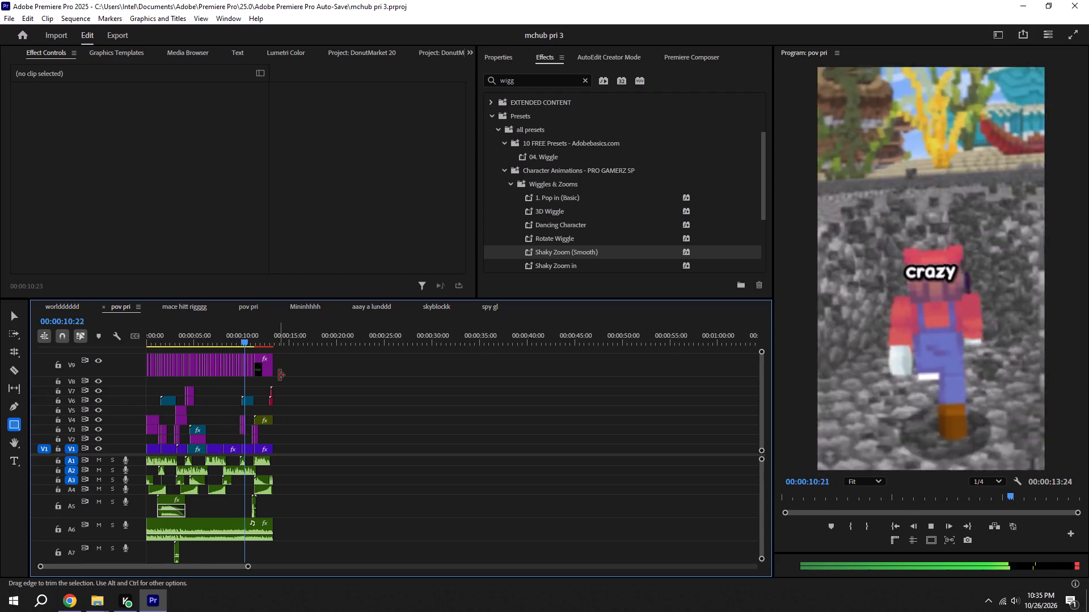
key(space)
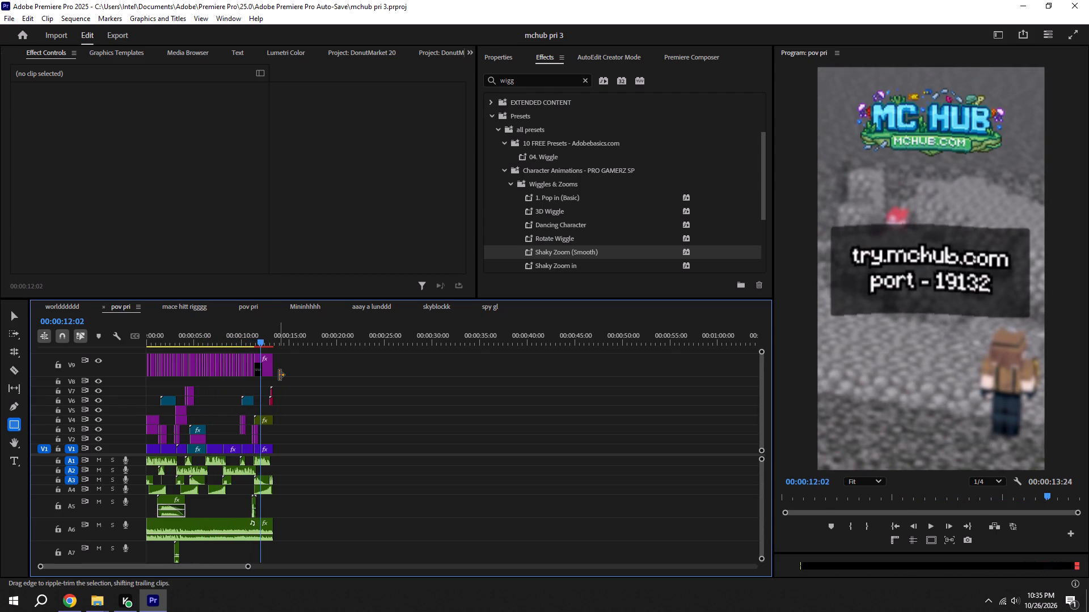
key(ctrl+s)
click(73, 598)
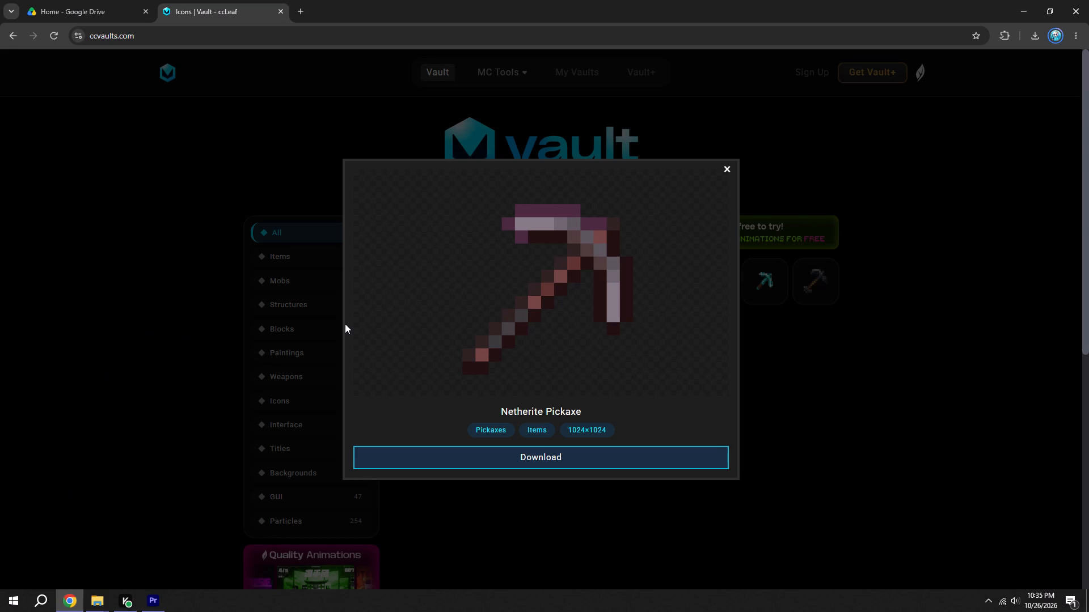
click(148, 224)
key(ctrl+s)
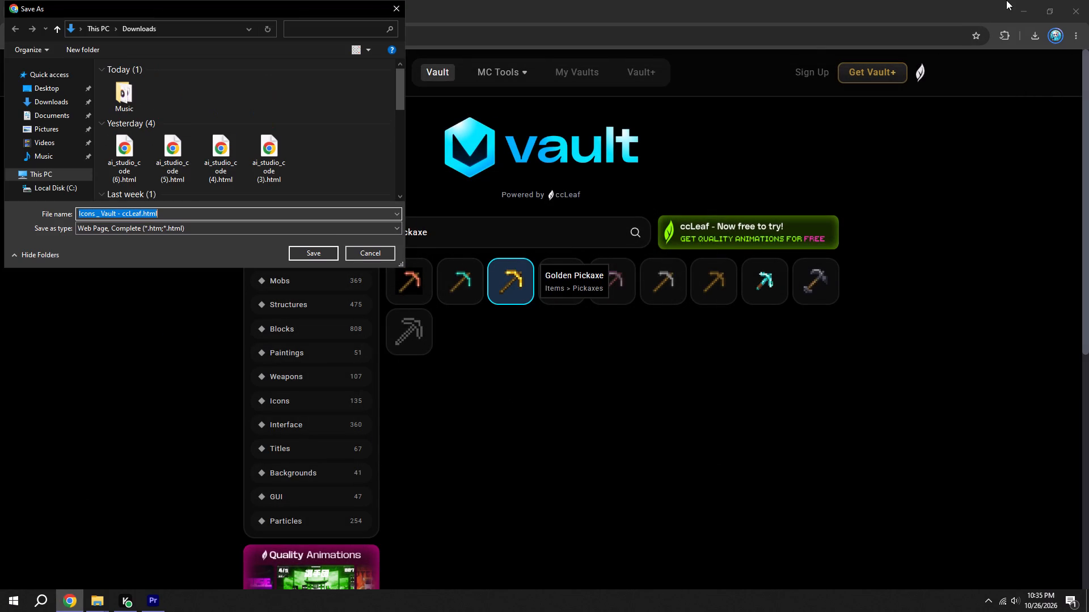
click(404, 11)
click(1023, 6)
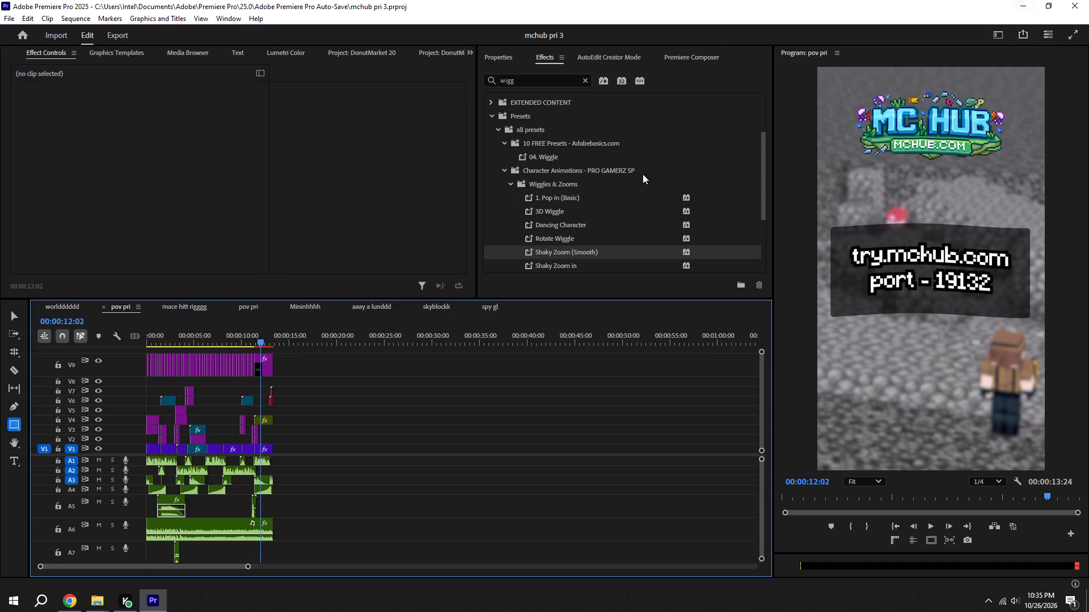
Save the mchub pri 3 project.
key(ctrl+s)
drag(510, 409, 500, 413)
key(ctrl+s)
Open the export settings for the pov pri sequence and name the output file McHub pri 3.mp4.
click(126, 42)
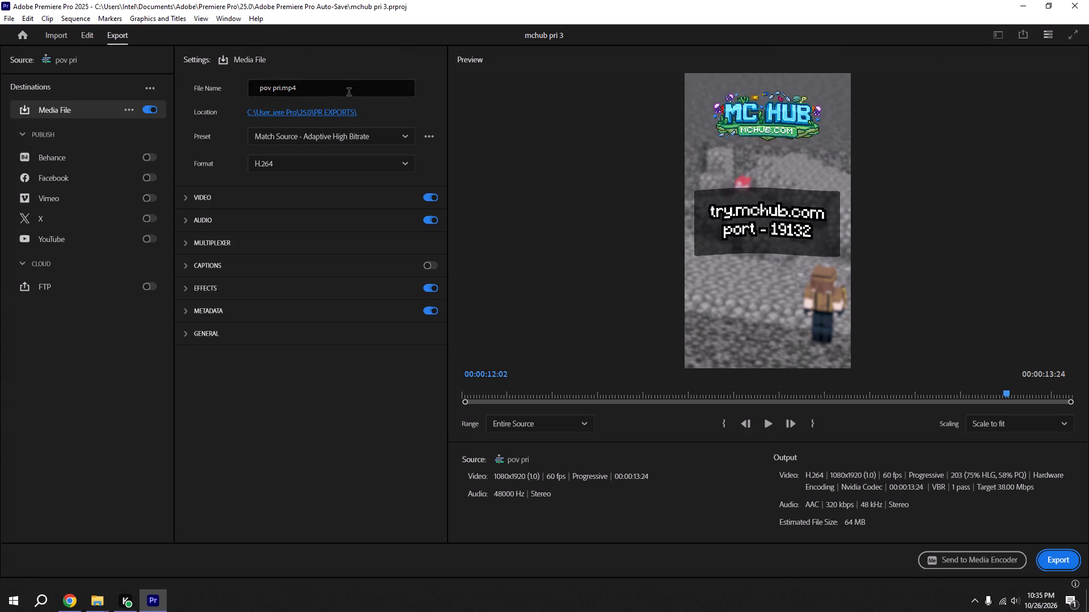
click(348, 92)
click(339, 97)
click(336, 93)
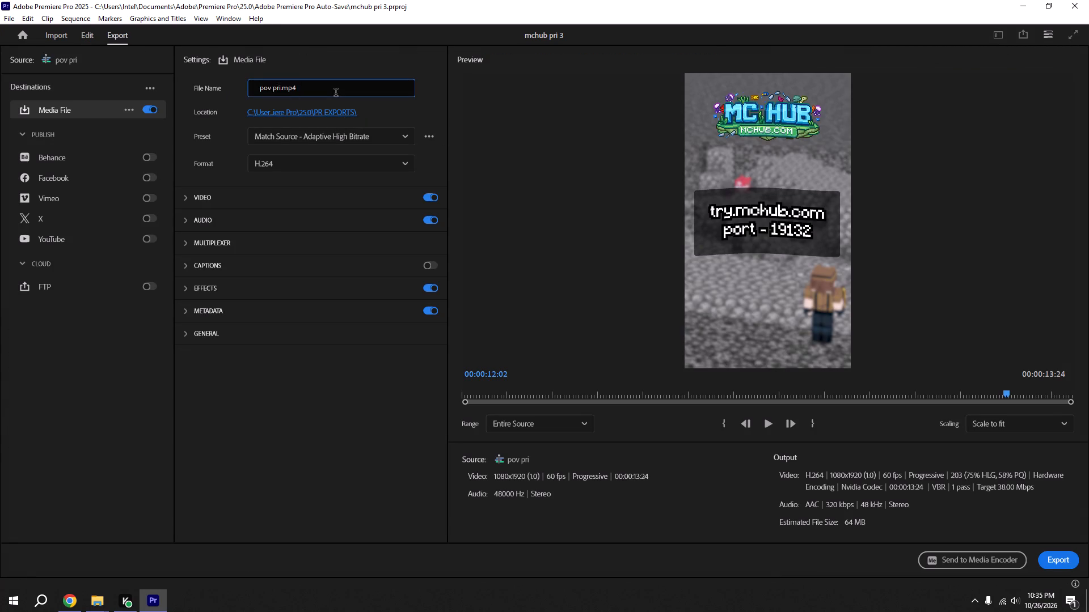
key(BackSpace)
key(shift+less)
key(BackSpace)
key(BackSpace)
text(McHub 3)
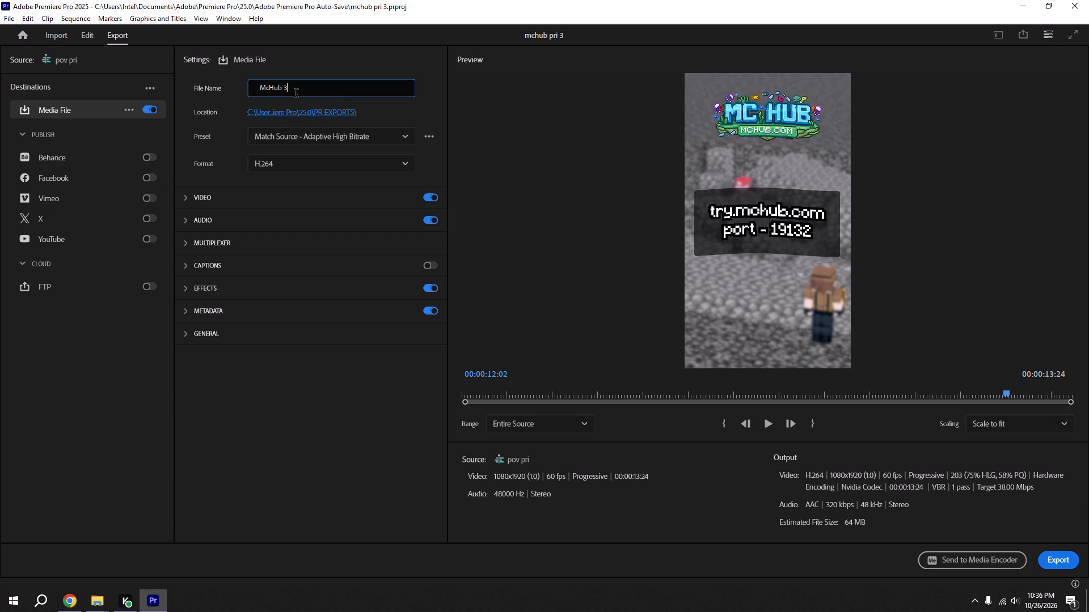
click(281, 93)
click(313, 87)
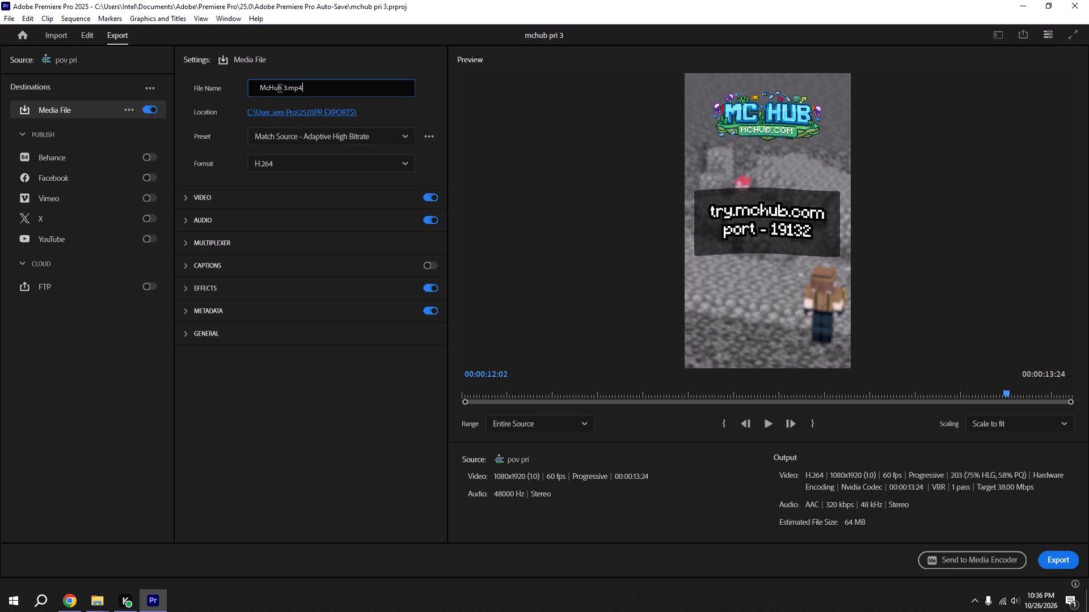
click(286, 90)
click(283, 90)
text(pri)
key(space)
Expand the additional video export settings and enable Render at Maximum Depth and Use Maximum Render Quality.
click(191, 199)
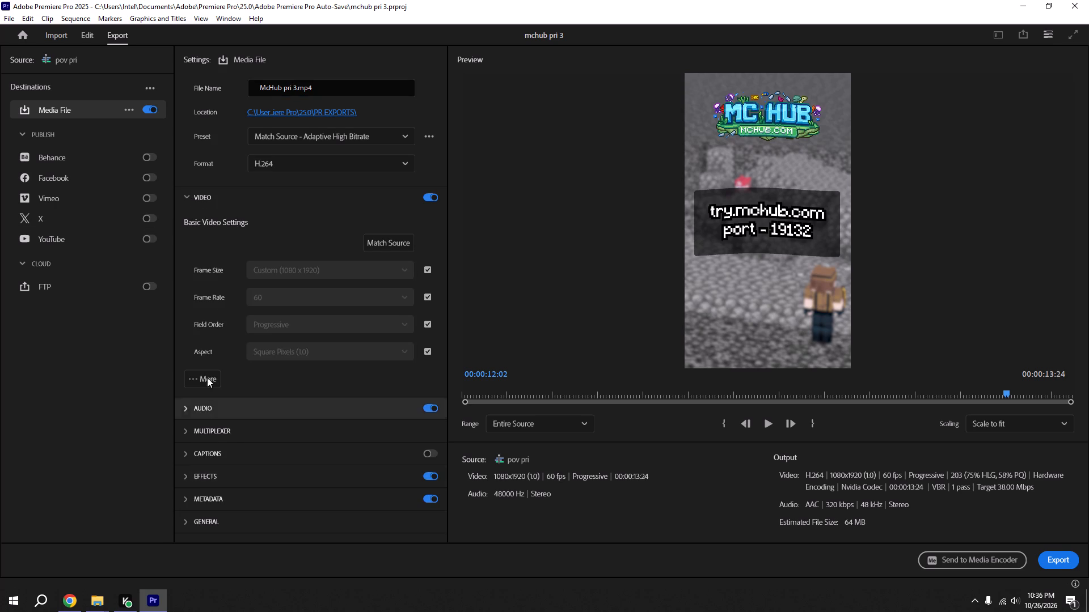
click(207, 377)
scroll(210, 380, down, 6)
click(200, 339)
click(198, 365)
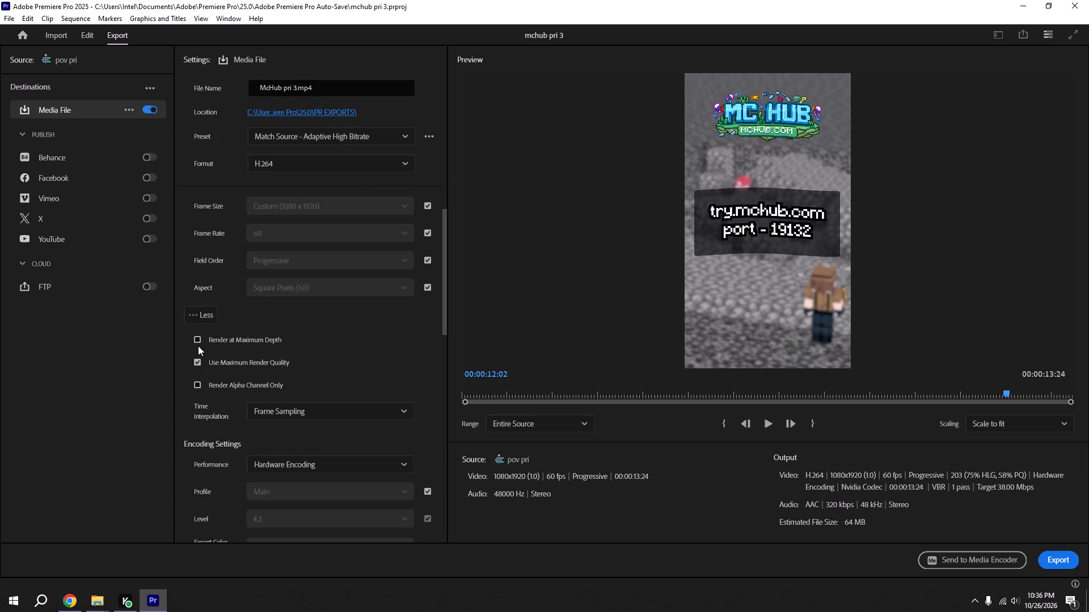
click(199, 342)
Raise the export's target bitrate to 50 Mbps.
scroll(217, 378, down, 19)
scroll(309, 482, down, 10)
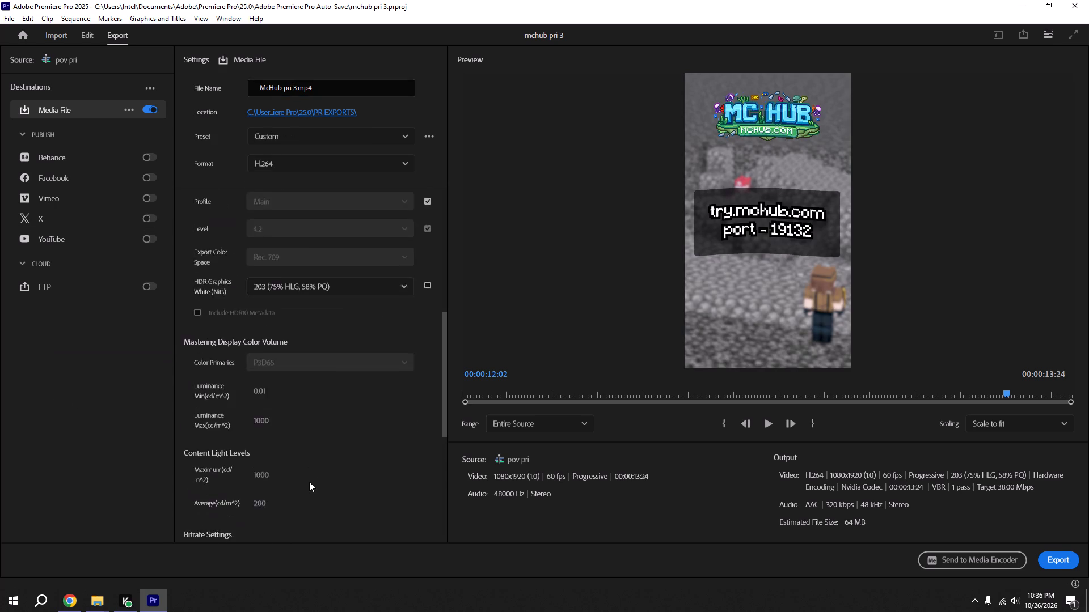
scroll(309, 482, down, 5)
drag(369, 508, 648, 530)
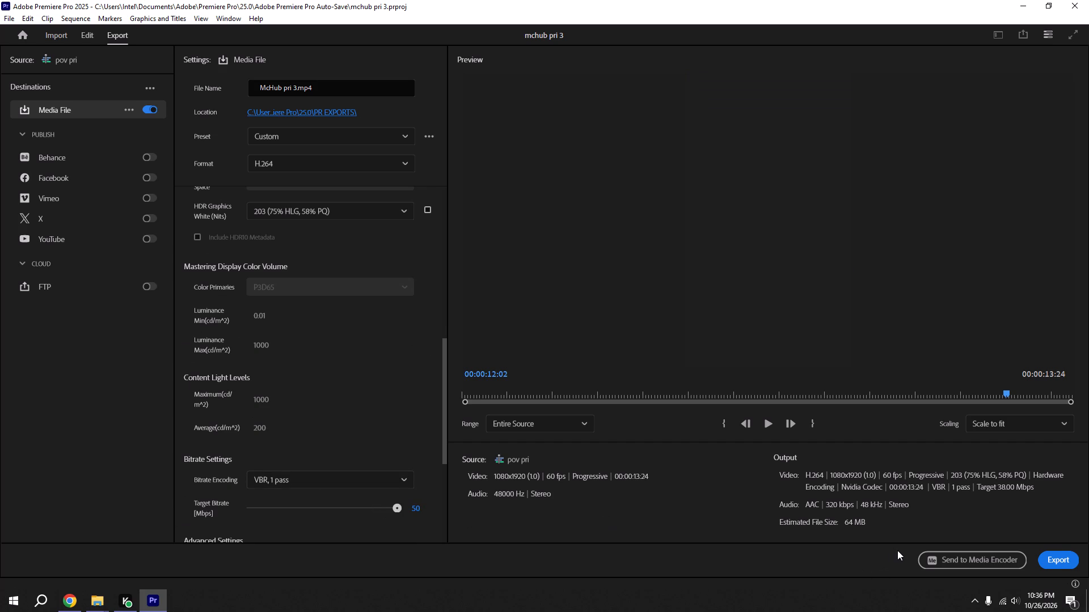
Export the pov pri sequence with the configured H.264 settings.
click(1065, 562)
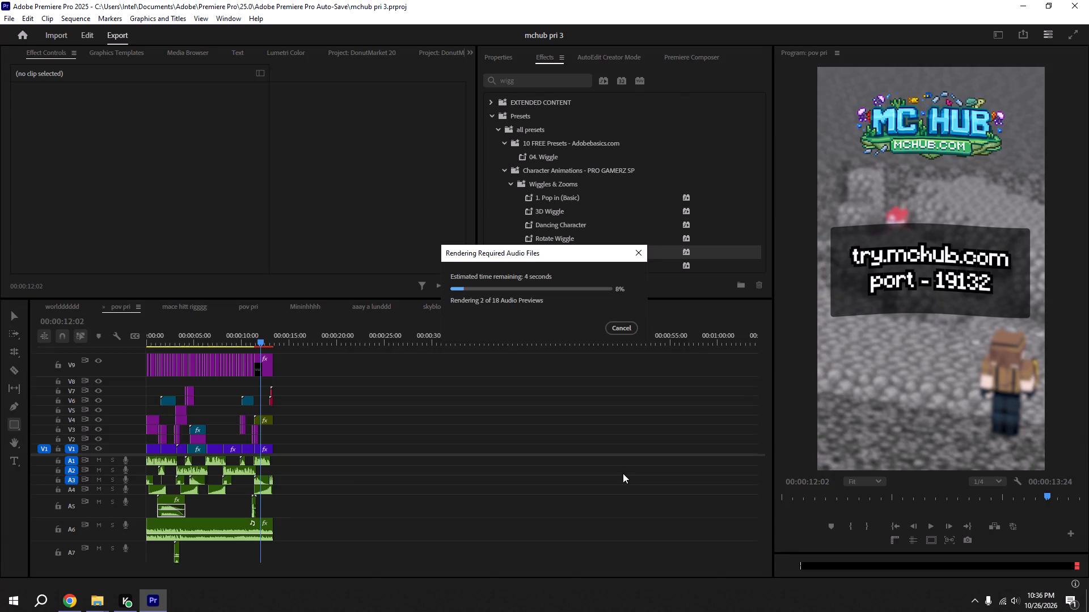
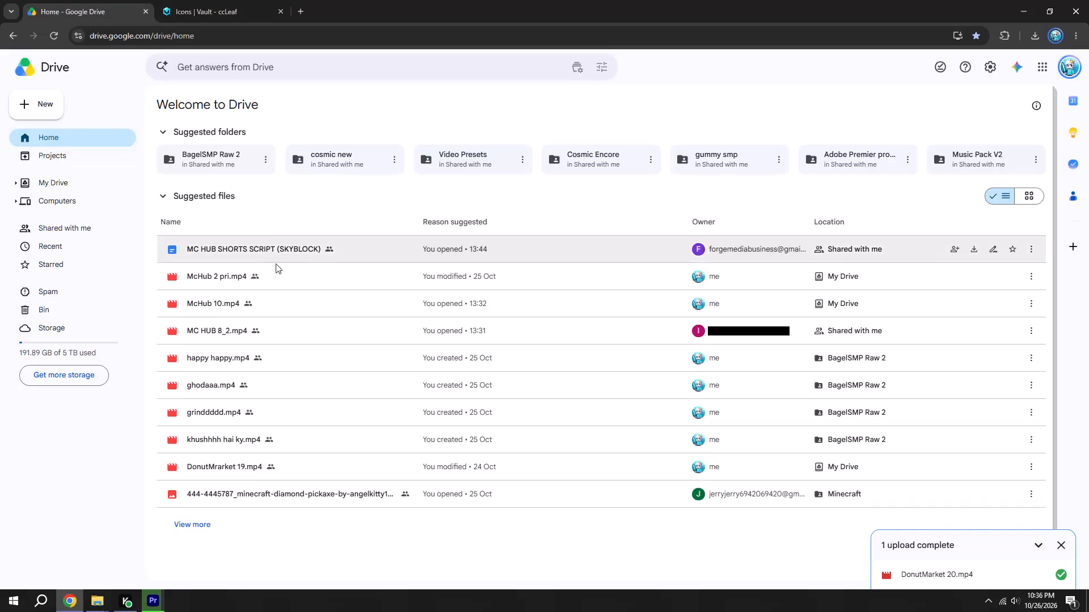
Switch to Premiere Pro and save the mchub pri 3 project.
click(159, 605)
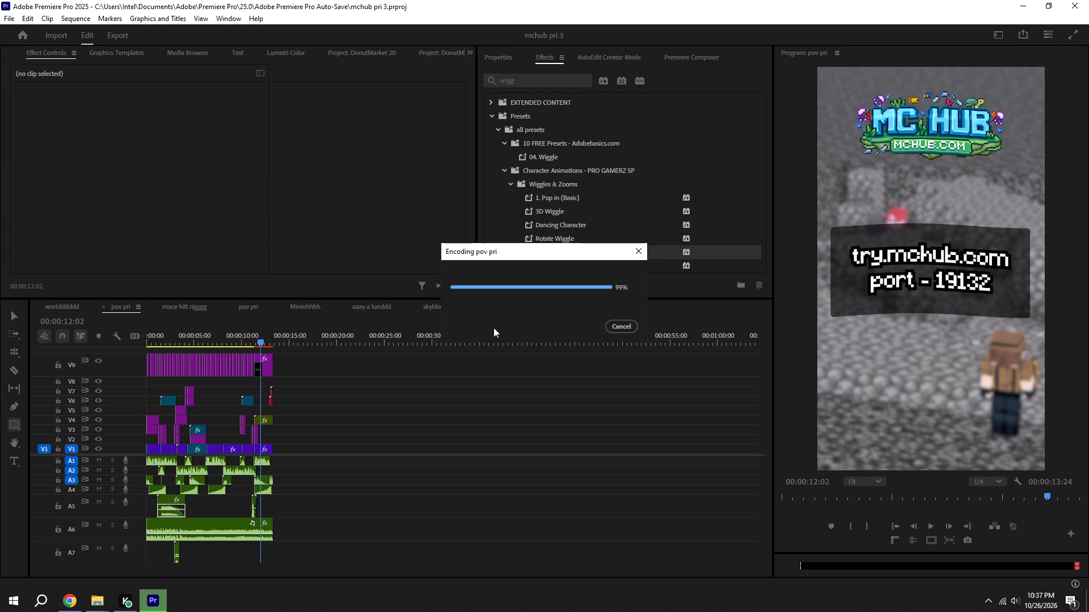
click(487, 432)
key(ctrl+s)
alt+scroll(297, 413, up, 5)
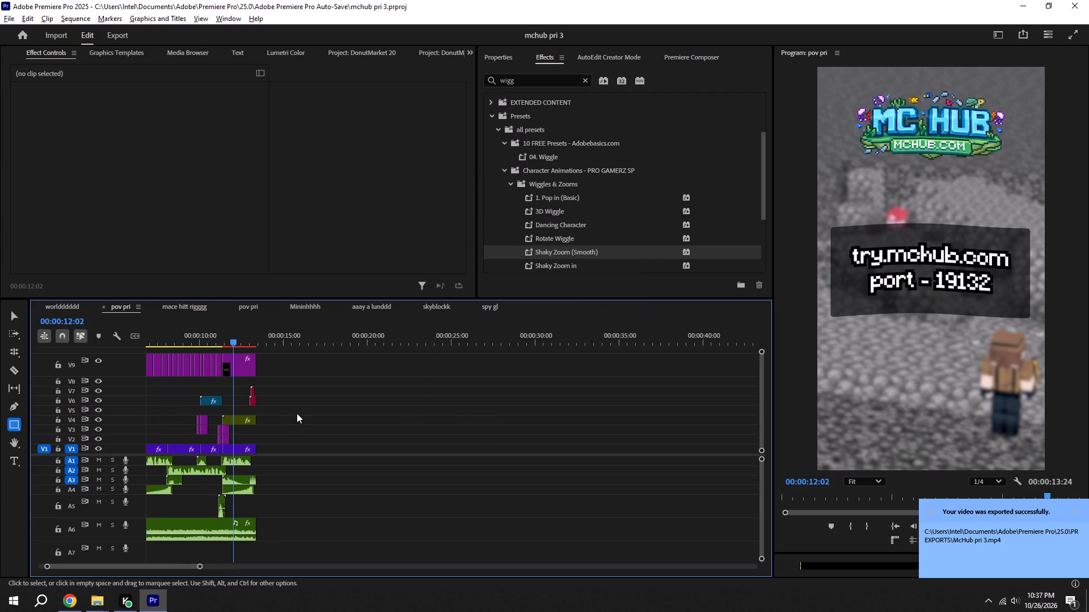
scroll(294, 425, up, 11)
key(ctrl+s)
click(268, 340)
key(ctrl+s)
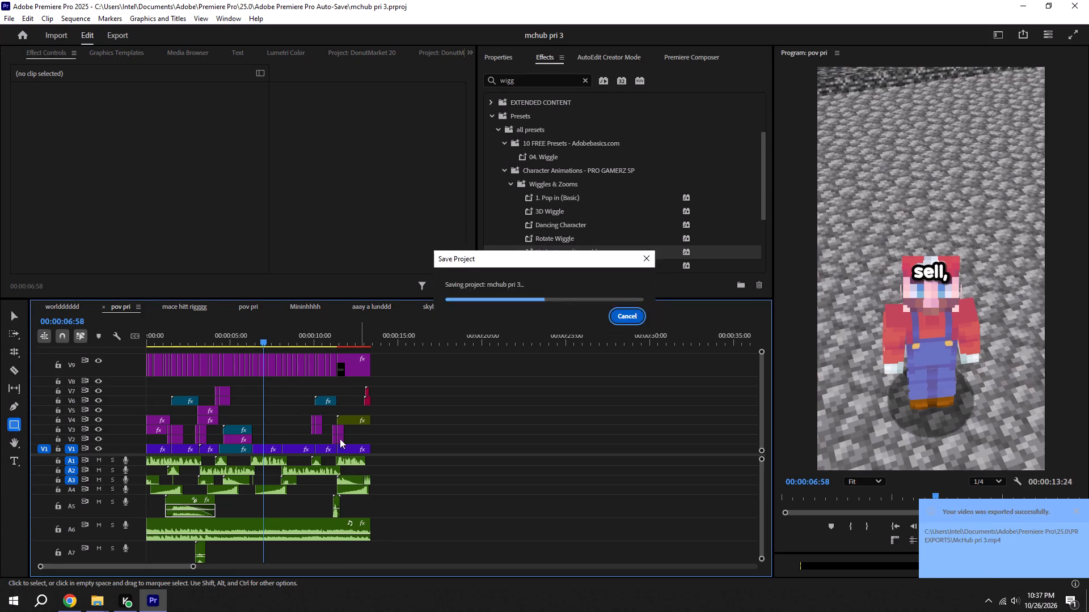
Switch to Google Drive in Chrome and upload McHub pri 3.mp4 from the PR EXPORTS folder.
click(73, 603)
click(94, 607)
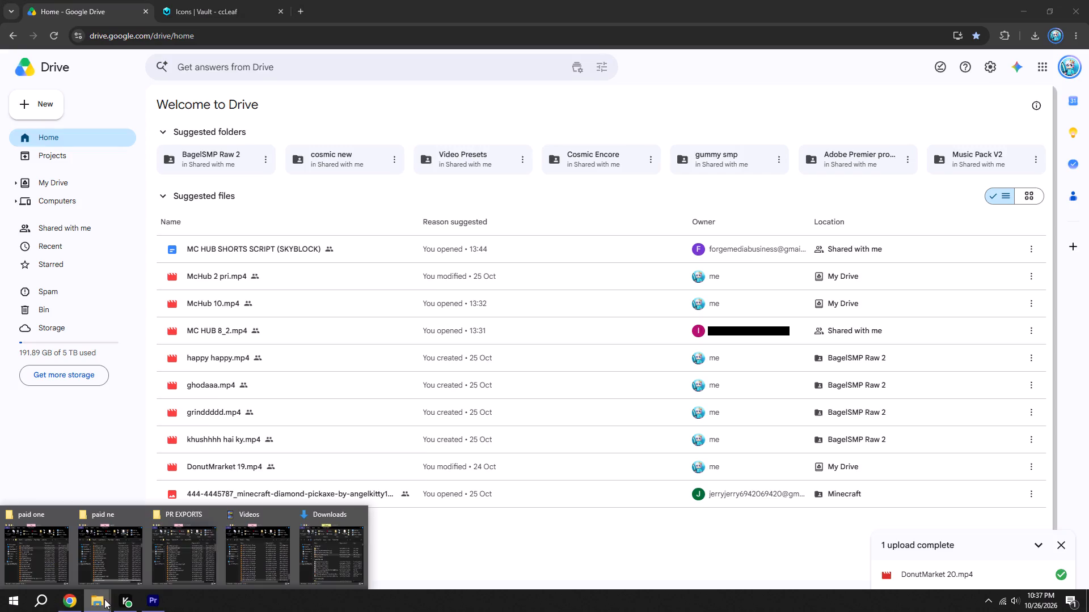
click(192, 559)
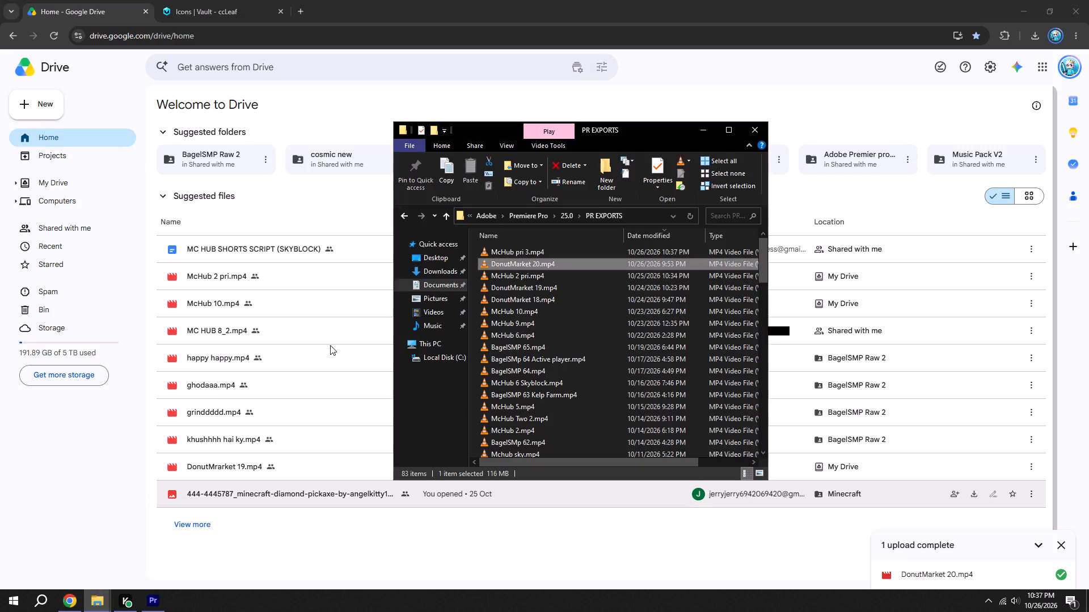
drag(524, 248, 275, 372)
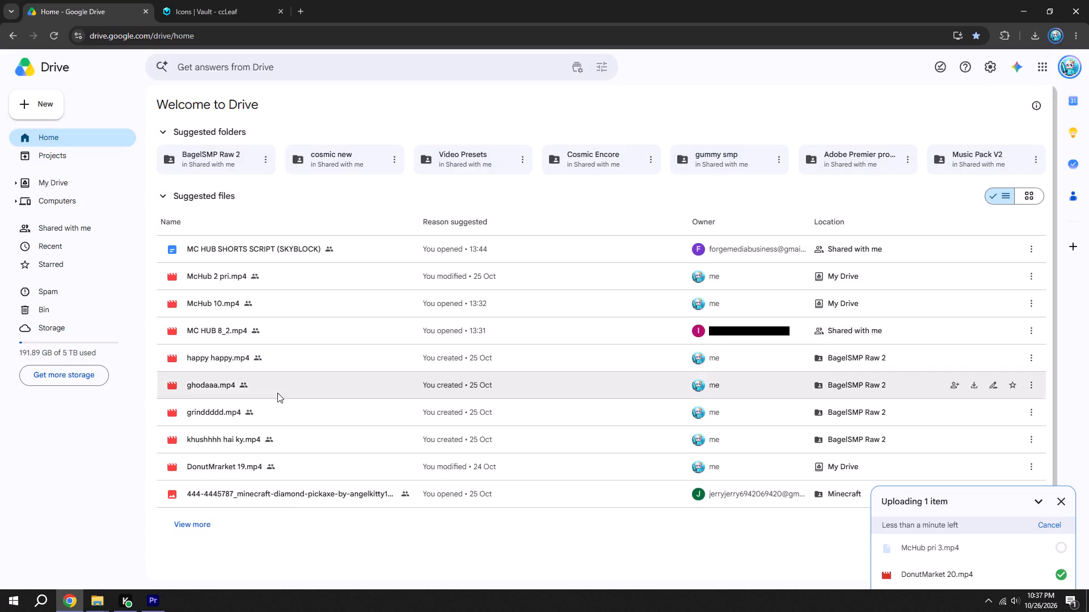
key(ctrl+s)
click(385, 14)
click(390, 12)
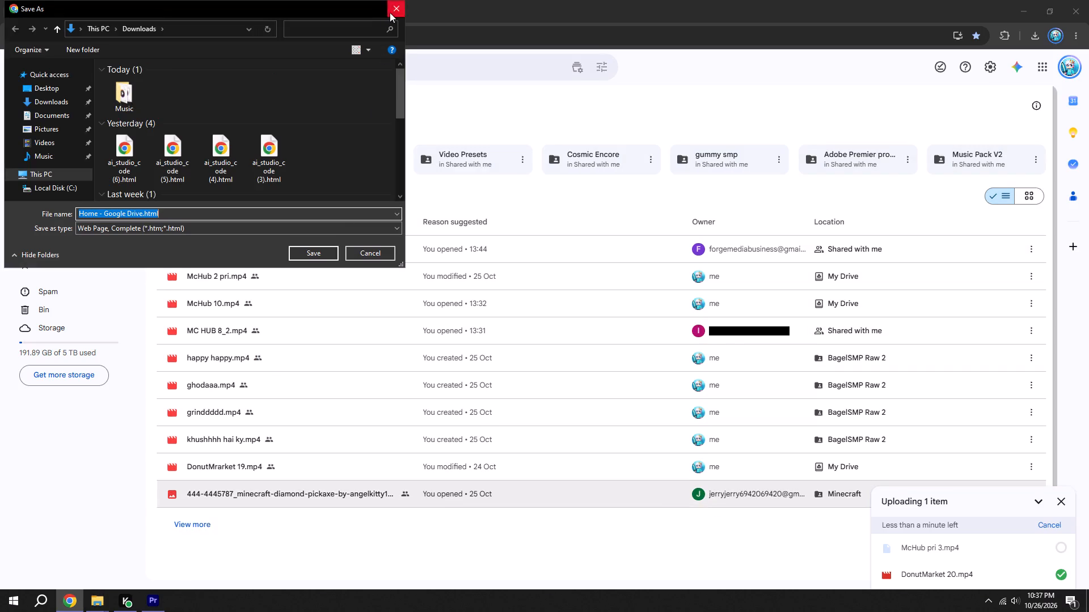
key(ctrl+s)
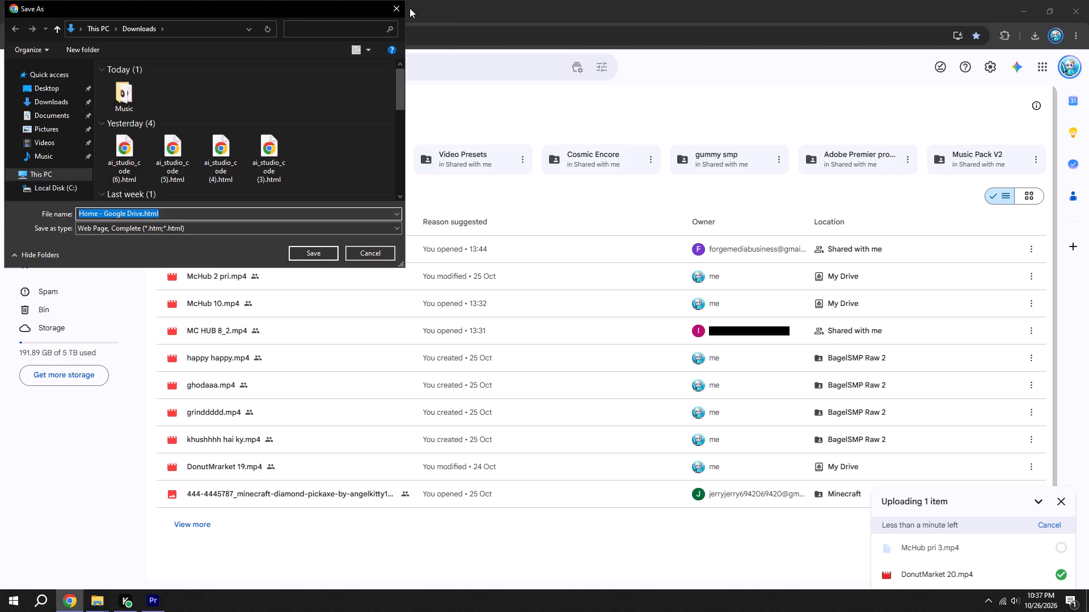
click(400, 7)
Switch back to Premiere Pro, open the McHub pri 1 project's pov pri sequence and preview its opening.
click(162, 603)
key(ctrl+s)
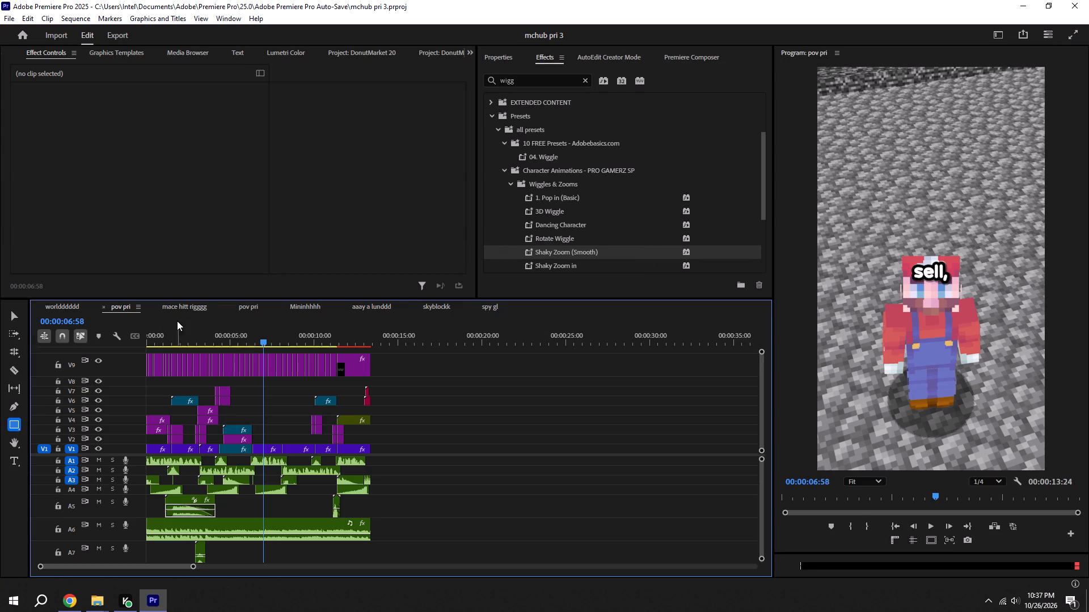
click(254, 309)
drag(189, 342, 62, 367)
alt+scroll(206, 451, up, 11)
key(space)
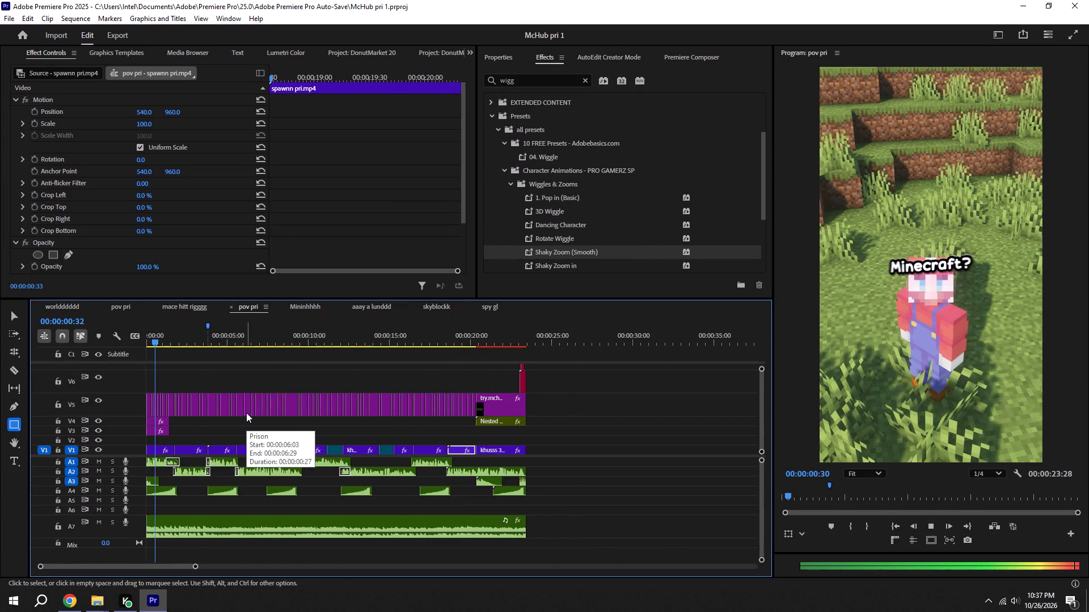
key(space)
drag(172, 330, 80, 333)
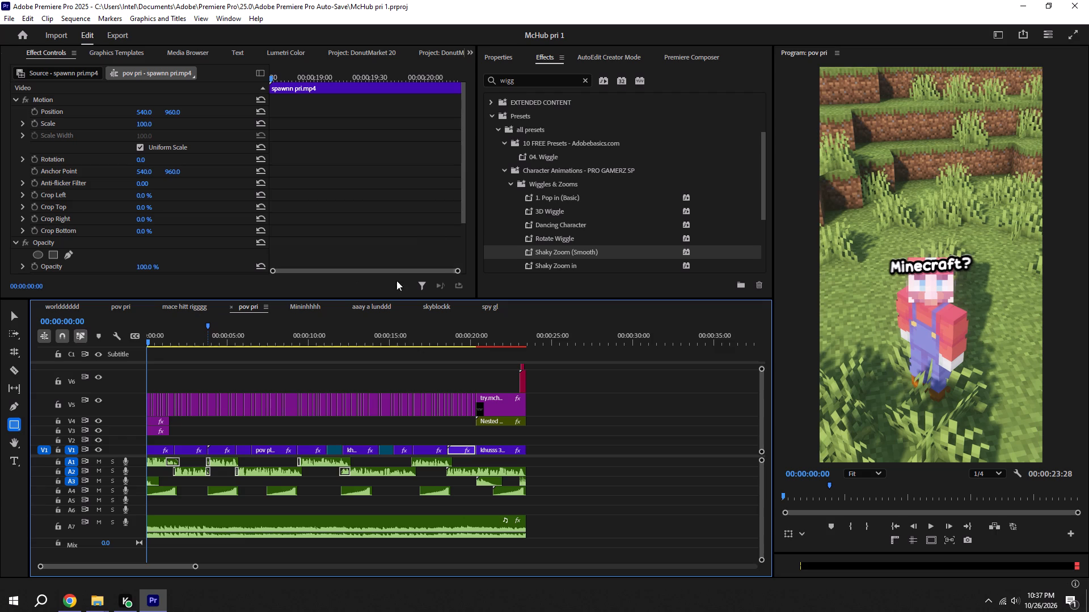
Search the effects for zoom and apply the 05. Zoom In Center preset to the first pov plains pri.mp4 clip on V1.
drag(537, 74, 406, 73)
drag(534, 80, 411, 79)
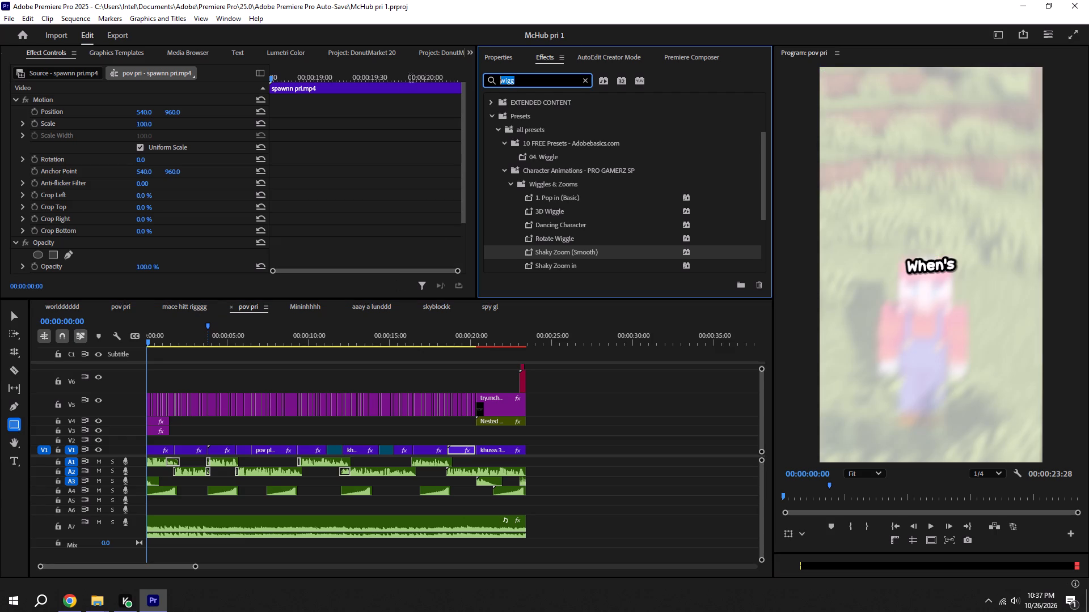
drag(411, 79, 404, 80)
key(BackSpace)
text(zoom i)
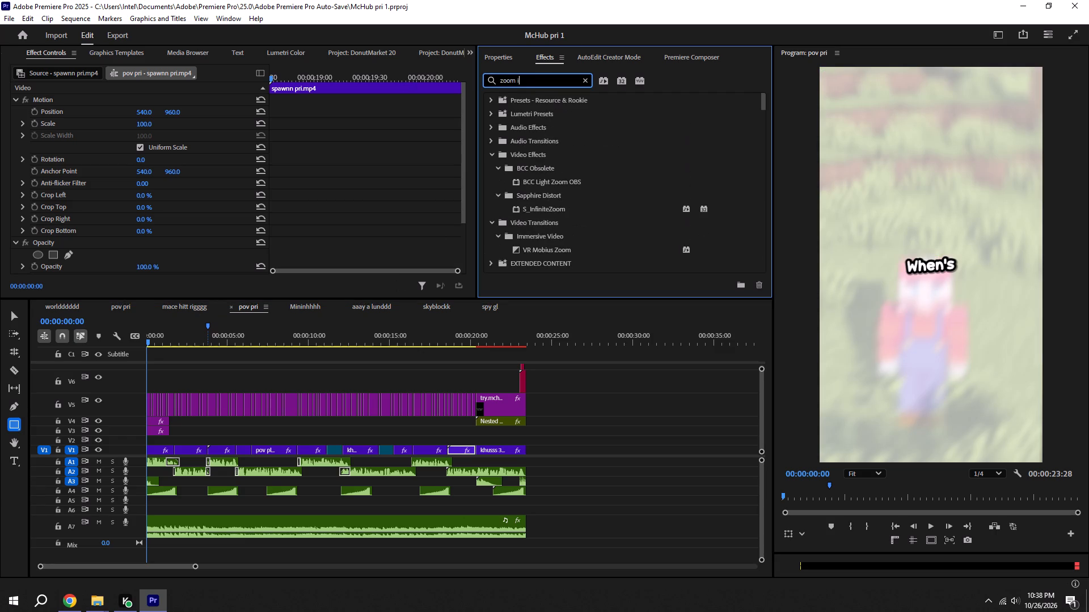
key(BackSpace)
key(ctrl+s)
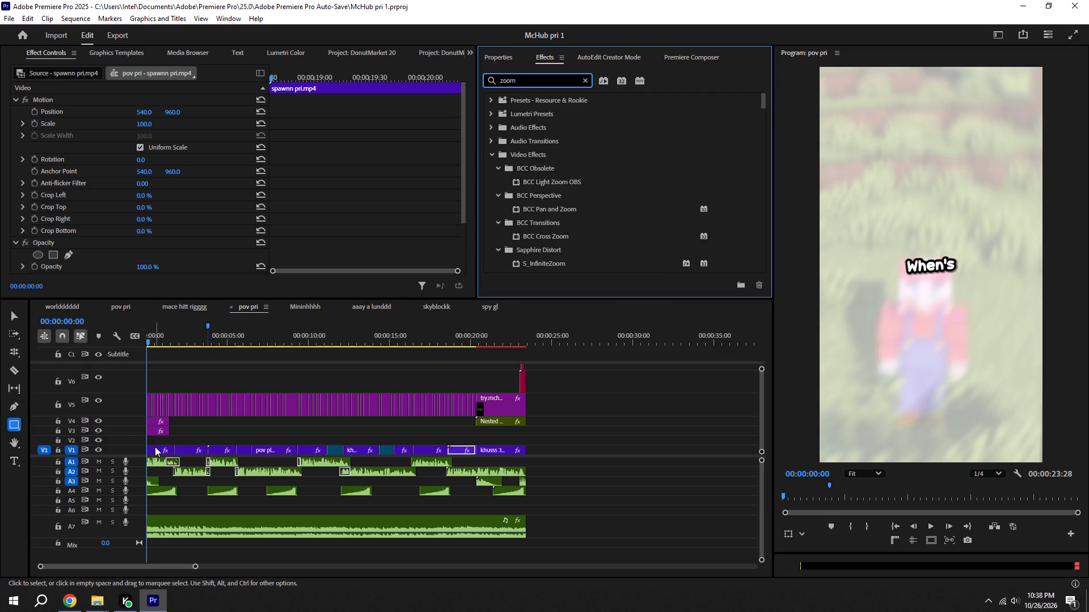
click(155, 447)
scroll(94, 186, down, 6)
scroll(622, 151, down, 6)
scroll(600, 229, down, 7)
scroll(555, 239, down, 7)
drag(551, 202, 185, 457)
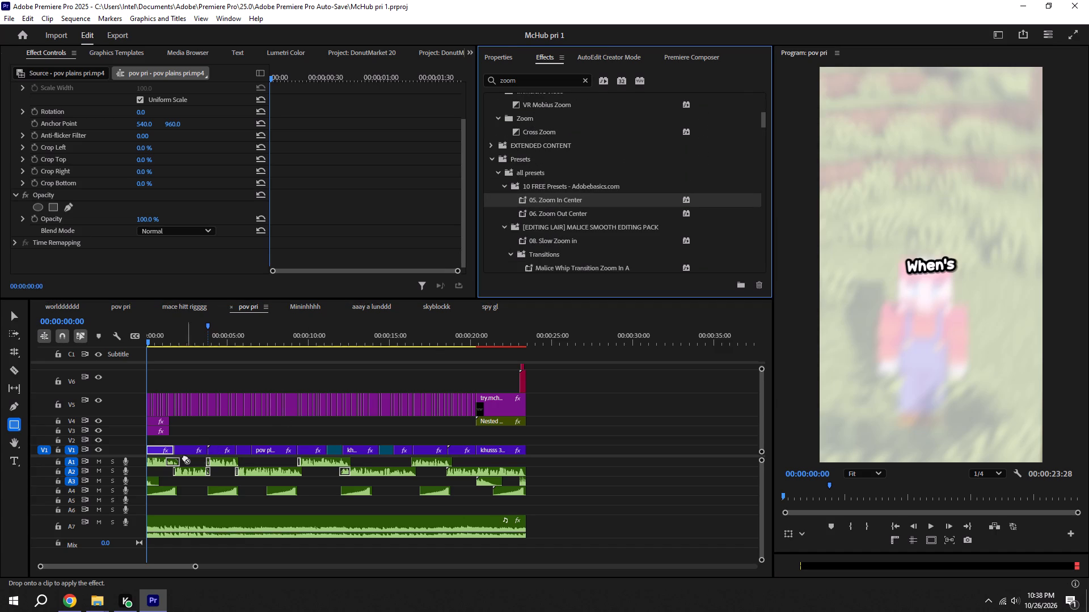
drag(185, 457, 155, 450)
Play back the start of the sequence to check the zoom on the first clip.
key(space)
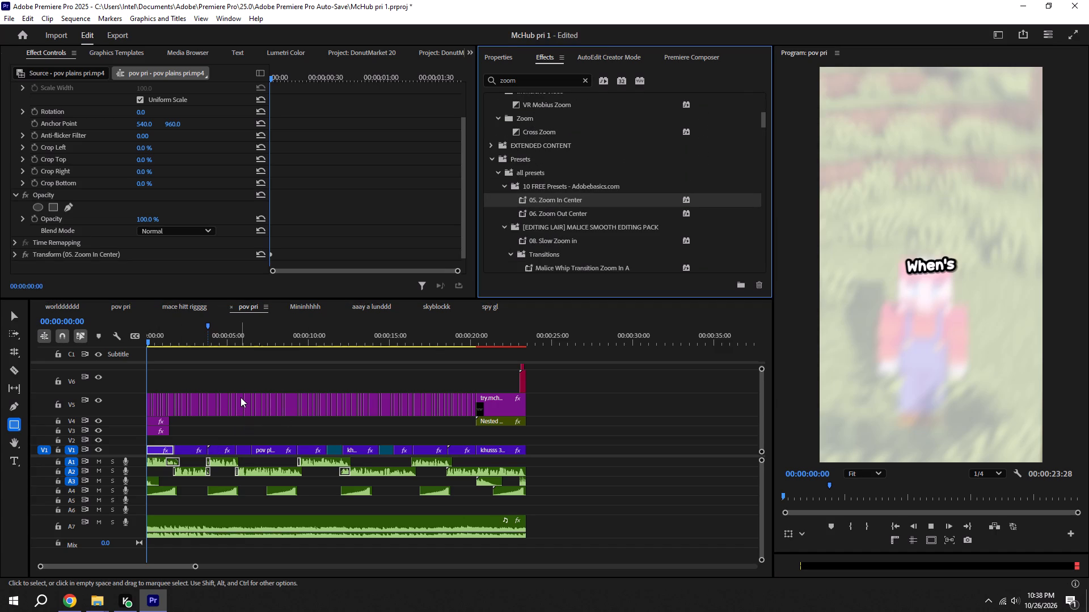
key(space)
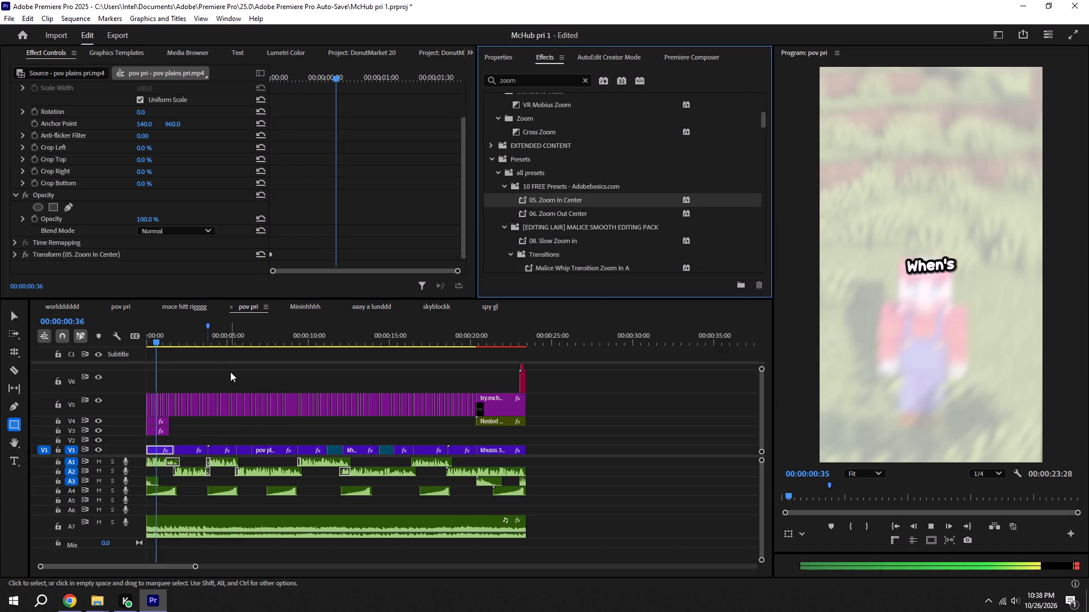
key(ctrl+shift+super+b)
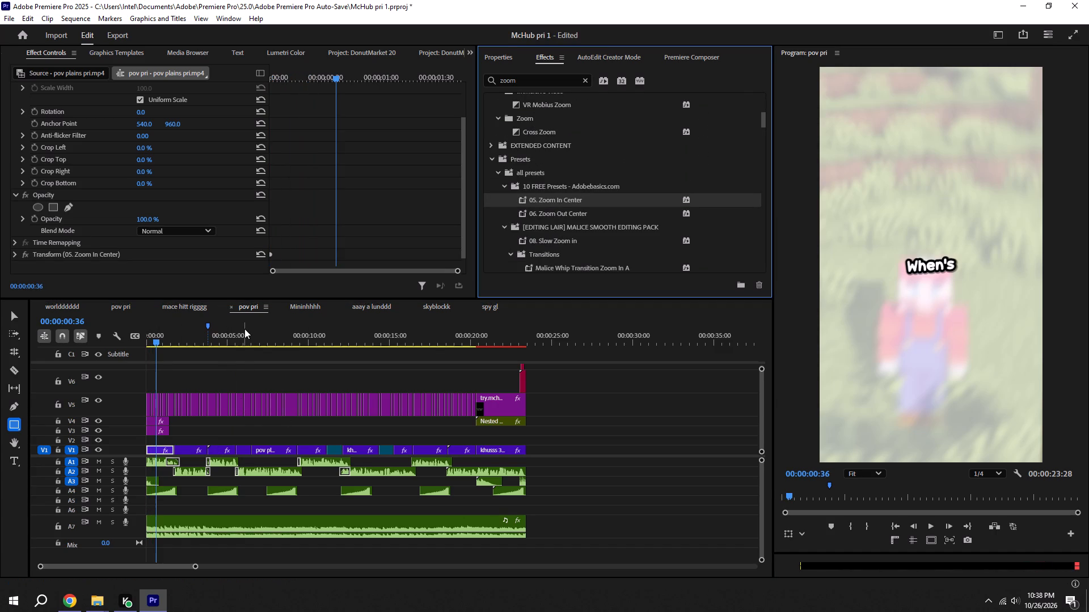
key(space)
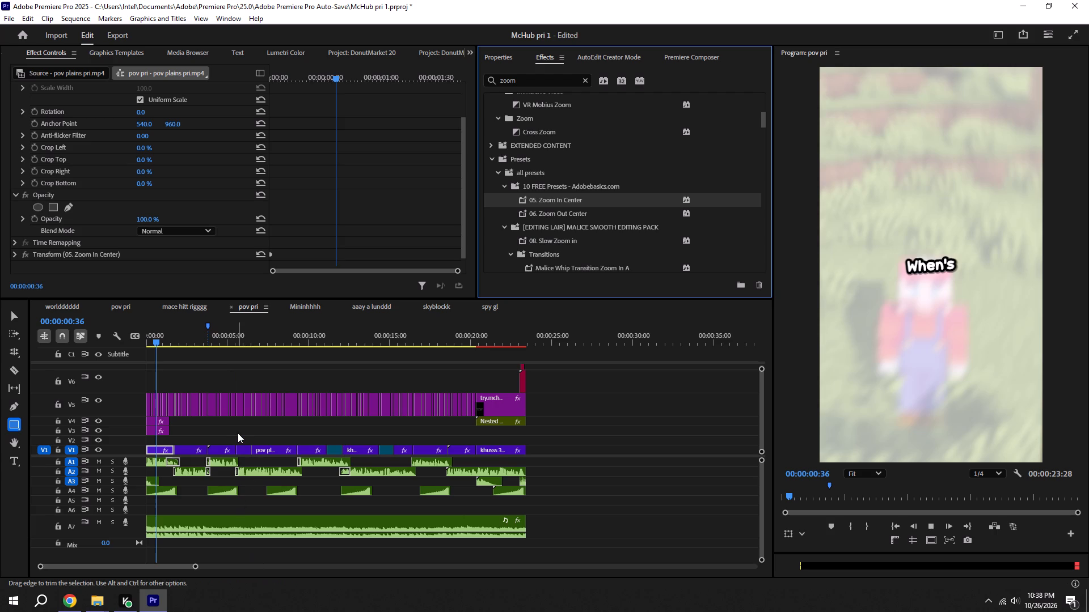
key(space)
key(space)
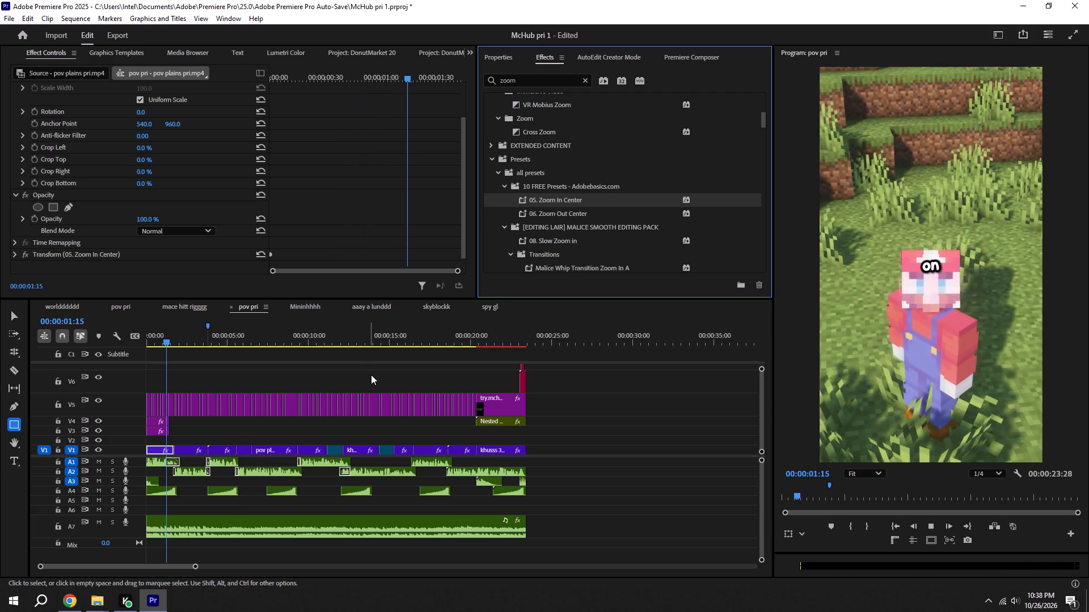
key(space)
Apply the 06. Zoom Out Center preset to the ghoda lodaaa.mp4 clip on V1, save the project and preview it.
drag(553, 211, 503, 246)
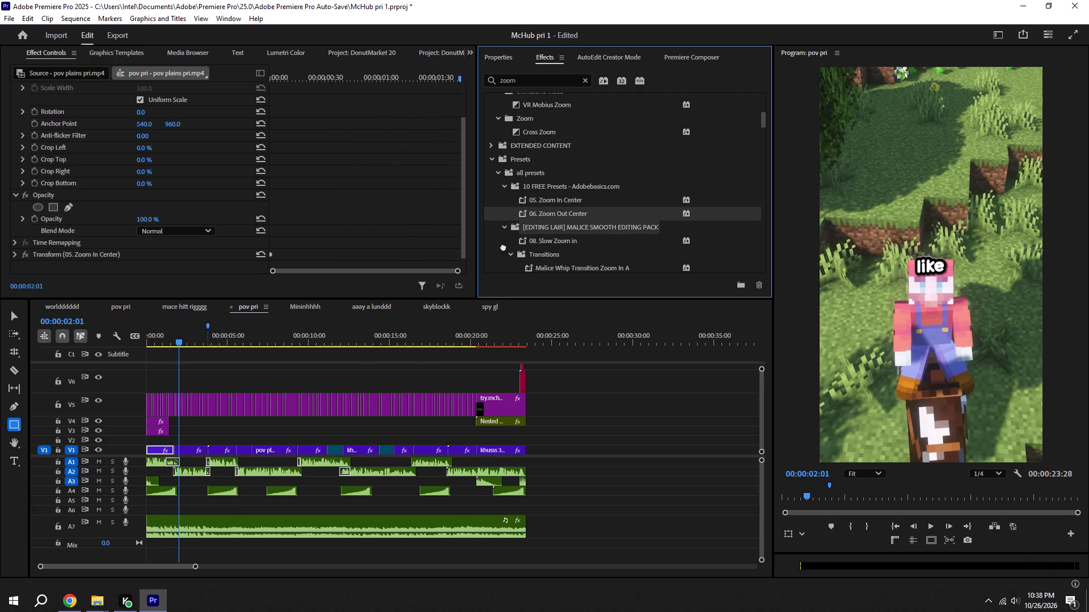
drag(503, 246, 193, 446)
scroll(134, 208, down, 5)
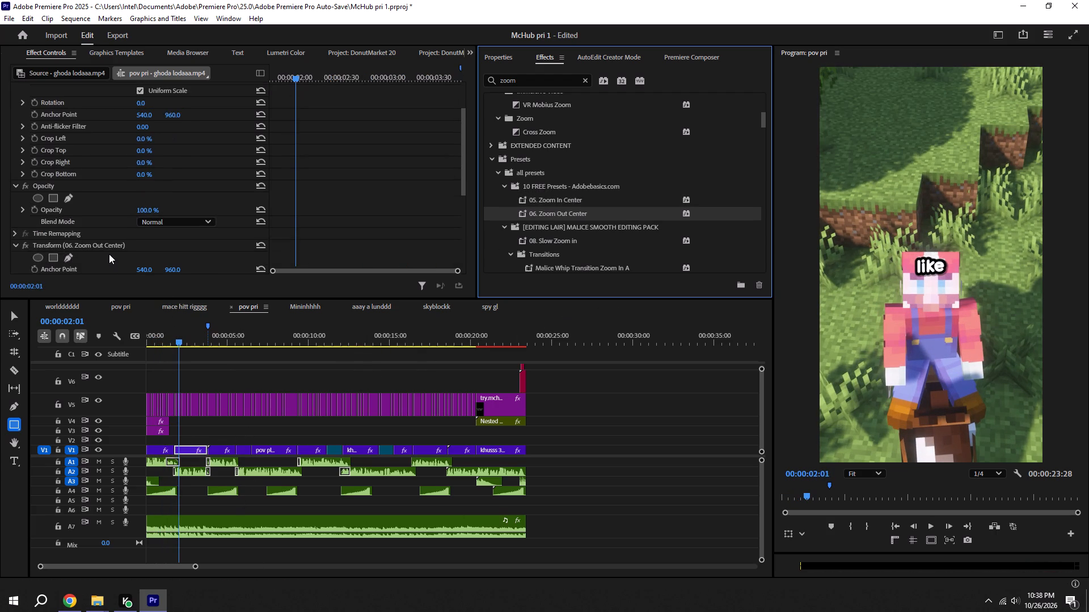
scroll(108, 249, down, 6)
scroll(108, 249, up, 20)
scroll(108, 249, up, 1)
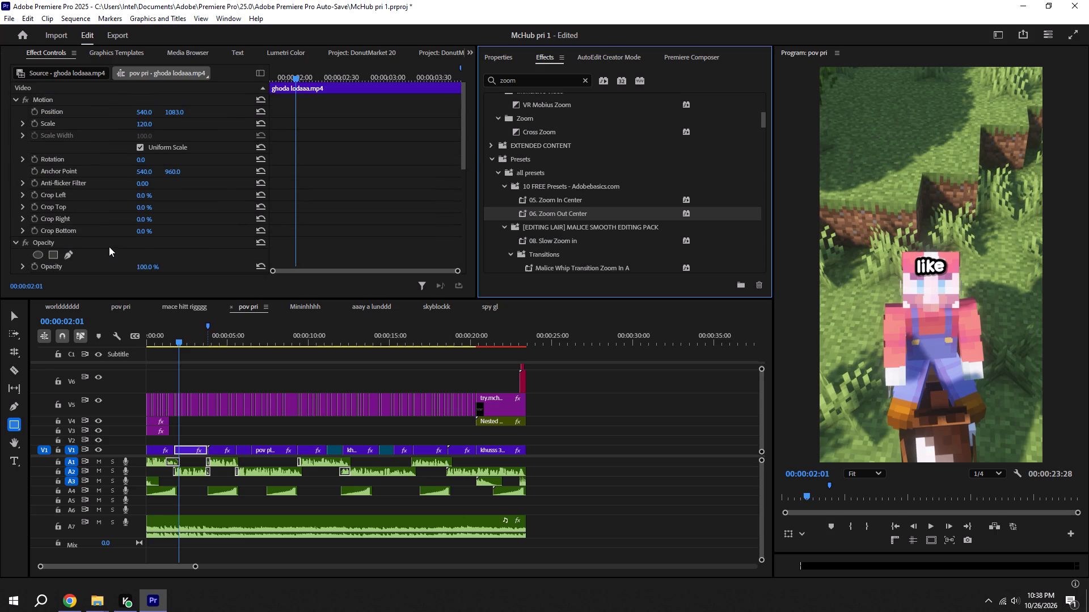
key(ctrl+s)
key(space)
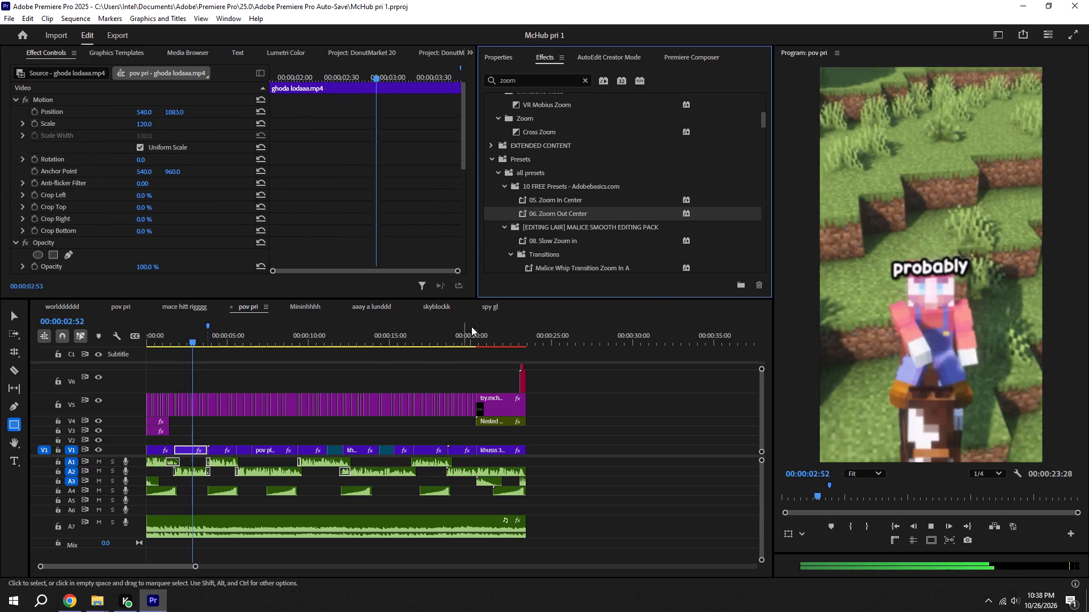
key(space)
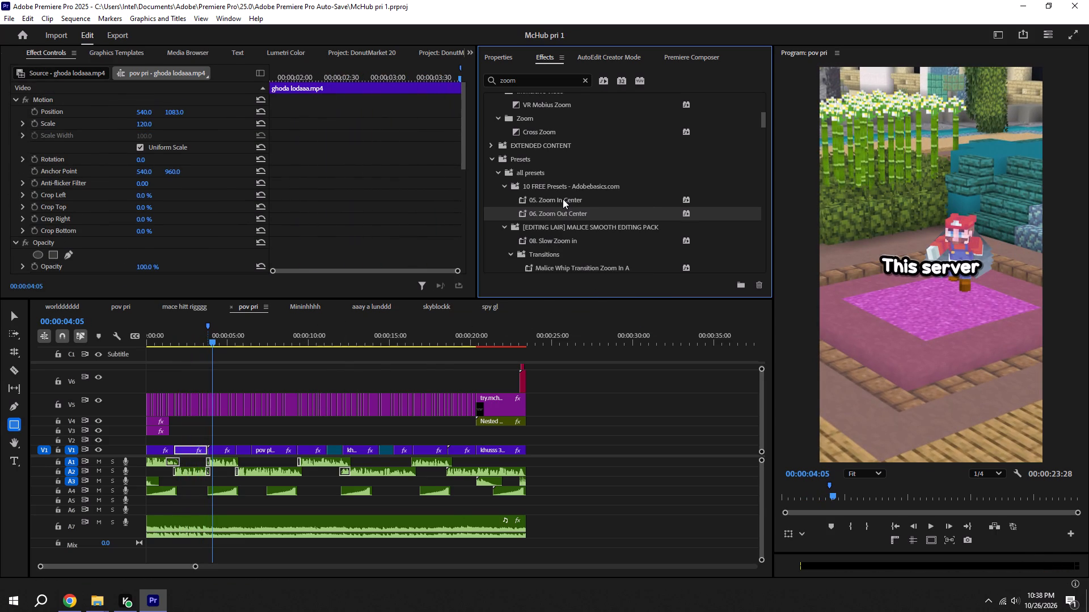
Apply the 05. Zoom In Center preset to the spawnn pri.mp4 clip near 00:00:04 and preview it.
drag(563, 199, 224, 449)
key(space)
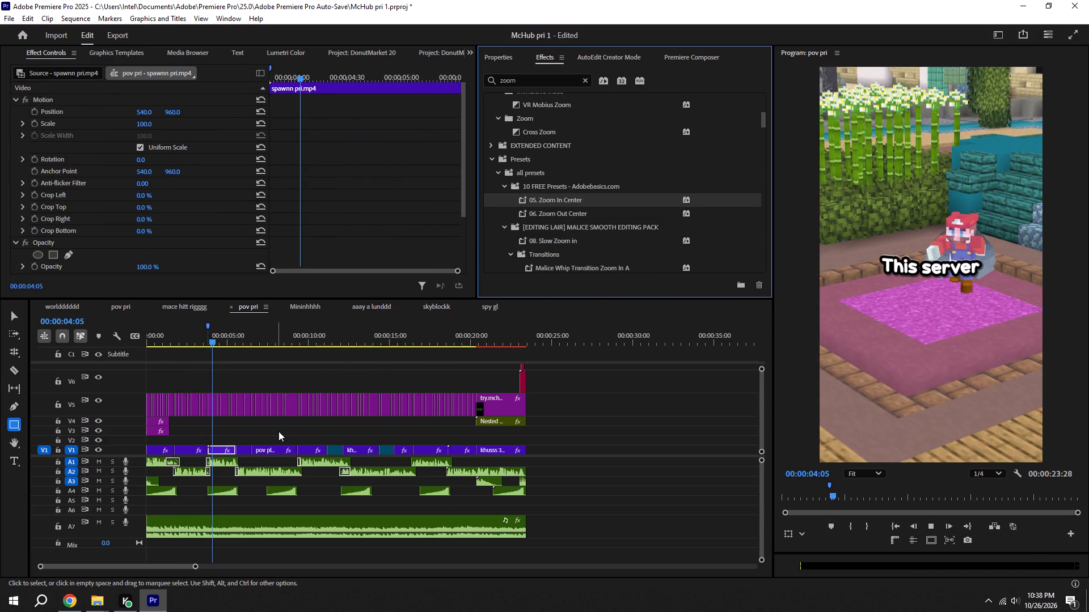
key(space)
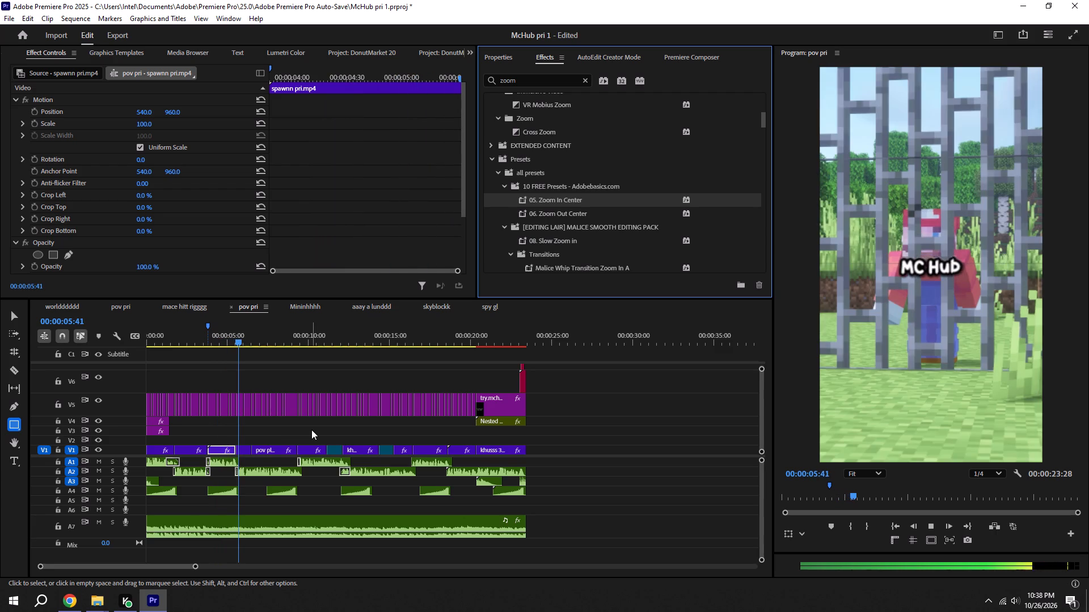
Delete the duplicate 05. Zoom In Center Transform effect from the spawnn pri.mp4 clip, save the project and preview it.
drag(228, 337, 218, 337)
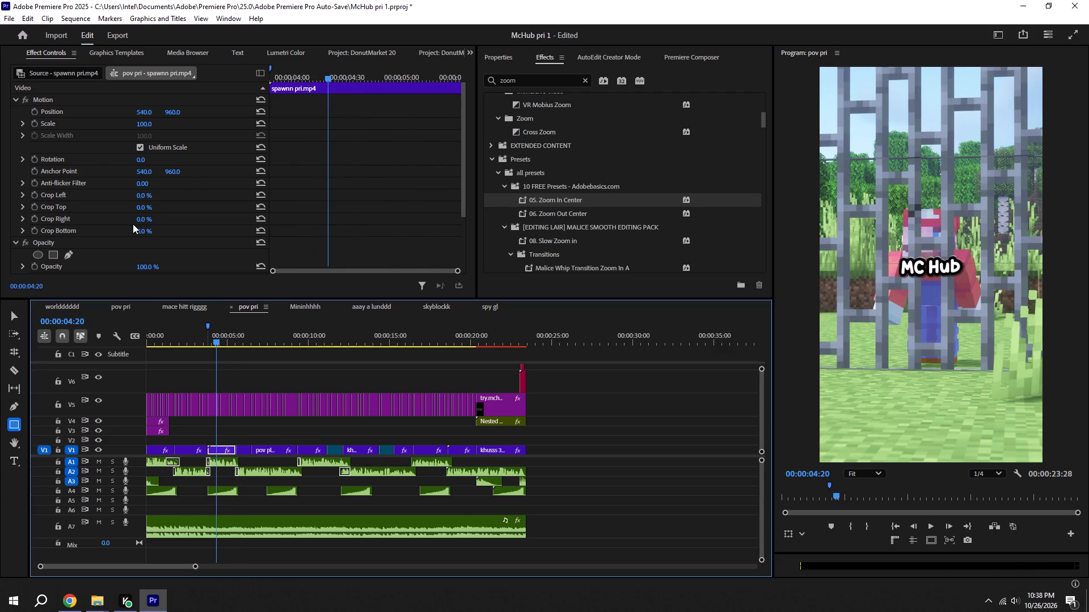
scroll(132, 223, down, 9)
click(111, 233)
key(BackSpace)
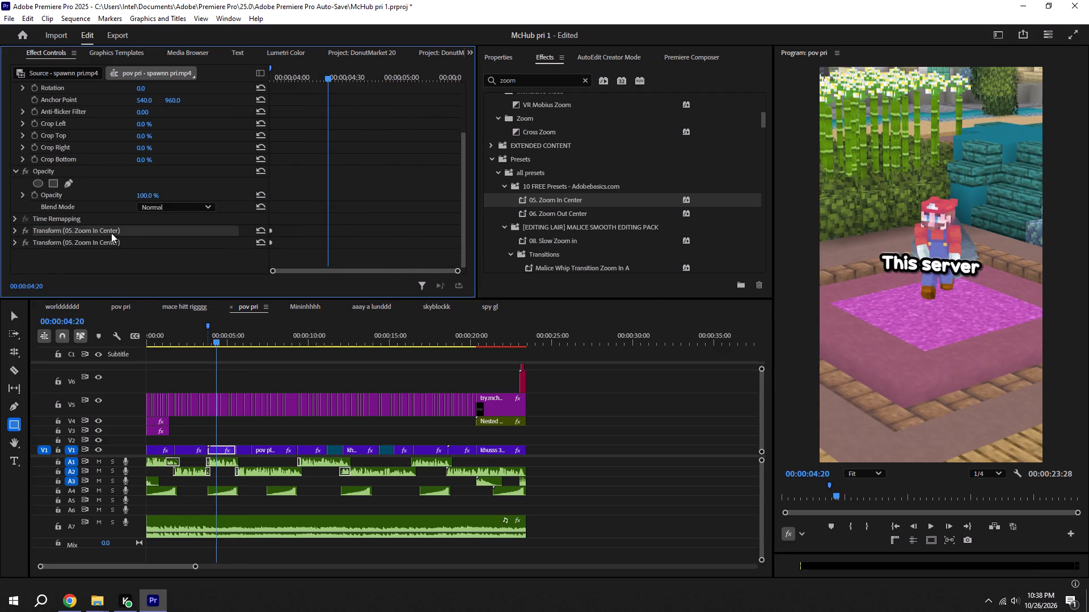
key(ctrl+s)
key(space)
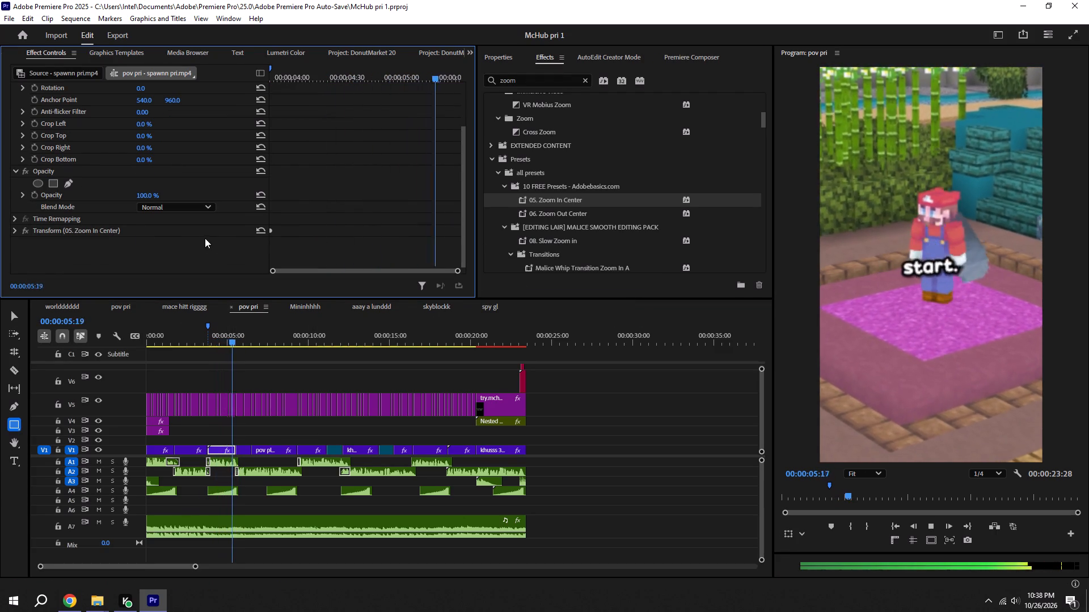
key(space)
Apply the 06. Zoom Out Center preset to the priosn.mp4 clip at 00:00:05:41 and preview it.
drag(552, 218, 305, 413)
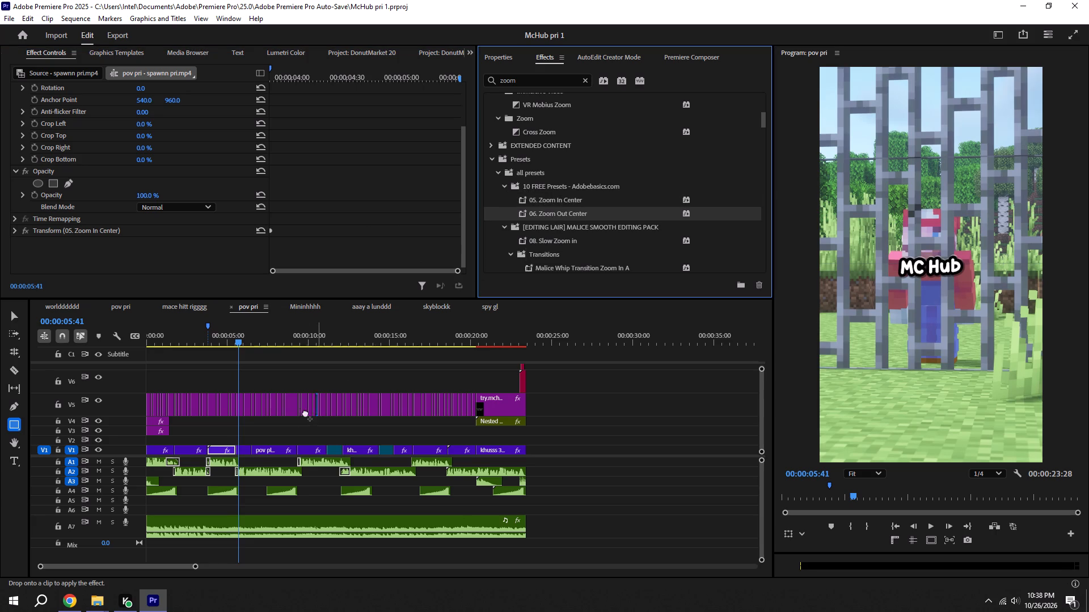
drag(305, 413, 247, 448)
key(space)
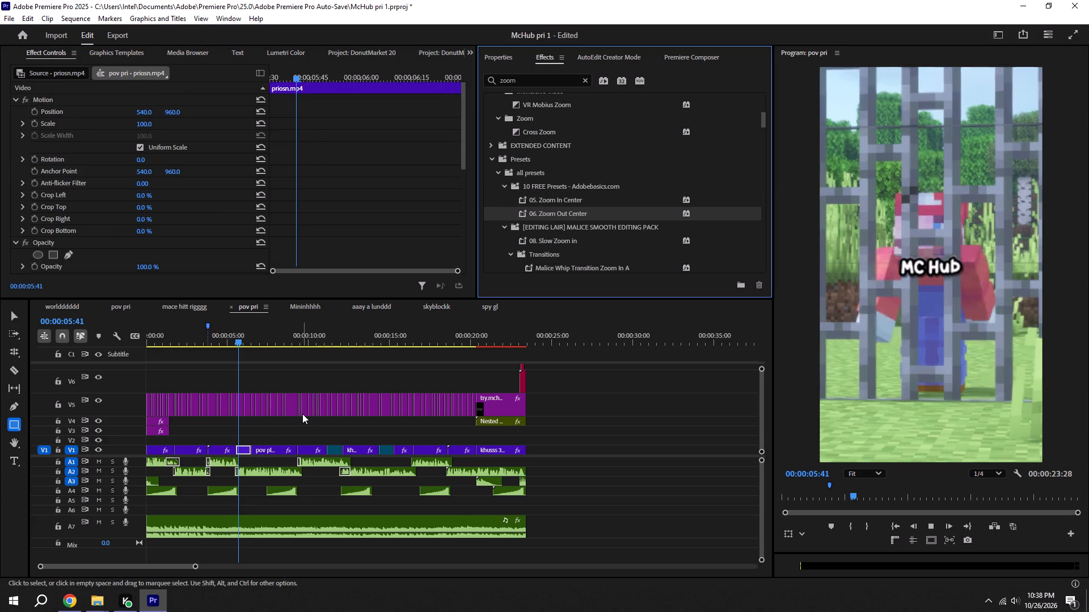
key(space)
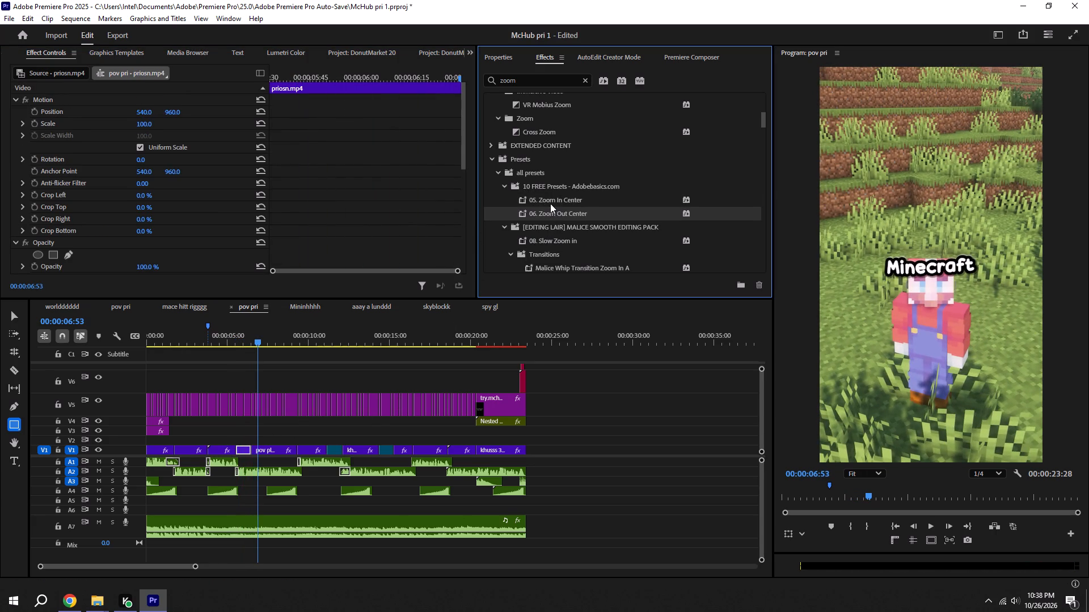
Apply the 05. Zoom In Center preset to the pov plains pri.mp4 clip near 00:00:07 and preview it.
drag(550, 203, 275, 451)
key(space)
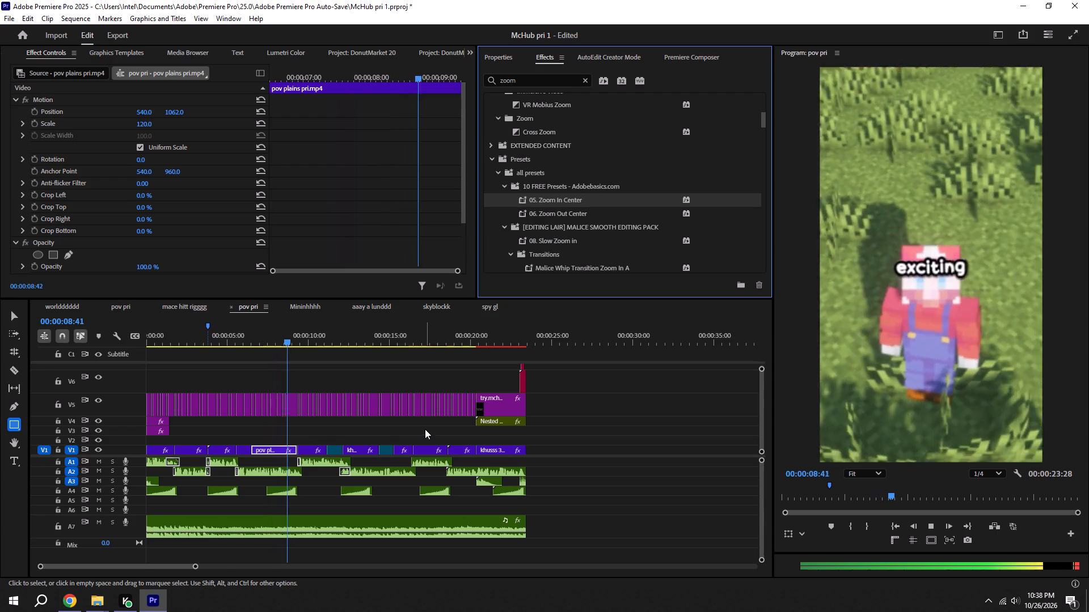
key(space)
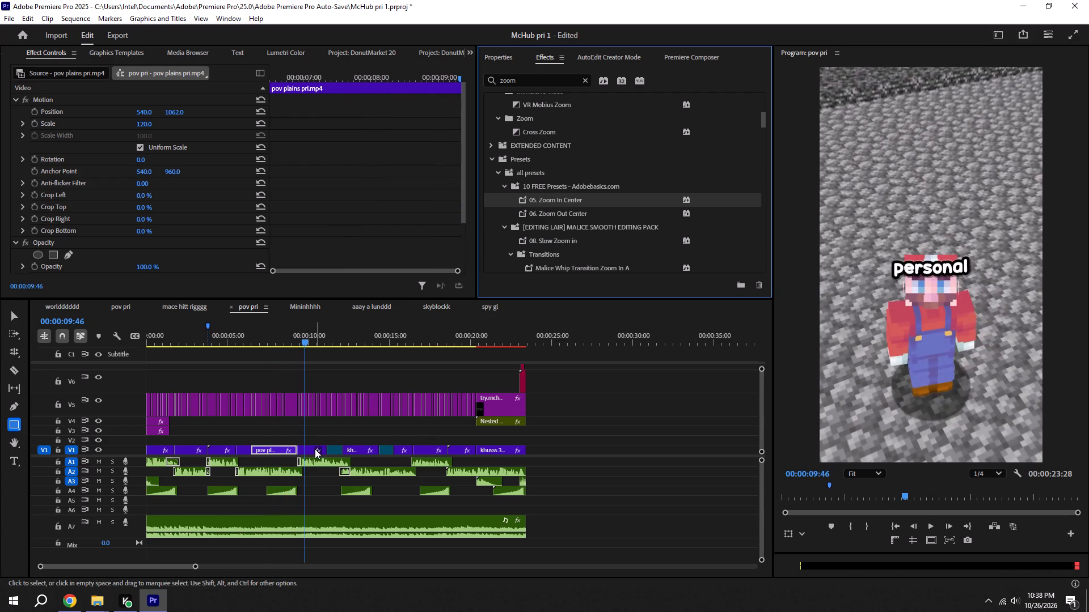
Delete the existing Transform zoom effect from the pov pri.mp4 clip near 00:00:10 and save the project.
click(315, 449)
scroll(147, 218, down, 6)
click(115, 244)
key(BackSpace)
key(ctrl+s)
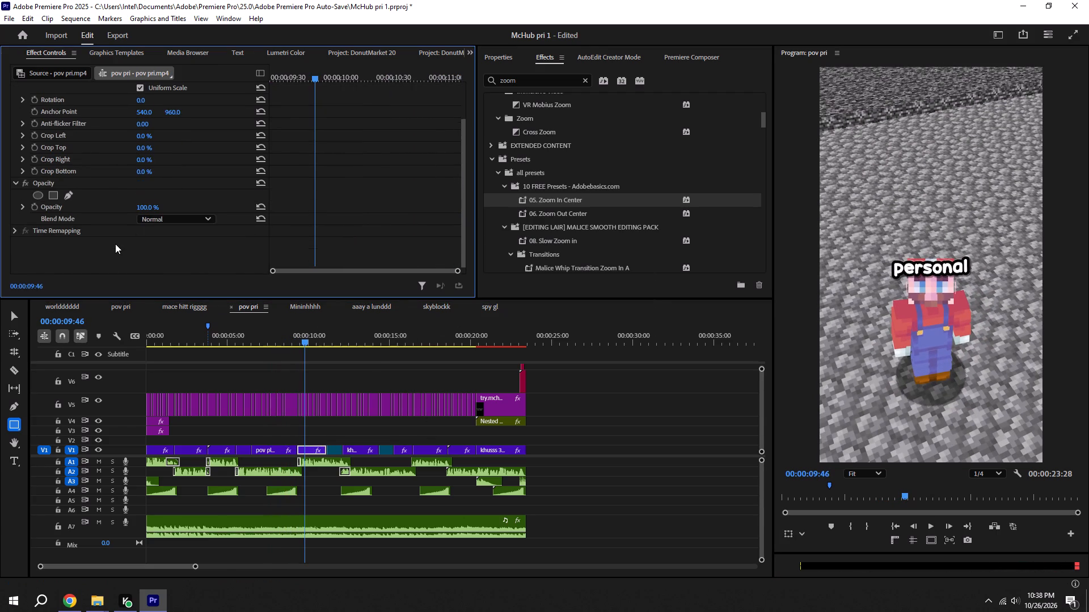
Apply the 06. Zoom Out Center preset to the pov pri.mp4 clip at 00:00:09:46 and preview it.
drag(580, 207, 302, 447)
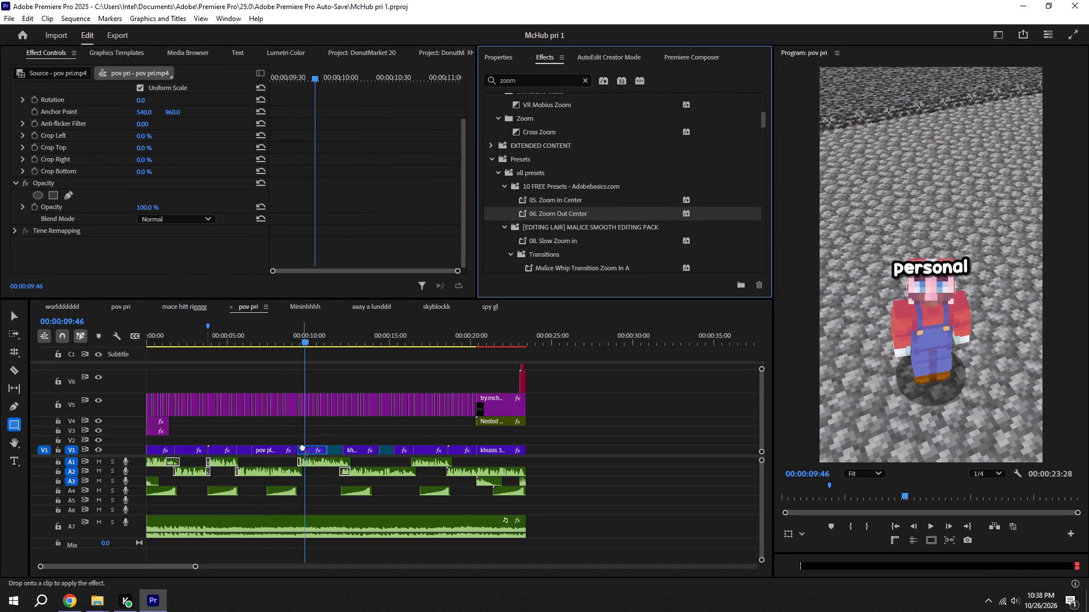
drag(302, 447, 305, 449)
key(space)
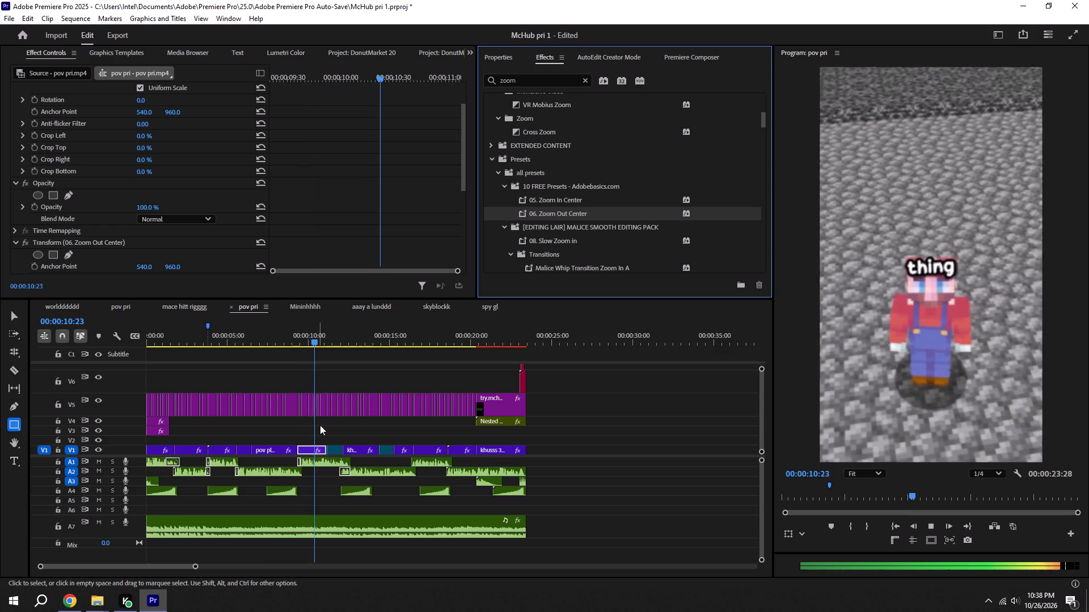
key(space)
key(space)
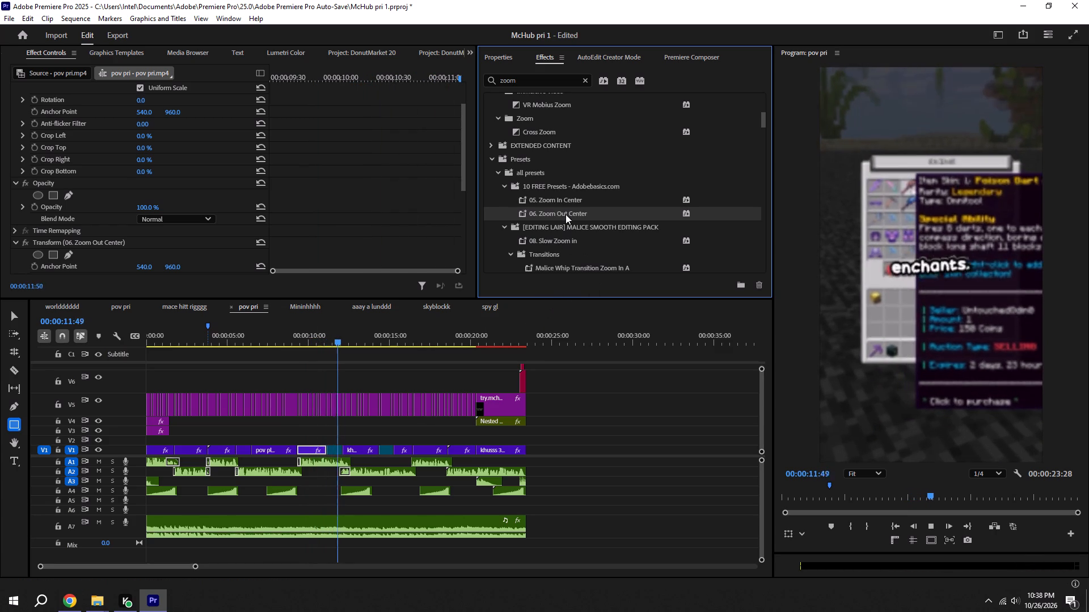
key(space)
Apply the 06. Zoom Out Center preset to the khusss 3.mp4 clip near 00:00:13, preview it and save the project.
drag(565, 214, 376, 452)
key(space)
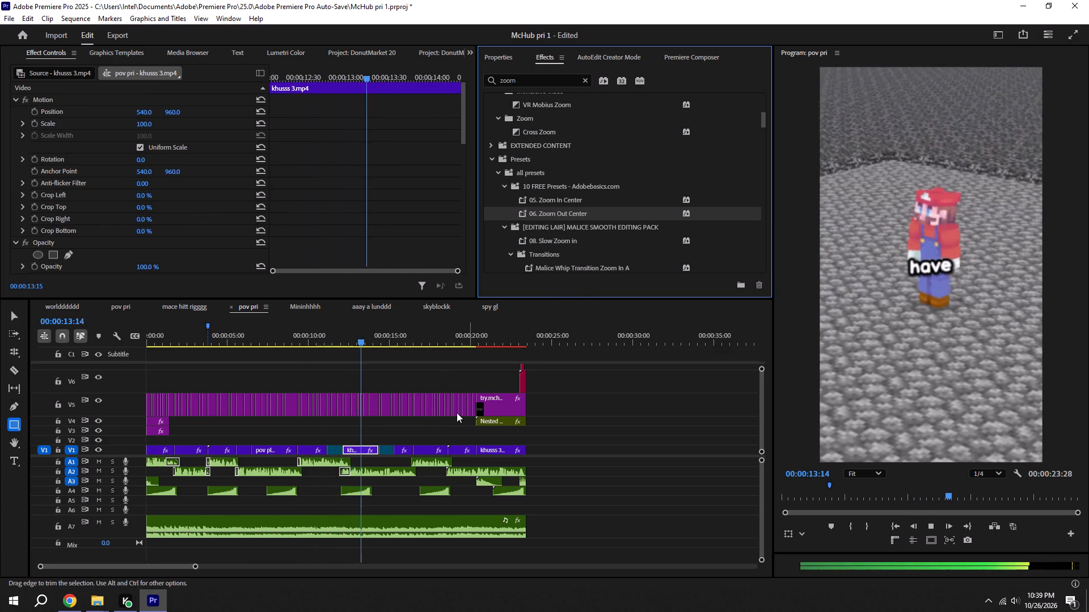
key(space)
scroll(141, 214, down, 10)
key(space)
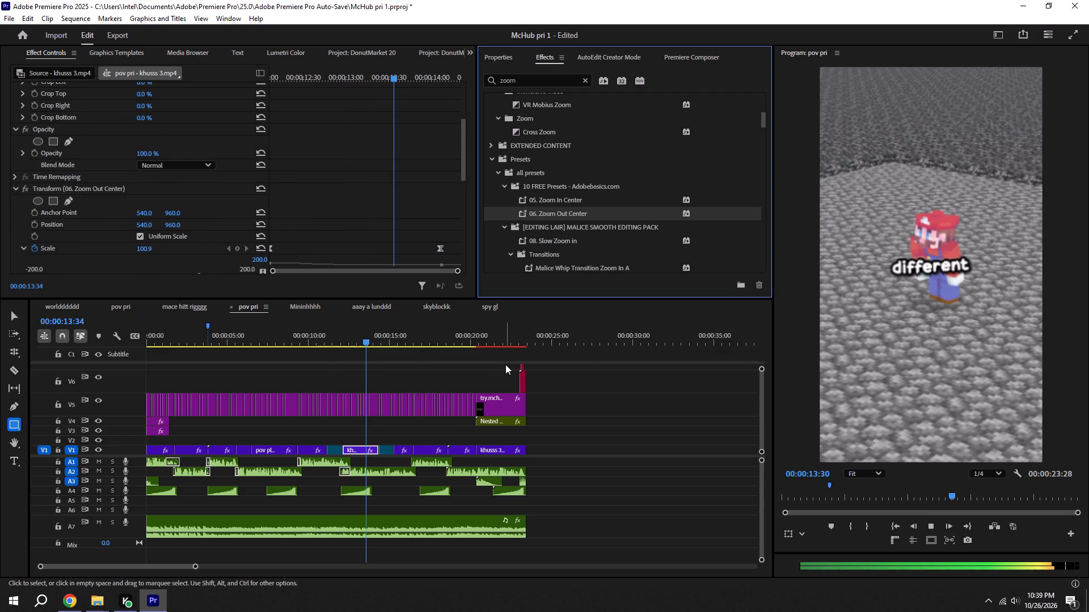
key(space)
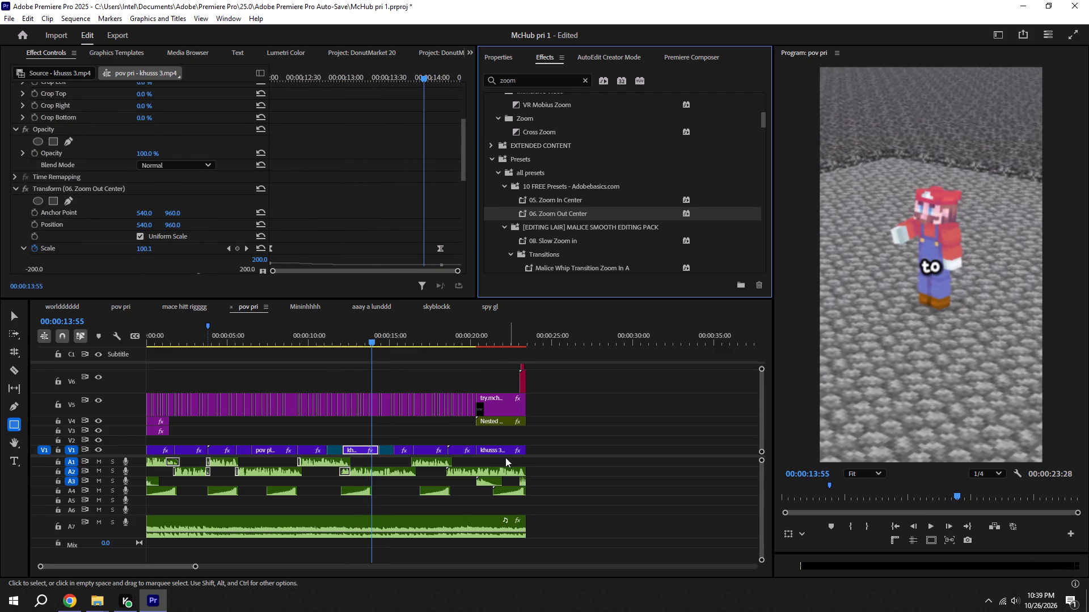
key(space)
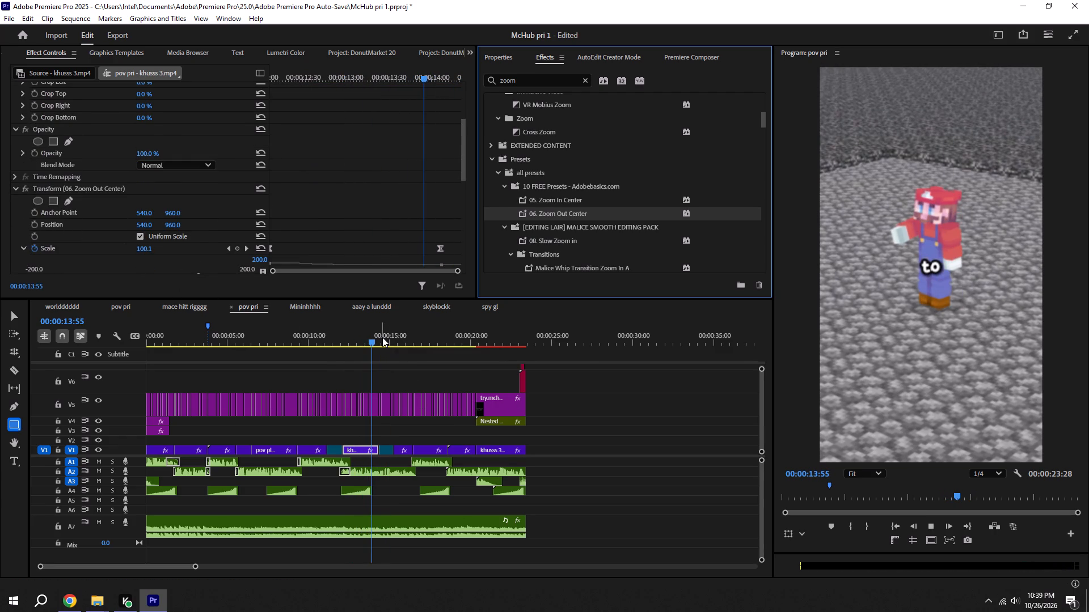
key(space)
alt+scroll(384, 369, up, 4)
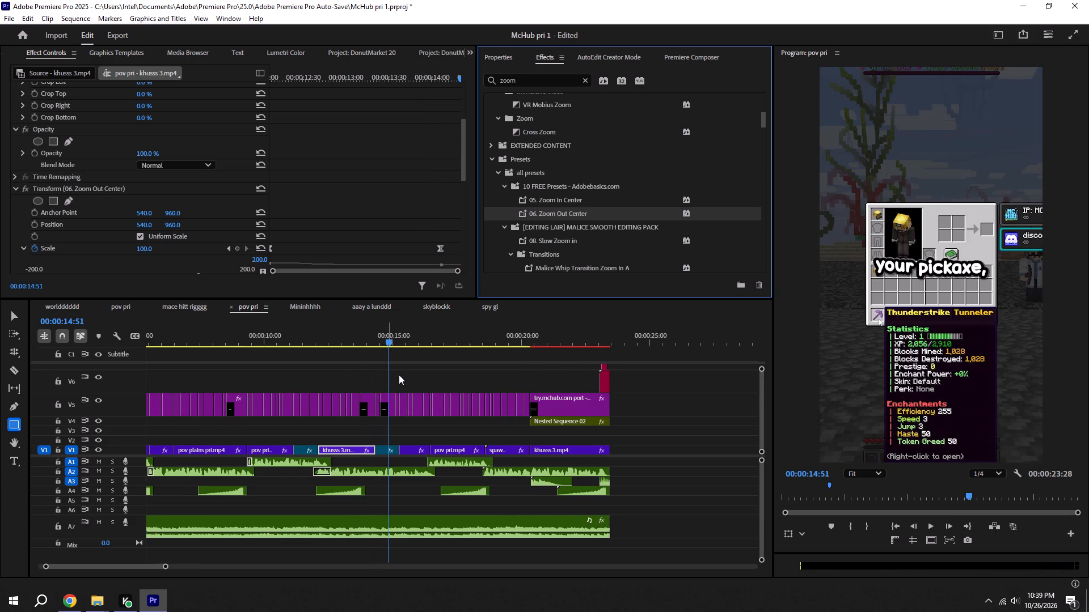
key(ctrl+s)
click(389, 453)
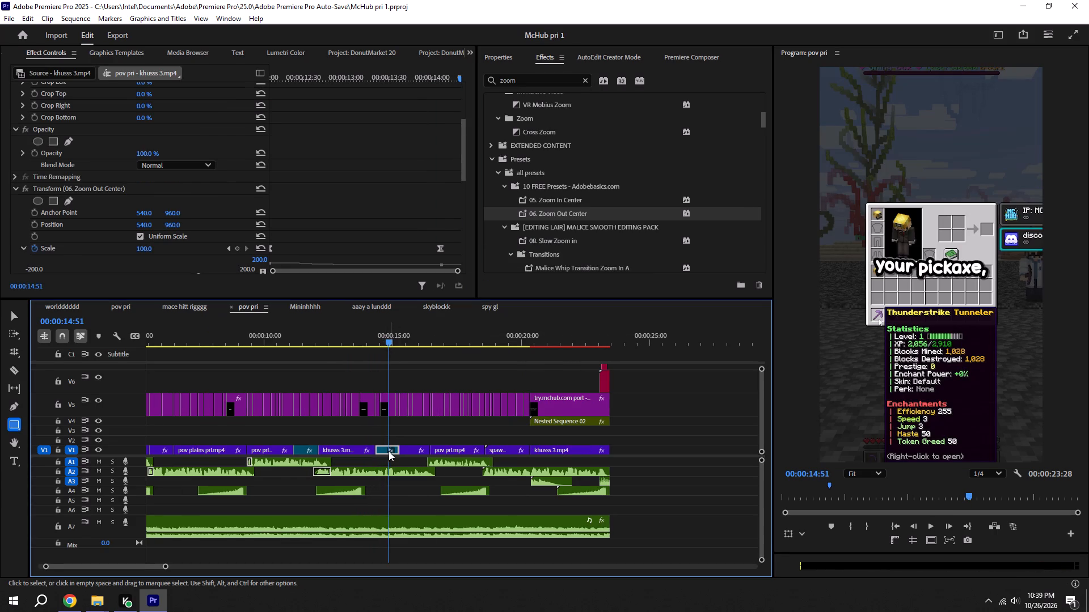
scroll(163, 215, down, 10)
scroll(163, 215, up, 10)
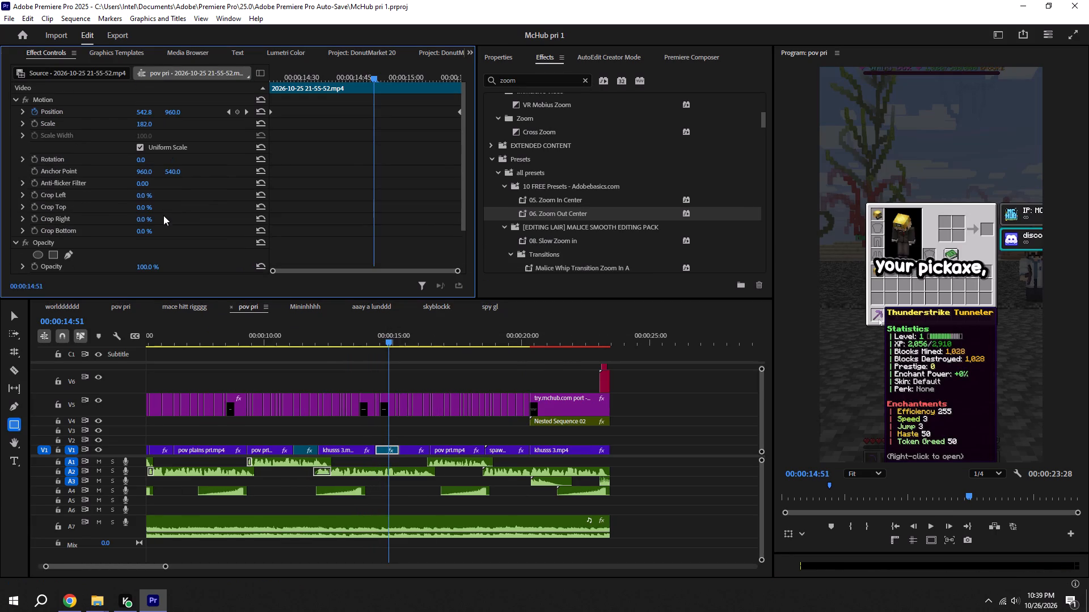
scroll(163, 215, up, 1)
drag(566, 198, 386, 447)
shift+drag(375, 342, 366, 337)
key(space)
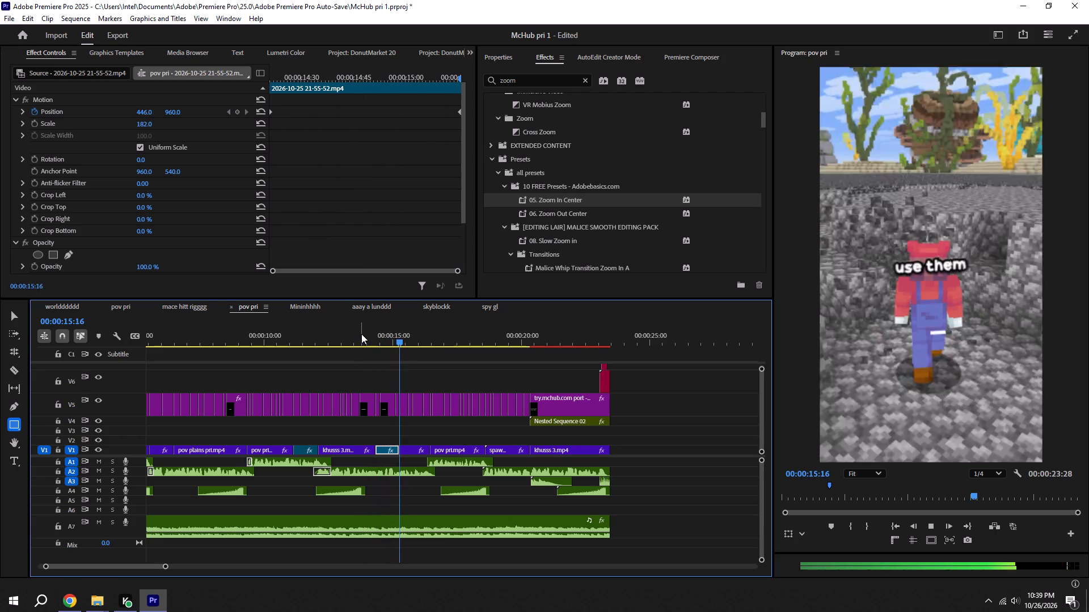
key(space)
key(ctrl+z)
Preview from 00:00:15 onward and check the effects on the minhhh povv pri.mp4 clip at 00:00:16:00.
key(space)
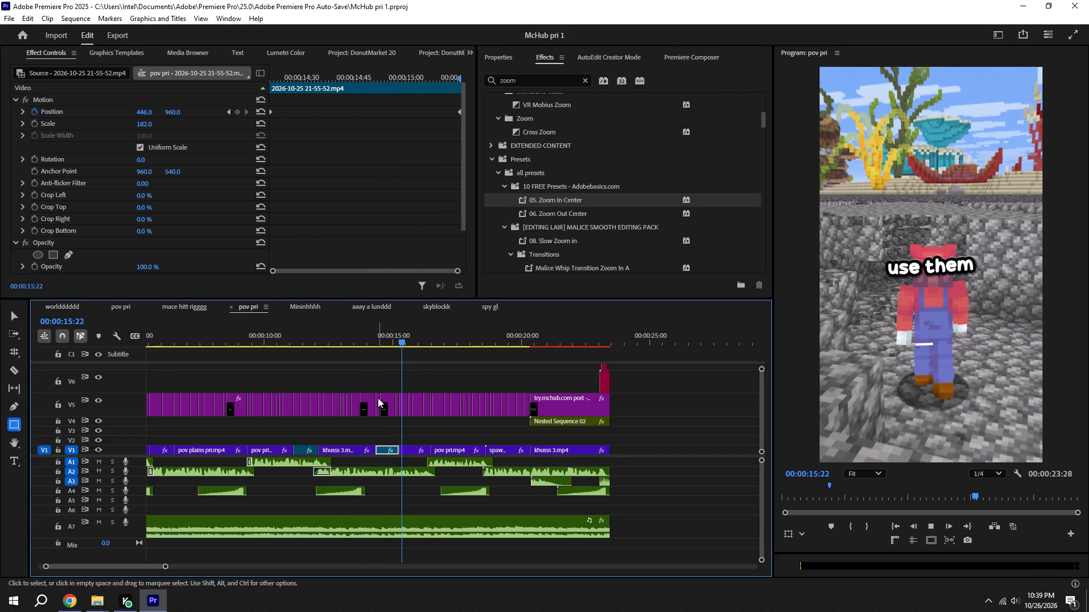
key(space)
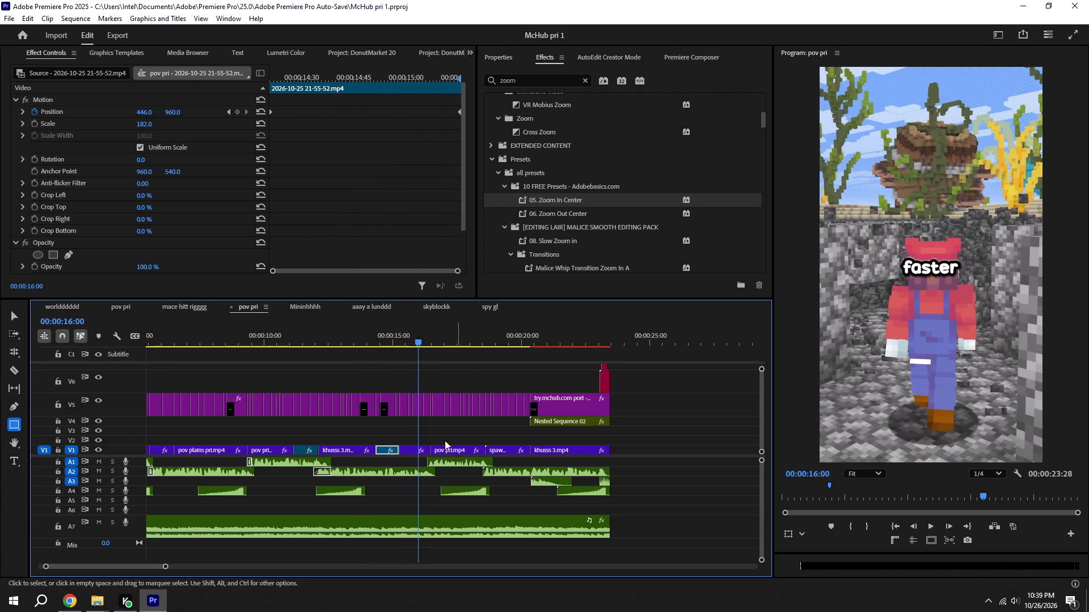
click(420, 448)
scroll(147, 229, down, 5)
key(space)
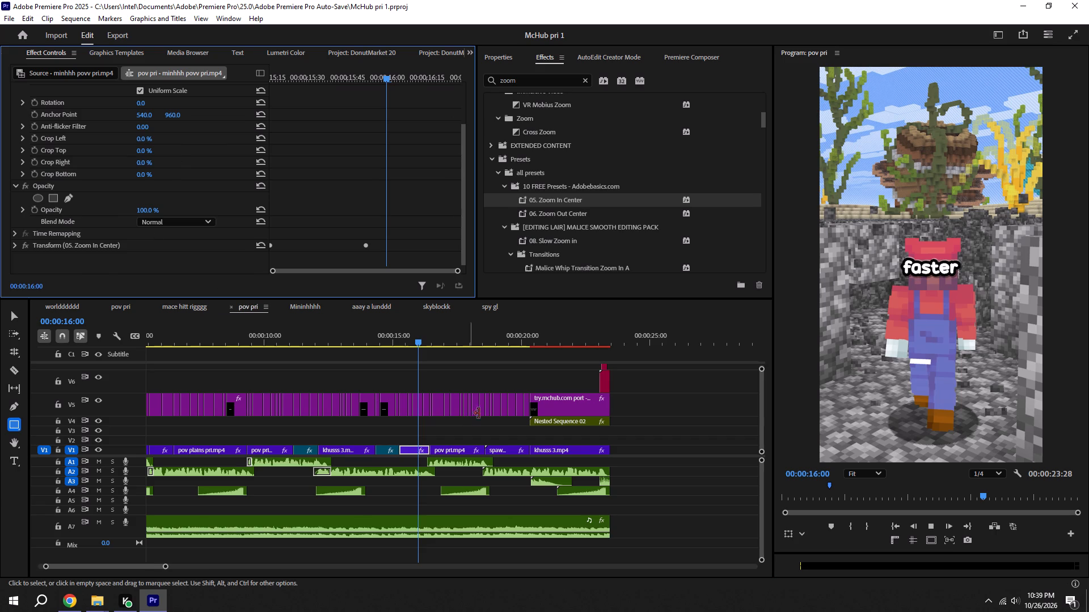
key(space)
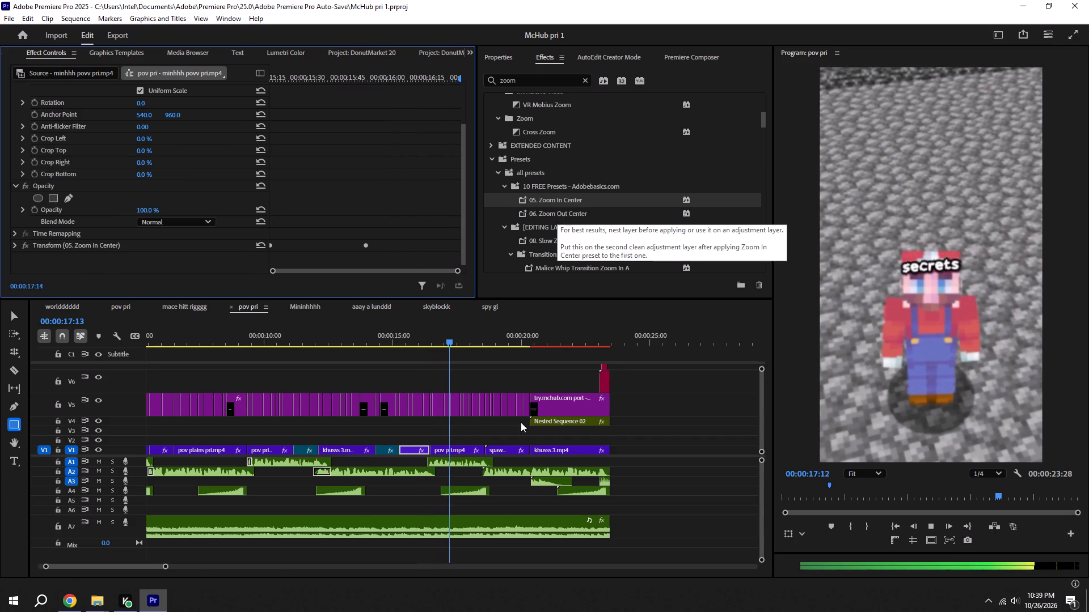
Delete the 05. Zoom In Center Transform effect from the pov pri.mp4 clip at 00:00:17:15 and save the project.
click(457, 451)
scroll(158, 227, down, 6)
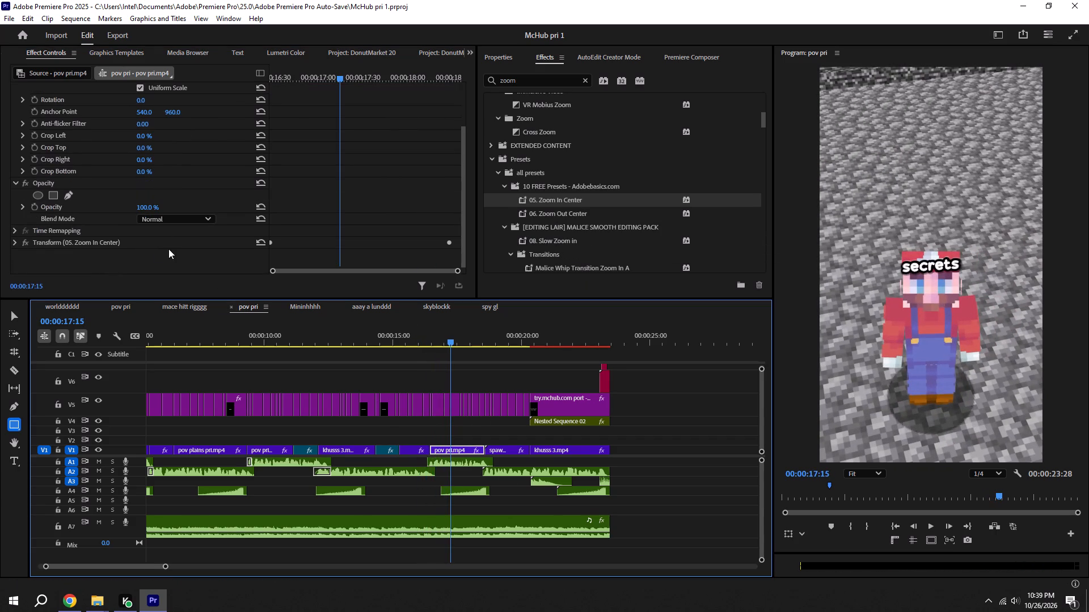
click(149, 243)
key(BackSpace)
key(ctrl+s)
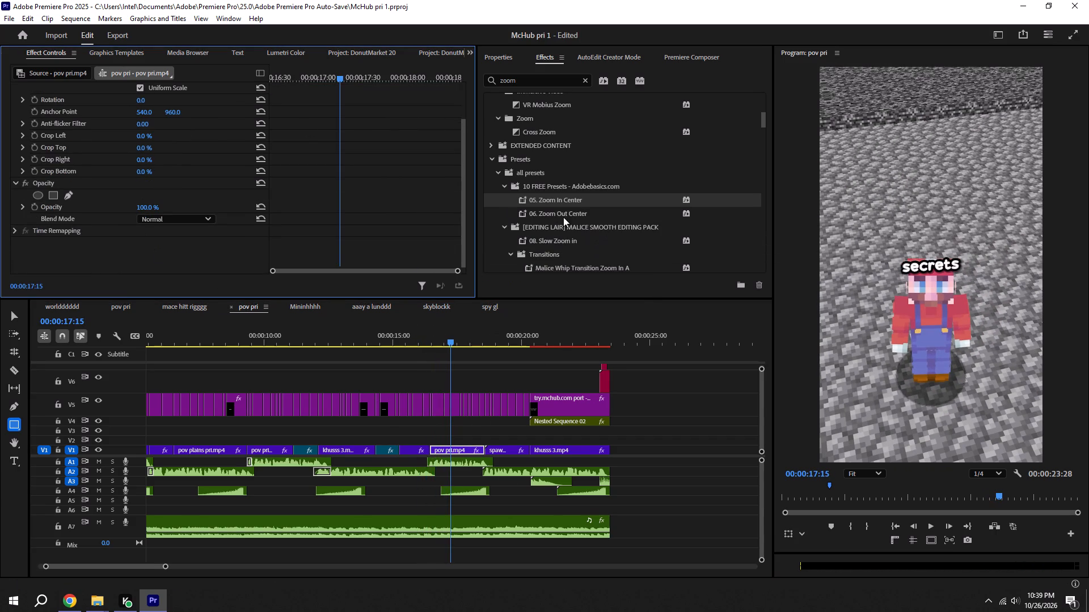
Apply the 06. Zoom Out Center preset to the pov pri.mp4 clip at 00:00:17:15, preview it, save, and return to the sequence start.
drag(563, 212, 465, 452)
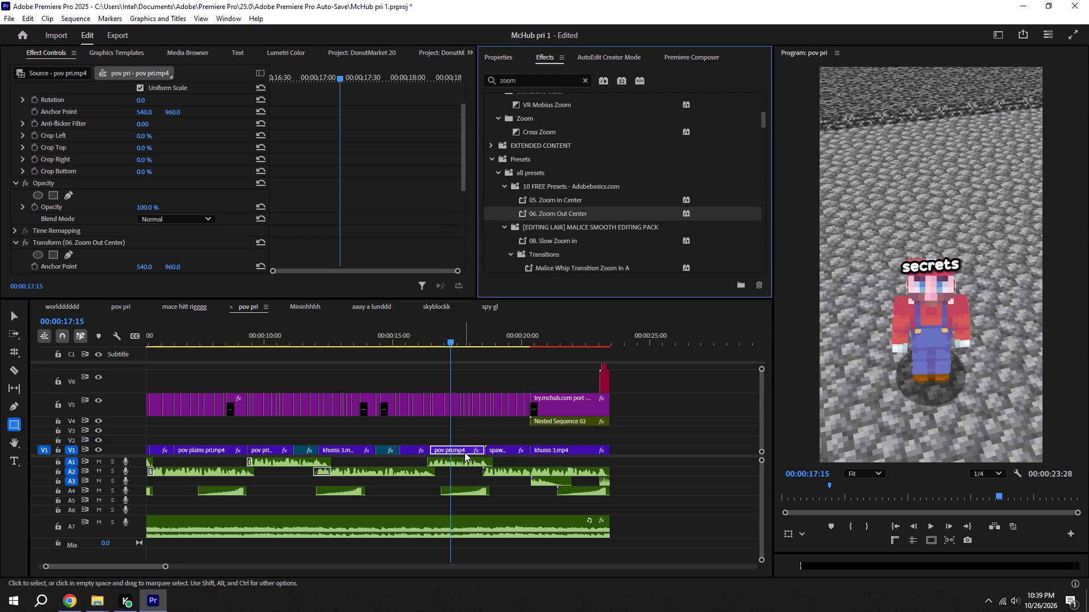
key(space)
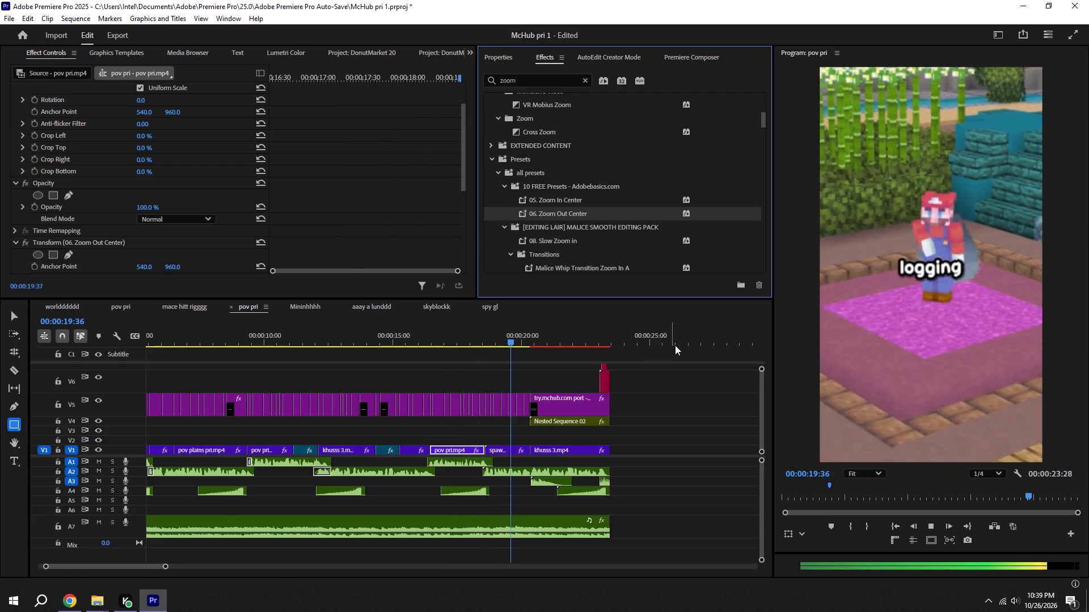
key(ctrl+s)
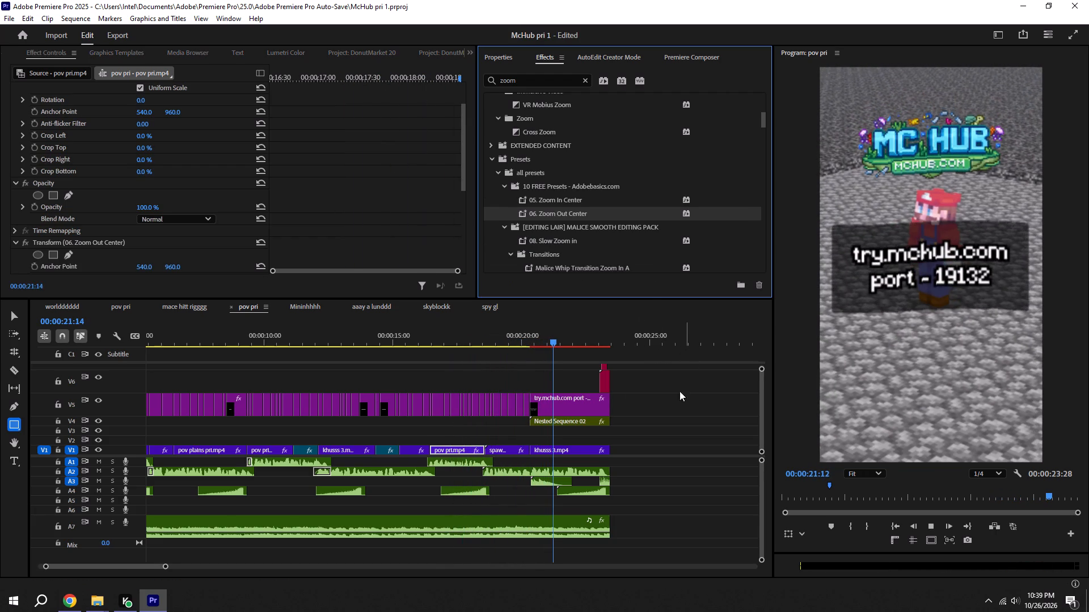
alt+scroll(584, 397, down, 5)
key(ctrl+s)
click(893, 524)
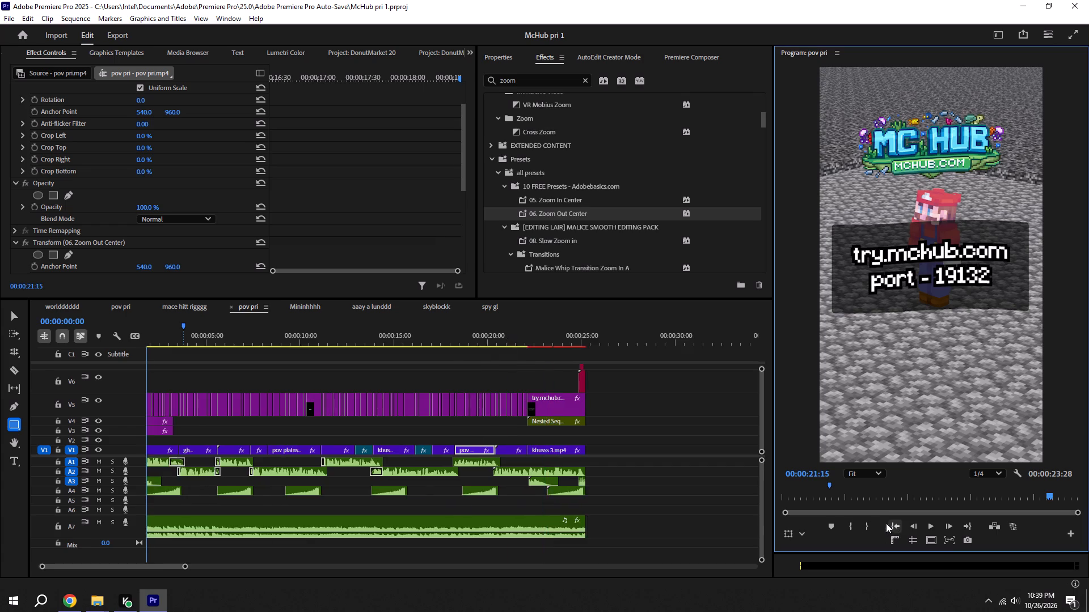
alt+scroll(543, 449, down, 6)
key(ctrl+s)
click(493, 470)
Copy the Joined McHub title and its Graphic clip from mchub pri 3's pov pri sequence, and return to McHub pri 1's sequence.
click(124, 301)
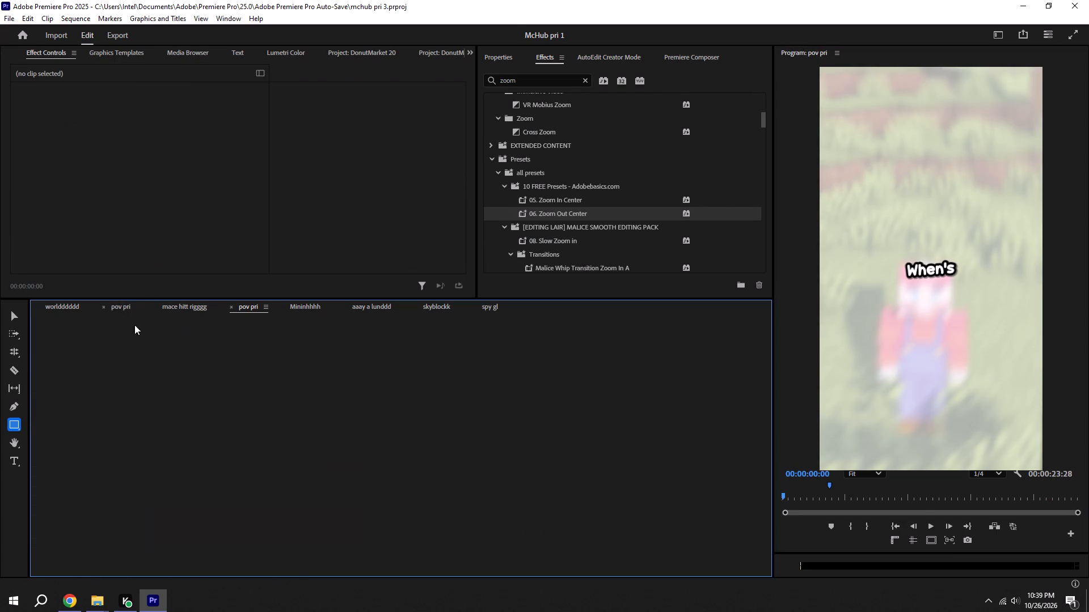
alt+scroll(167, 373, up, 10)
alt+scroll(247, 407, up, 5)
scroll(246, 407, up, 6)
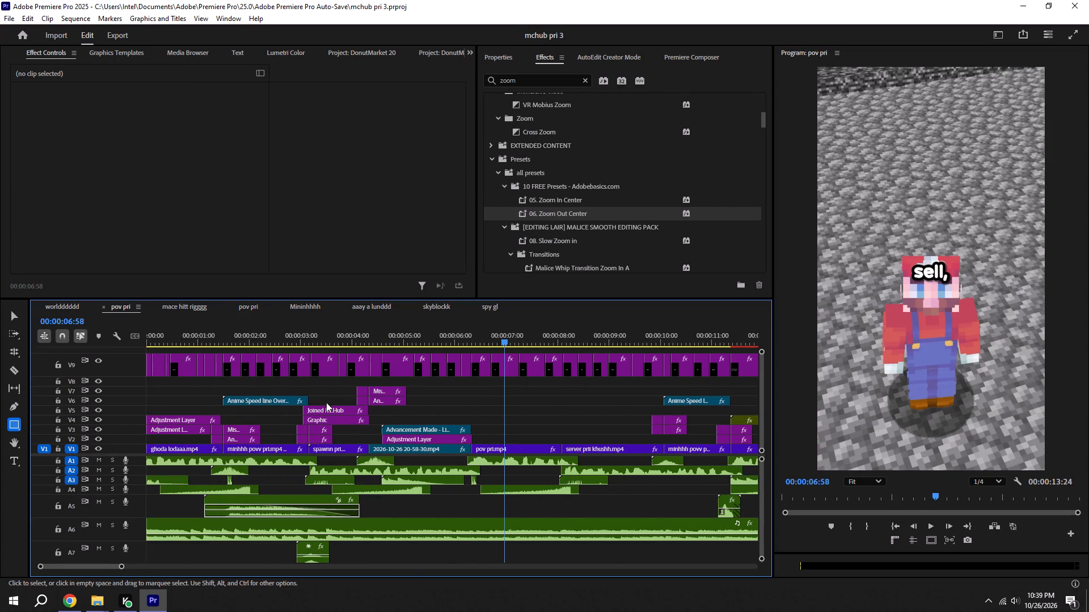
drag(333, 394, 344, 420)
drag(340, 394, 348, 423)
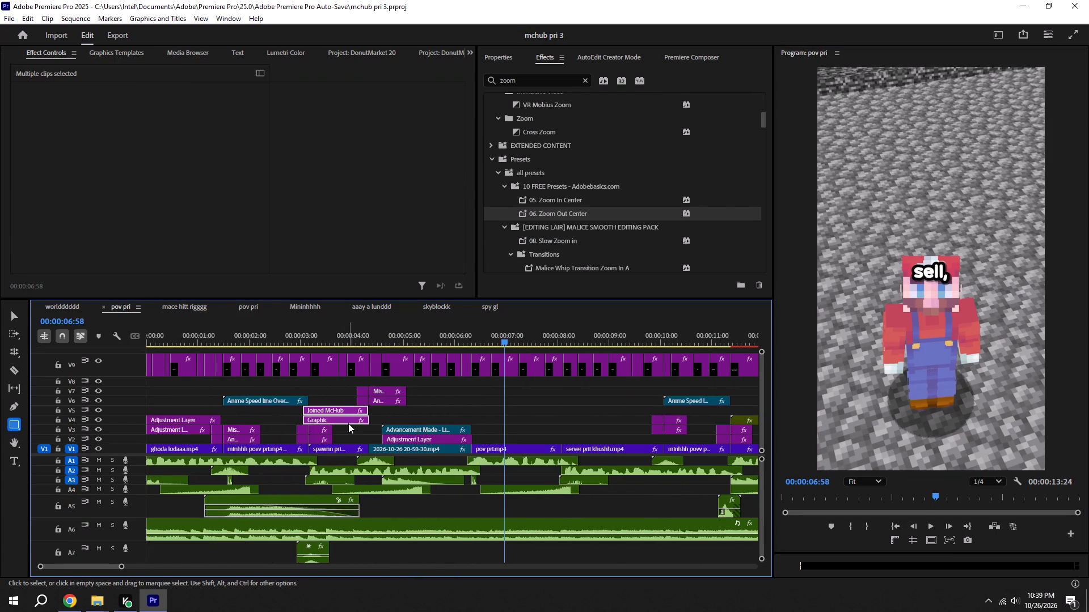
key(ctrl+c)
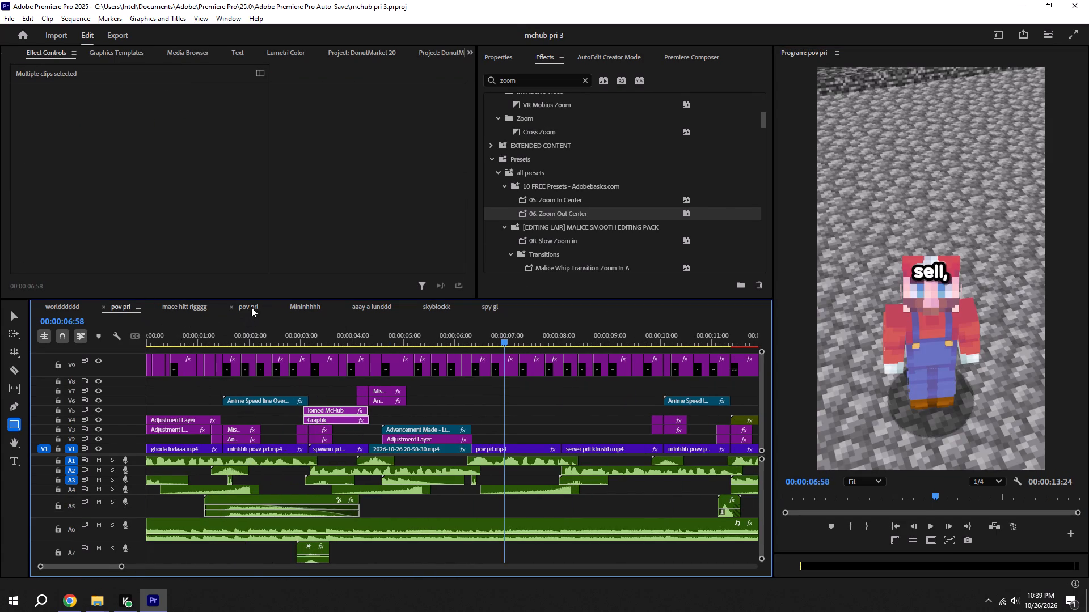
click(251, 307)
alt+scroll(283, 401, up, 20)
alt+scroll(283, 401, up, 8)
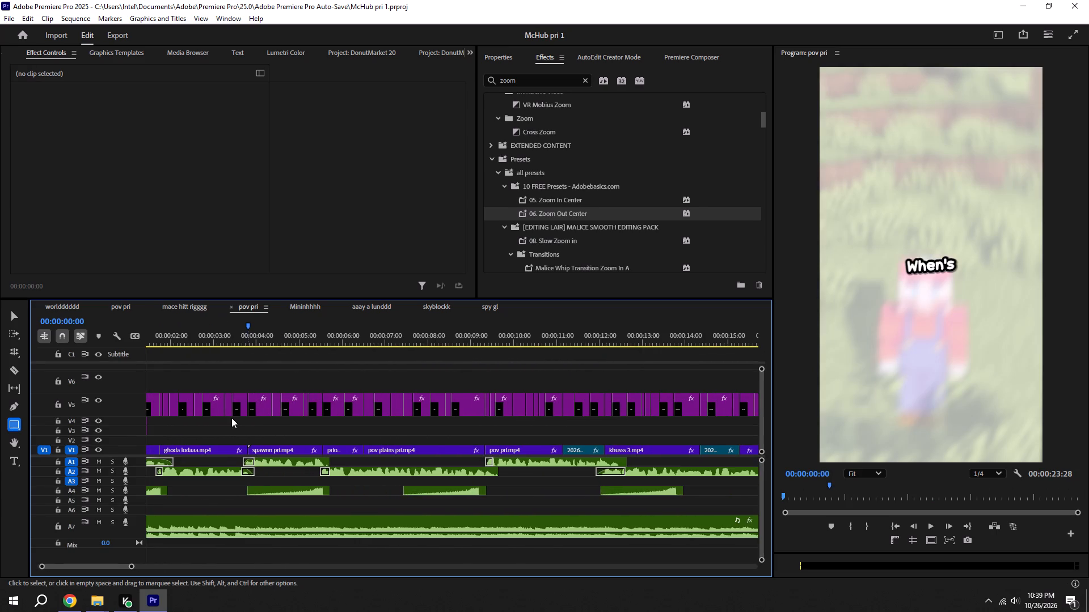
key(ctrl+s)
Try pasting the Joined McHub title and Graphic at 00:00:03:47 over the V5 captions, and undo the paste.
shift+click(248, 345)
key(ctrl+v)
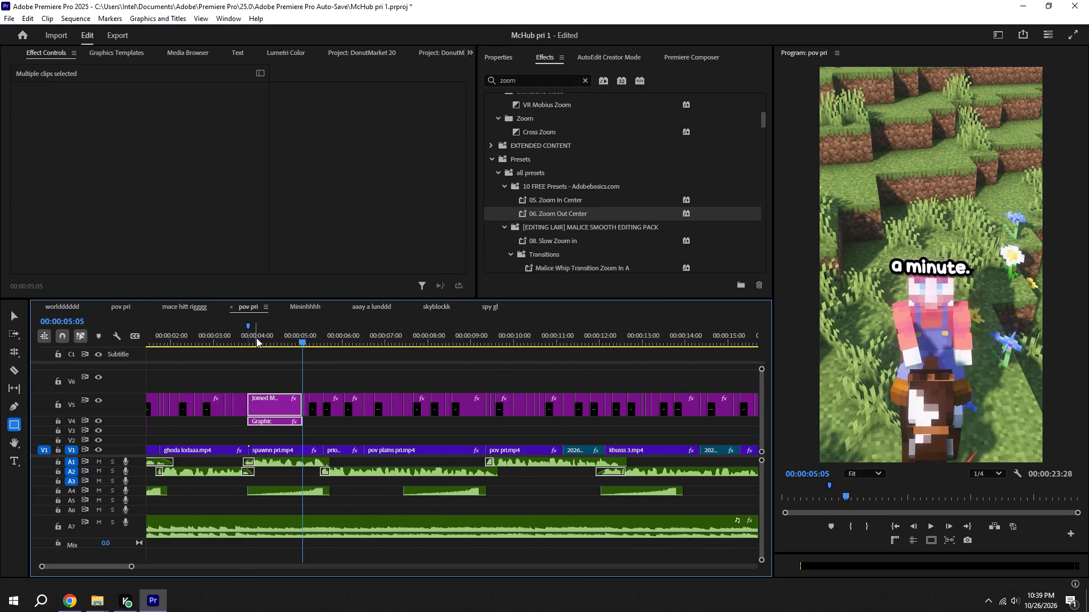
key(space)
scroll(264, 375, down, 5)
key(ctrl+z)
Move all the V5 caption clips and the end clips above them up one video track, freeing V5.
alt+scroll(315, 387, down, 12)
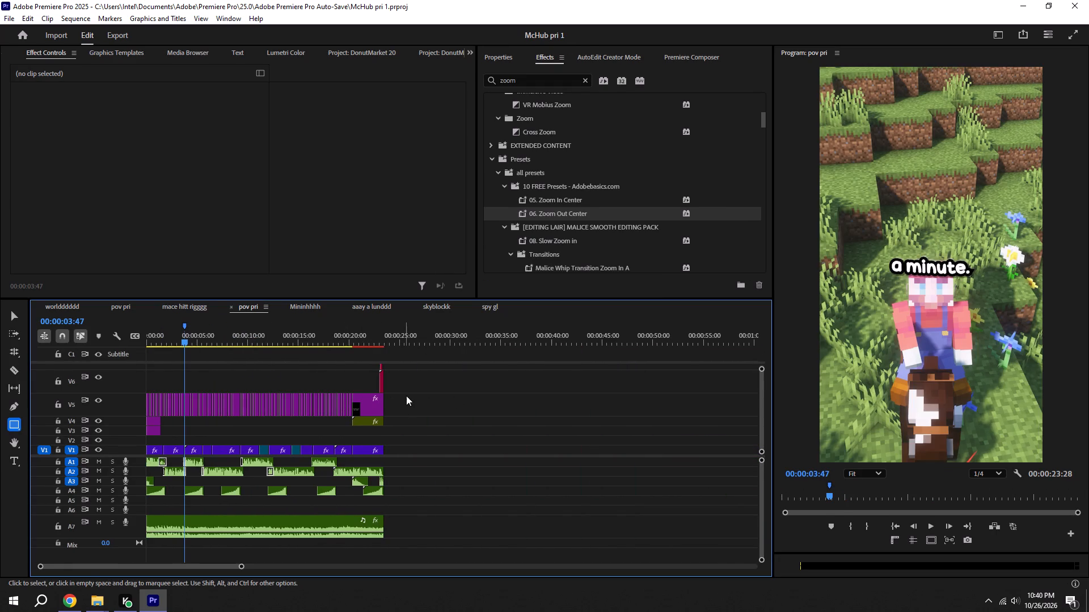
drag(762, 368, 763, 266)
drag(506, 421, 182, 360)
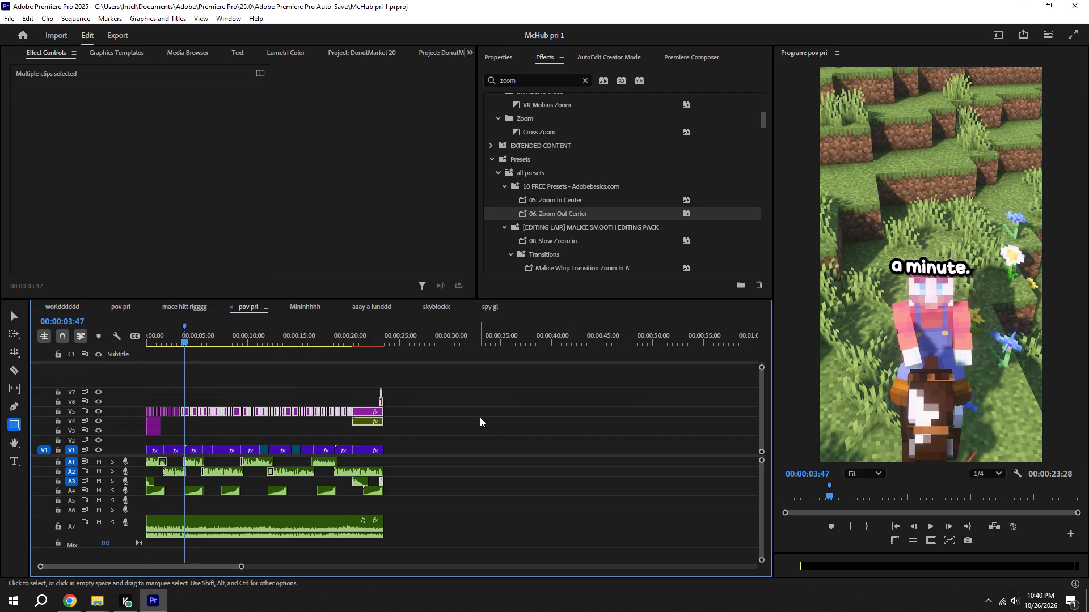
drag(425, 405, 298, 389)
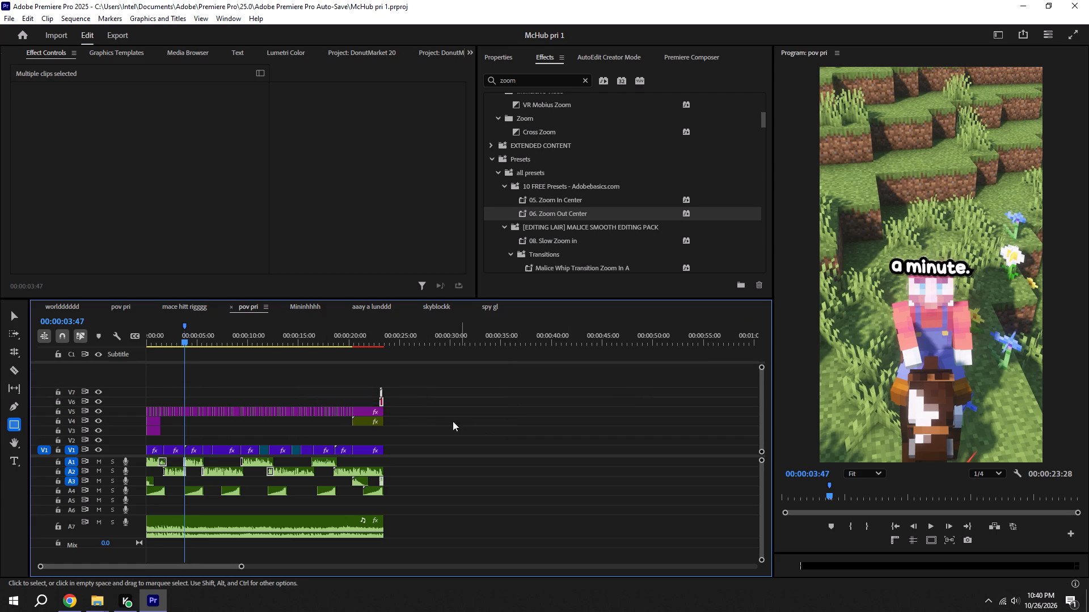
drag(404, 410, 132, 342)
alt+scroll(305, 405, up, 7)
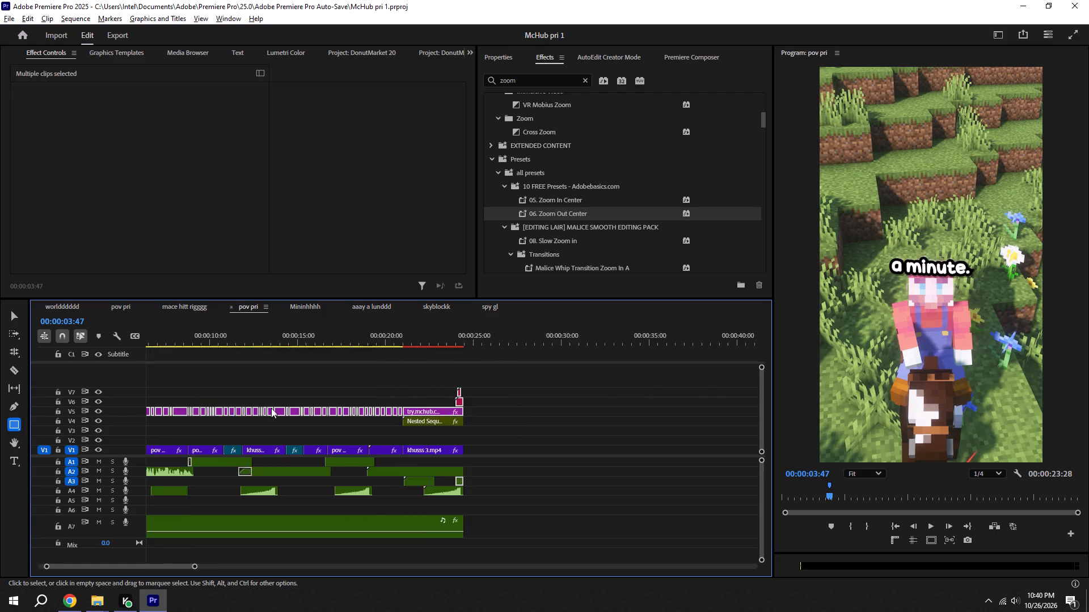
alt+scroll(271, 408, up, 5)
scroll(277, 410, up, 9)
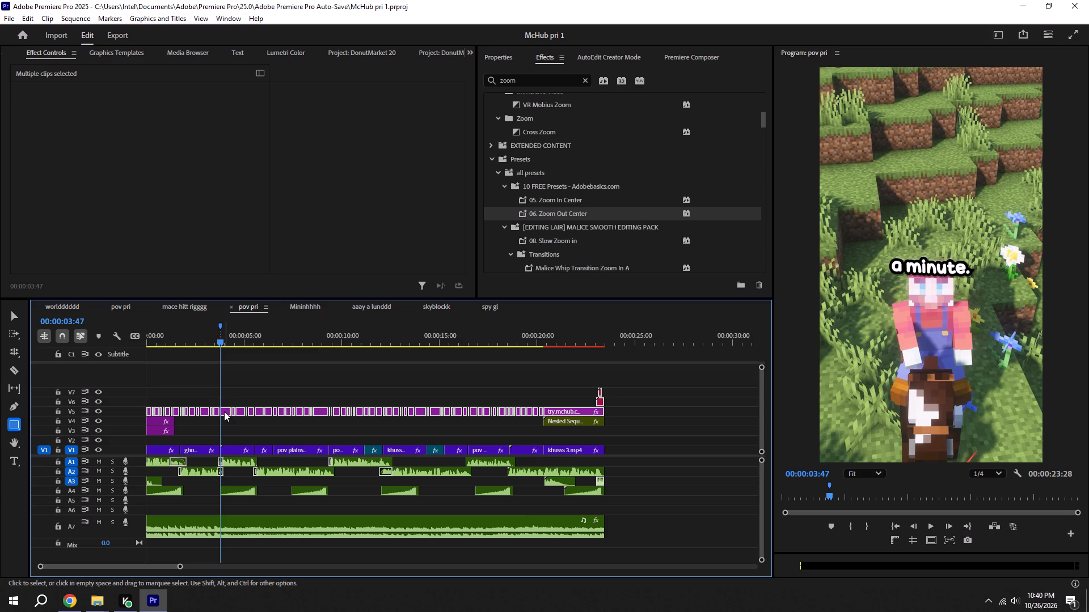
drag(224, 411, 217, 403)
click(235, 420)
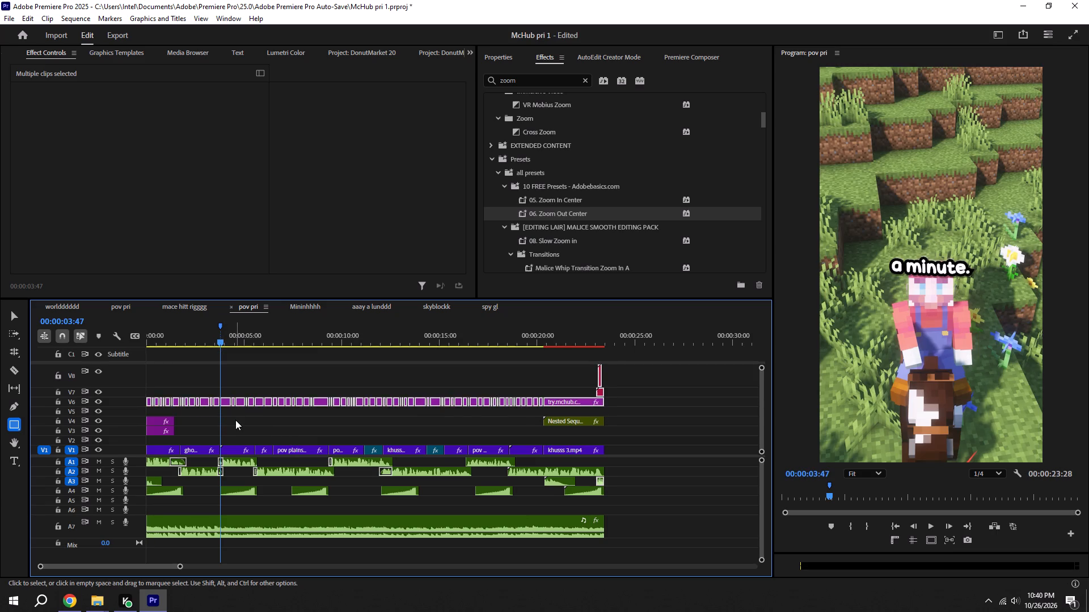
Paste the Joined McHub title and Graphic onto V5 and V4 at 00:00:03:47 and preview the sequence.
key(ctrl+v)
key(space)
scroll(243, 447, up, 16)
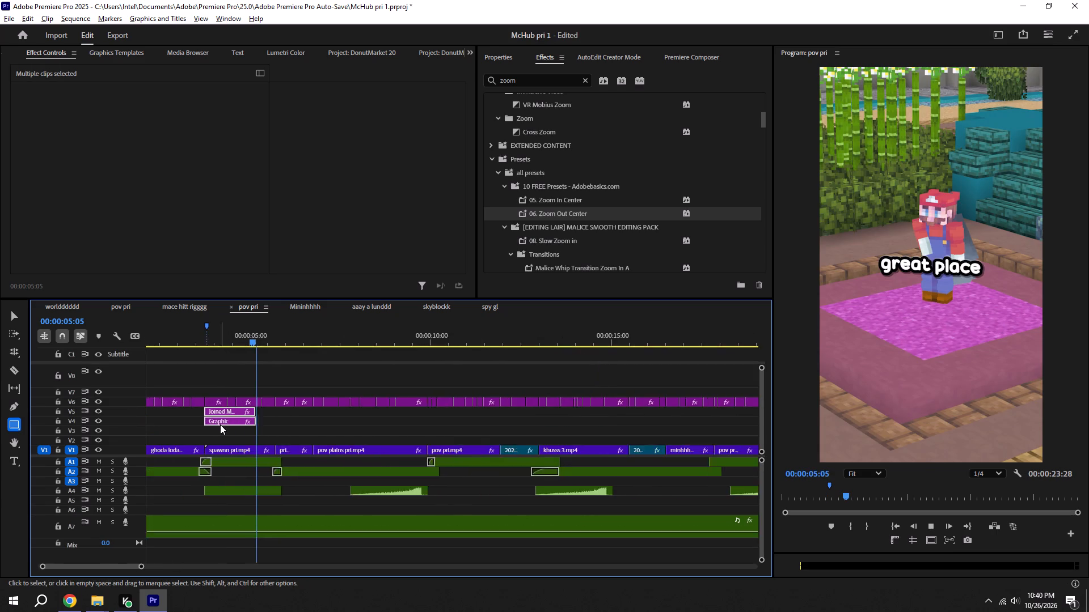
Play back the pasted Joined McHub overlay from 00:00:03:48 and save the project.
scroll(220, 424, up, 1)
shift+click(195, 336)
alt+scroll(234, 418, up, 7)
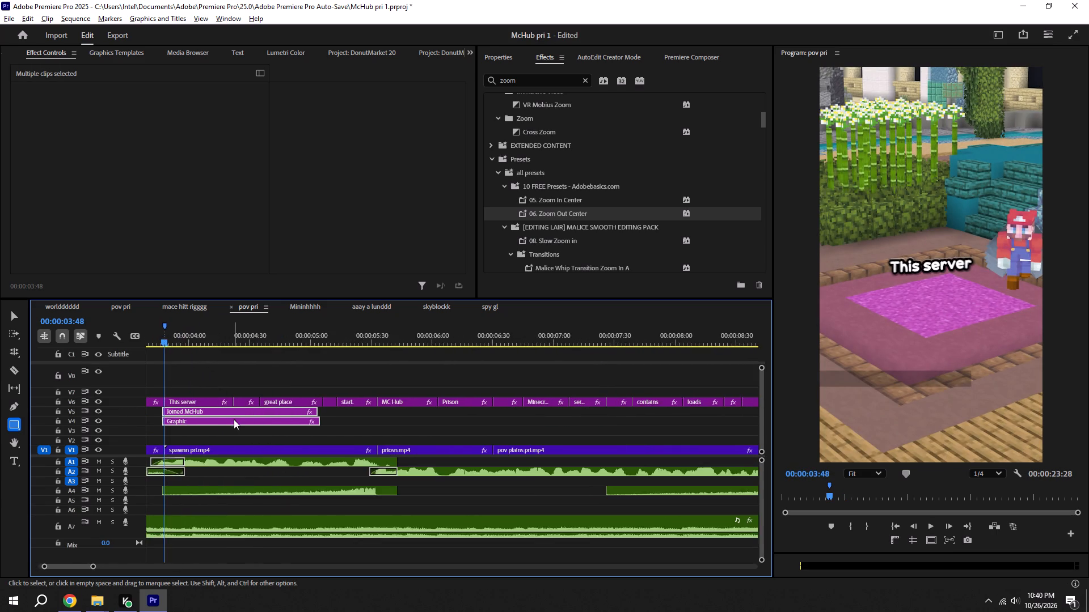
alt+scroll(234, 419, up, 3)
key(space)
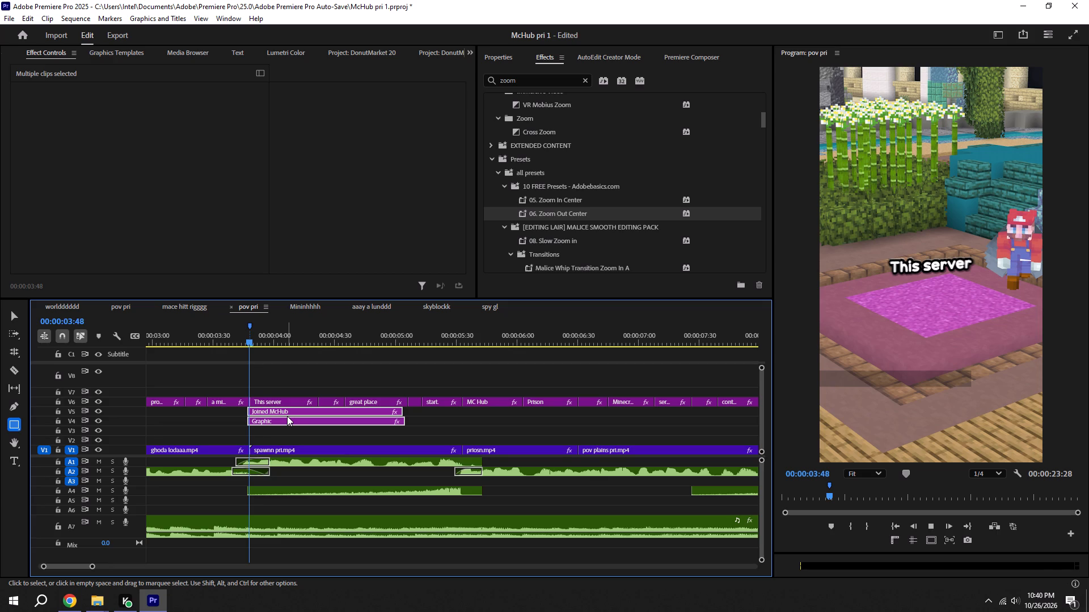
key(ctrl+s)
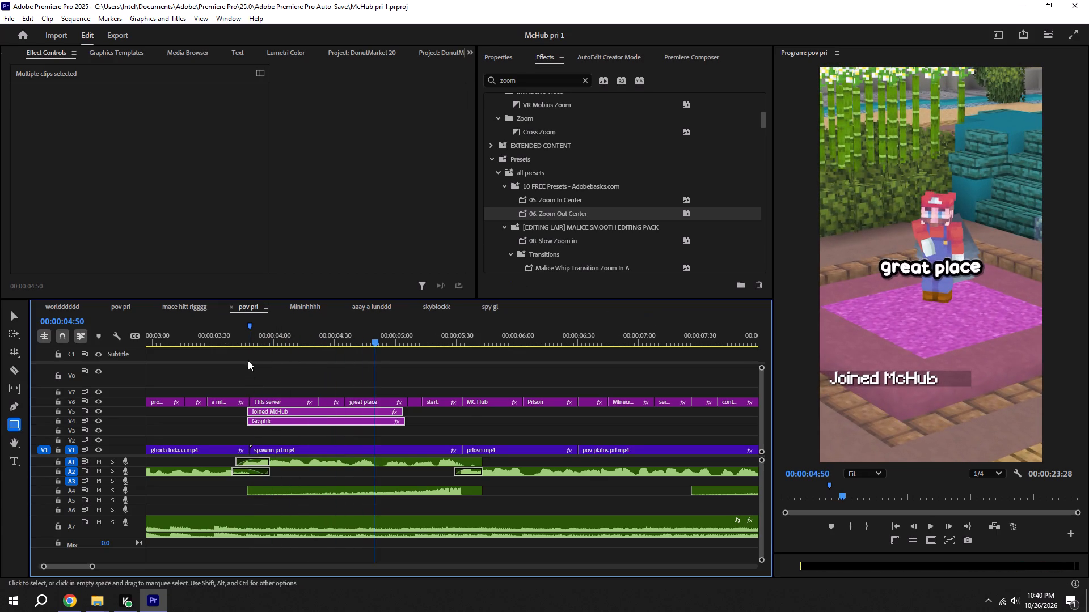
click(251, 332)
alt+scroll(258, 425, up, 5)
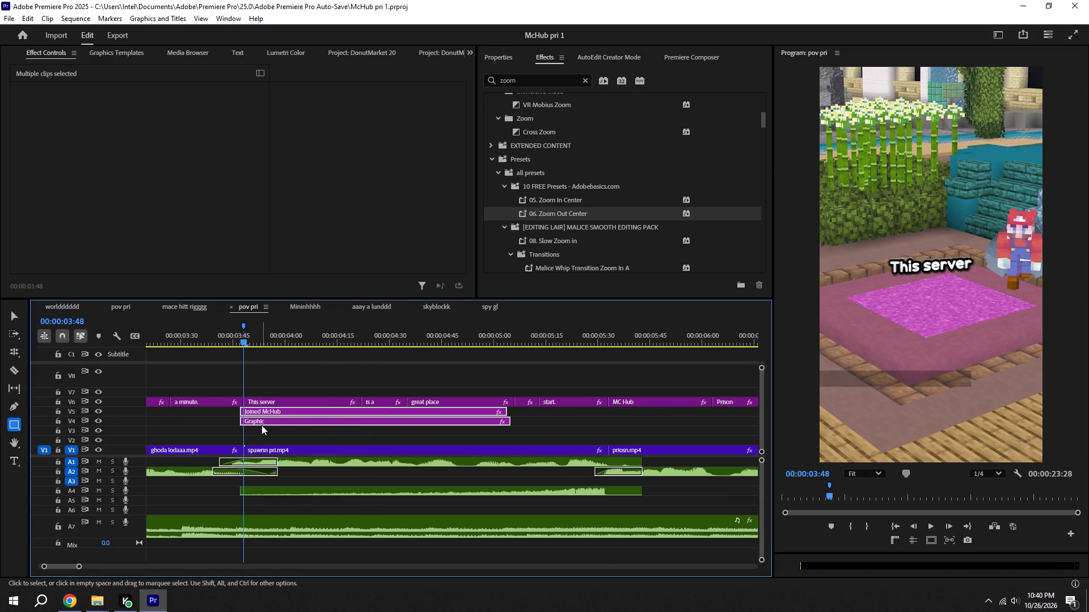
click(265, 421)
key(ctrl+s)
alt+scroll(269, 421, down, 6)
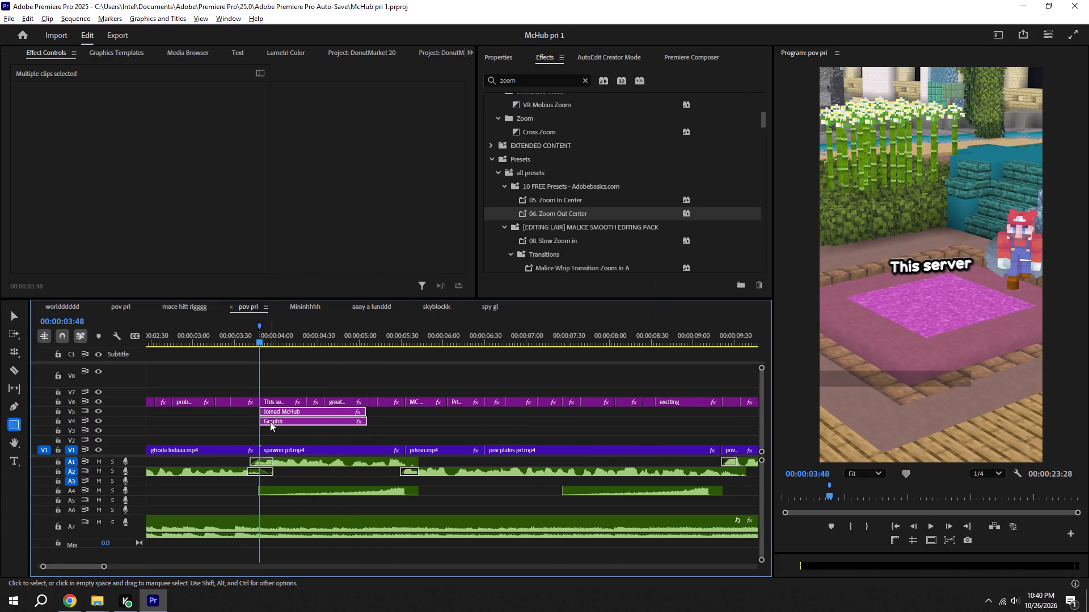
key(ctrl+s)
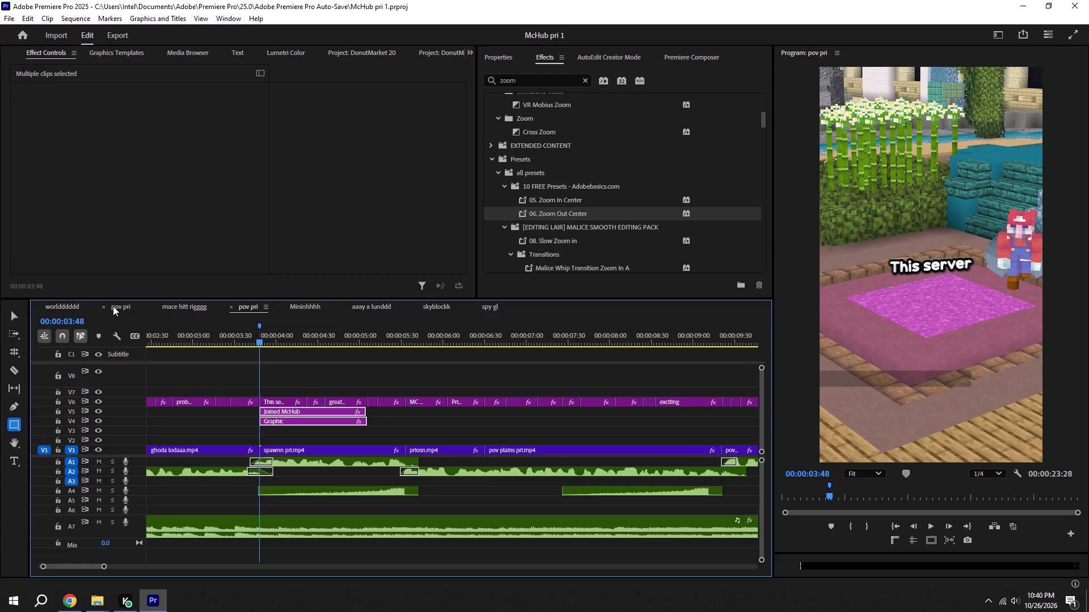
Copy levelup.mp3 from mchub pri 3's pov pri sequence, paste it on A3 at 00:00:03:48 in McHub pri 1's sequence, preview and save.
click(113, 306)
click(429, 481)
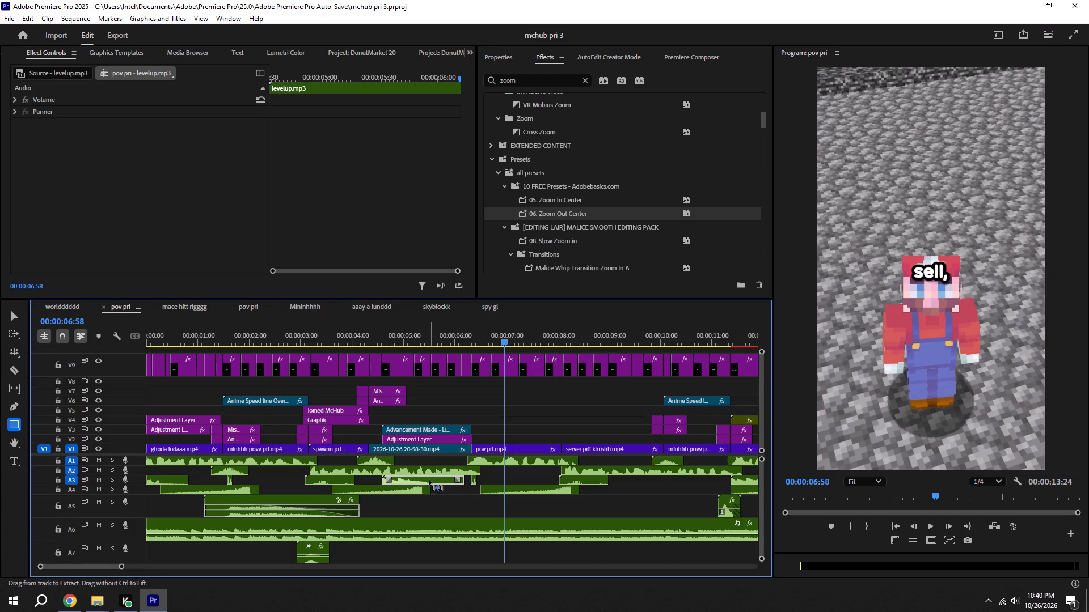
key(ctrl+c)
click(251, 309)
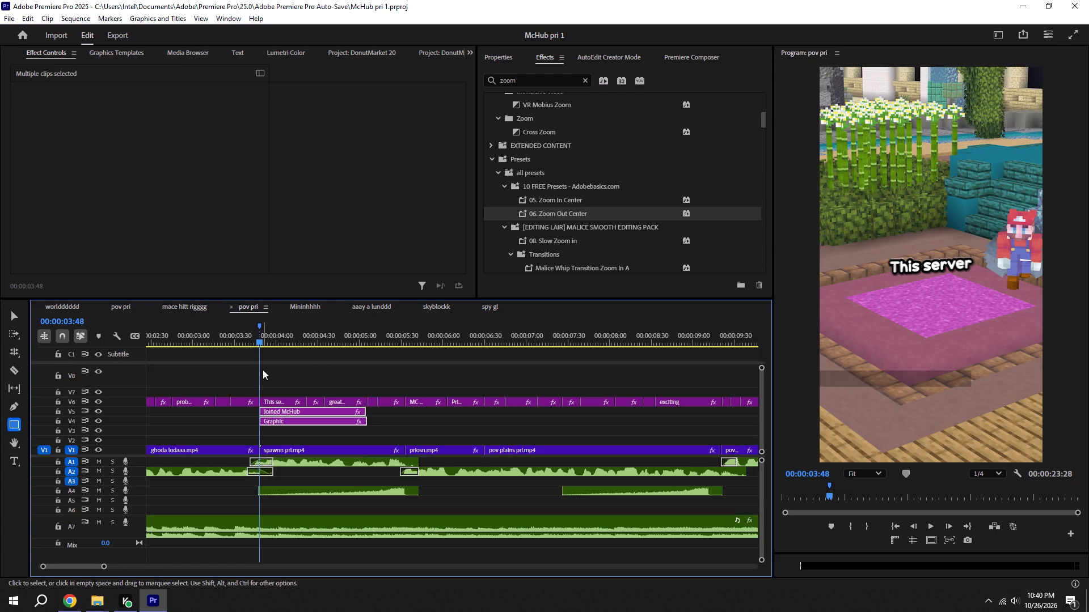
key(ctrl+v)
shift+drag(247, 328, 223, 328)
drag(232, 332, 227, 332)
alt+scroll(215, 342, down, 6)
key(space)
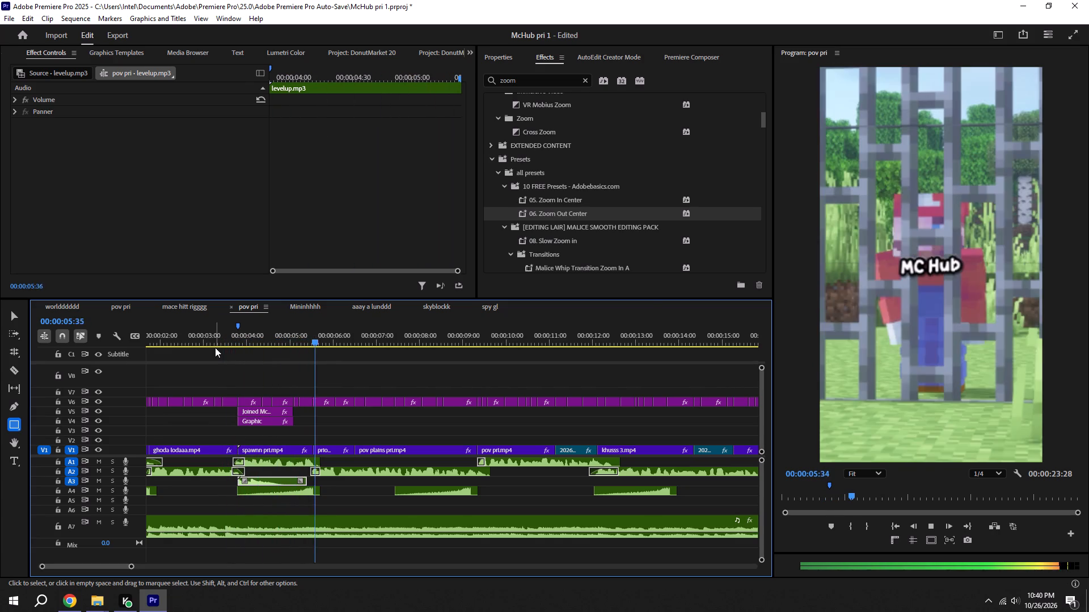
key(ctrl+s)
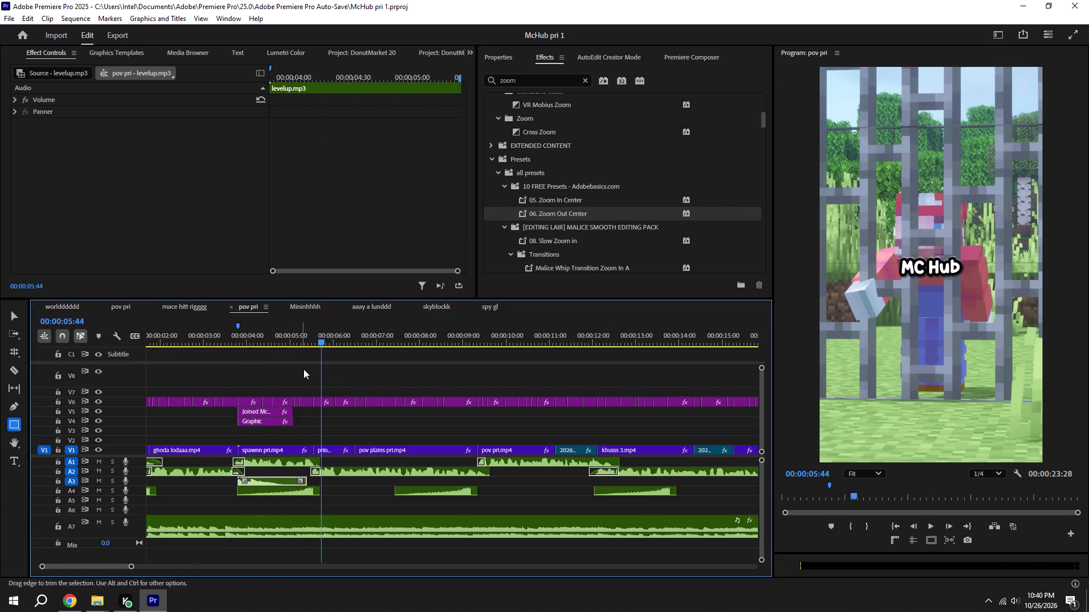
Extend the Joined McHub title and Graphic clips to the end of the spawnn pri.mp4 clip, preview the result and save.
shift+click(292, 339)
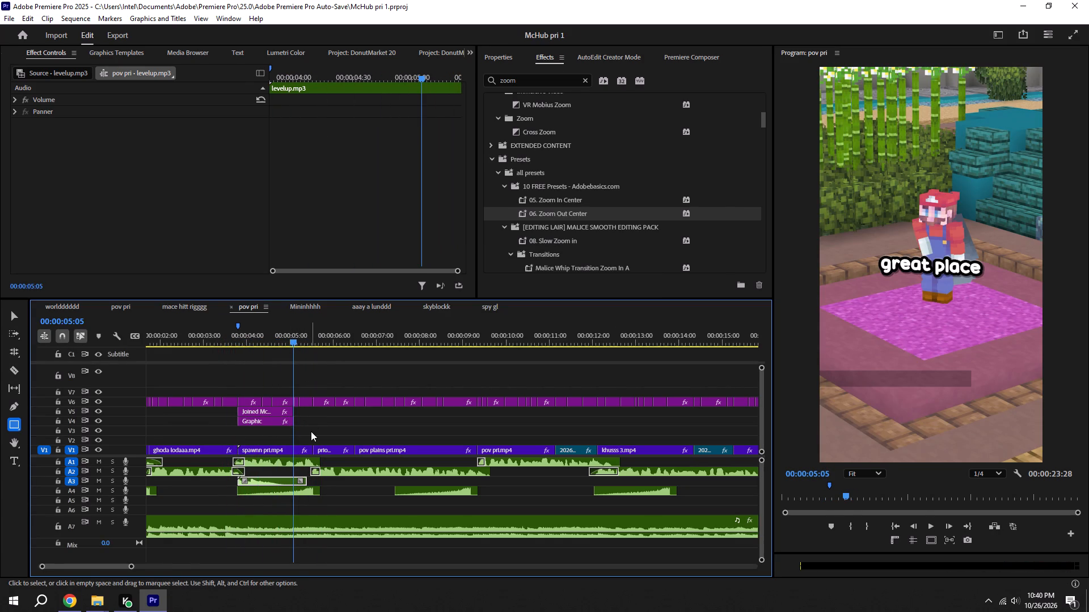
drag(310, 431, 293, 420)
alt+scroll(302, 442, up, 9)
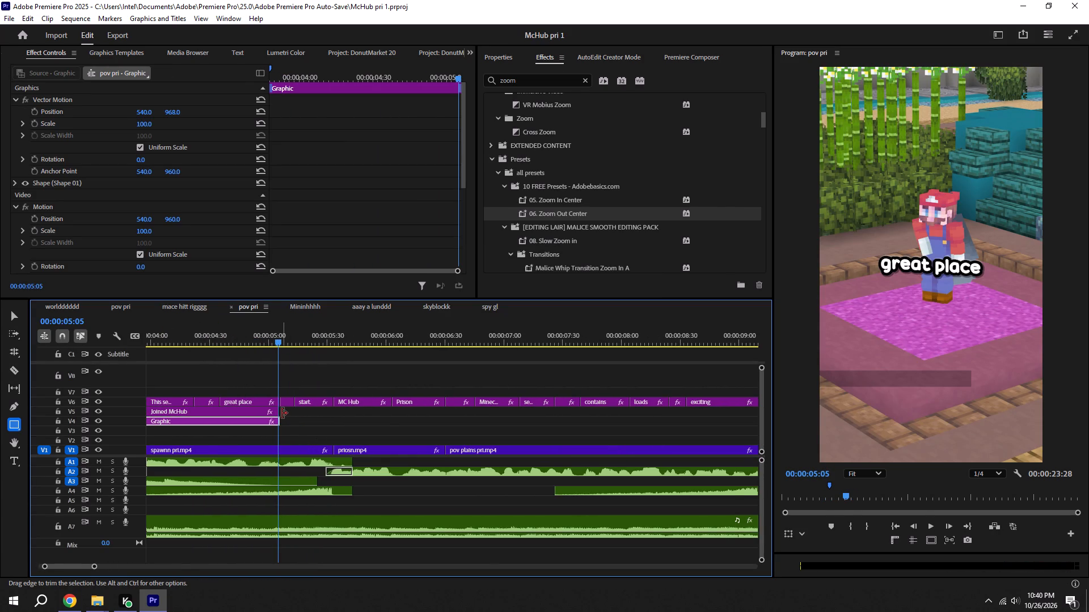
drag(282, 413, 335, 419)
click(274, 419)
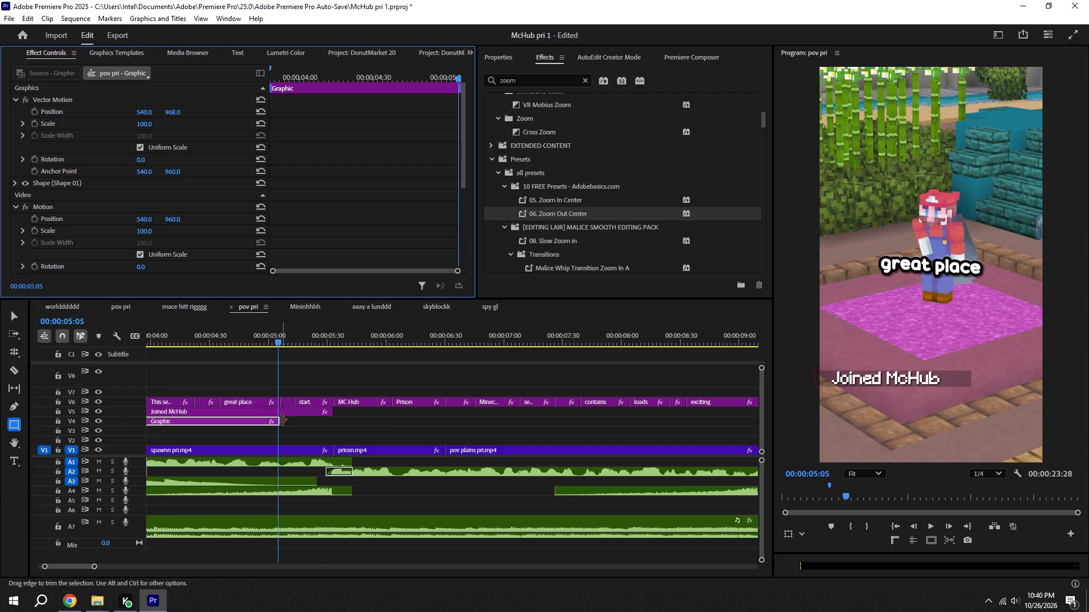
drag(281, 420, 335, 428)
click(338, 428)
key(ctrl+s)
alt+scroll(338, 428, down, 6)
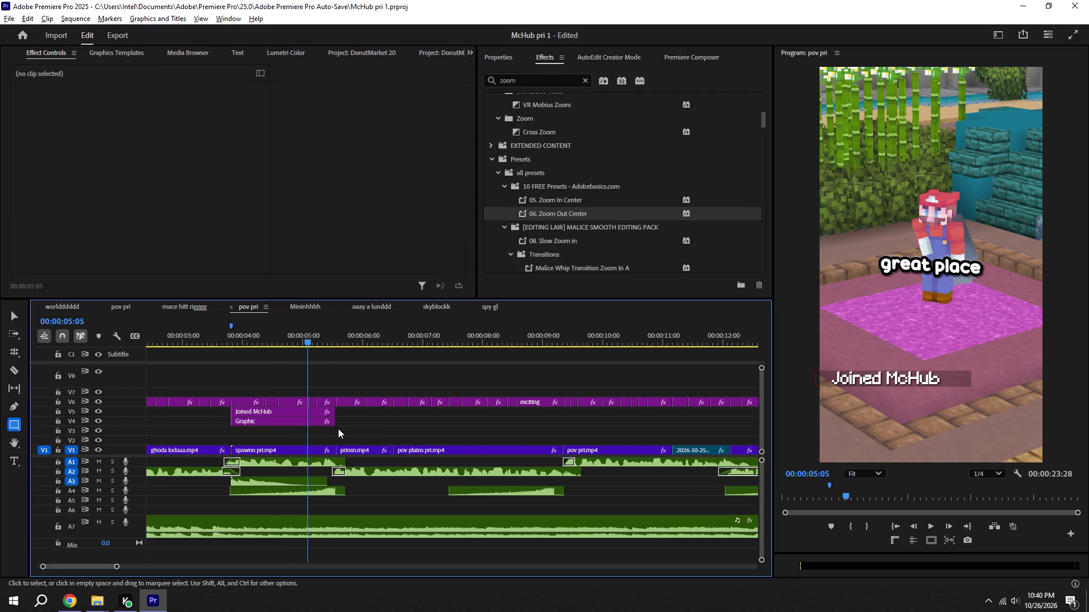
key(space)
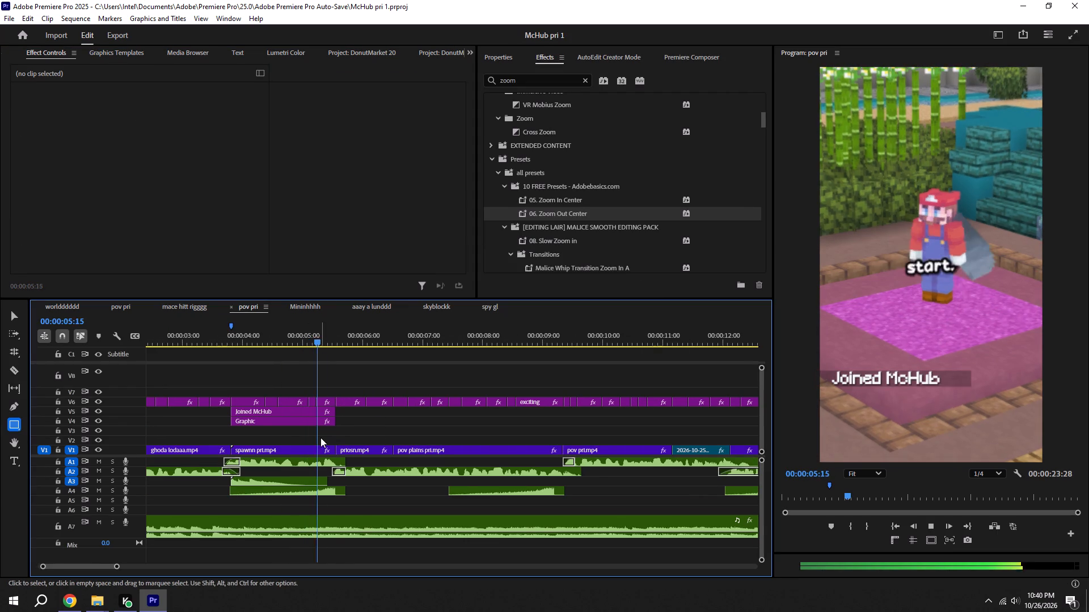
key(ctrl+s)
alt+scroll(320, 435, down, 5)
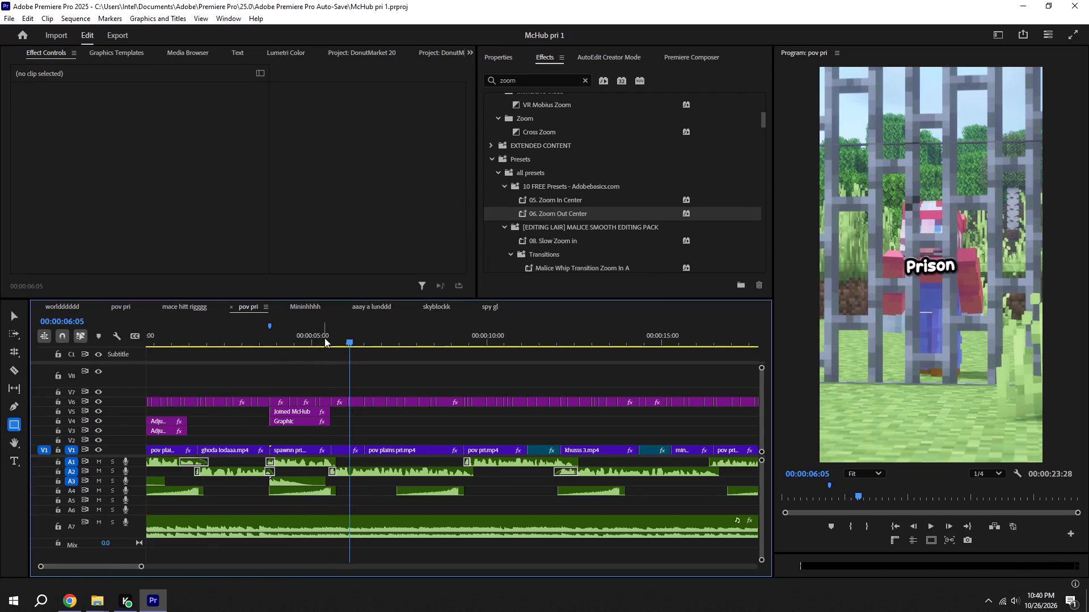
Review the pov pri sequence by playing it from the start, return the playhead to 00:00:00:00 and save the project.
shift+drag(324, 338, 207, 338)
alt+scroll(207, 338, down, 6)
key(ctrl+s)
drag(193, 335, 99, 351)
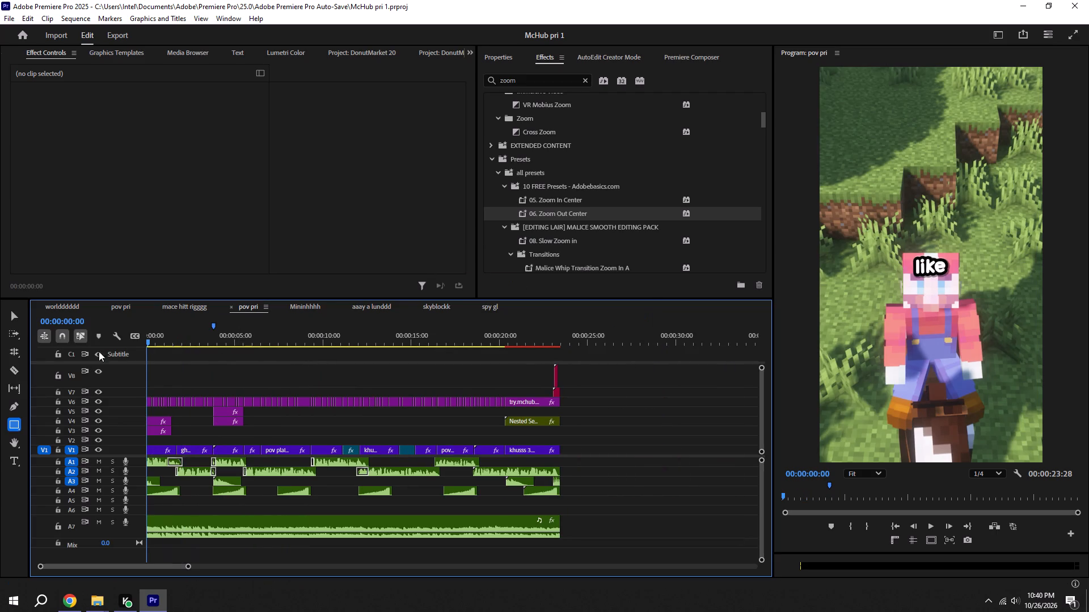
drag(99, 351, 45, 355)
key(space)
alt+scroll(202, 408, up, 5)
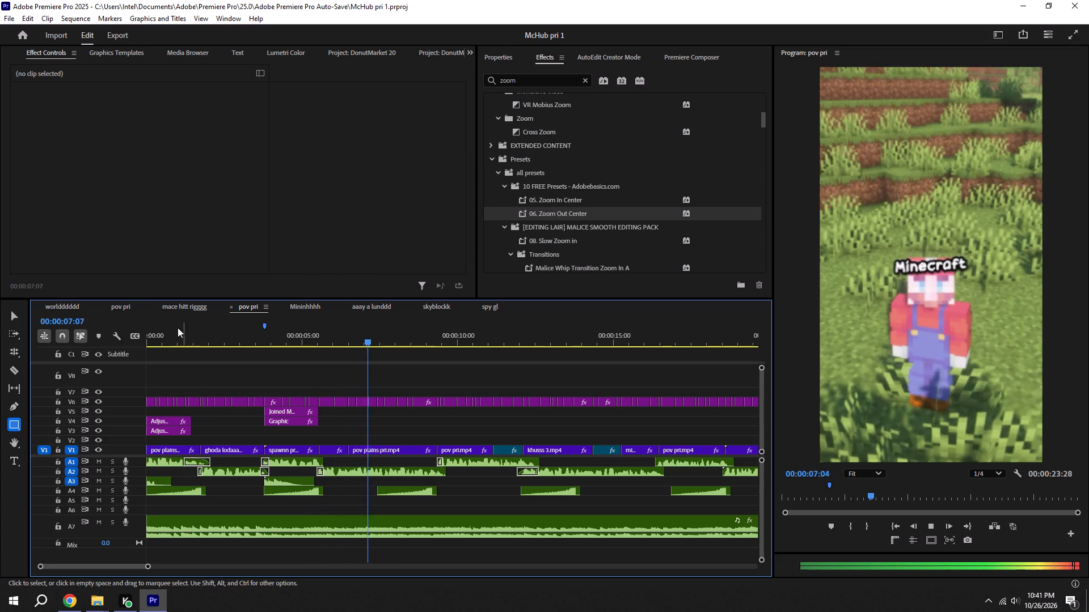
key(ctrl+s)
drag(220, 334, 47, 369)
key(ctrl+s)
alt+scroll(226, 399, down, 2)
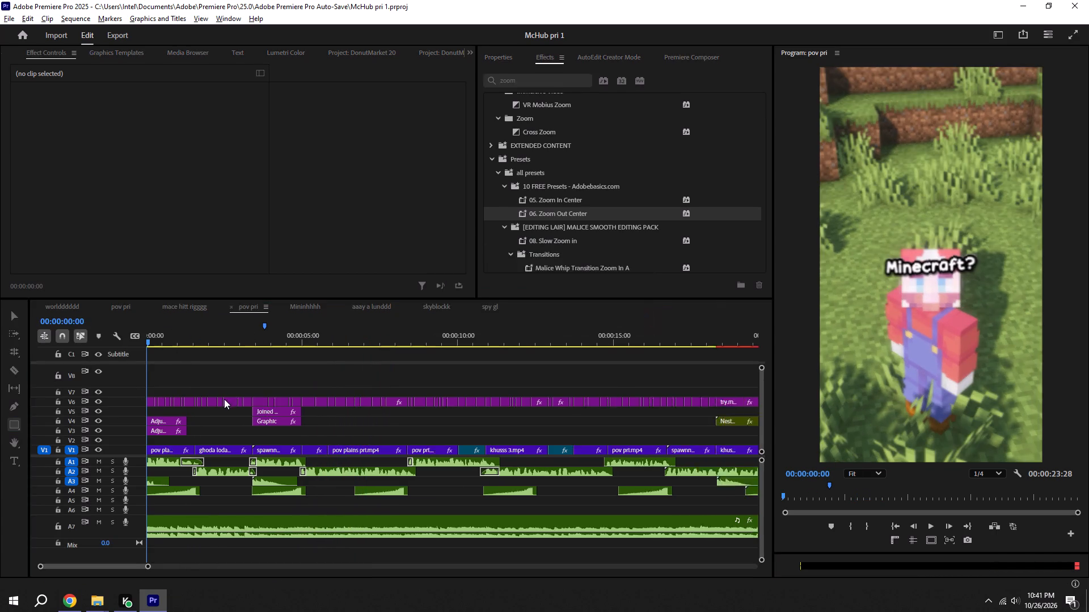
alt+scroll(224, 399, down, 2)
key(ctrl+s)
key(space)
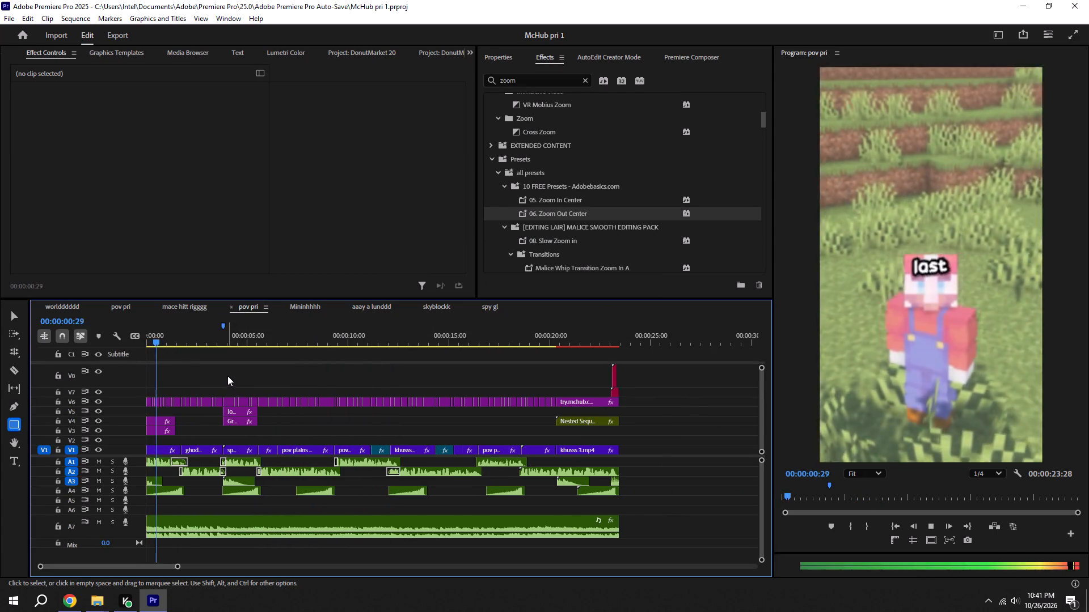
key(space)
key(ctrl+s)
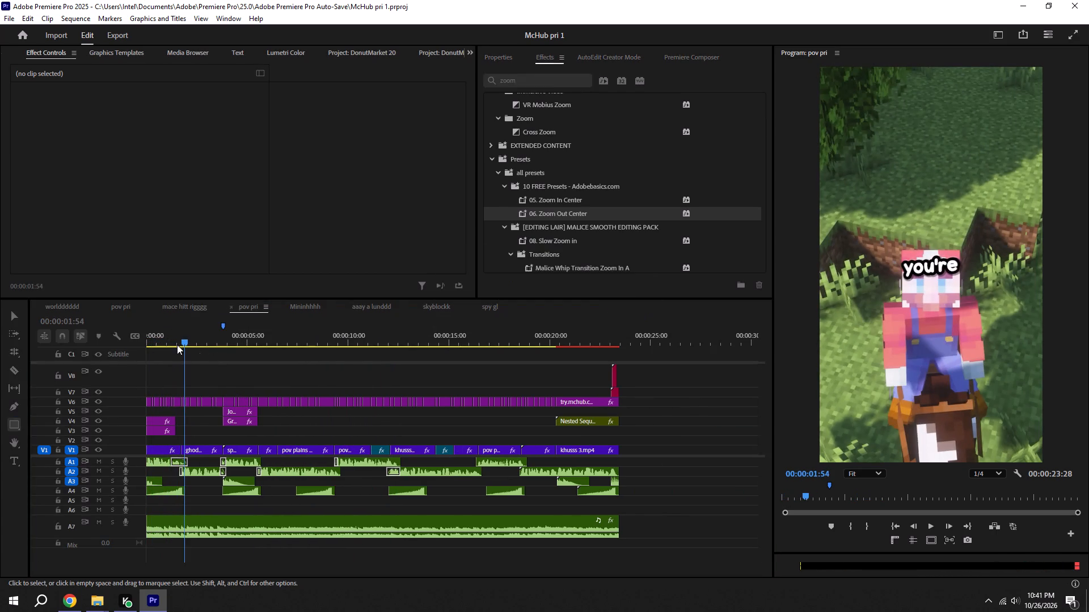
drag(164, 339, 49, 346)
key(ctrl+s)
alt+scroll(182, 373, down, 5)
key(ctrl+s)
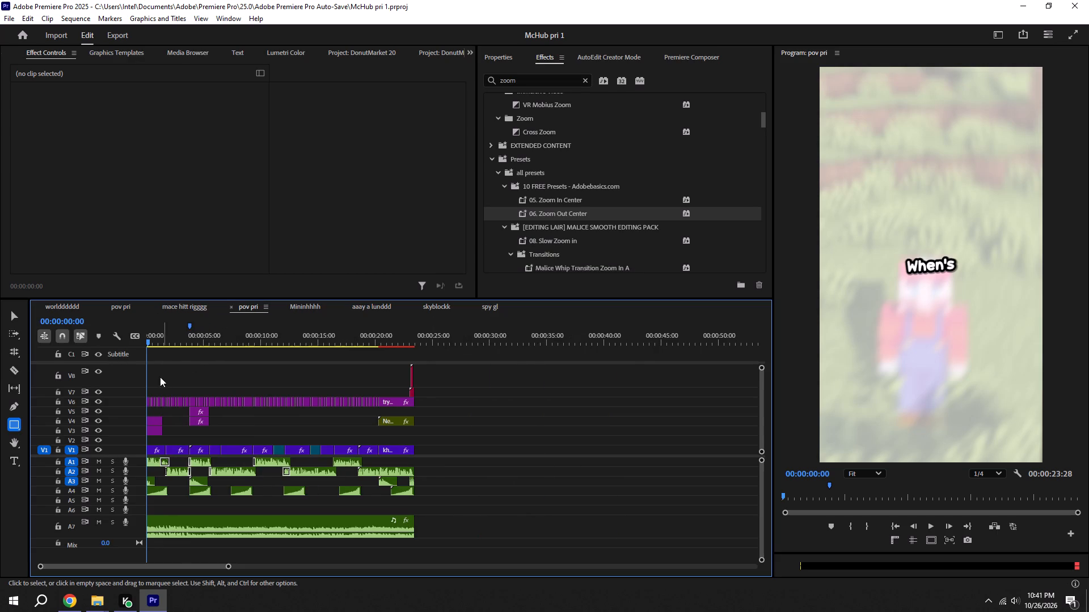
alt+scroll(191, 432, up, 11)
key(ctrl+s)
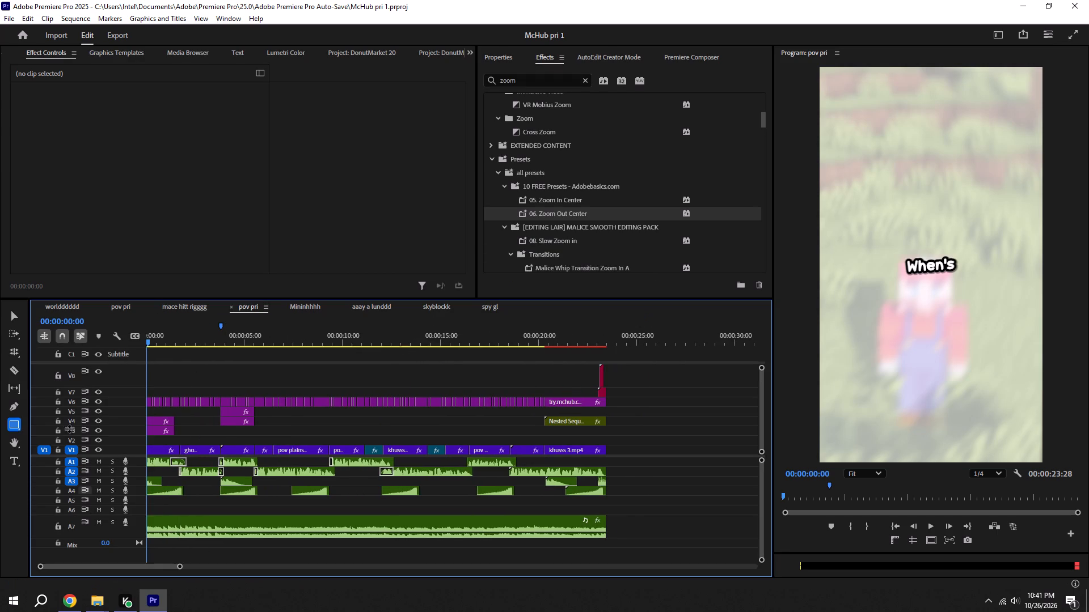
Open the McHub 4 project from the recent projects and show its project contents.
click(22, 33)
scroll(301, 348, down, 3)
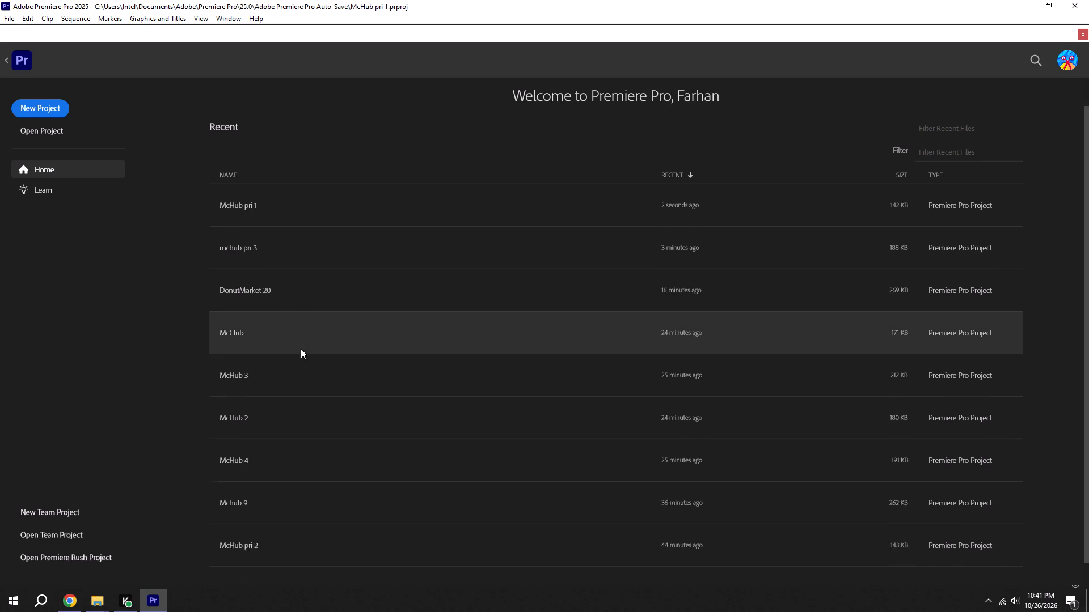
scroll(301, 348, down, 2)
scroll(307, 423, down, 5)
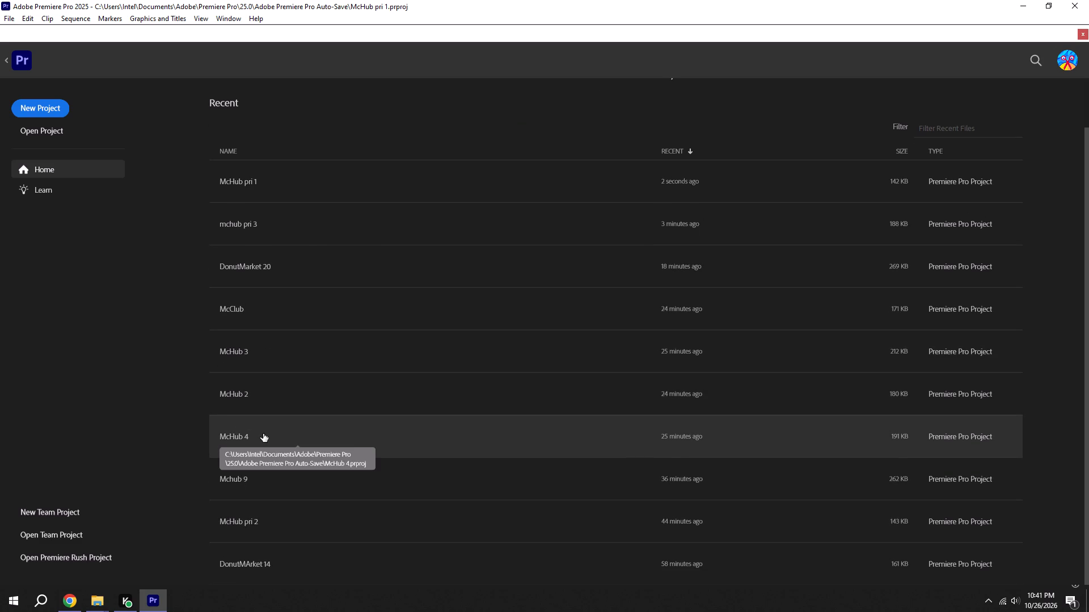
click(263, 433)
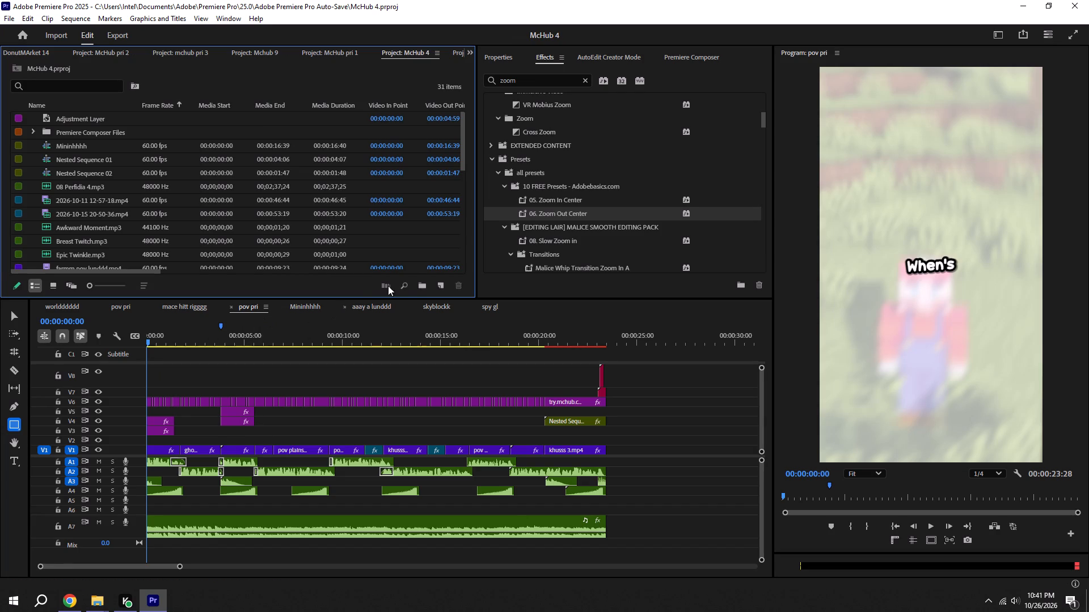
click(468, 52)
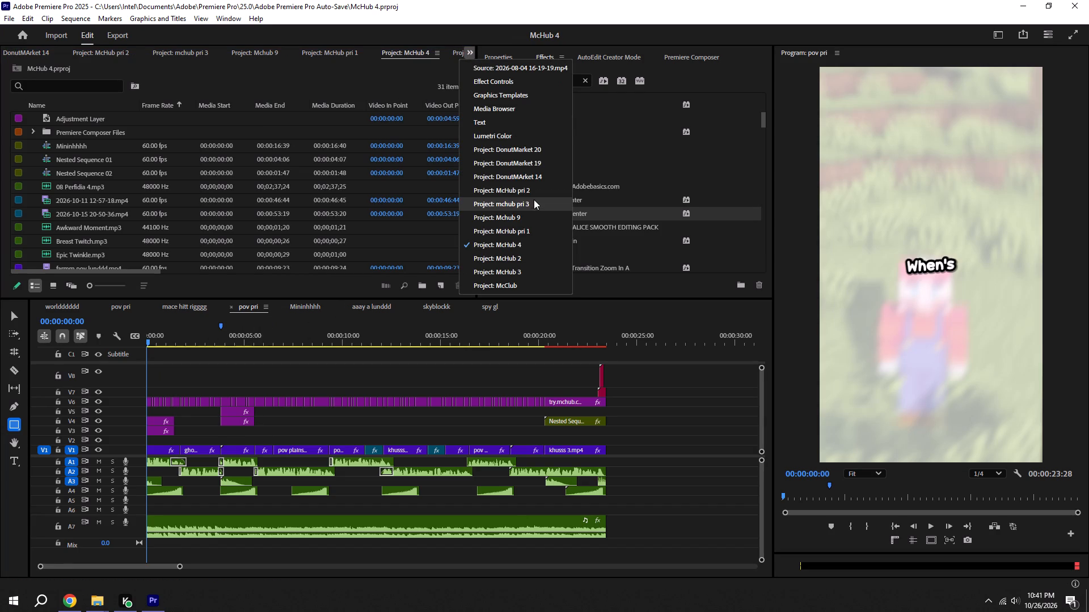
click(518, 239)
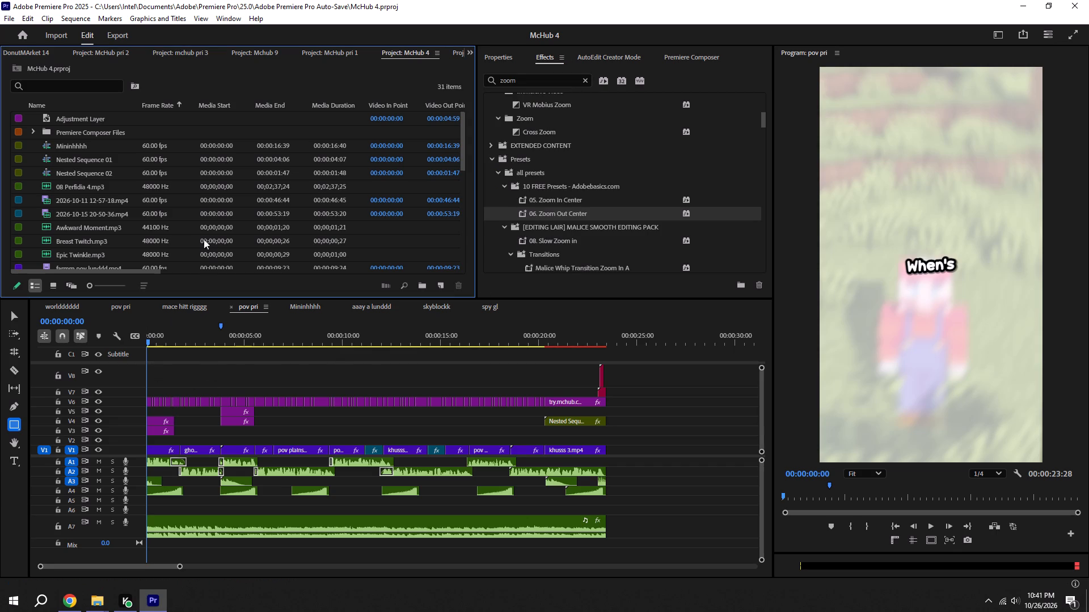
Open McHub 4's Mininhhhh sequence, look over its timeline and save the project.
scroll(98, 173, down, 2)
scroll(98, 173, up, 3)
double_click(84, 148)
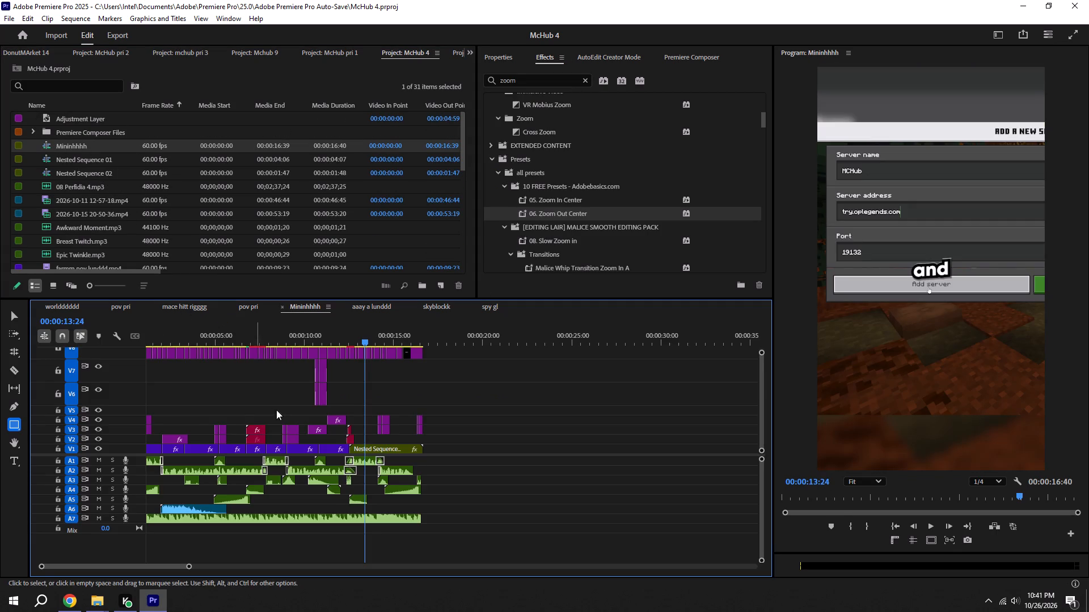
scroll(247, 427, up, 11)
alt+scroll(201, 420, up, 12)
scroll(282, 397, up, 5)
key(ctrl+s)
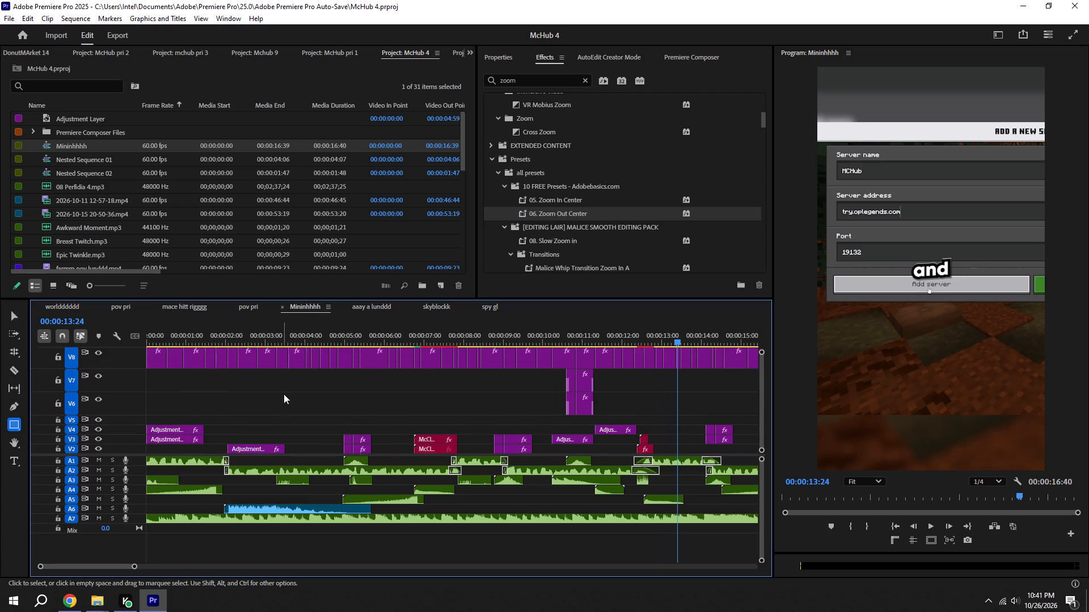
alt+scroll(284, 385, down, 5)
key(ctrl+s)
drag(269, 333, 243, 333)
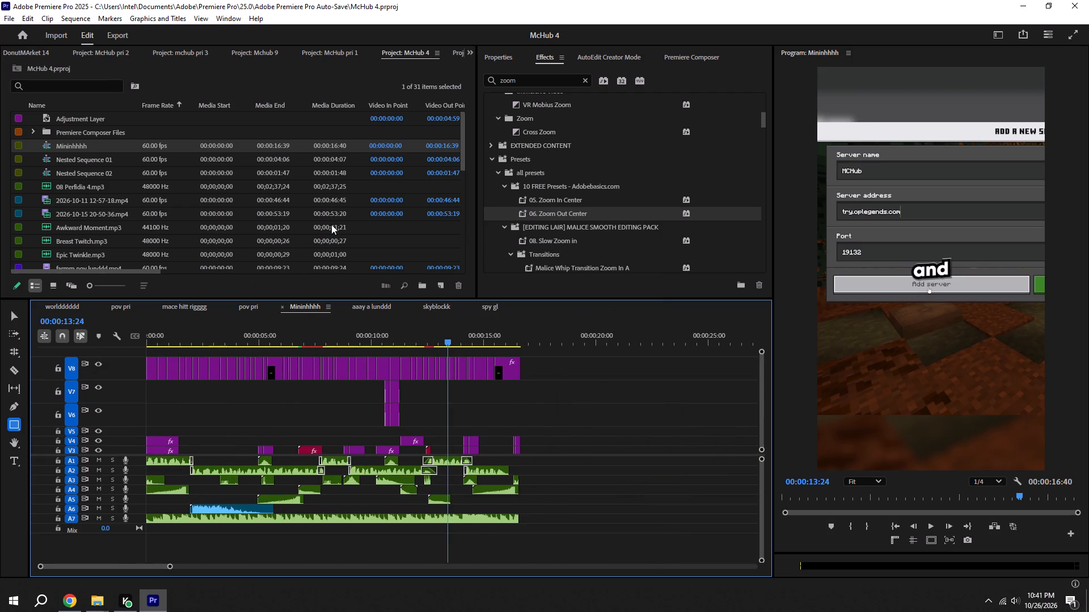
Switch to the Mchub 9 project from the recent projects and open its ayaaaaaaa be sequence.
click(467, 49)
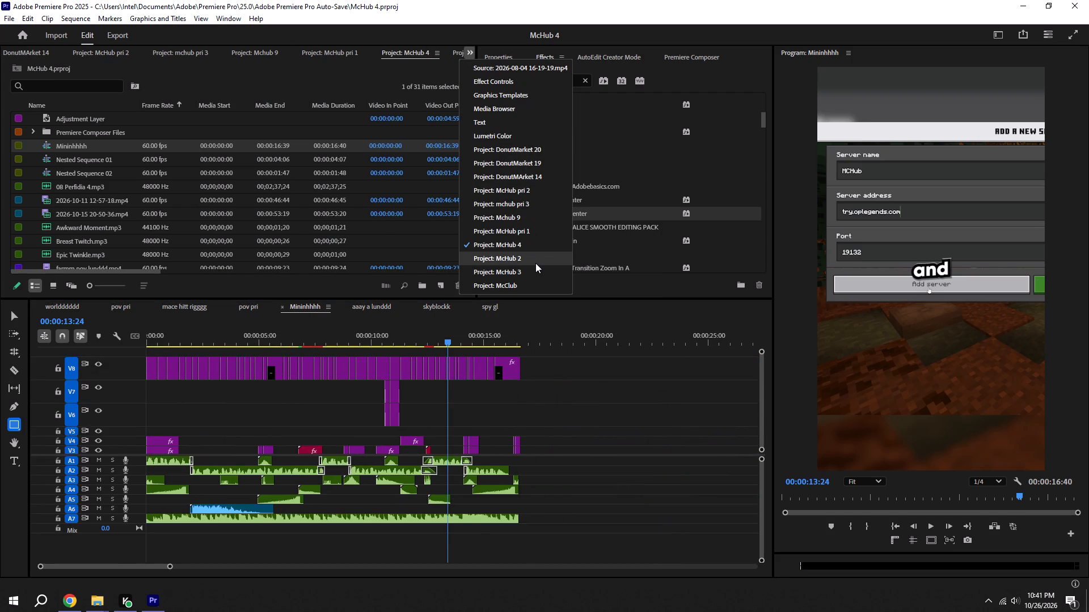
scroll(506, 222, up, 5)
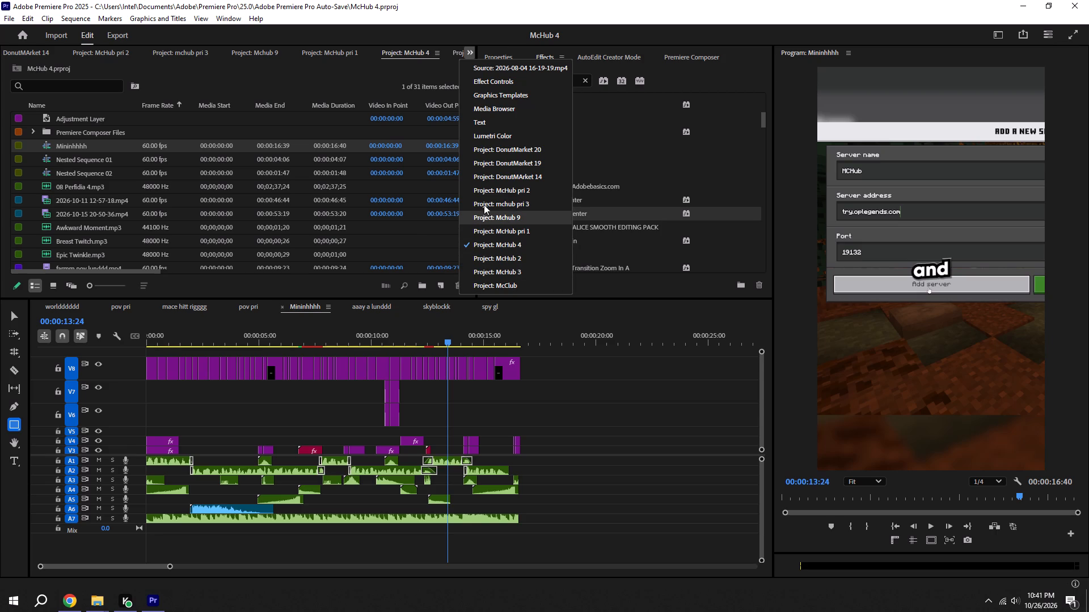
click(19, 33)
scroll(294, 367, down, 6)
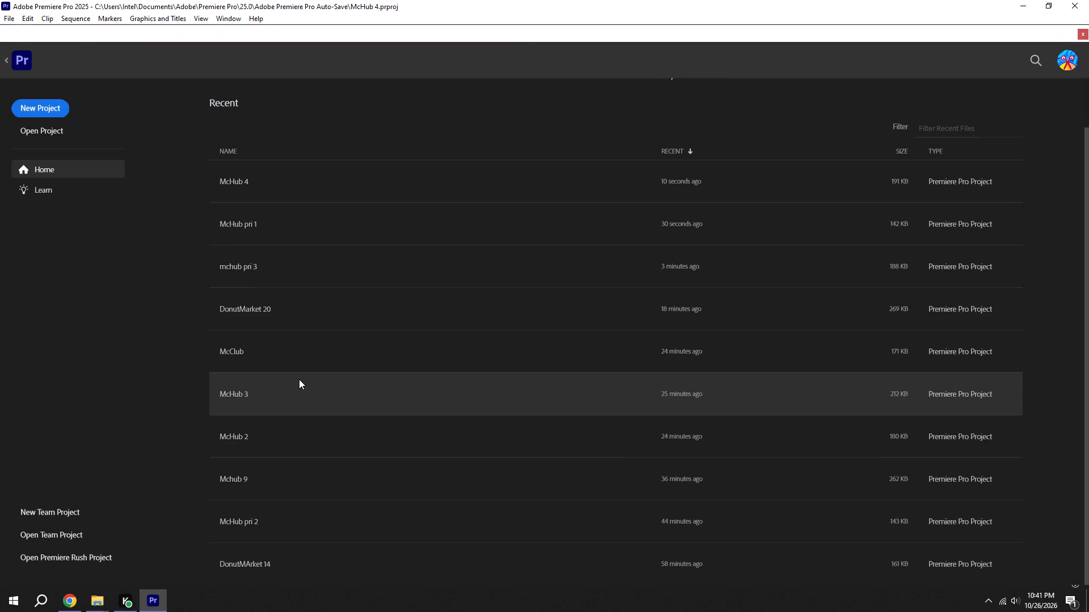
scroll(305, 424, down, 6)
scroll(315, 459, up, 5)
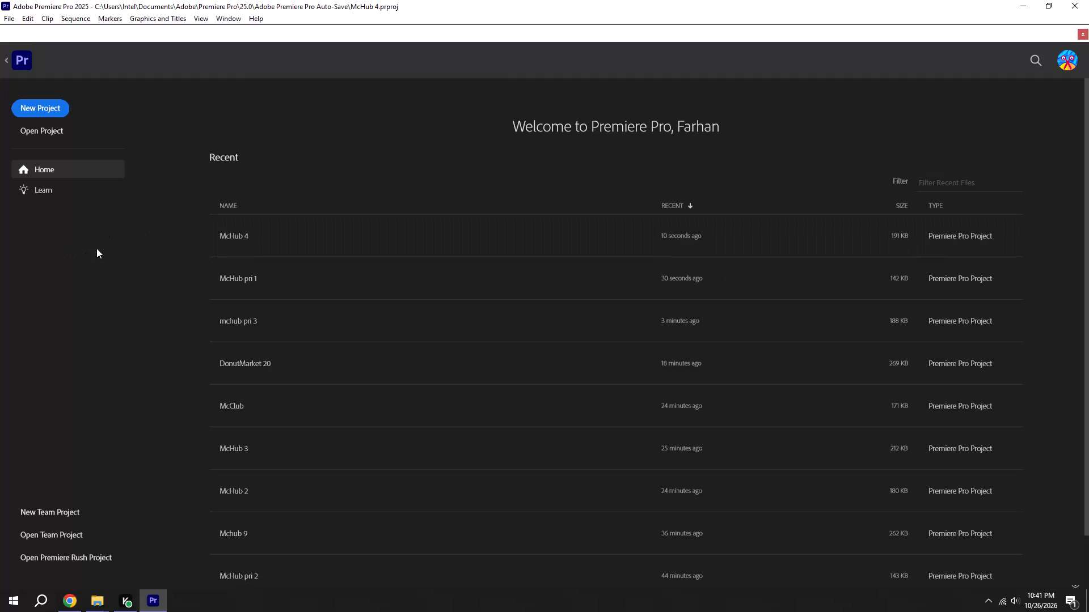
click(258, 537)
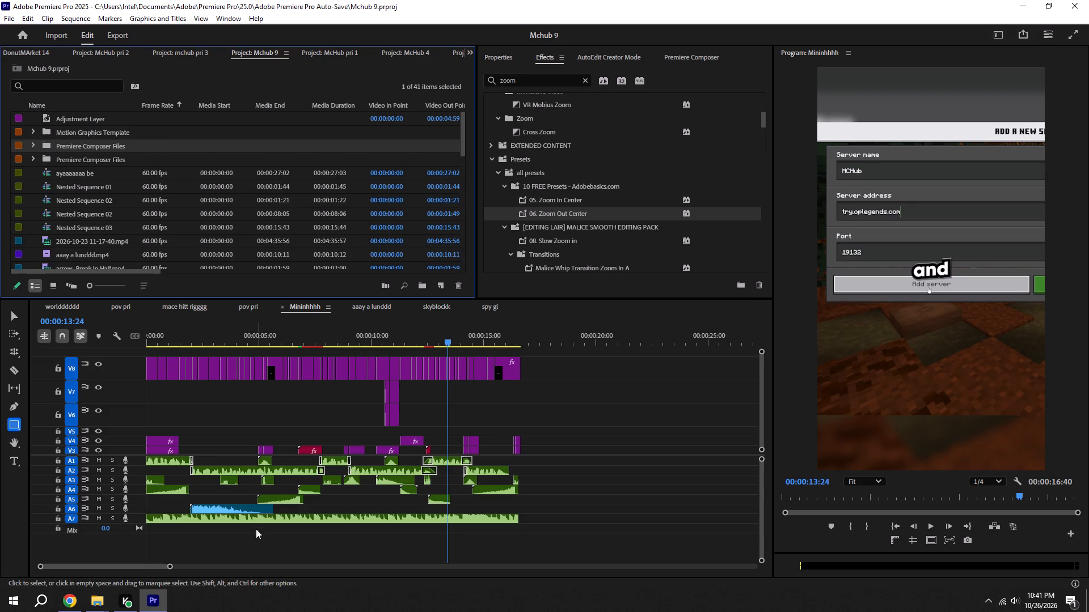
click(467, 56)
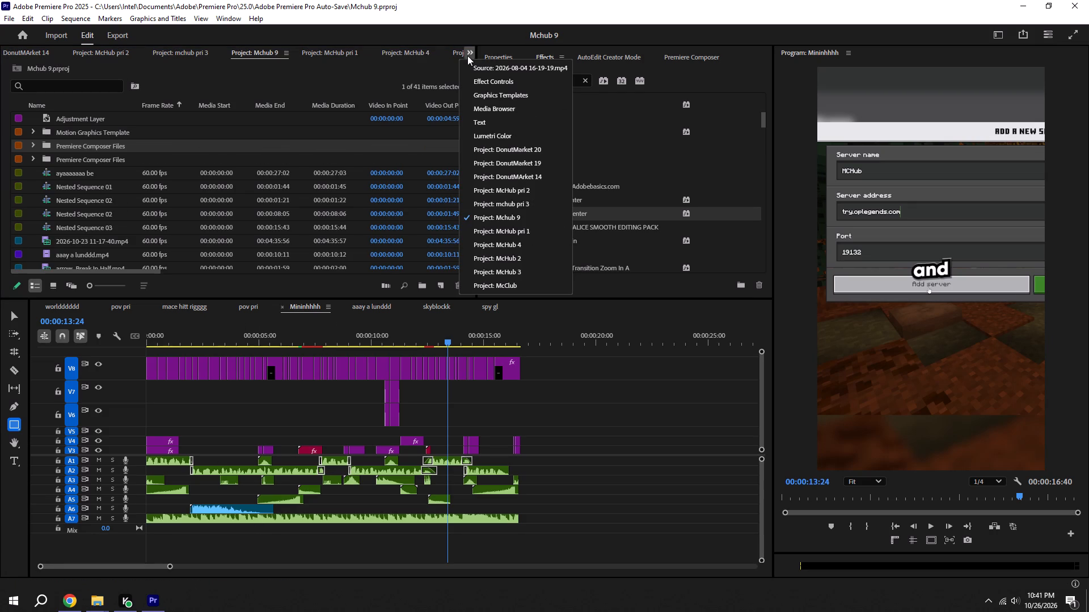
double_click(69, 173)
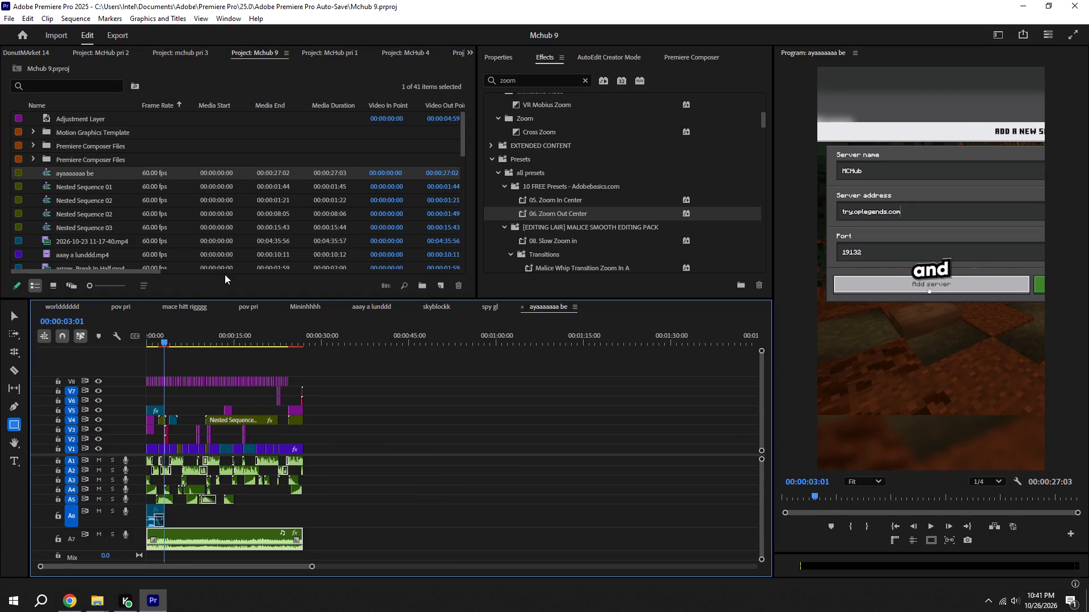
Copy the V5 Minecraft title clip with its audio and paste it at the start of McHub pri 1's pov pri sequence.
alt+scroll(160, 420, up, 18)
click(159, 406)
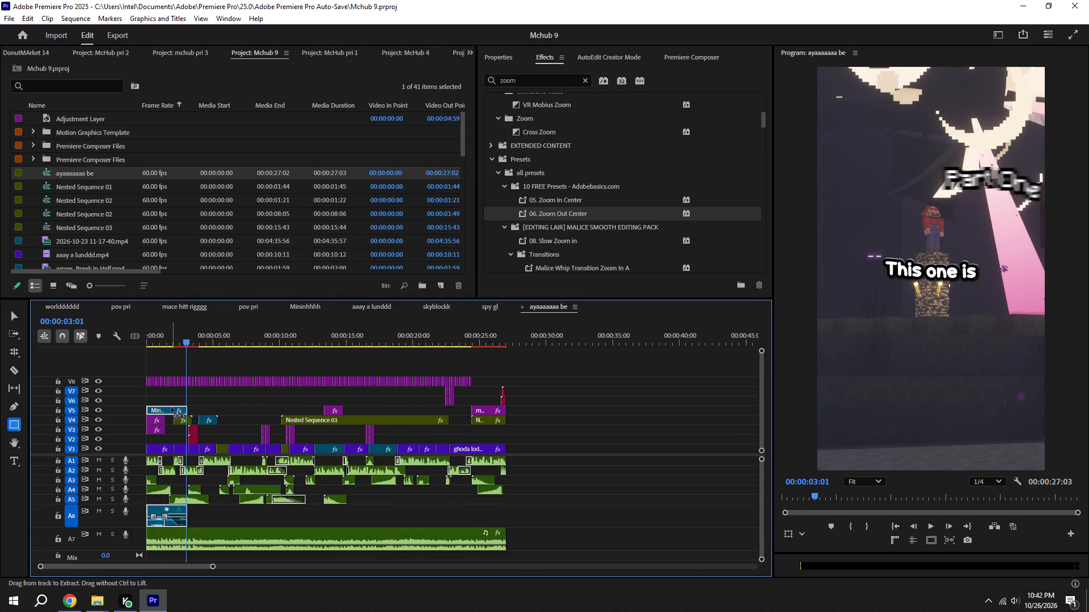
key(ctrl+c)
click(265, 300)
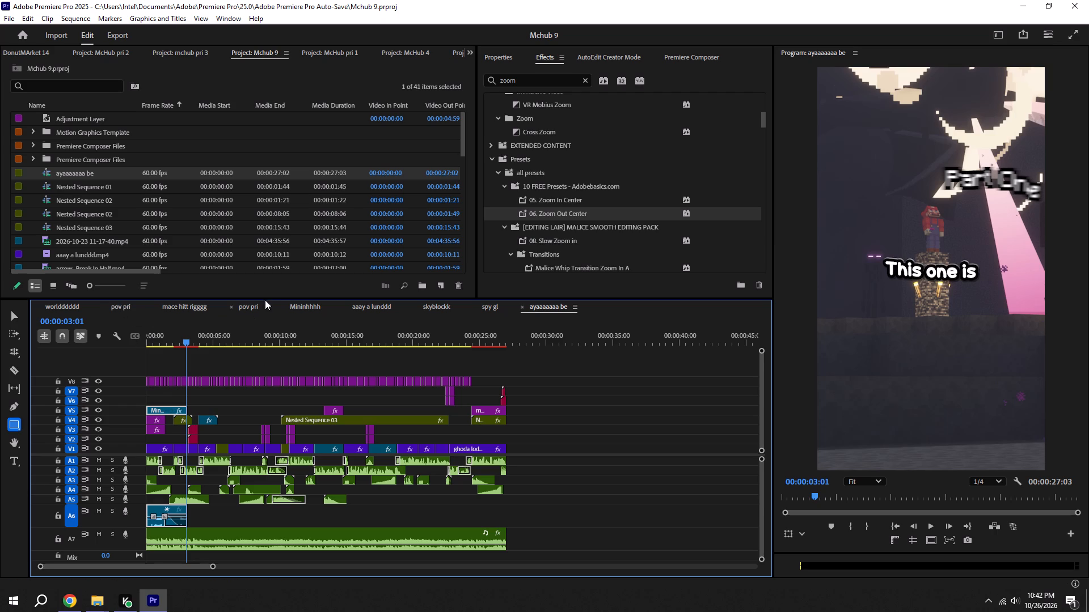
drag(175, 330, 2, 344)
key(ctrl+v)
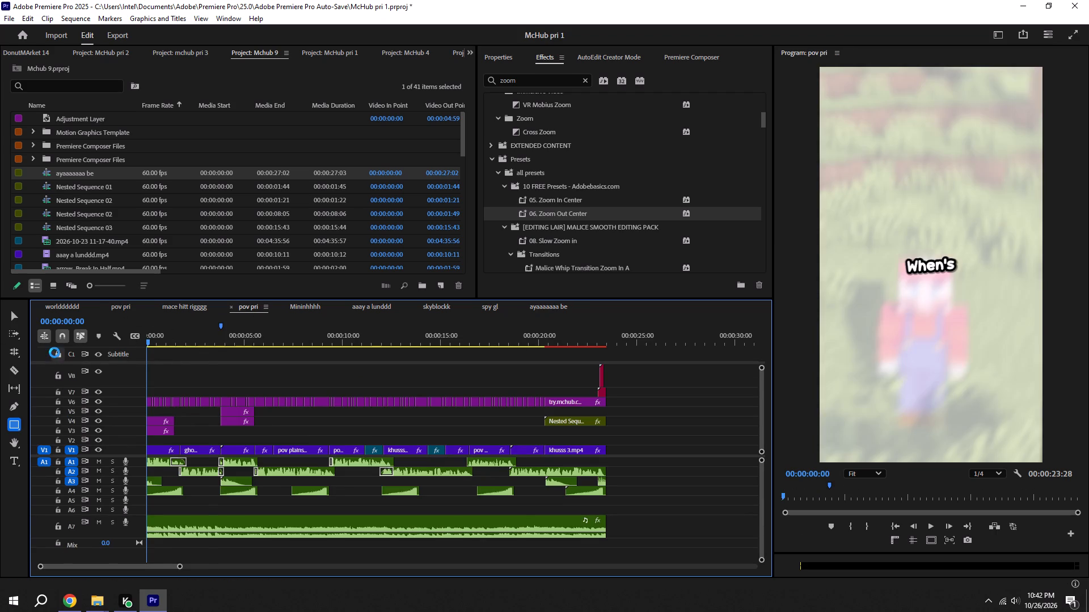
Preview the pasted Minecraft title, move its video clip from V5 down to V2 beneath the adjustment layers, and save.
drag(187, 339, 44, 355)
key(space)
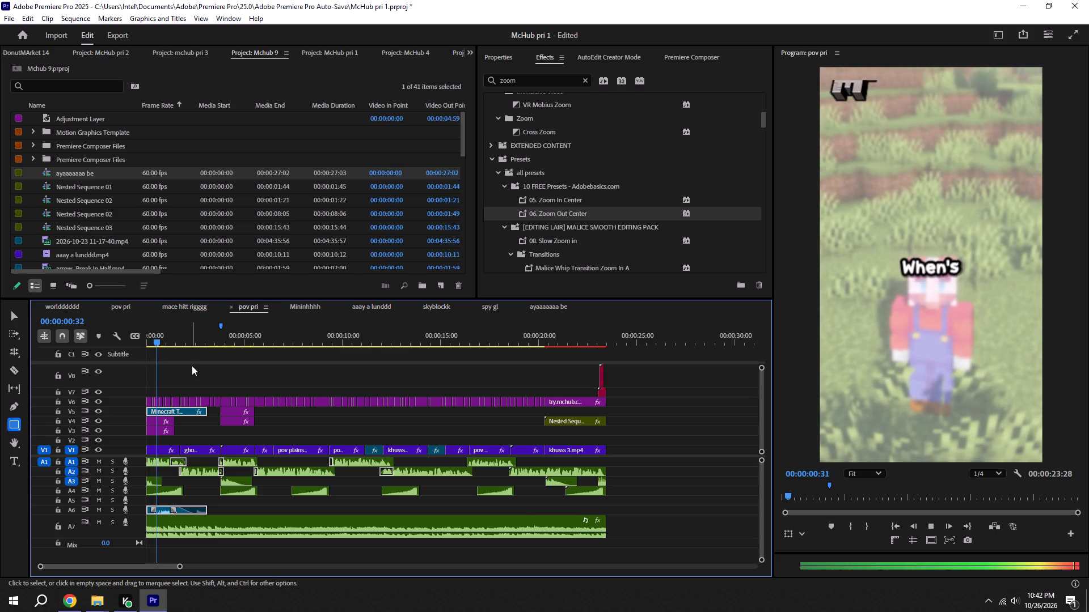
key(space)
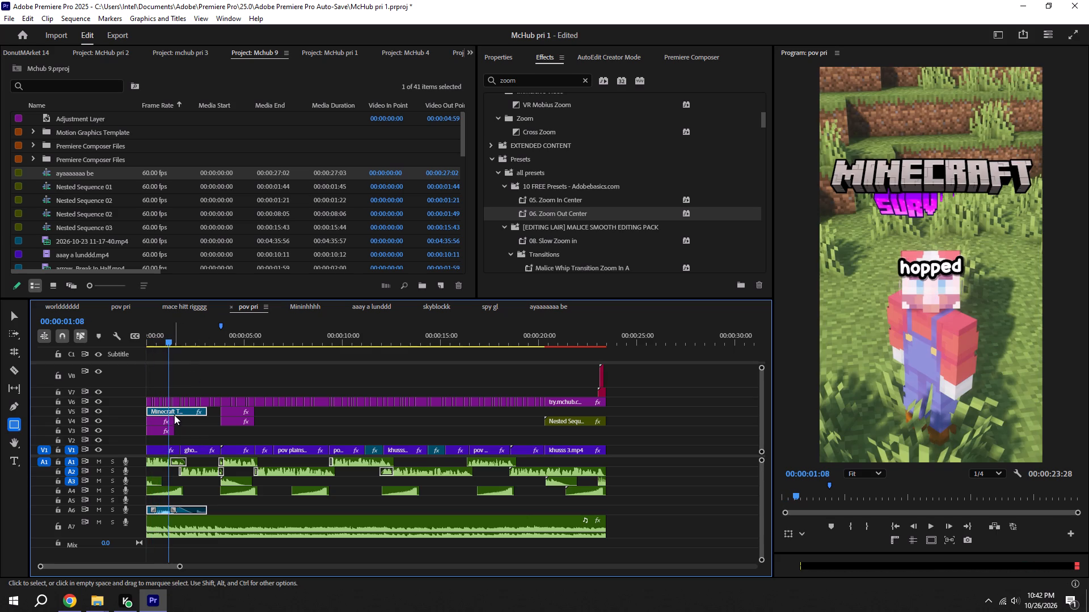
drag(174, 414, 168, 438)
key(ctrl+s)
Play pov pri from the start to check the Minecraft title and the sounds up to about 00:00:12:42.
drag(164, 331, 81, 331)
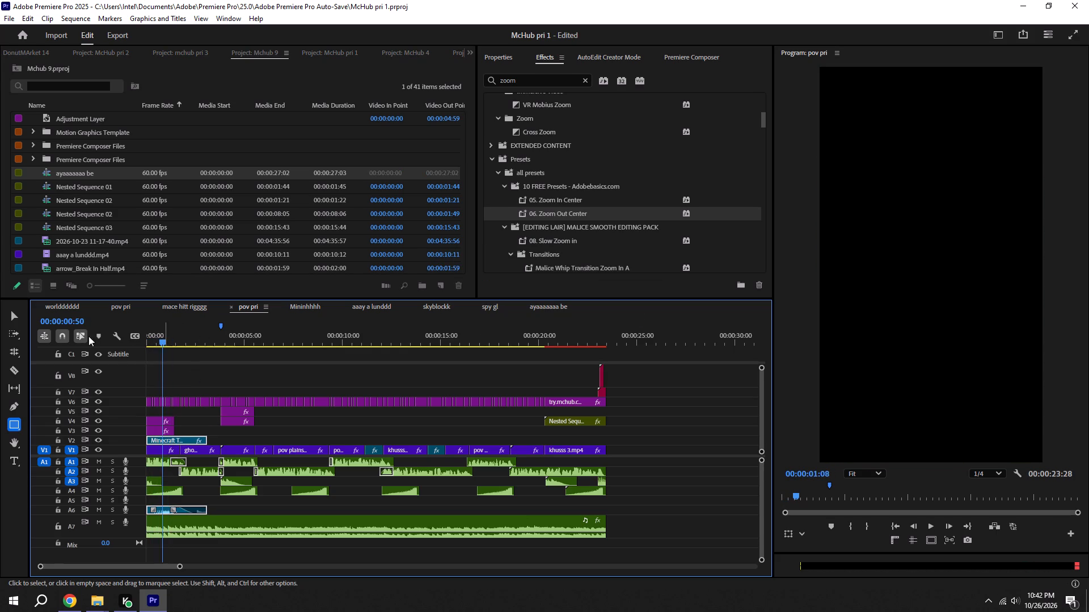
click(272, 355)
key(space)
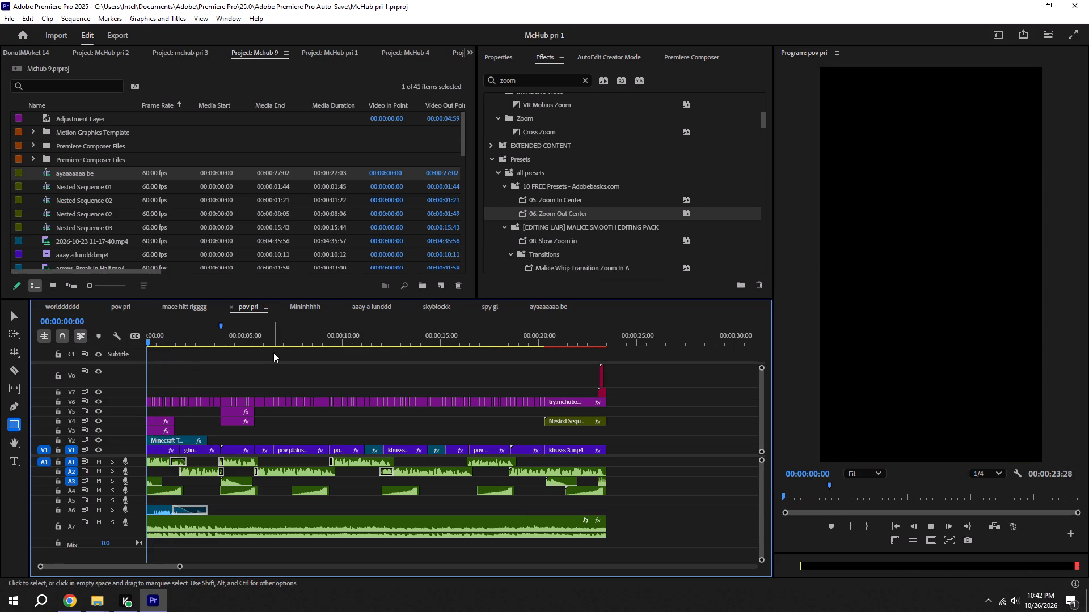
key(space)
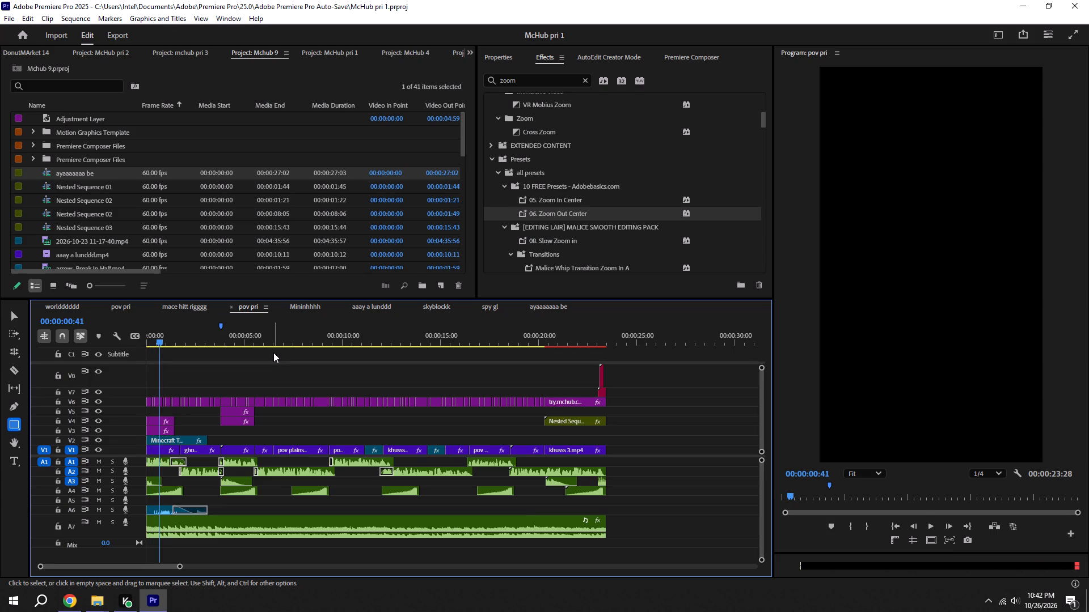
key(ctrl+shift+super+b)
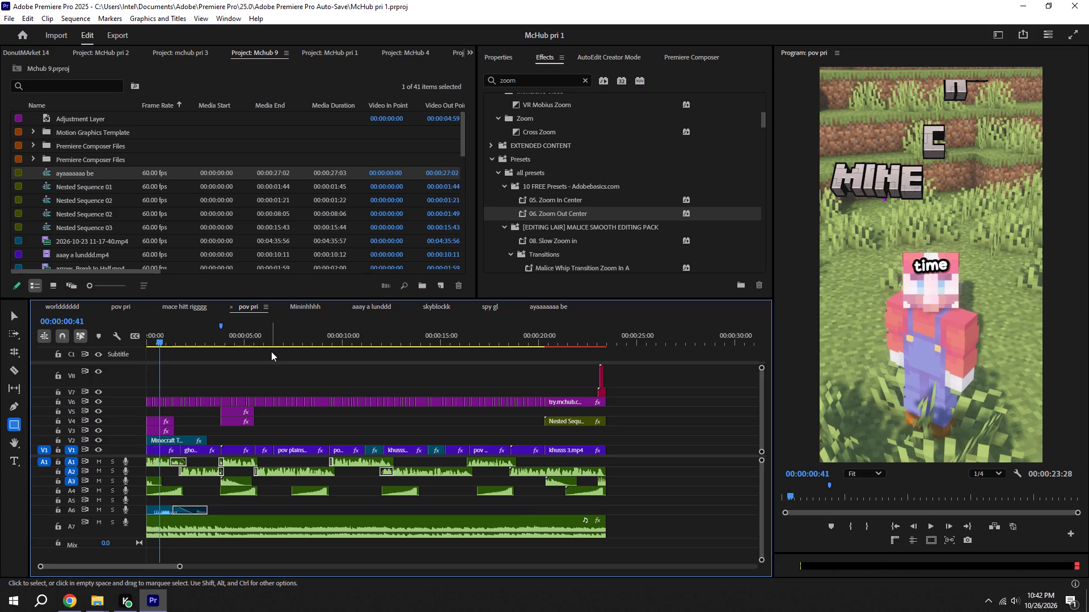
drag(162, 350, 131, 347)
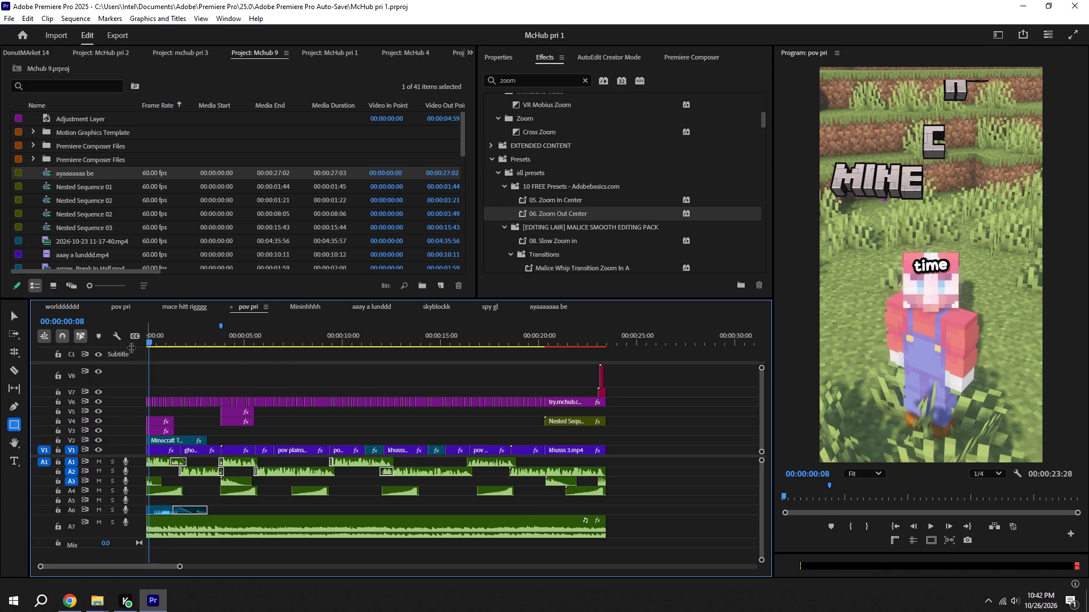
drag(131, 347, 78, 347)
key(space)
alt+scroll(243, 408, up, 9)
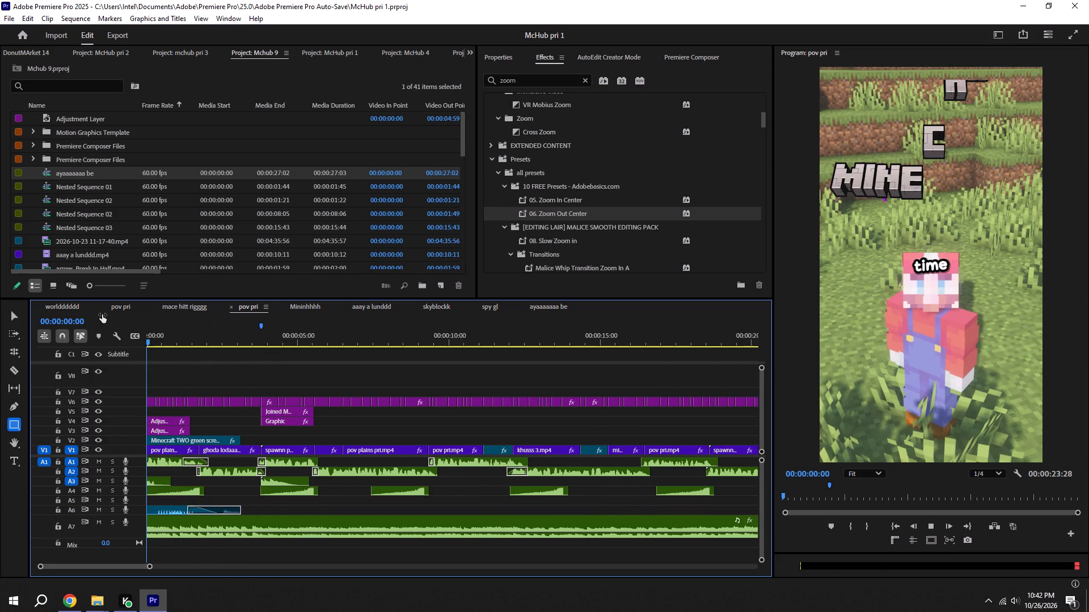
key(space)
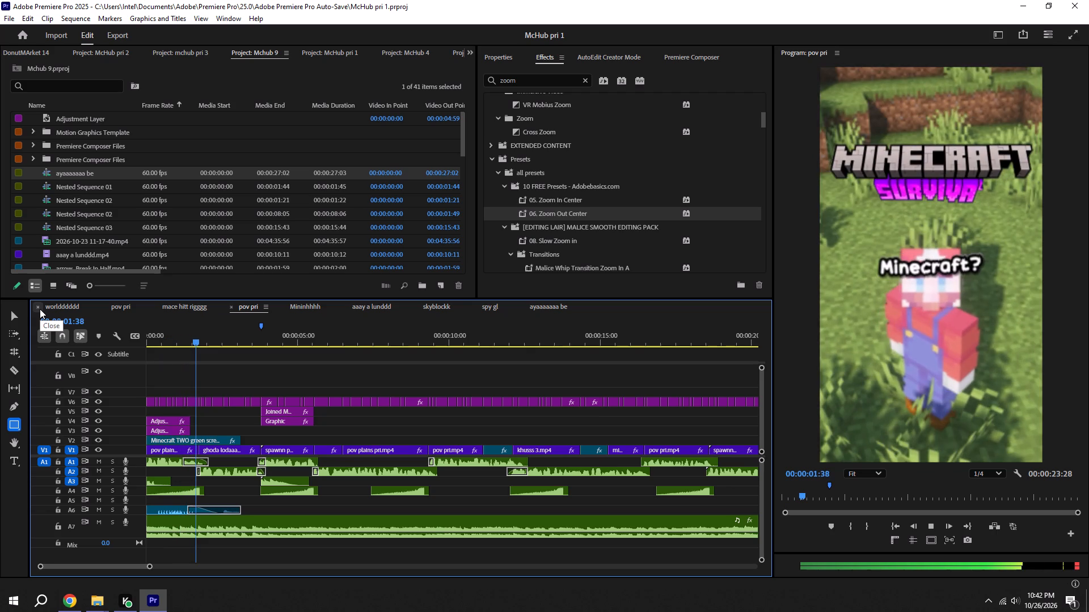
key(space)
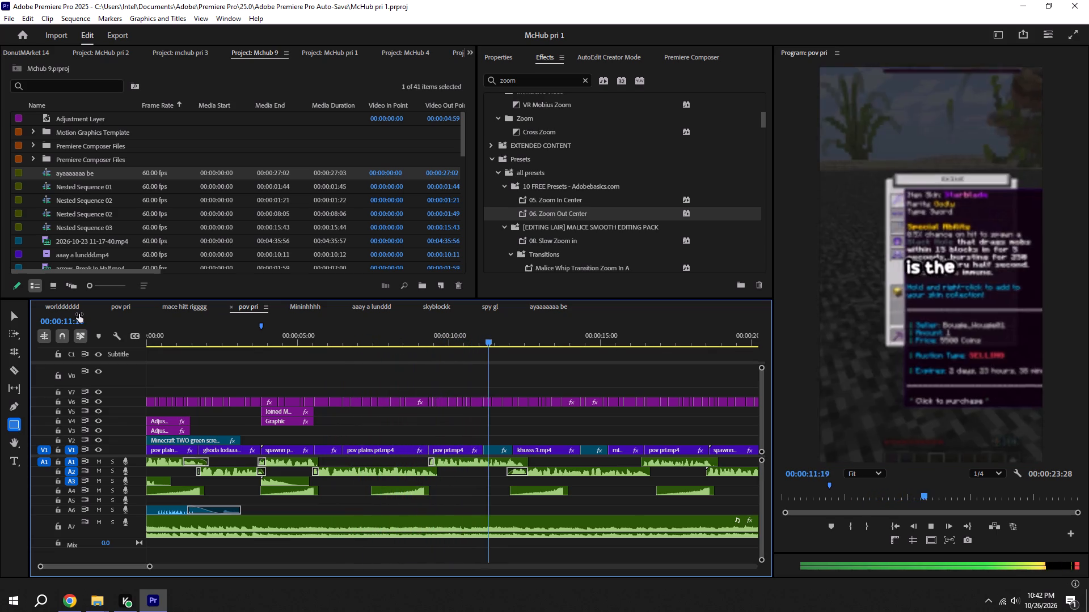
key(space)
Move the A4 riser sound under pov plains pri.mp4 to about 00:00:09:51, beneath pov pri.mp4, and save the project.
alt+scroll(240, 316, up, 3)
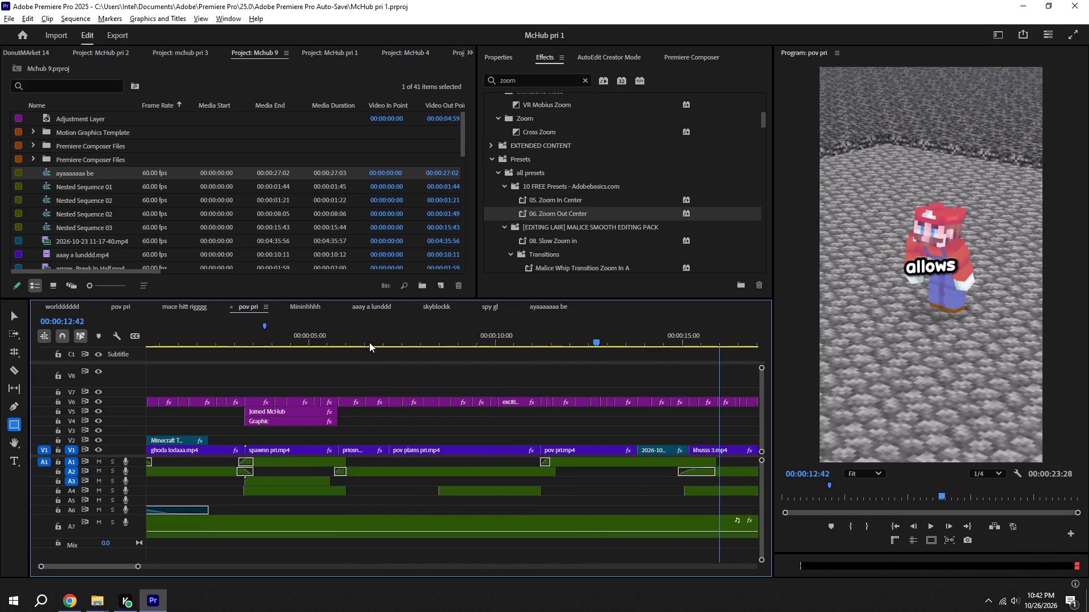
alt+scroll(369, 342, up, 7)
key(ctrl+s)
scroll(553, 415, down, 6)
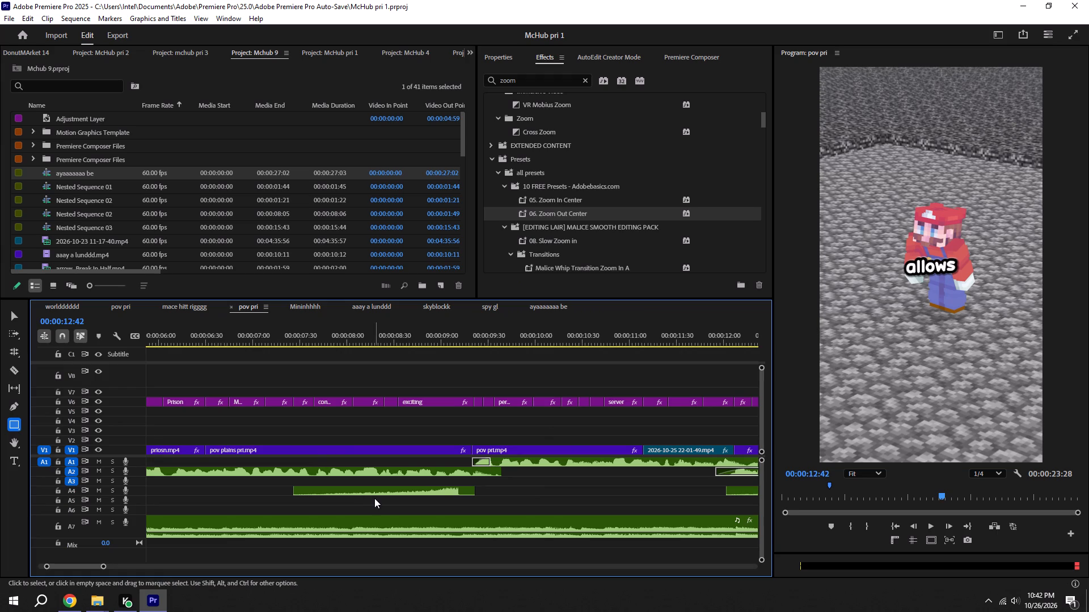
drag(374, 498, 408, 498)
drag(417, 498, 441, 496)
drag(445, 491, 669, 487)
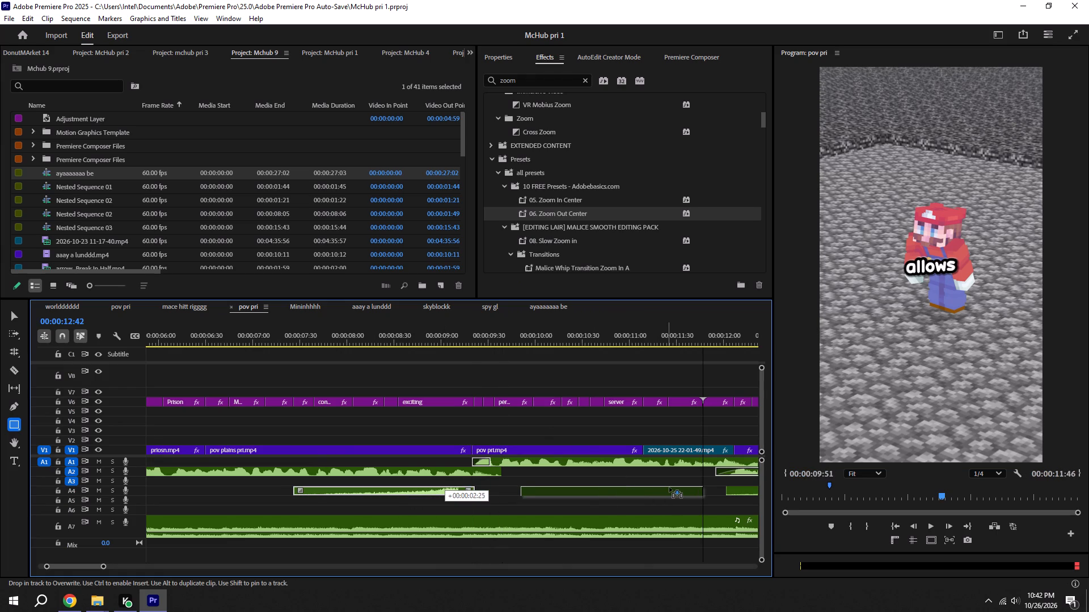
drag(669, 487, 677, 487)
key(ctrl+s)
scroll(641, 479, down, 6)
alt+scroll(625, 478, down, 5)
key(ctrl+s)
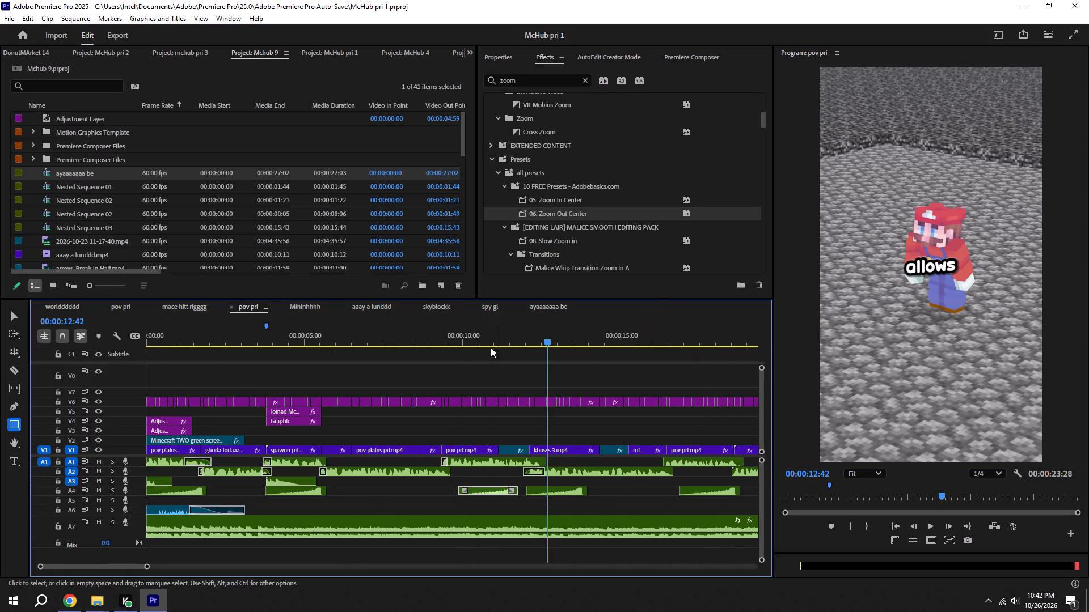
Preview the moved riser, shift it slightly earlier so it ends at 00:00:11:40, recheck it in playback and save.
drag(454, 335, 444, 335)
key(space)
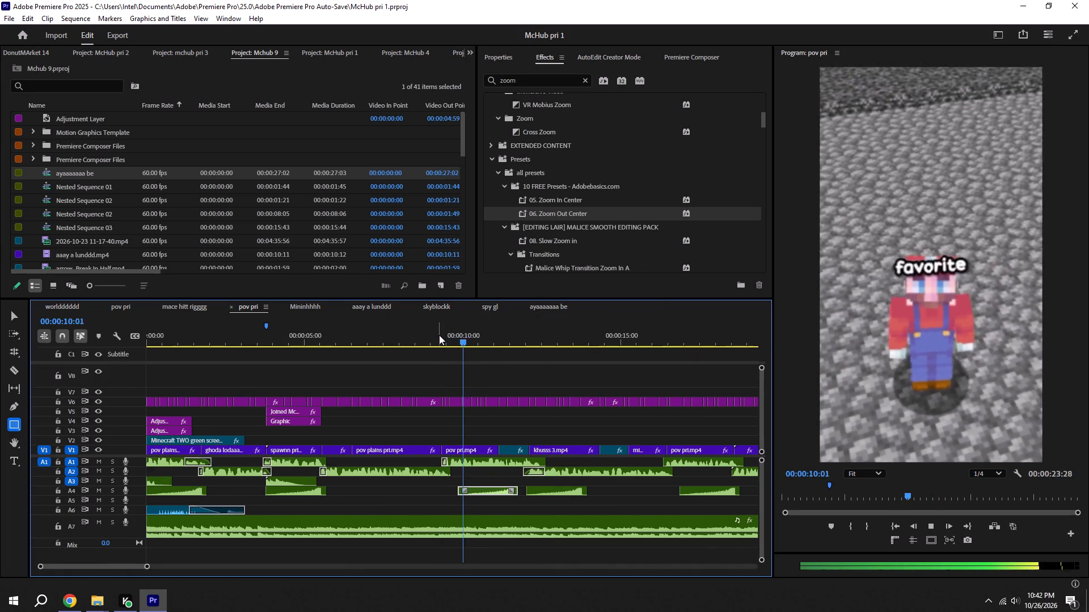
key(space)
alt+scroll(510, 471, up, 9)
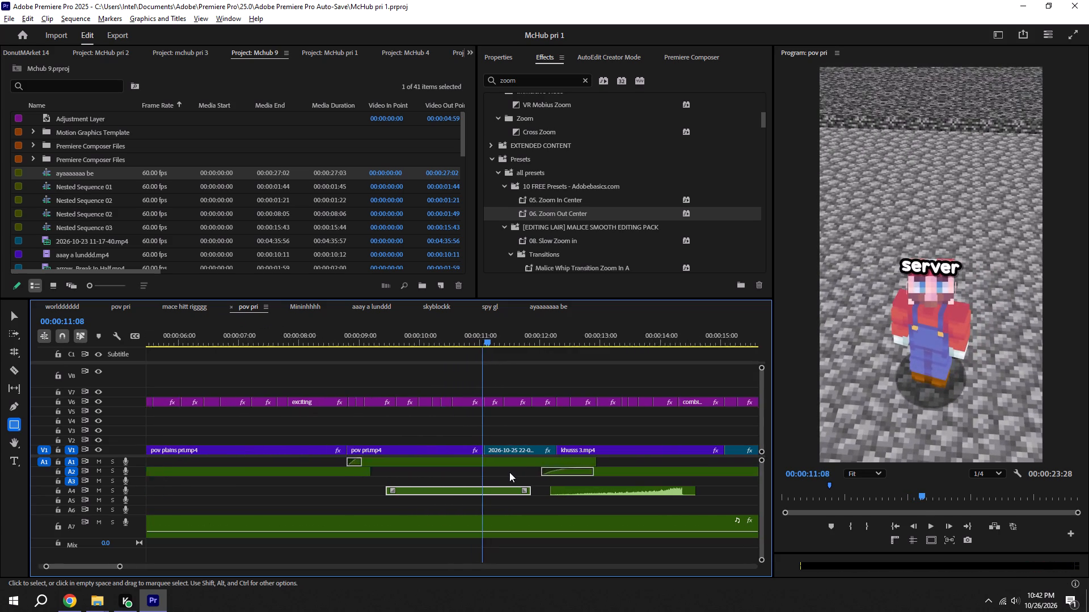
key(space)
key(space)
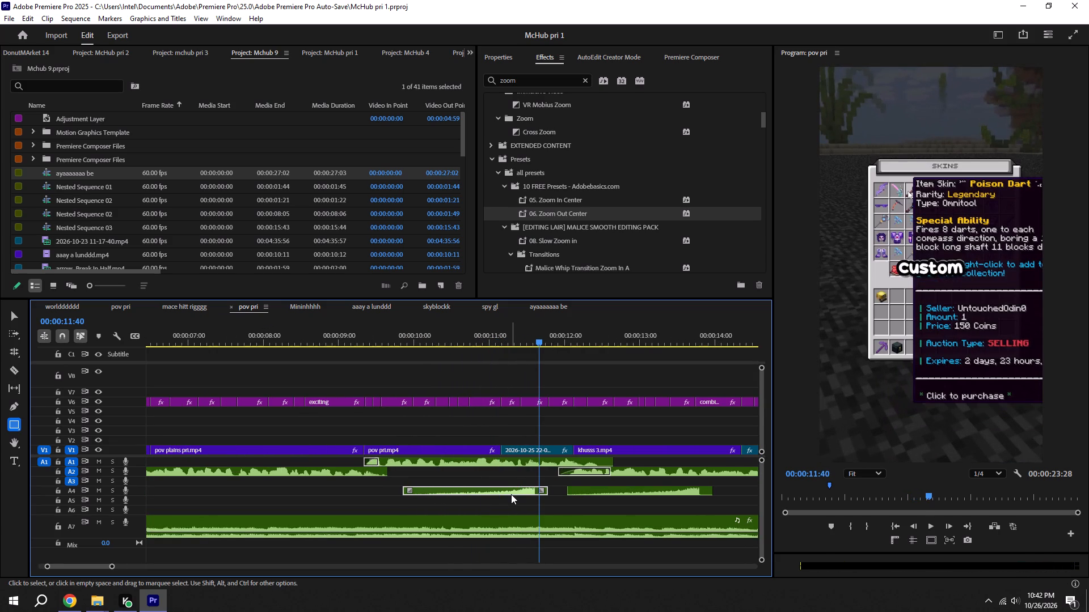
drag(513, 494, 506, 492)
key(ctrl+s)
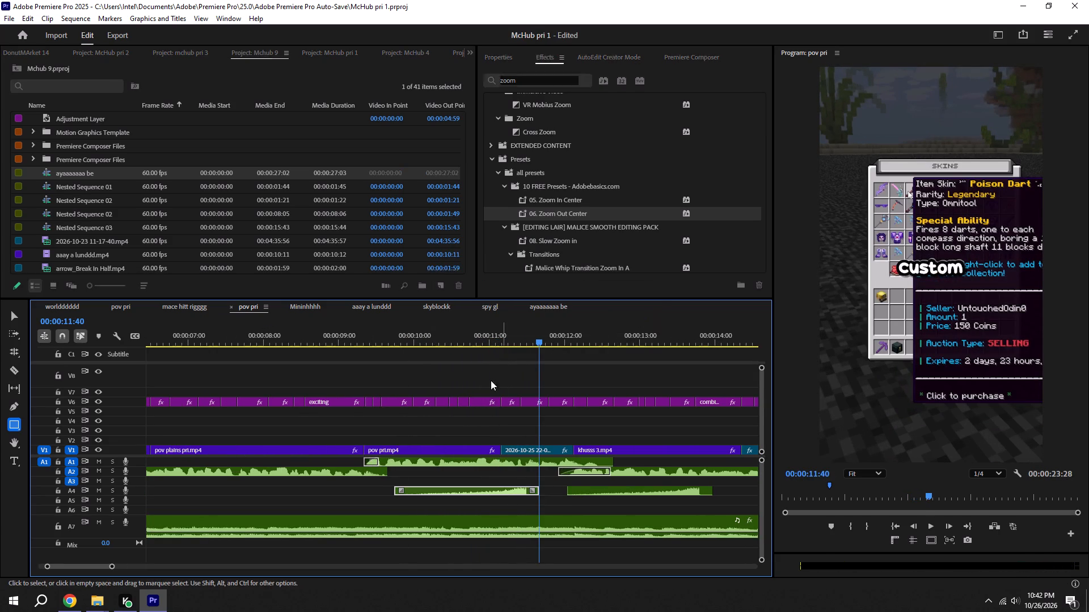
click(452, 327)
key(space)
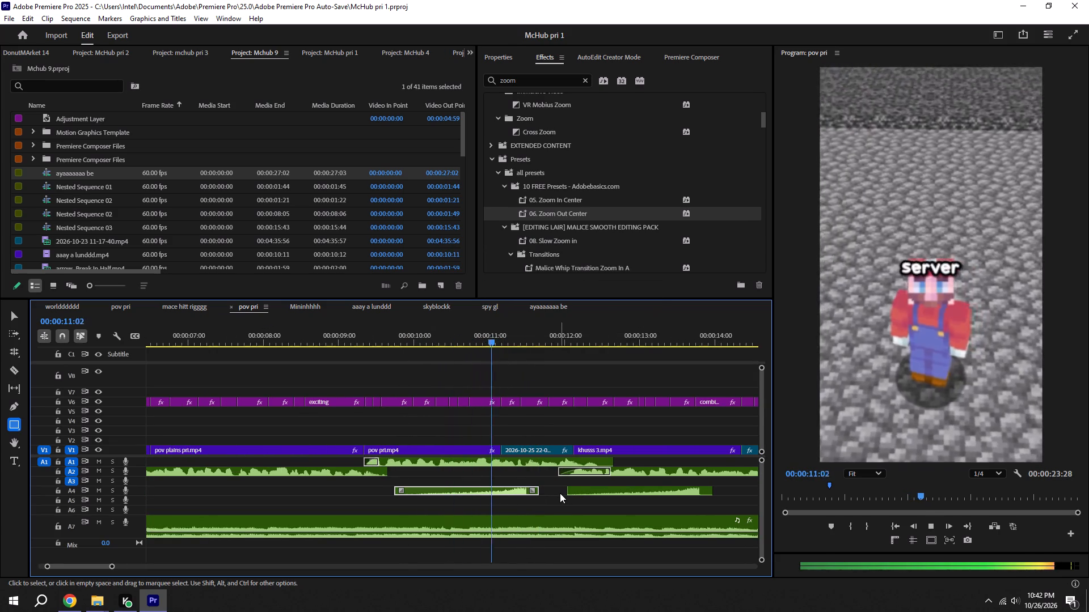
key(ctrl+s)
Play on to 00:00:13:52, move the A4 riser under khusss 3.mp4 to start at 00:00:12:59, and save.
alt+scroll(556, 489, down, 6)
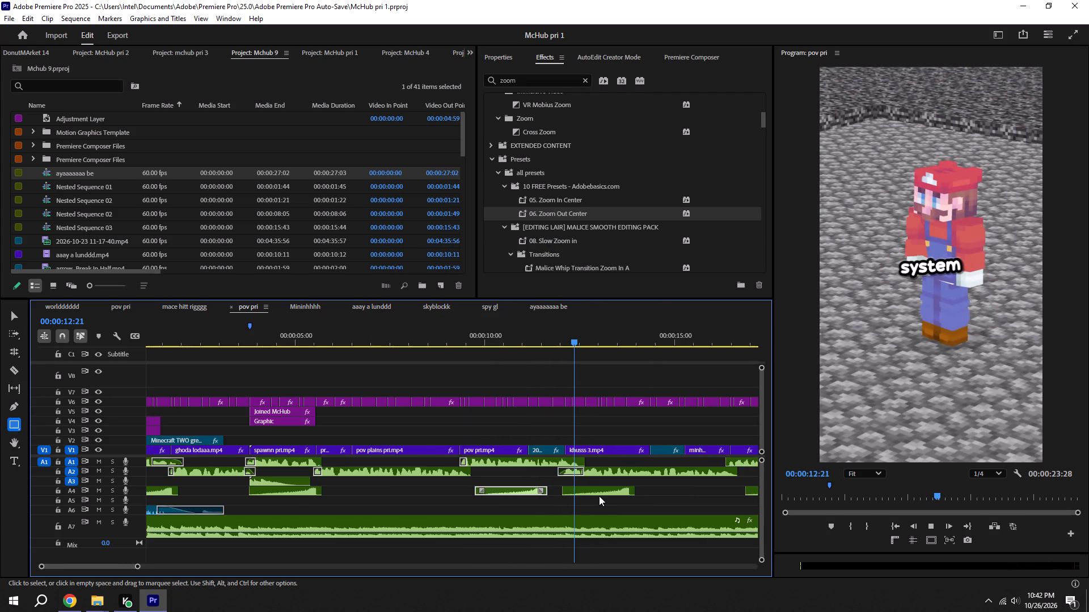
key(space)
alt+scroll(592, 494, down, 5)
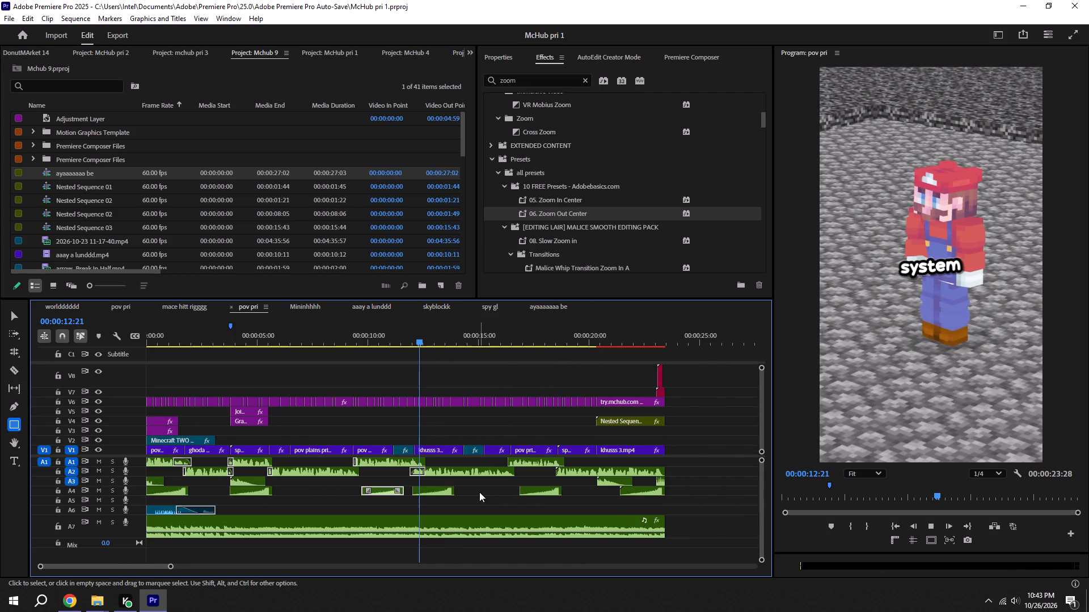
key(space)
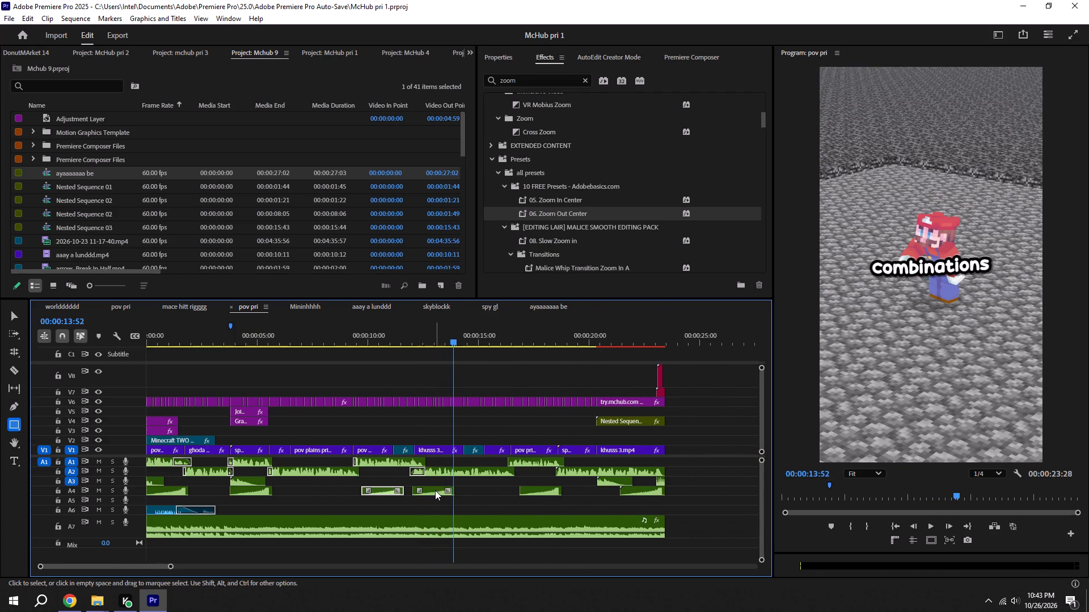
drag(435, 490, 454, 490)
key(ctrl+s)
Check the riser in playback and move it to about 00:00:13:21, ending with the screen-recording clip after khusss 3.mp4.
key(space)
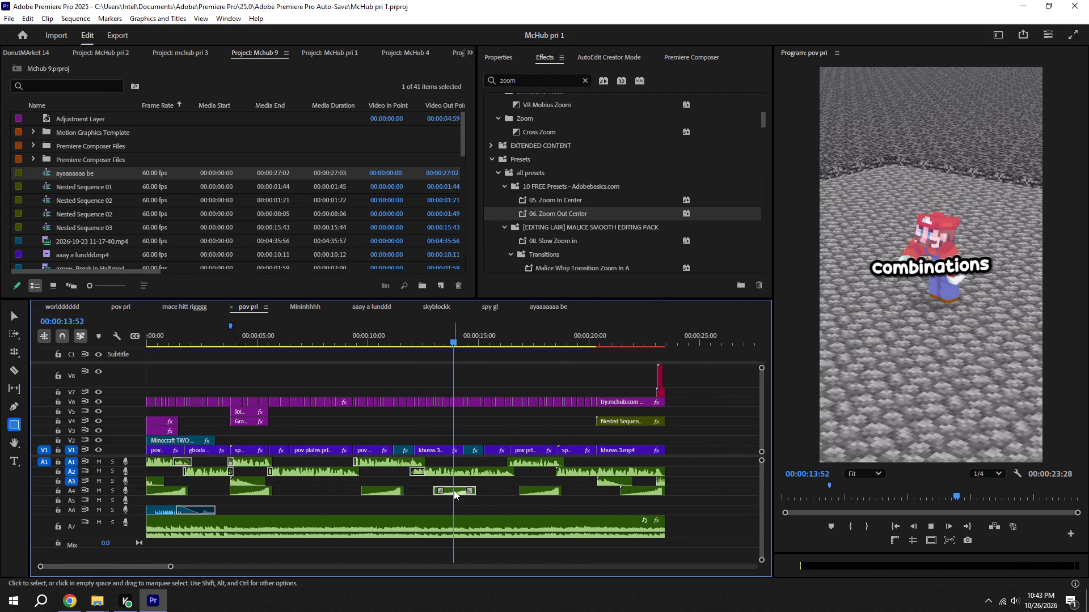
alt+scroll(454, 490, up, 5)
key(space)
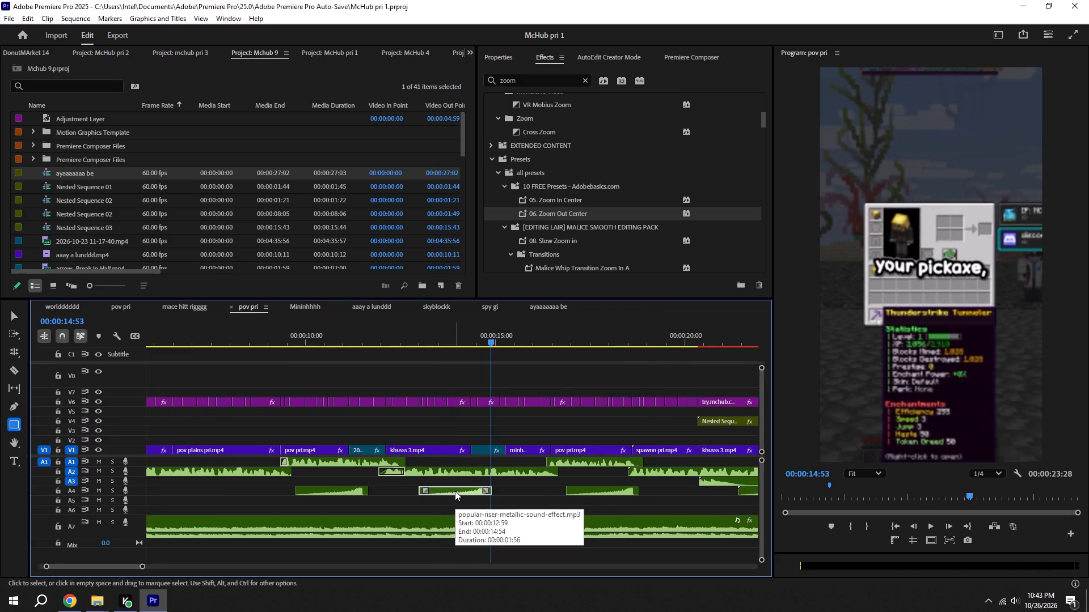
drag(455, 491, 467, 492)
key(space)
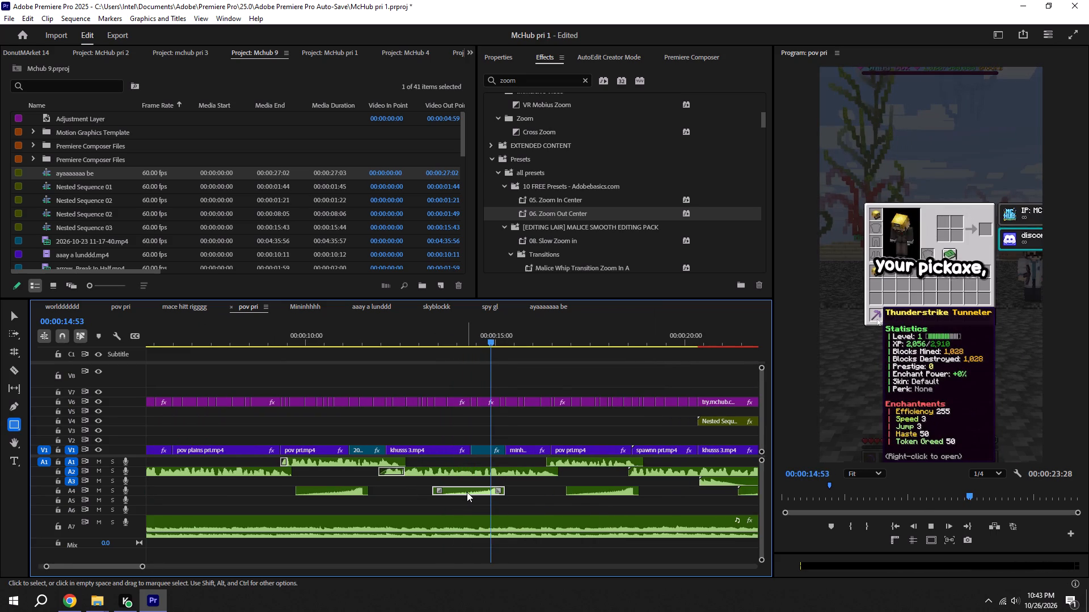
Shift the selected A4 riser under khusss 3.mp4 slightly later to start at about 00:00:13:40, and save the project.
key(space)
drag(467, 492, 468, 492)
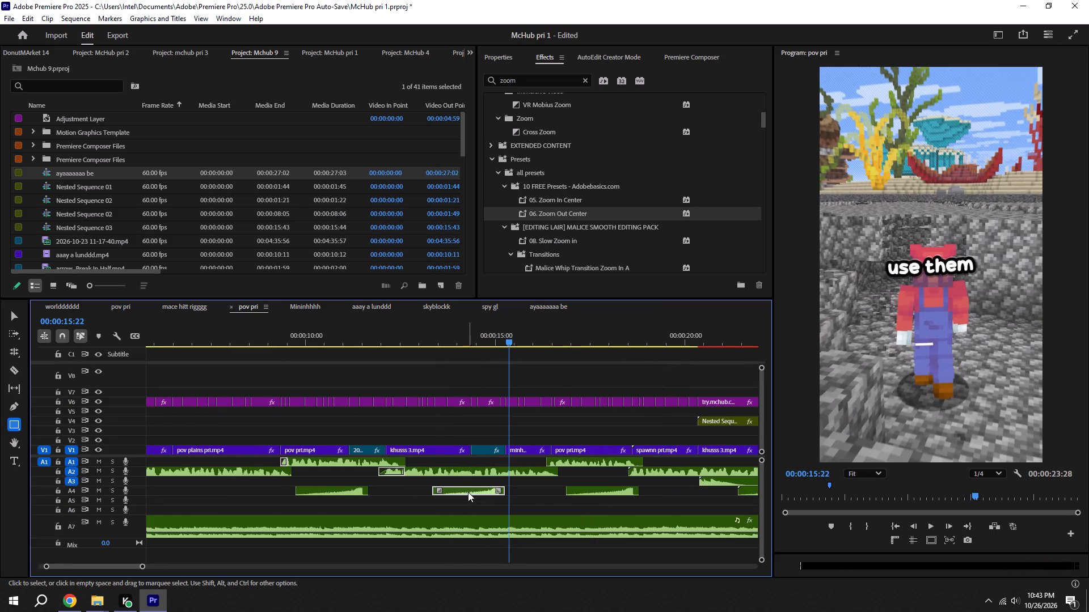
drag(468, 492, 479, 493)
key(ctrl+s)
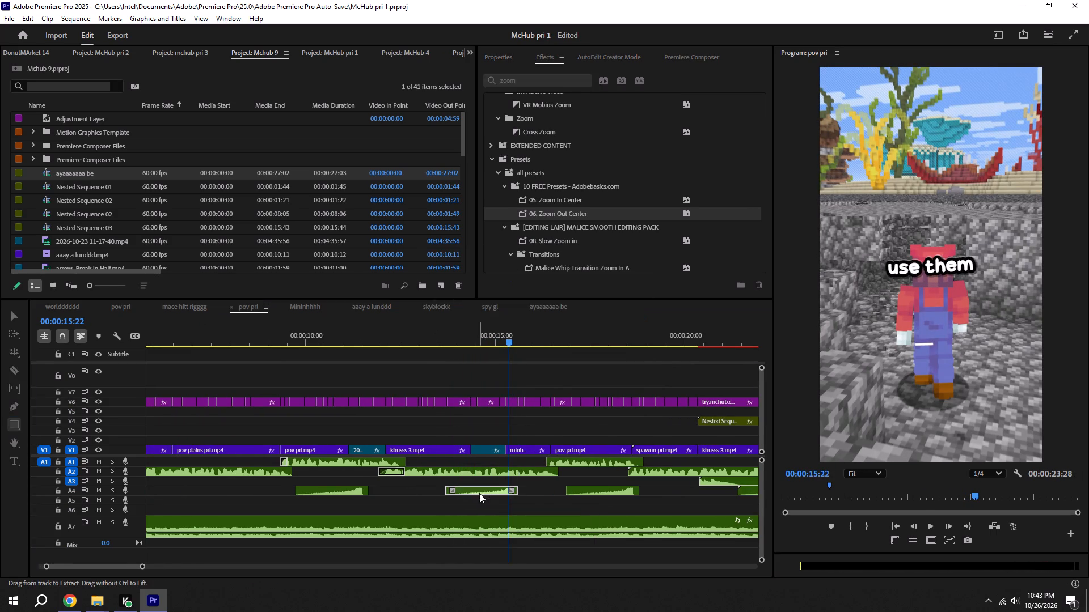
Duplicate the A4 riser under pov pri.mp4 to about 00:00:06:00, beneath priosn.mp4 and pov plains pri.mp4, and save.
alt+scroll(479, 493, down, 5)
alt+drag(380, 491, 301, 490)
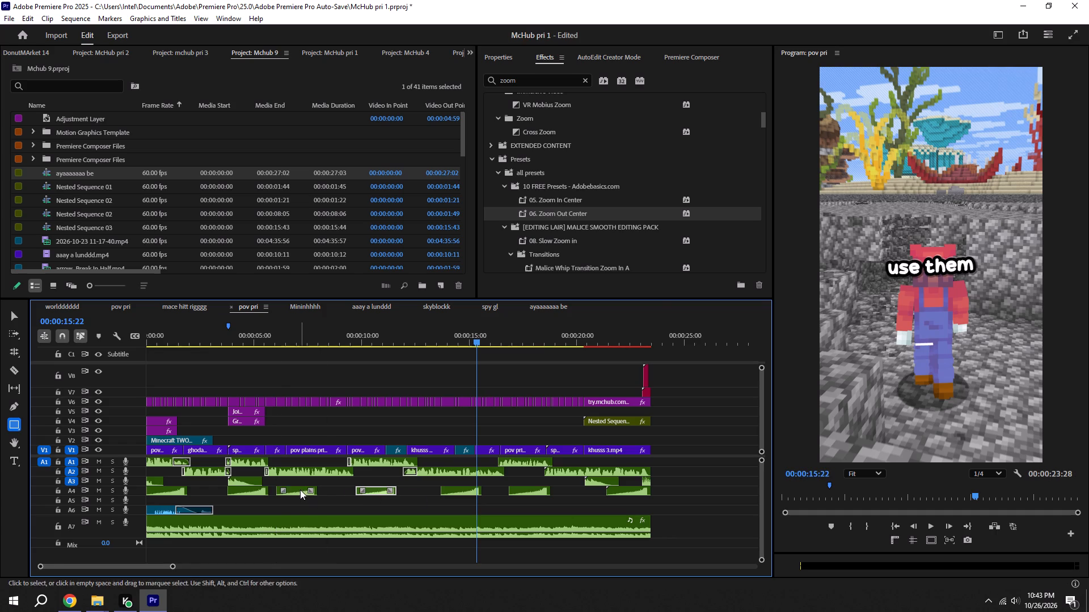
key(ctrl+s)
Play the sequence from the start to about 00:00:05:45 to check how the risers land on the cuts.
drag(276, 339, 137, 341)
key(space)
alt+scroll(199, 375, up, 11)
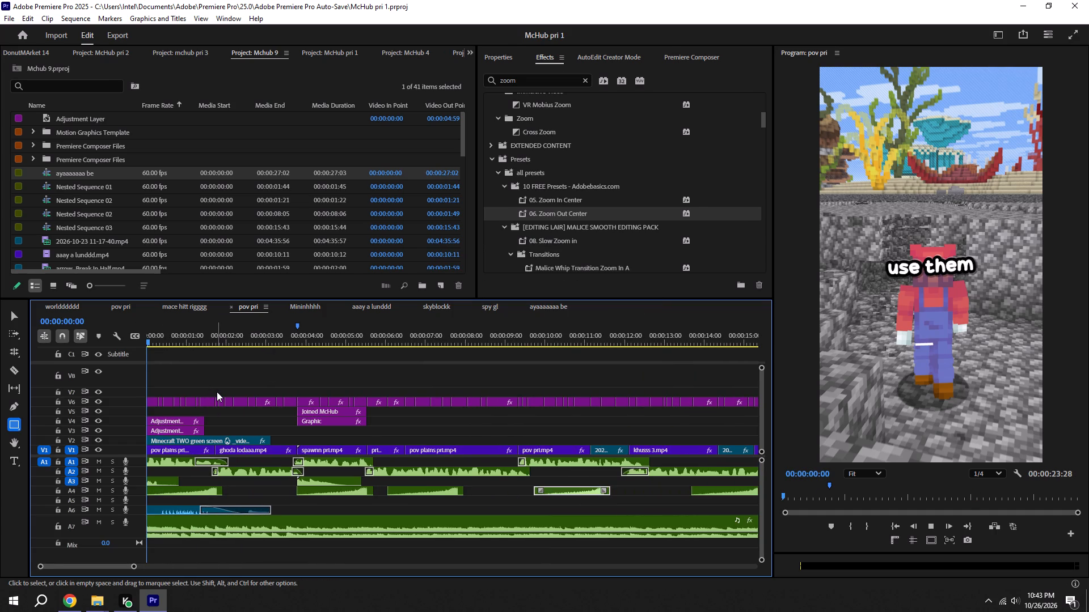
key(space)
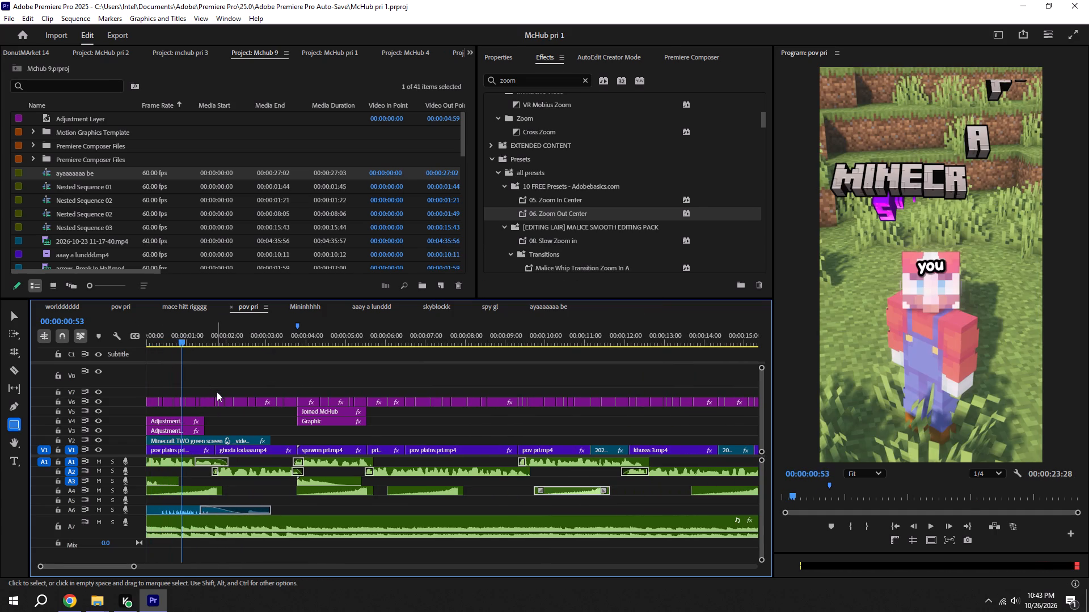
key(space)
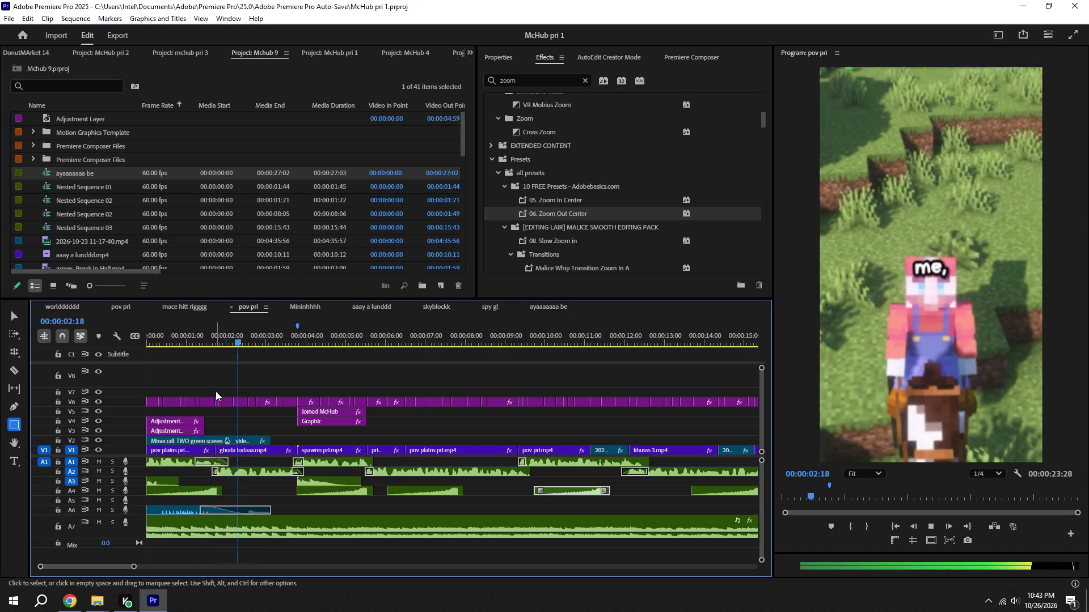
key(space)
key(space)
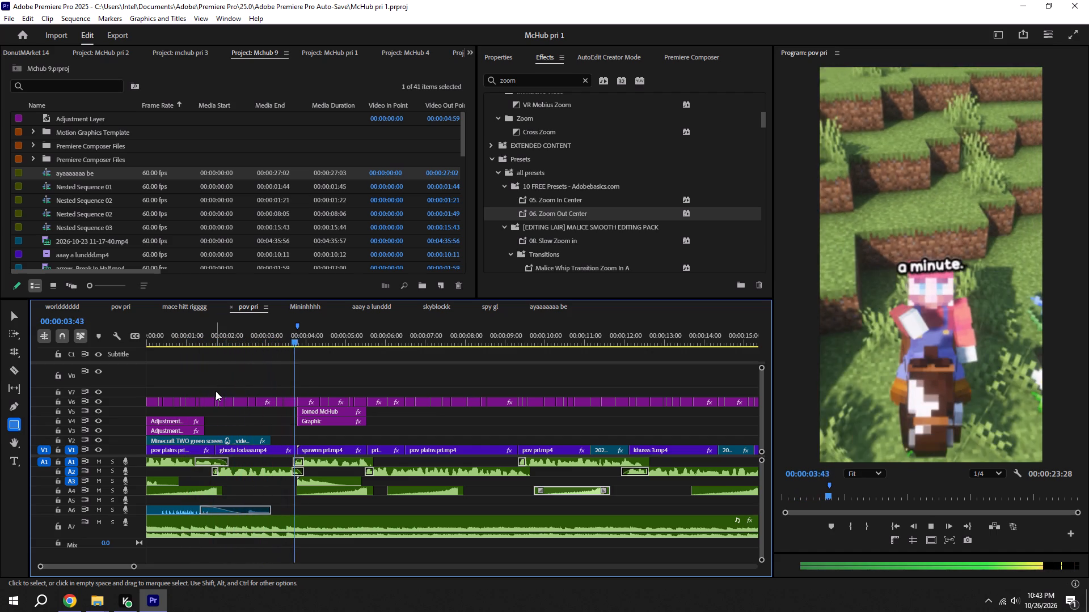
key(space)
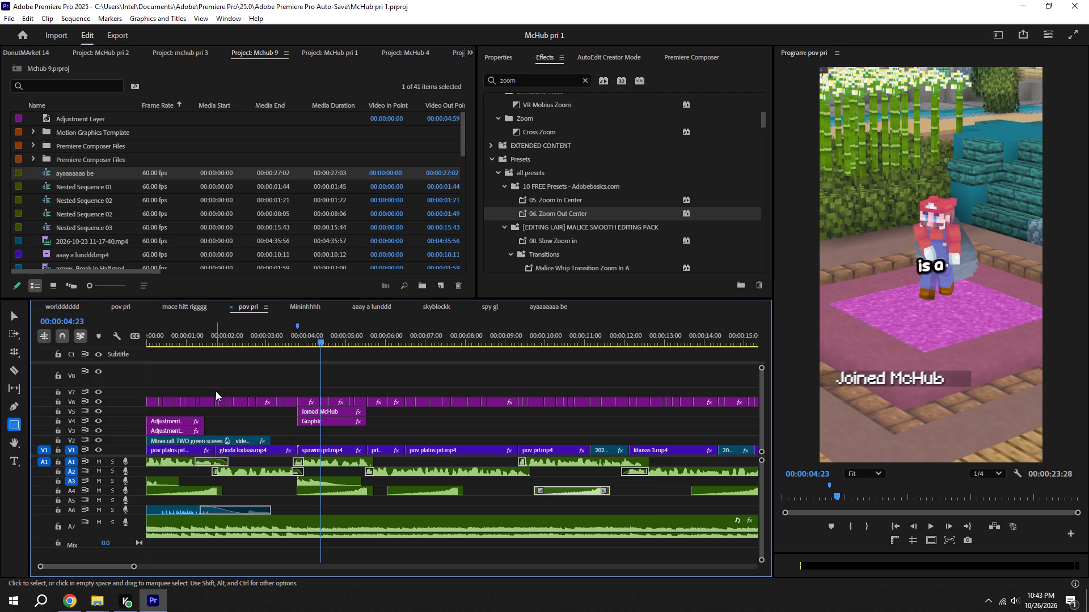
key(space)
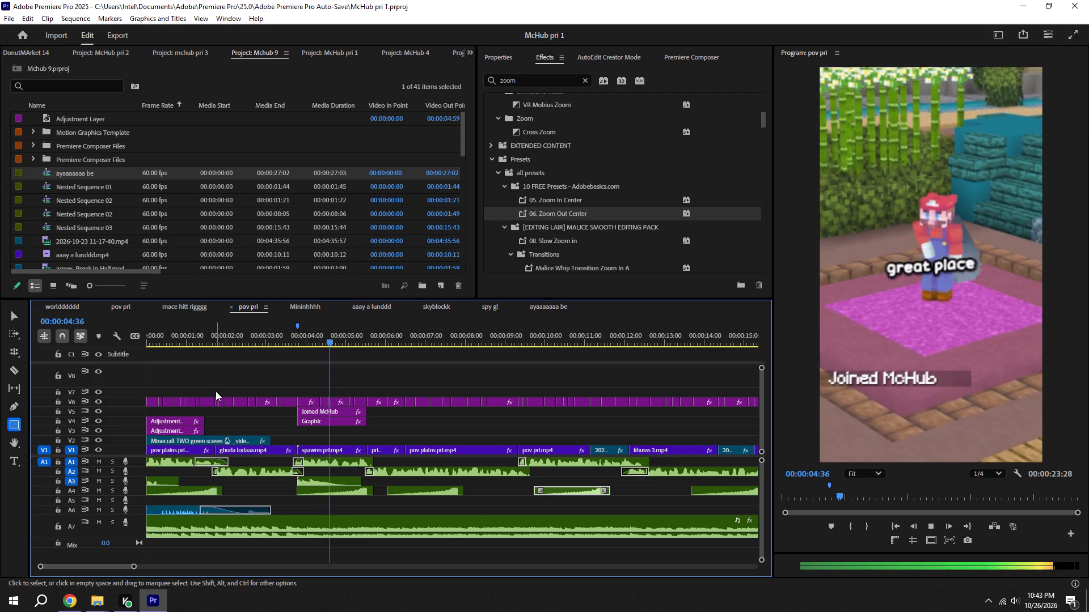
key(space)
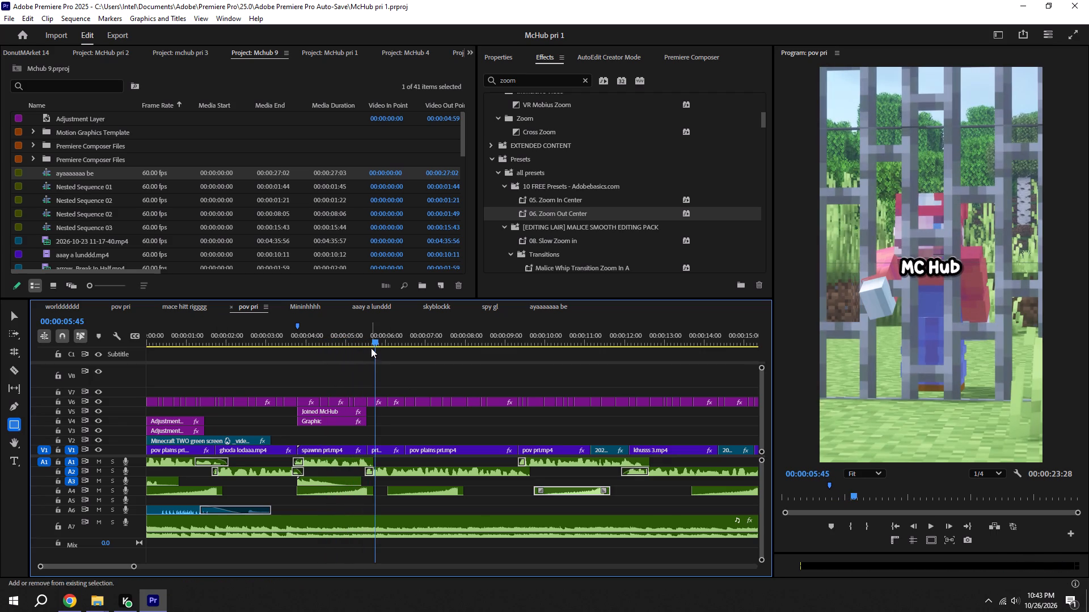
Copy the A3 sound under the spawn clip in mchub pri 3's pov pri, paste it onto A3 at about 00:00:05:33, and save.
shift+click(367, 339)
alt+scroll(373, 343, down, 5)
key(ctrl+s)
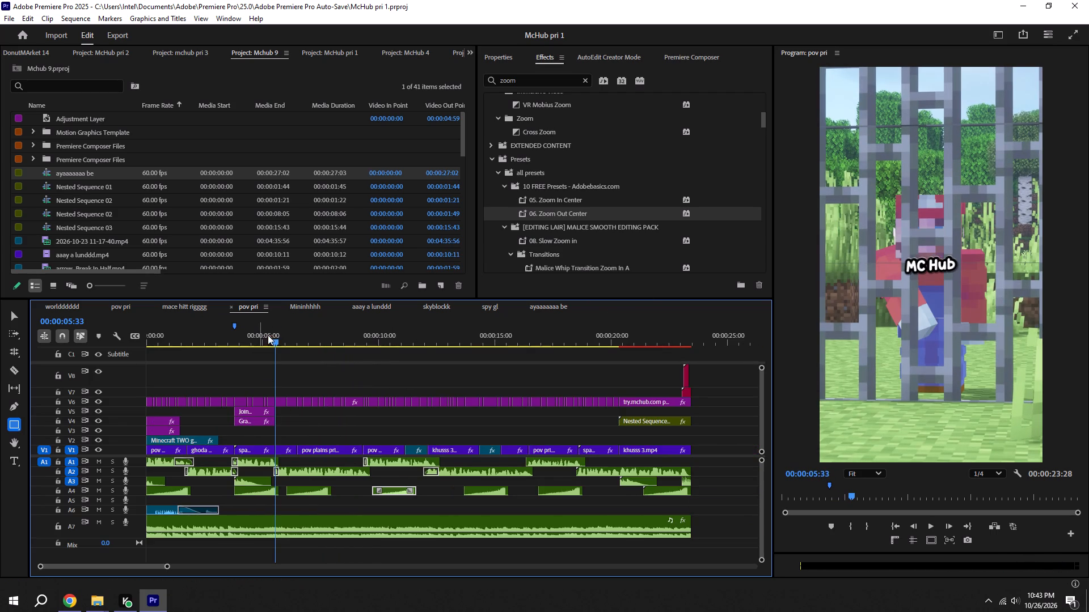
alt+scroll(385, 357, down, 4)
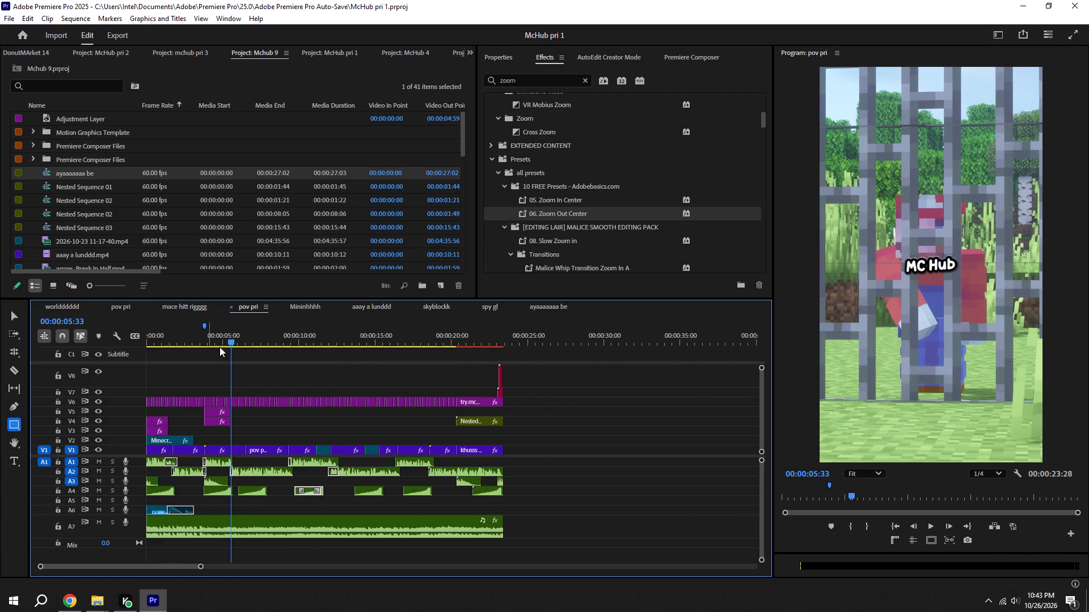
click(124, 308)
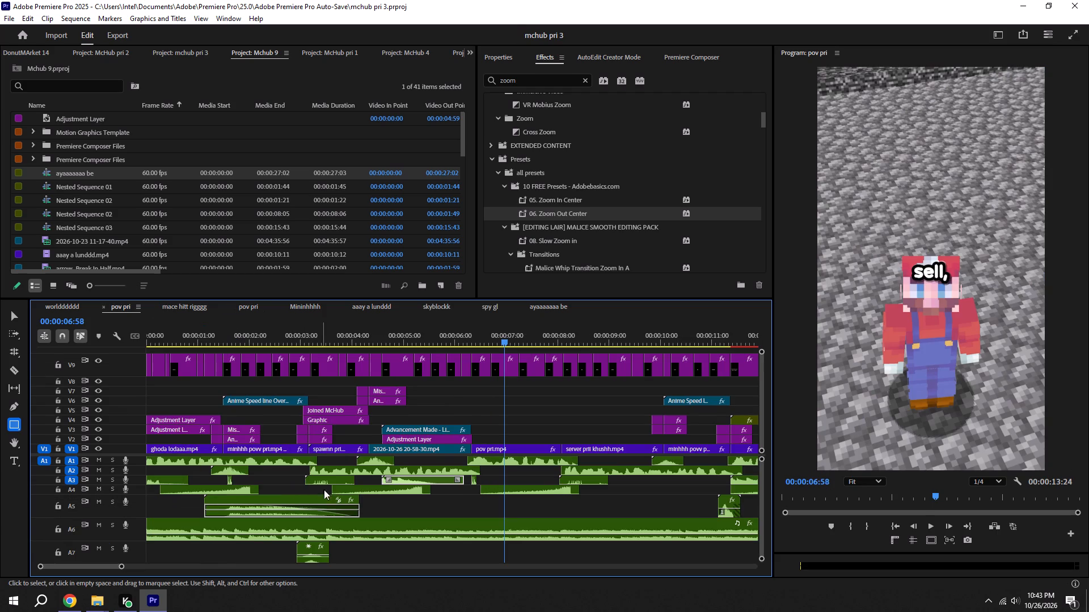
drag(315, 488, 315, 478)
key(ctrl+c)
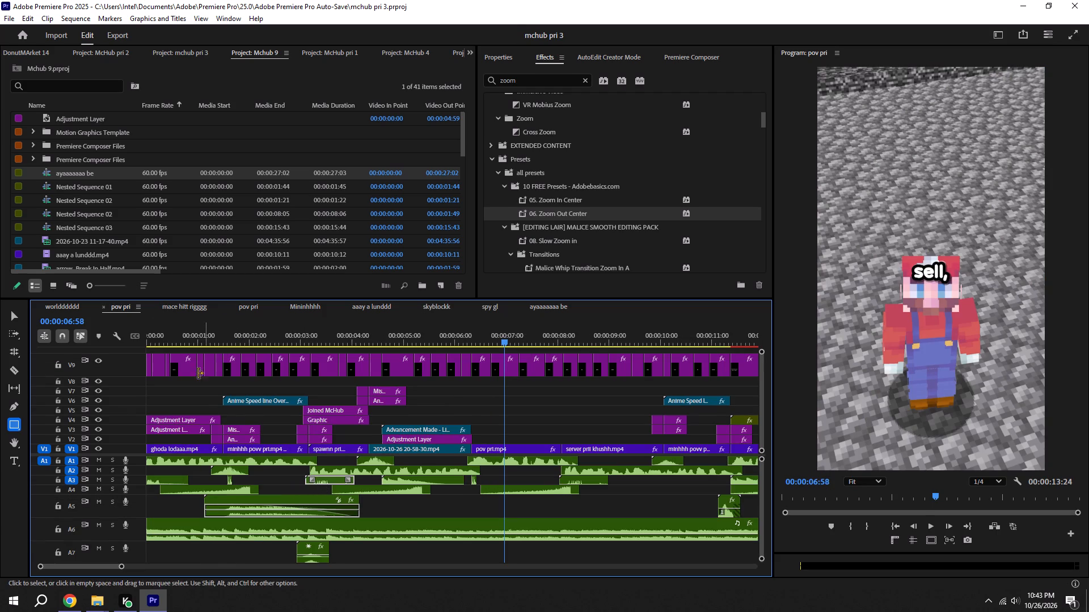
click(246, 301)
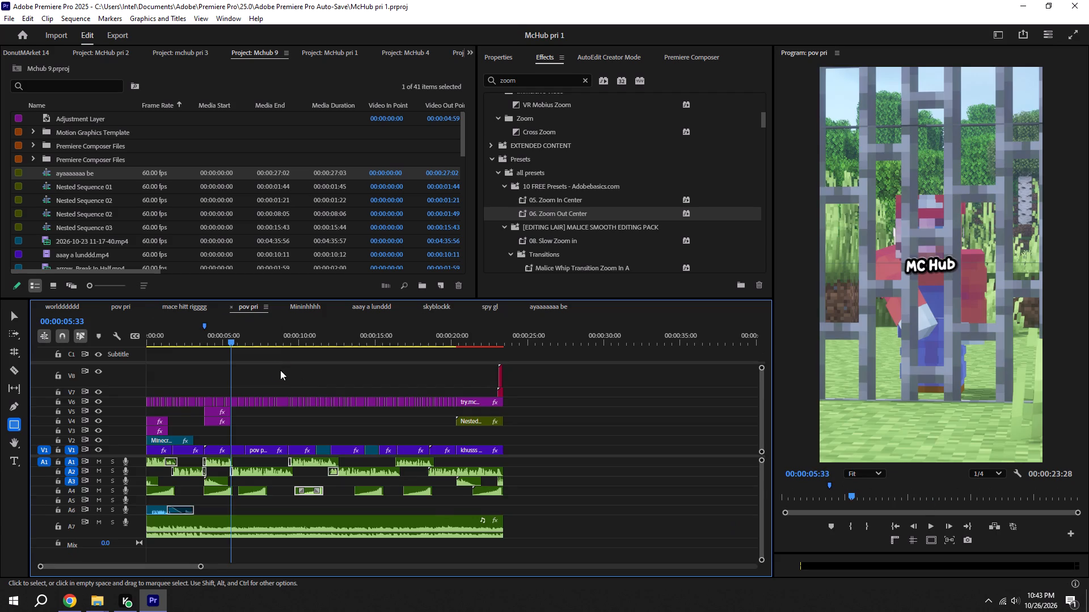
key(ctrl+v)
alt+scroll(248, 486, up, 16)
shift+click(275, 347)
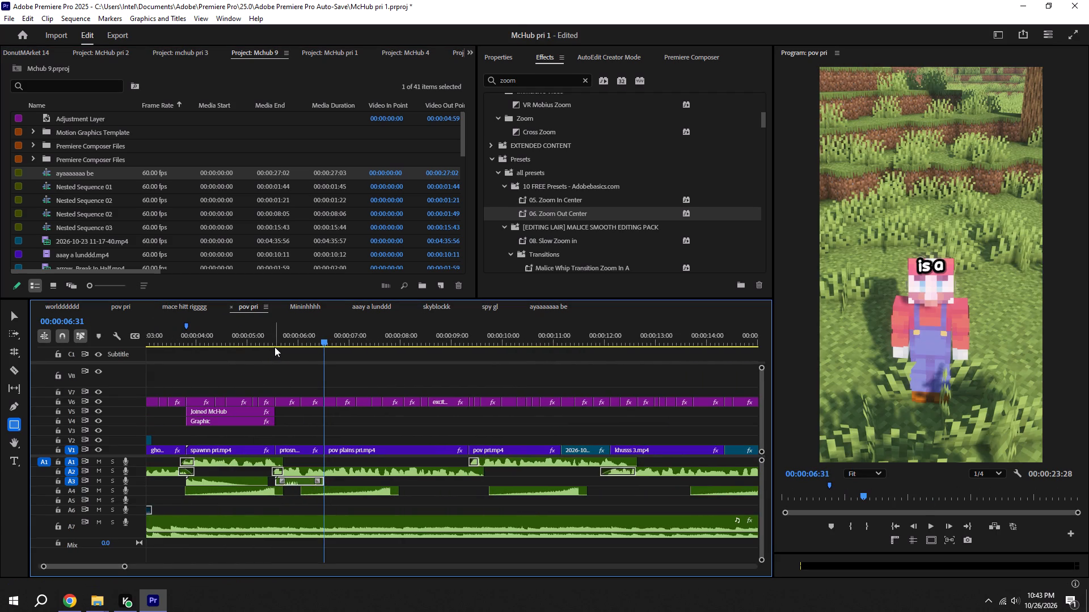
shift+click(276, 345)
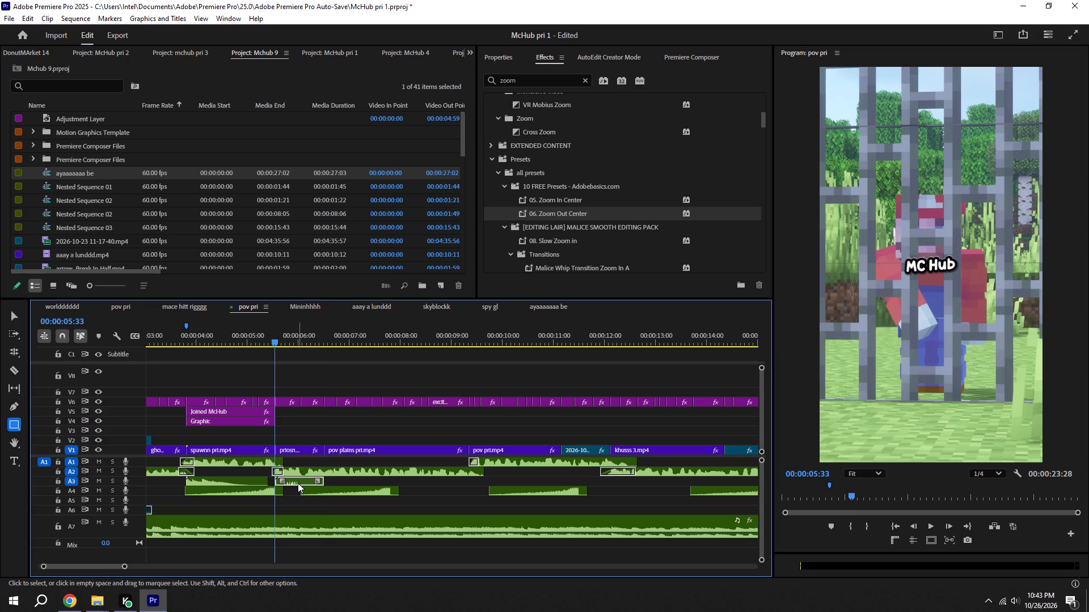
click(298, 483)
key(ctrl+s)
Check the pasted A3 sound in playback, move it to about 00:00:06:27 where pov plains pri.mp4 starts, recheck and save.
key(space)
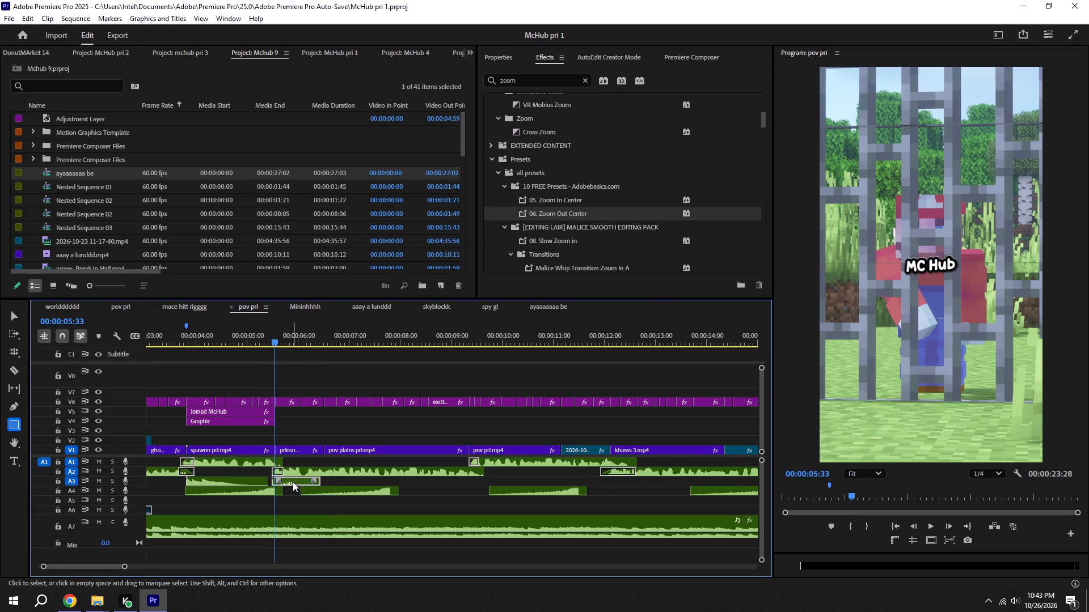
alt+scroll(293, 482, down, 5)
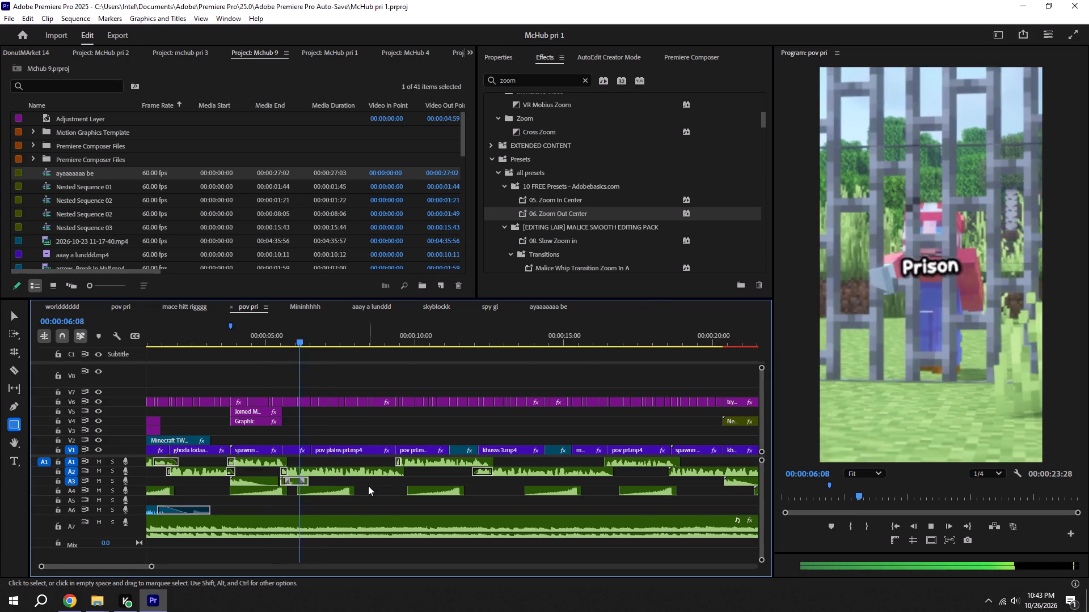
key(ctrl+s)
drag(277, 341, 206, 338)
key(space)
scroll(206, 338, down, 5)
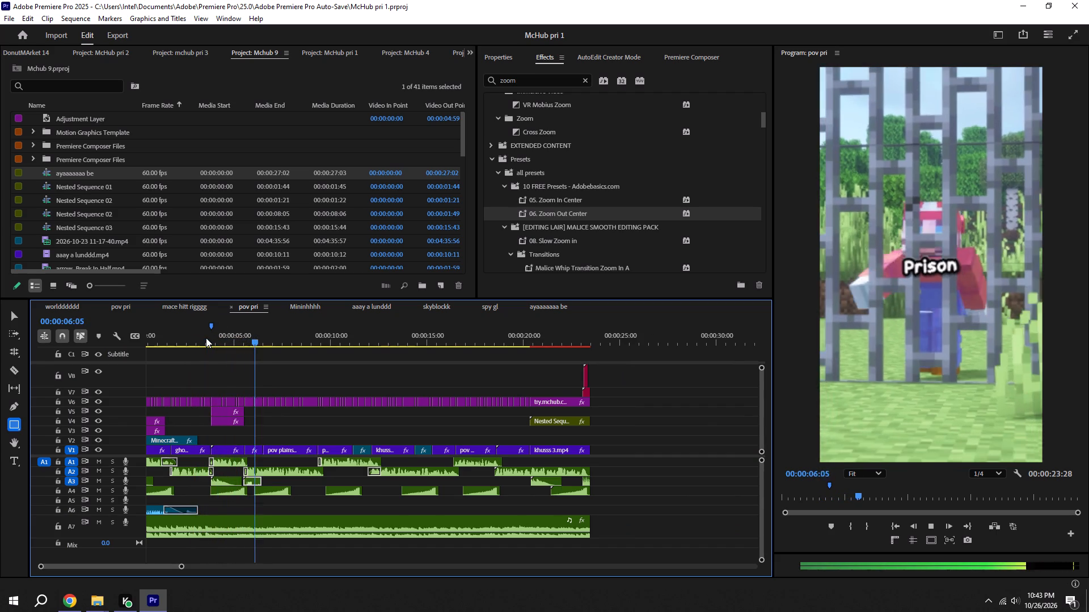
key(space)
alt+scroll(263, 419, up, 10)
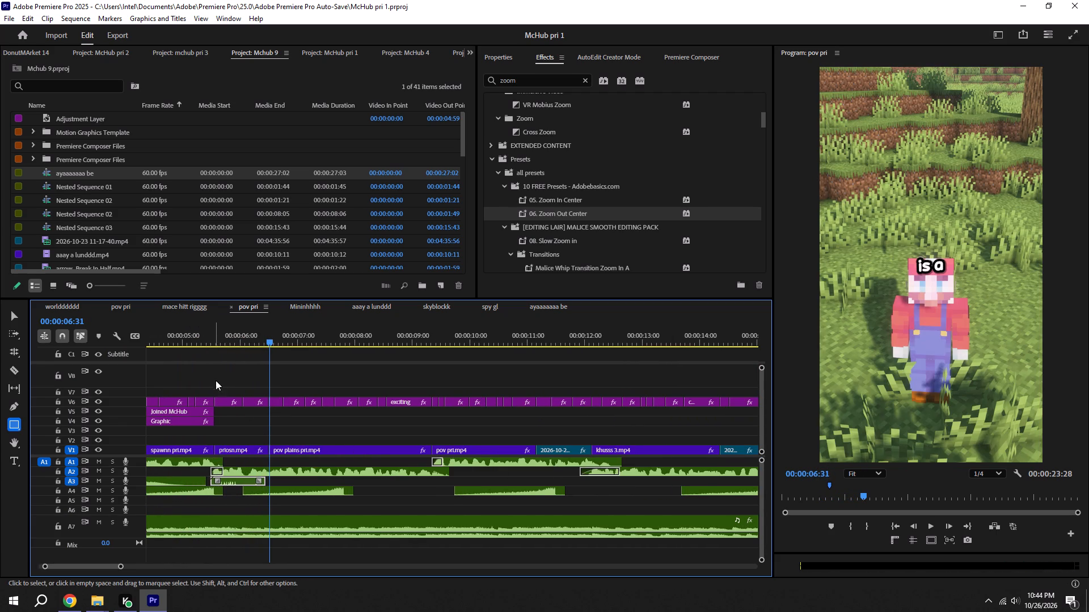
key(space)
key(space)
drag(244, 481, 256, 481)
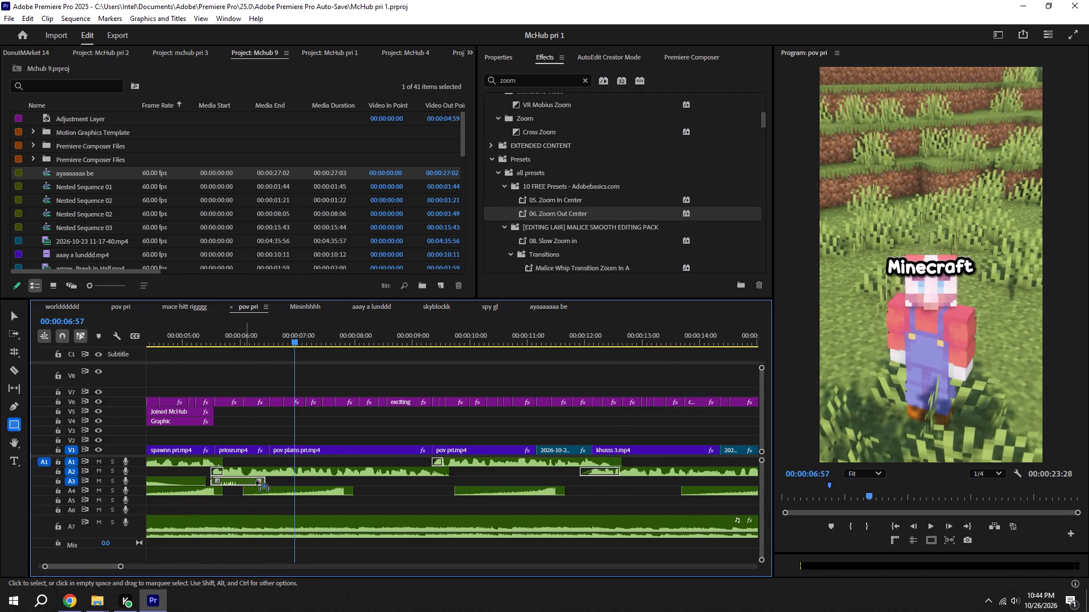
drag(256, 481, 287, 481)
drag(280, 479, 291, 479)
key(ctrl+s)
click(254, 335)
key(space)
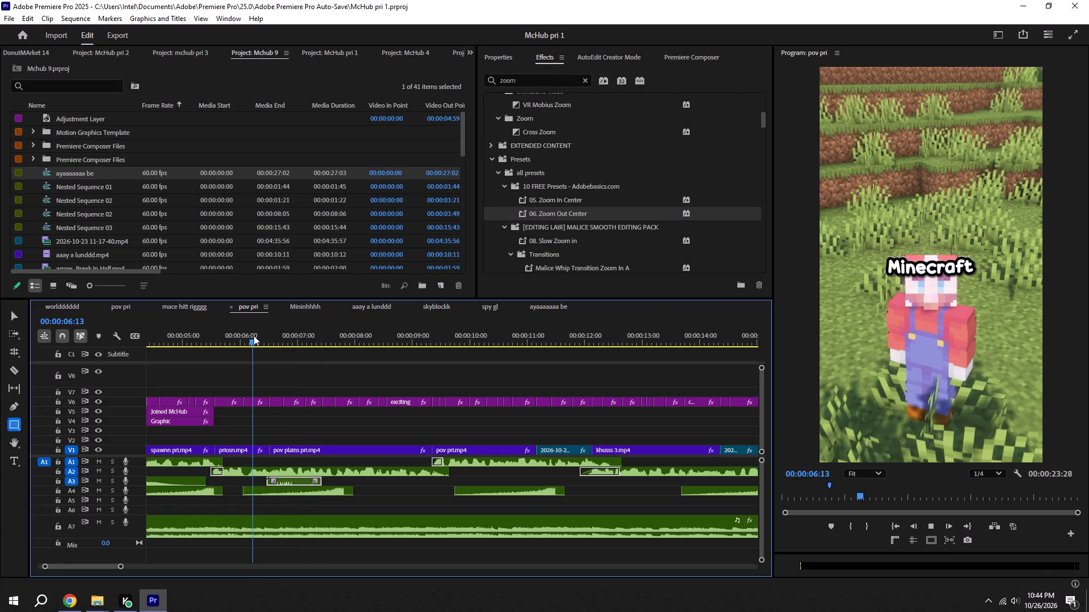
key(ctrl+s)
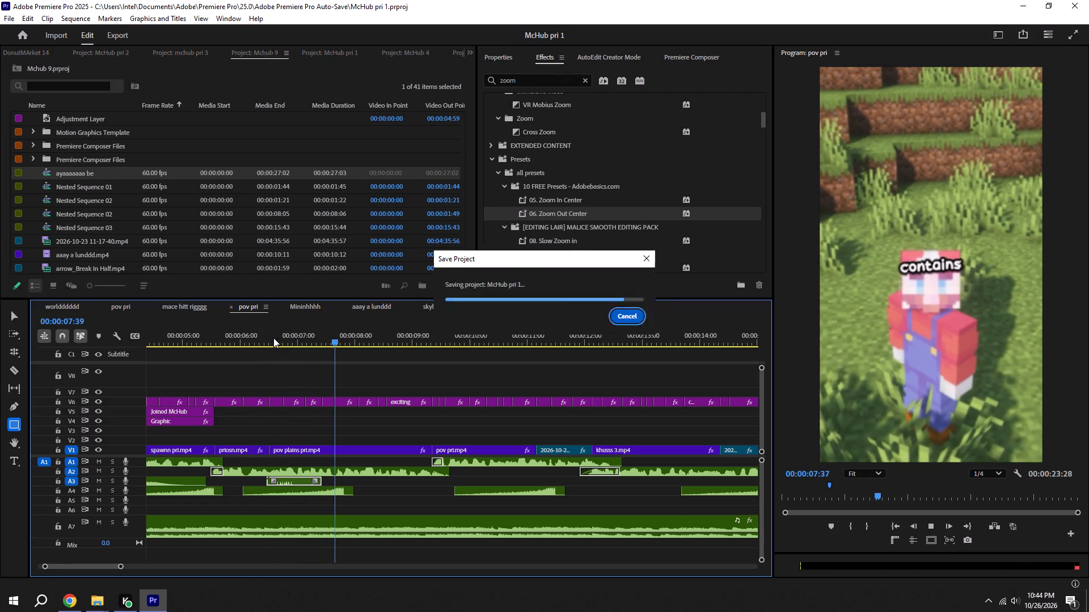
Save, and copy the very short A3 sound at about 00:00:01:35 in mchub pri 3's pov pri sequence.
shift+drag(237, 340, 212, 341)
key(ctrl+s)
alt+scroll(238, 405, down, 2)
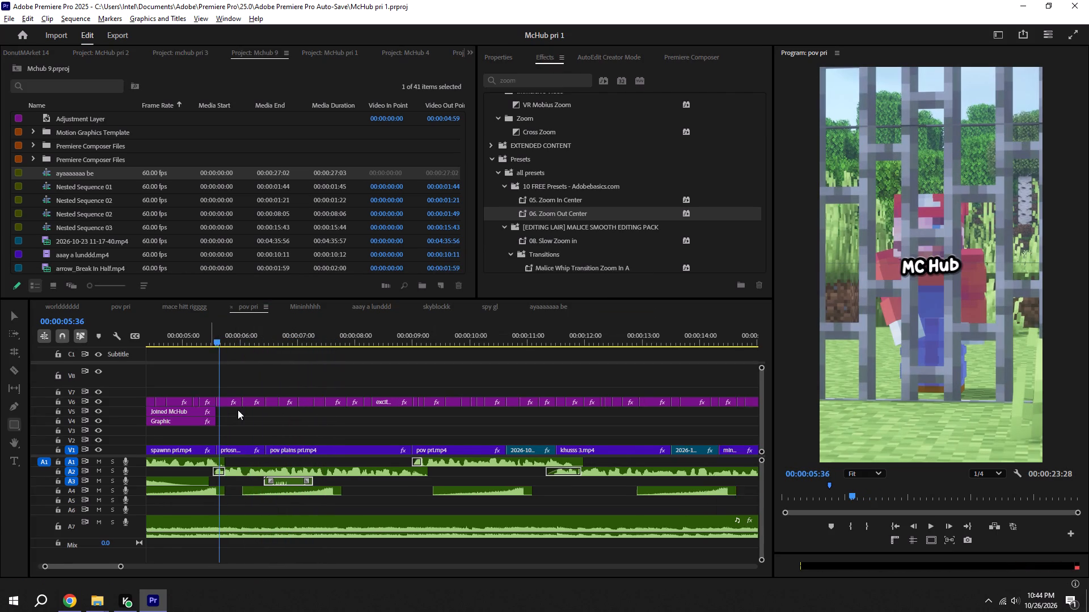
alt+scroll(238, 410, down, 4)
key(ctrl+s)
click(125, 309)
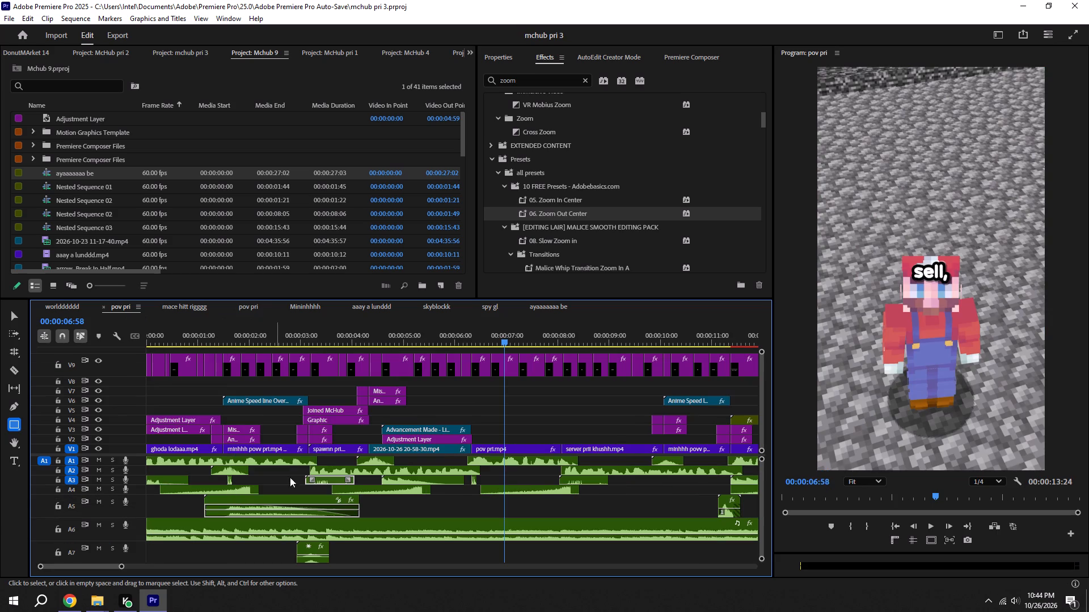
drag(245, 478, 224, 482)
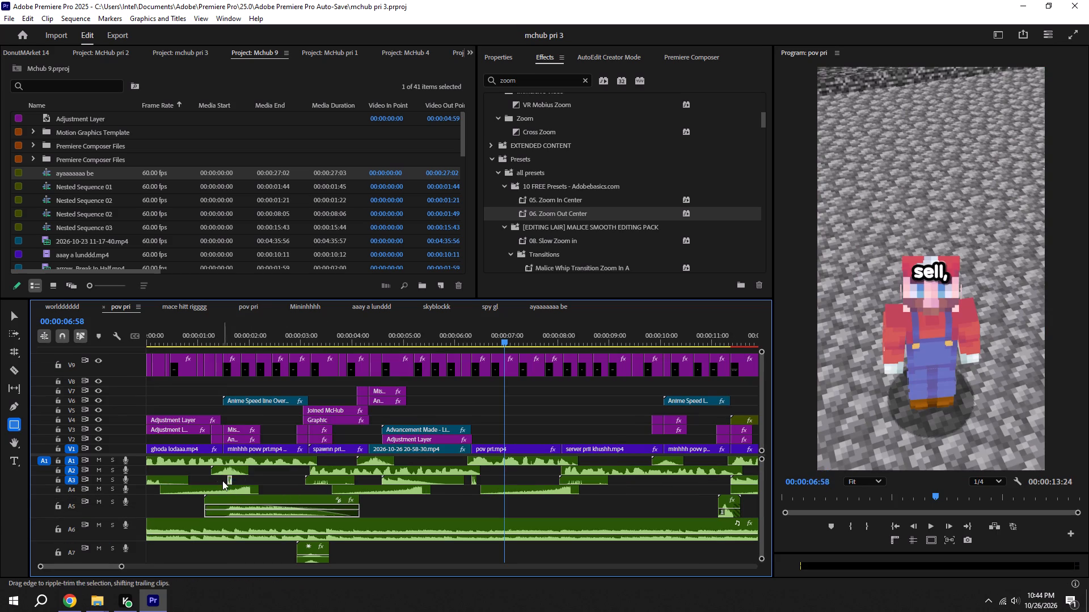
key(ctrl+c)
Paste the copied short sound onto A3 at 00:00:05:33 in McHub pri 1's pov pri, where priosn.mp4 begins, and save.
click(251, 305)
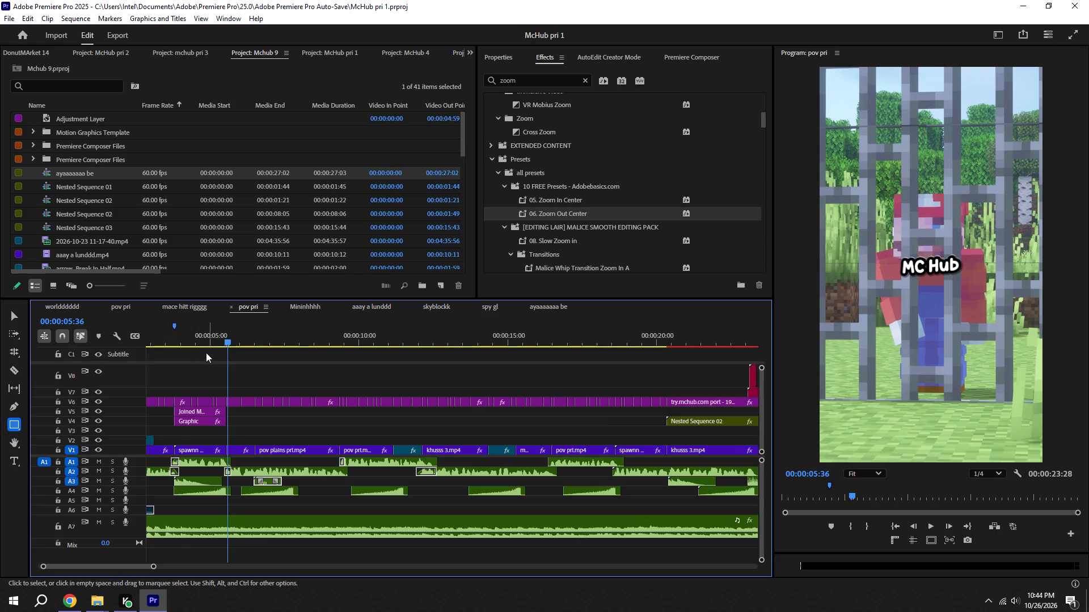
shift+drag(184, 341, 179, 341)
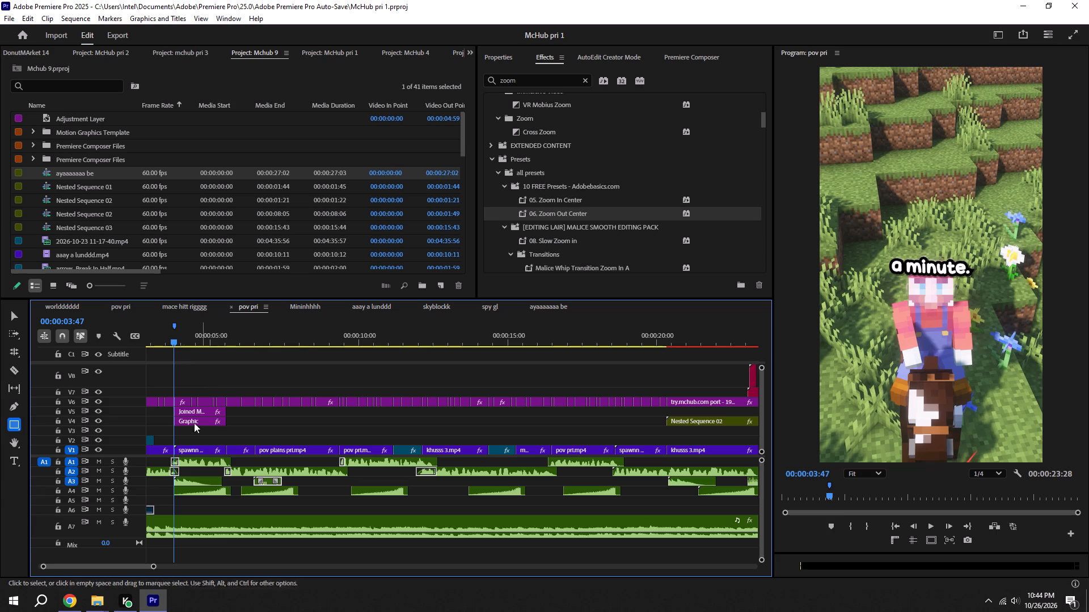
shift+click(220, 368)
shift+click(222, 359)
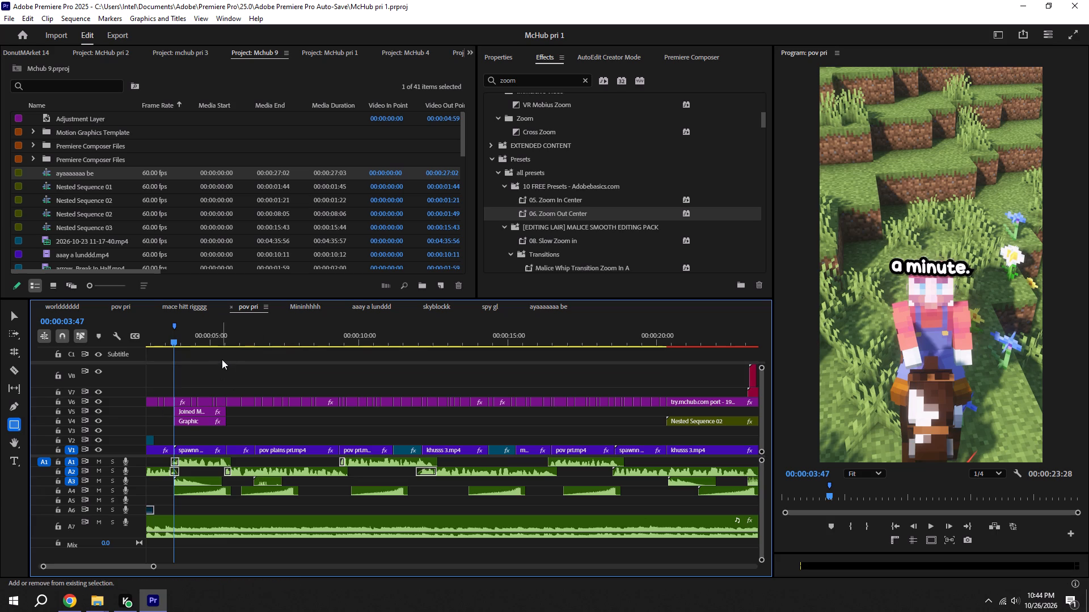
shift+drag(221, 338, 226, 337)
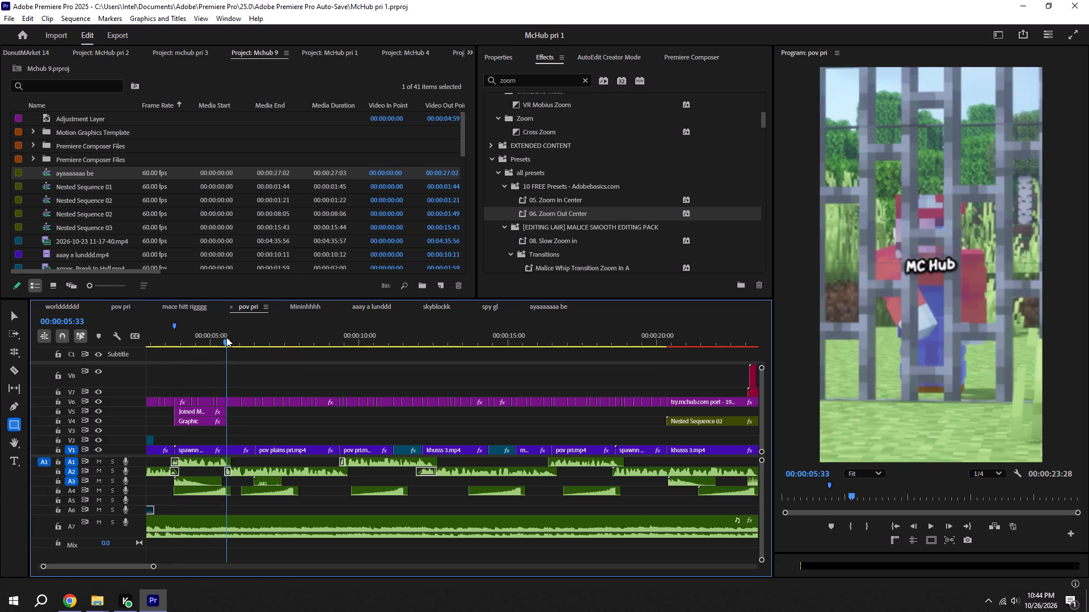
key(ctrl+v)
key(ctrl+s)
alt+scroll(223, 441, up, 8)
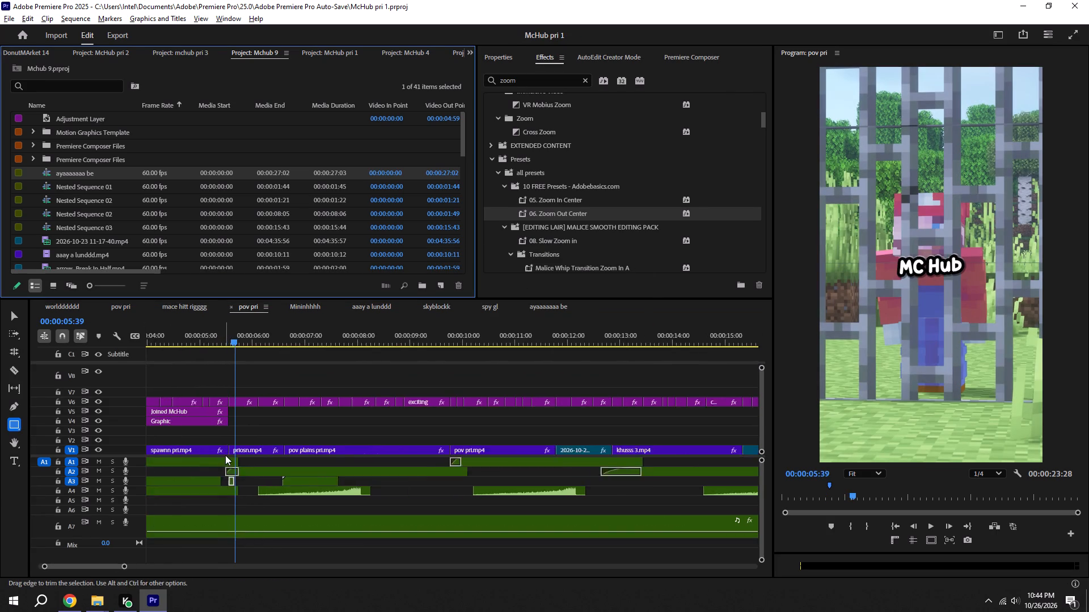
alt+scroll(225, 455, up, 7)
key(ctrl+s)
Replay the spawn, prison and plains clips up to about 00:00:09:01 to check the added sounds.
drag(231, 337, 115, 336)
alt+scroll(192, 377, down, 5)
key(space)
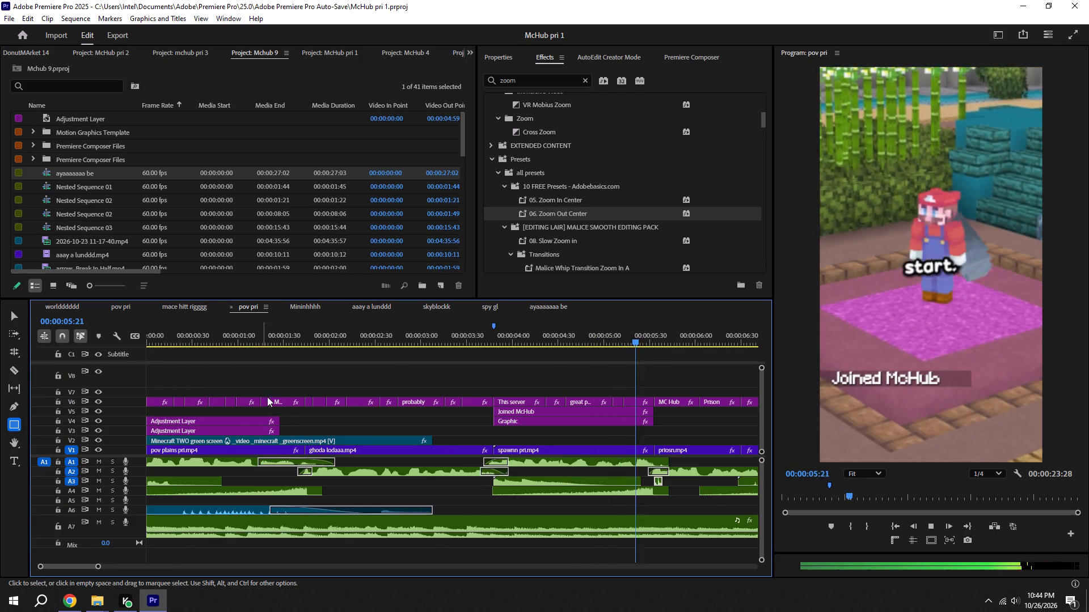
scroll(387, 421, down, 5)
alt+scroll(447, 427, down, 5)
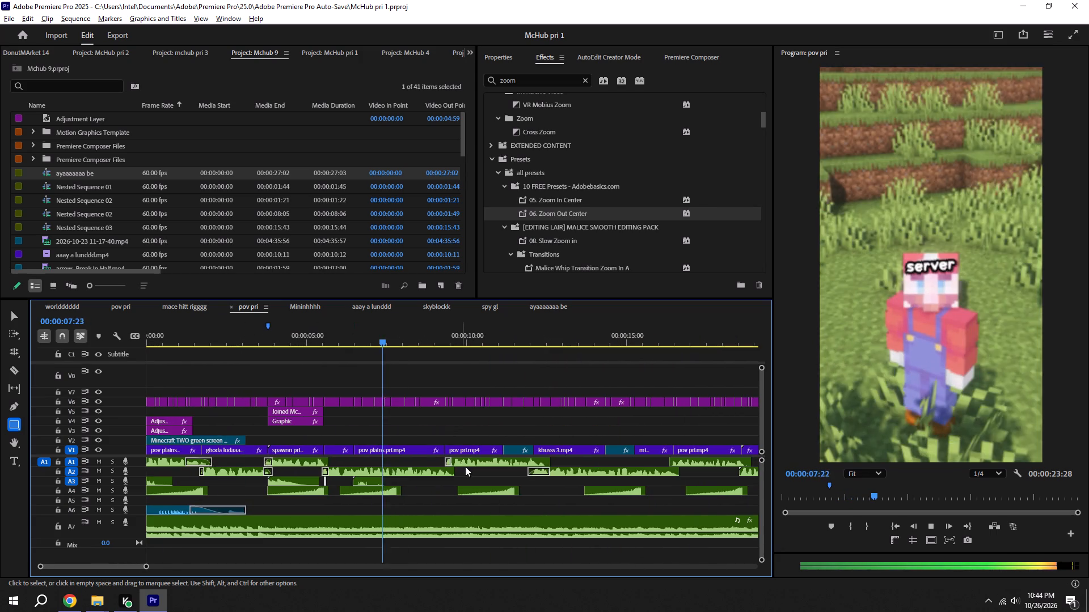
key(space)
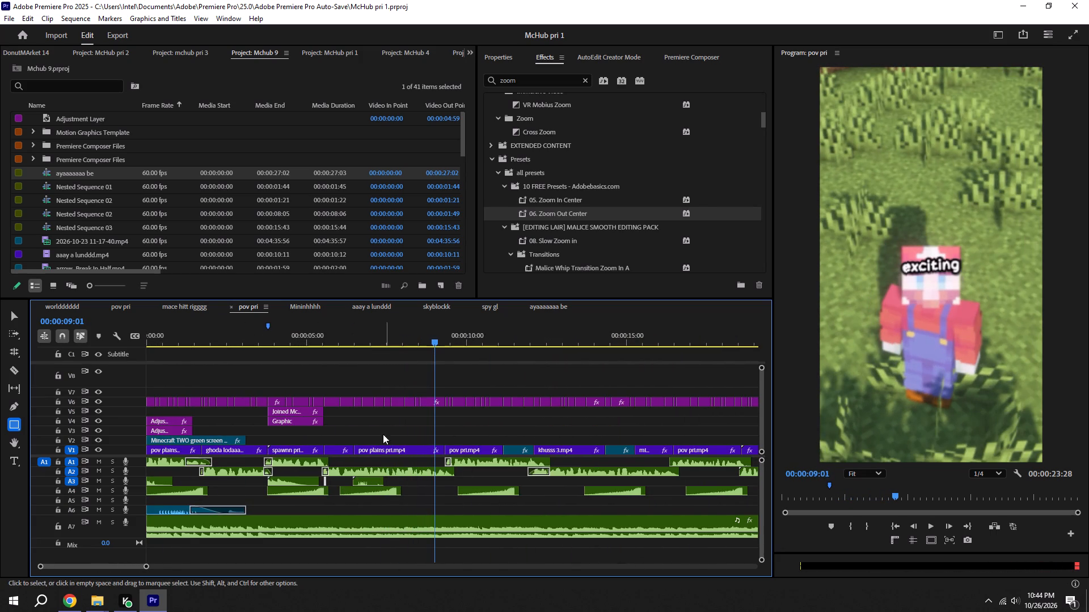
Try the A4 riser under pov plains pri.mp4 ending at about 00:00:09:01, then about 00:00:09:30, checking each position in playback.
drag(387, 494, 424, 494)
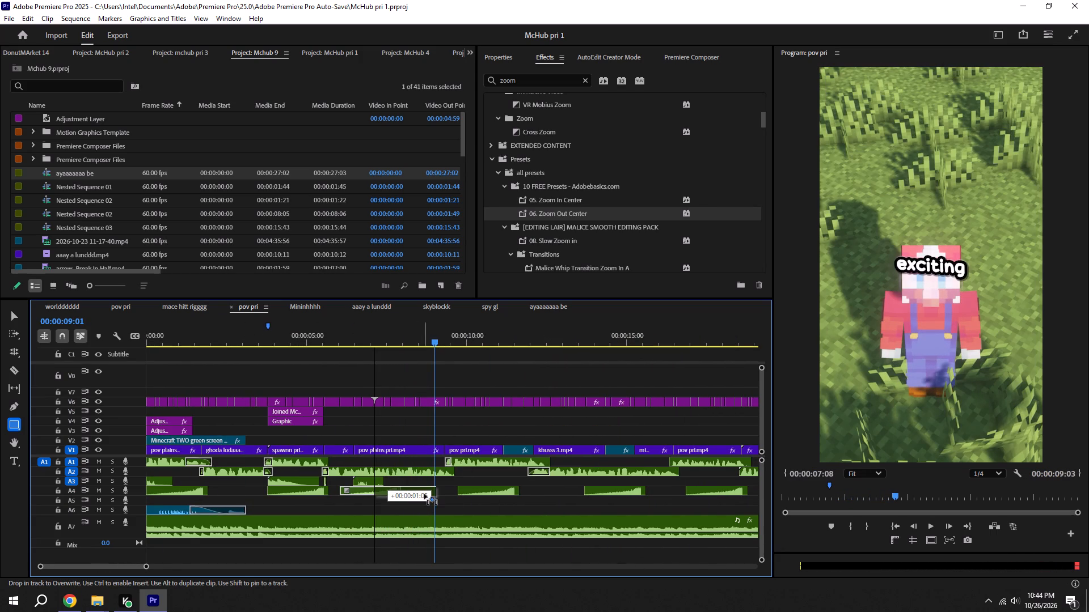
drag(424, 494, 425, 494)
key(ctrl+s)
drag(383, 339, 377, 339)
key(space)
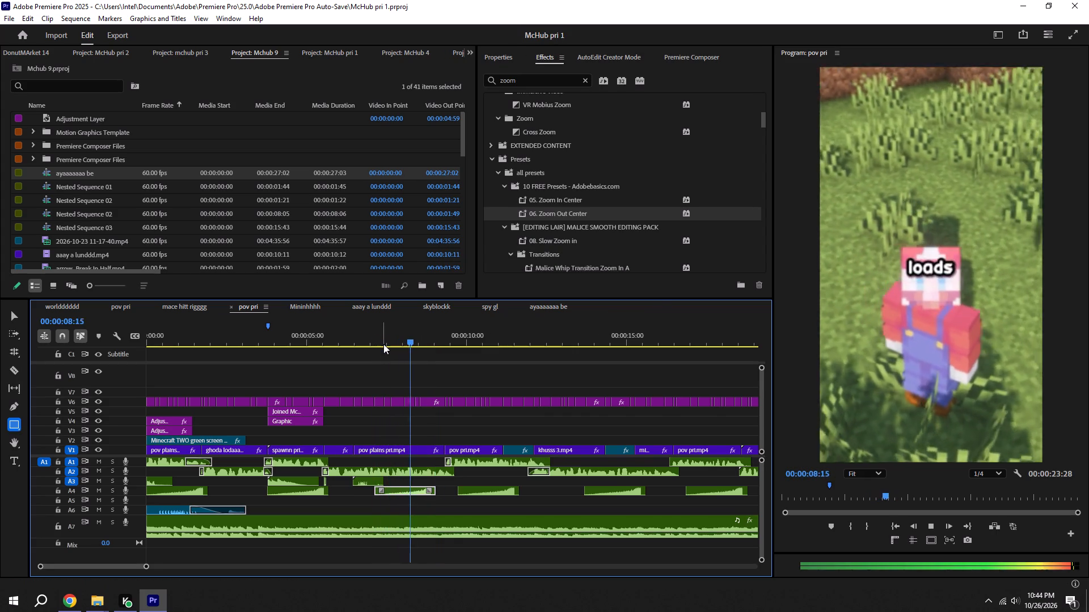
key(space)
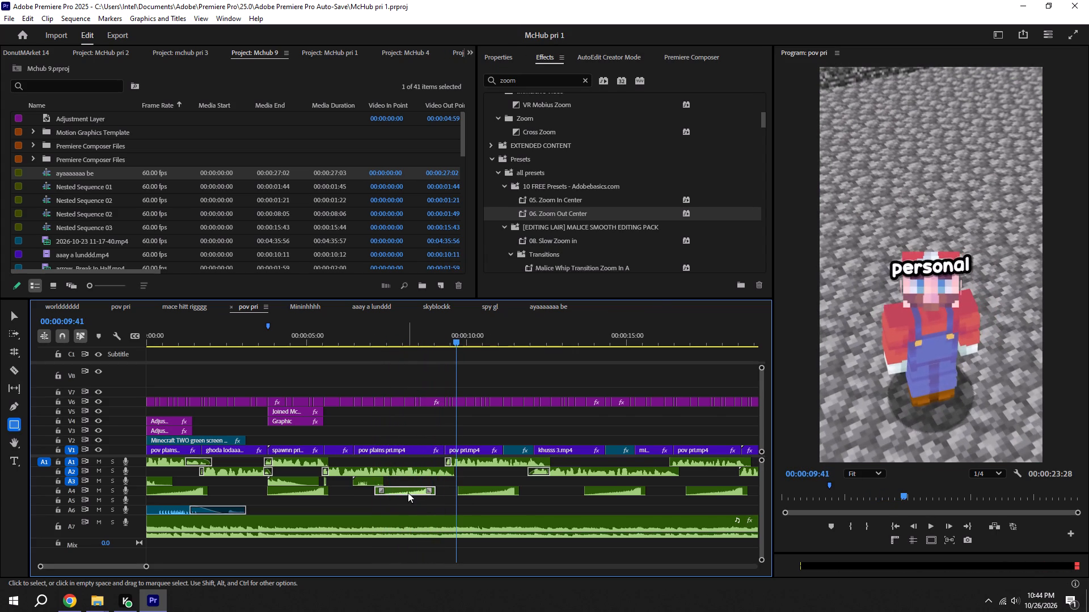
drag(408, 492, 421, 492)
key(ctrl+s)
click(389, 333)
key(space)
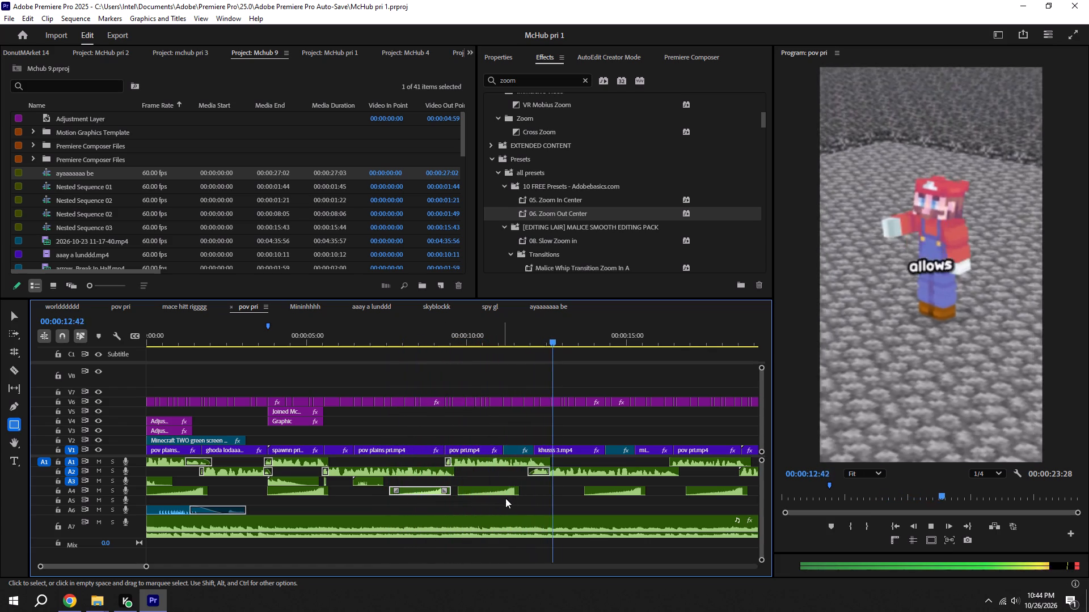
Delete the A4 riser that ends at the cut from pov plains pri.mp4 to pov pri.mp4, and save.
key(ctrl+s)
click(416, 494)
key(BackSpace)
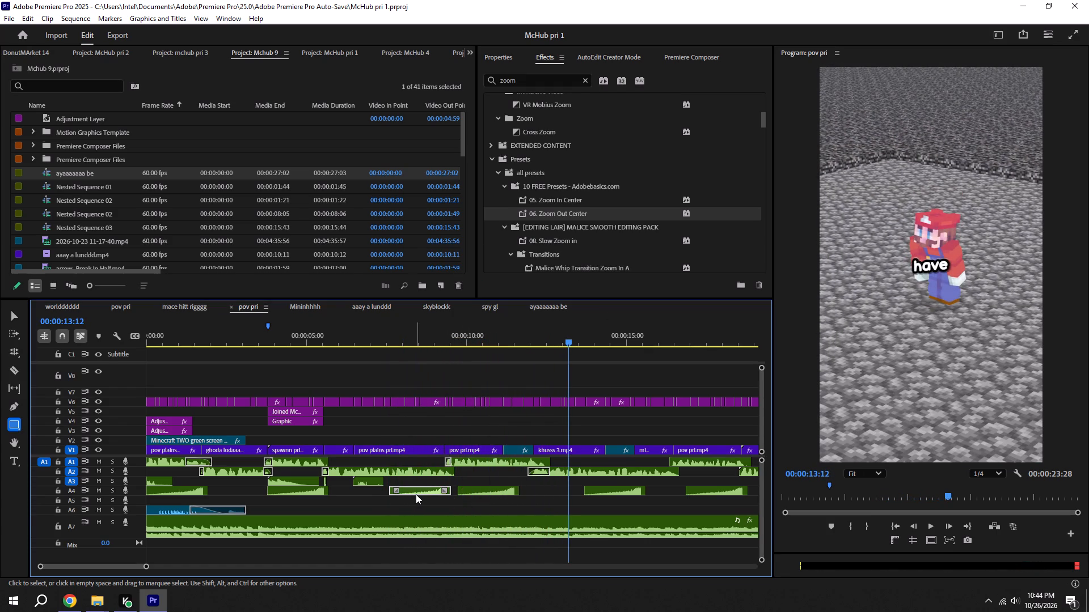
key(ctrl+s)
alt+scroll(416, 489, down, 7)
key(ctrl+s)
Play the sequence from its beginning, then replay from the pov pri.mp4 cut at about 00:00:09:20 to about 00:00:12:30.
drag(309, 334, 158, 323)
key(space)
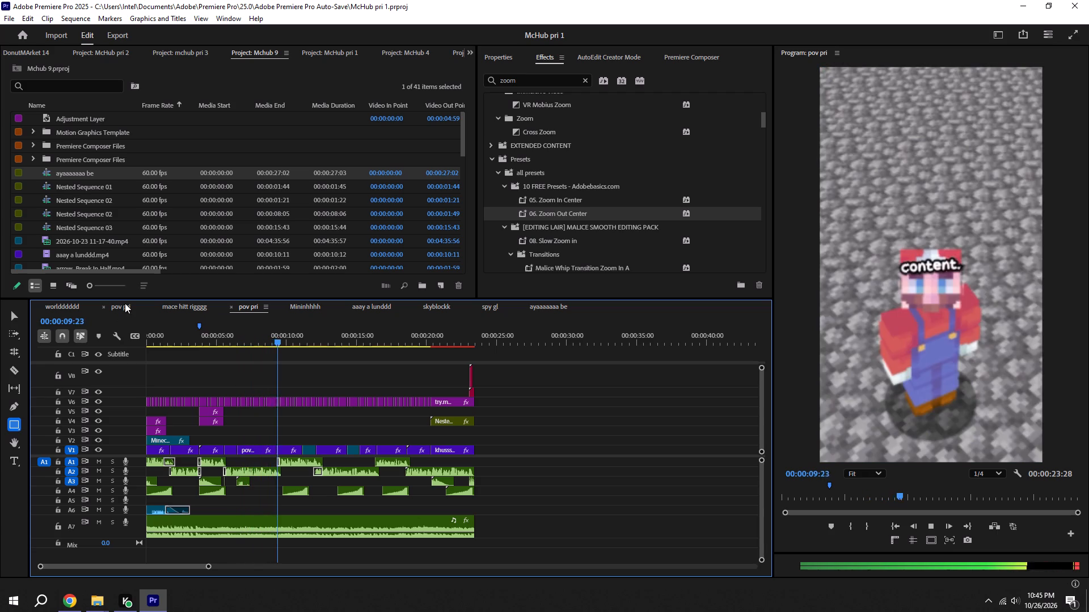
key(space)
alt+scroll(295, 457, up, 10)
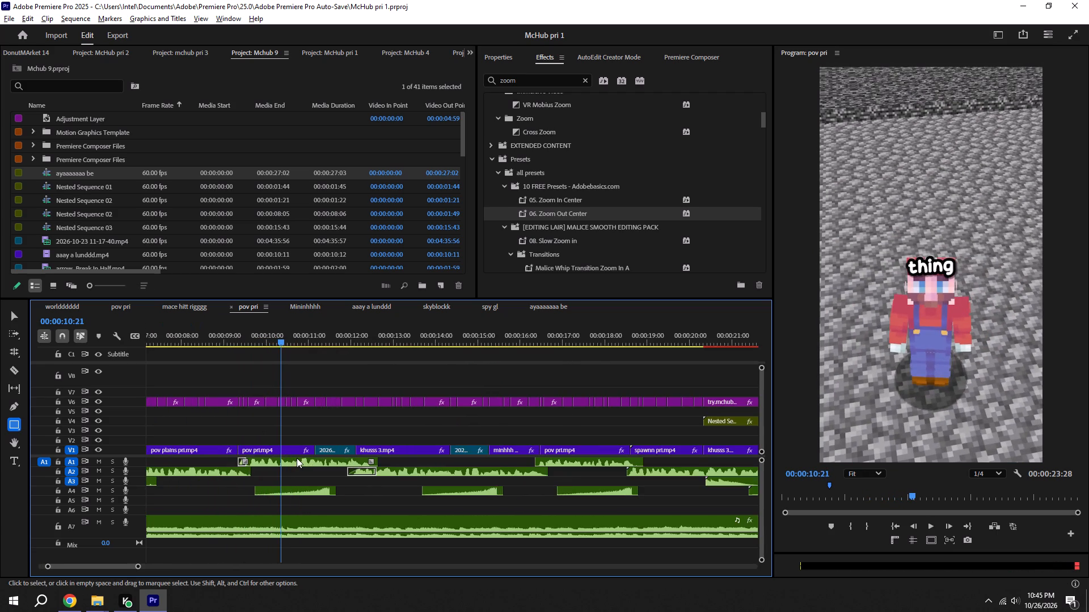
alt+scroll(297, 457, up, 6)
key(ctrl+s)
scroll(243, 405, up, 10)
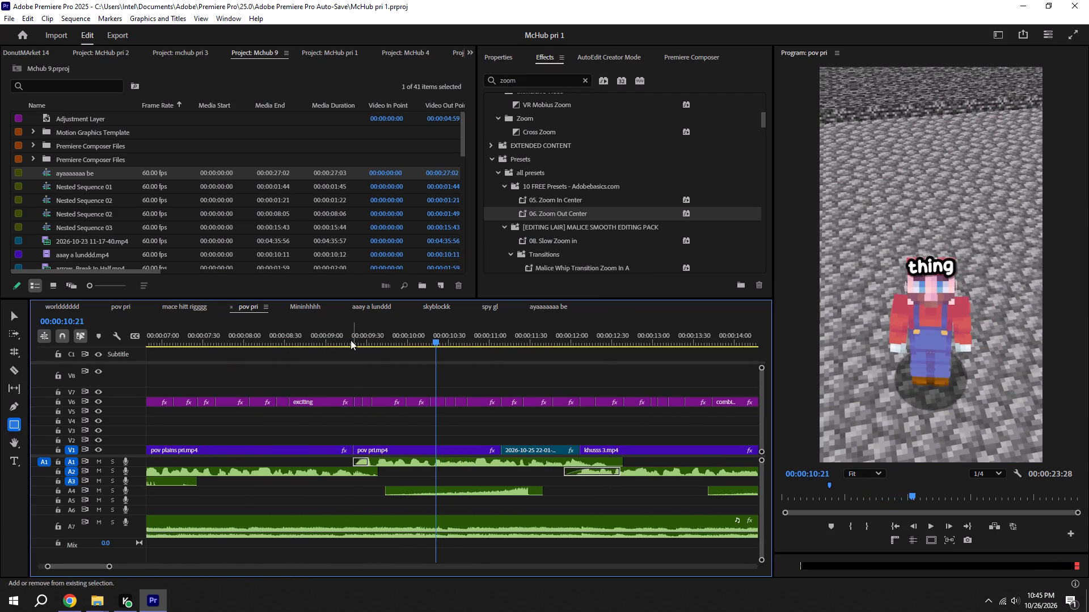
shift+click(352, 333)
key(ctrl+s)
alt+scroll(331, 390, down, 6)
key(ctrl+s)
key(space)
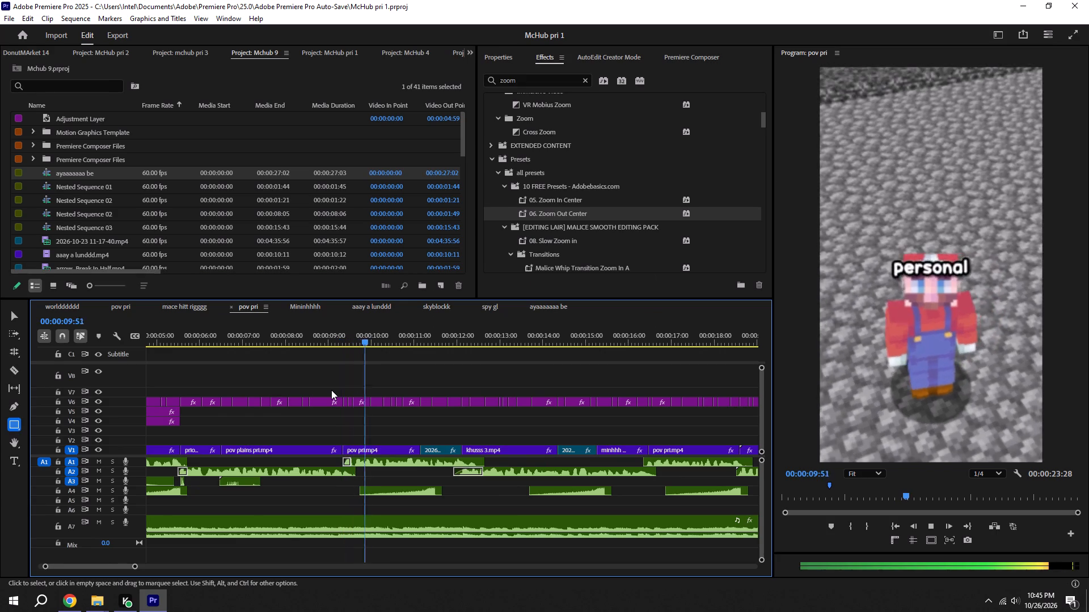
key(ctrl+s)
key(space)
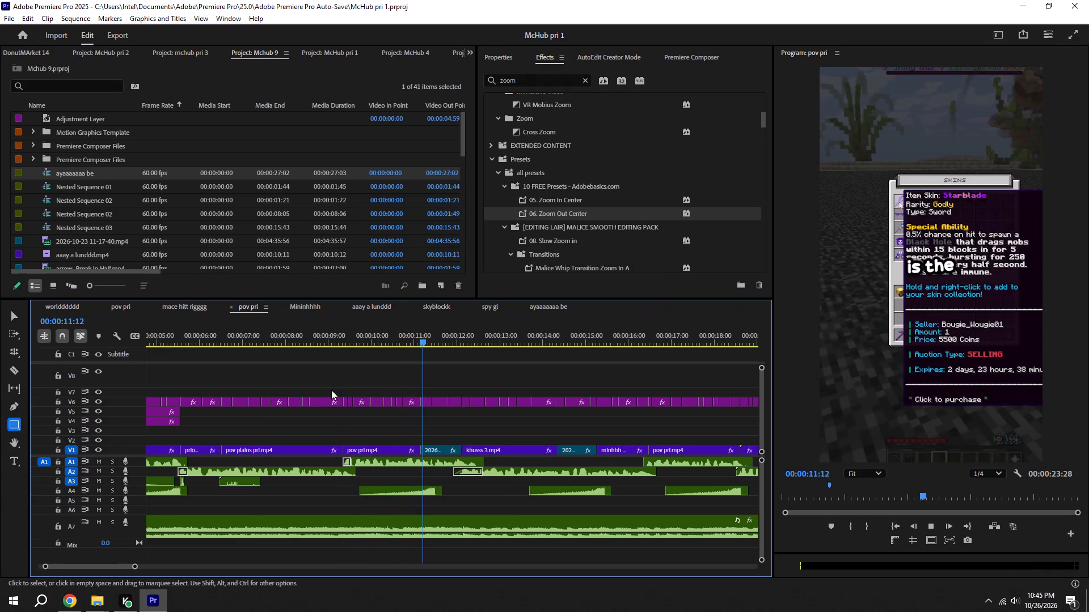
key(space)
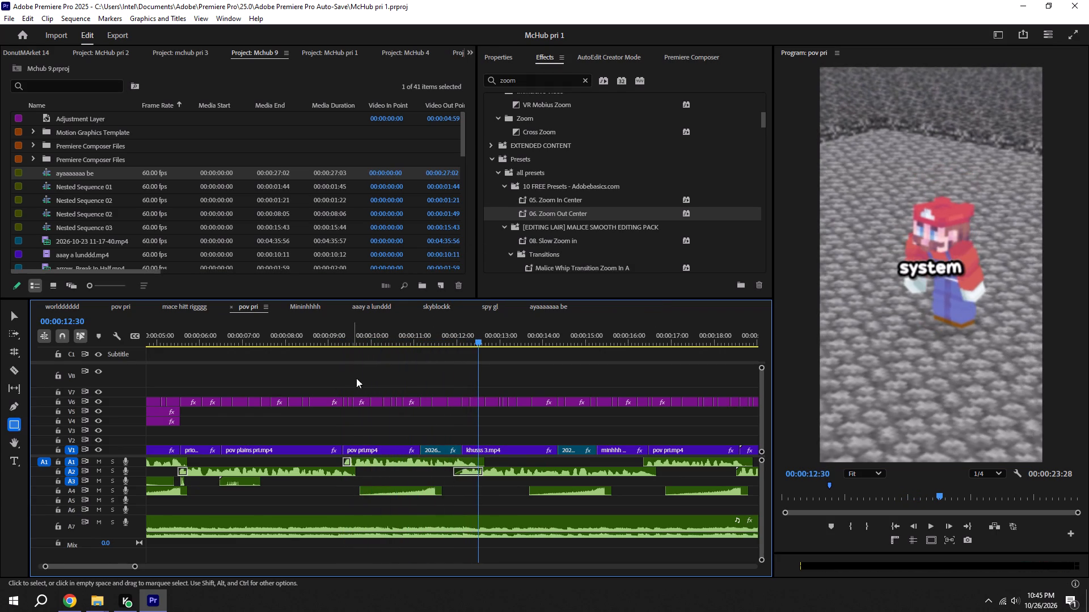
shift+click(419, 345)
alt+scroll(427, 386, up, 4)
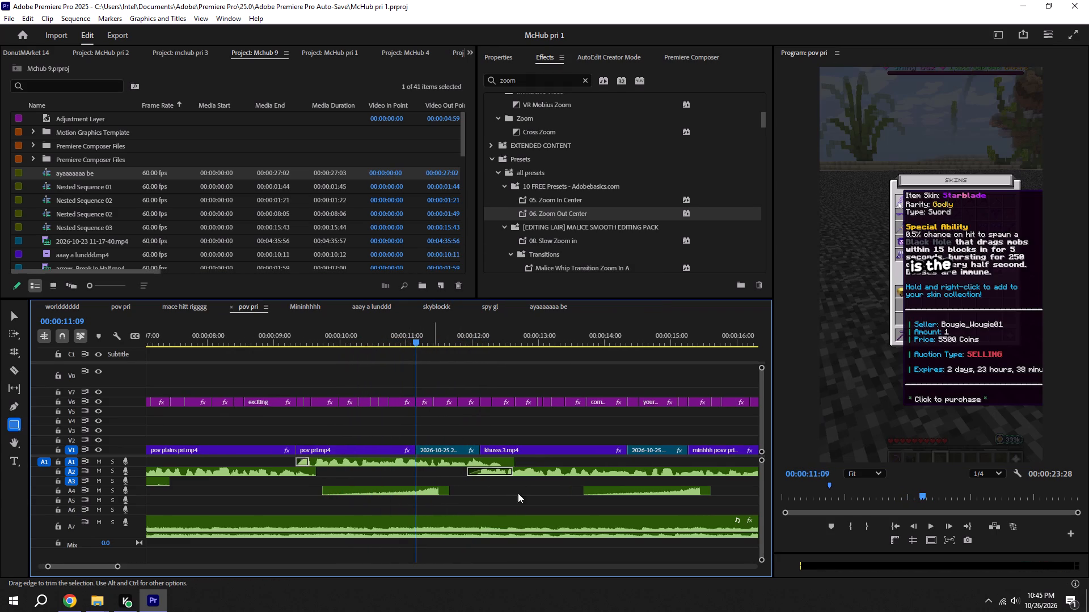
alt+scroll(560, 491, down, 5)
drag(219, 482, 454, 478)
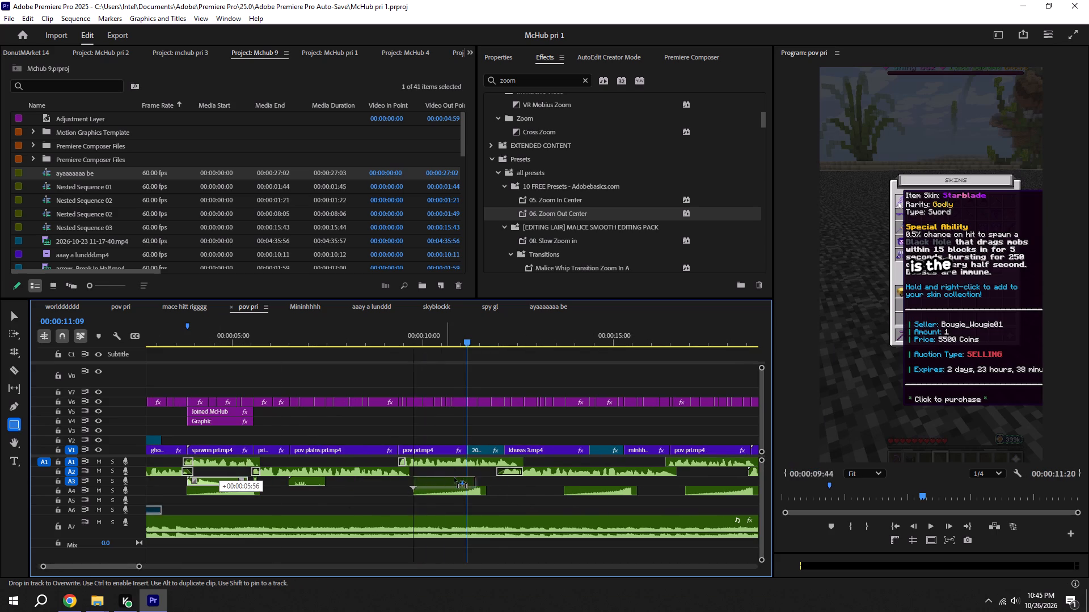
drag(454, 478, 498, 482)
key(space)
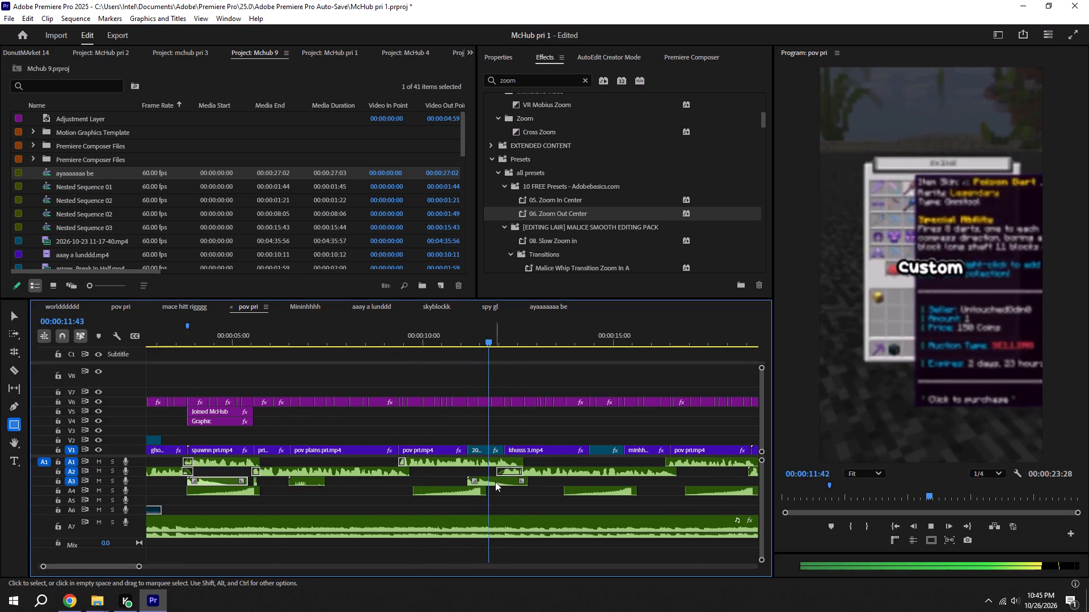
key(ctrl+s)
Move the duplicated A3 sound to start at about 00:00:11:25, check it in playback up to 00:00:15:39, and save.
alt+scroll(459, 491, up, 5)
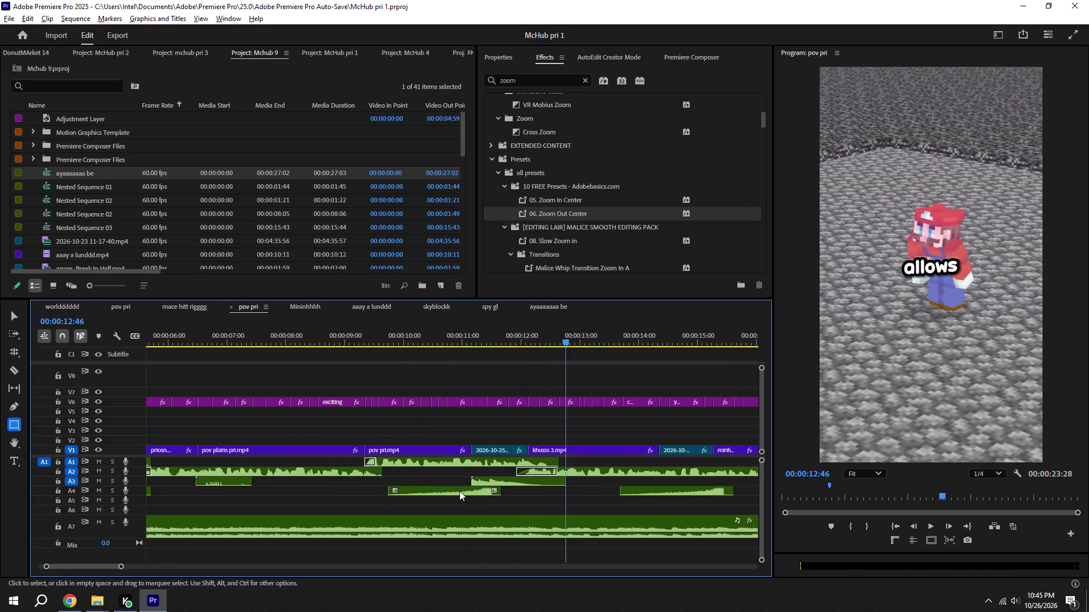
alt+scroll(459, 491, up, 4)
shift+drag(510, 347, 517, 345)
shift+click(520, 335)
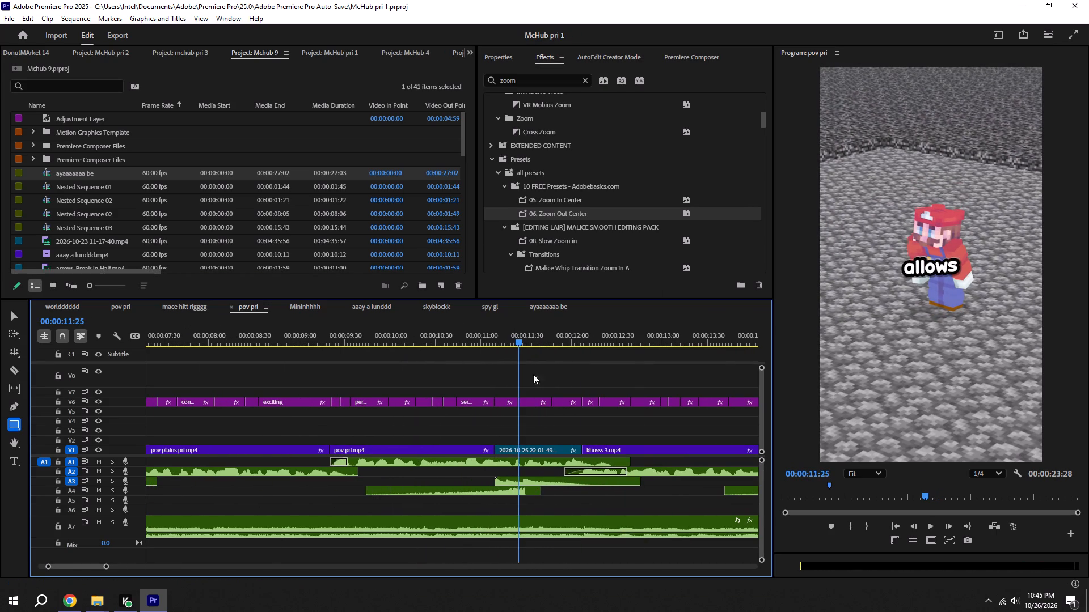
drag(534, 481, 564, 480)
key(ctrl+s)
key(space)
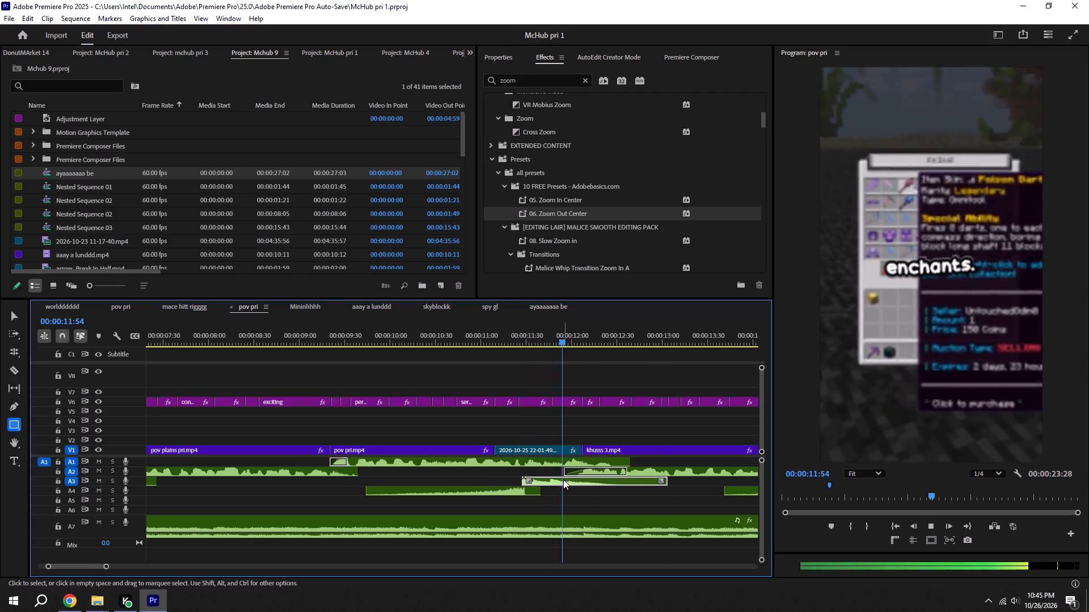
key(ctrl+s)
alt+scroll(563, 479, down, 5)
key(ctrl+s)
scroll(566, 455, down, 6)
key(space)
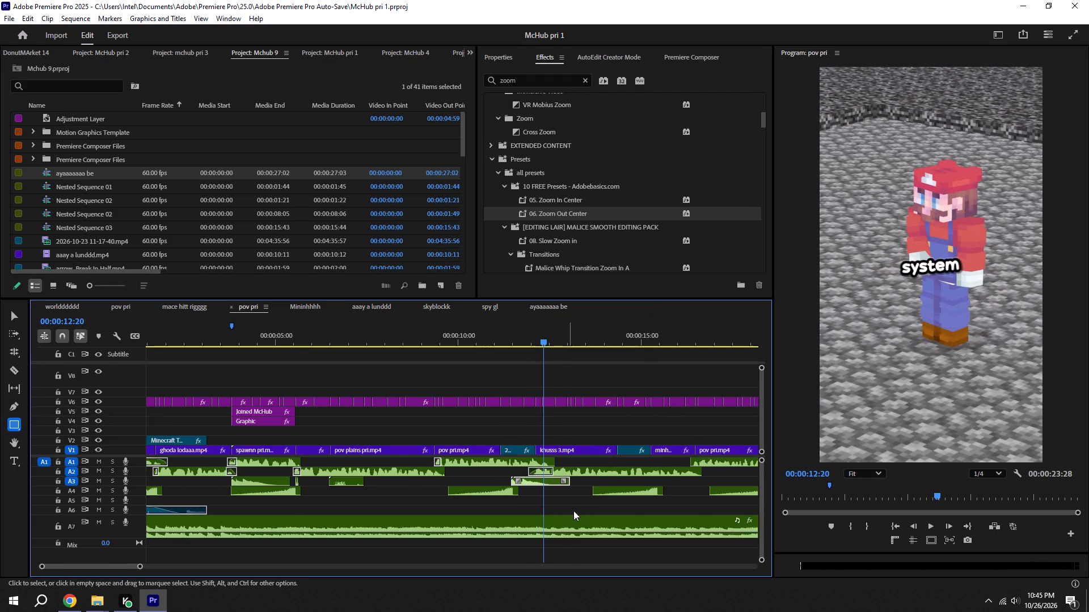
alt+scroll(562, 507, down, 5)
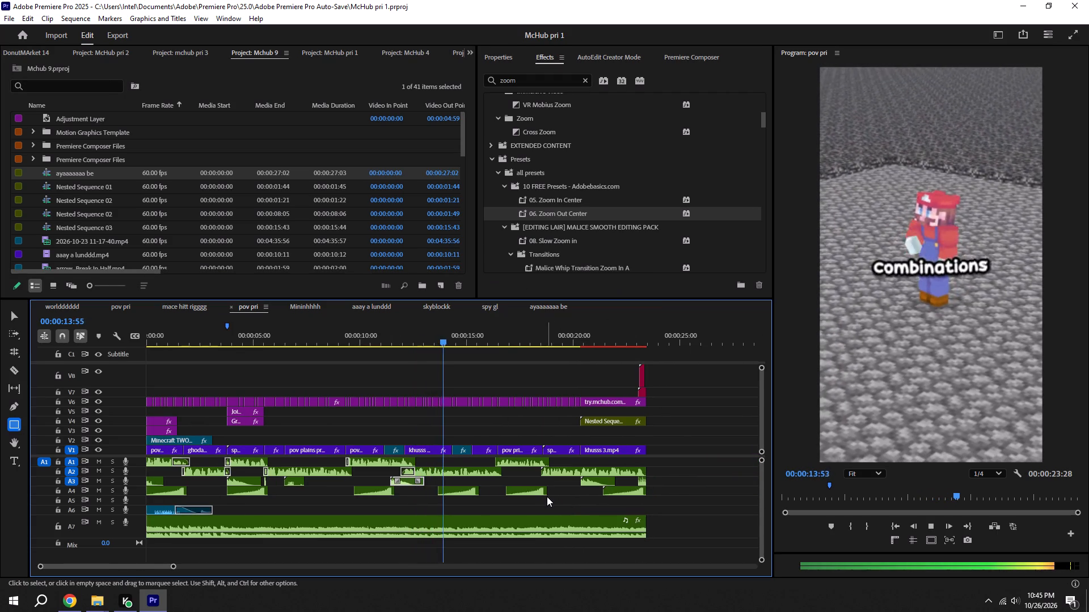
key(space)
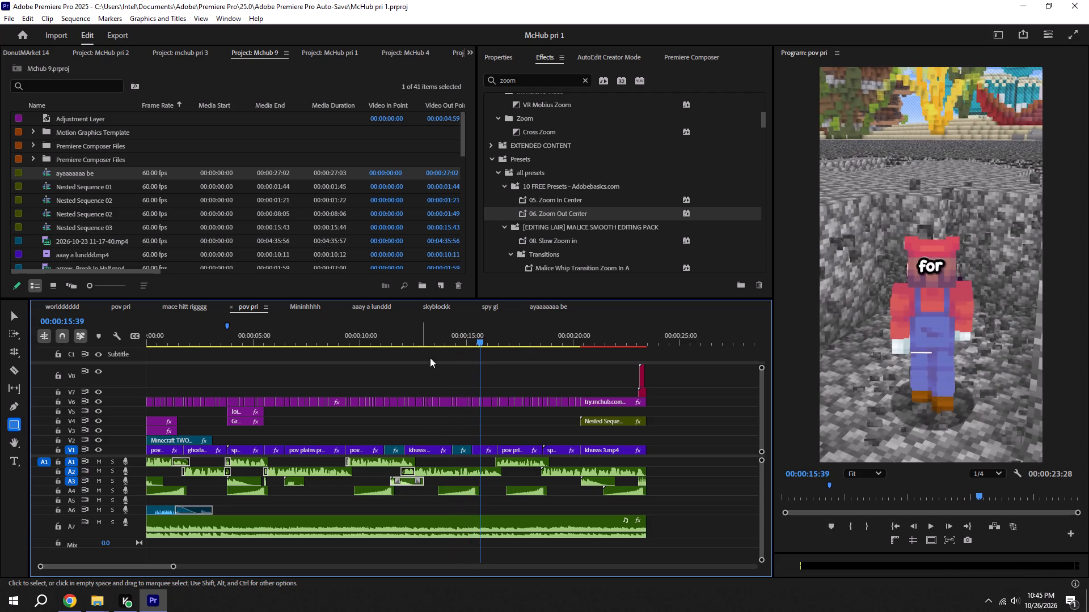
key(ctrl+s)
Copy the short Smithing_Table.mp3 sound on A4 at about 00:00:08:45 in McHub 2's aaay a lunddd sequence.
click(172, 304)
click(118, 307)
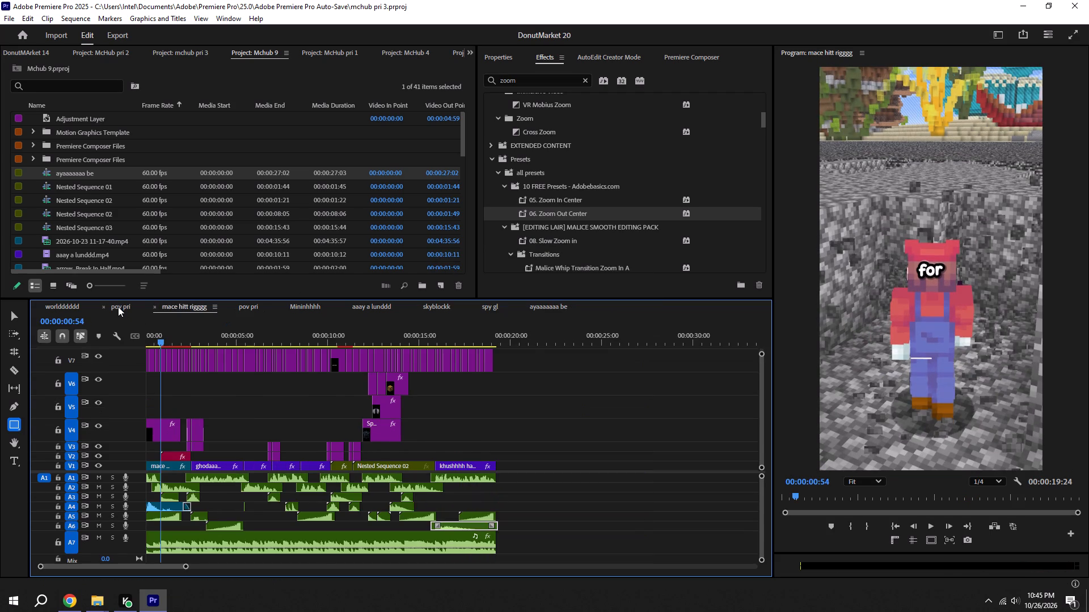
alt+scroll(406, 500, down, 5)
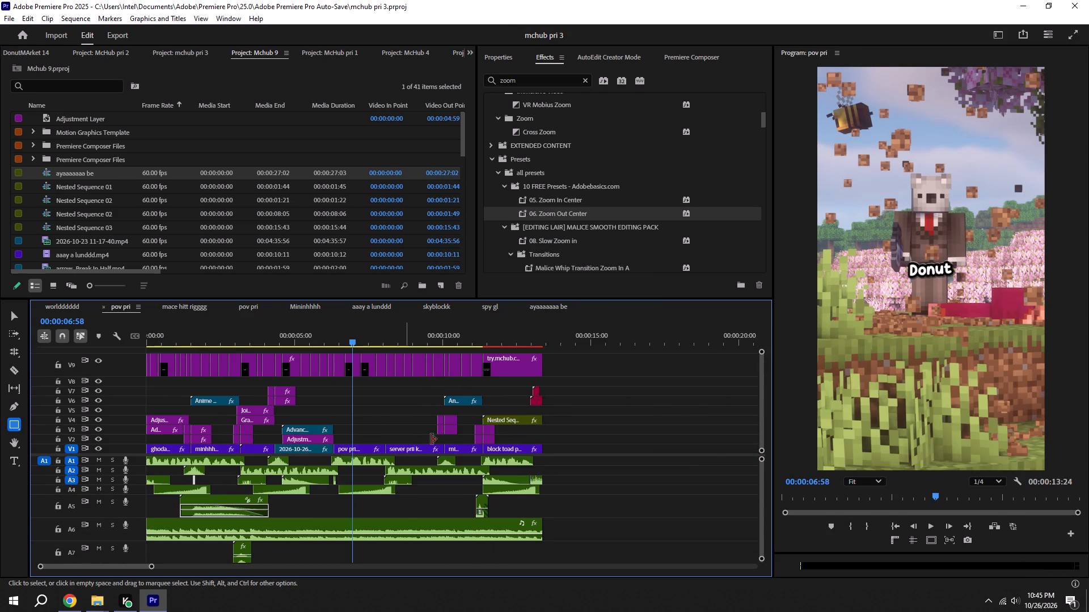
click(376, 312)
click(378, 306)
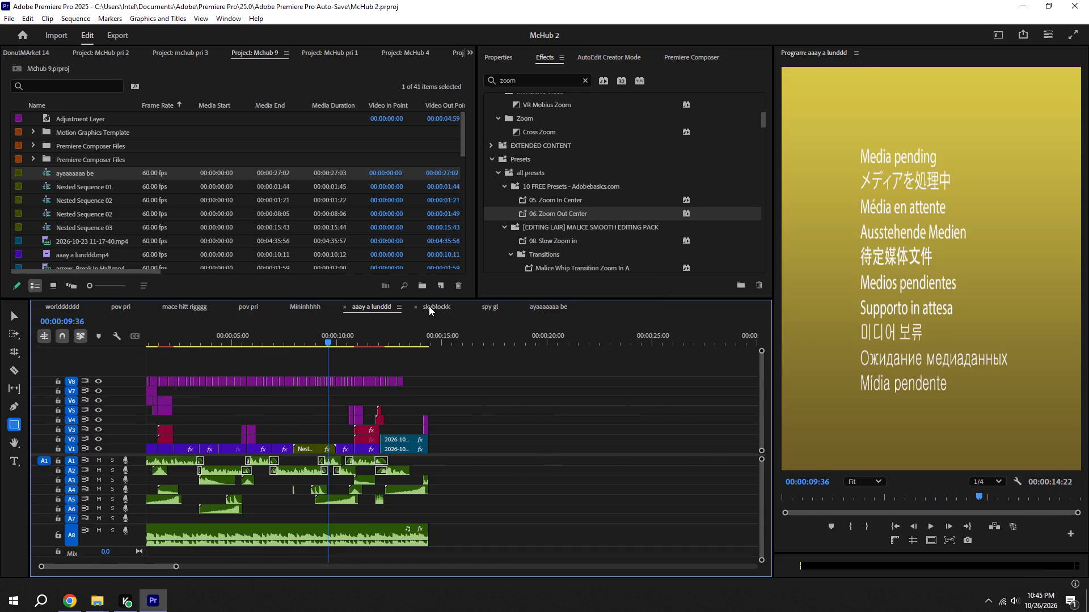
drag(340, 485, 320, 492)
key(ctrl+c)
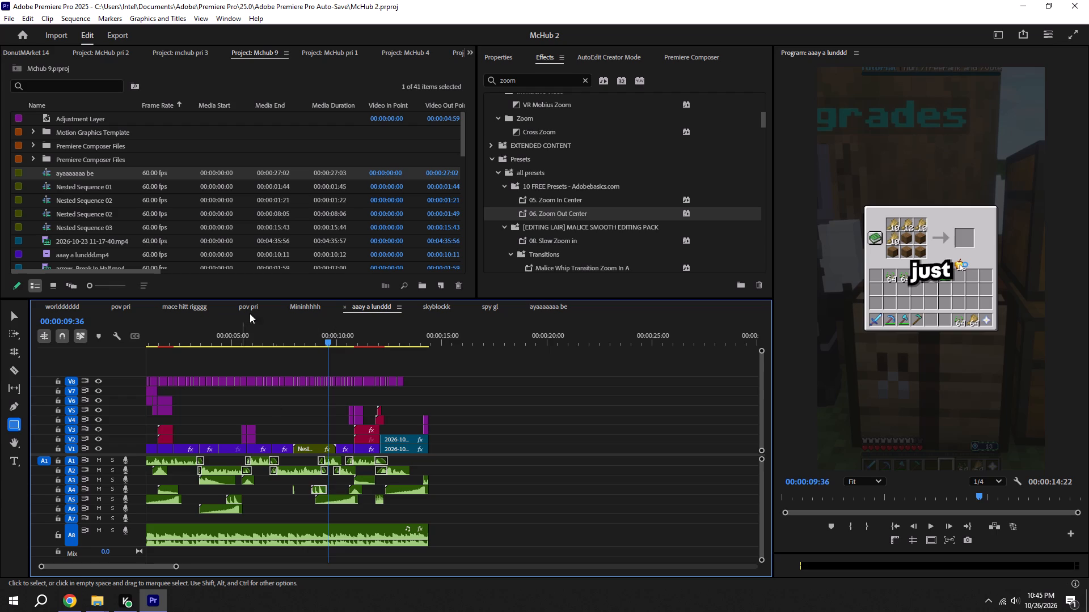
Paste the Smithing_Table.mp3 sound at 00:00:15:39 on A4 in McHub pri 1's pov pri, check it in playback, and save.
click(247, 307)
alt+scroll(399, 400, up, 10)
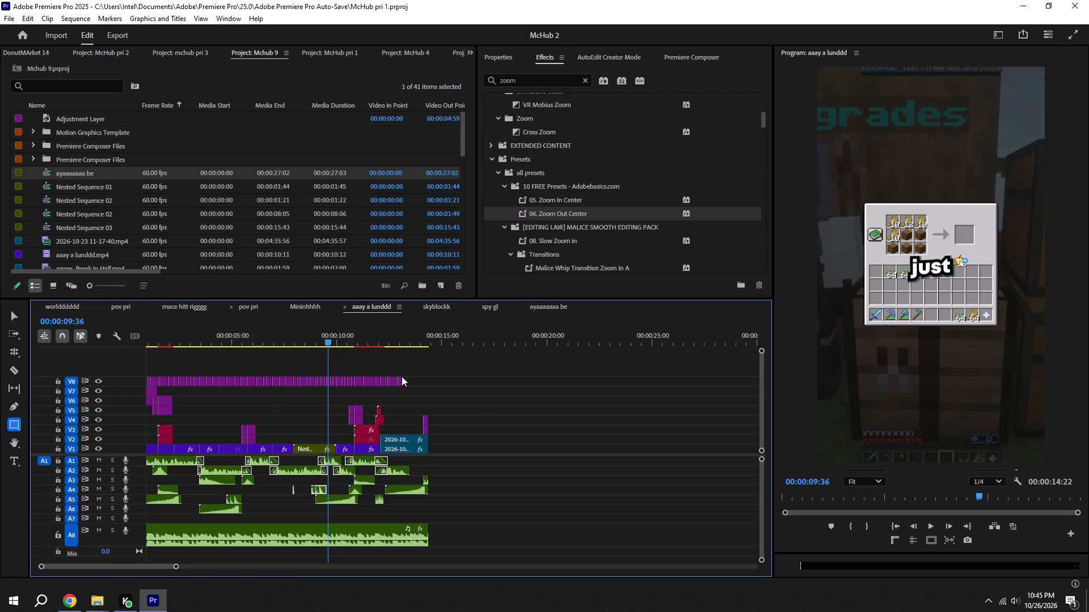
alt+scroll(542, 411, down, 6)
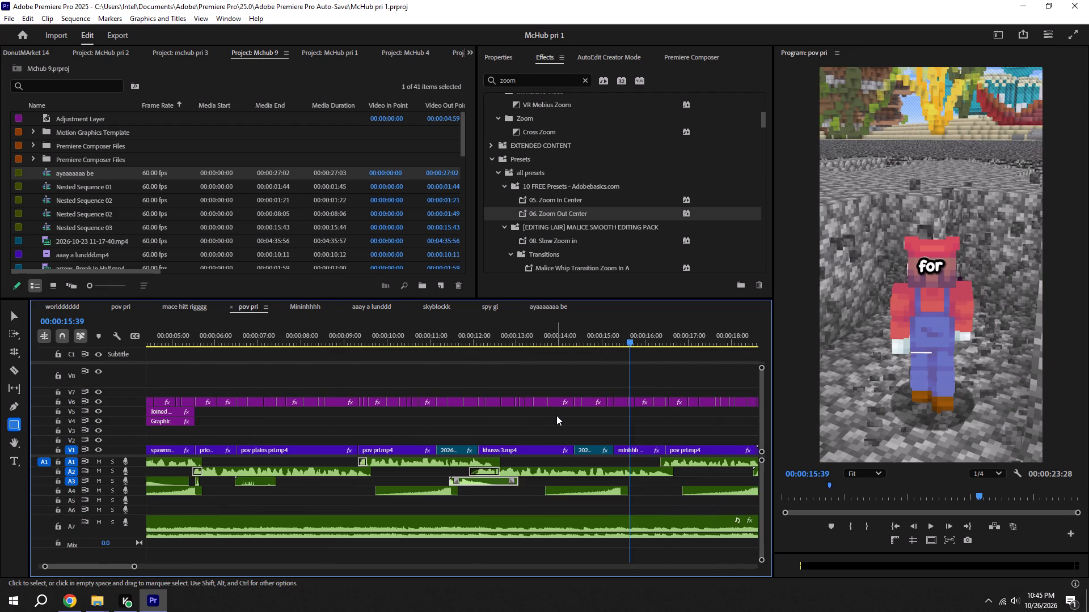
key(ctrl+v)
alt+scroll(609, 447, up, 5)
alt+scroll(657, 443, up, 3)
key(ctrl+s)
drag(600, 342, 592, 341)
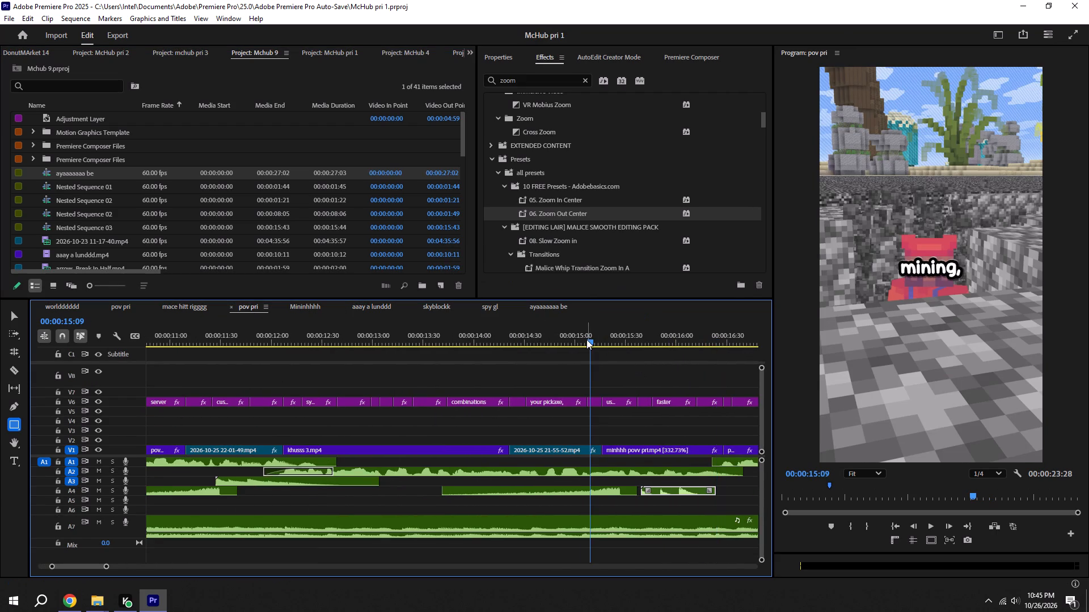
key(space)
alt+scroll(586, 339, down, 5)
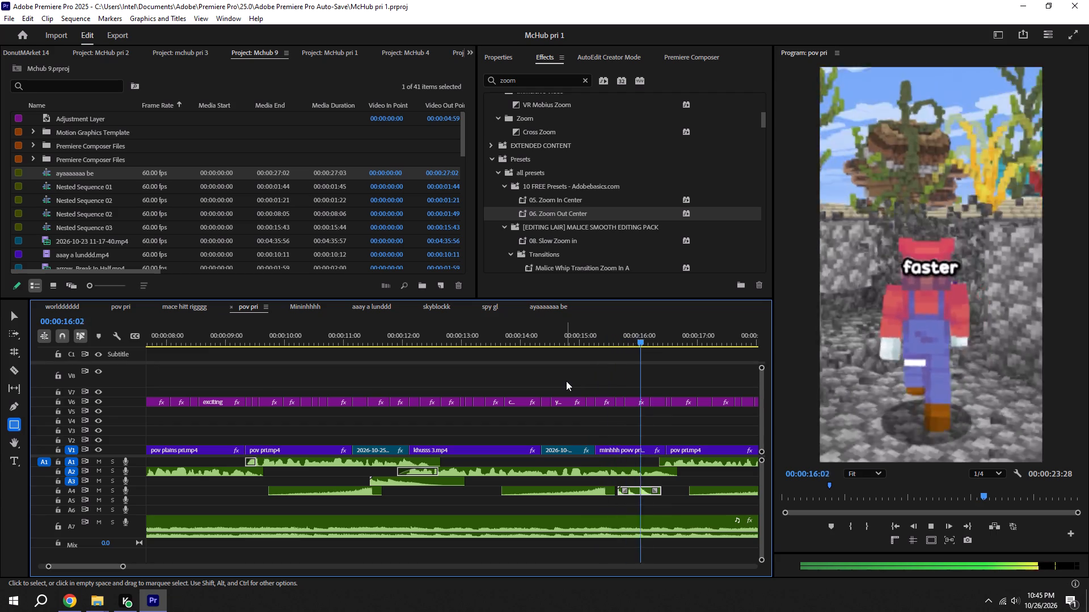
key(ctrl+s)
scroll(628, 390, down, 5)
key(ctrl+s)
alt+scroll(617, 465, down, 5)
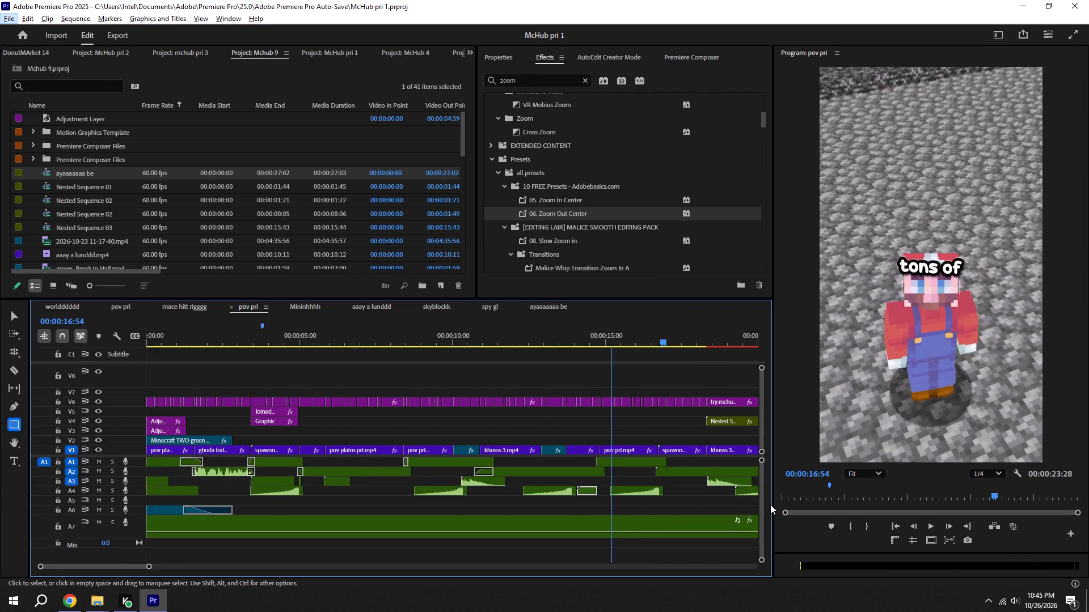
Play the pov pri sequence from the start to about 00:00:20:26 to review the sounds against the cuts.
click(898, 523)
alt+scroll(793, 524, down, 8)
double_click(685, 483)
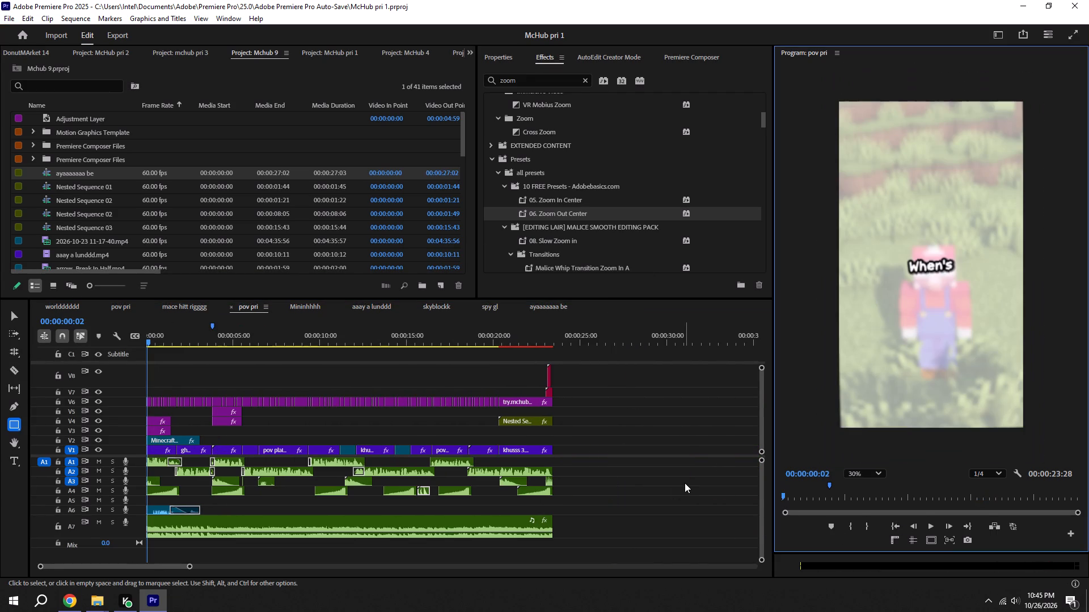
key(space)
click(672, 476)
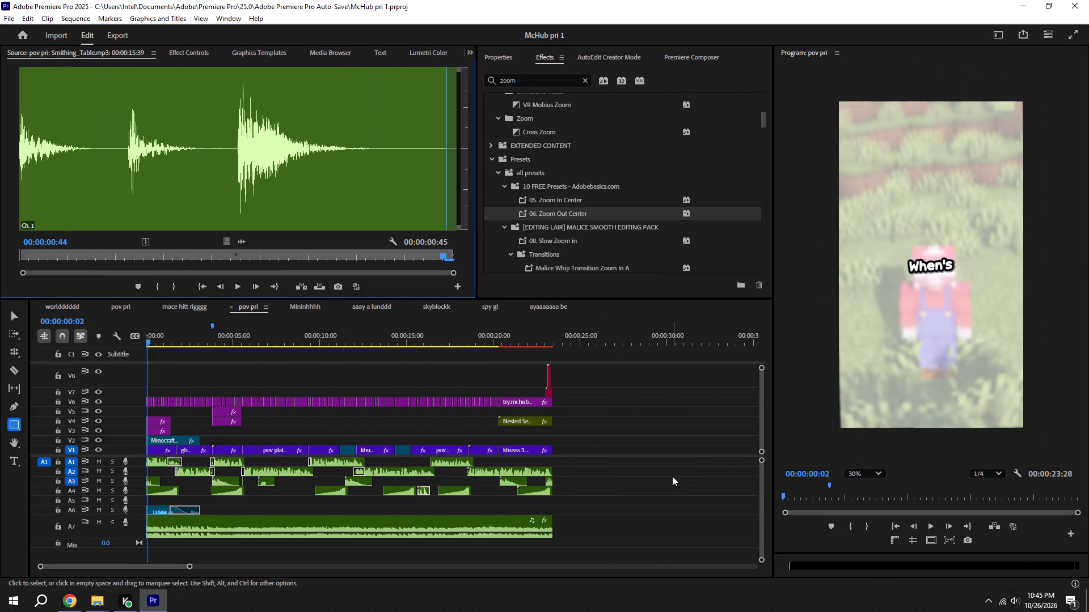
key(space)
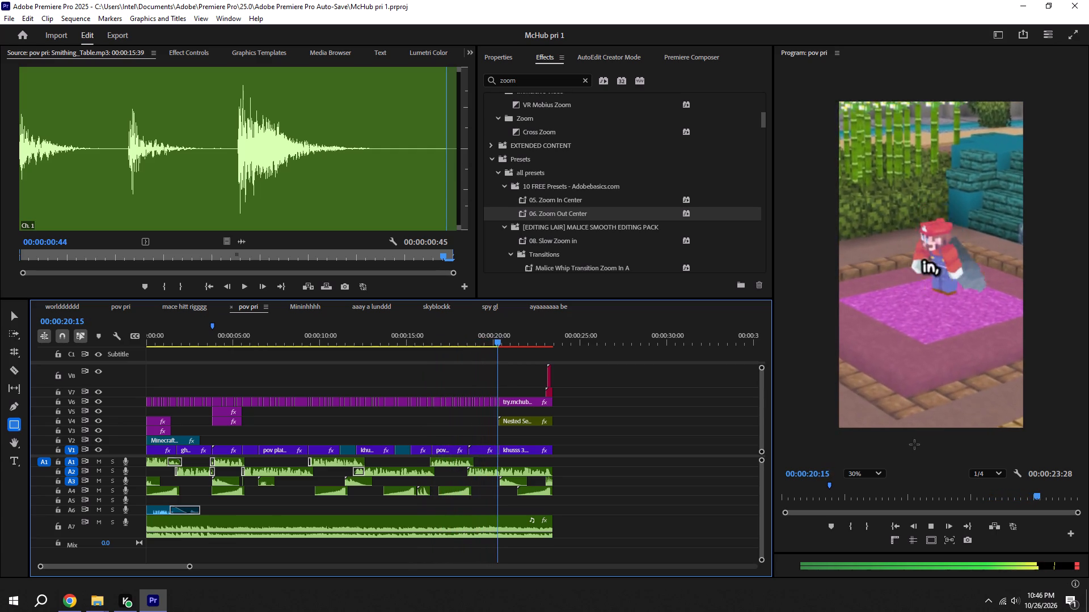
key(space)
Copy the Joined McHub title and its Graphic from about 00:00:03:50, paste them at 00:00:18:36 on V5 and V4, check in playback, and save.
alt+scroll(495, 511, up, 5)
scroll(522, 508, up, 7)
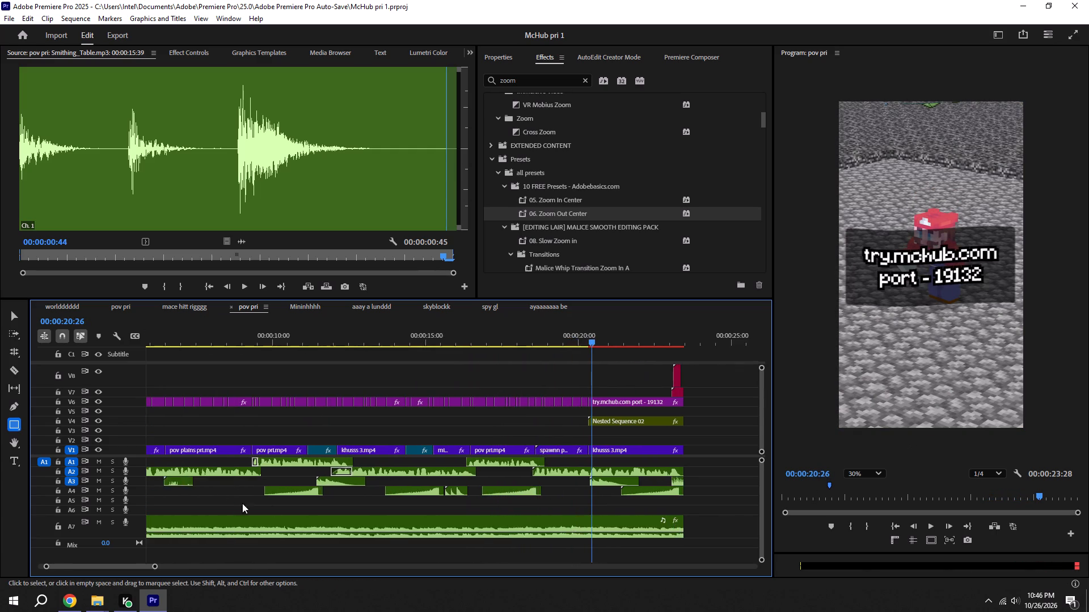
scroll(242, 503, up, 9)
scroll(192, 416, up, 5)
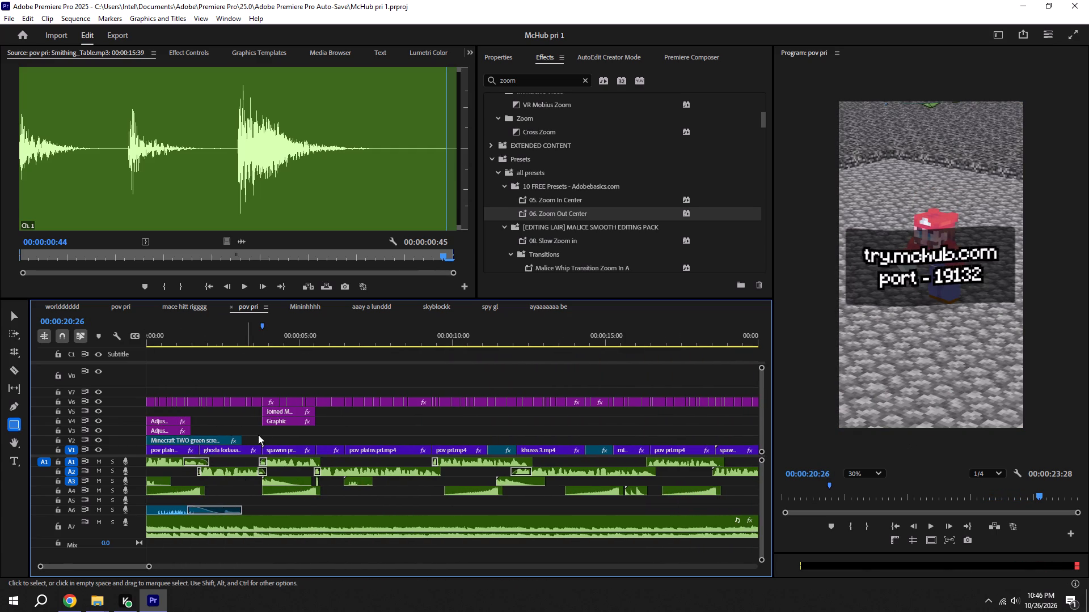
drag(288, 429, 289, 415)
key(ctrl+c)
scroll(453, 448, down, 5)
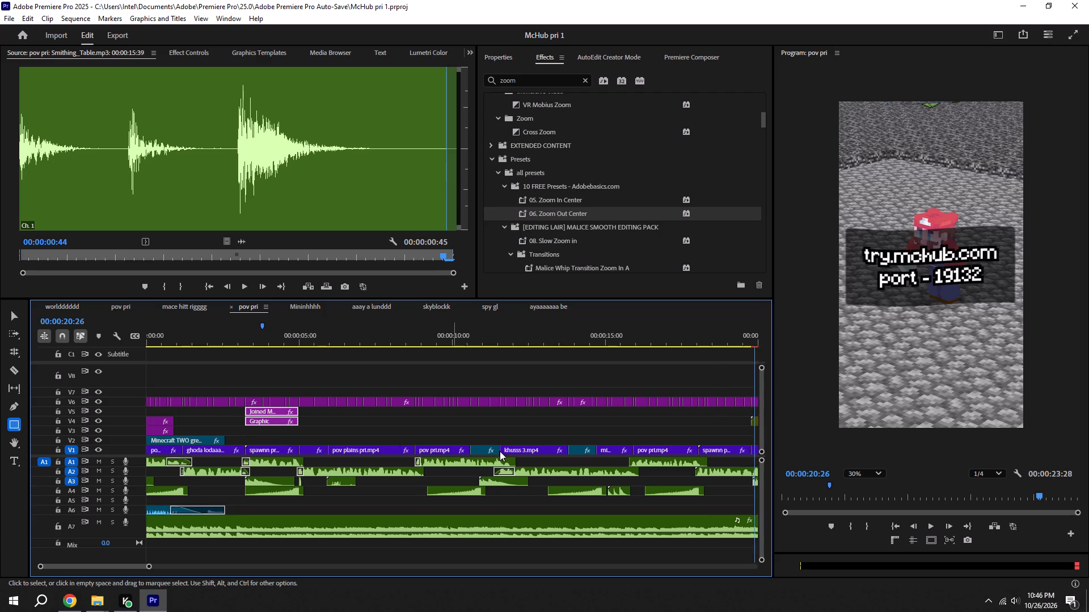
shift+drag(590, 338, 602, 337)
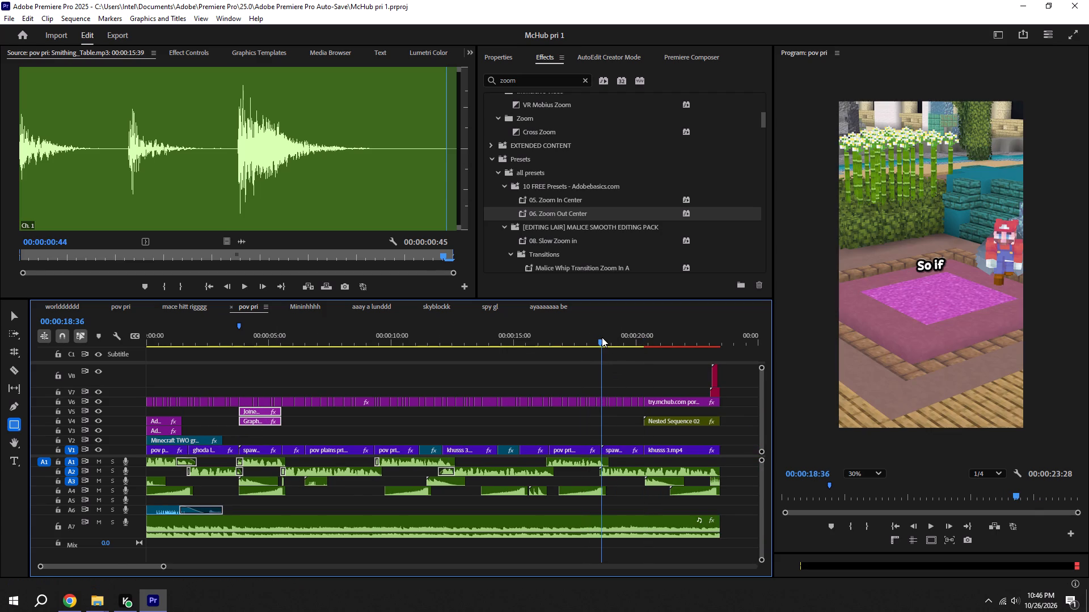
key(ctrl+v)
key(ctrl+s)
shift+click(592, 333)
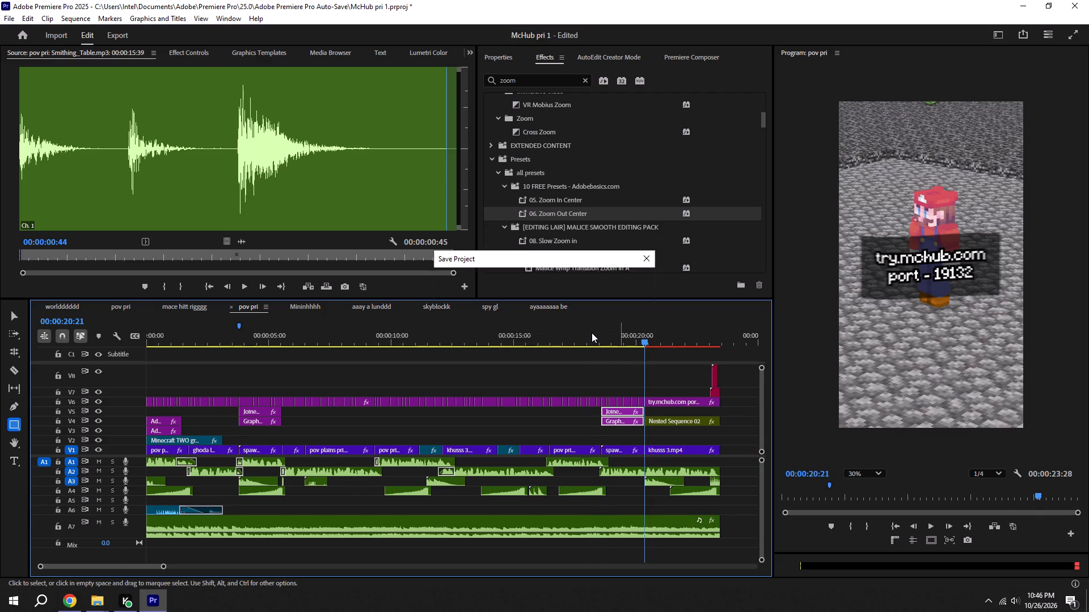
click(598, 327)
key(space)
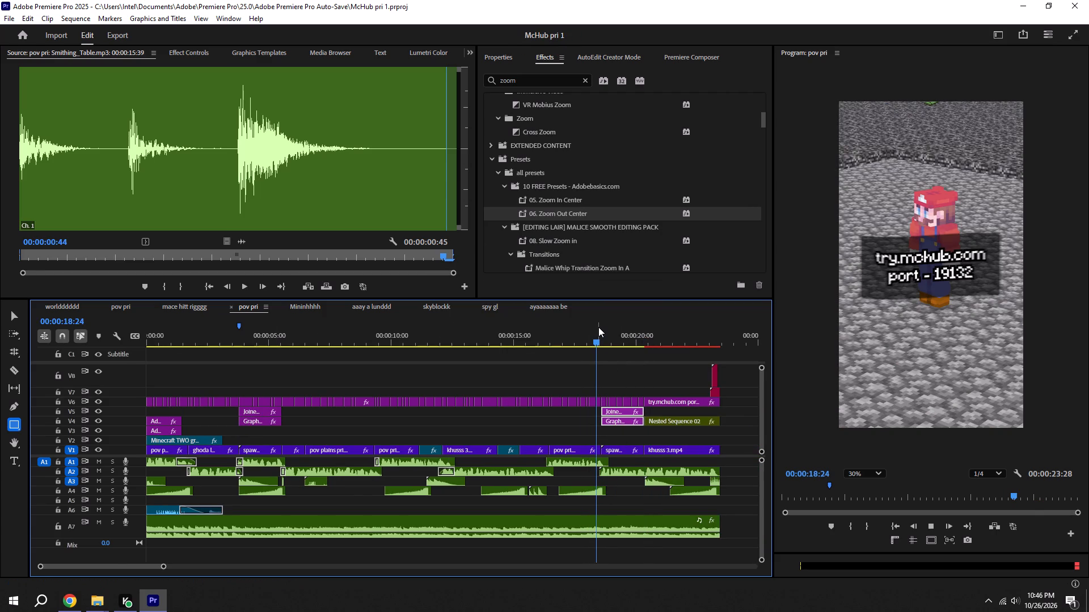
key(ctrl+s)
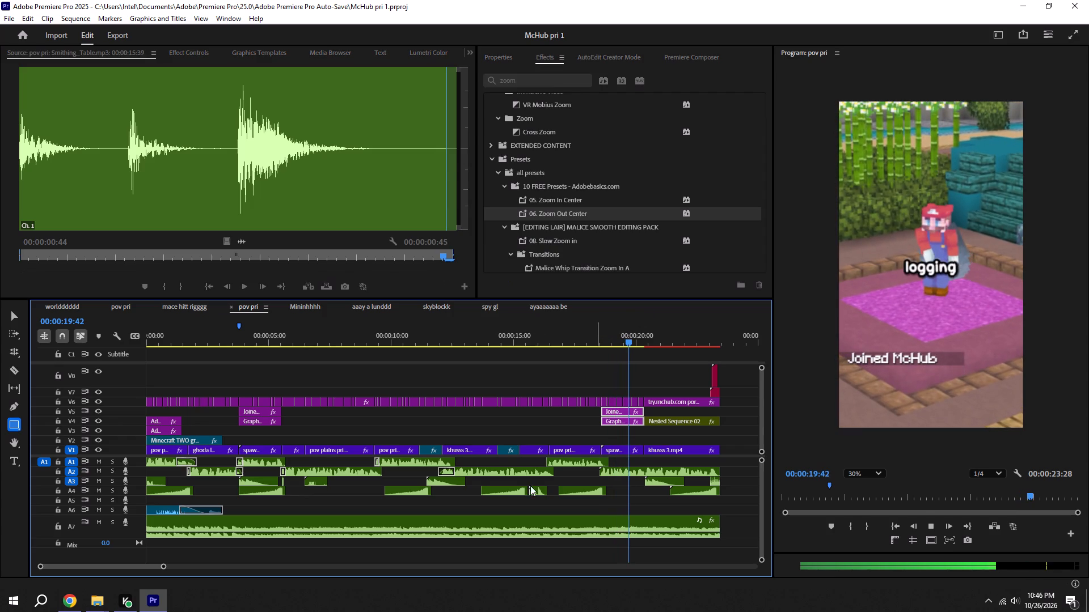
Duplicate the A3 sound under the first Joined McHub title to start at about 00:00:18:36 on A3, save, and check it in playback.
drag(255, 482, 643, 487)
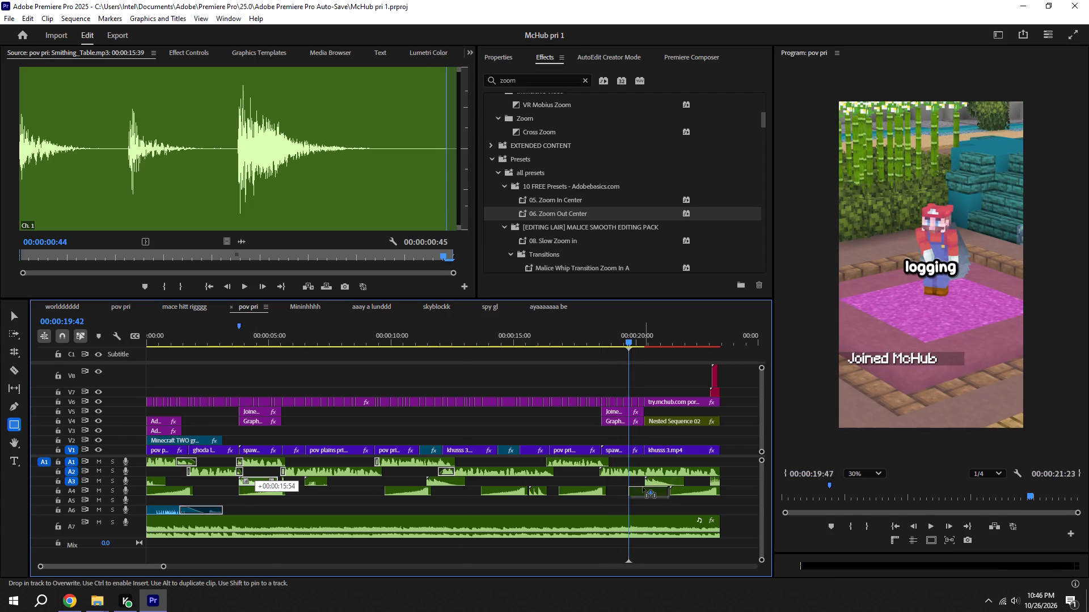
drag(643, 487, 618, 483)
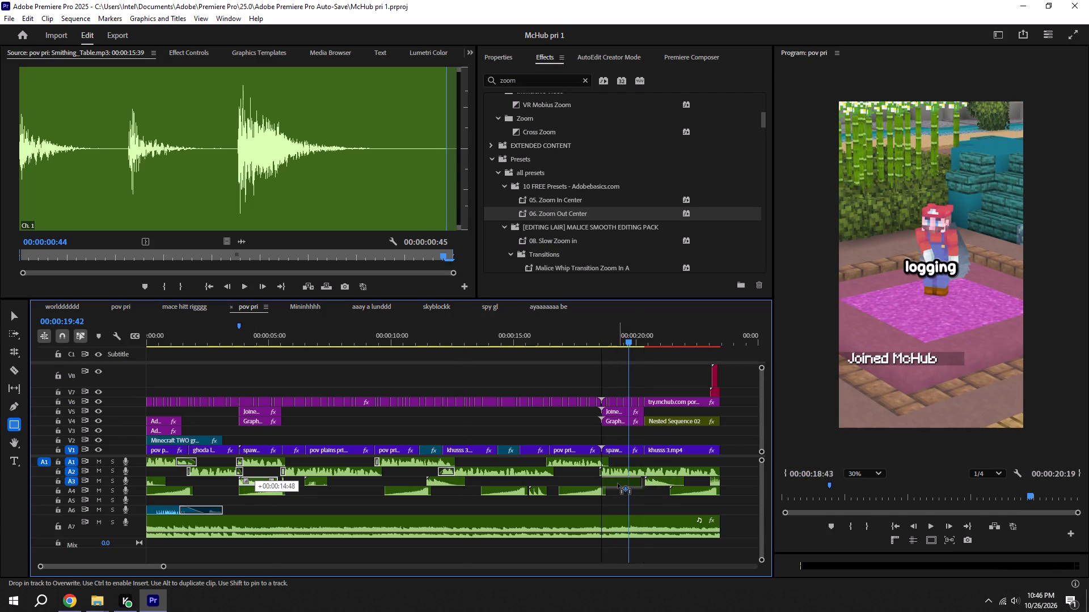
drag(618, 483, 616, 483)
key(ctrl+s)
click(585, 343)
key(space)
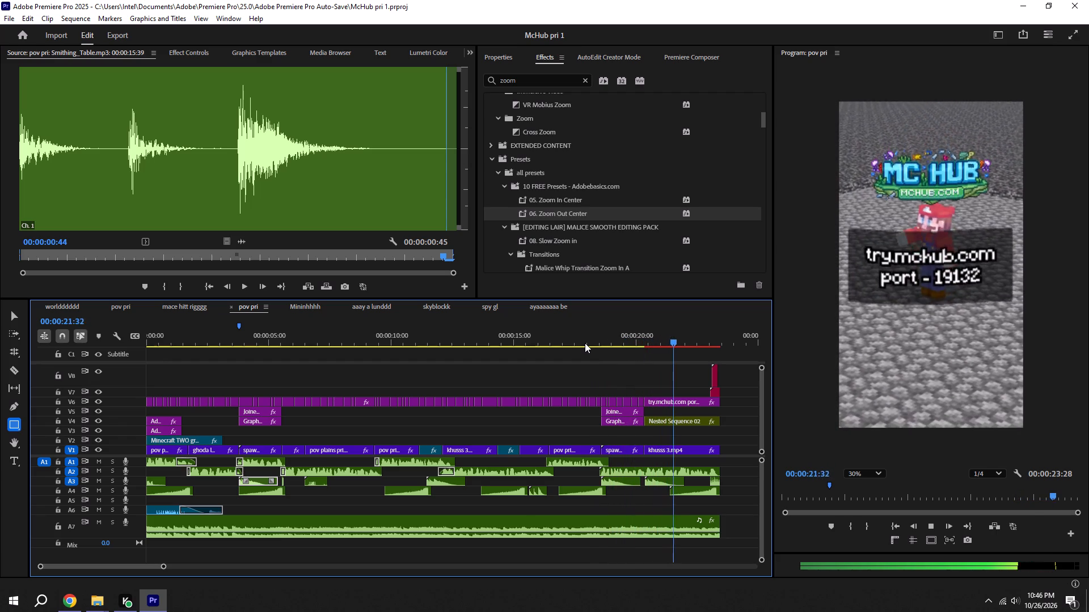
key(ctrl+s)
alt+scroll(633, 451, down, 3)
key(space)
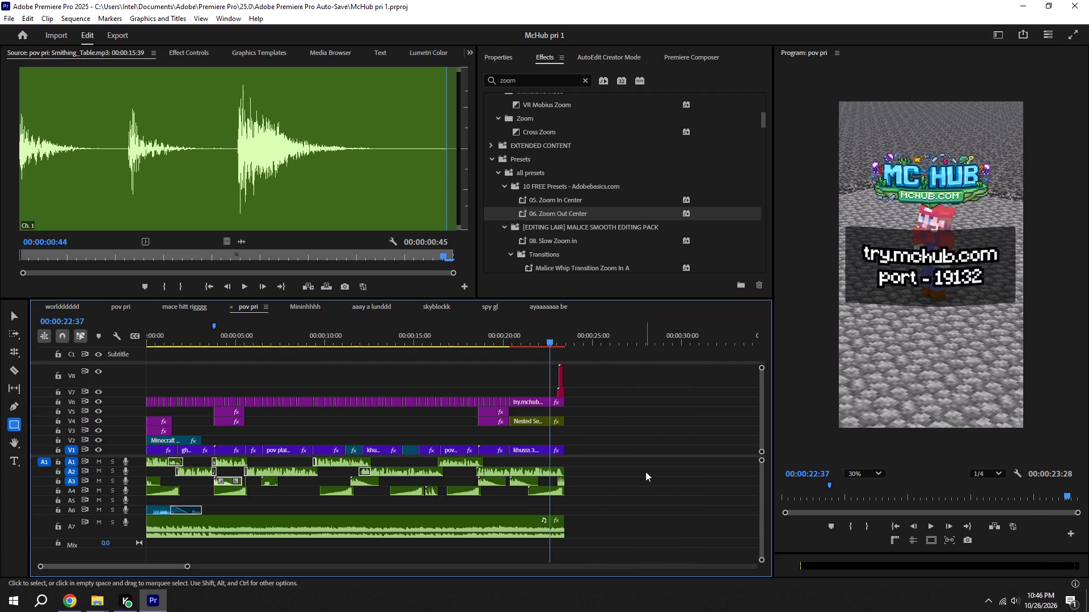
Play the sequence from the start, duplicate the very short A3 sound from about 00:00:05:33 to 00:00:09:21, save, and check it in playback.
click(895, 524)
alt+scroll(602, 464, down, 6)
click(534, 430)
key(space)
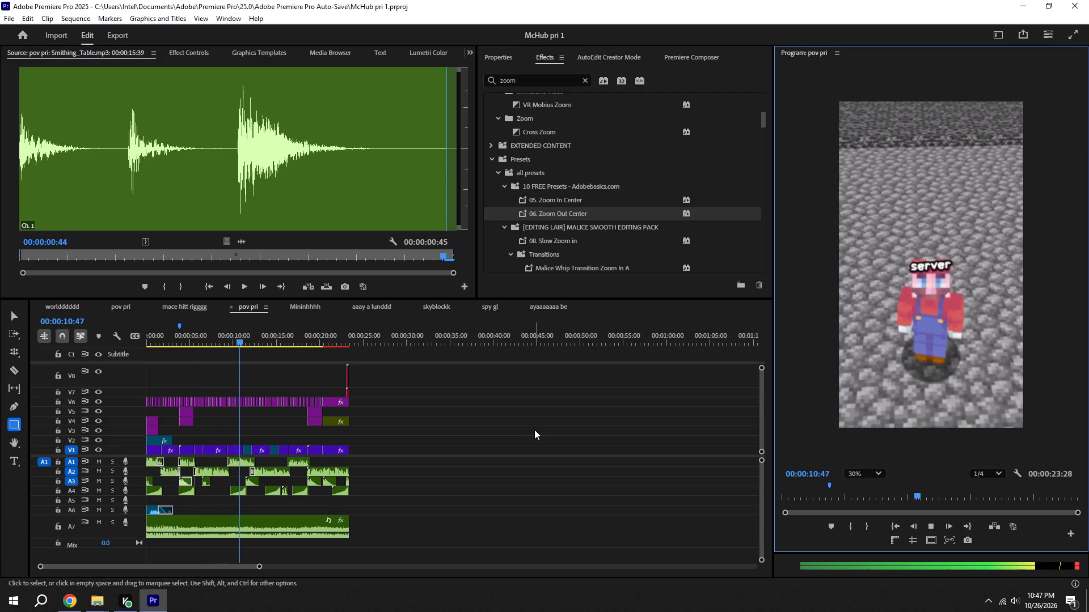
key(space)
alt+scroll(192, 497, up, 9)
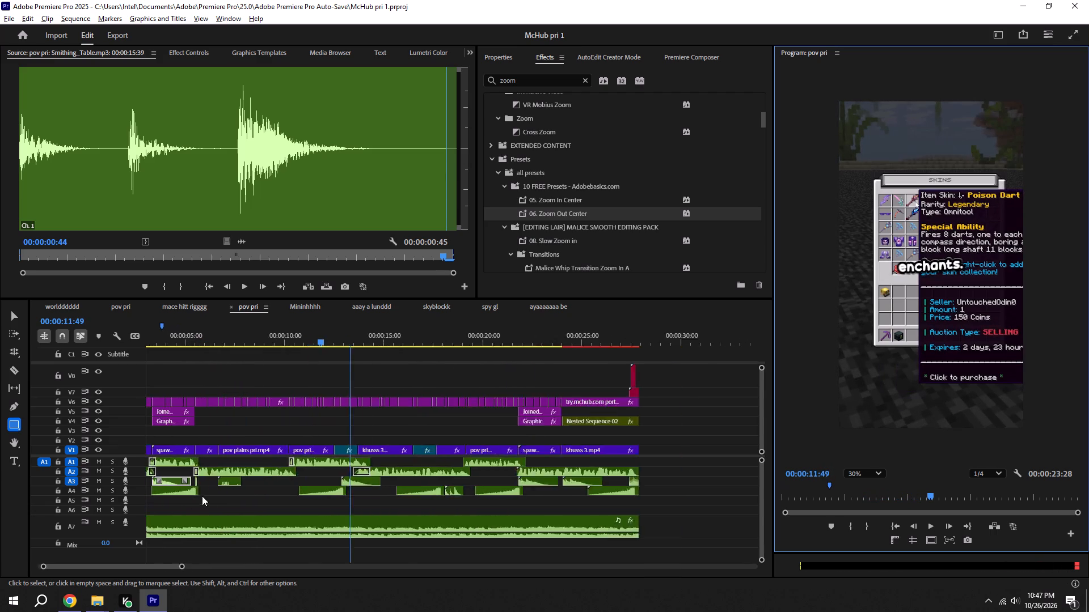
alt+scroll(202, 496, up, 9)
drag(296, 482, 426, 482)
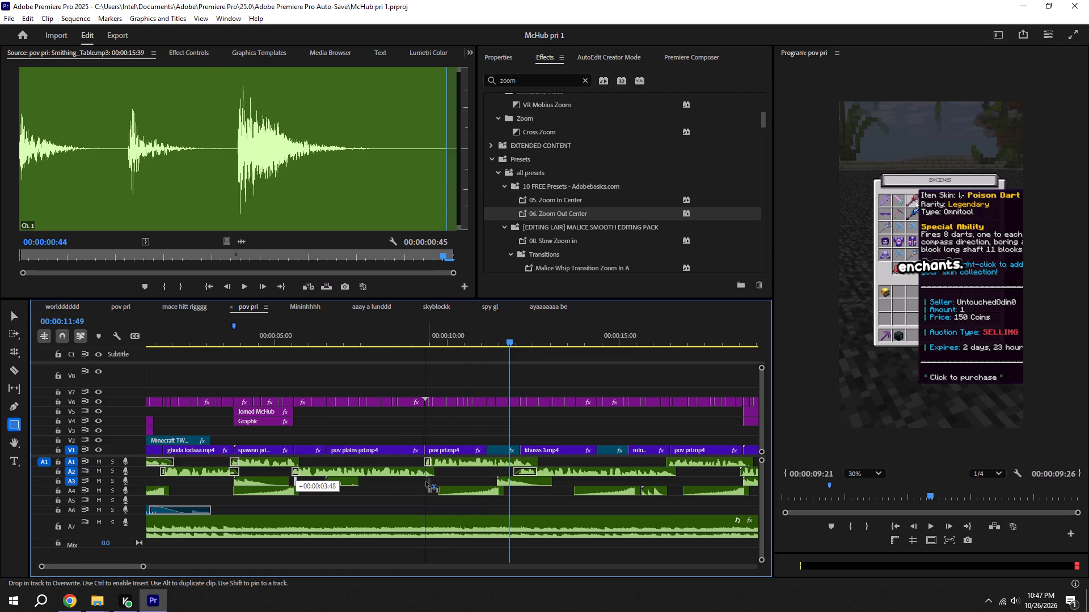
drag(426, 482, 425, 482)
alt+scroll(425, 482, up, 5)
key(ctrl+s)
click(395, 332)
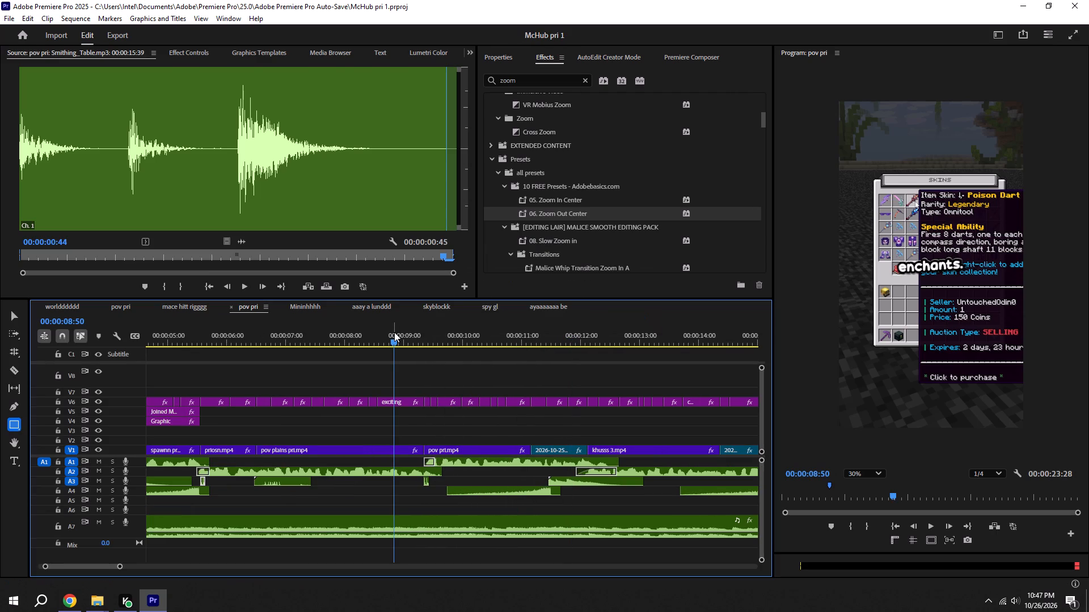
key(space)
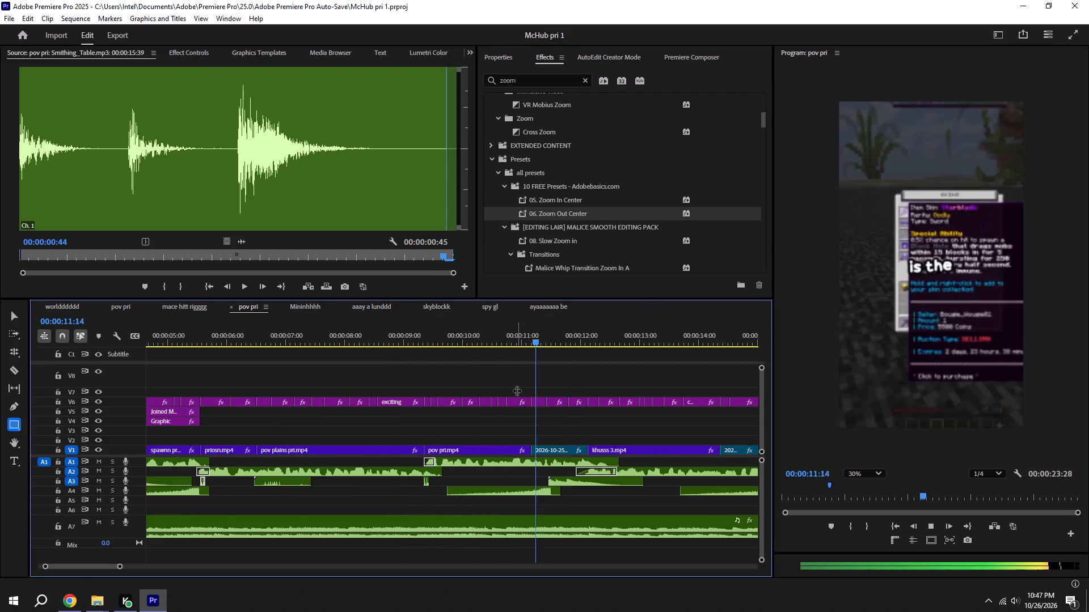
alt+scroll(517, 390, down, 5)
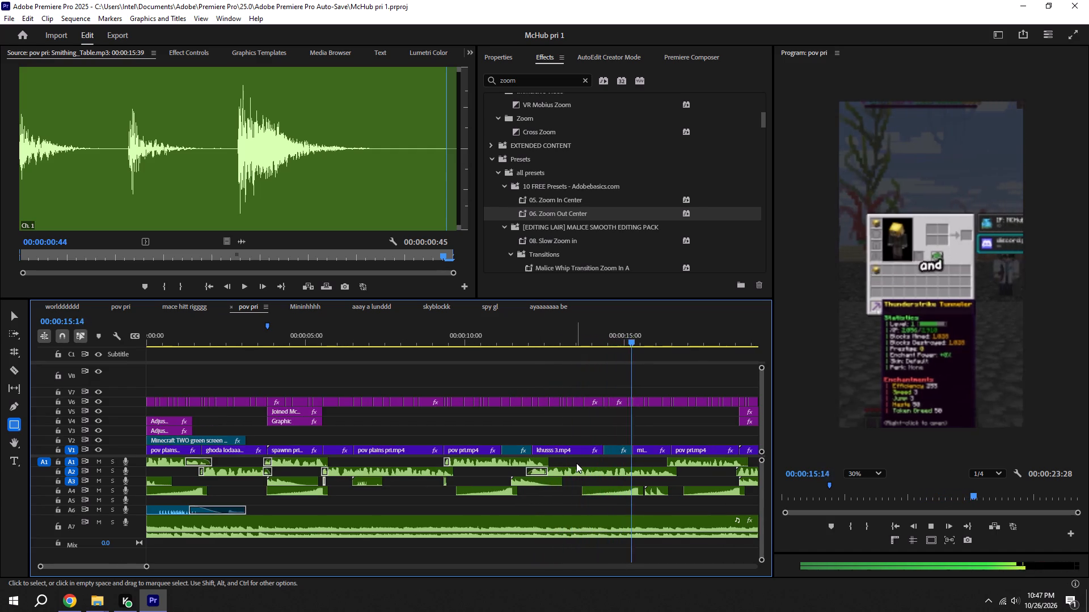
key(space)
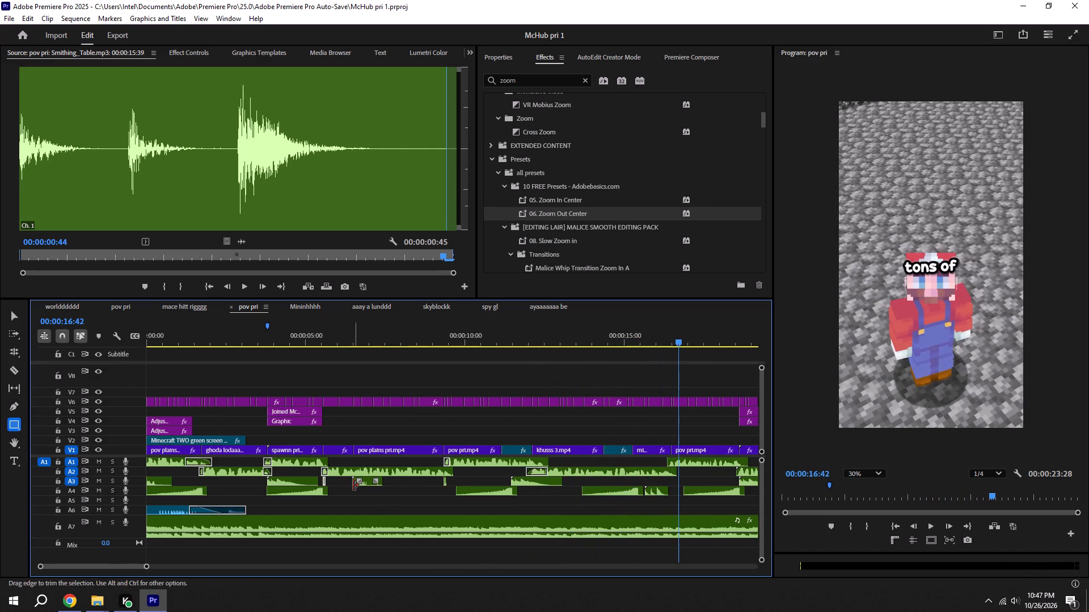
Duplicate the A3 sound at about 00:00:06:28 to start at about 00:00:16:20, check it in playback, and save.
drag(368, 482, 689, 480)
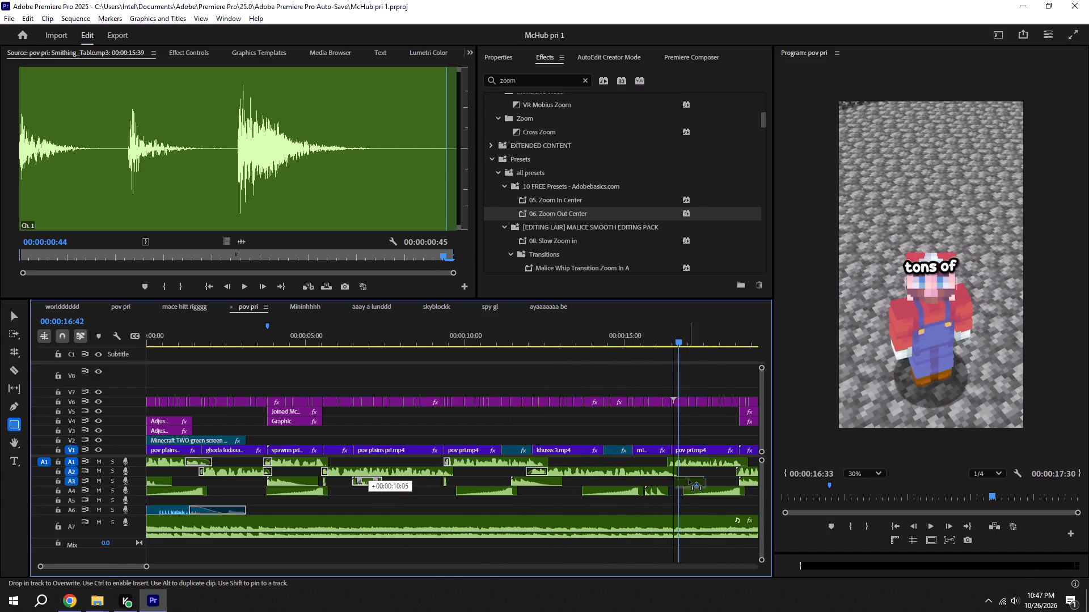
drag(689, 480, 683, 480)
drag(679, 345, 670, 342)
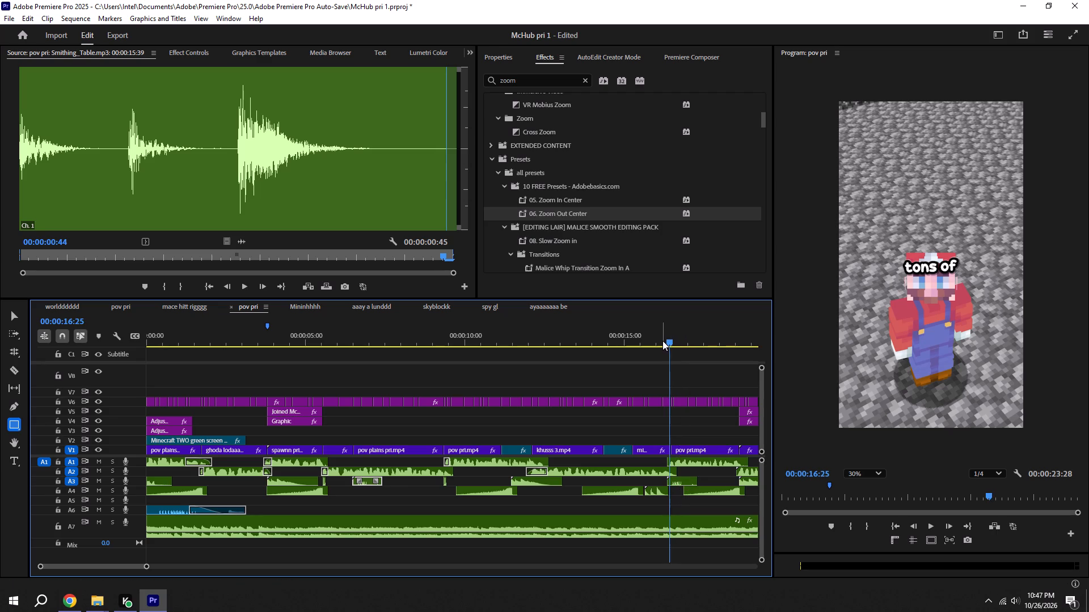
key(space)
key(ctrl+s)
alt+scroll(660, 341, down, 5)
key(space)
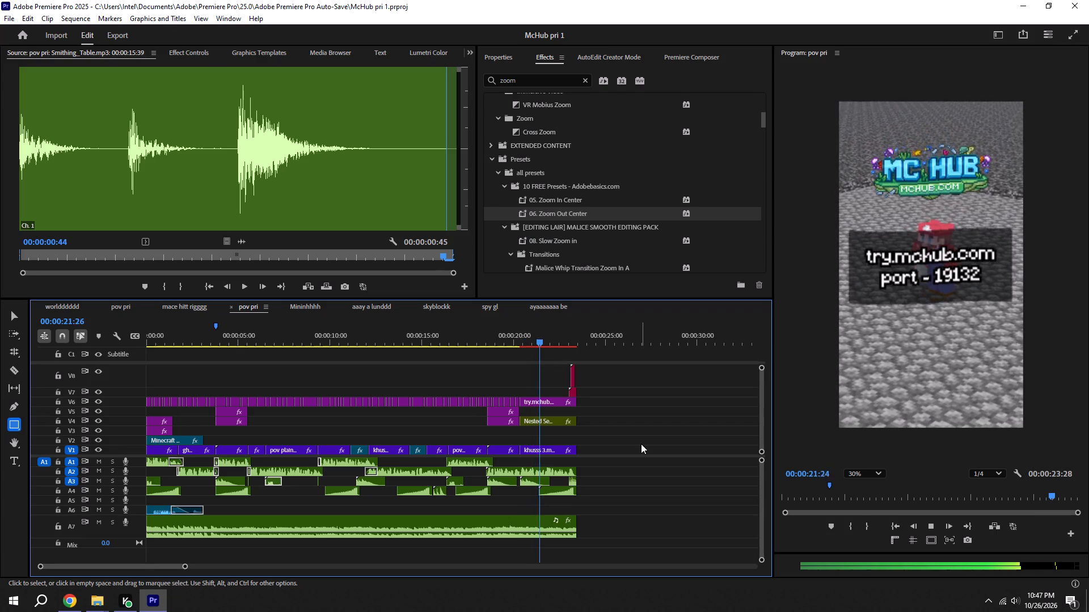
key(space)
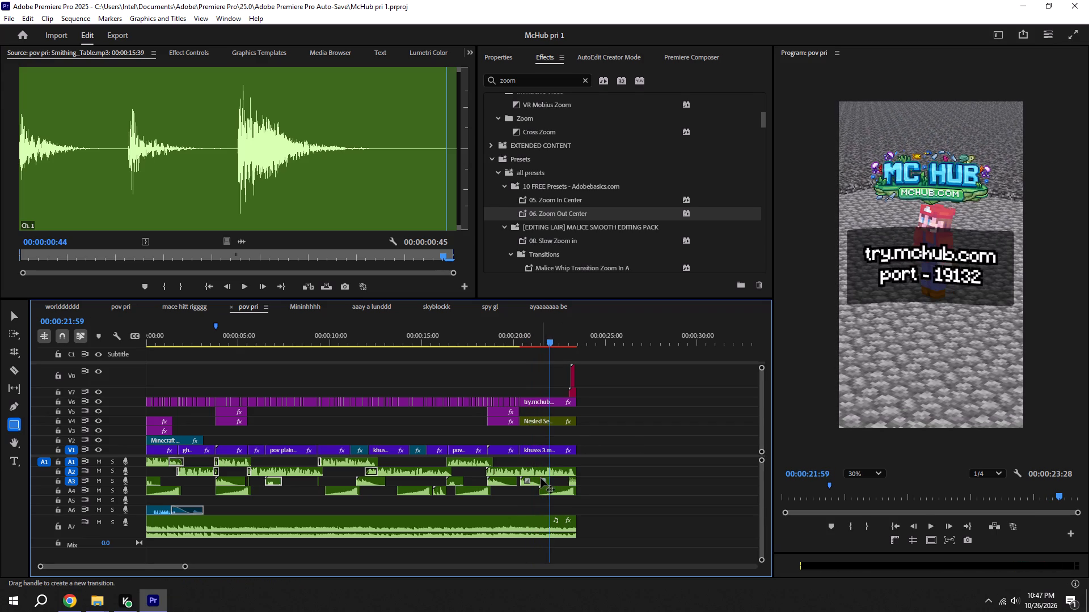
Delete the A3 sound starting at about 00:00:20:20 under the try.mchub.com title and save the project.
click(541, 478)
click(534, 487)
click(539, 483)
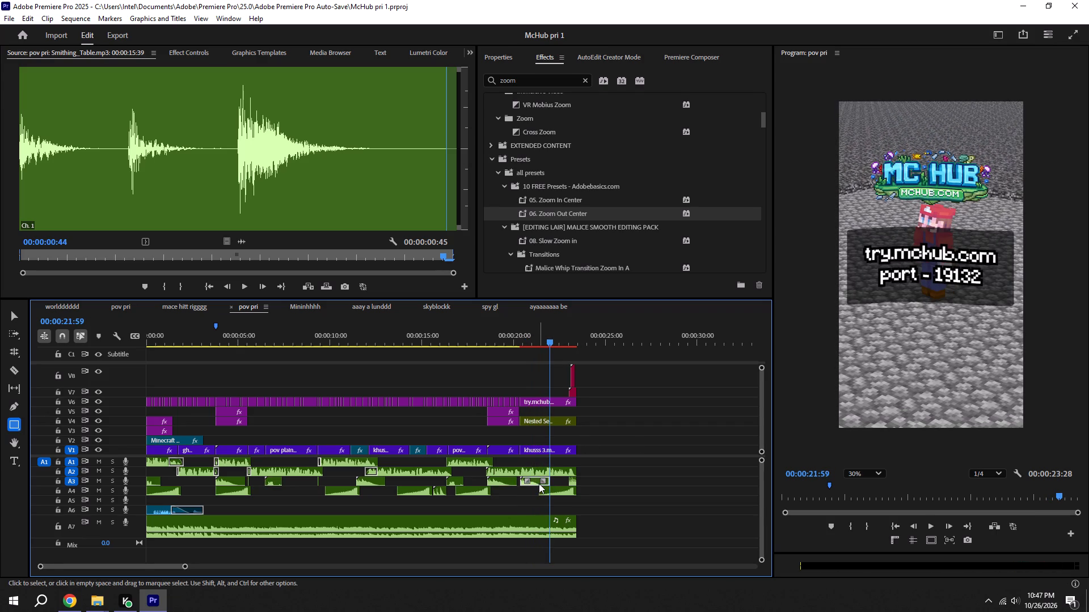
key(BackSpace)
key(ctrl+s)
alt+scroll(516, 491, down, 6)
key(ctrl+s)
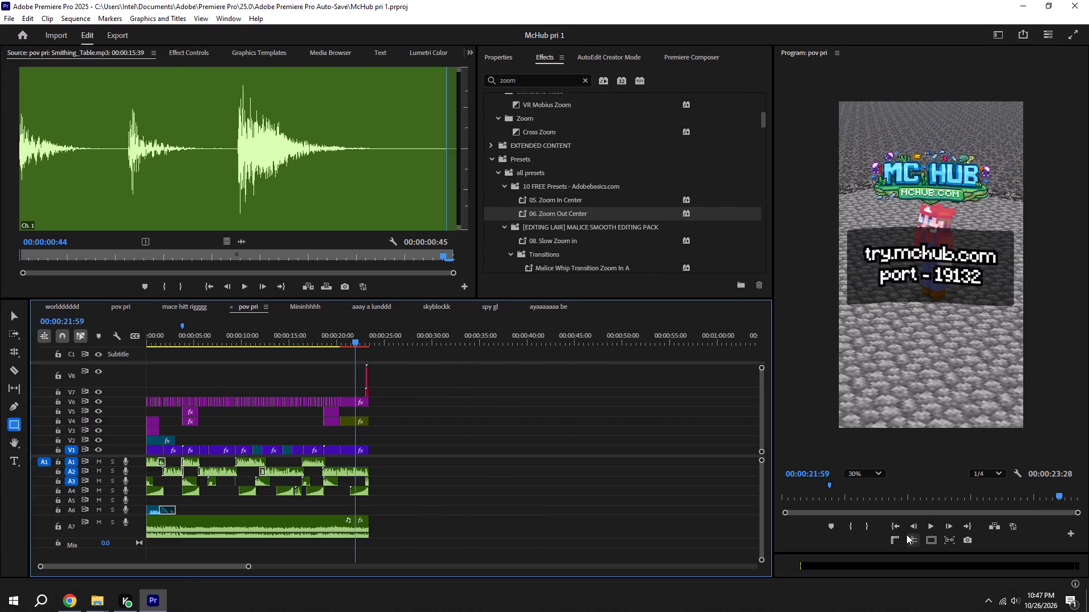
Play the pov pri sequence from the start to about 00:00:18:03 to review the added sounds and titles.
click(894, 530)
alt+scroll(592, 485, down, 7)
key(space)
alt+scroll(286, 506, up, 19)
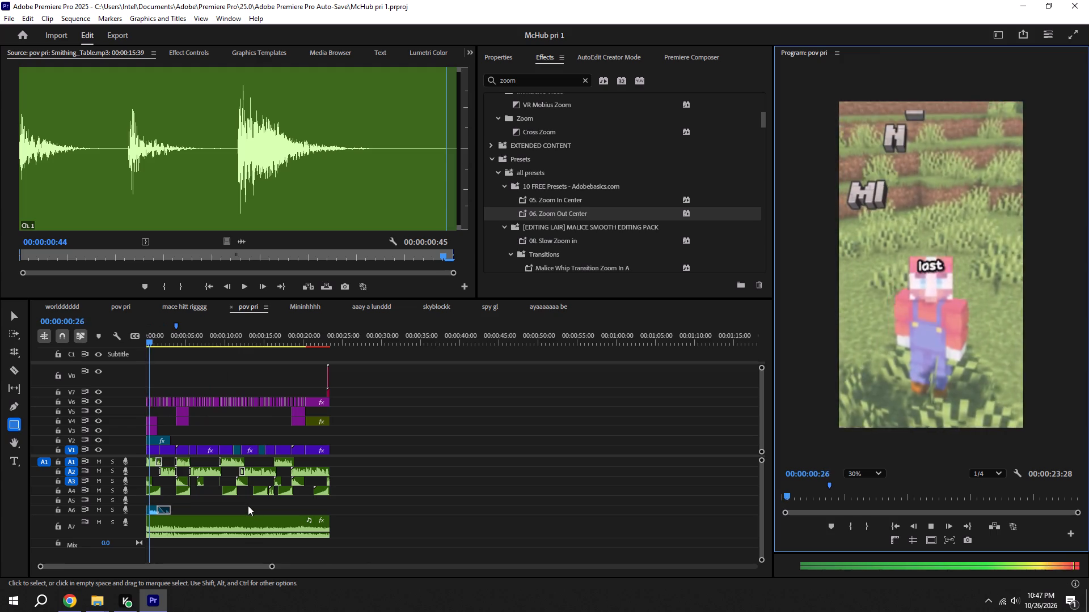
alt+scroll(248, 505, up, 19)
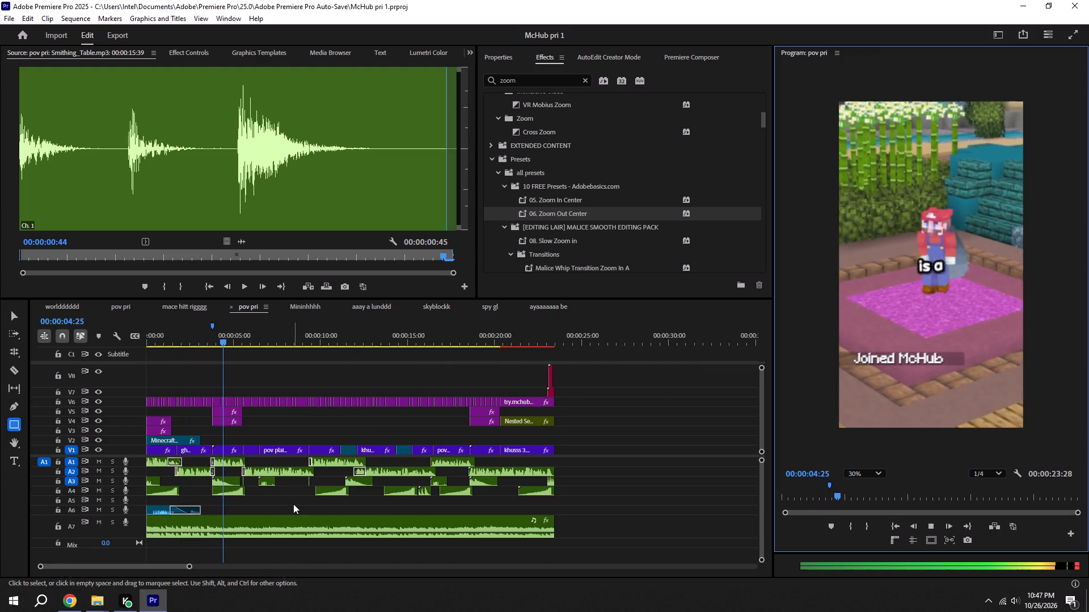
key(space)
key(space)
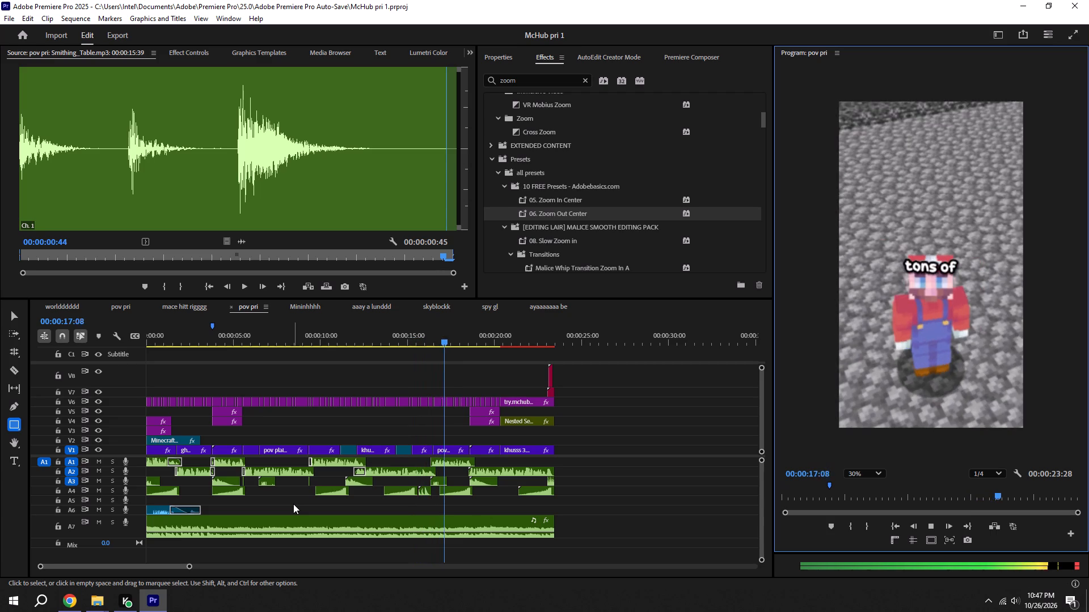
key(space)
Replay the sections from about 00:00:15:29 and 00:00:14:03 to check the sounds around the pickaxe and faster captions, and save.
alt+scroll(392, 461, up, 10)
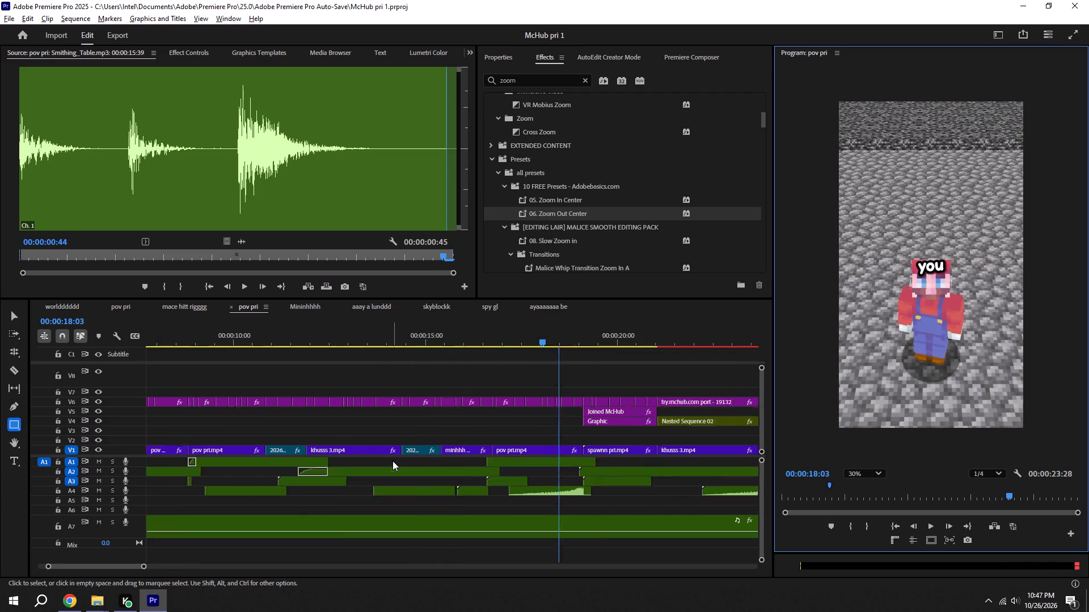
alt+scroll(392, 461, up, 2)
key(ctrl+s)
shift+click(483, 336)
alt+scroll(483, 336, up, 5)
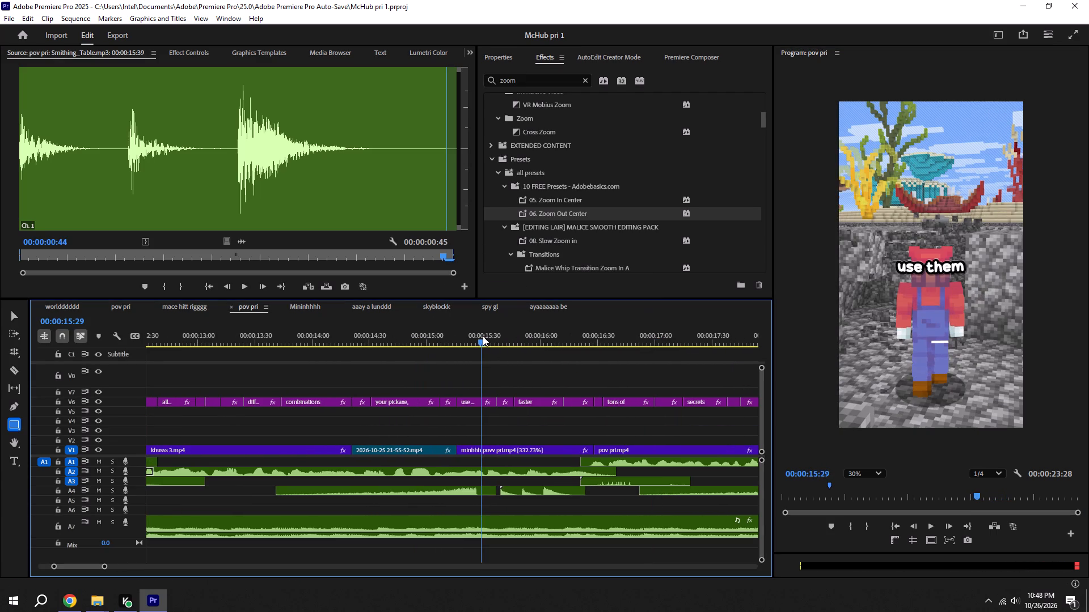
key(space)
alt+scroll(483, 336, down, 7)
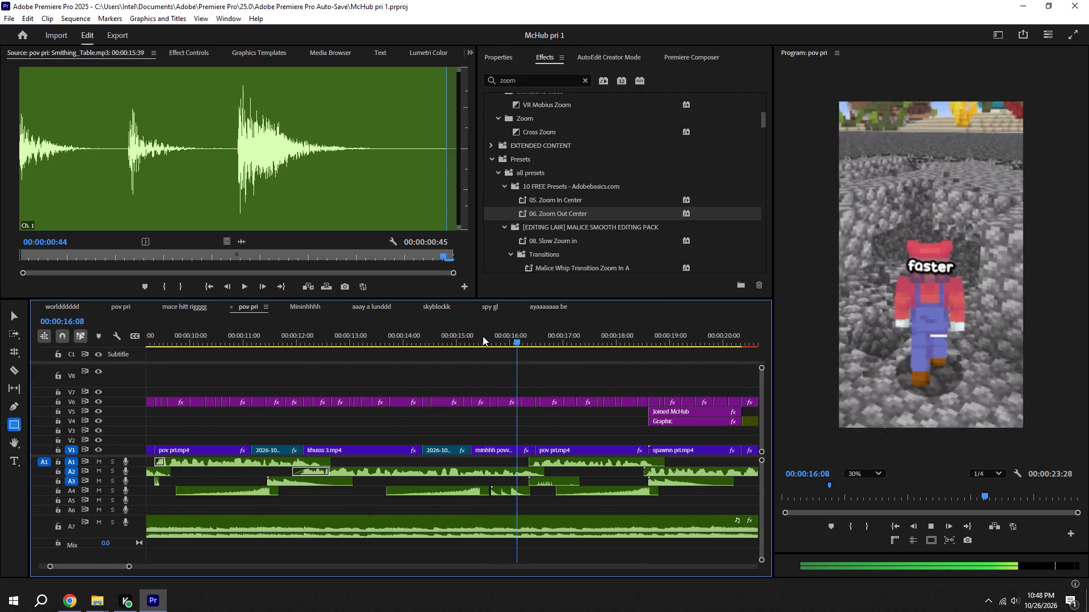
key(space)
drag(447, 335, 407, 339)
key(space)
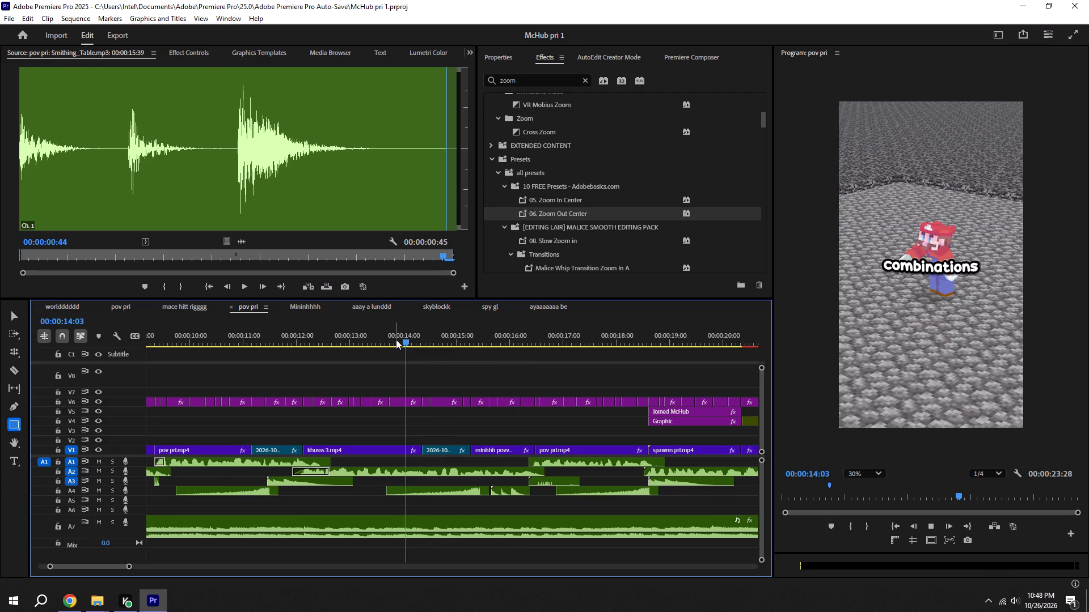
key(space)
key(ctrl+s)
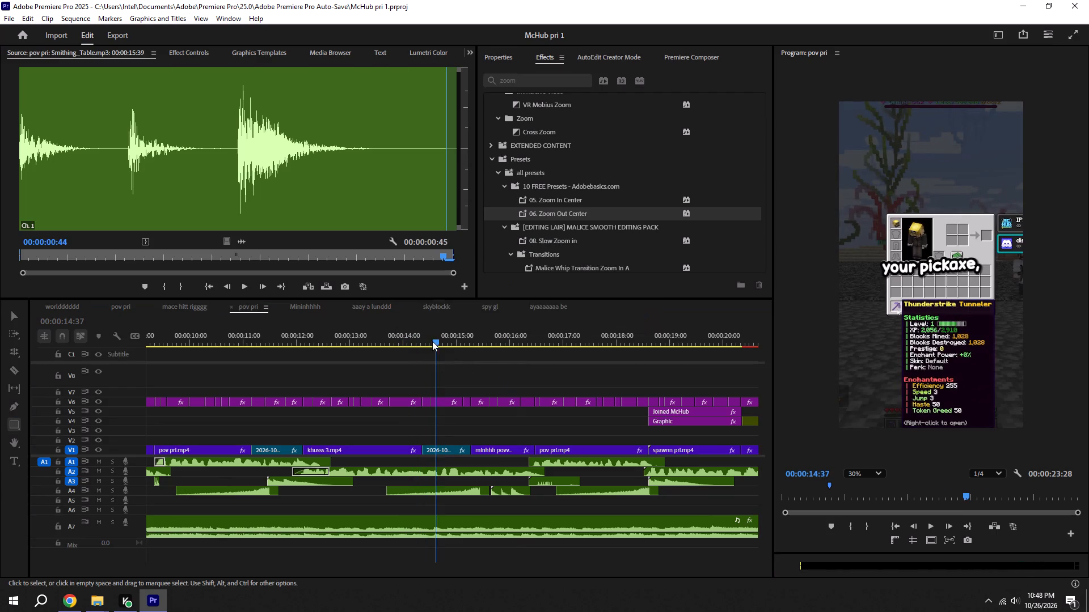
shift+drag(429, 334, 409, 333)
key(ctrl+s)
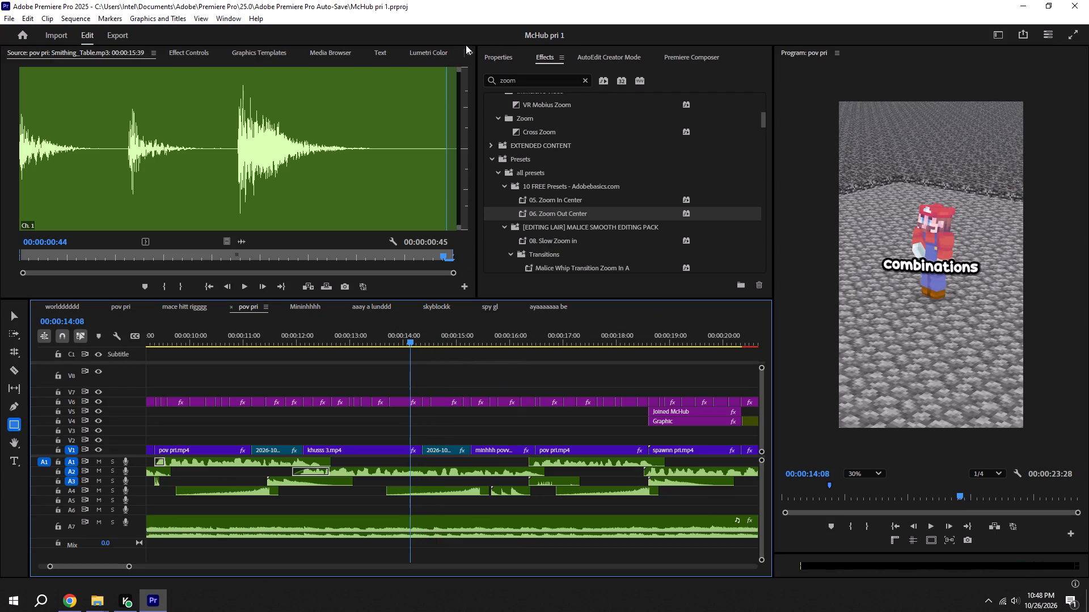
Copy the two Minecraft Netherite pickaxe clips and their sound from McHub pri 2's worldddddd sequence into pov pri at 00:00:14:08.
click(467, 46)
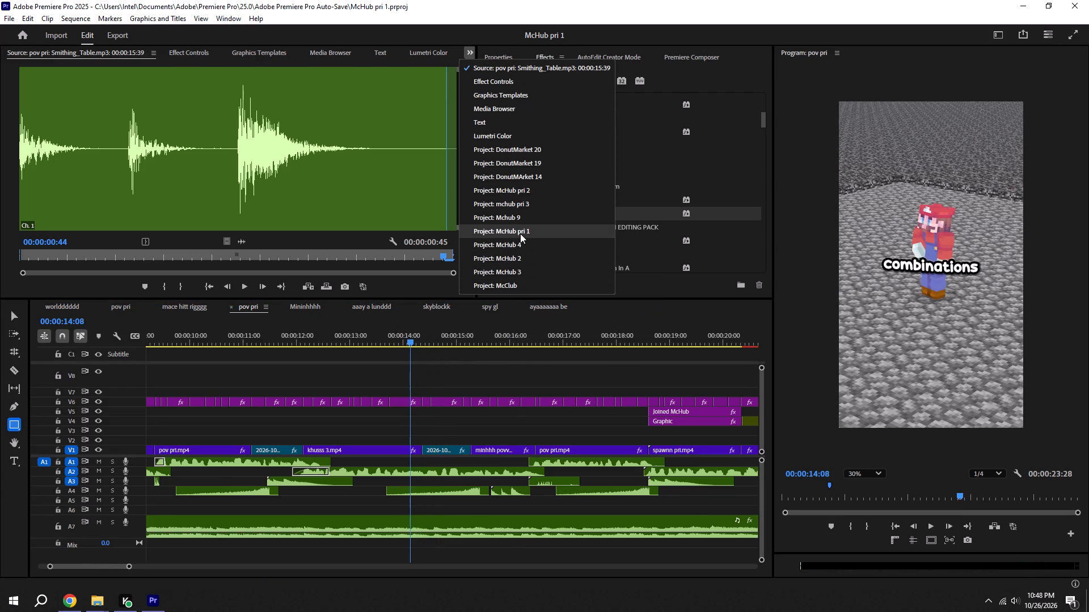
click(523, 195)
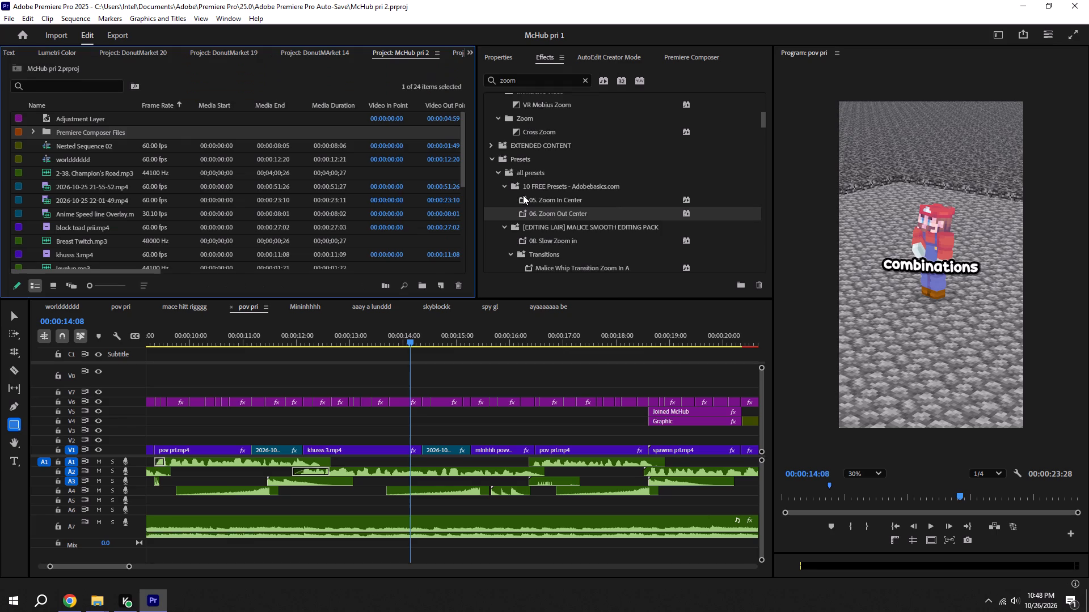
click(69, 147)
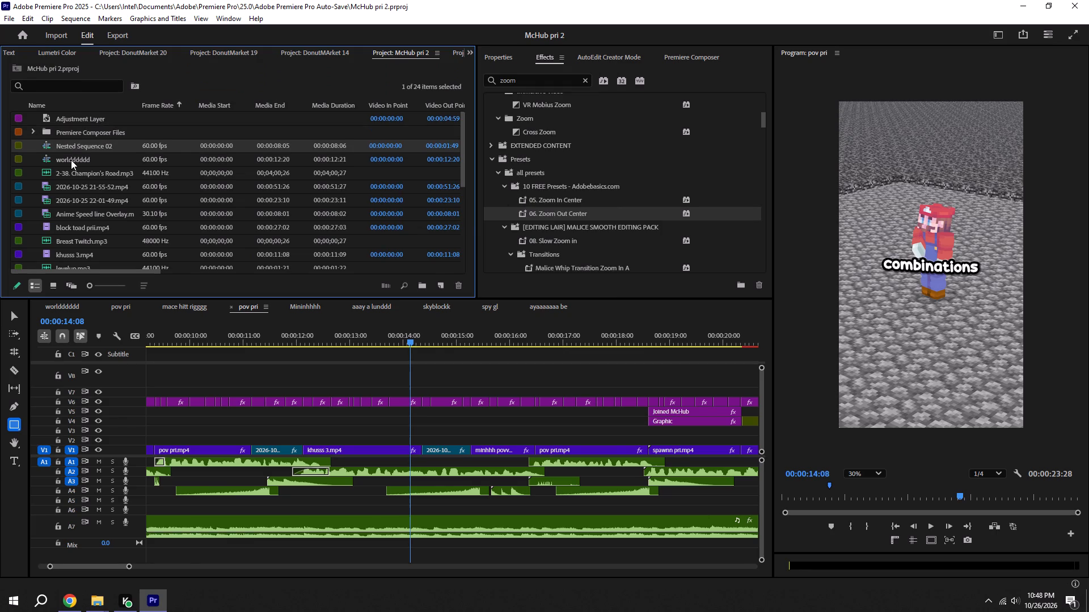
double_click(71, 160)
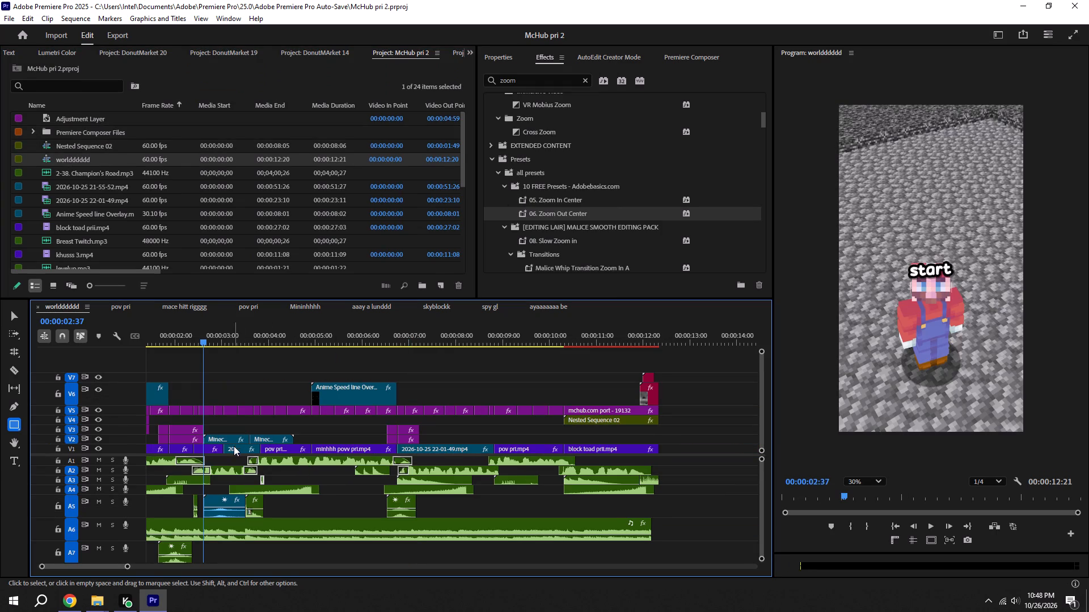
click(223, 436)
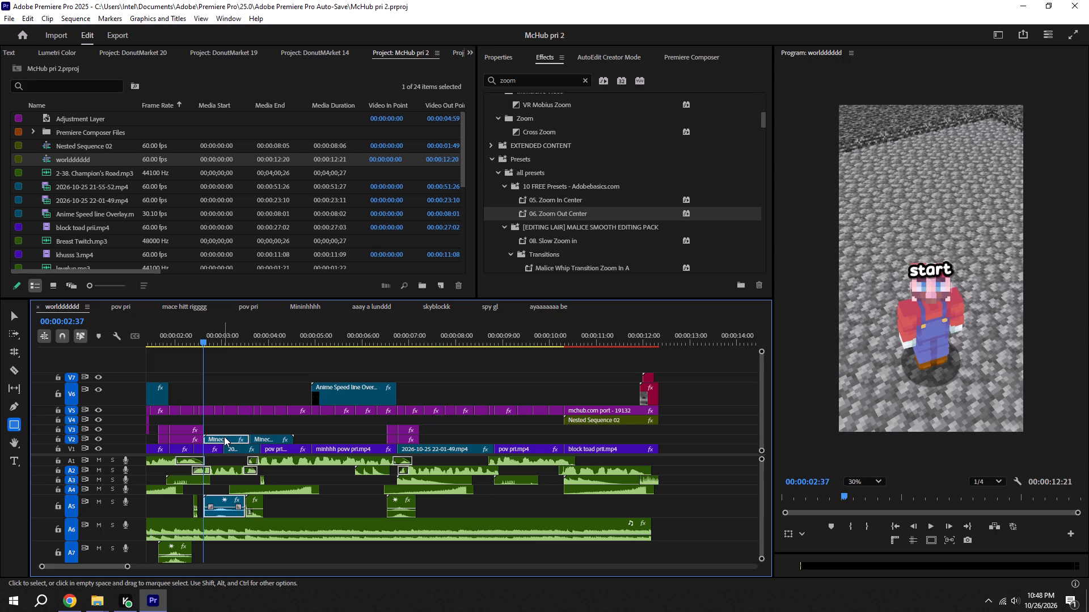
drag(233, 427, 267, 436)
key(ctrl+c)
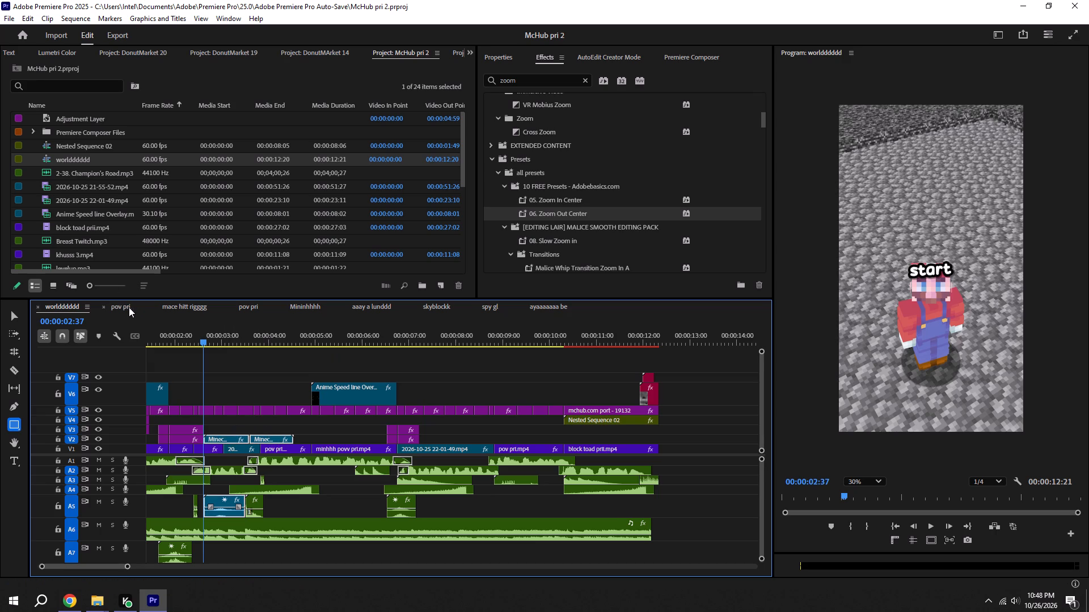
click(252, 303)
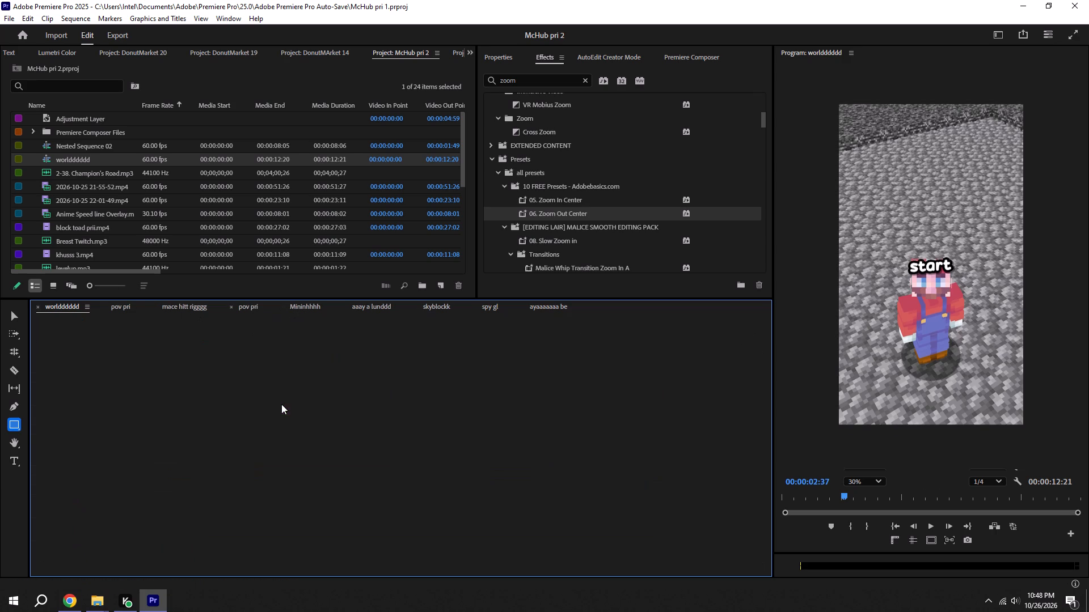
key(ctrl+v)
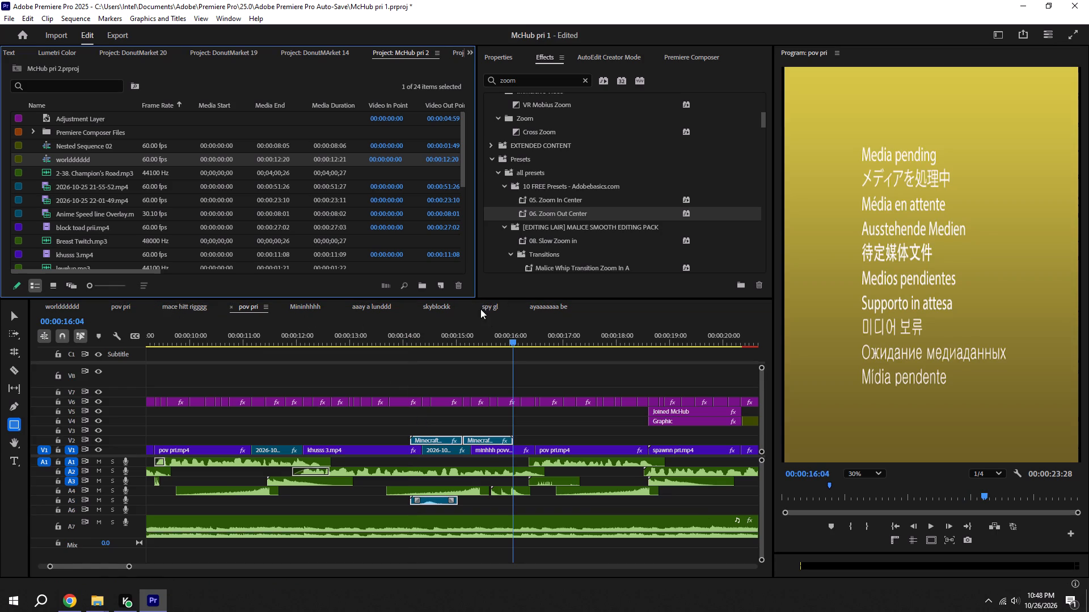
Copy the short A5 sound that follows the pickaxe sound in the worldddddd sequence and return to pov pri.
click(556, 305)
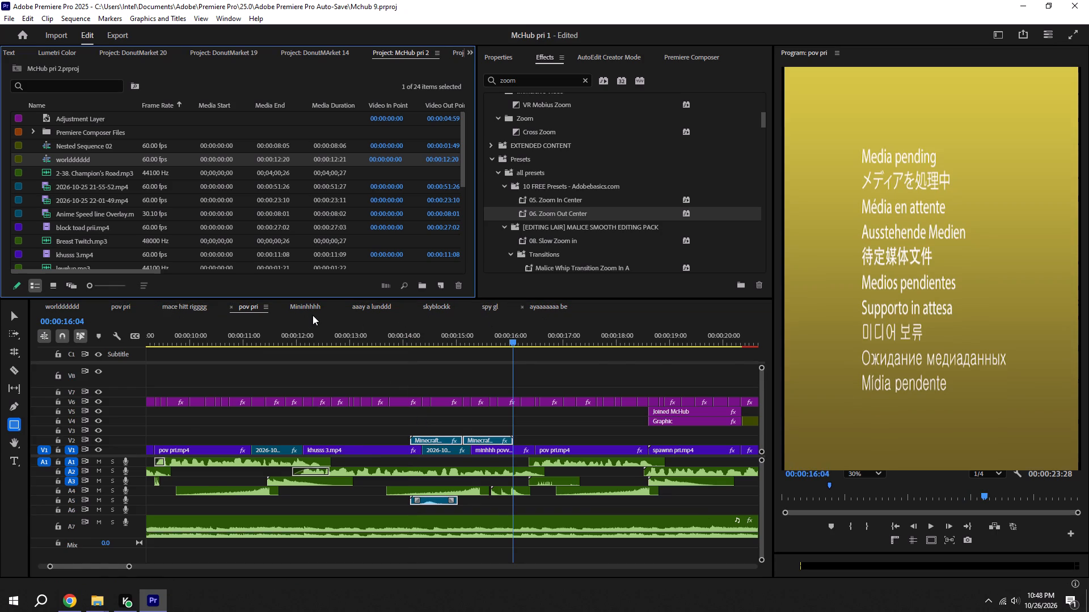
click(67, 309)
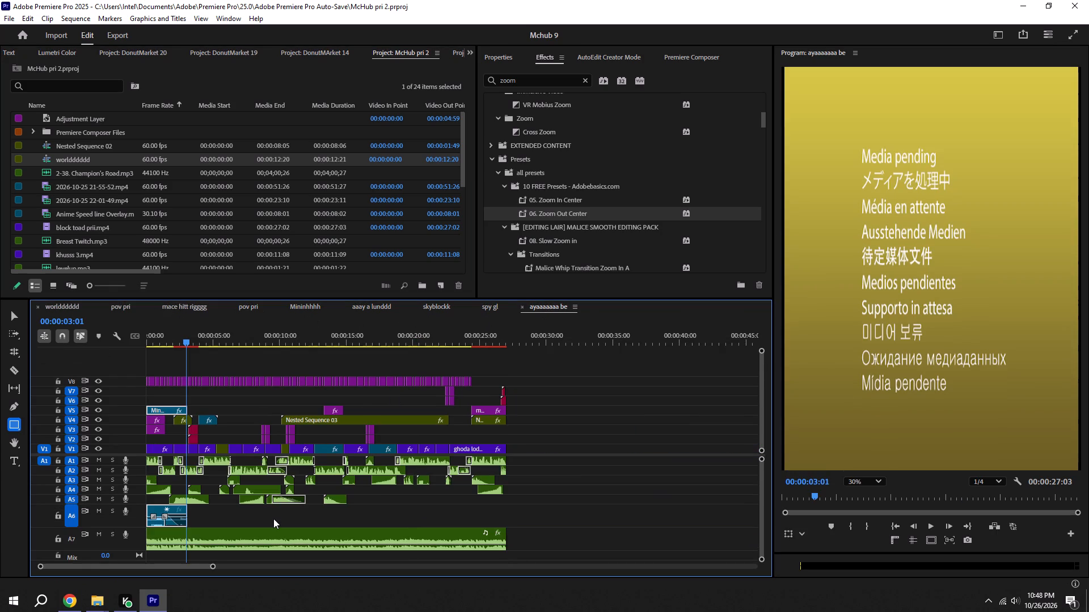
click(254, 512)
key(ctrl+c)
click(244, 302)
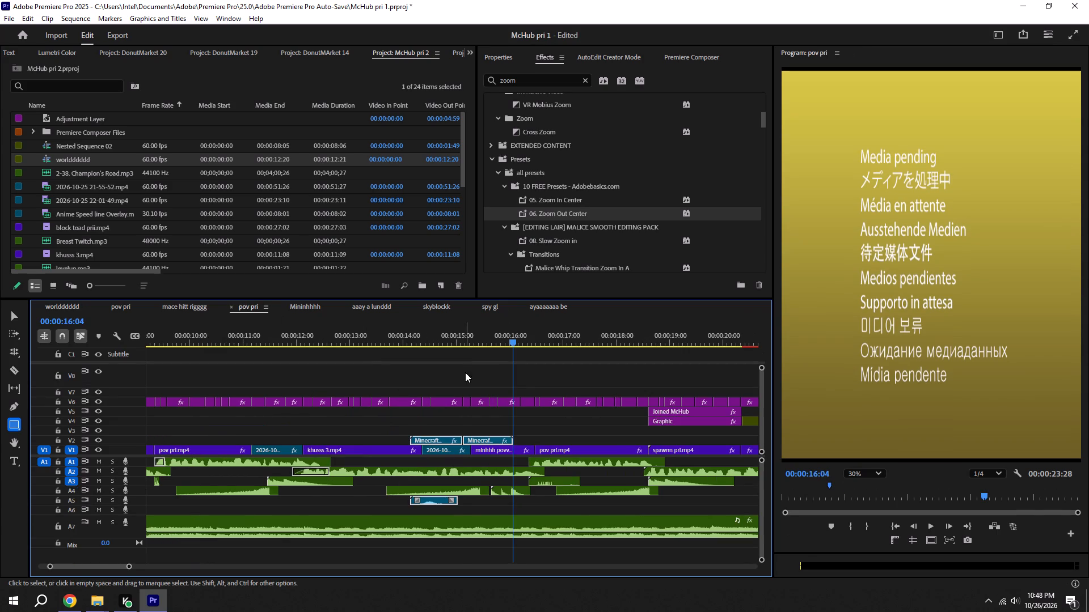
Shift the pasted pickaxe clips and their sound earlier to start at about 00:00:14:03, and check the timing in playback.
shift+drag(462, 339, 457, 339)
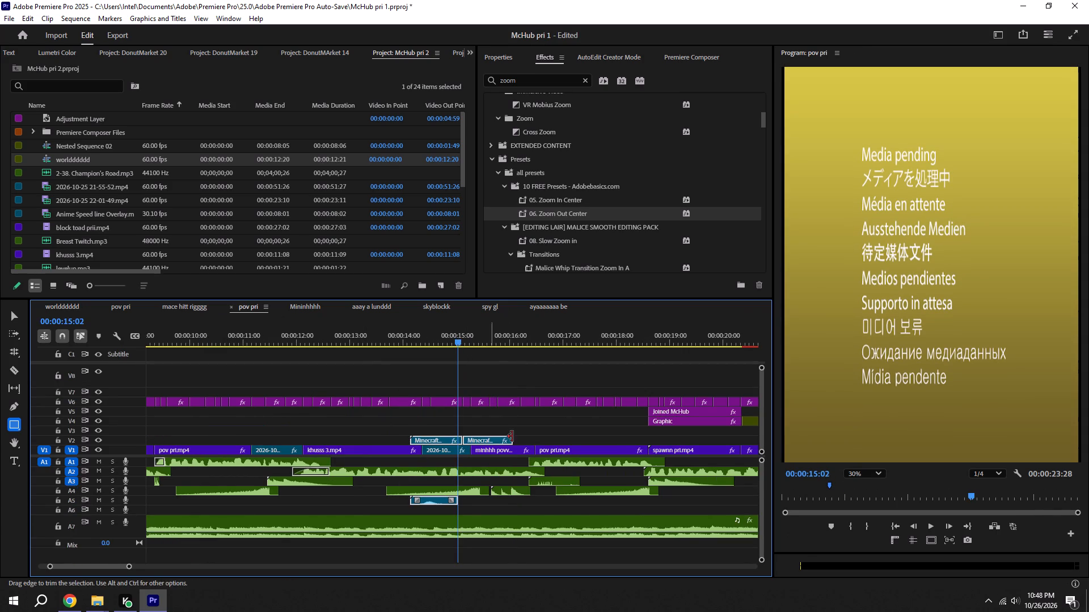
alt+scroll(433, 443, up, 4)
drag(437, 443, 430, 441)
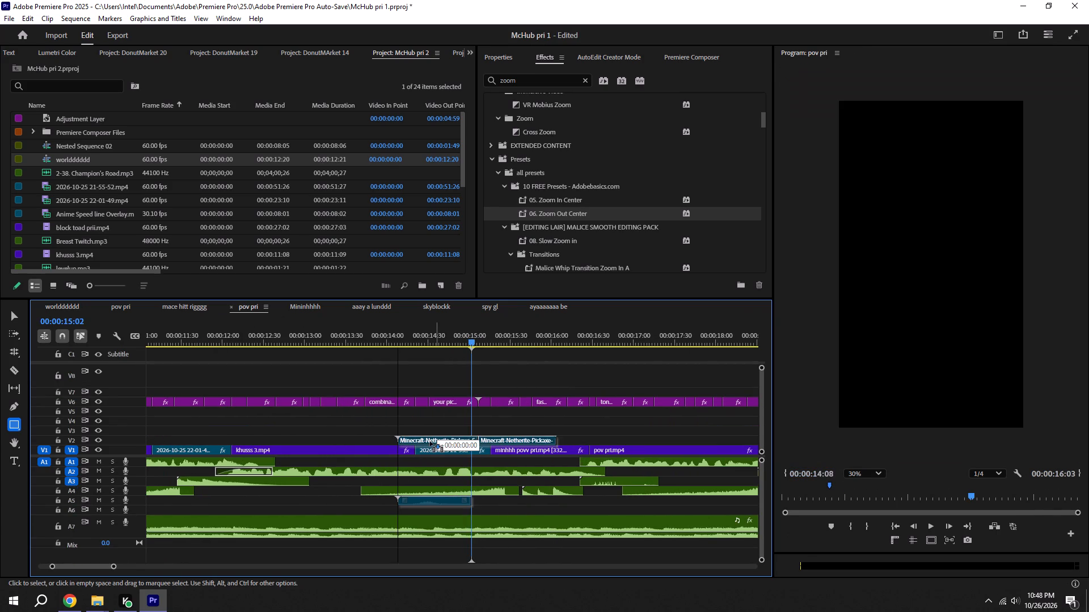
drag(430, 441, 425, 441)
shift+click(380, 342)
key(space)
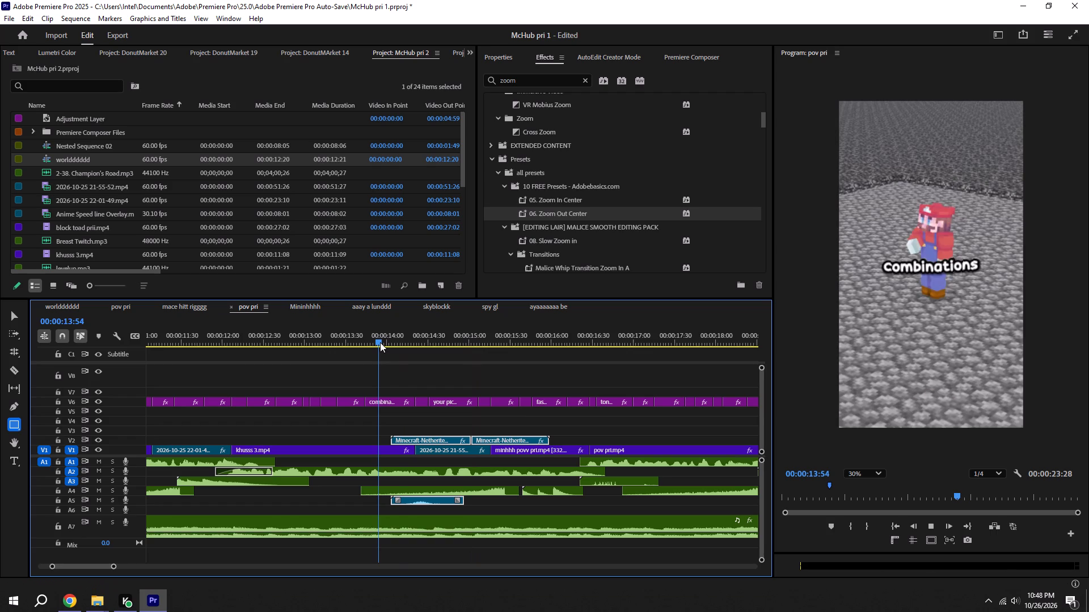
key(space)
key(space)
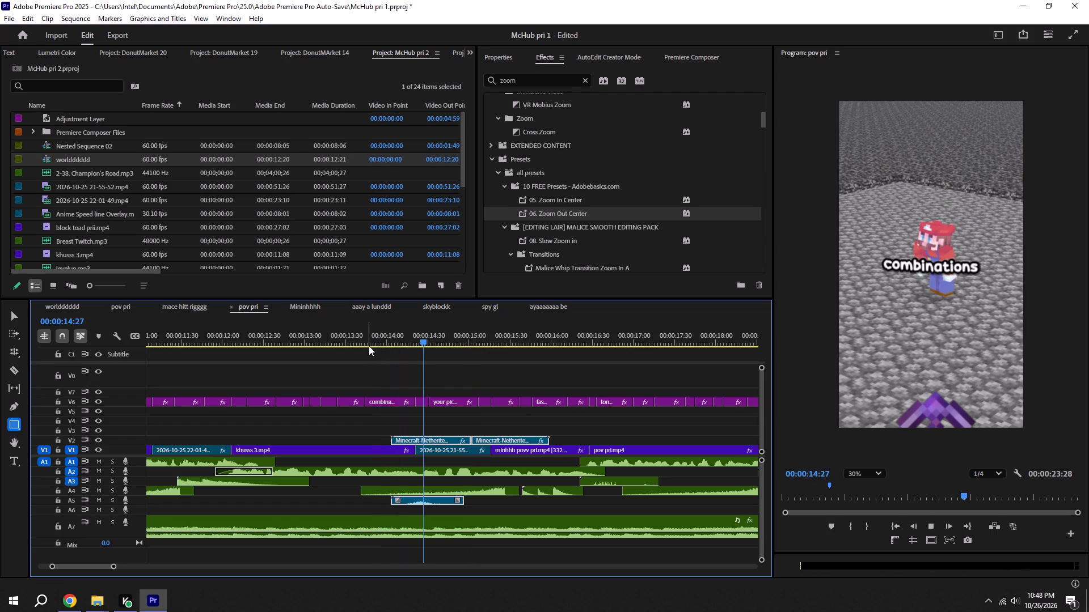
key(space)
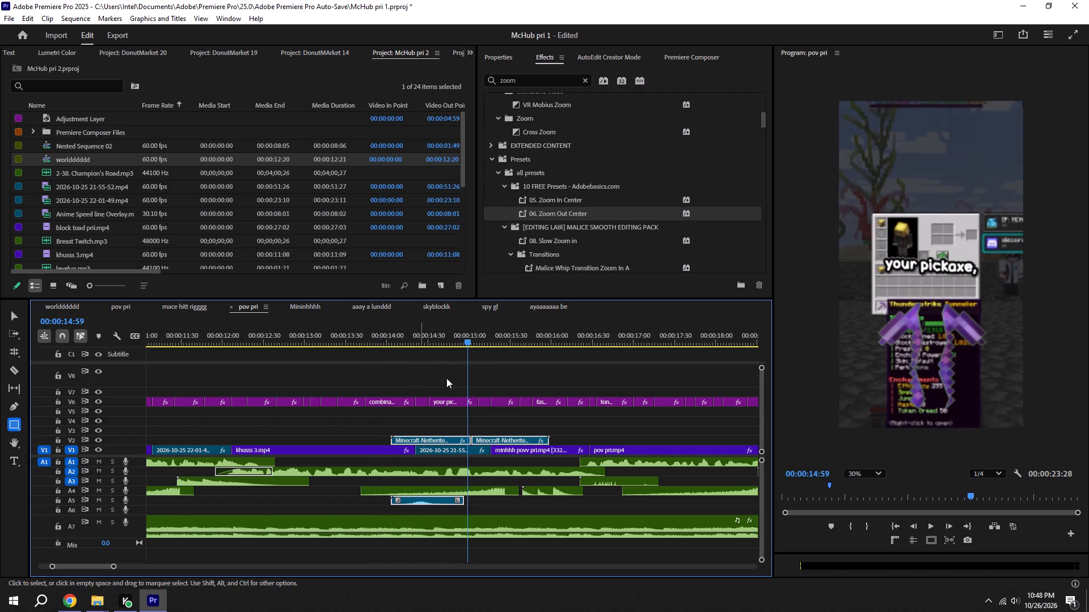
Paste the copied short sound on A5 at about 00:00:14:57, check it in playback from 00:00:13:51, and save.
shift+click(467, 334)
key(ctrl+v)
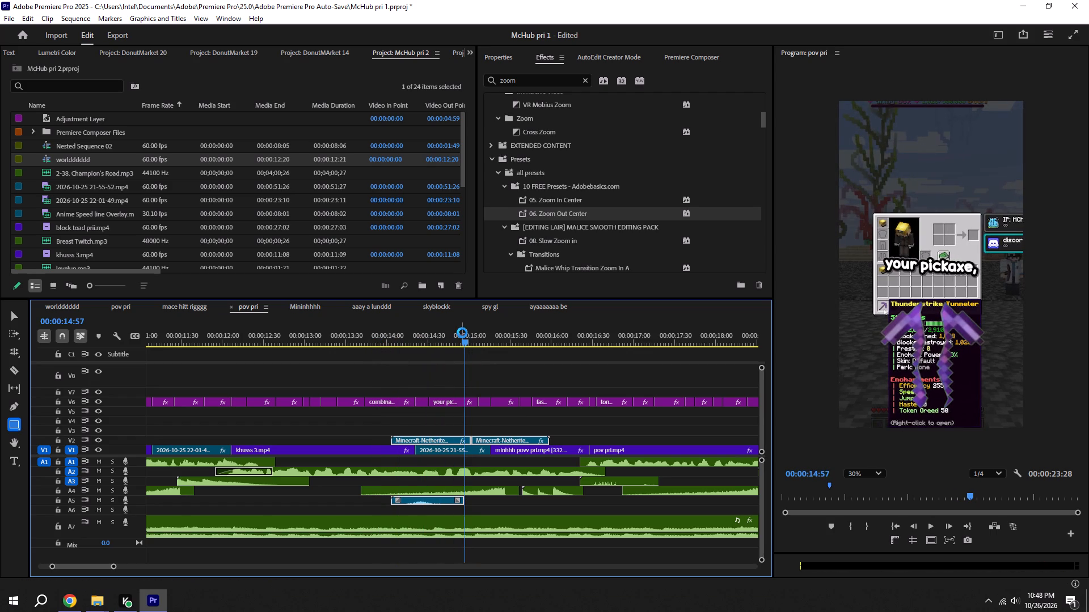
click(520, 503)
key(ctrl+s)
shift+click(379, 334)
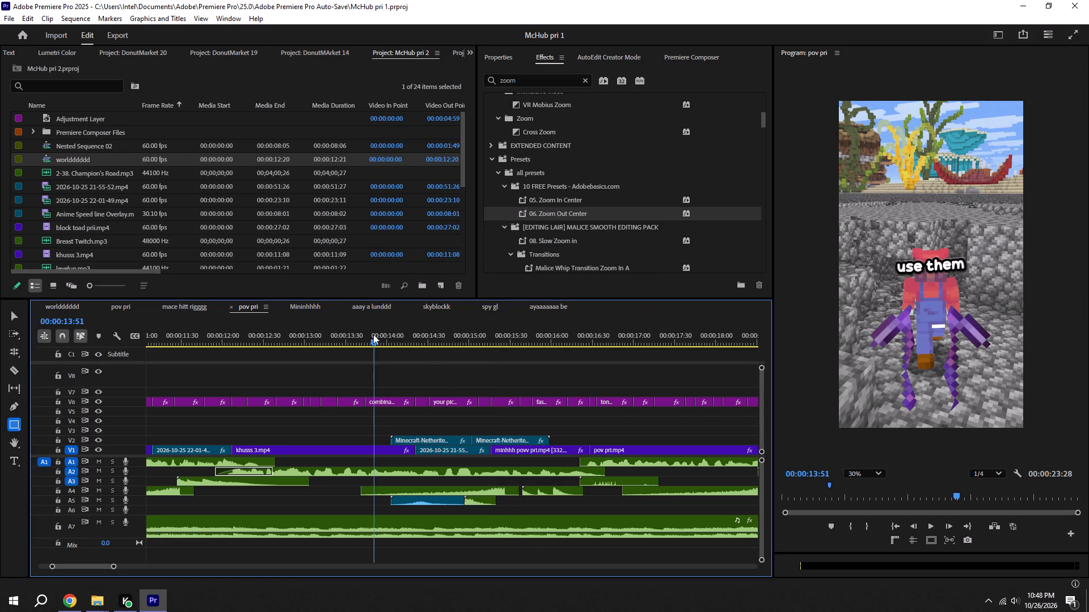
key(space)
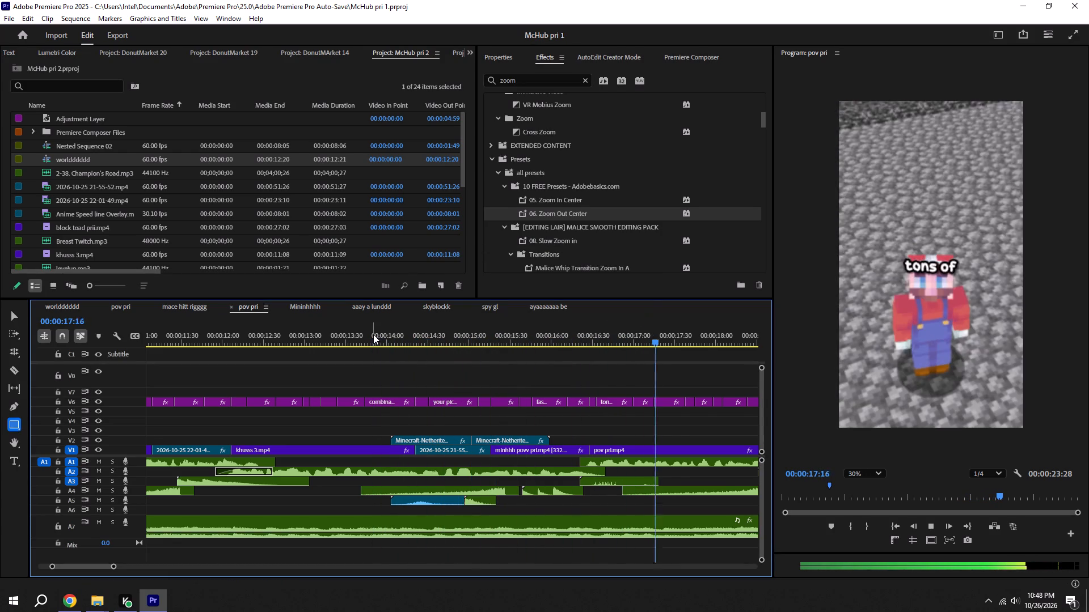
key(ctrl+s)
alt+scroll(413, 391, down, 12)
key(ctrl+s)
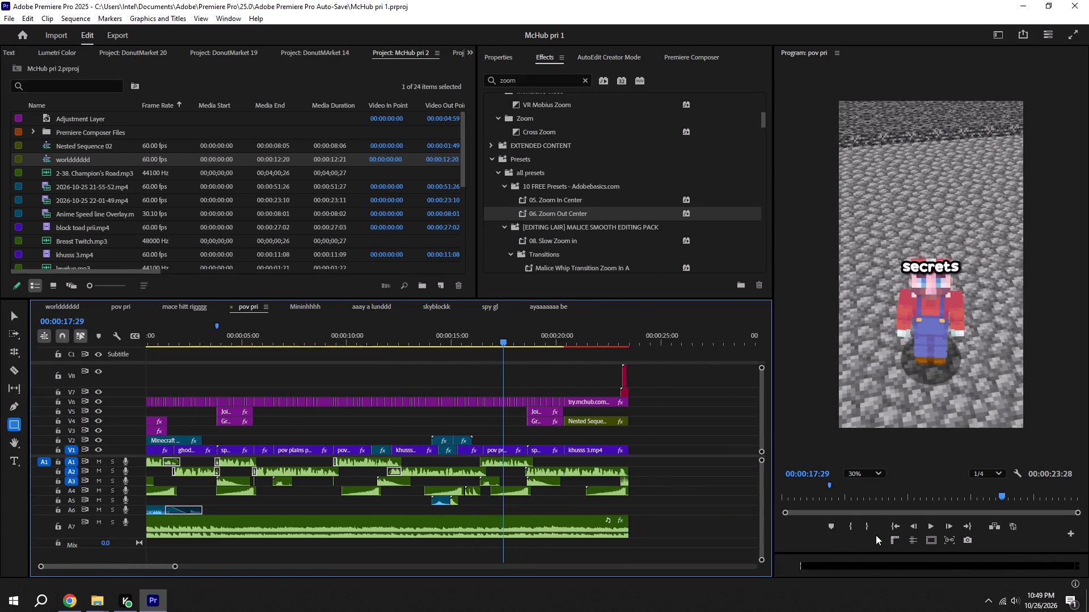
Play the whole pov pri sequence from the start for a final review and save the project.
click(894, 526)
alt+scroll(569, 465, down, 6)
click(603, 431)
key(space)
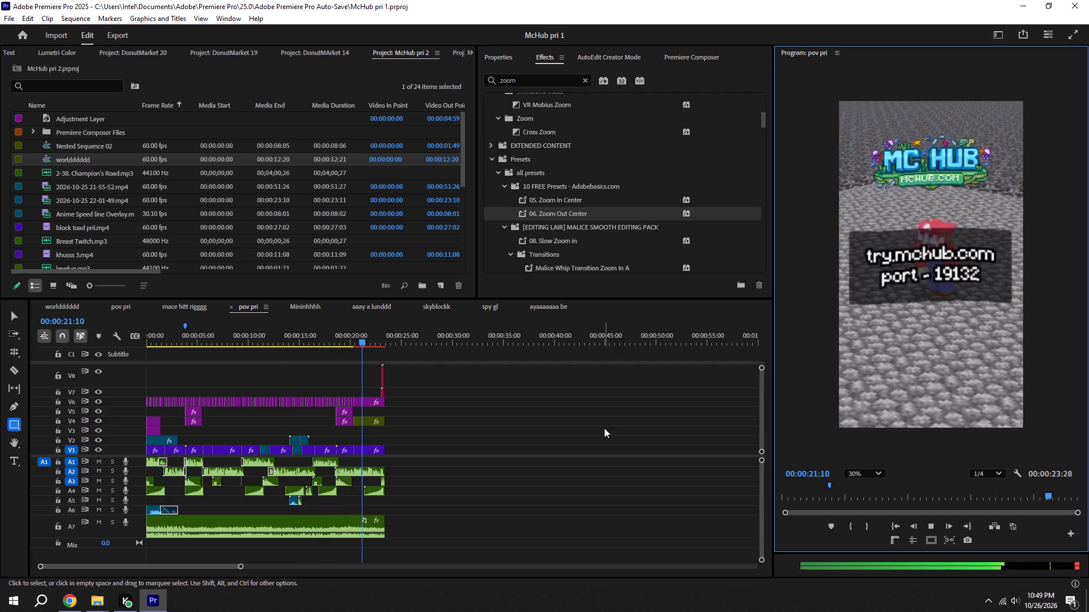
key(ctrl+s)
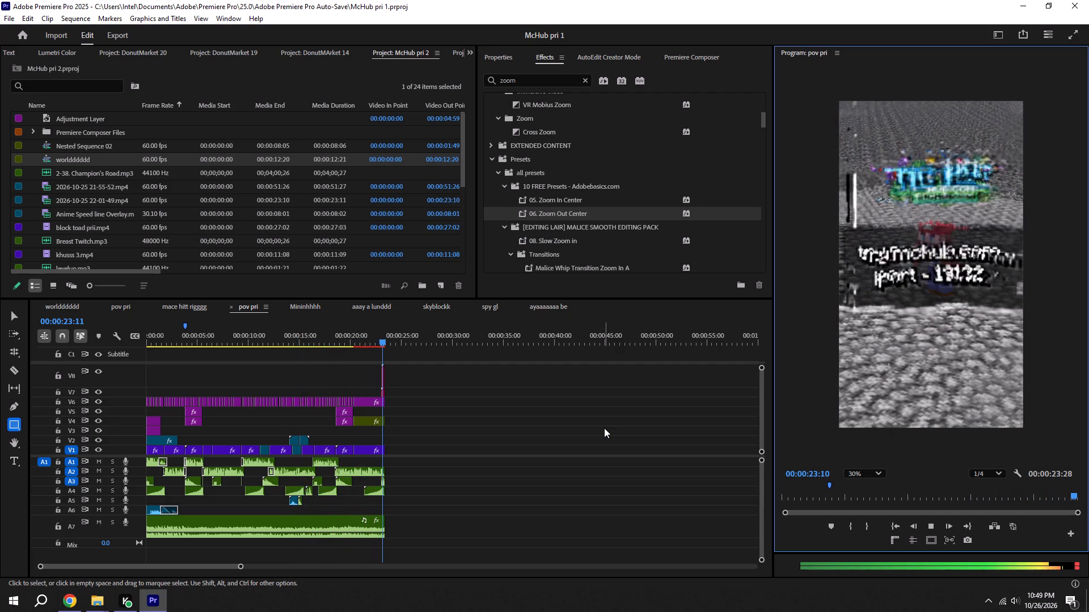
Open the export settings for the pov pri sequence and name the output file McHub pri 1.
click(116, 32)
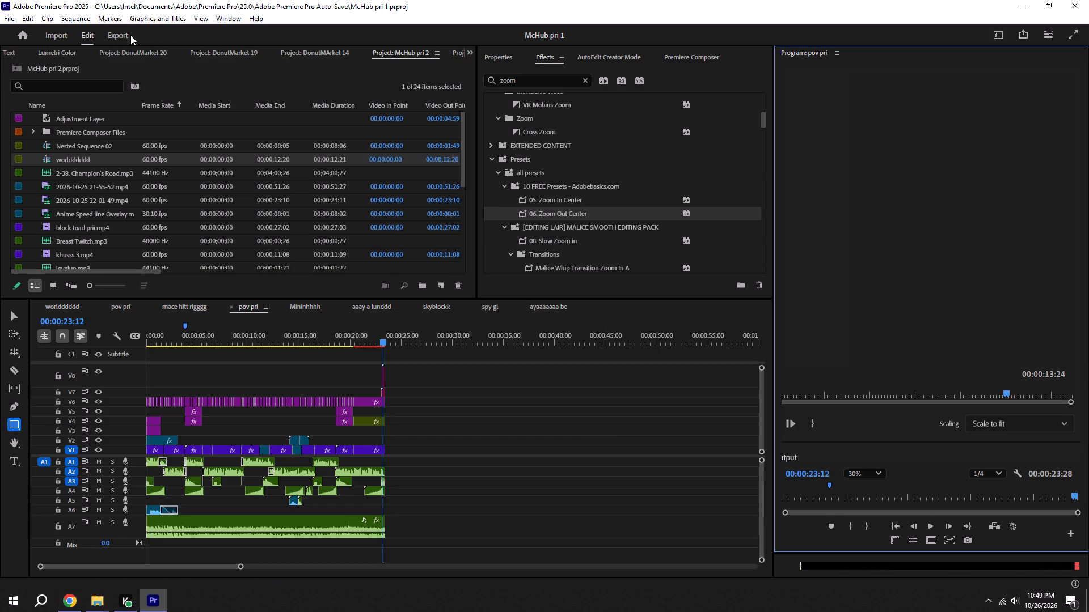
drag(334, 86, 162, 87)
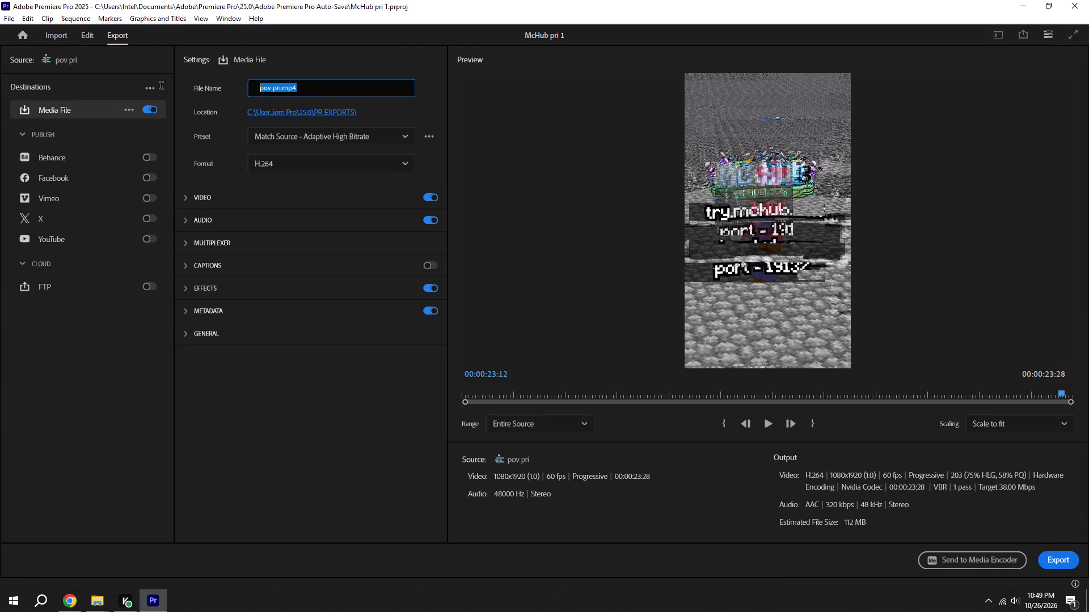
key(BackSpace)
text(McHub pri 1)
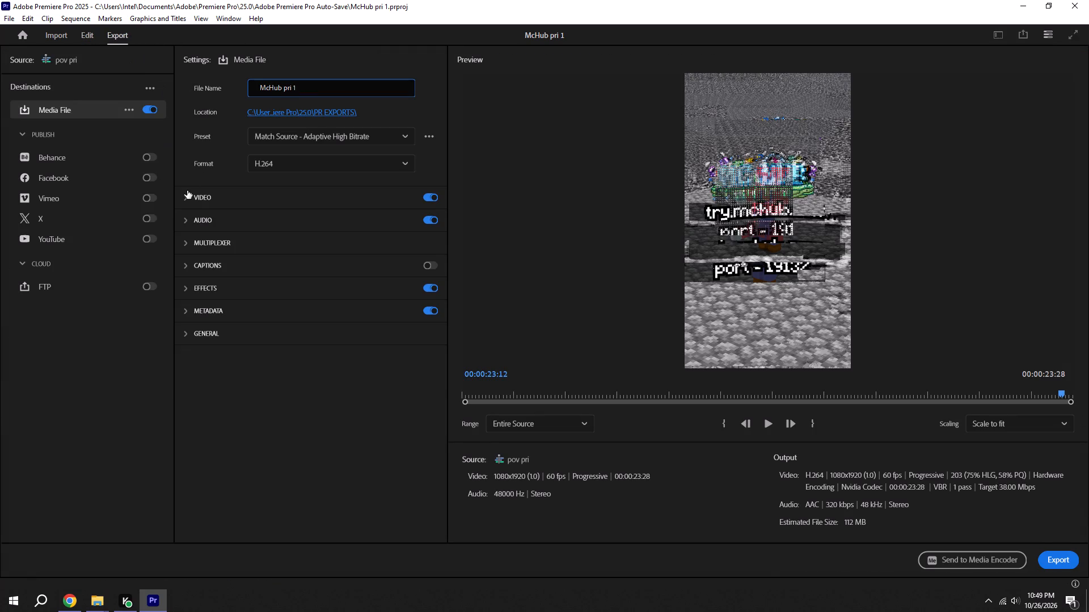
Enable Render at Maximum Depth and Use Maximum Render Quality in the export's video settings.
click(184, 196)
click(208, 382)
scroll(208, 375, down, 7)
click(197, 343)
click(201, 364)
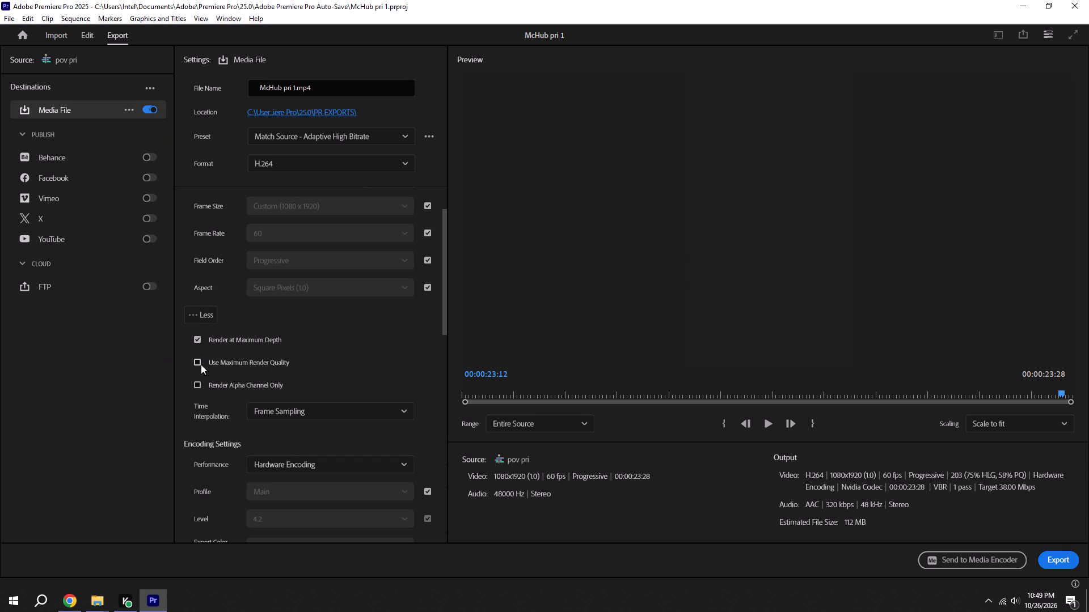
Set the export's target bitrate to 50 Mbps and export the video.
scroll(221, 386, down, 20)
scroll(288, 464, down, 8)
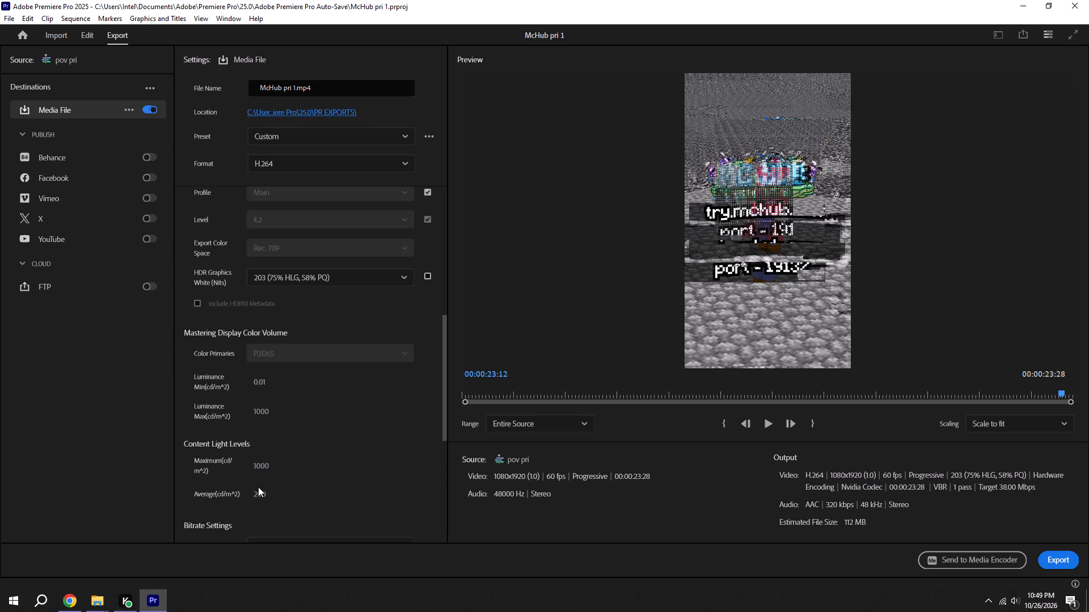
scroll(318, 486, down, 7)
drag(360, 499, 622, 528)
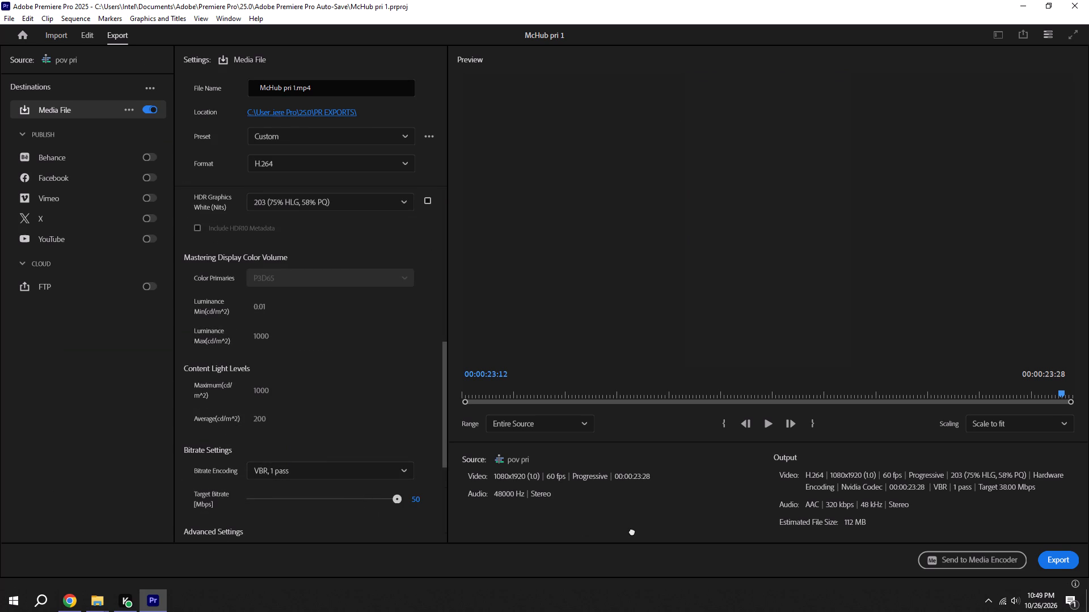
click(1065, 566)
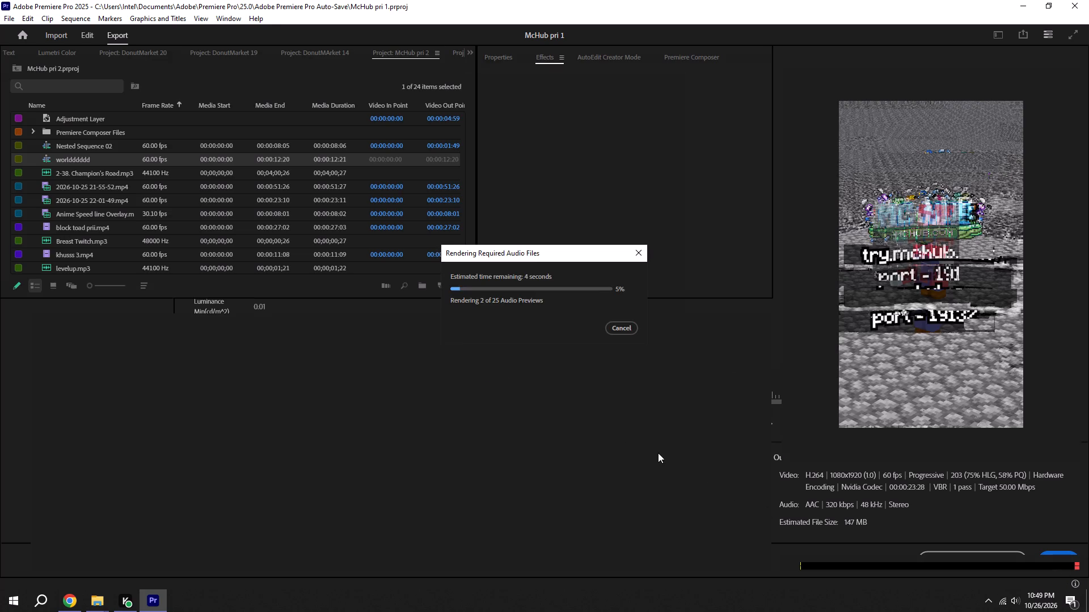
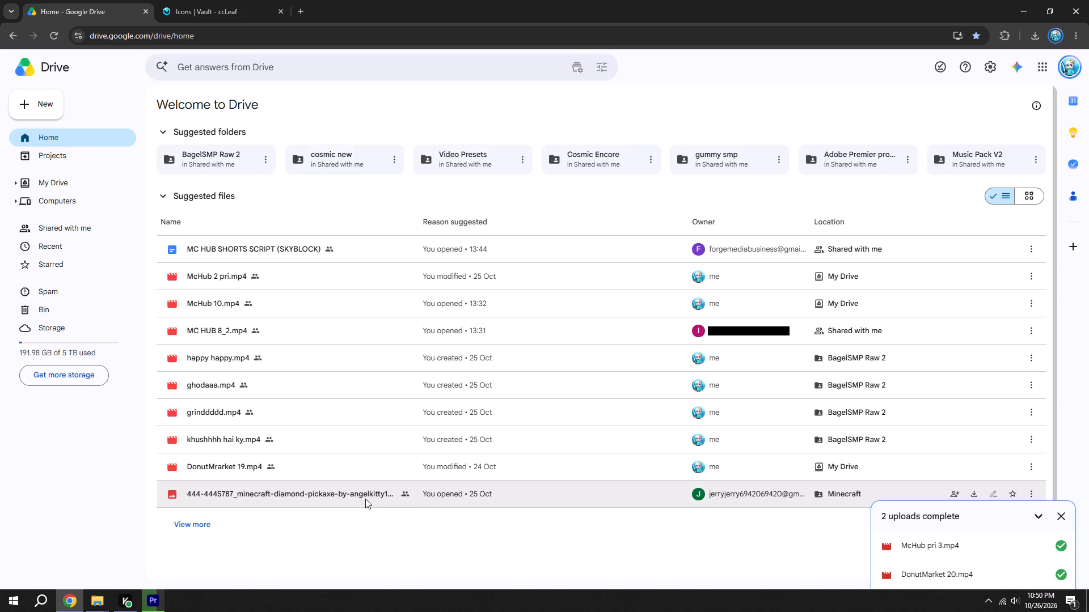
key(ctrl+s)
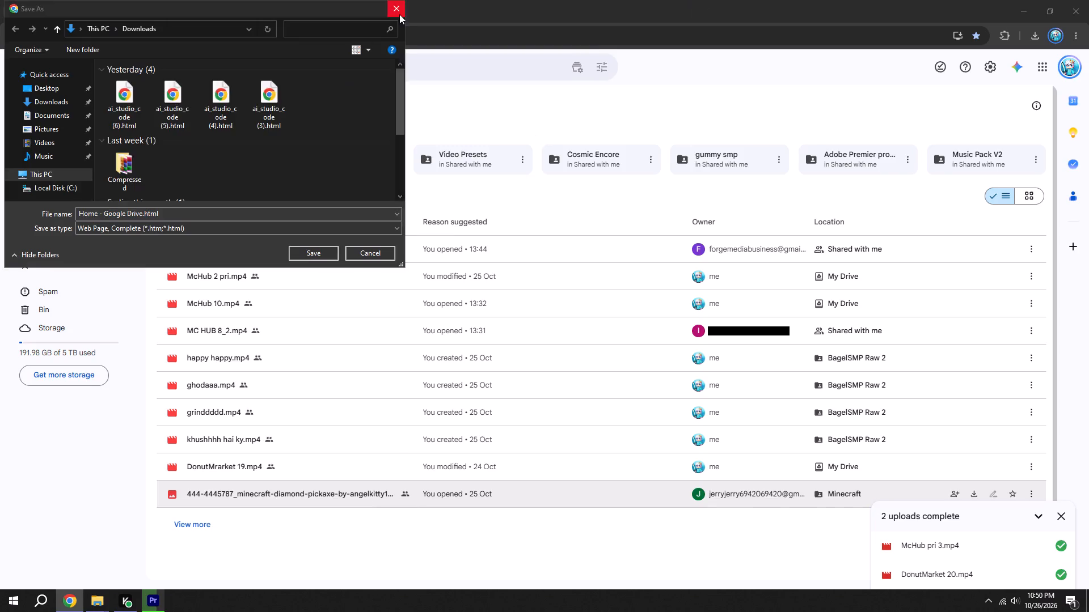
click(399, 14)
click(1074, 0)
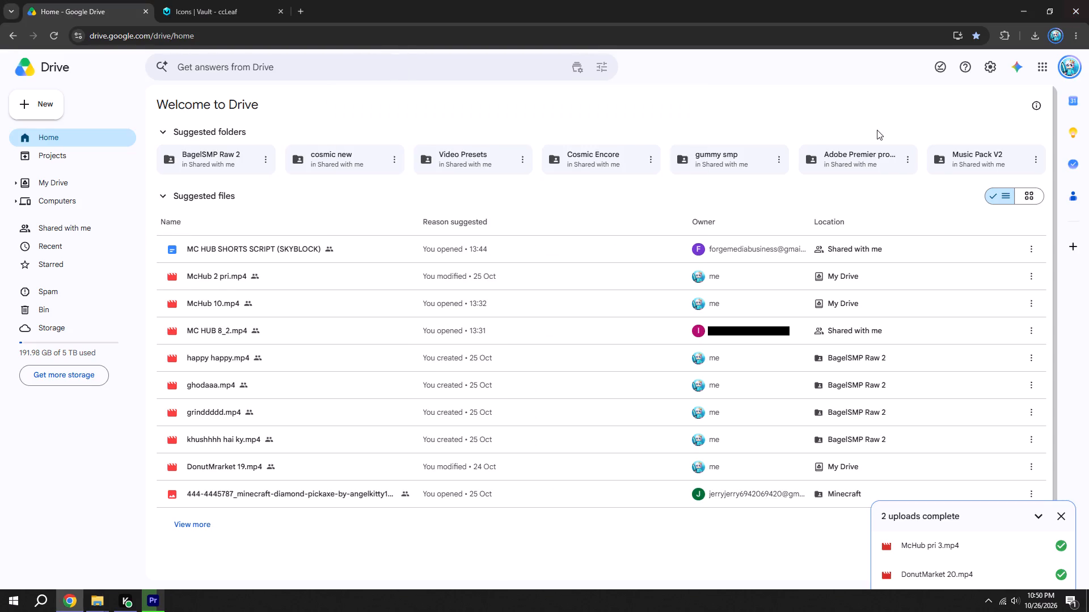
Open the Download folder in the connected phone's internal shared storage and move its window clear of the sequence timeline.
double_click(469, 215)
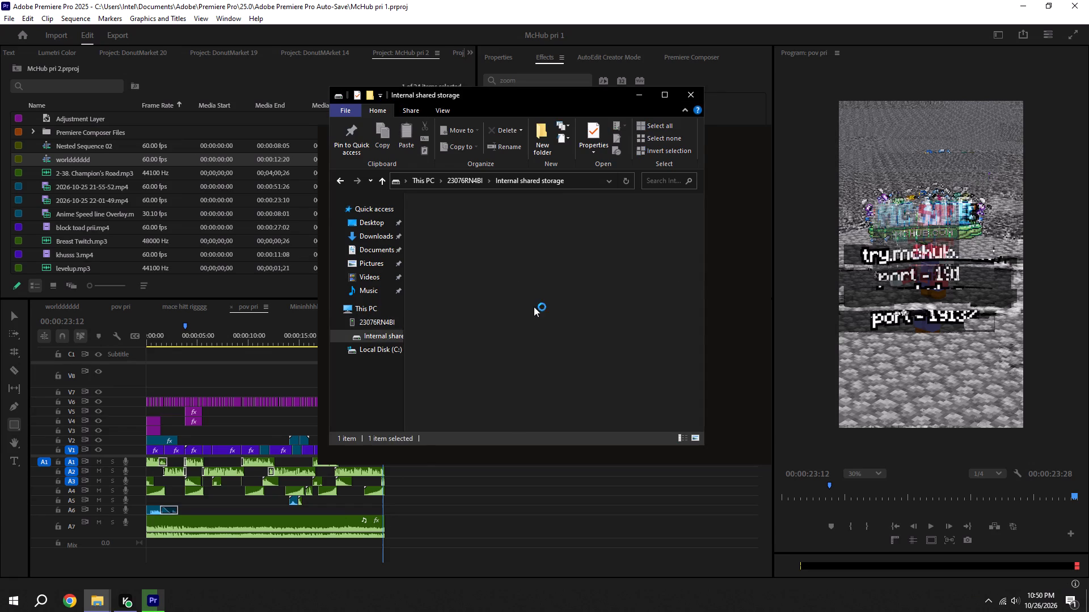
scroll(468, 390, down, 1)
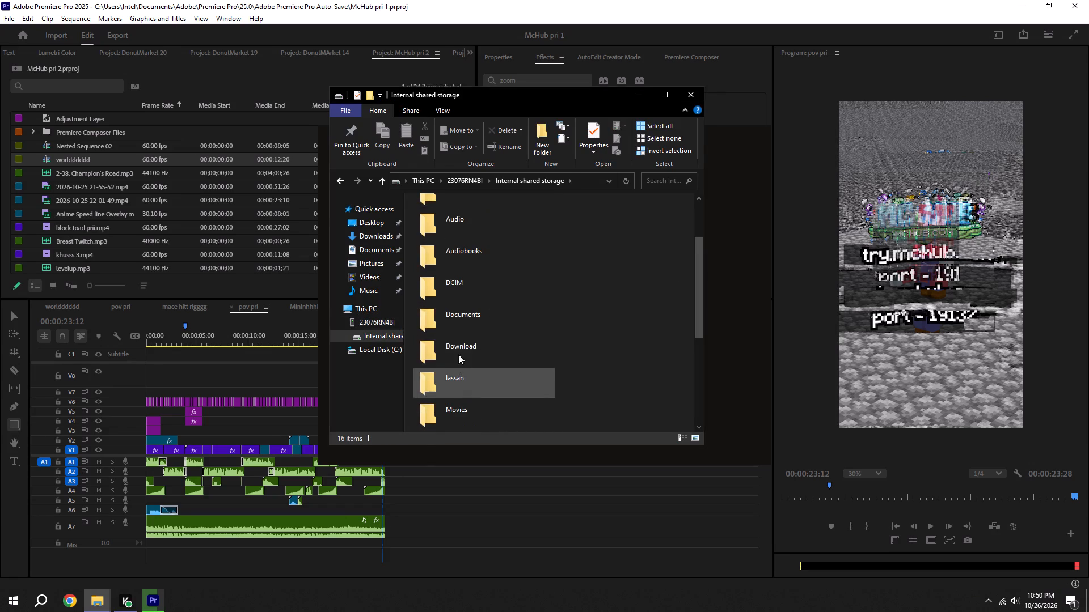
double_click(457, 345)
drag(516, 103, 804, 256)
click(496, 533)
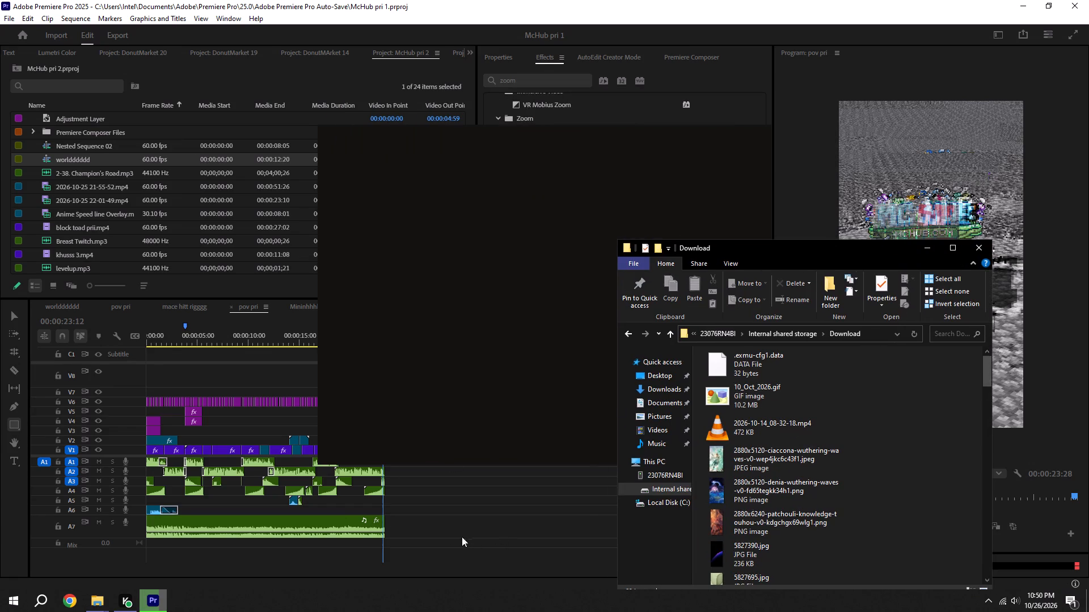
click(404, 596)
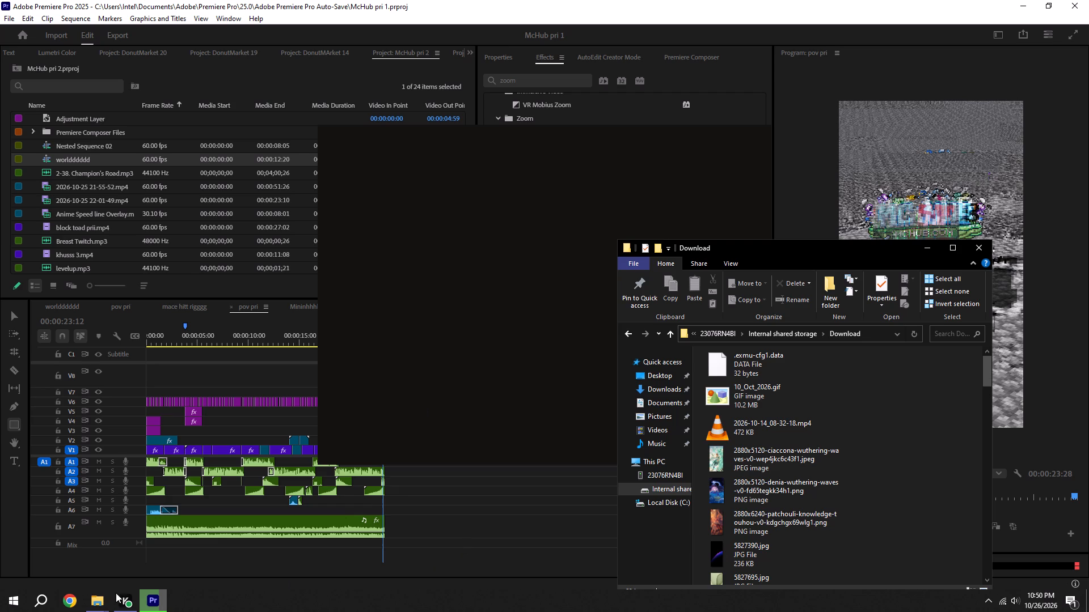
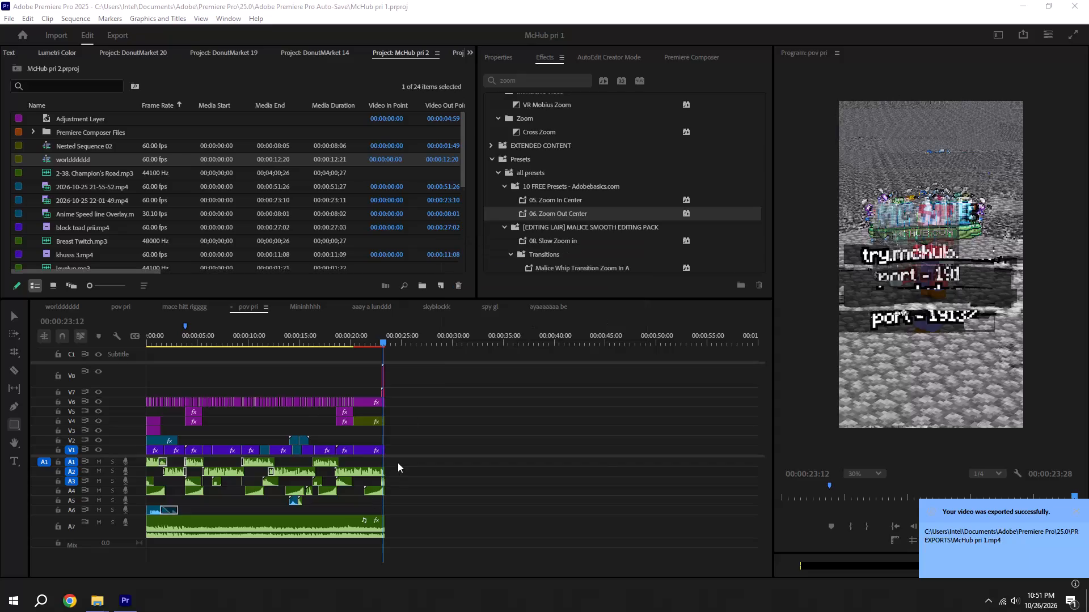
Save the open project and quit Premiere Pro, saving the changes to DonutMArket 14.prproj.
key(ctrl+s)
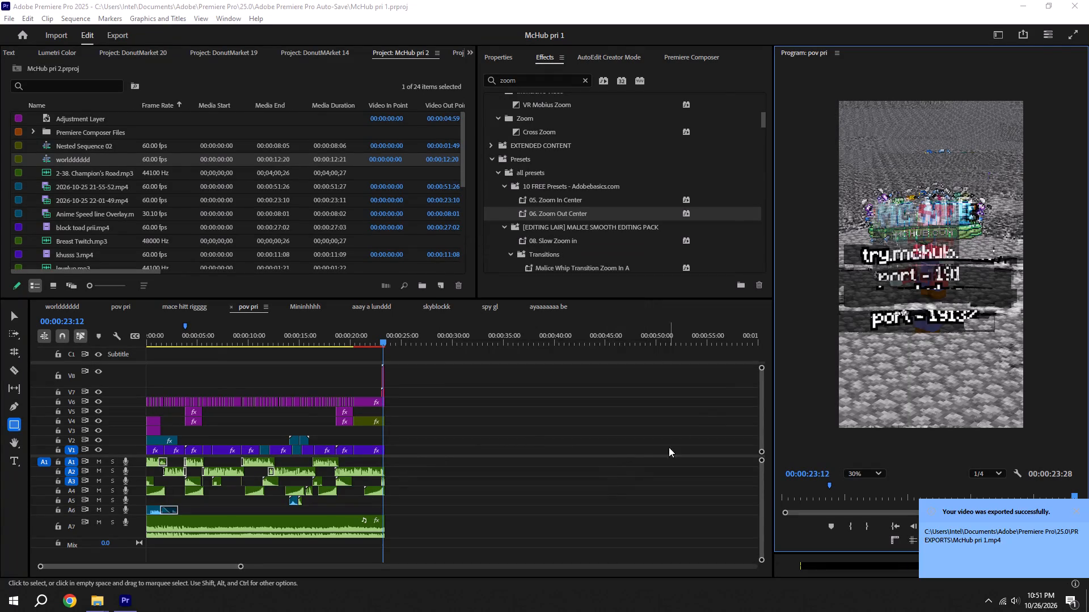
click(1088, 0)
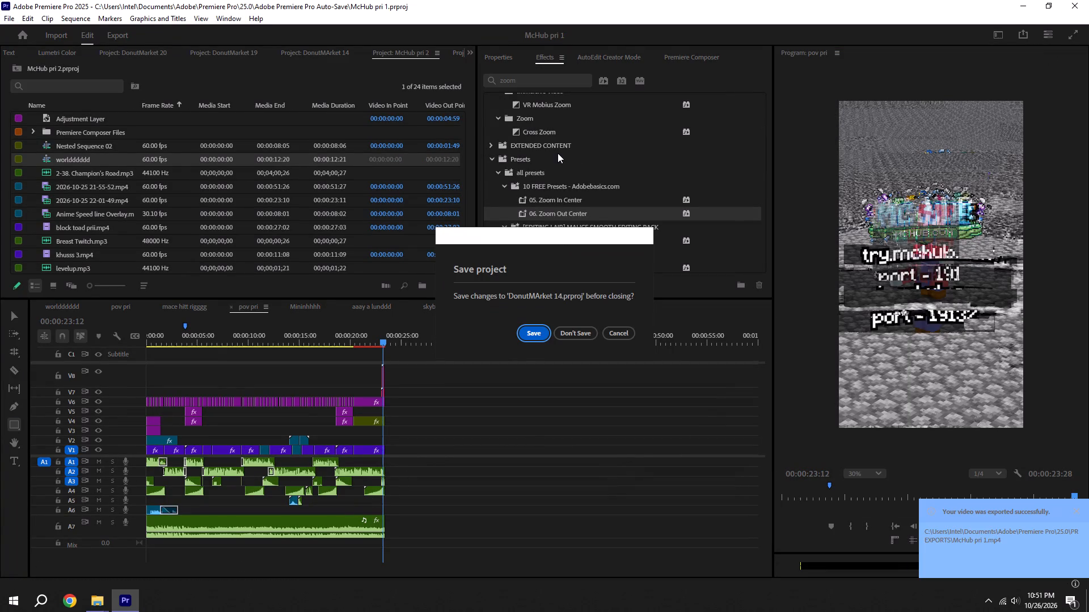
click(533, 333)
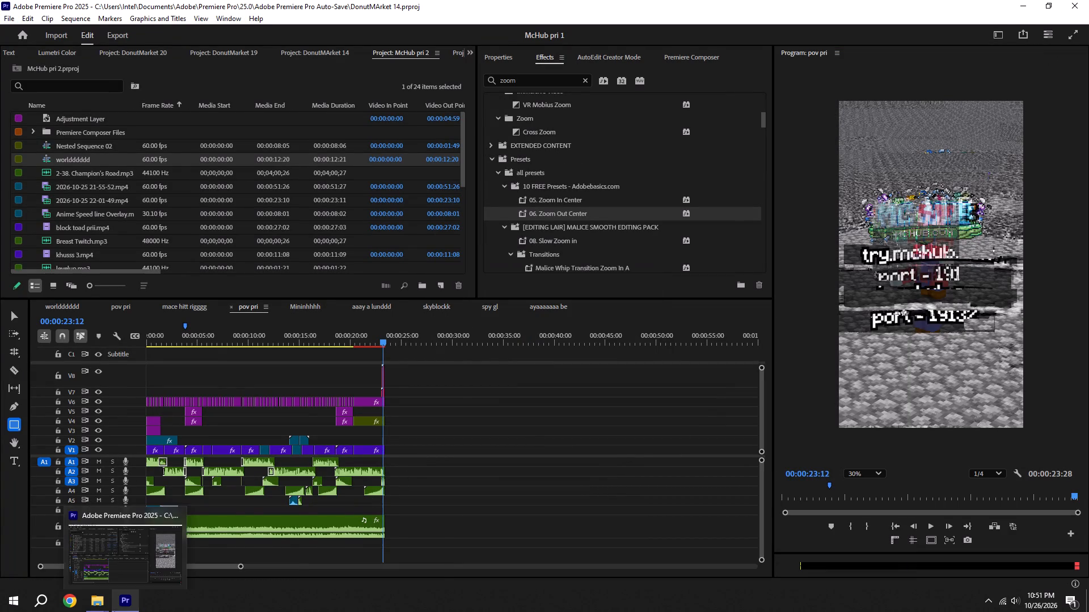
Copy McHub pri 1.mp4 from the PR EXPORTS folder into the phone's Download folder.
click(110, 611)
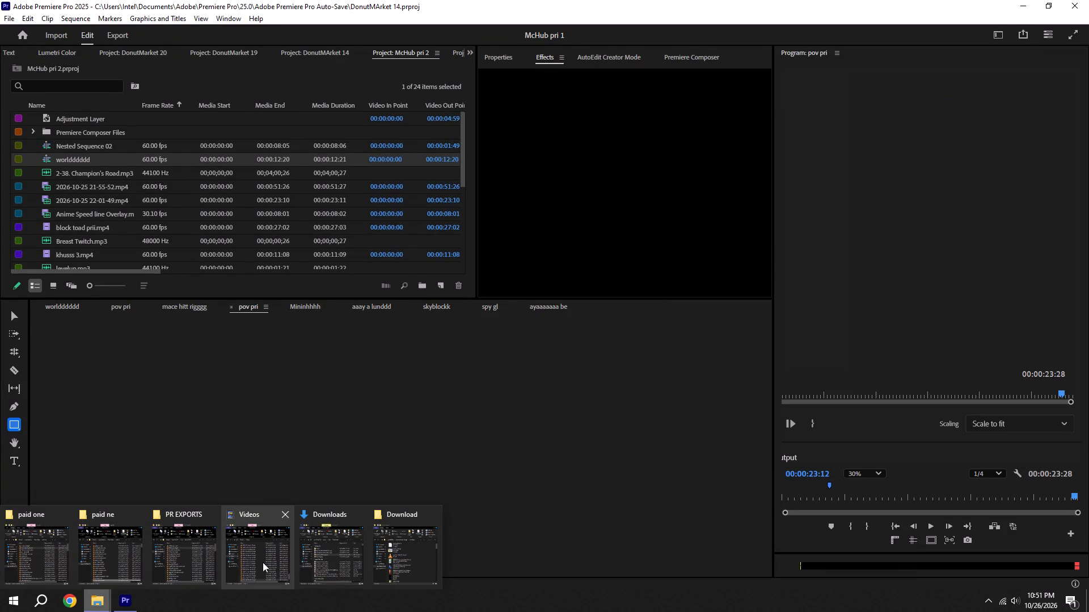
click(386, 554)
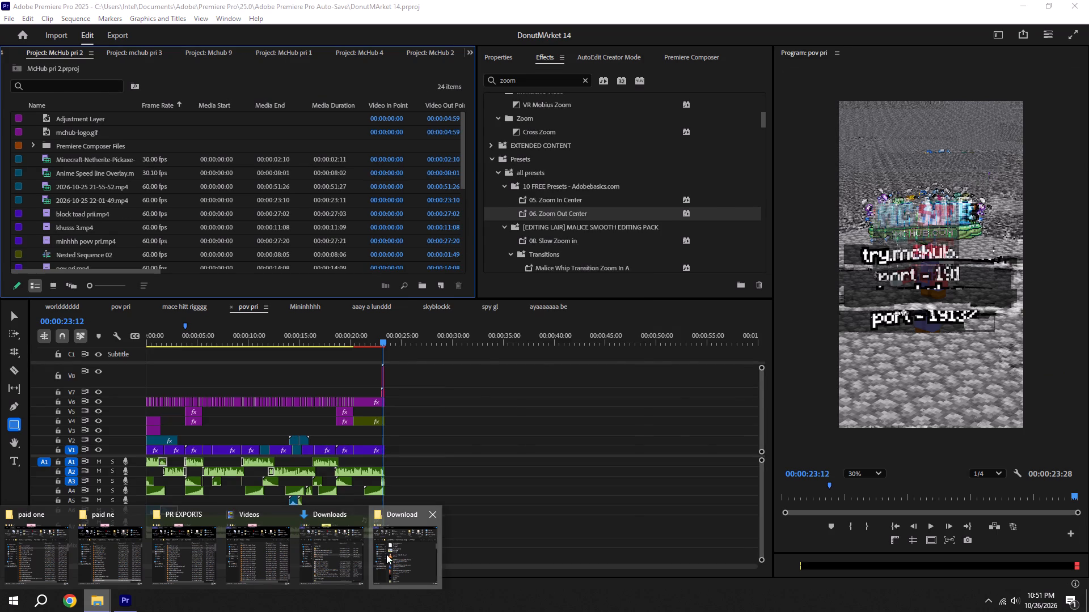
click(92, 602)
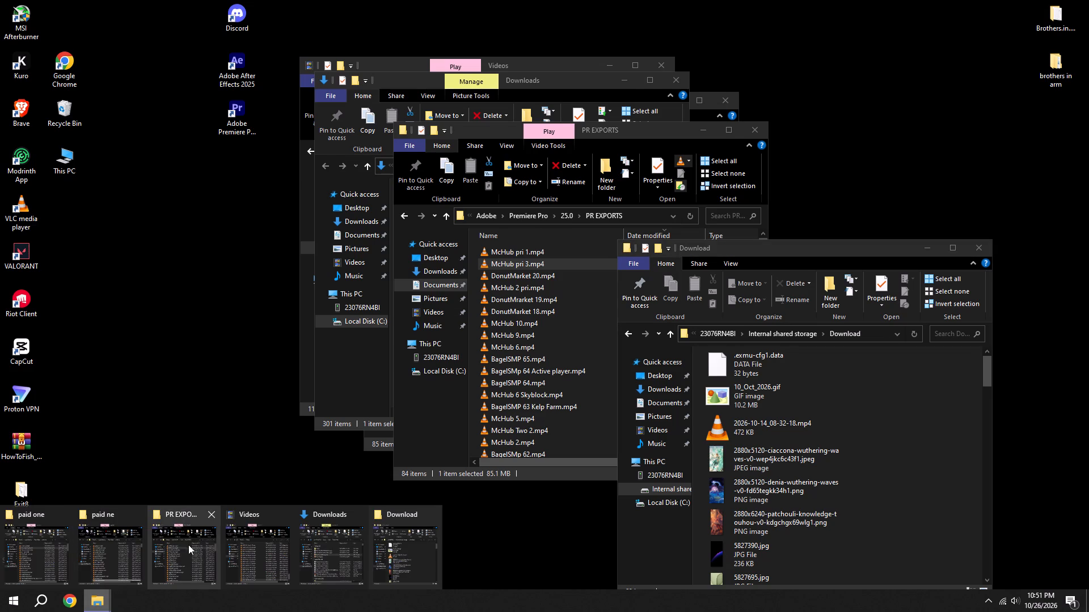
click(188, 545)
right_click(529, 257)
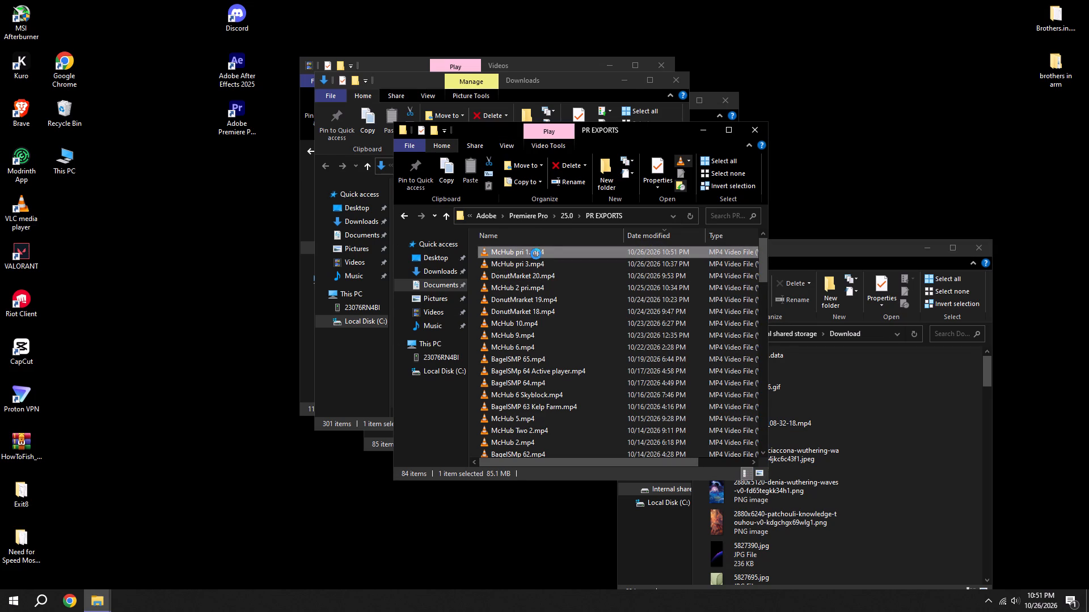
click(561, 423)
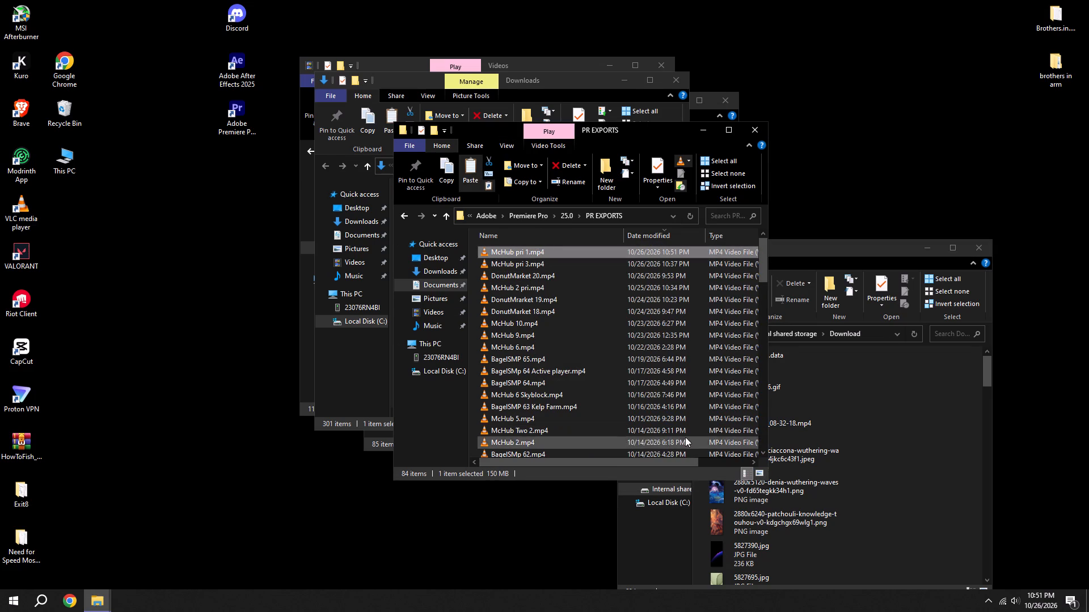
click(954, 444)
right_click(955, 443)
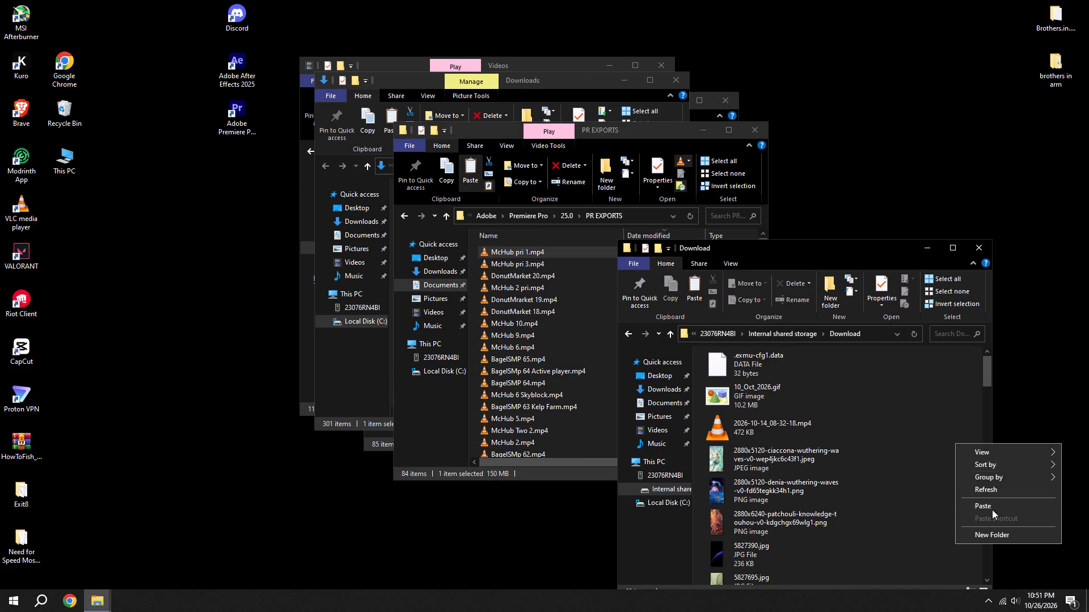
click(992, 505)
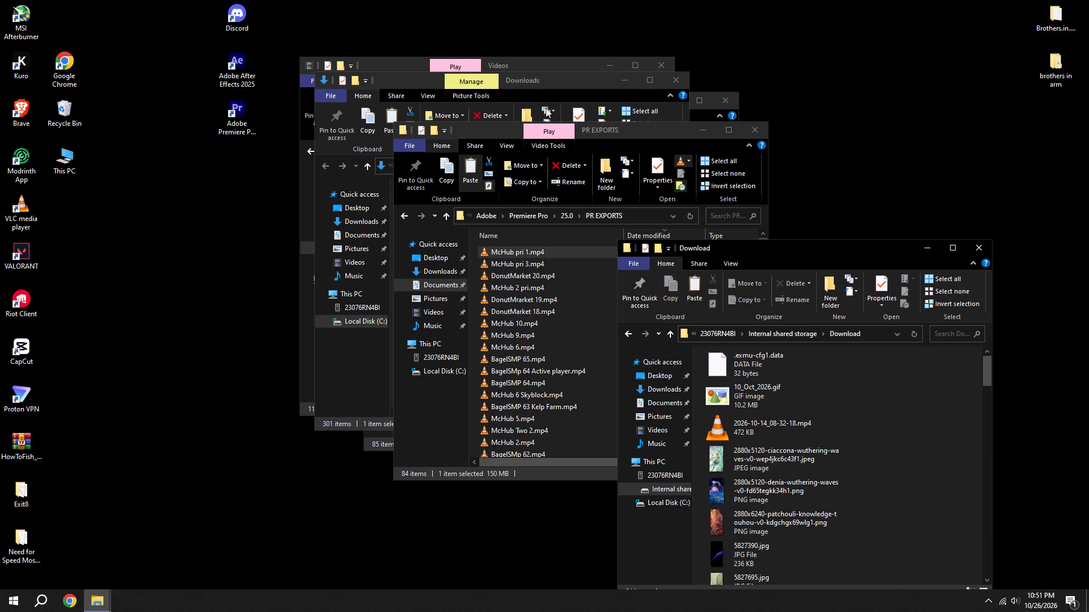
Close all the open folder windows, including Downloads, Videos, paid one, PR EXPORTS and the phone's Download, leaving the desktop clear.
click(678, 78)
click(660, 63)
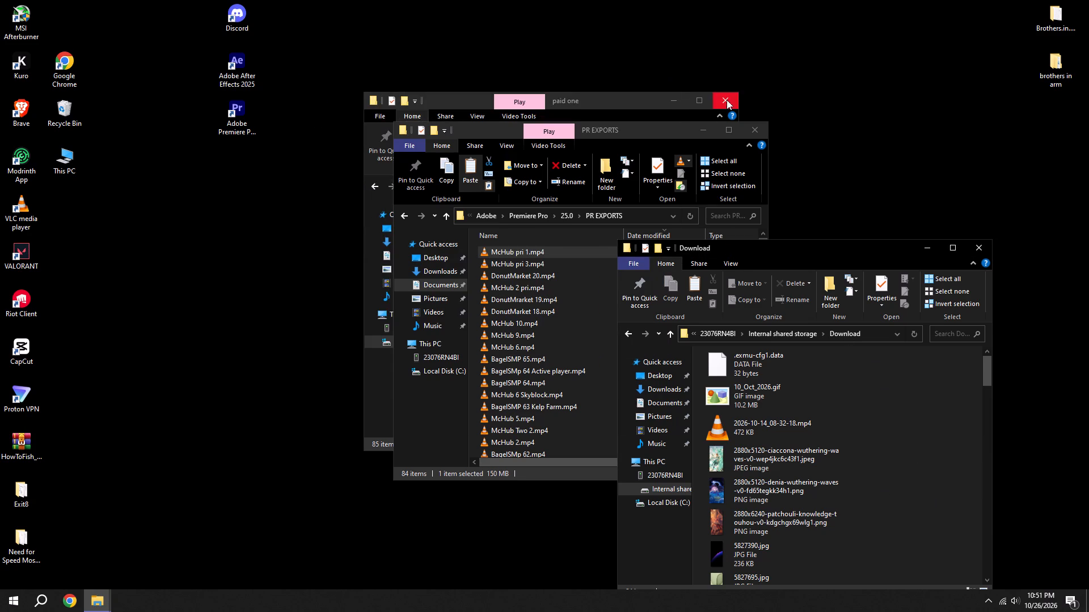
drag(729, 97, 732, 104)
click(755, 131)
click(968, 243)
drag(758, 197, 799, 270)
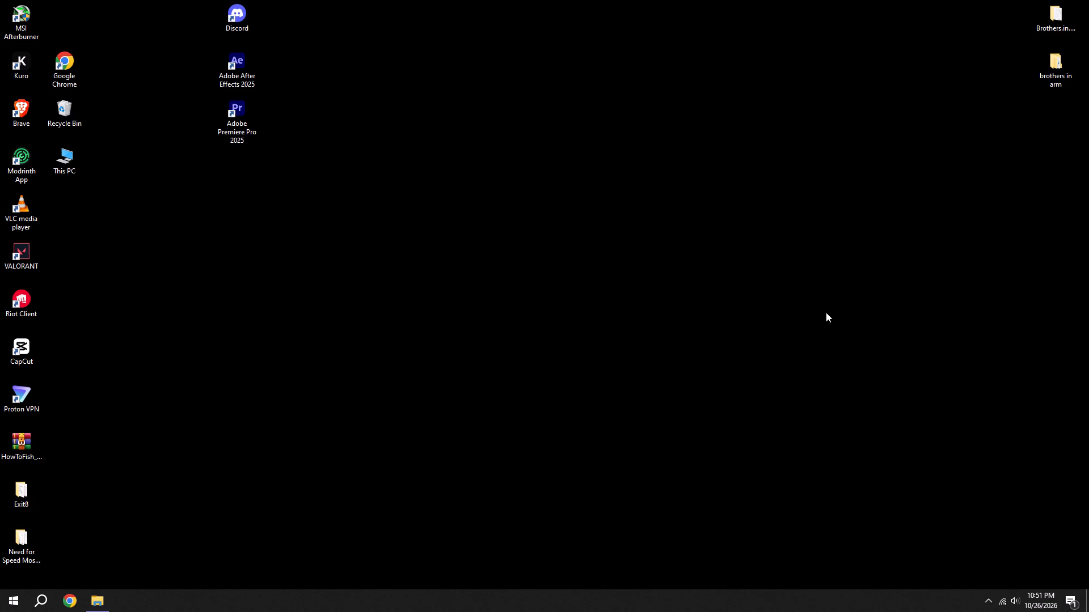